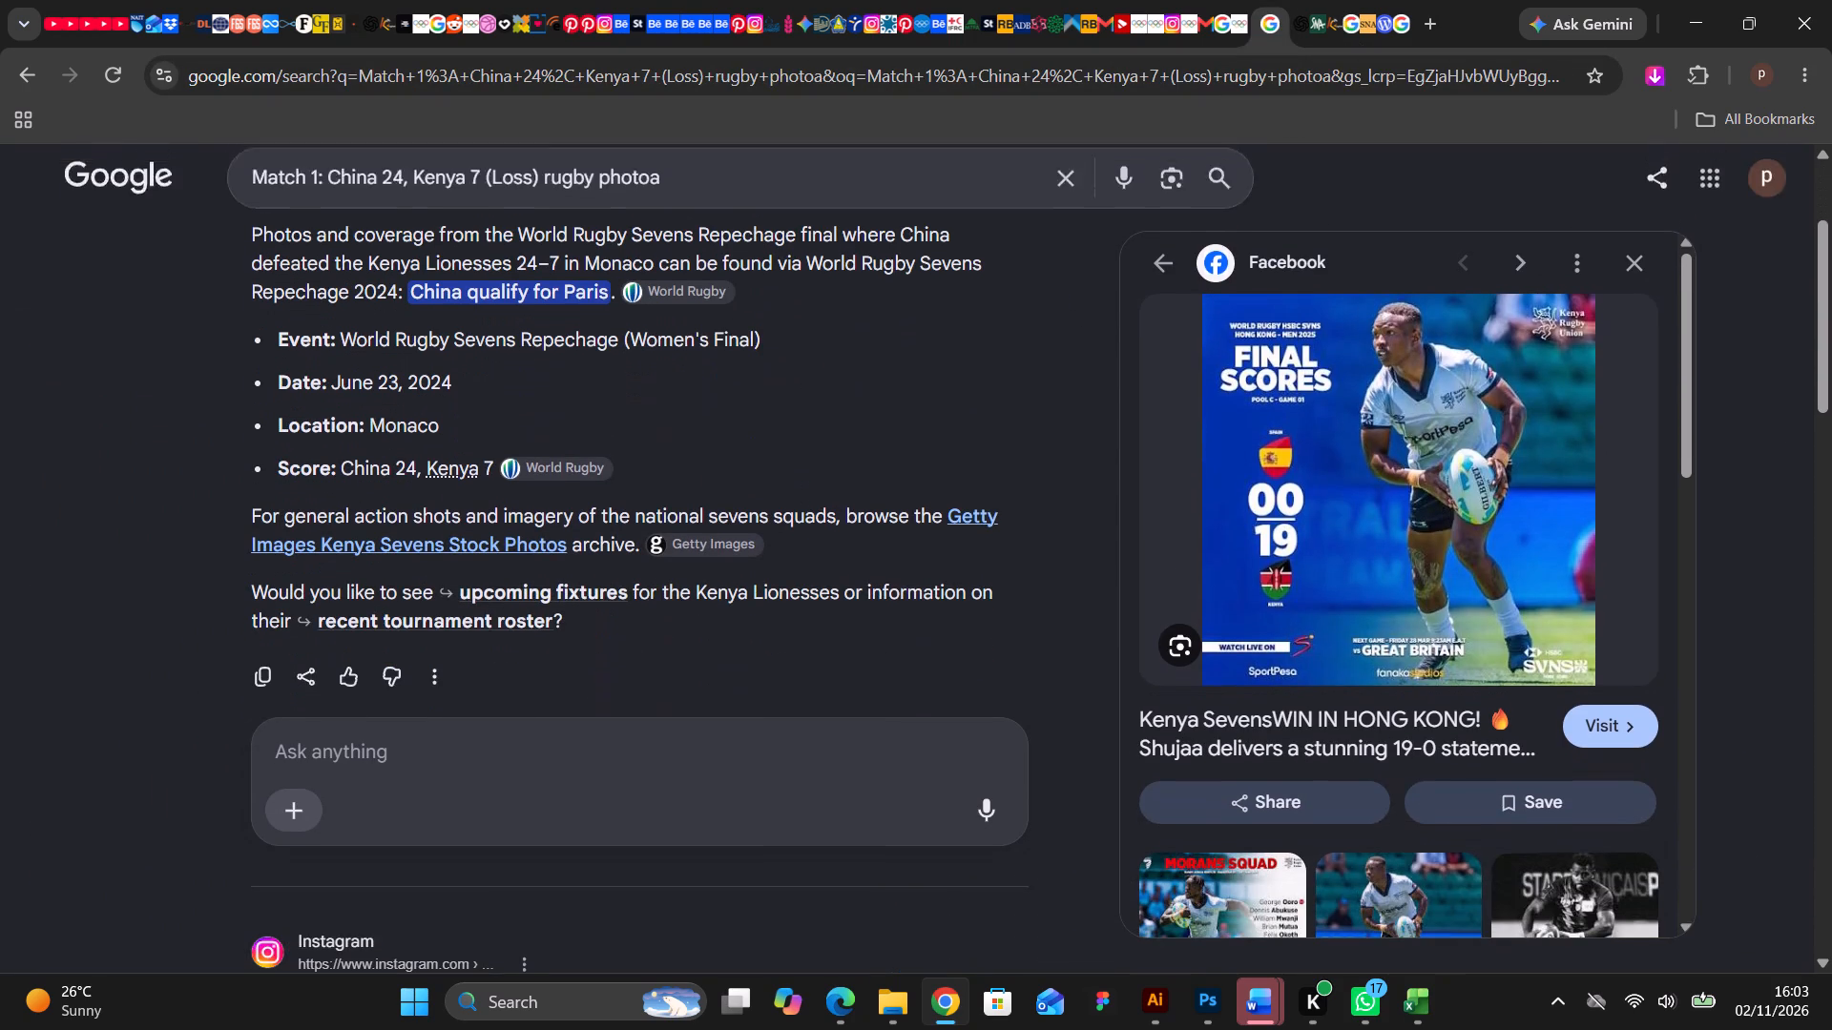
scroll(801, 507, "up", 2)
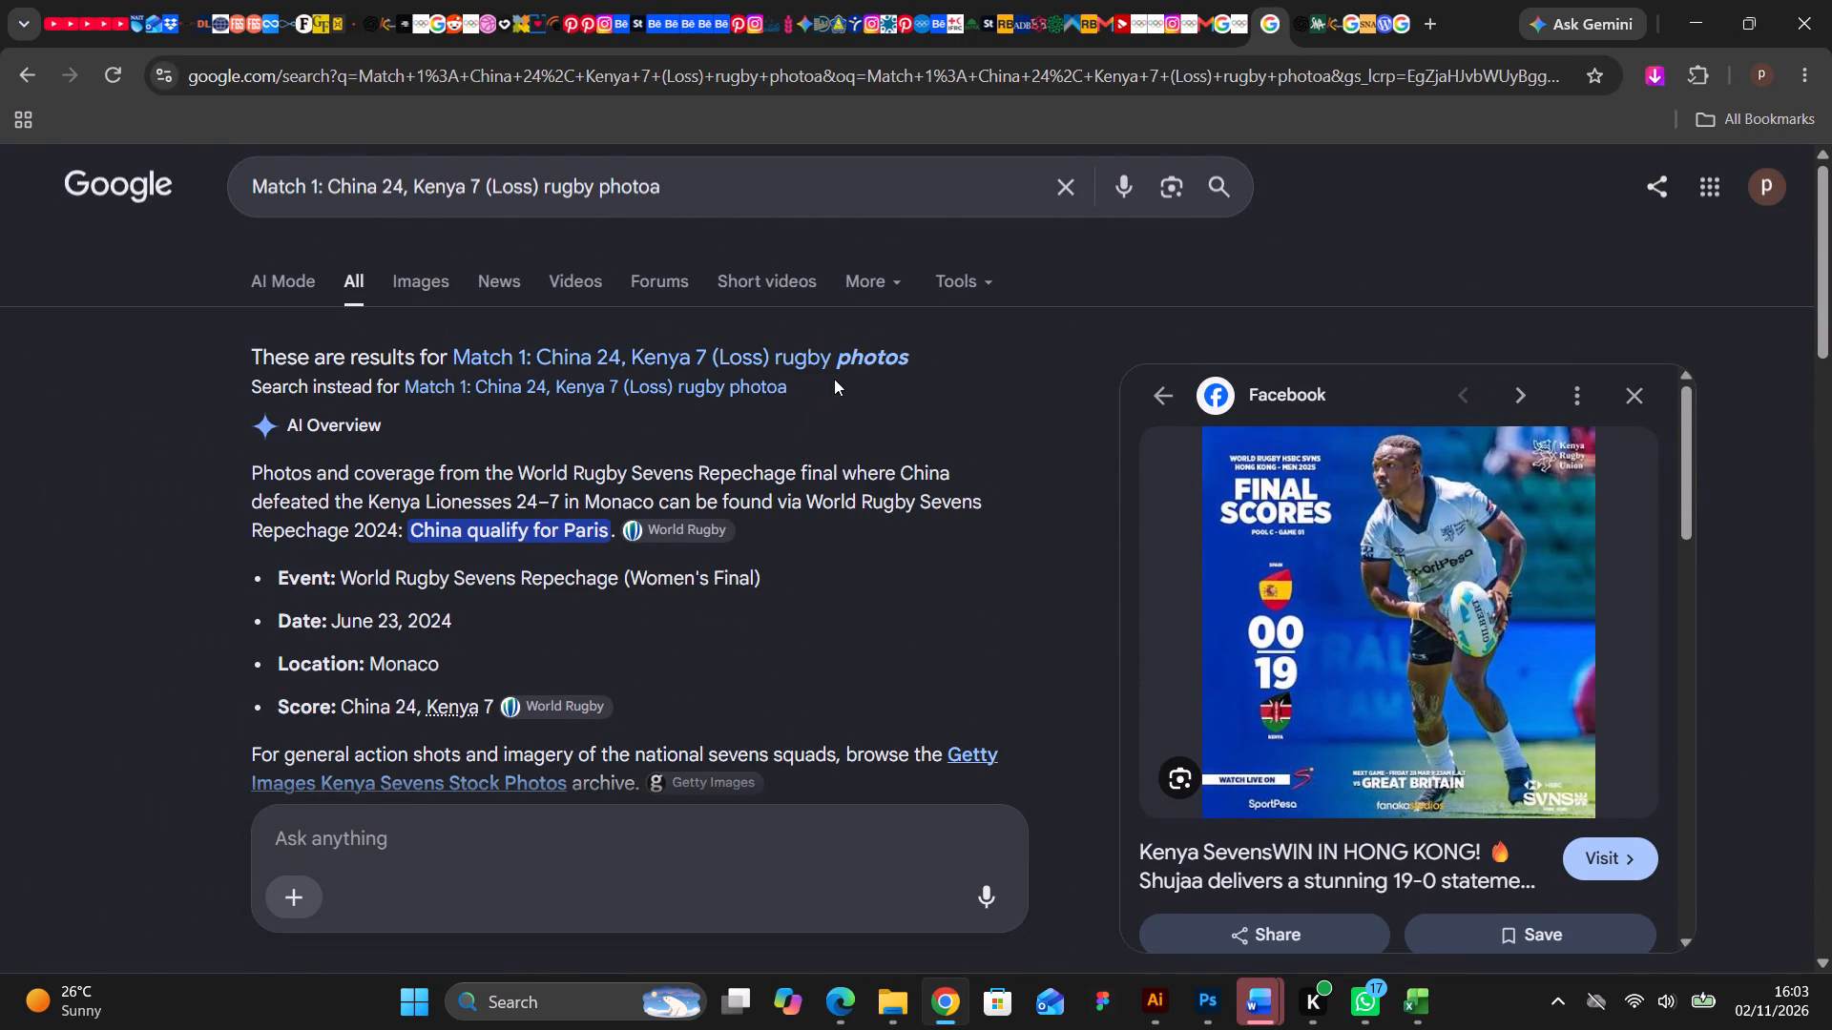
Switch to the corrected search for "Match 1: China 24, Kenya 7 (Loss) rugby photos" and browse the results for match photos.
left_click(849, 363)
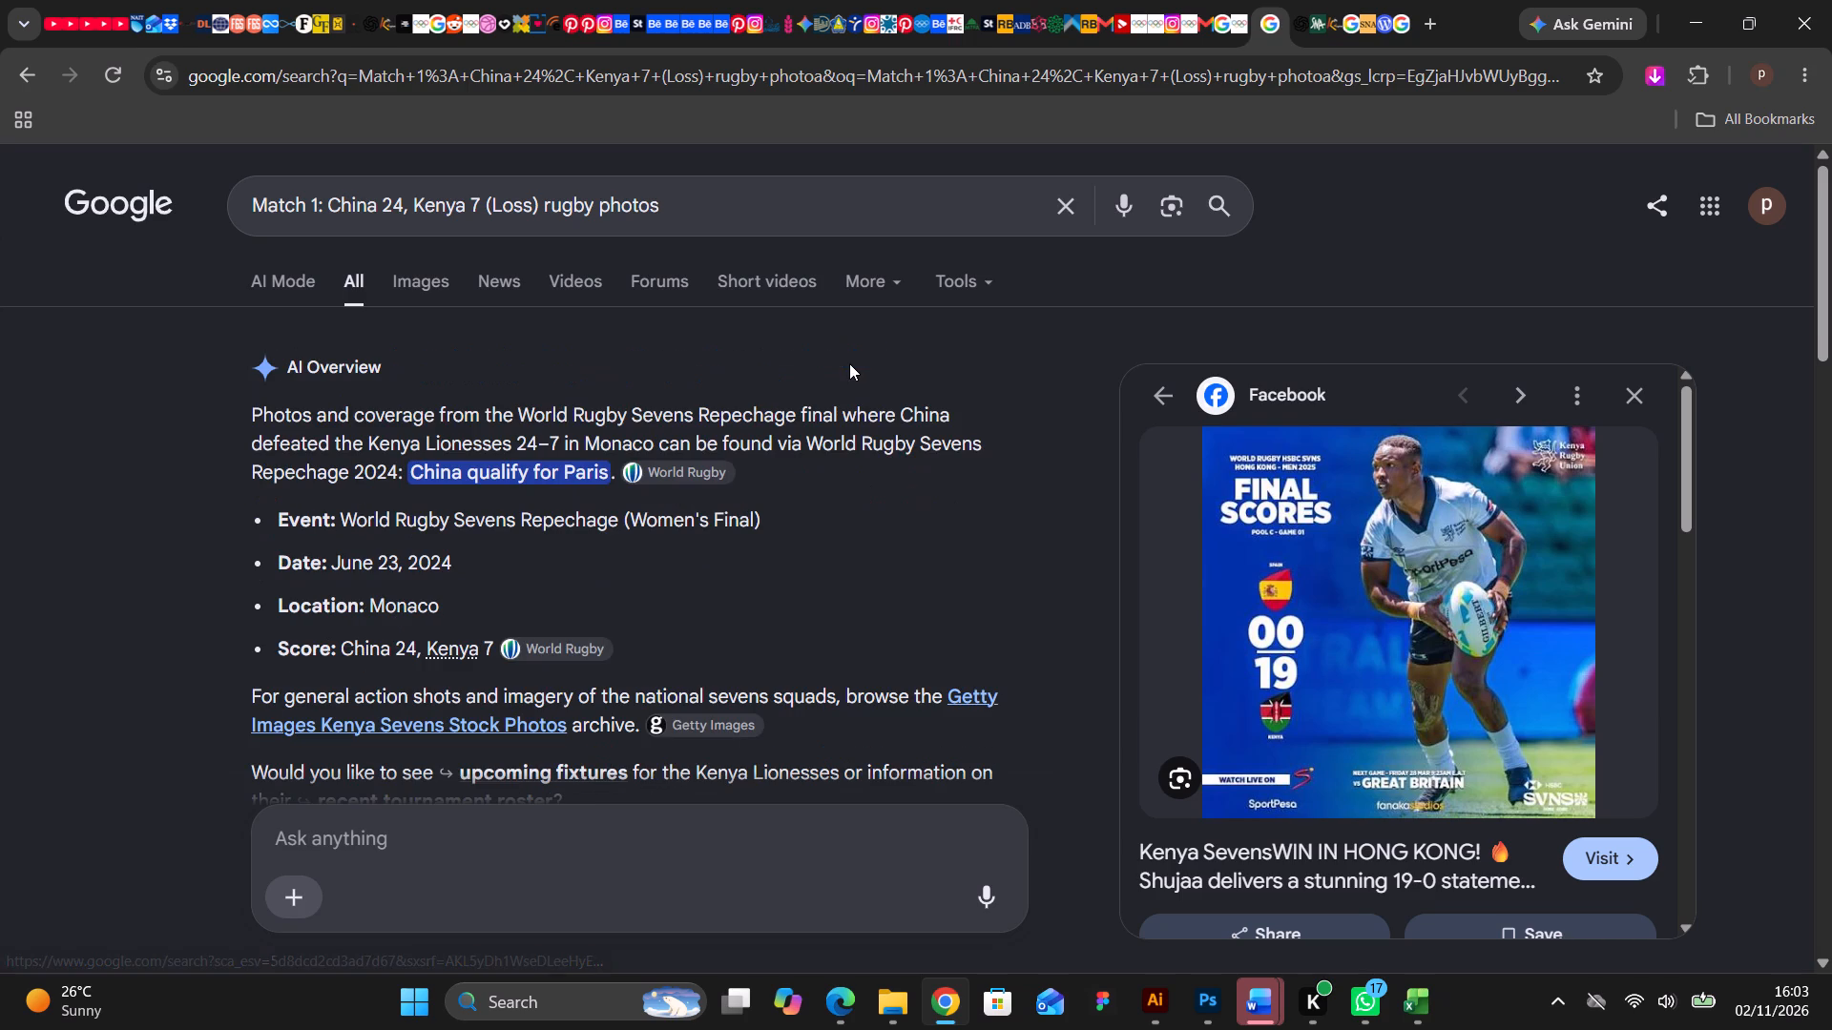
scroll(737, 453, "down", 4)
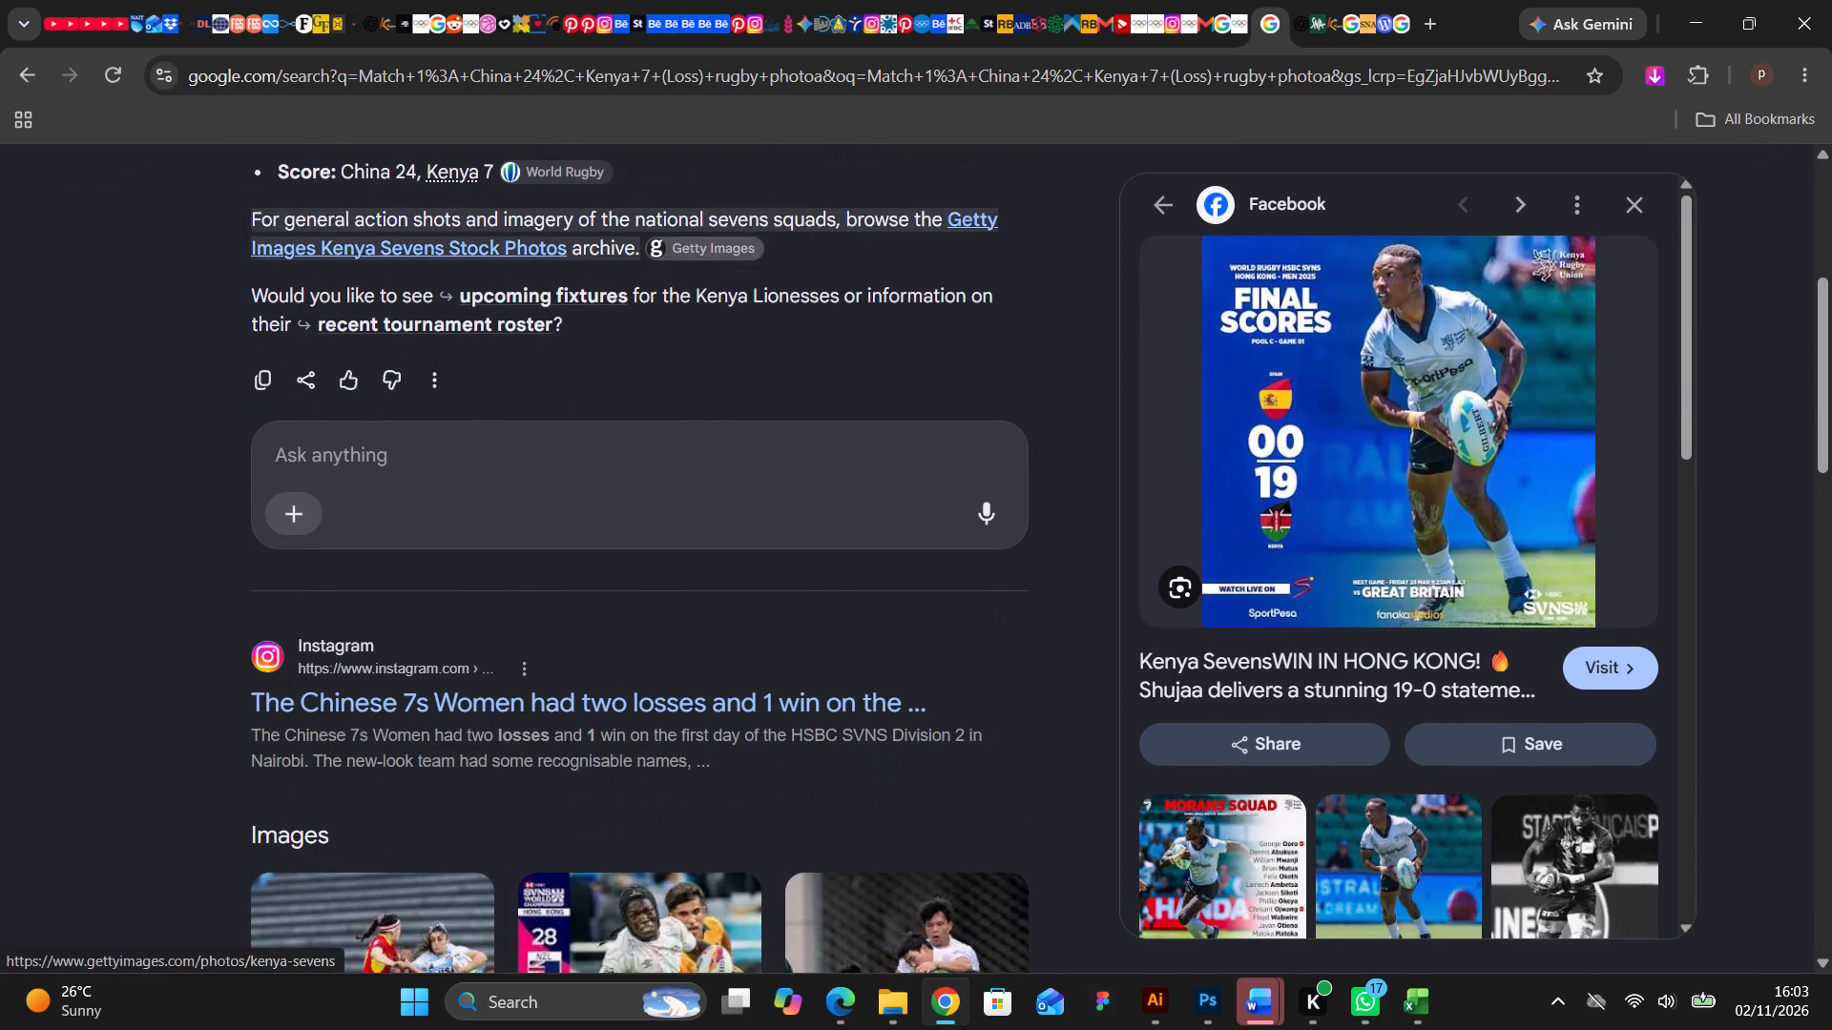
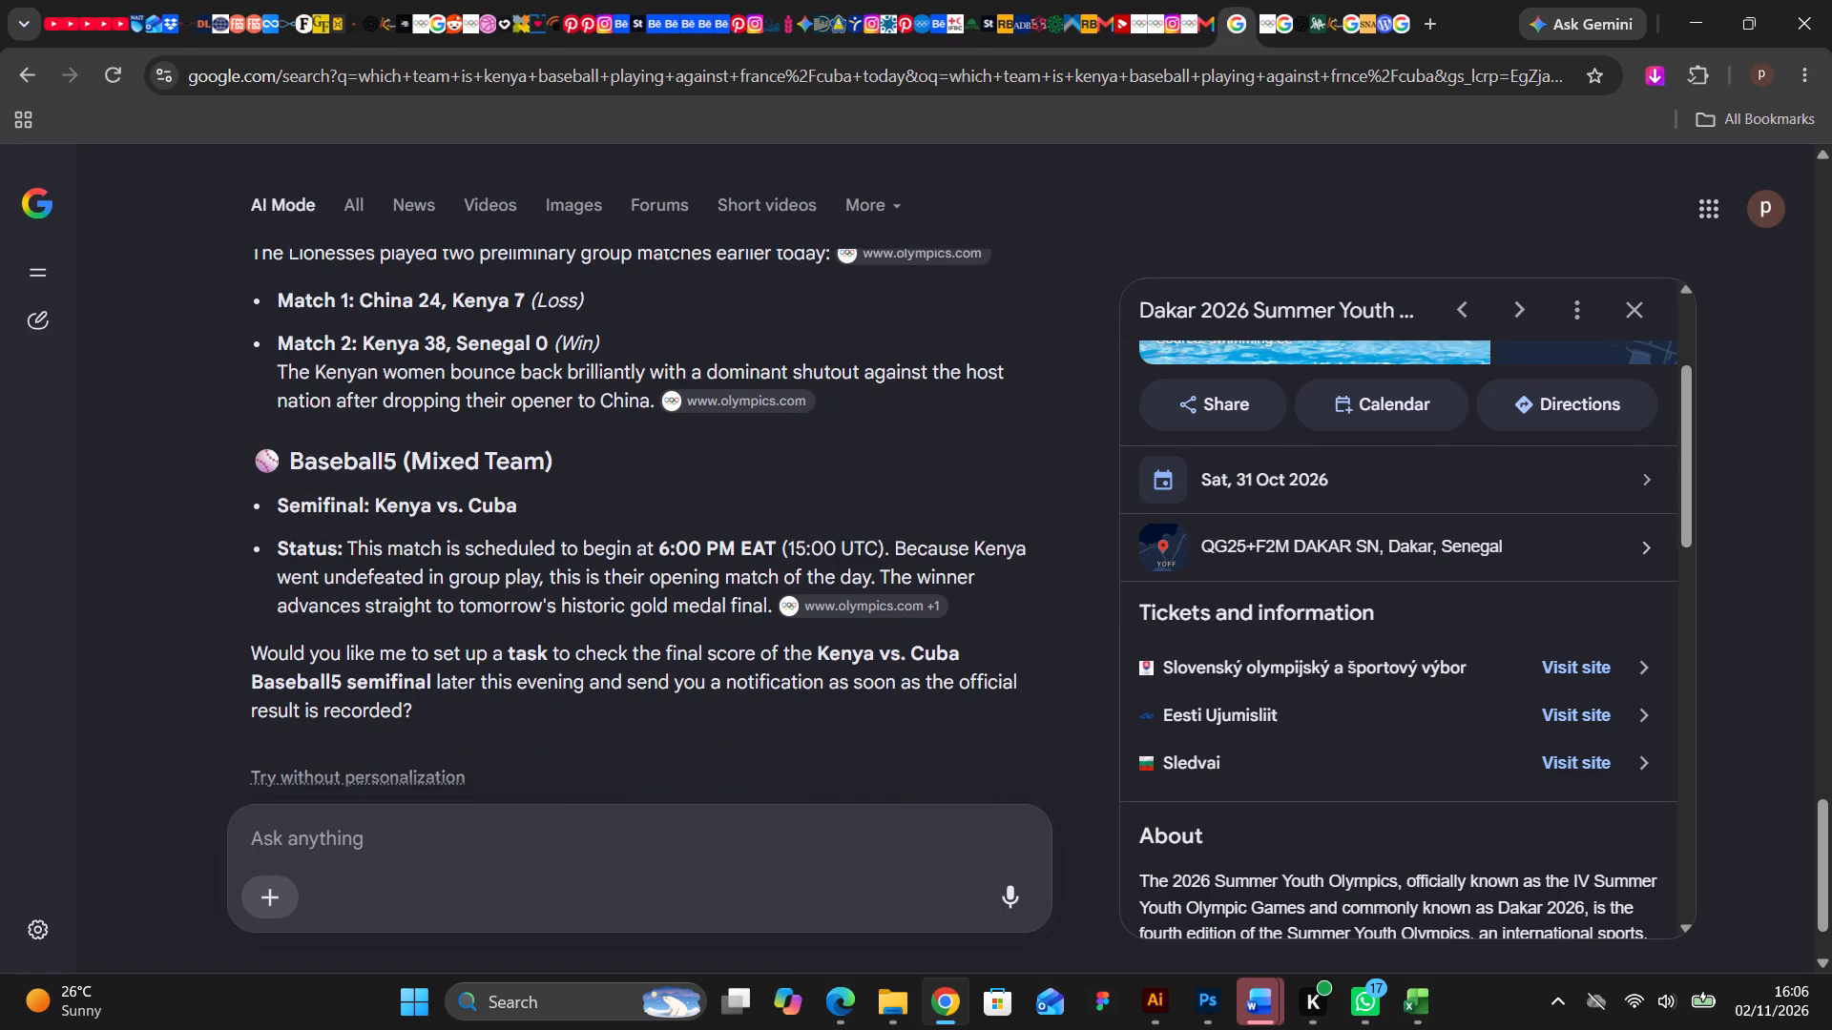
left_click_drag(551, 342, 284, 344)
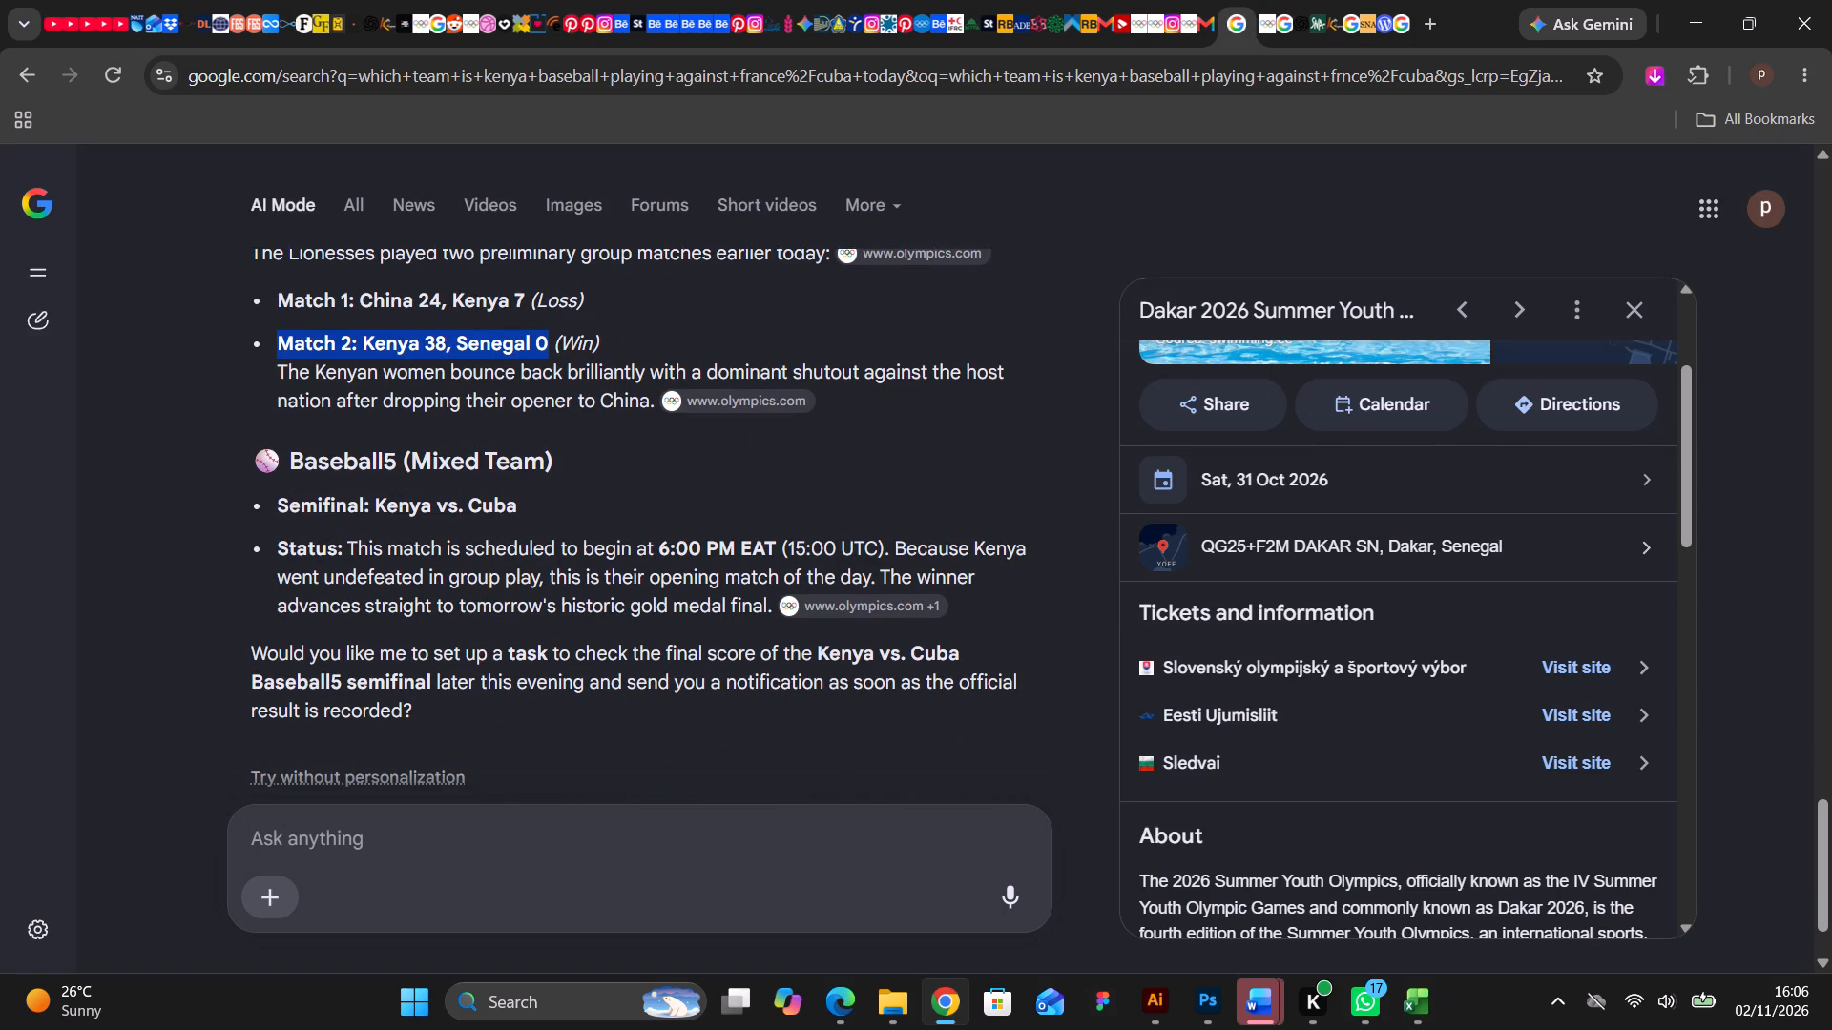
left_click_drag(284, 344, 280, 344)
key("ctrl+c")
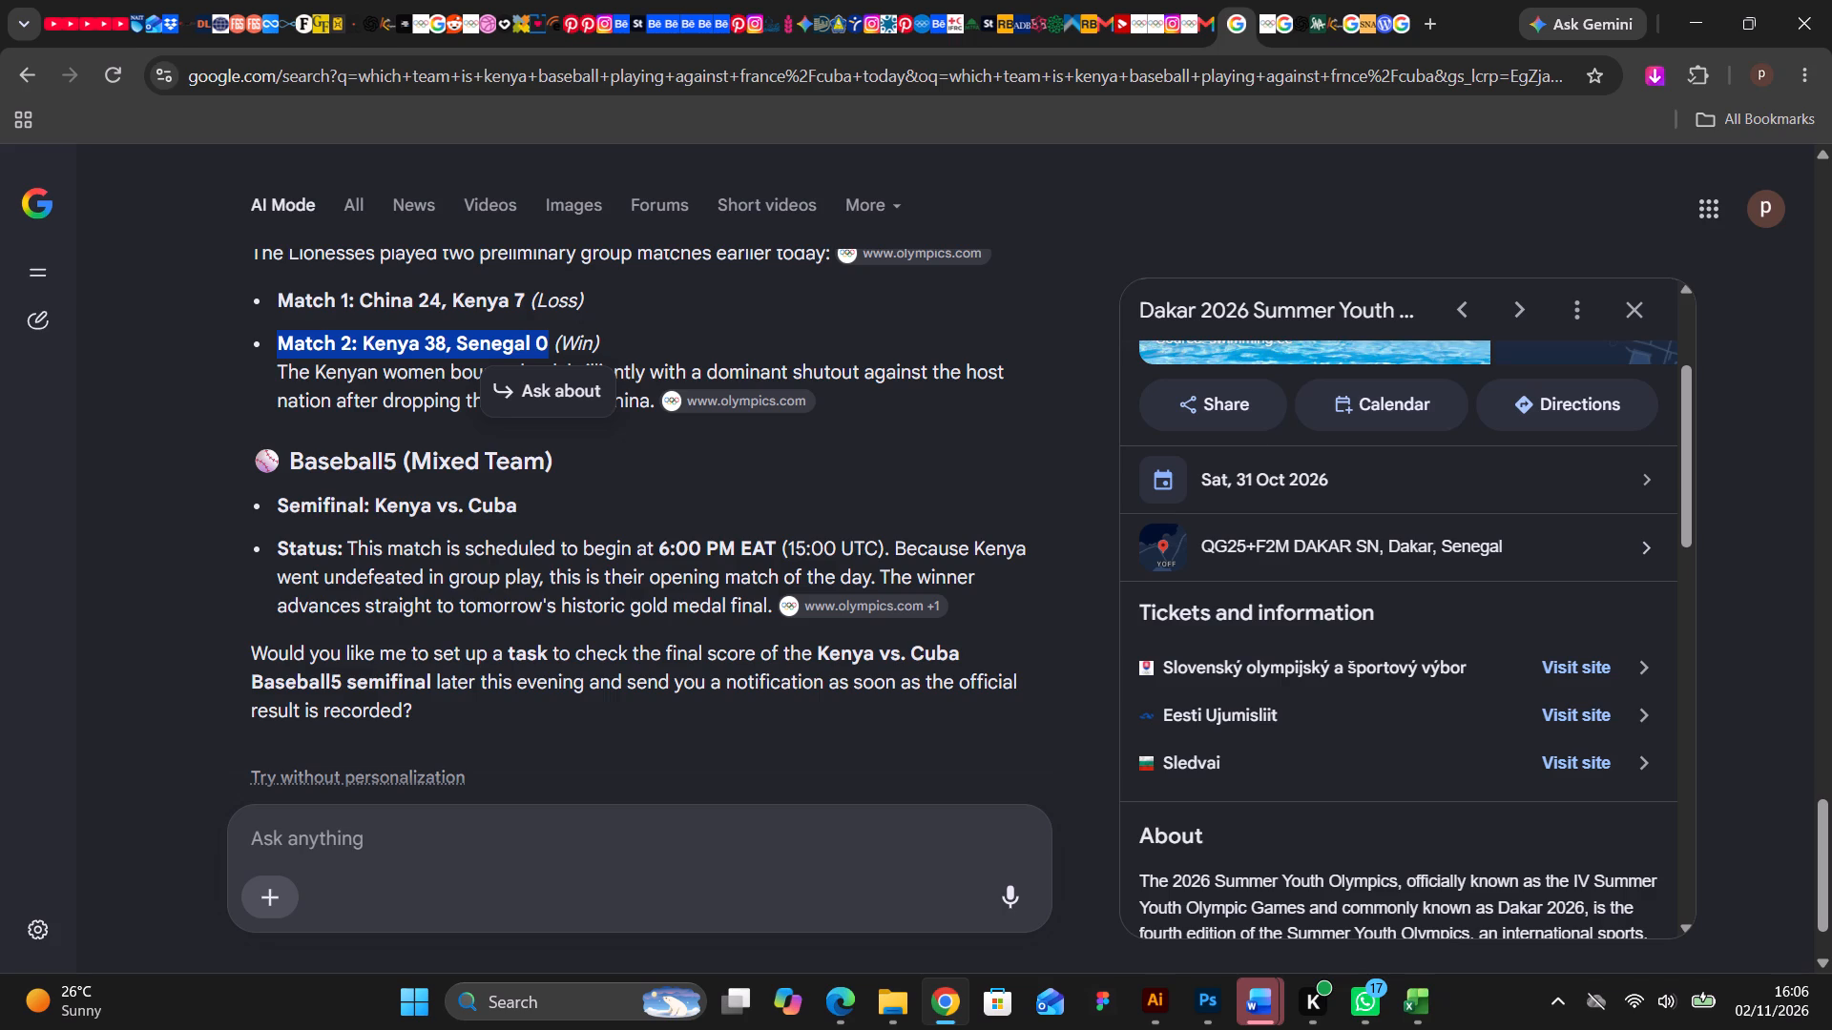
Switch to Photoshop and set Kenya's score on the Results.psd poster to 38.
left_click(1208, 994)
scroll(781, 530, "down", 8)
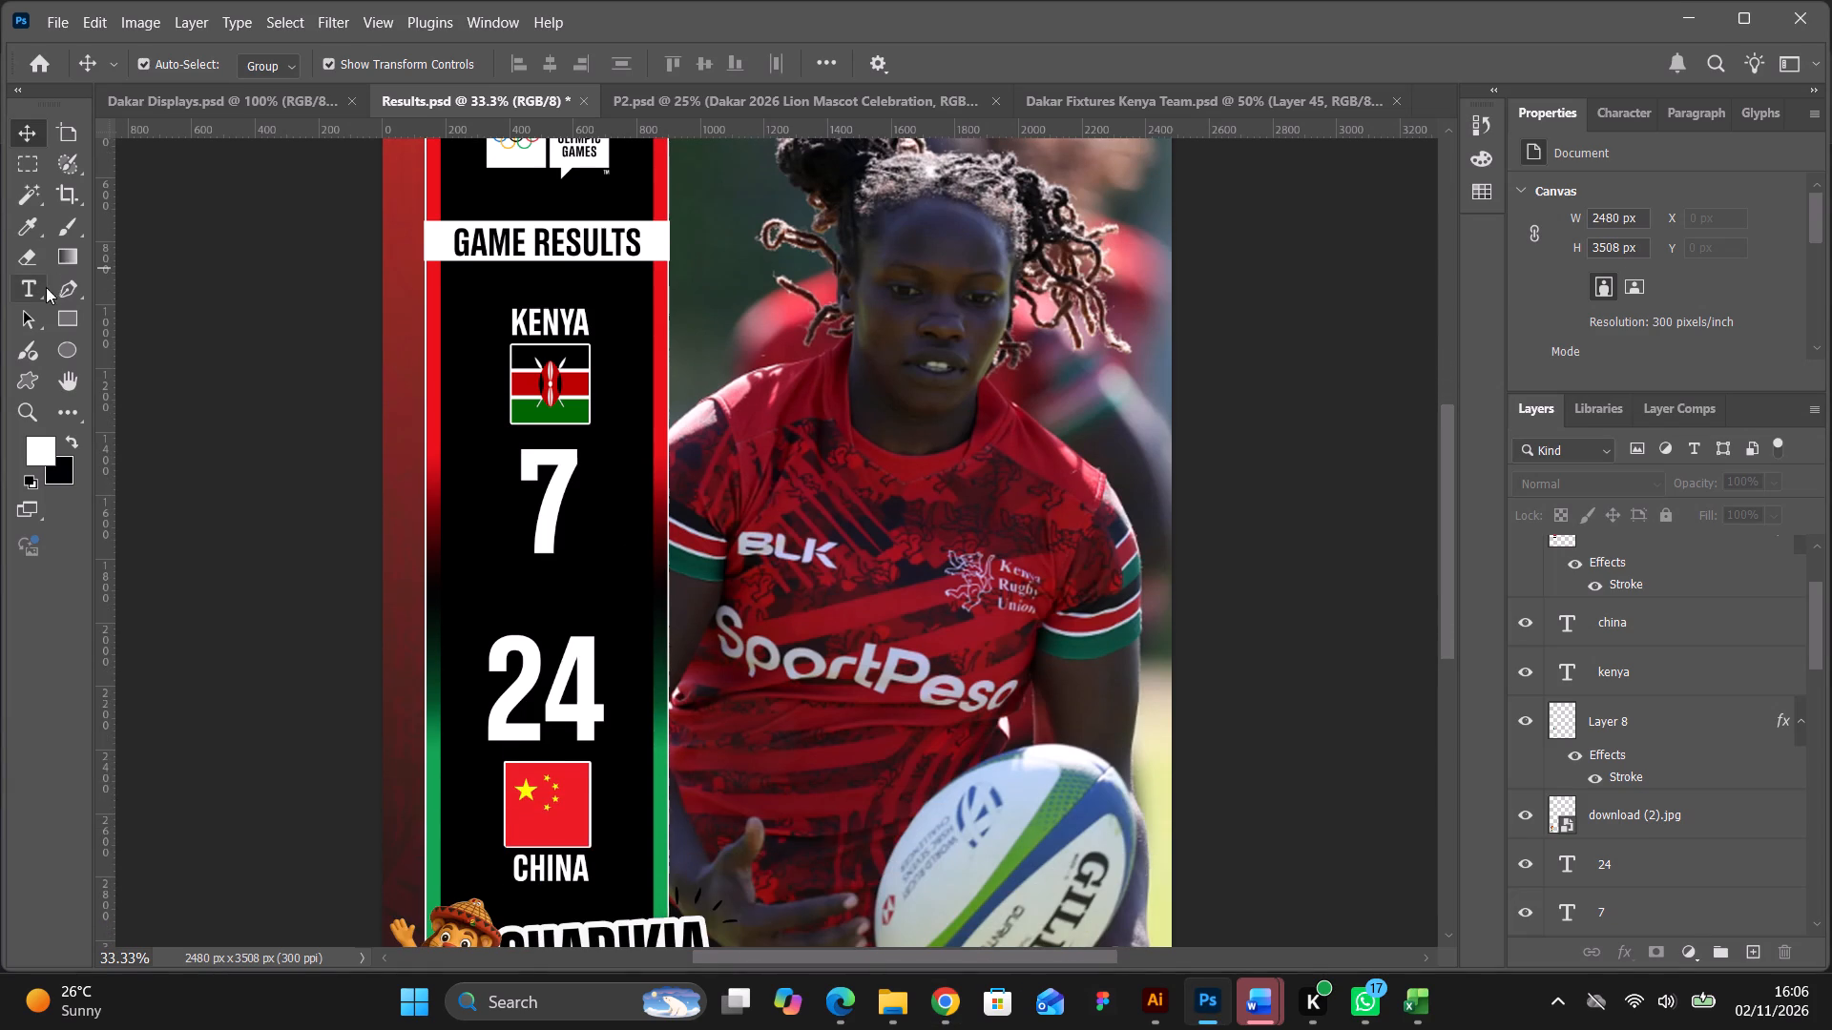
left_click(37, 295)
left_click_drag(566, 498, 531, 498)
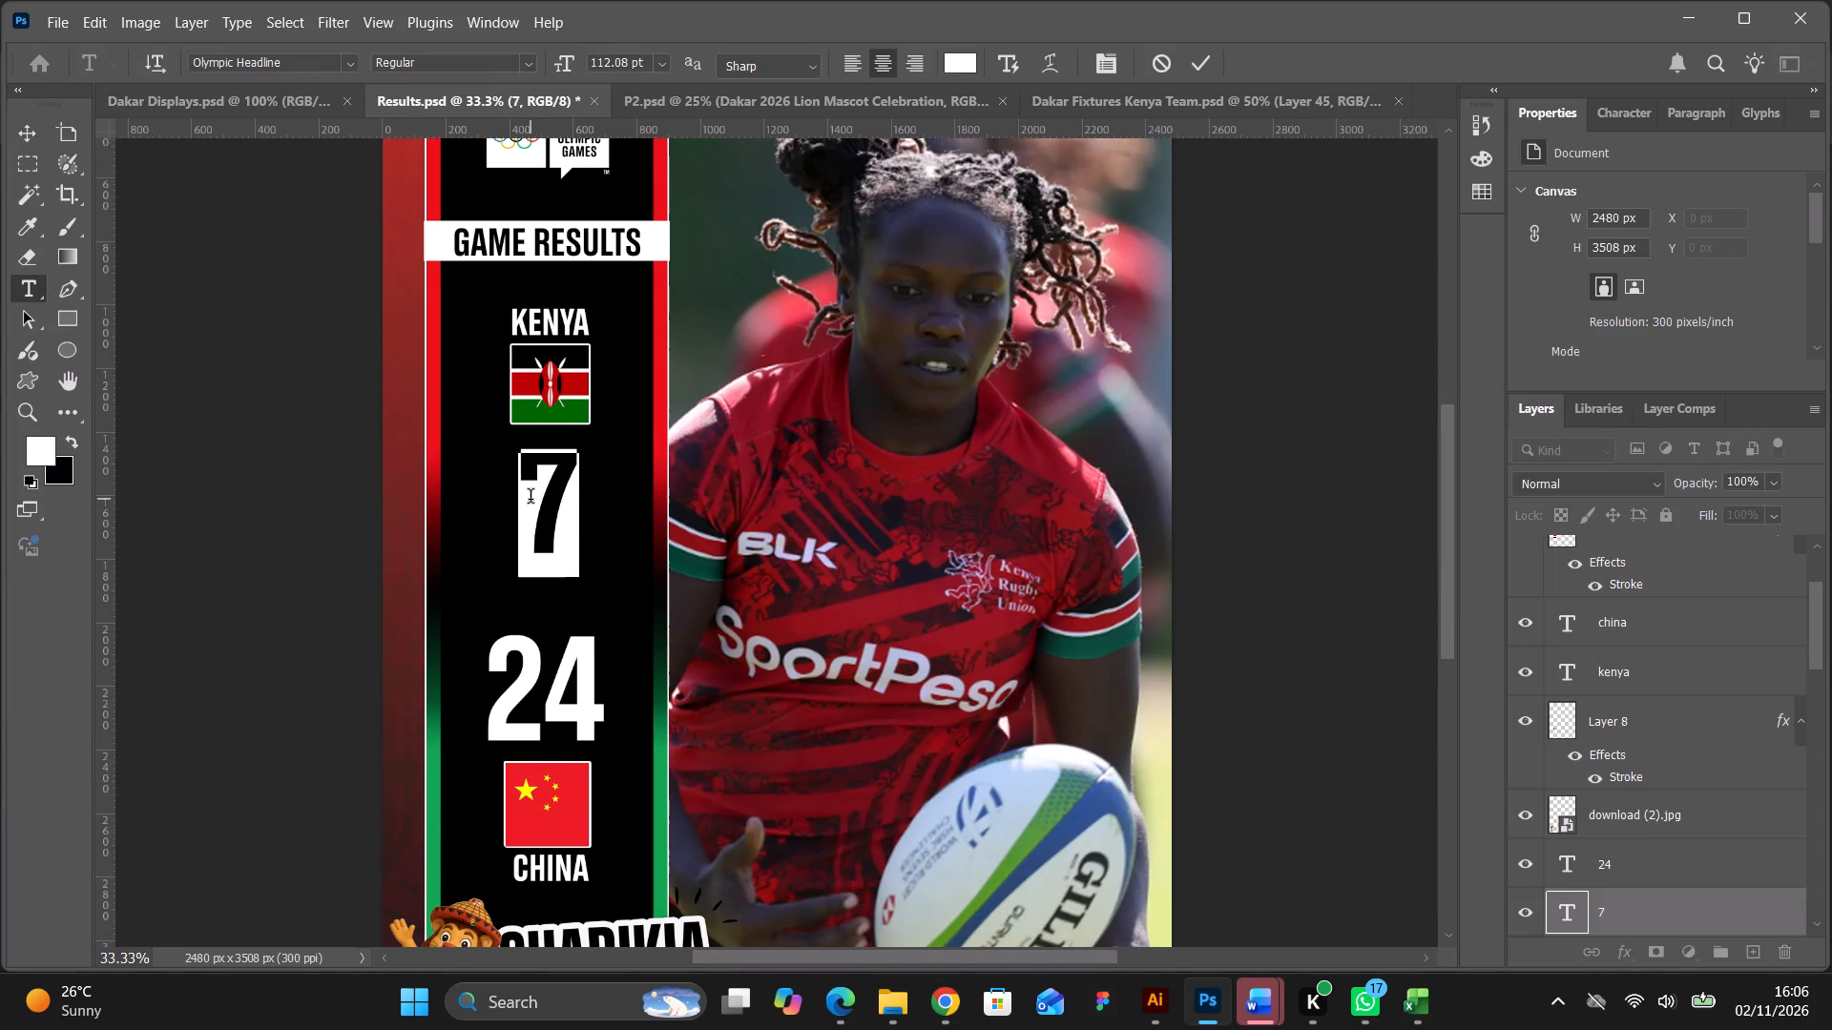
key("0")
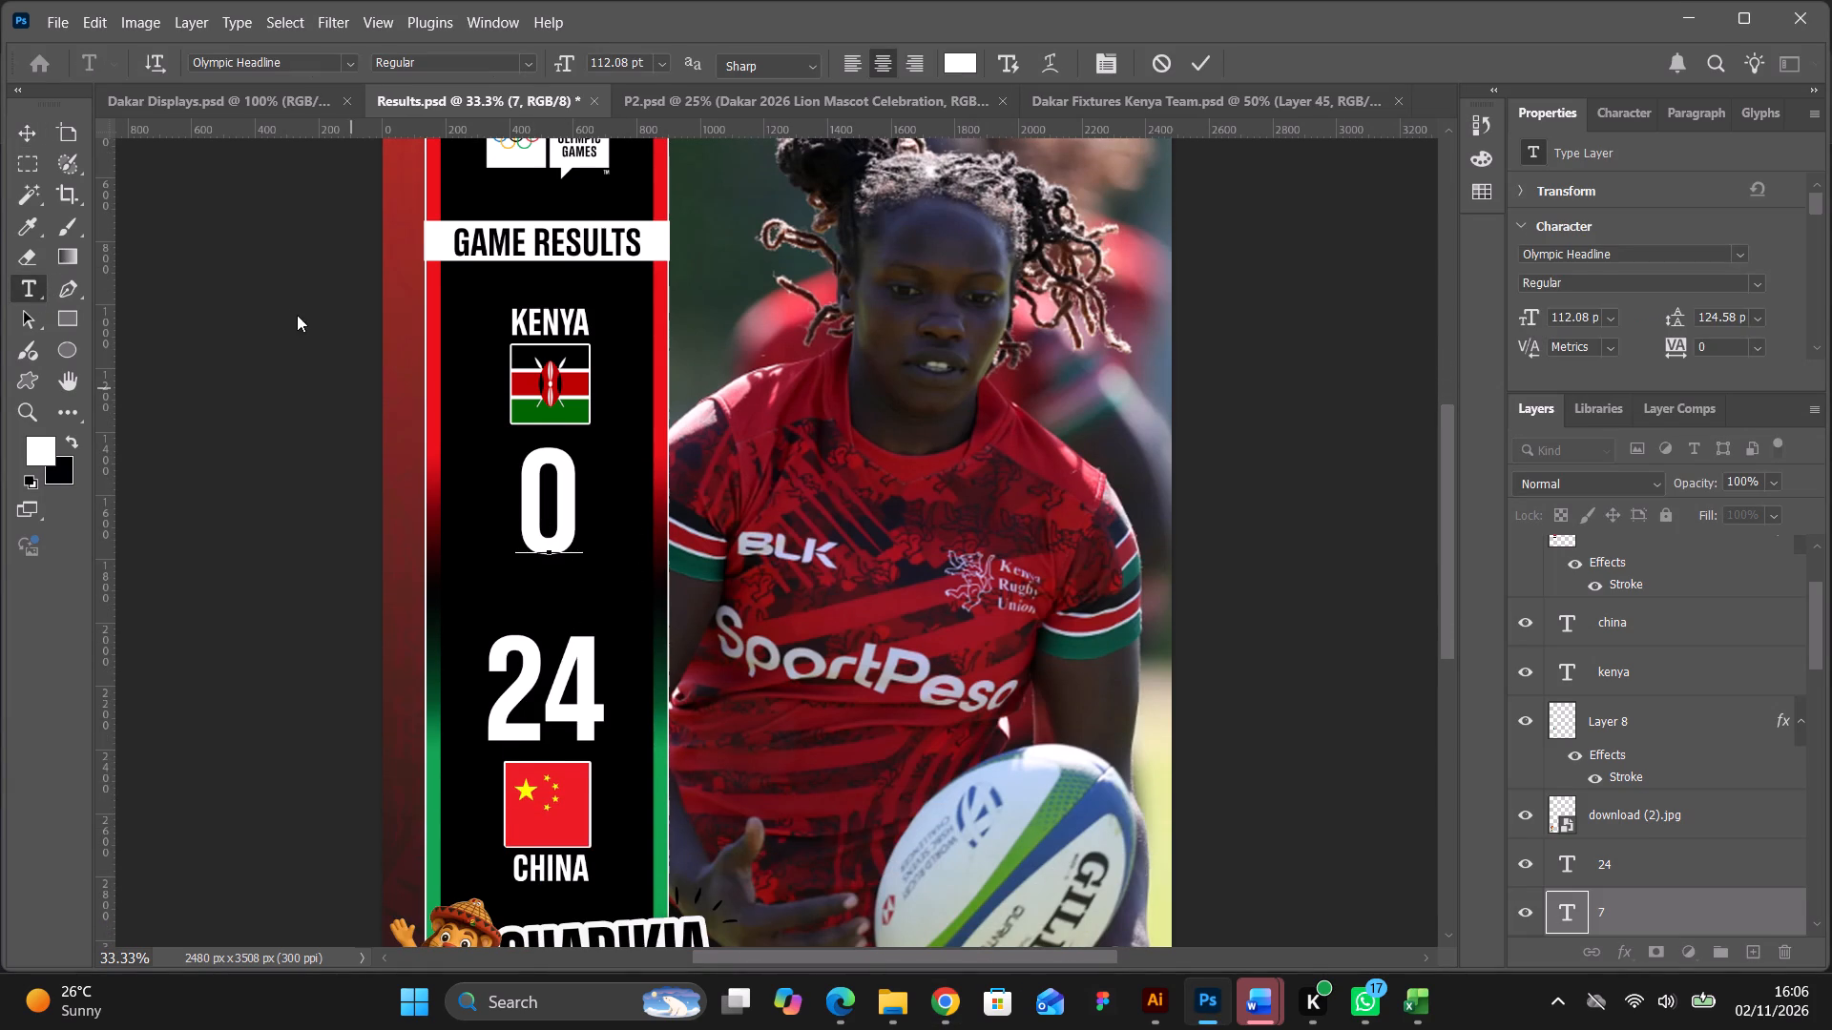
key("BackSpace")
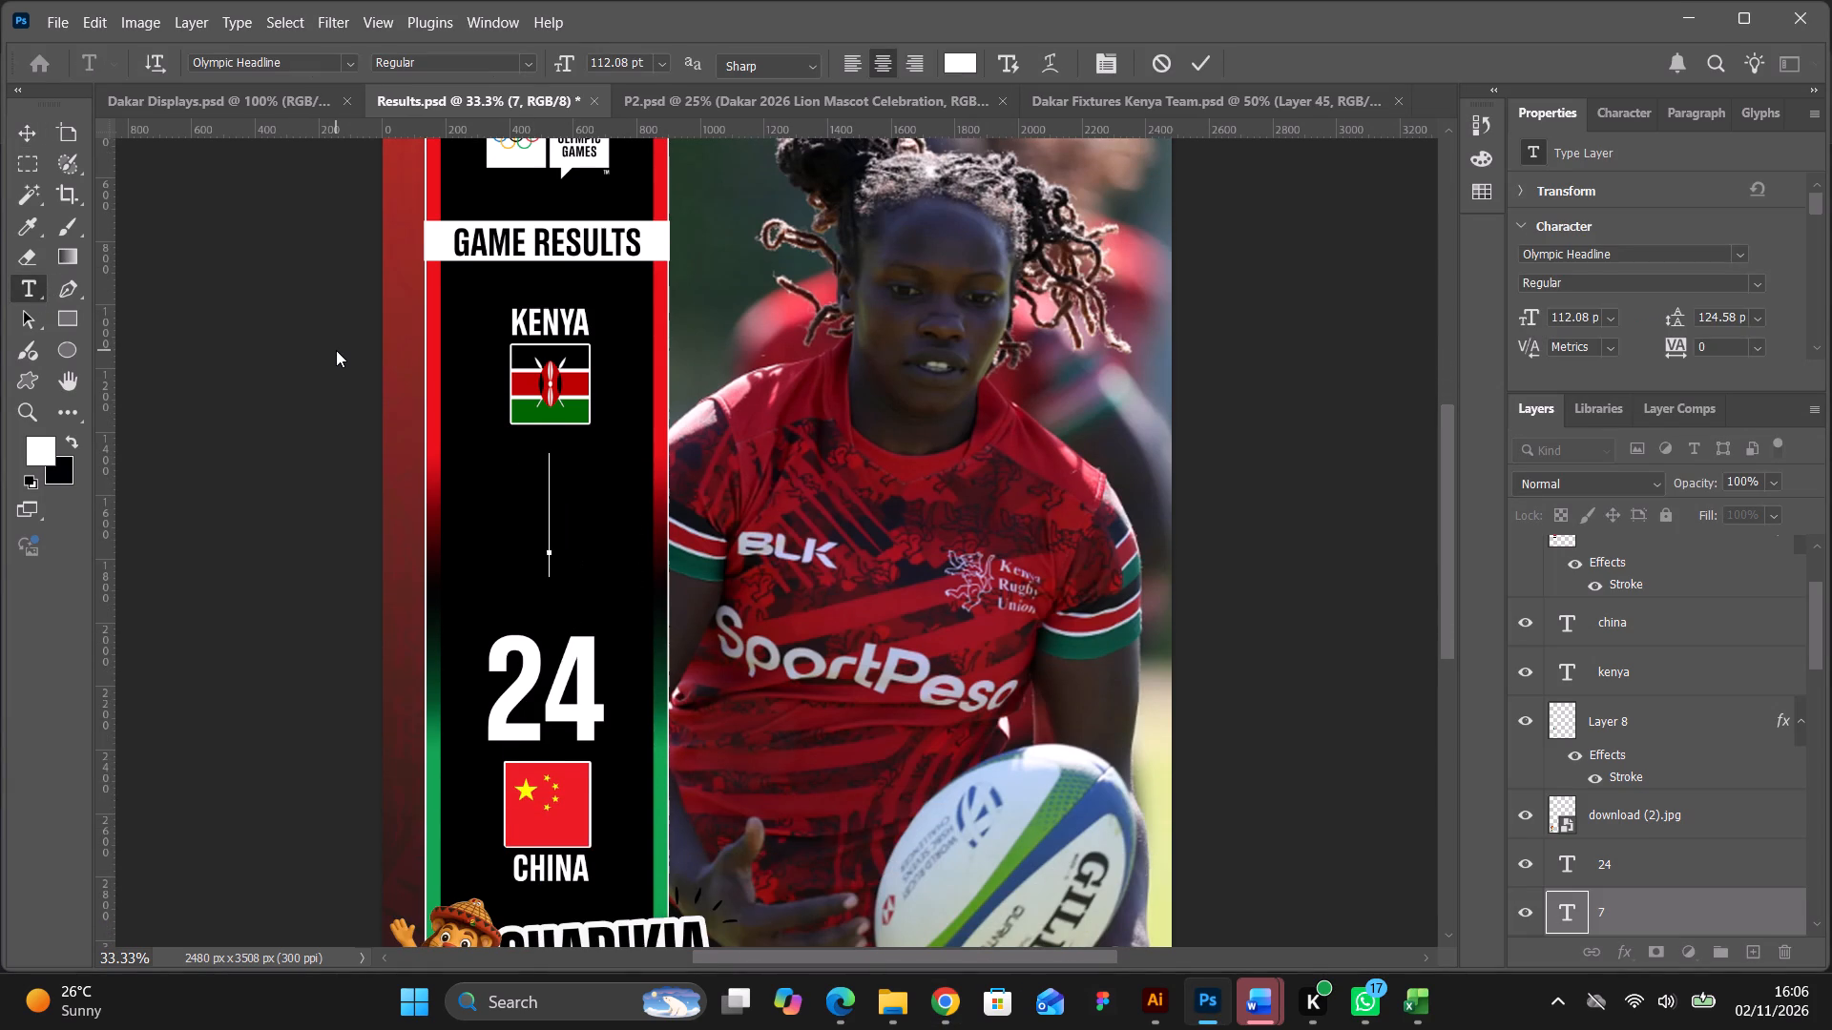
key("3")
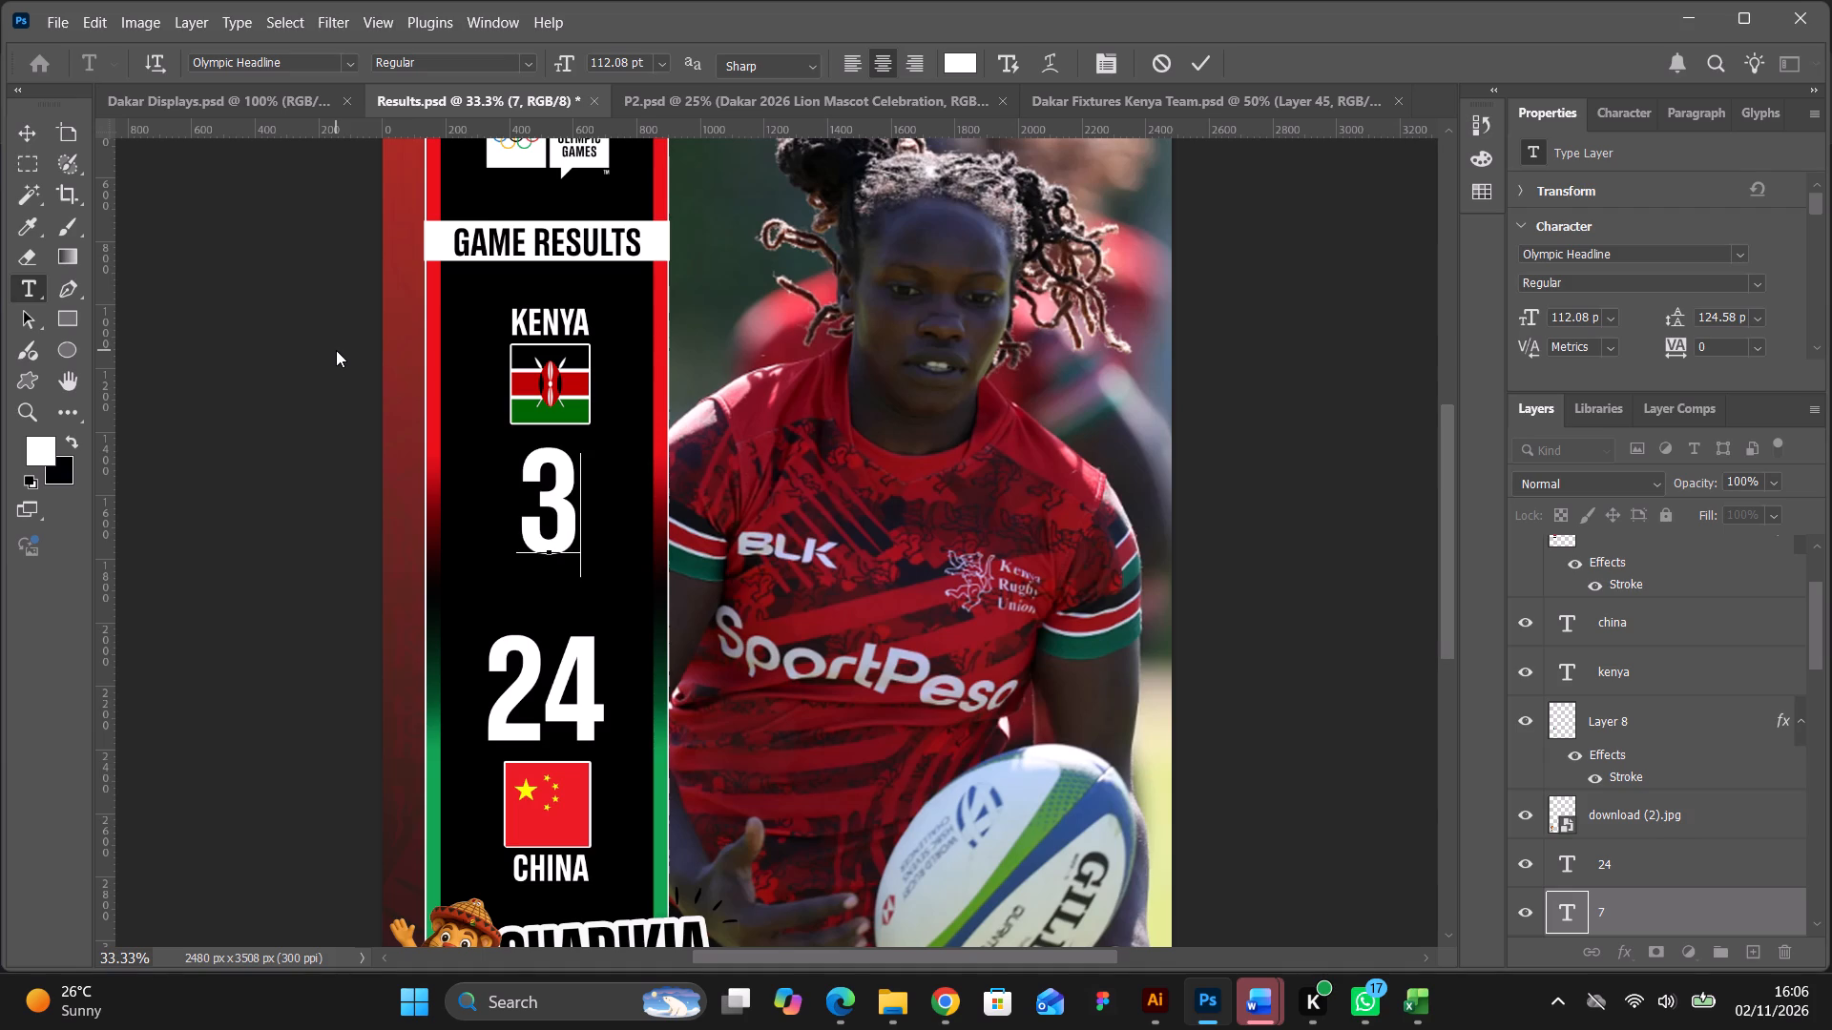
key("8")
left_click(32, 135)
left_click(330, 453)
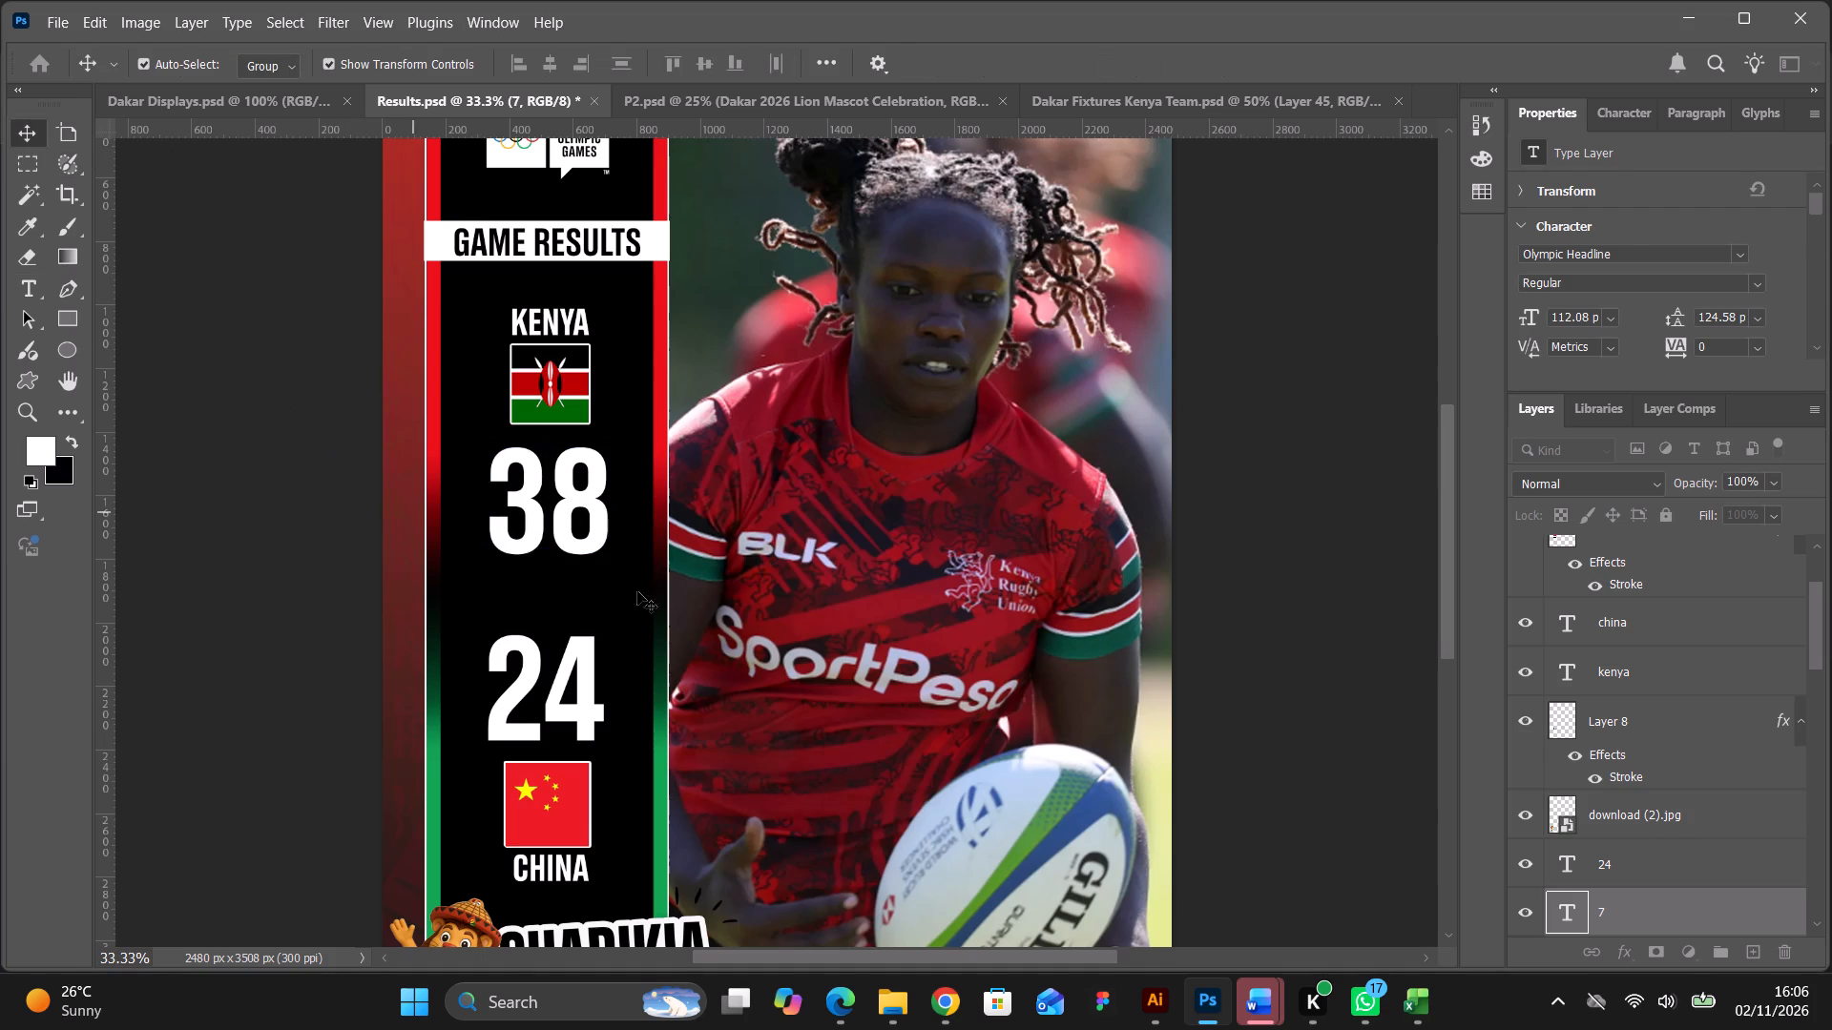
Delete the rugby player photo group, Group 4, from the poster.
scroll(1263, 600, "down", 3)
key("ctrl+minus")
scroll(1255, 594, "down", 4)
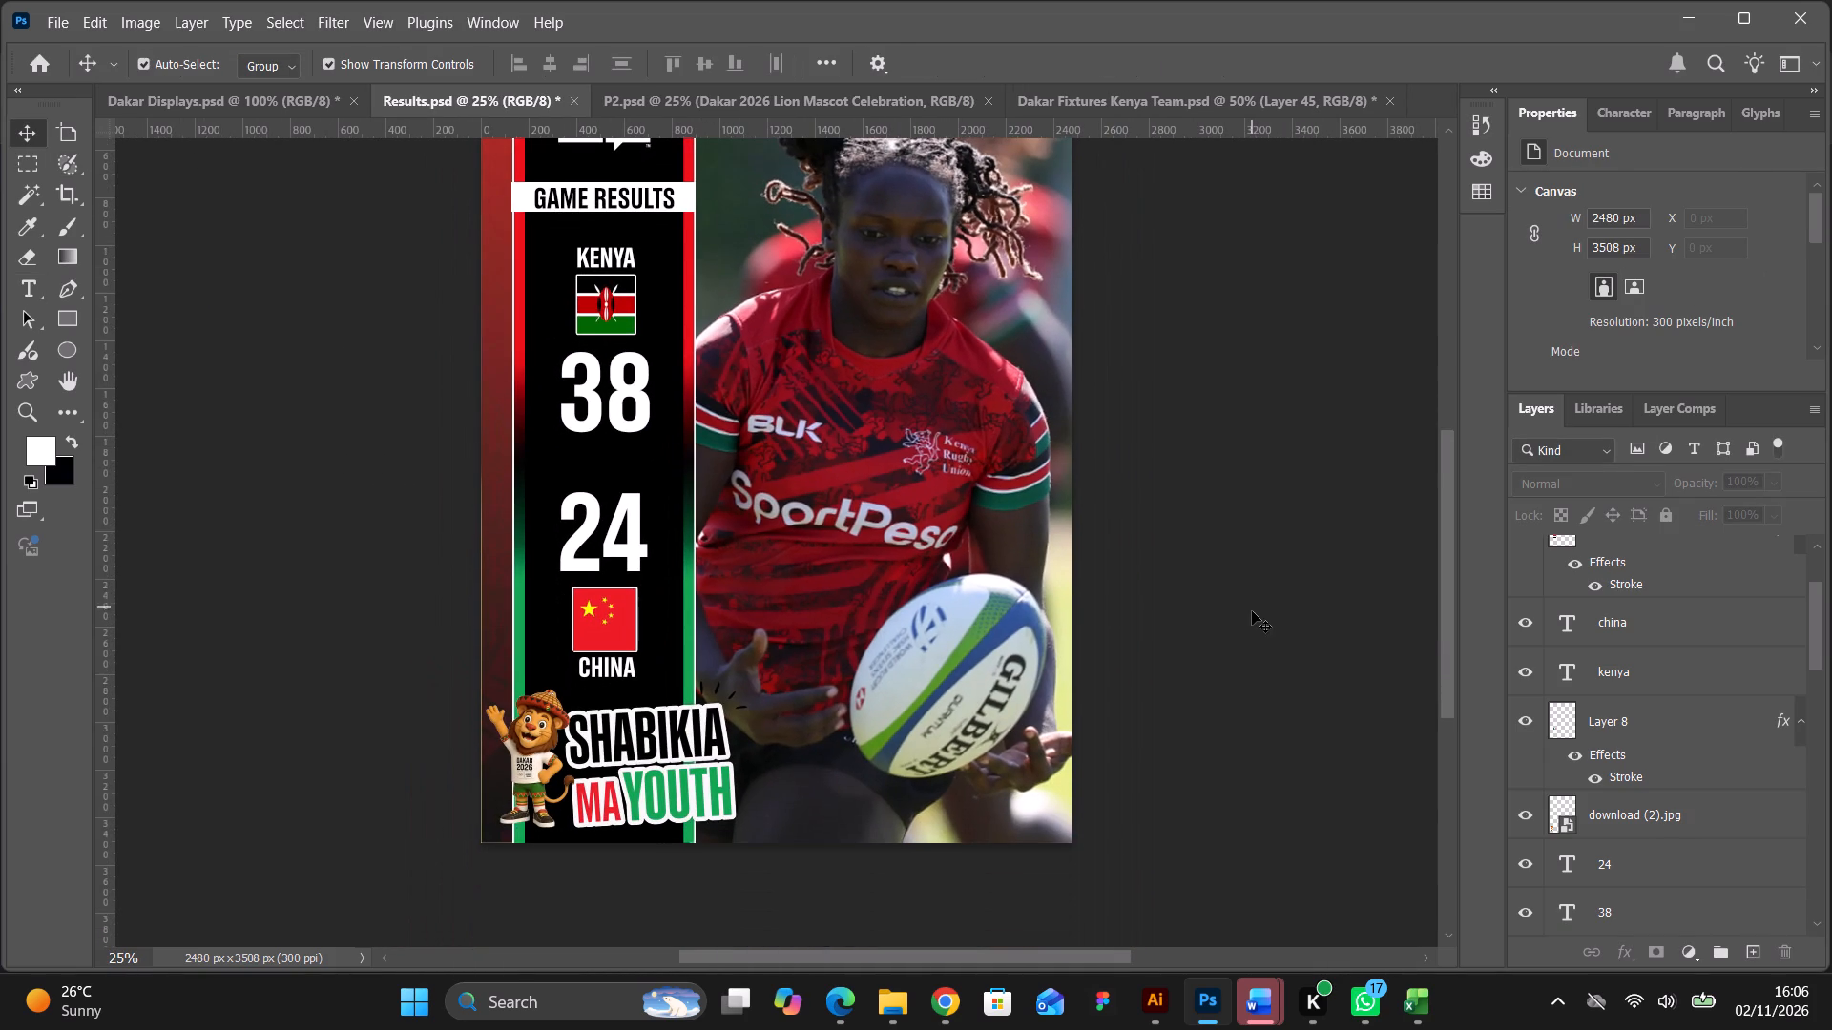
left_click(1251, 611)
scroll(1213, 634, "up", 12)
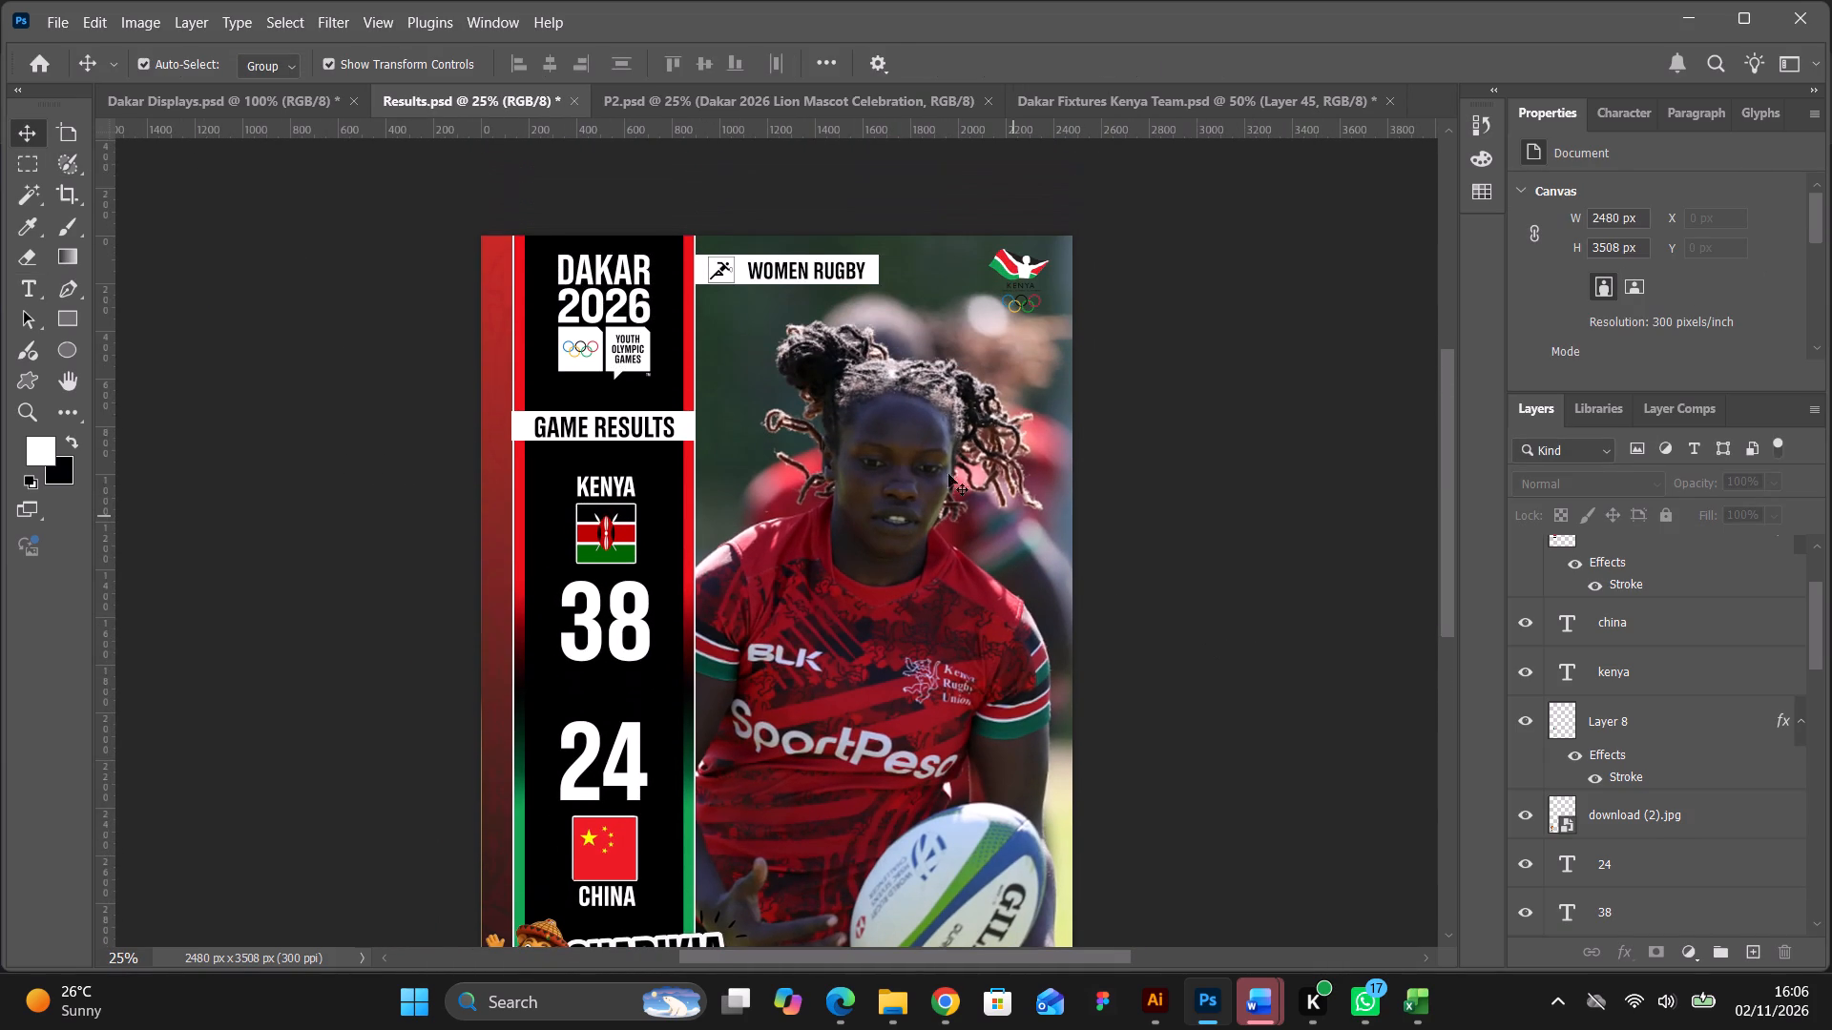
left_click(816, 373)
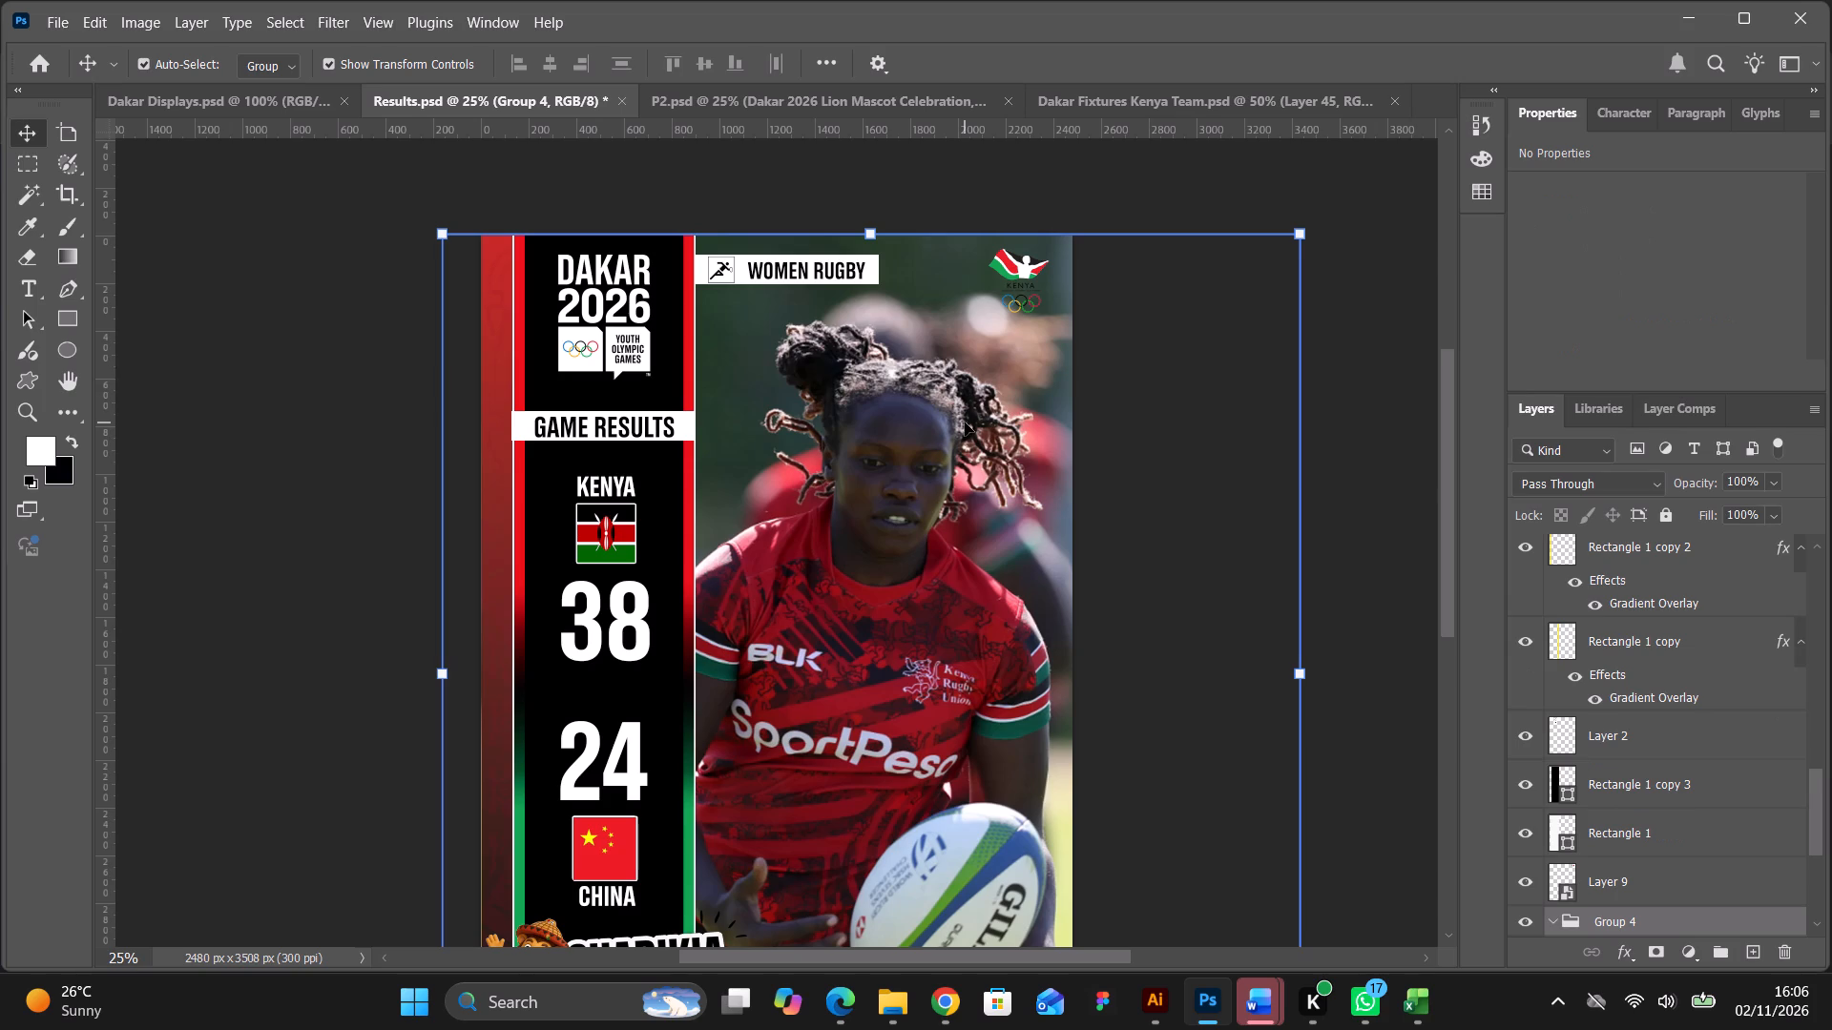
key("BackSpace")
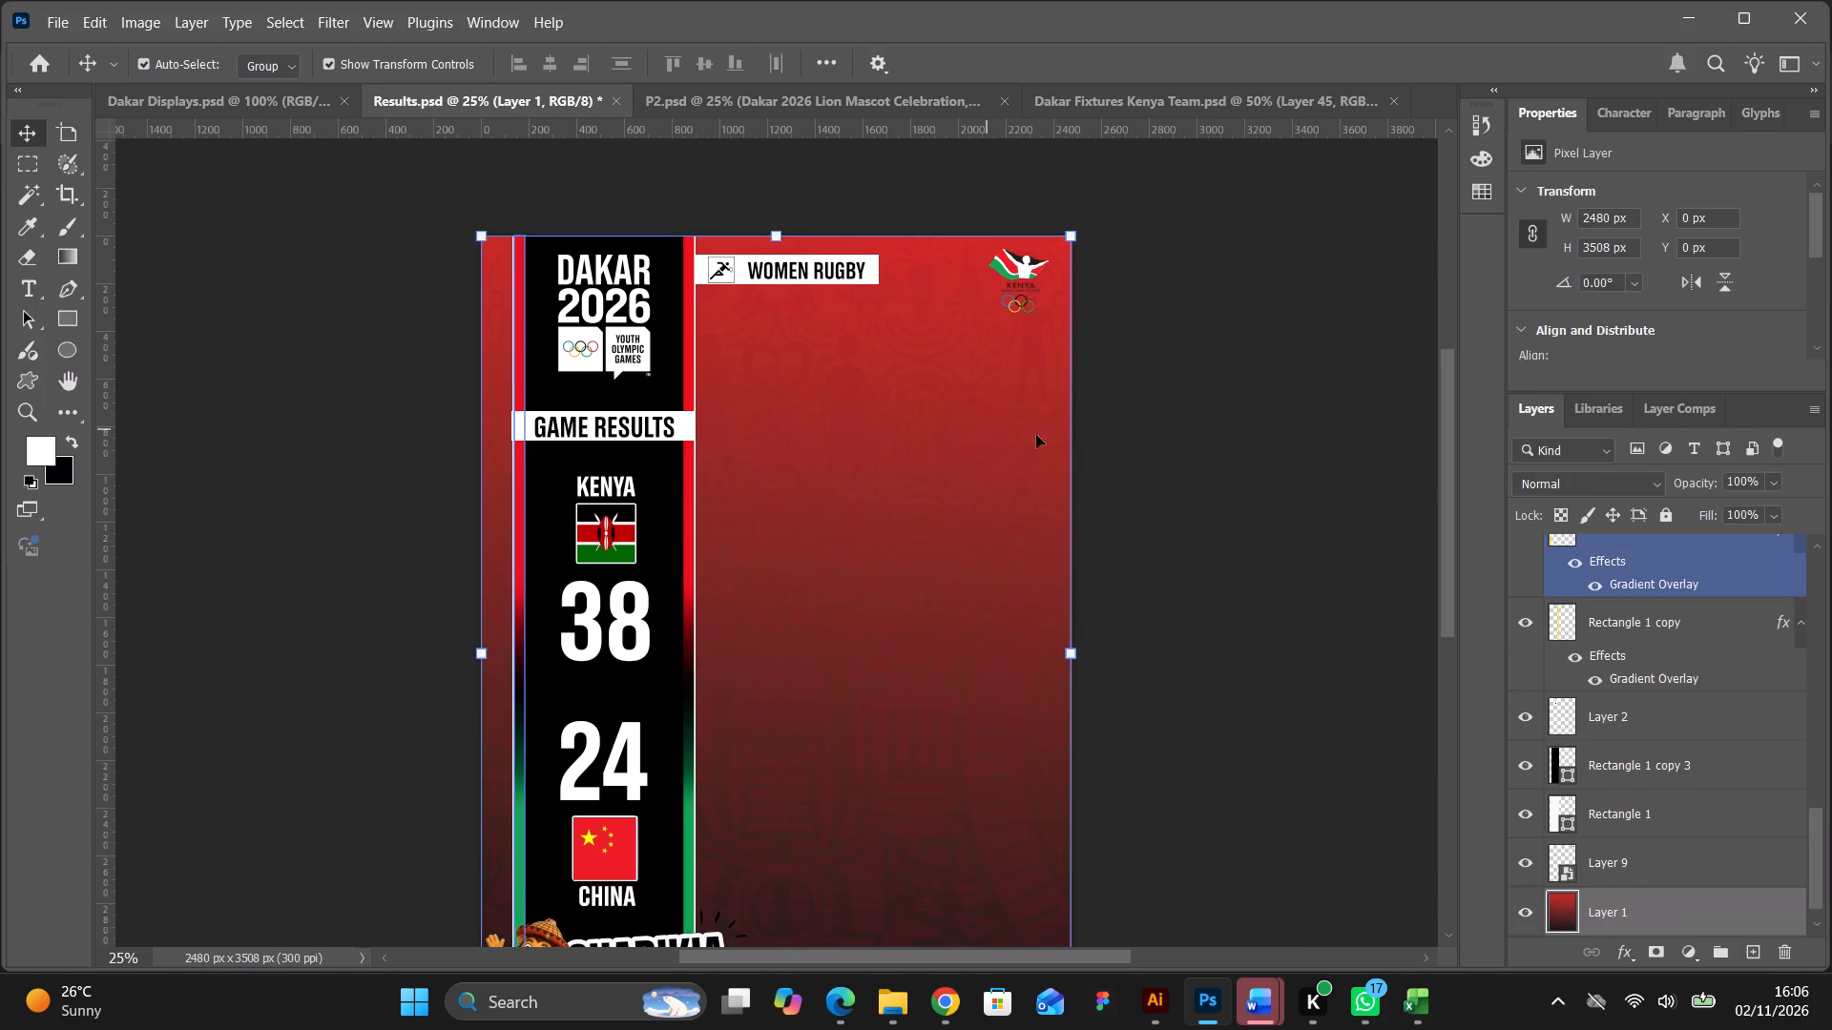
Delete the layers Rectangle 1 copy 3, Rectangle 1, Layer 9, Rectangle 1 copy and Rectangle 1 copy 2, leaving the red background and text.
left_click(1156, 404)
scroll(1156, 404, "down", 6)
scroll(1822, 839, "down", 2)
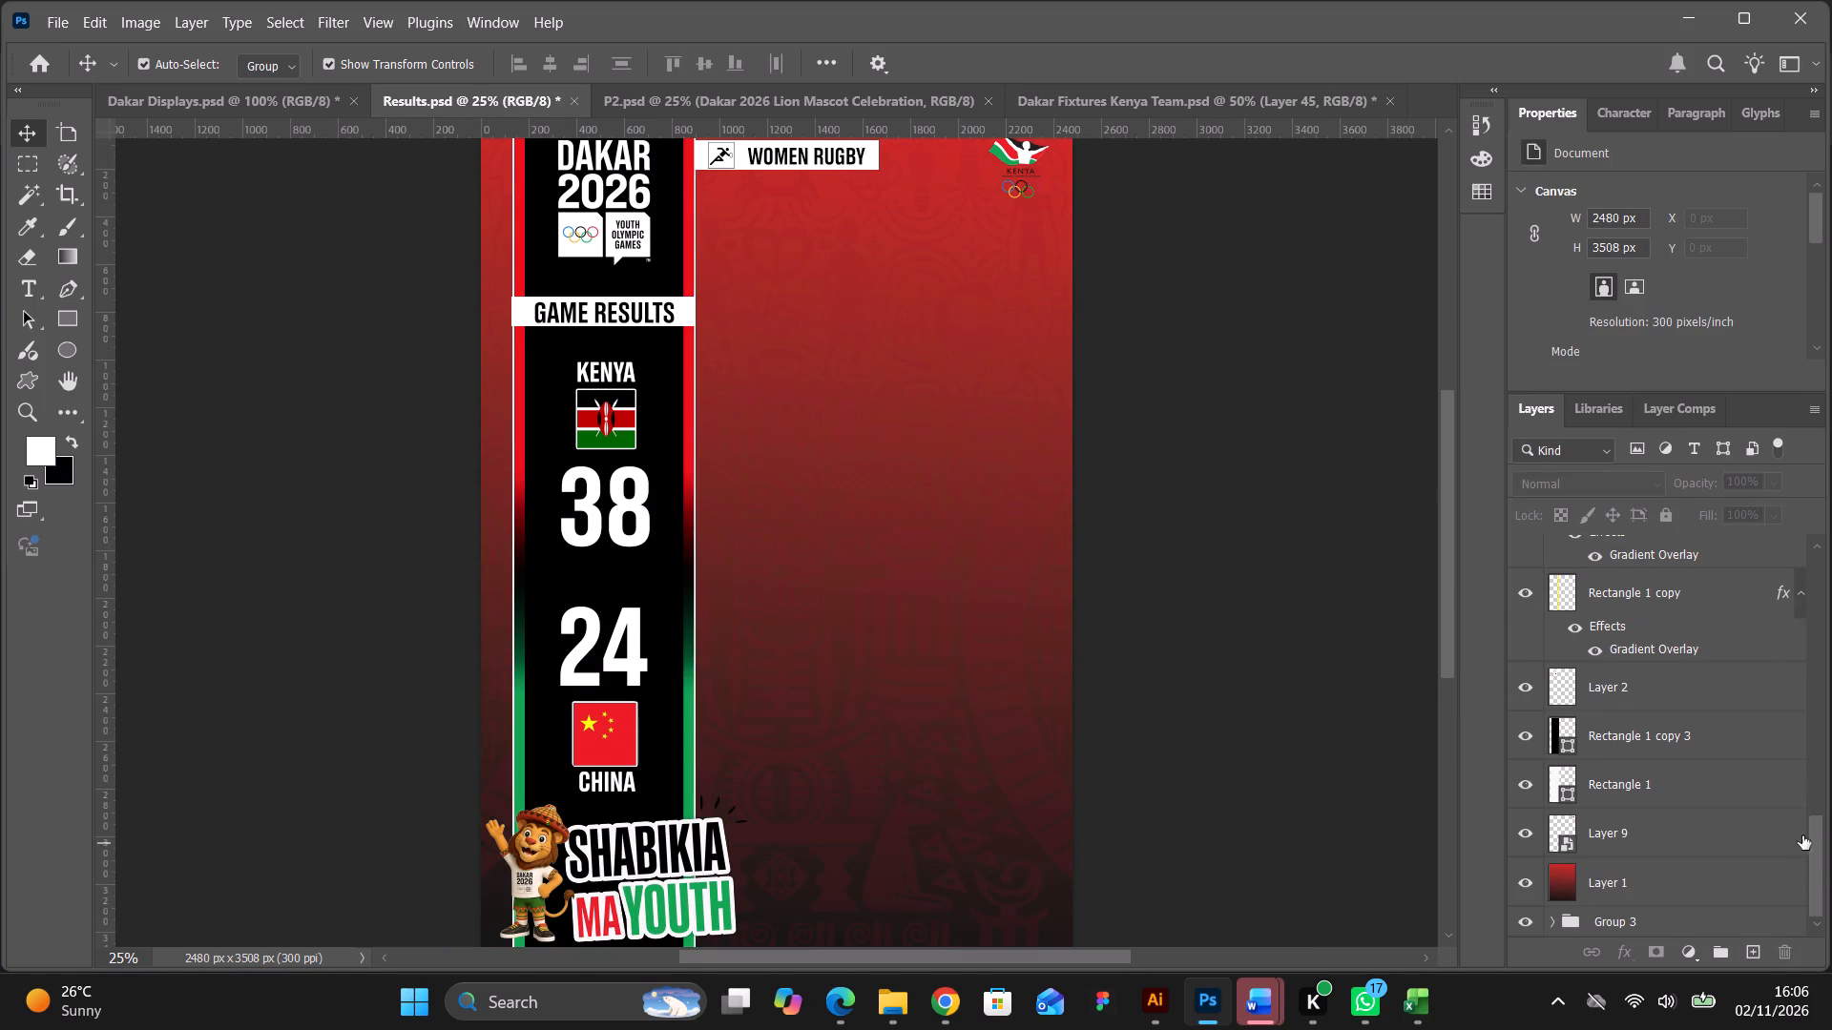
left_click(1638, 742)
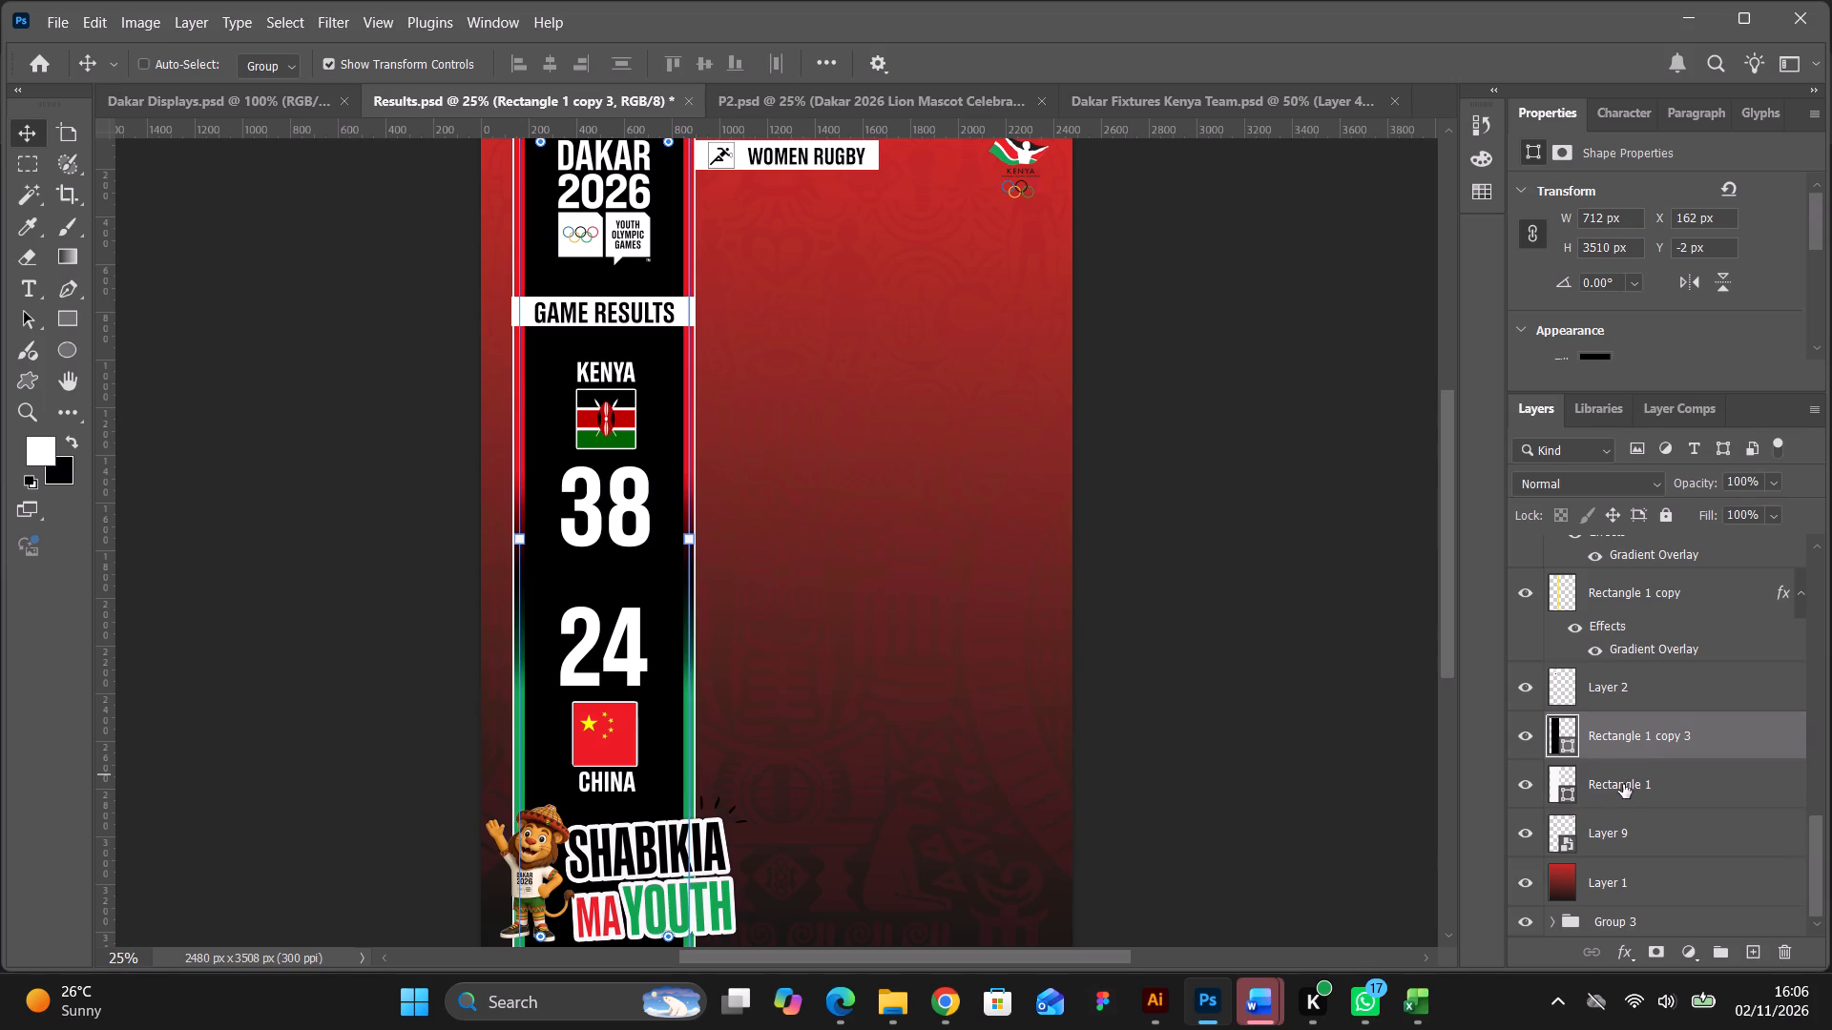
left_click(1520, 789, "ctrl")
left_click(1520, 789, "ctrl")
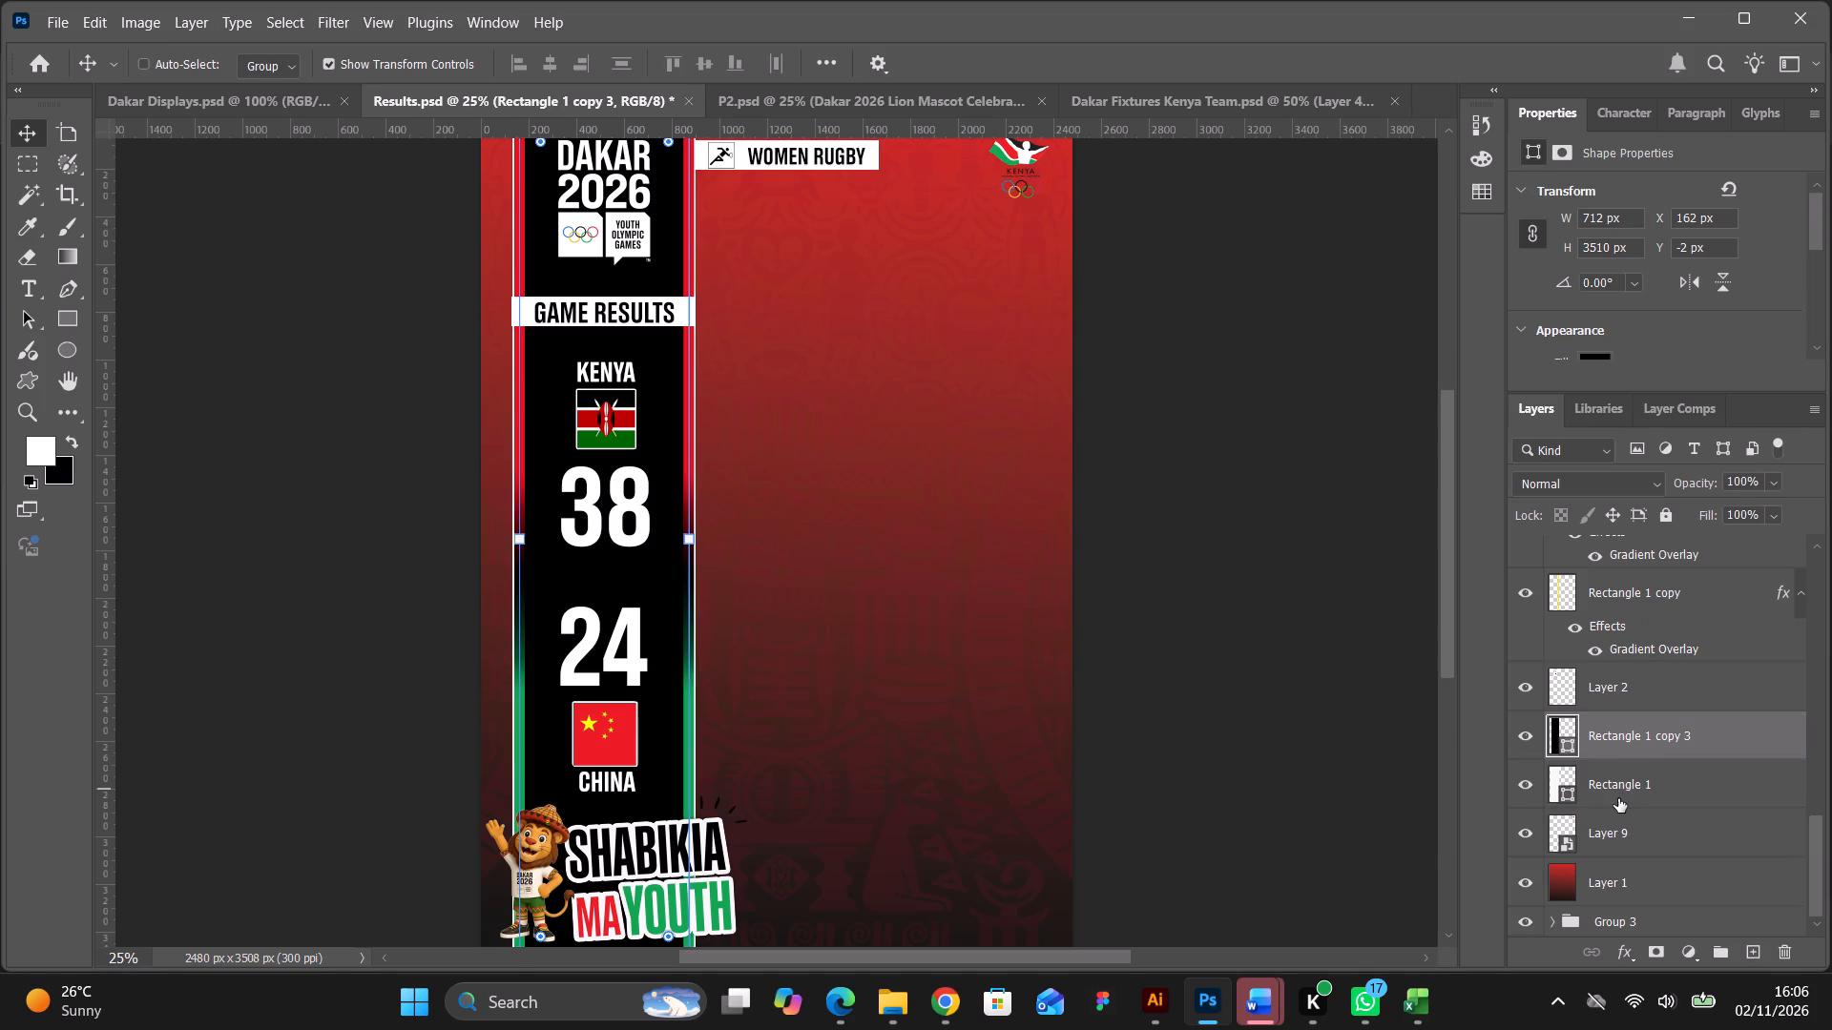
left_click(1617, 798, "ctrl")
left_click(1625, 834, "ctrl")
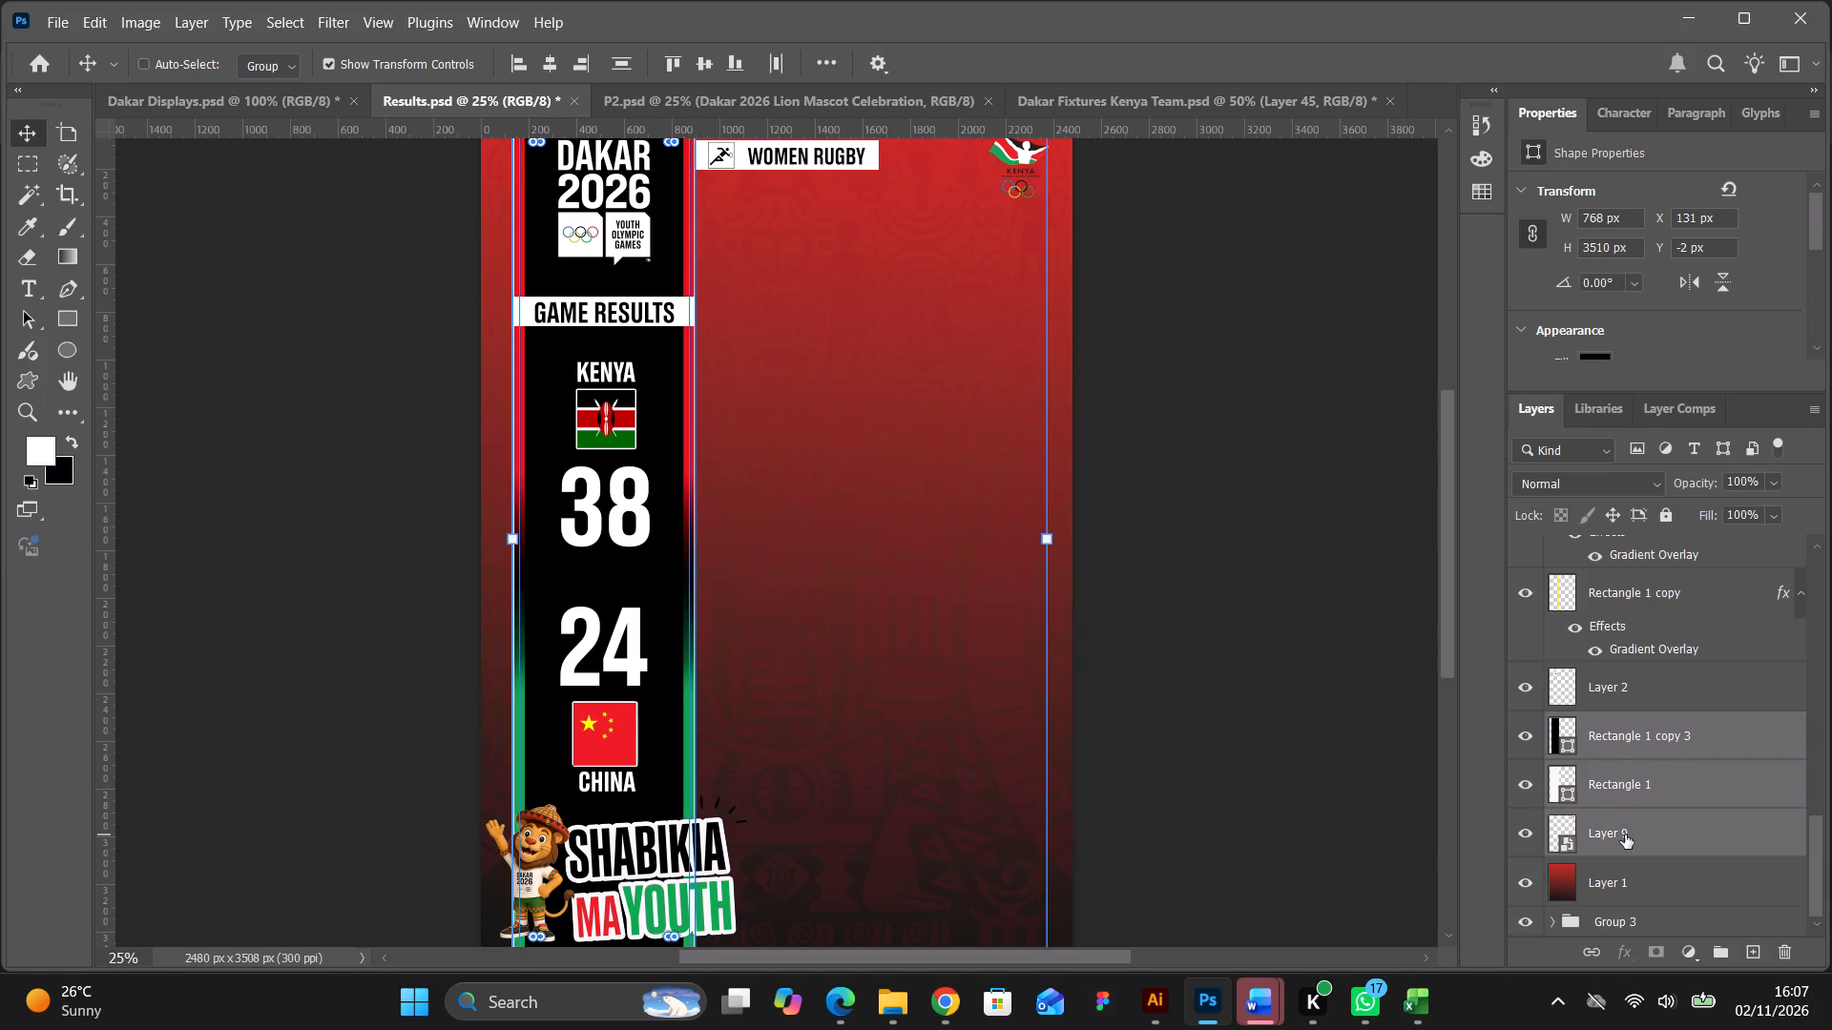
key("BackSpace")
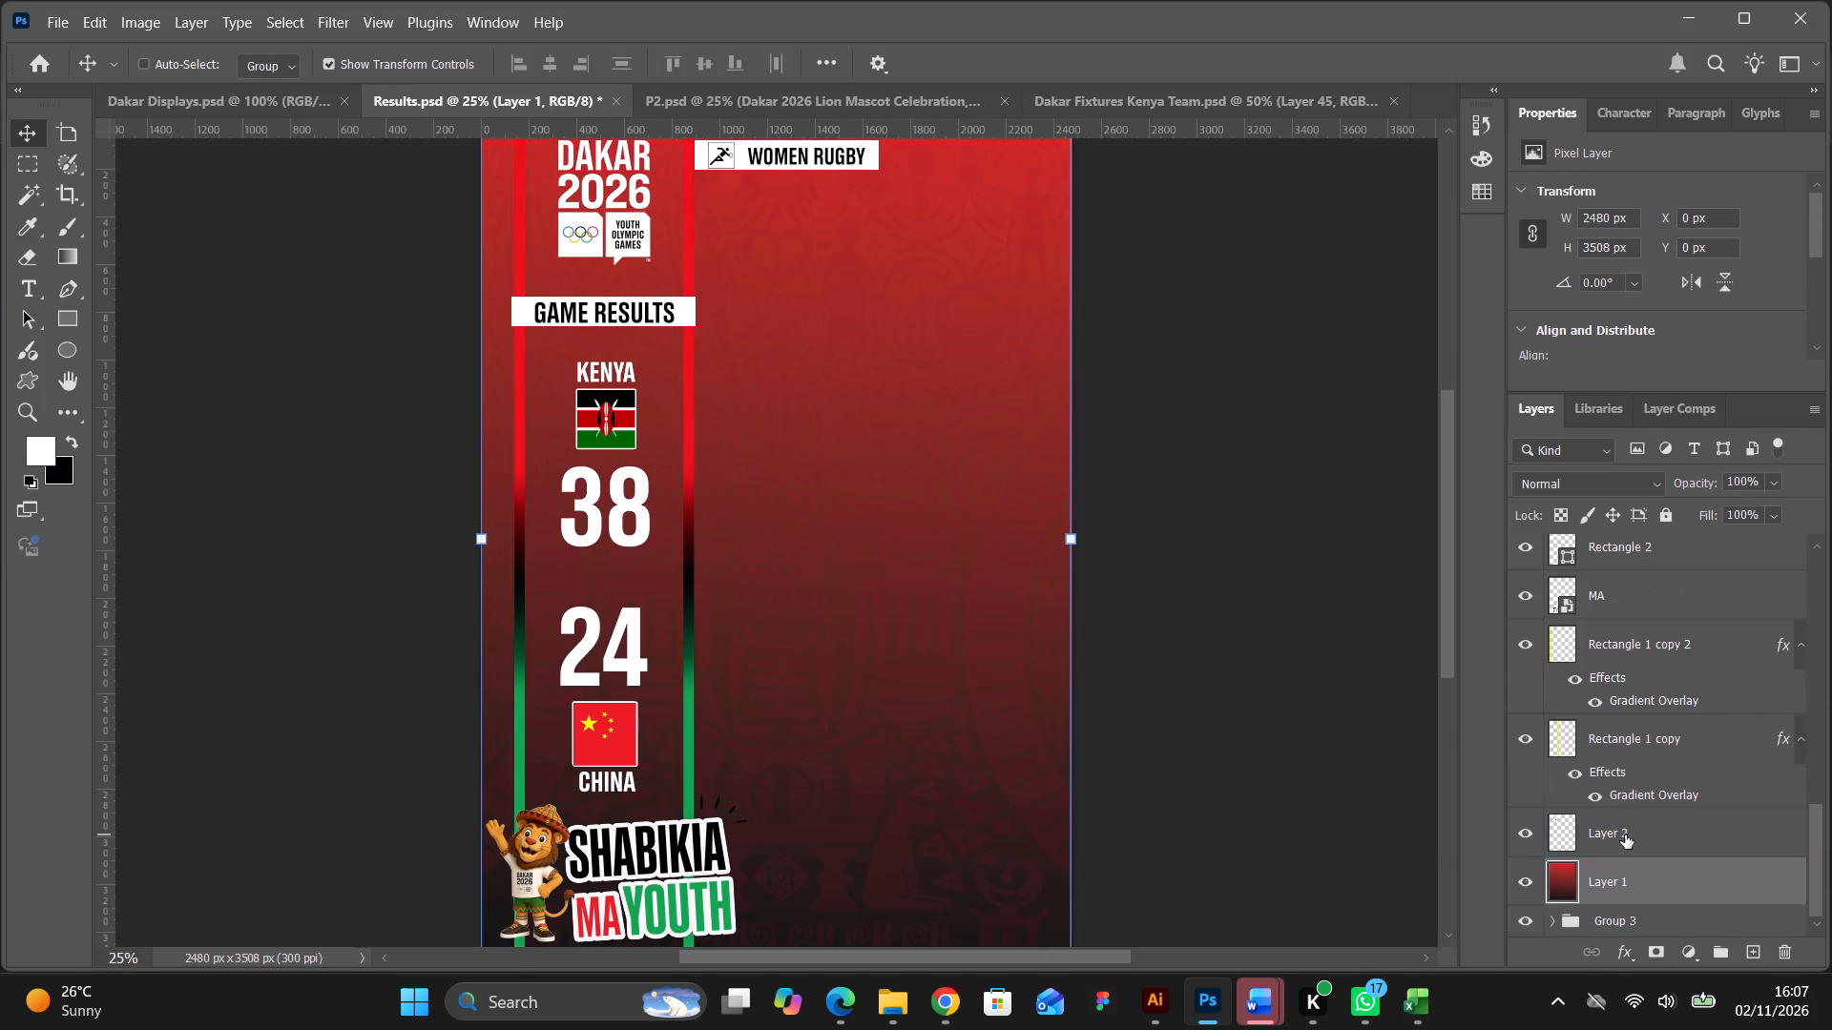
key("ctrl+z")
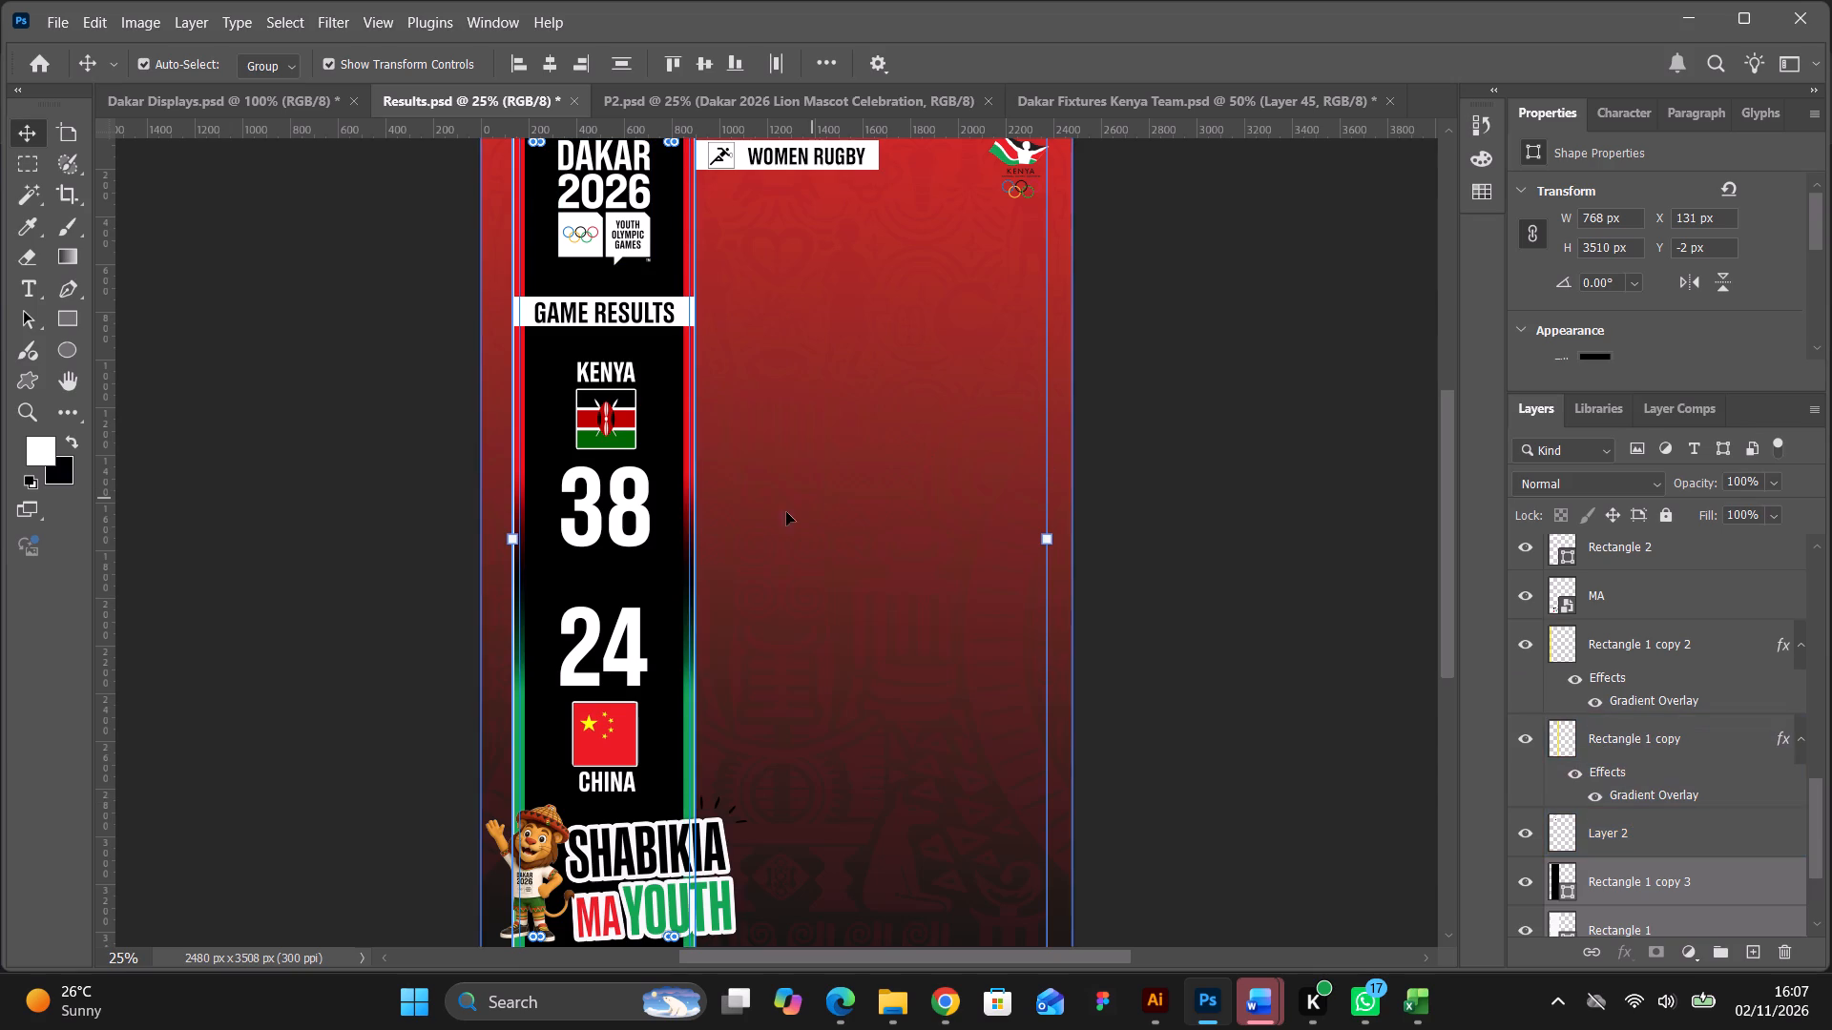
key("BackSpace")
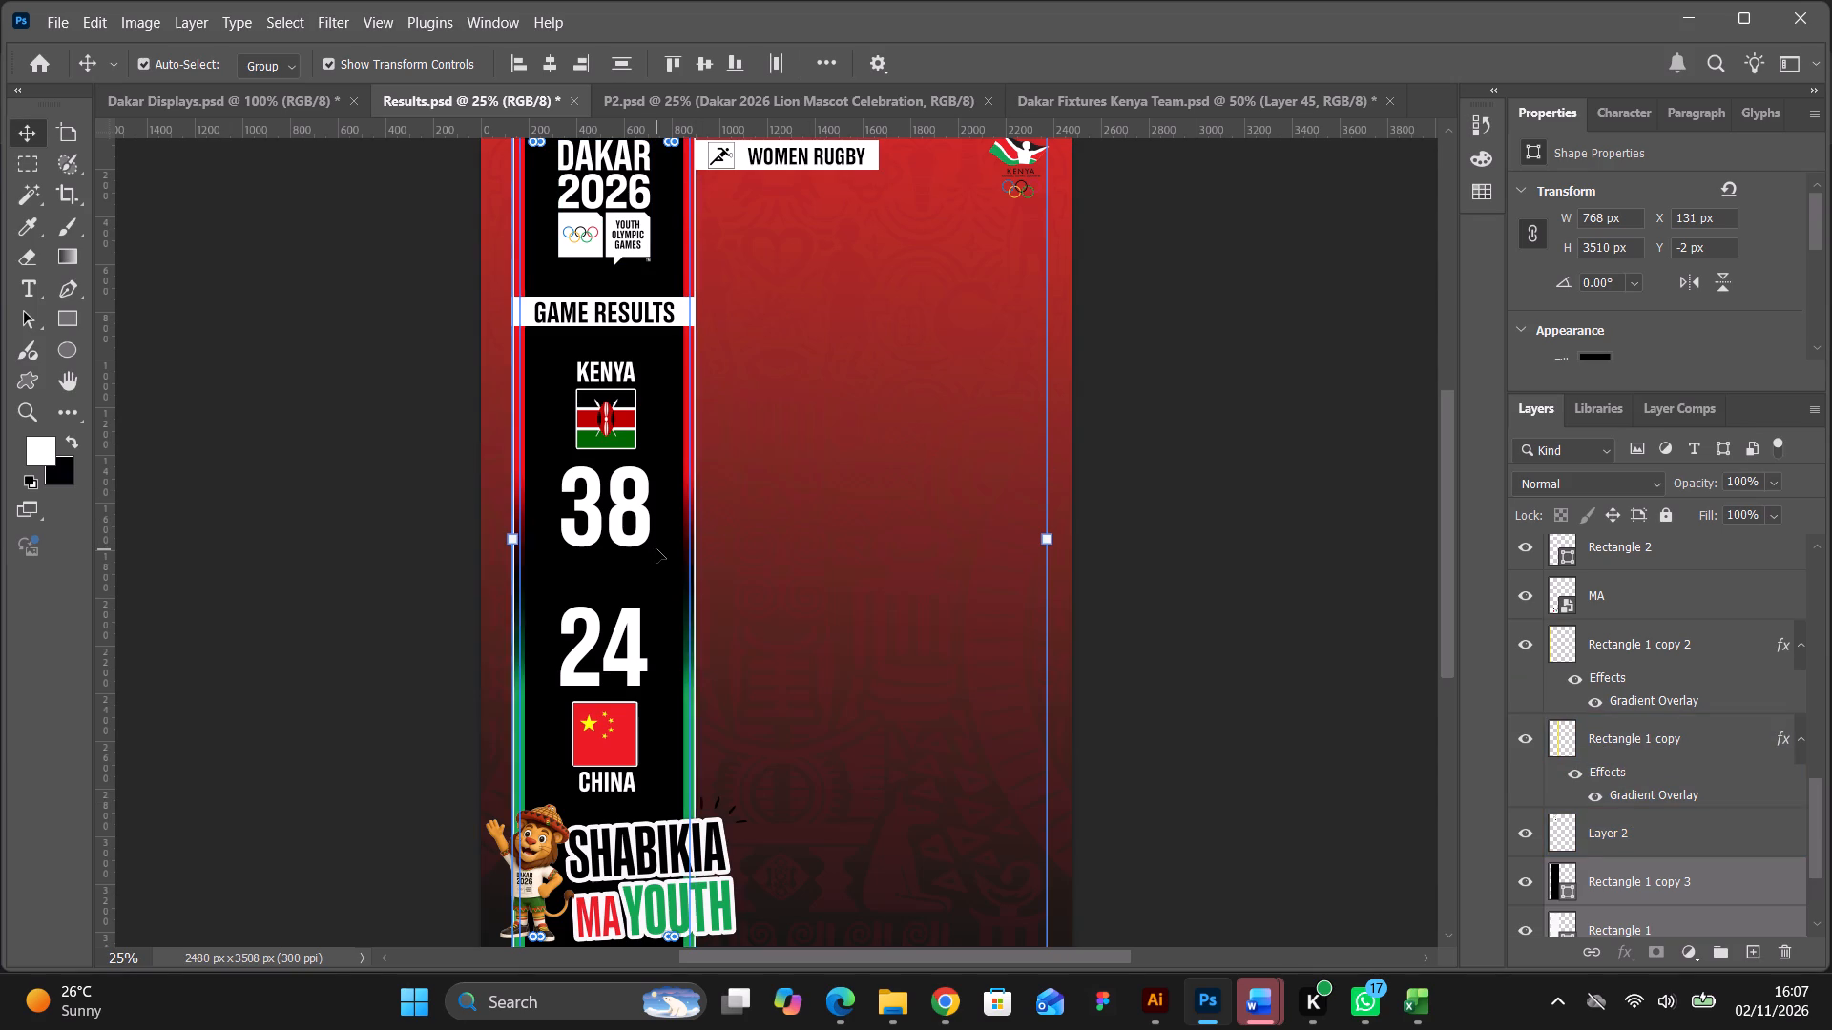
key("ctrl+z")
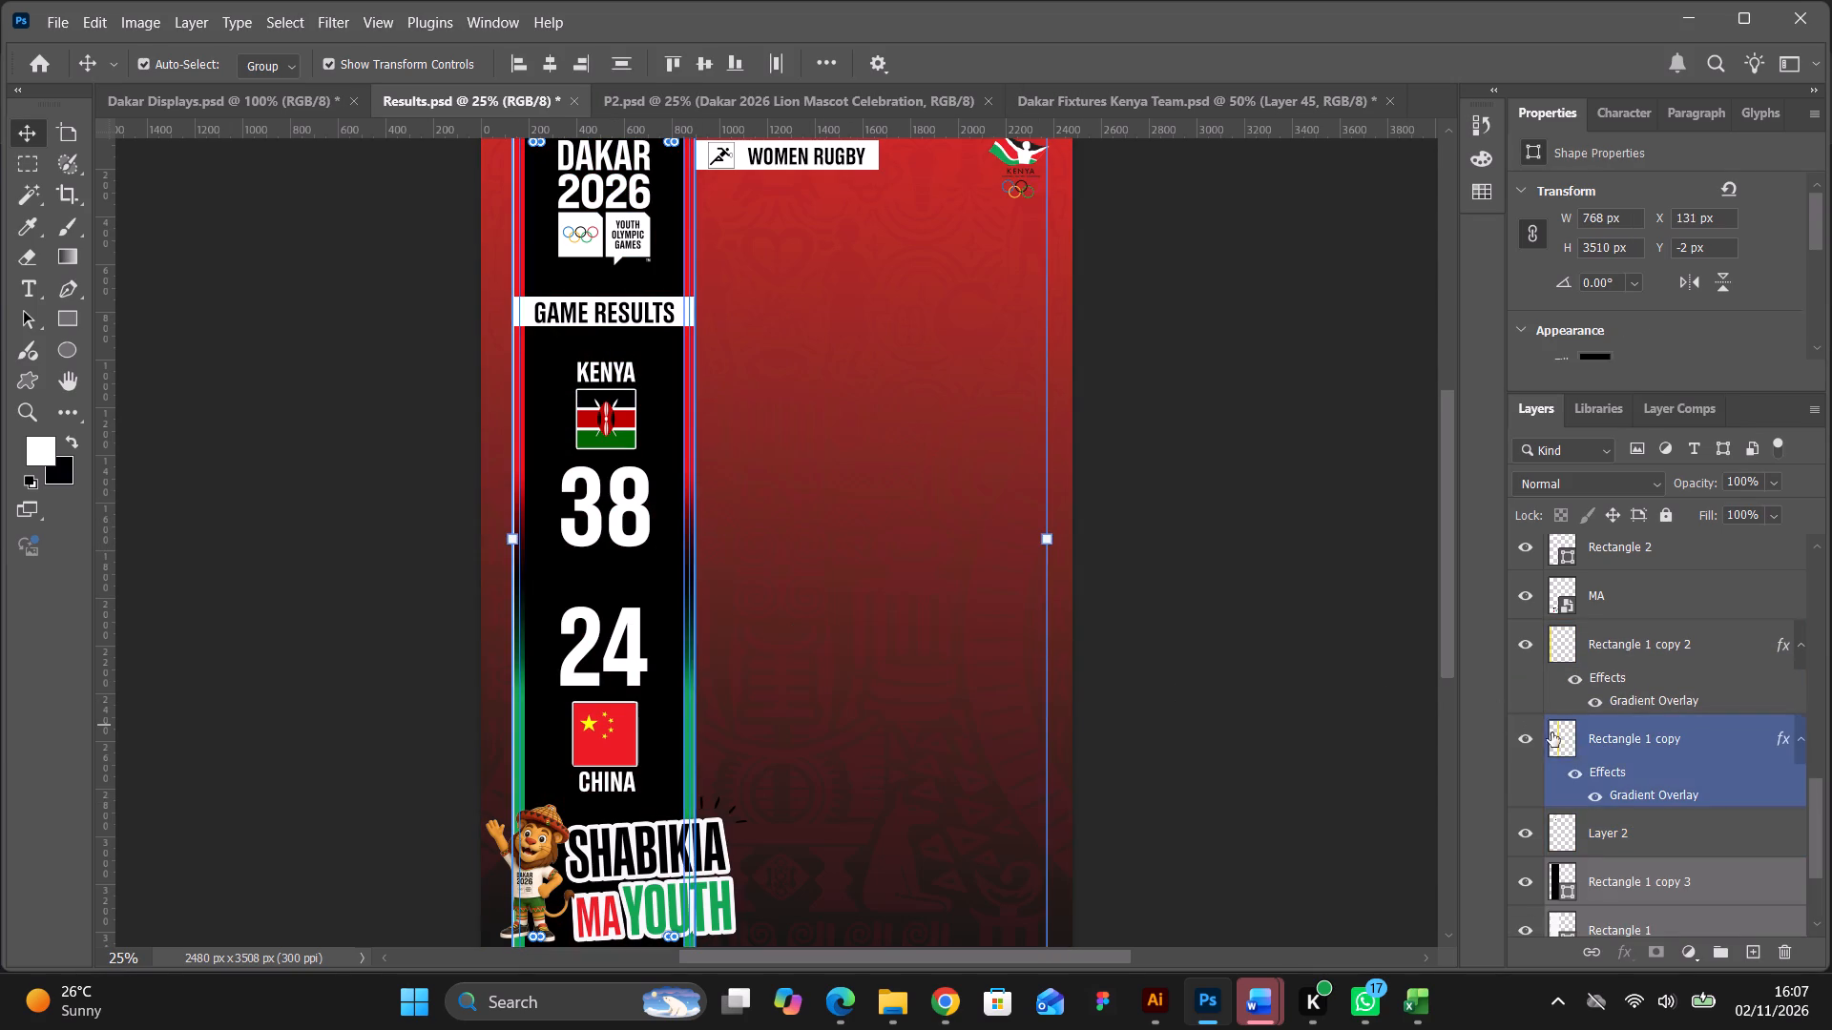
left_click(1627, 748, "ctrl")
left_click(1624, 651, "ctrl")
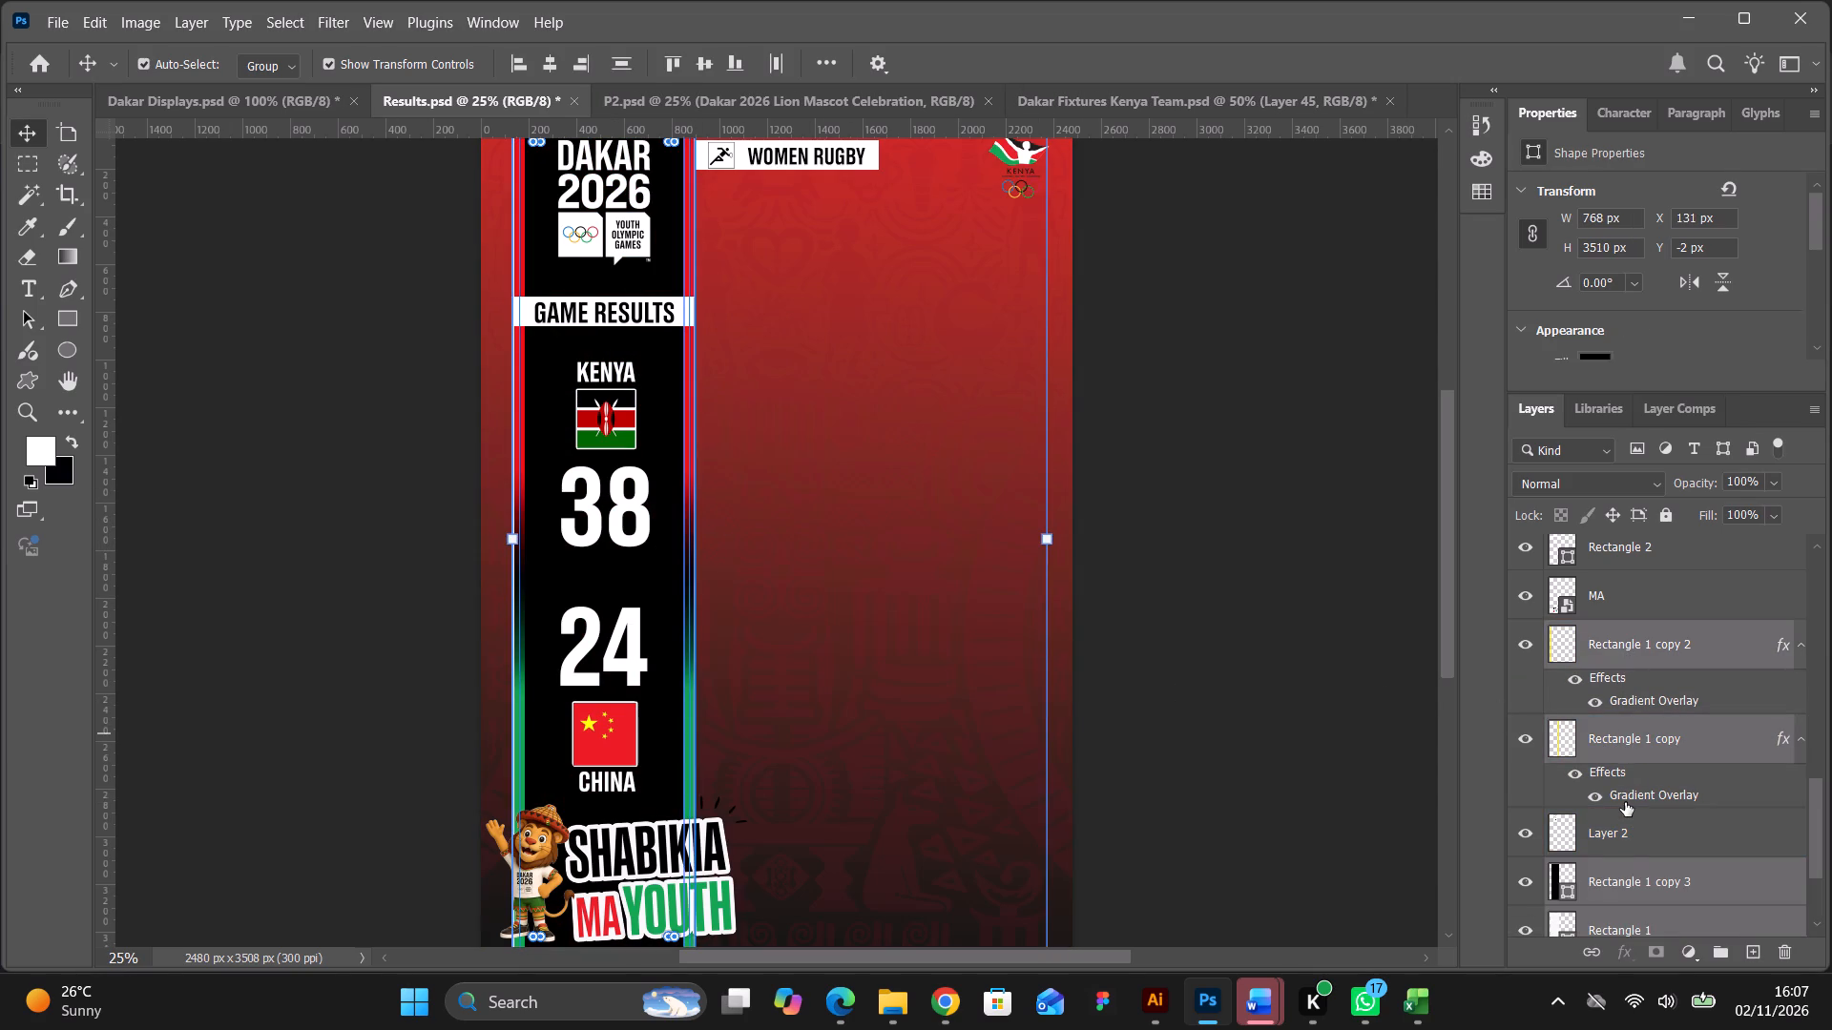
key("BackSpace")
scroll(1433, 513, "up", 9)
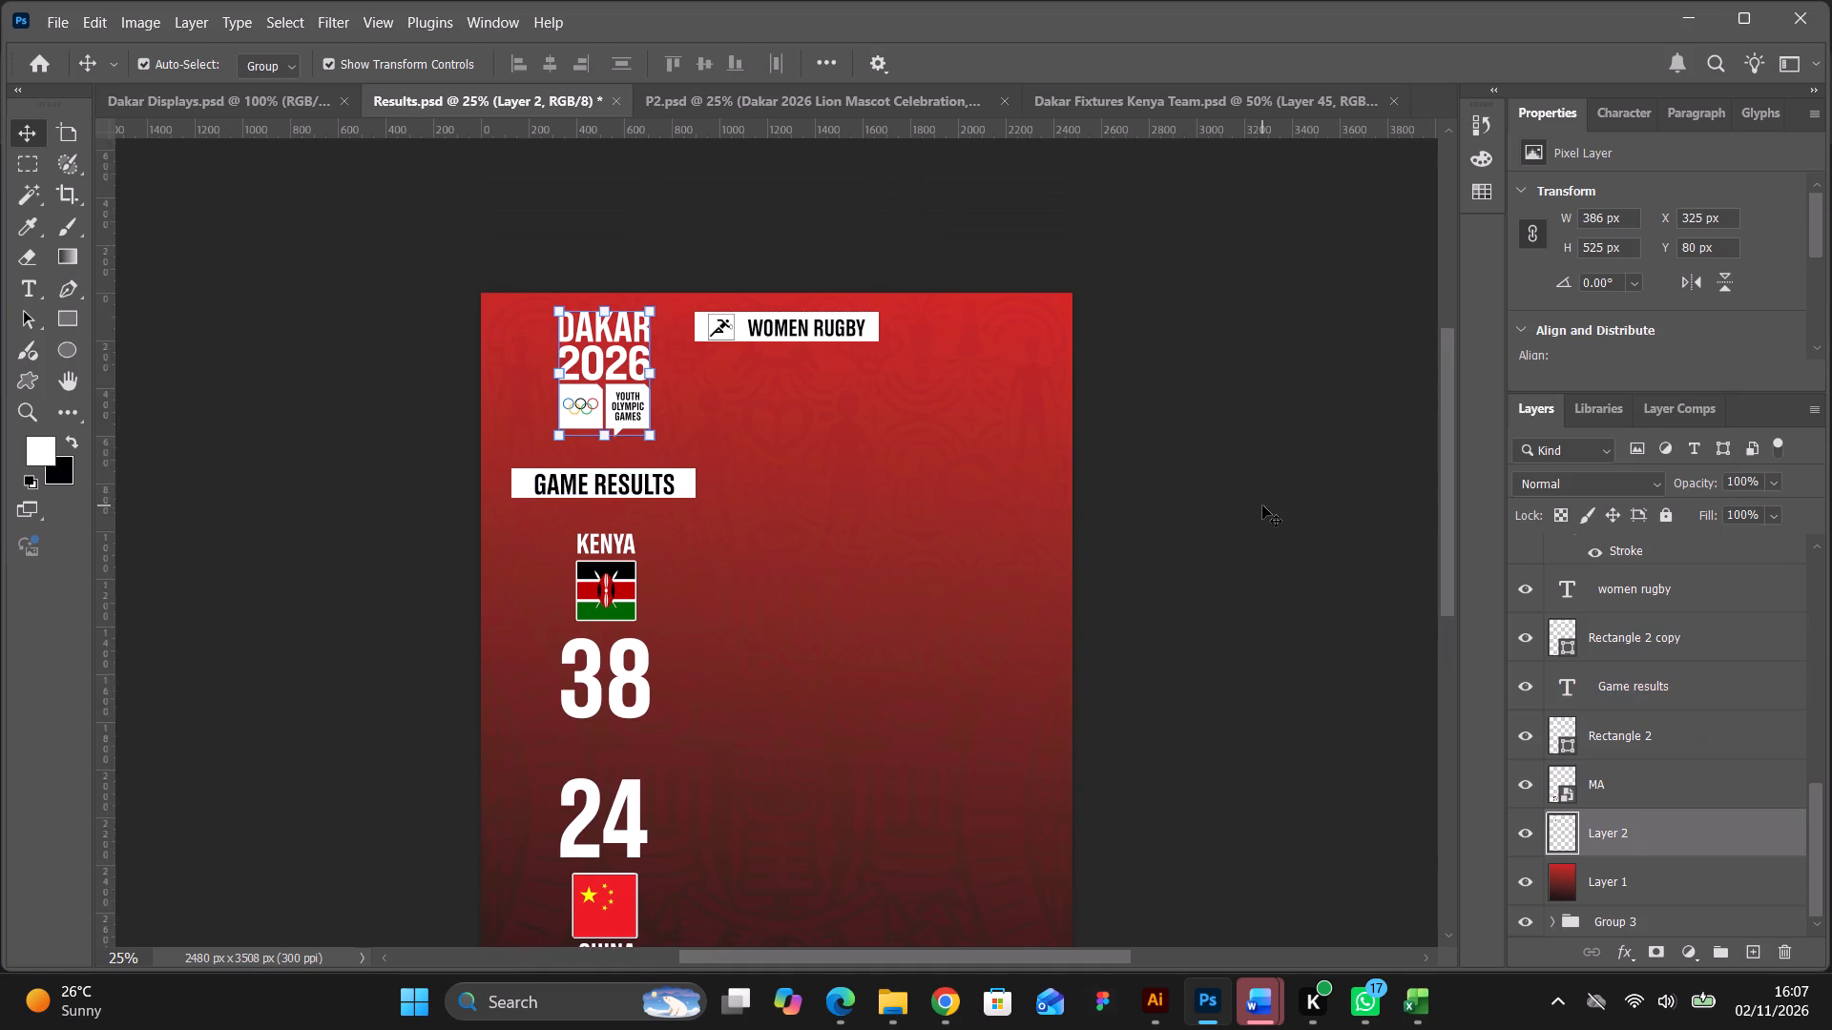
Undo the deletion of the rectangle stripe layers and Layer 9 on the Results.psd poster.
scroll(1261, 507, "down", 16)
key("ctrl+z")
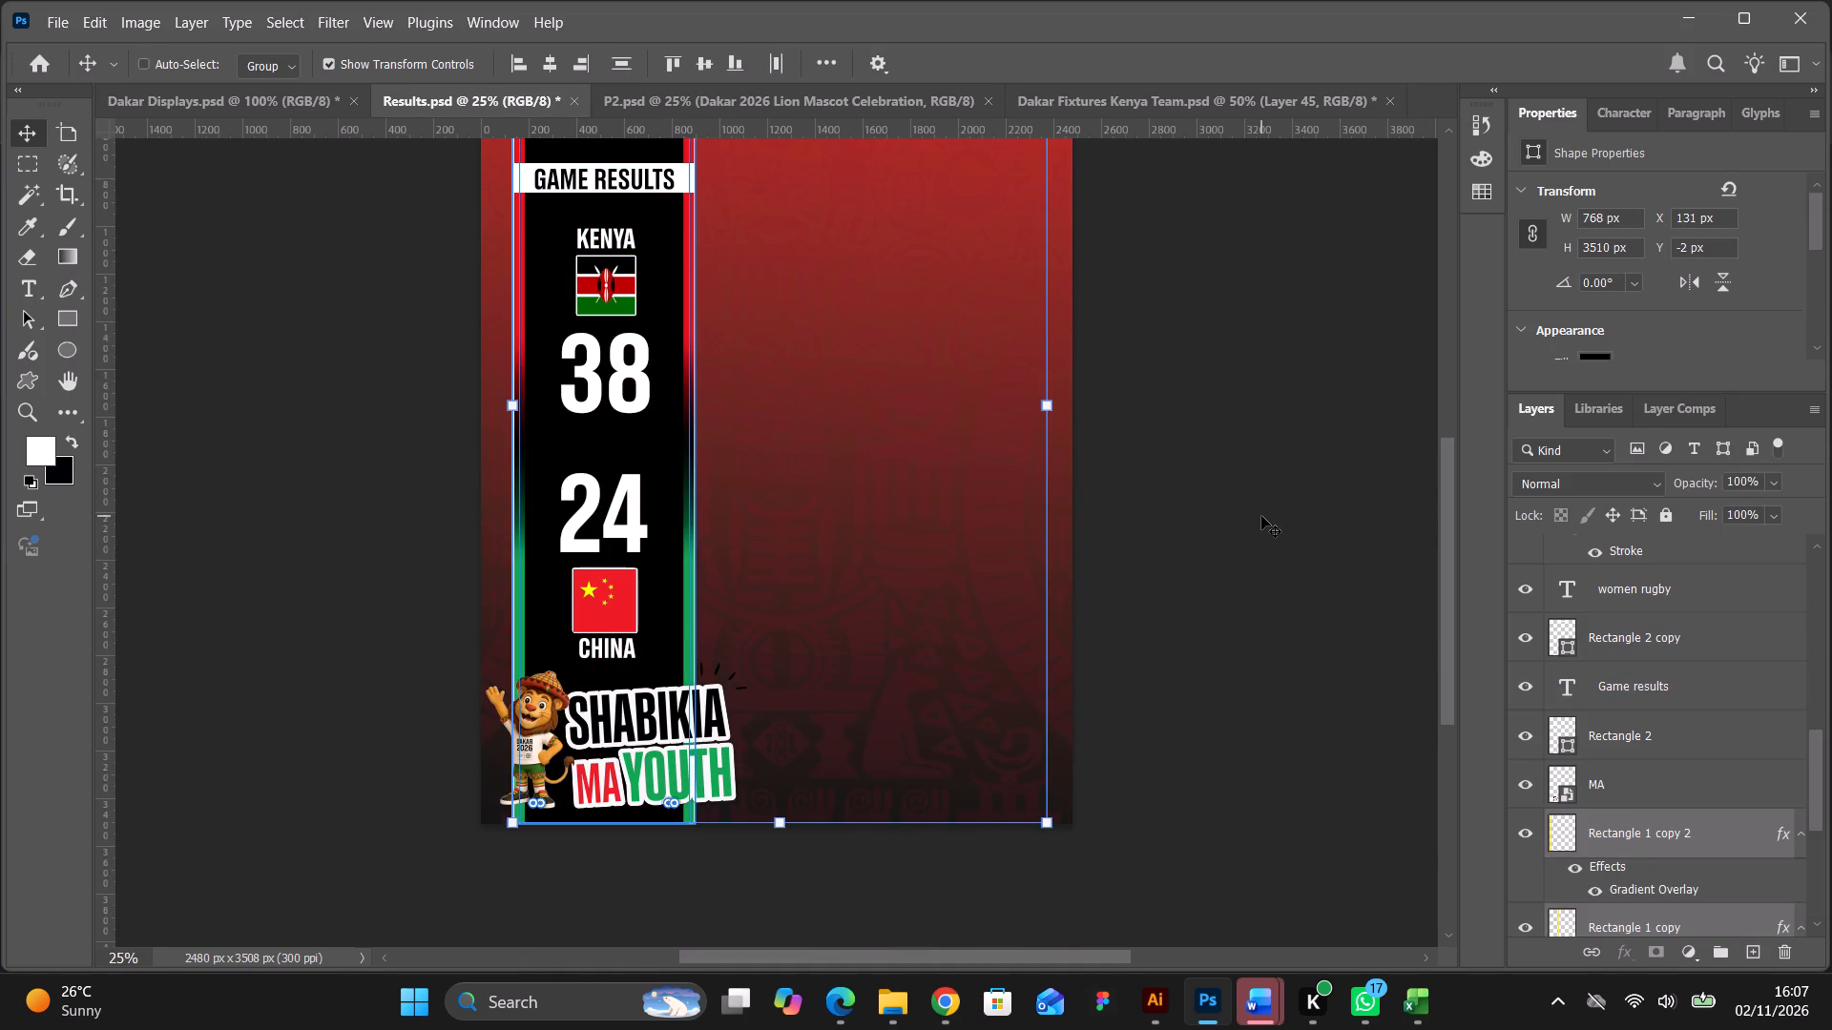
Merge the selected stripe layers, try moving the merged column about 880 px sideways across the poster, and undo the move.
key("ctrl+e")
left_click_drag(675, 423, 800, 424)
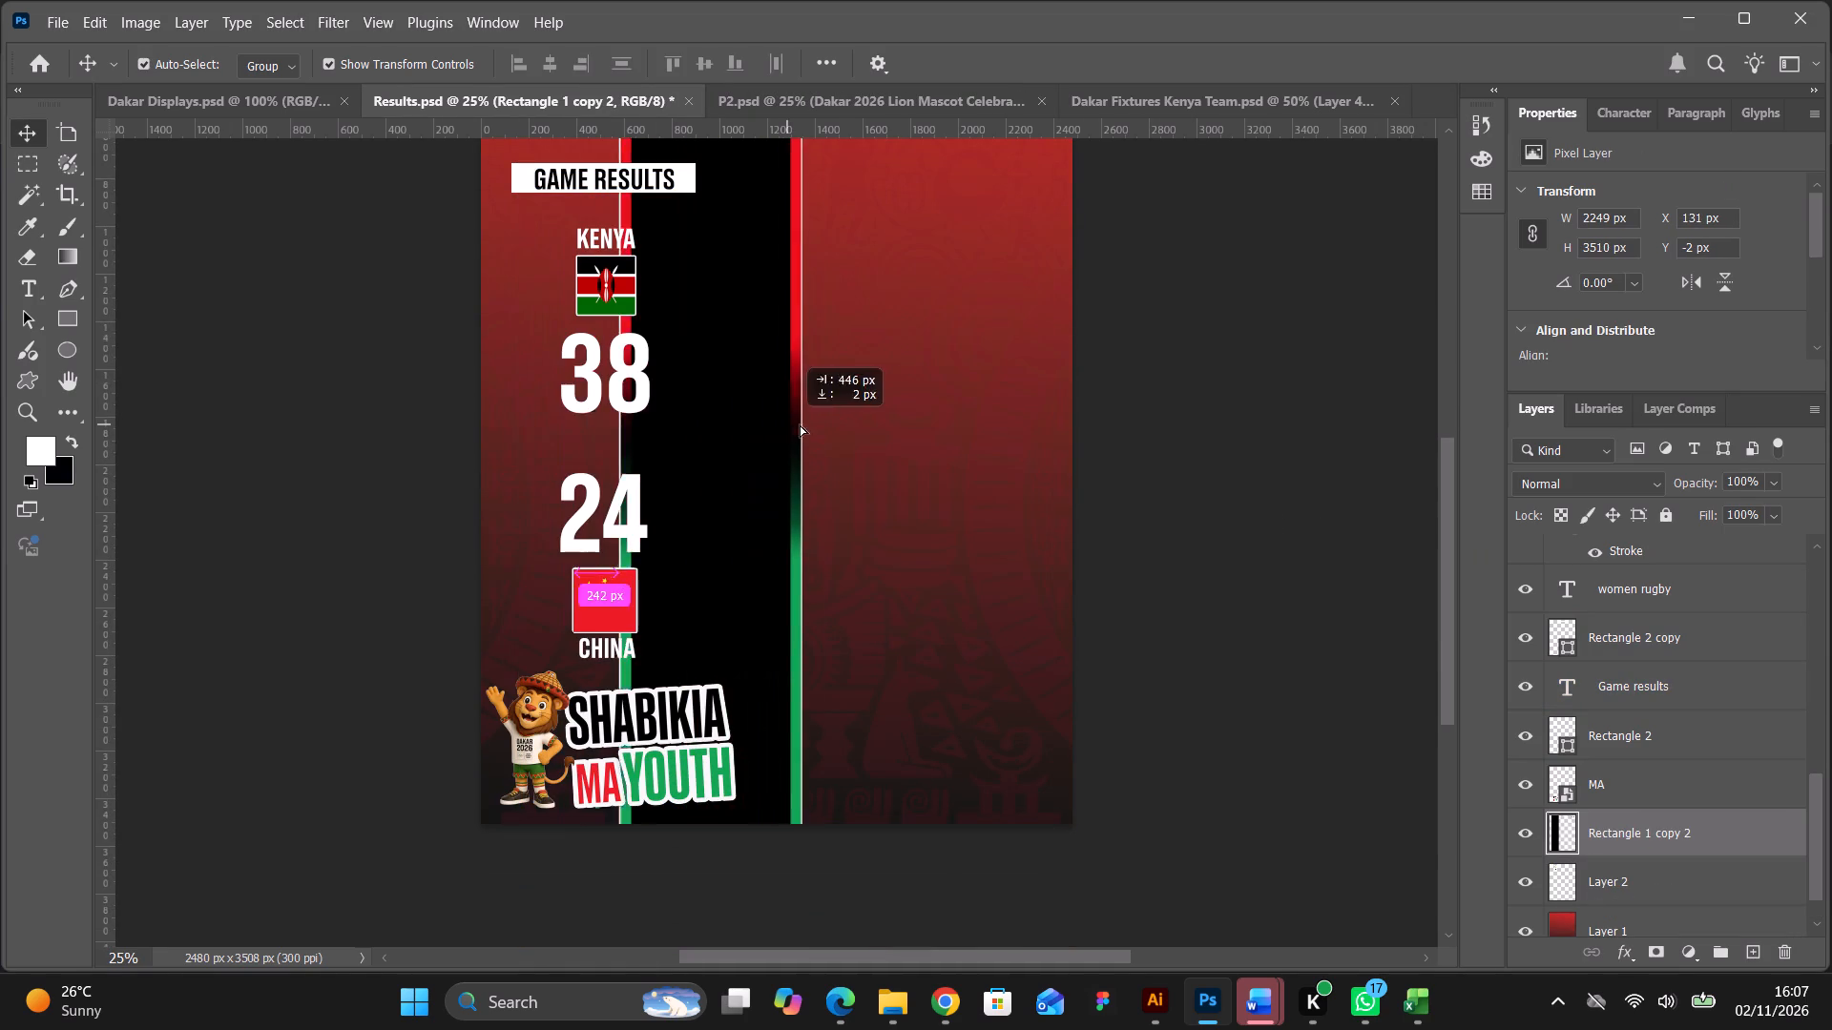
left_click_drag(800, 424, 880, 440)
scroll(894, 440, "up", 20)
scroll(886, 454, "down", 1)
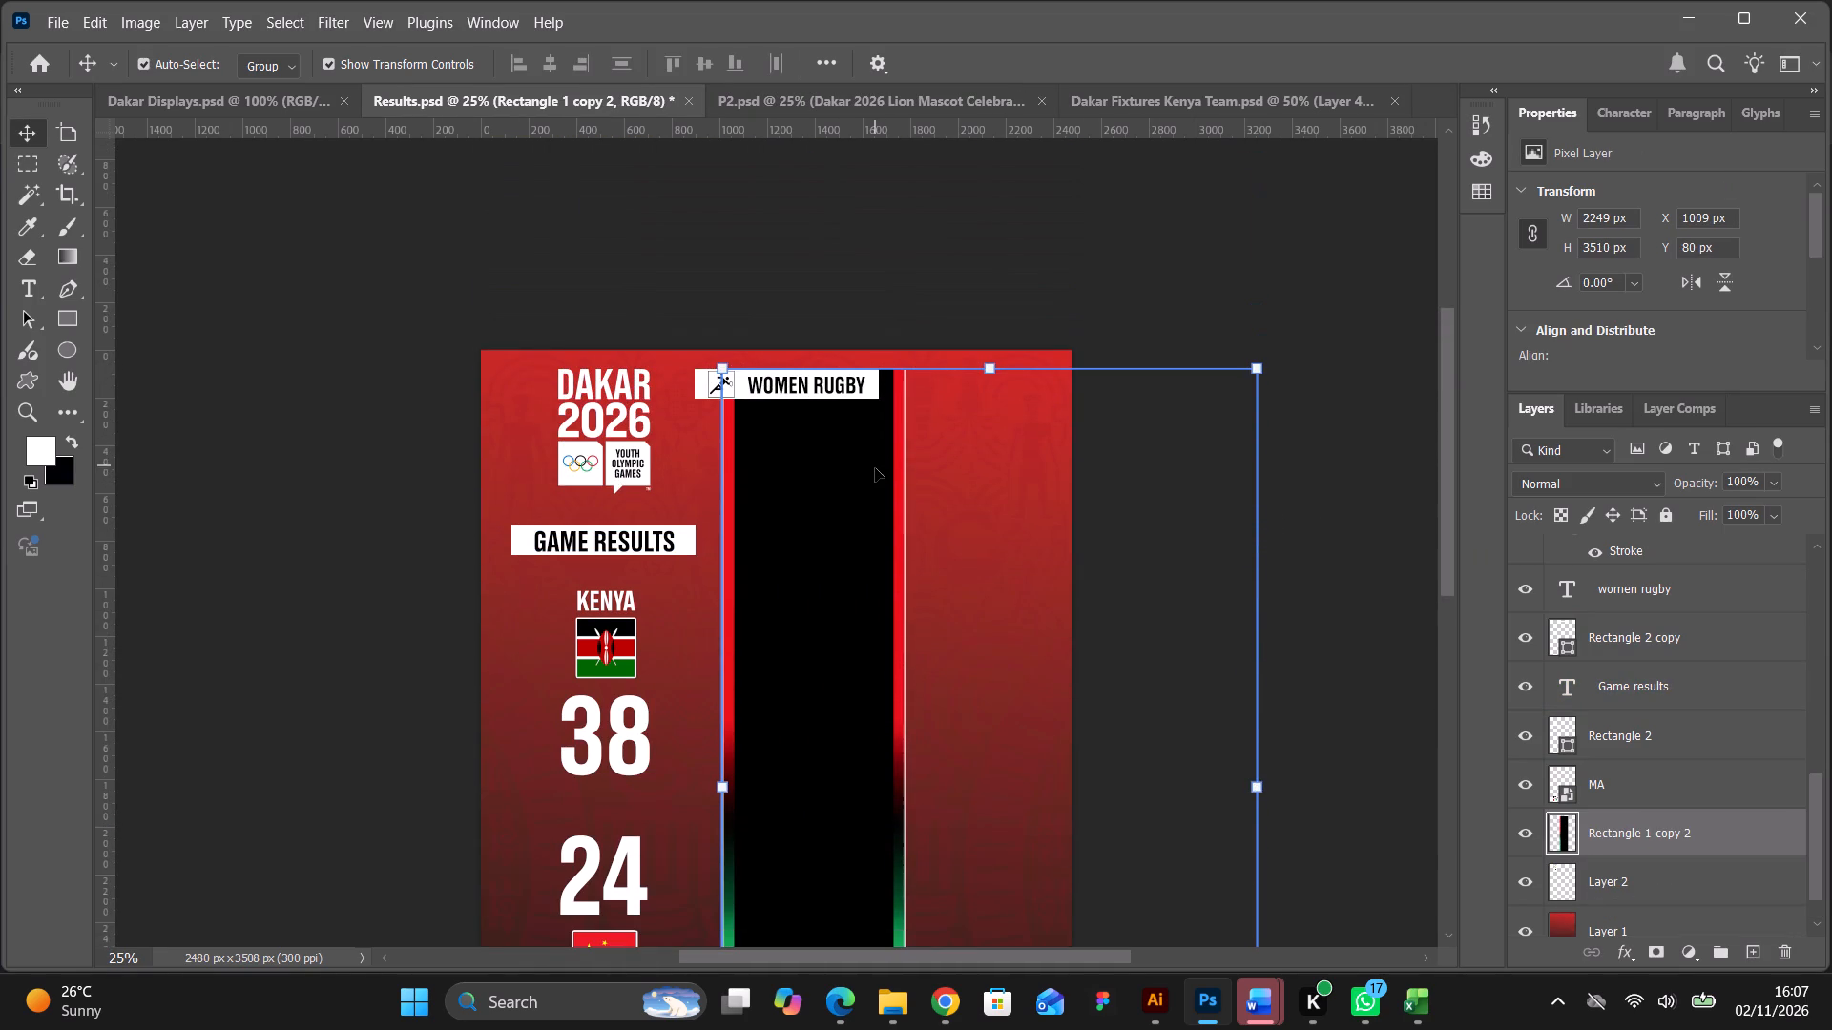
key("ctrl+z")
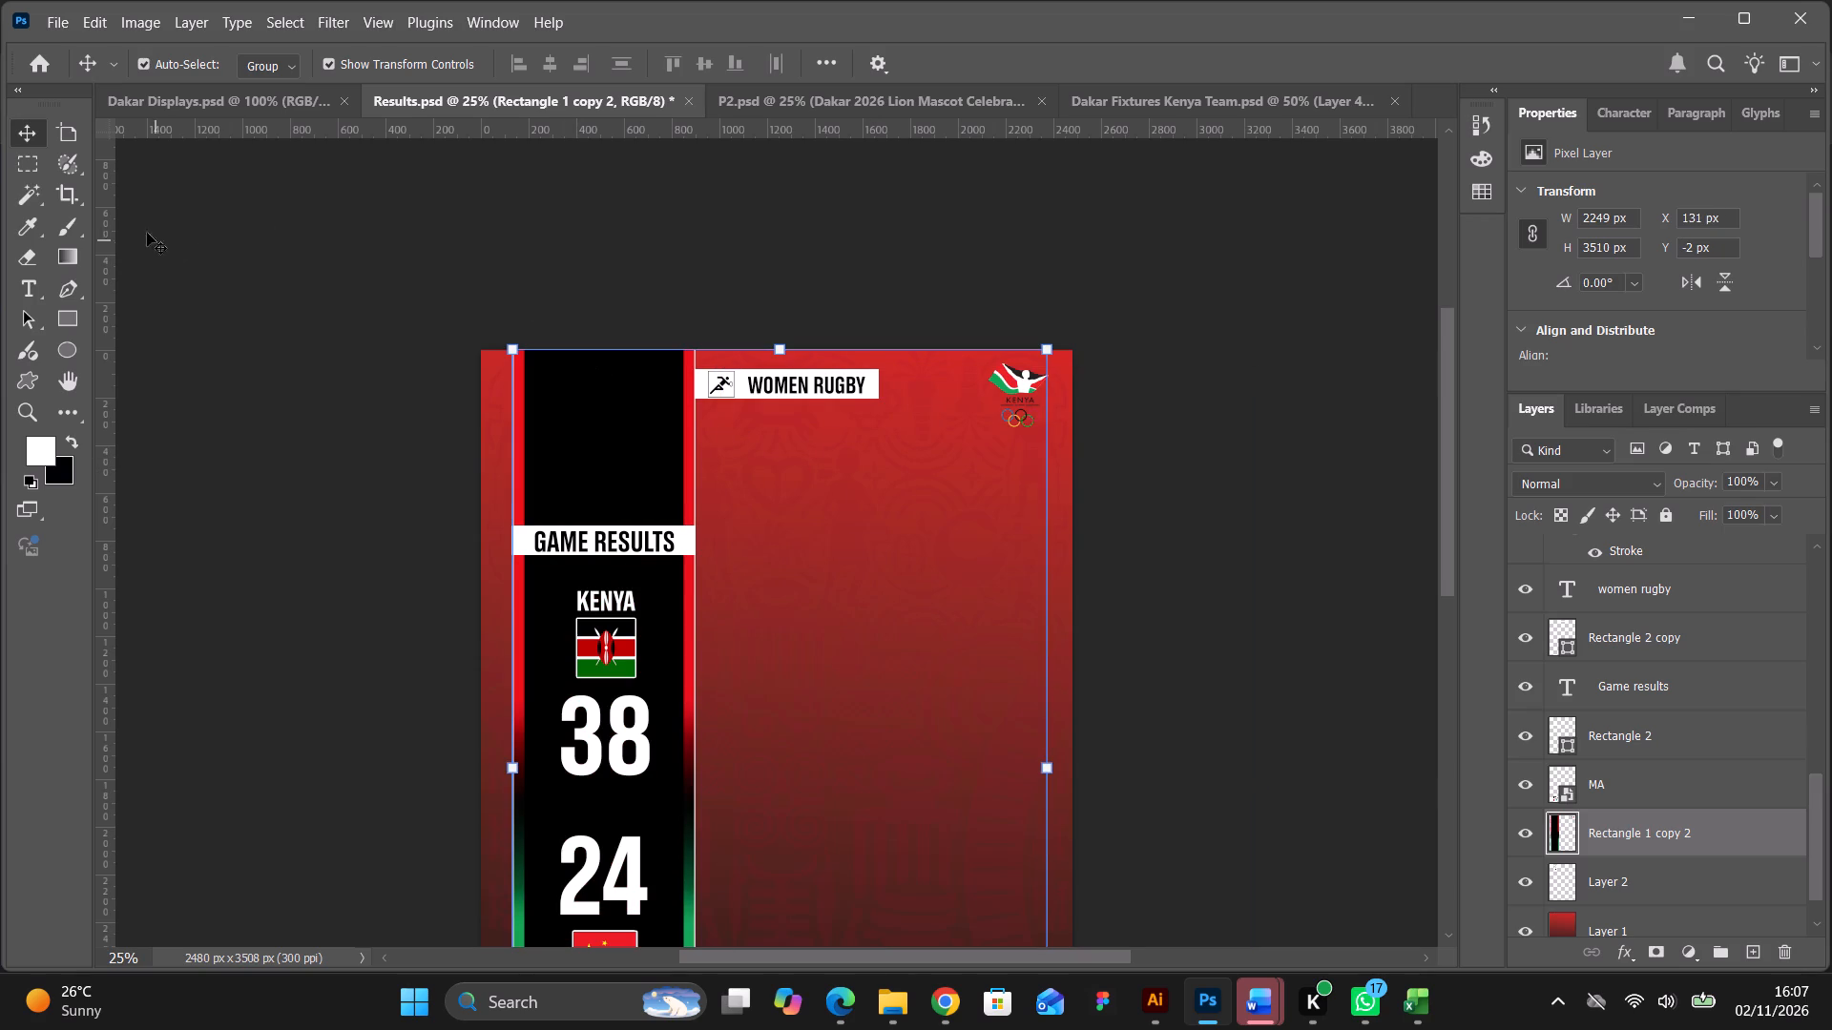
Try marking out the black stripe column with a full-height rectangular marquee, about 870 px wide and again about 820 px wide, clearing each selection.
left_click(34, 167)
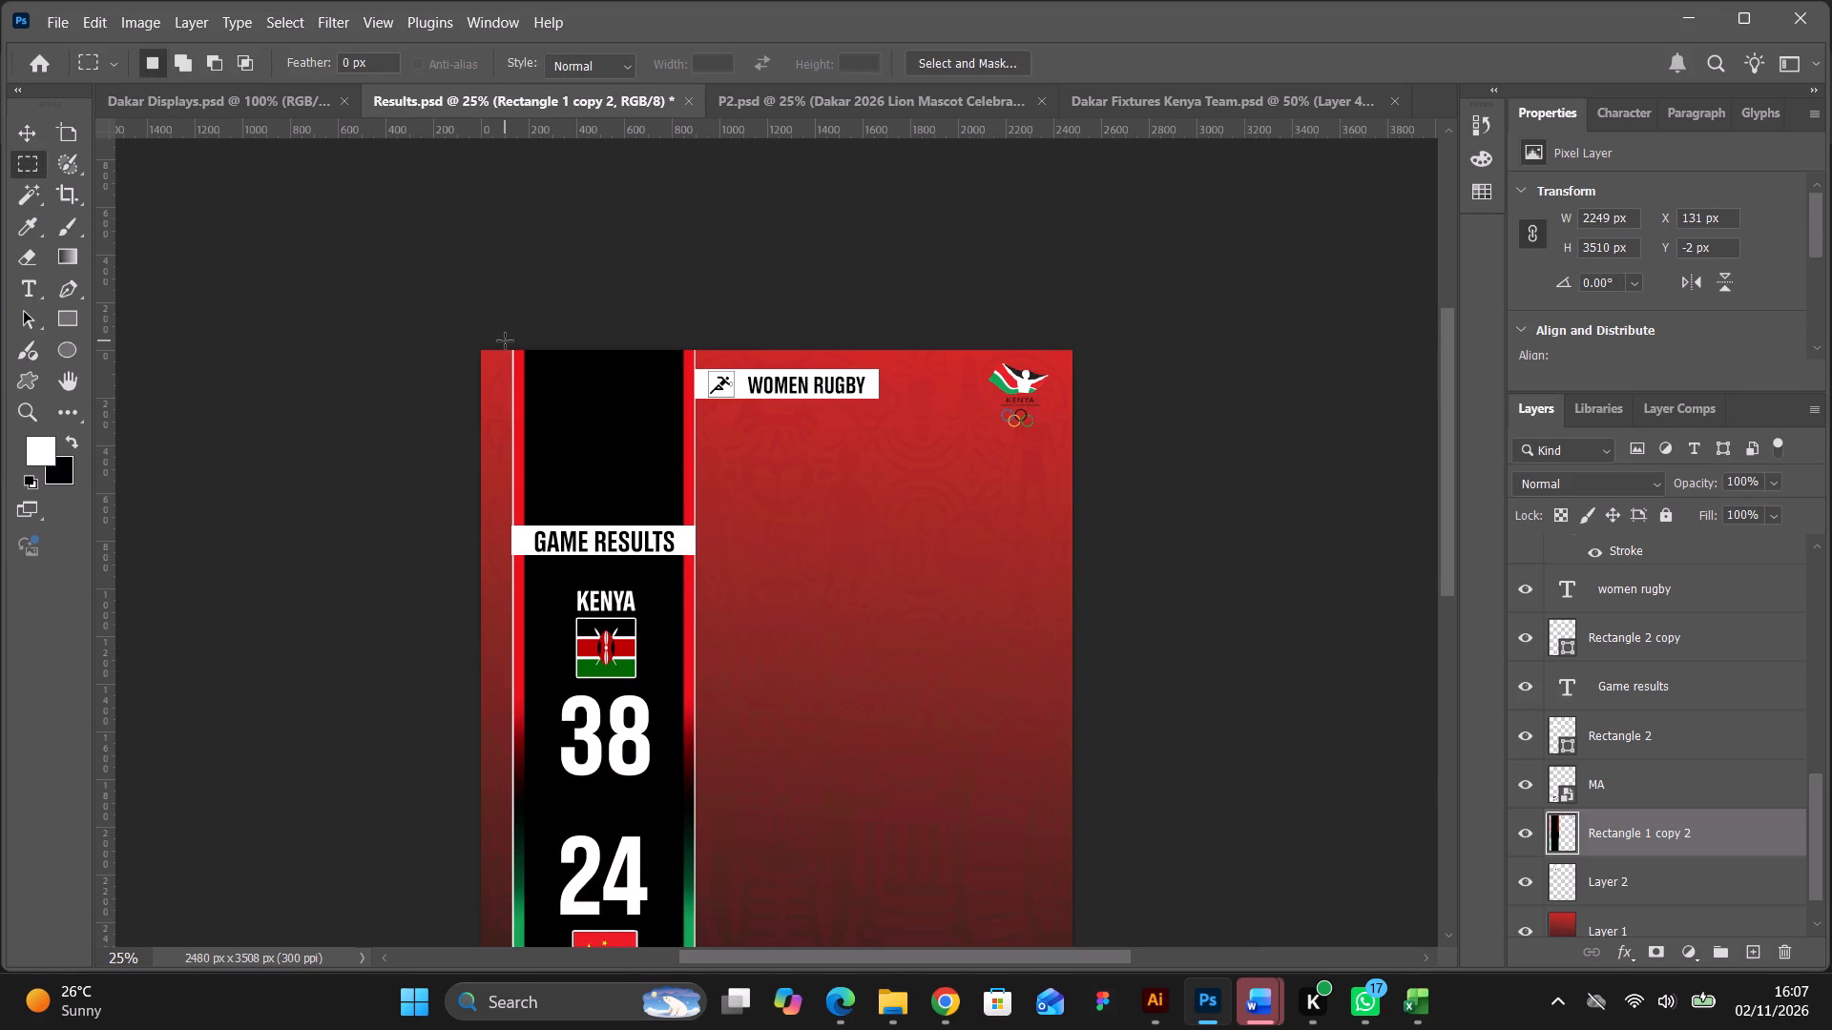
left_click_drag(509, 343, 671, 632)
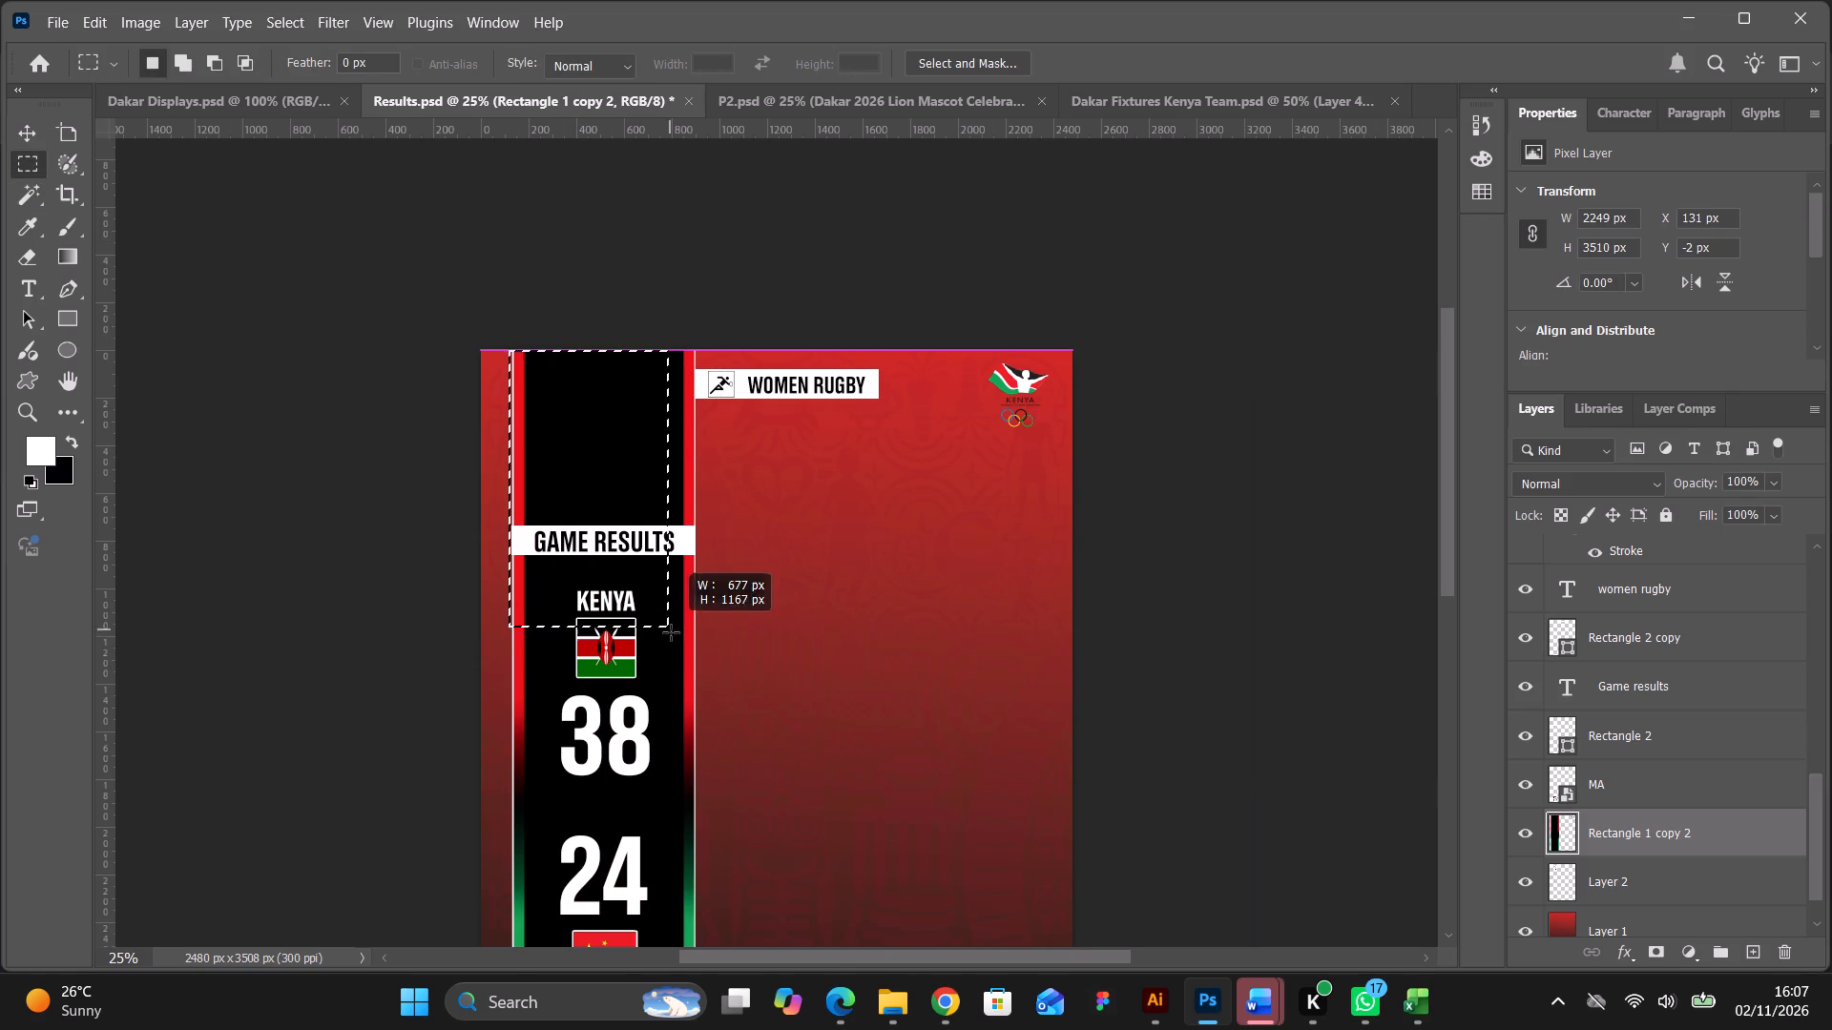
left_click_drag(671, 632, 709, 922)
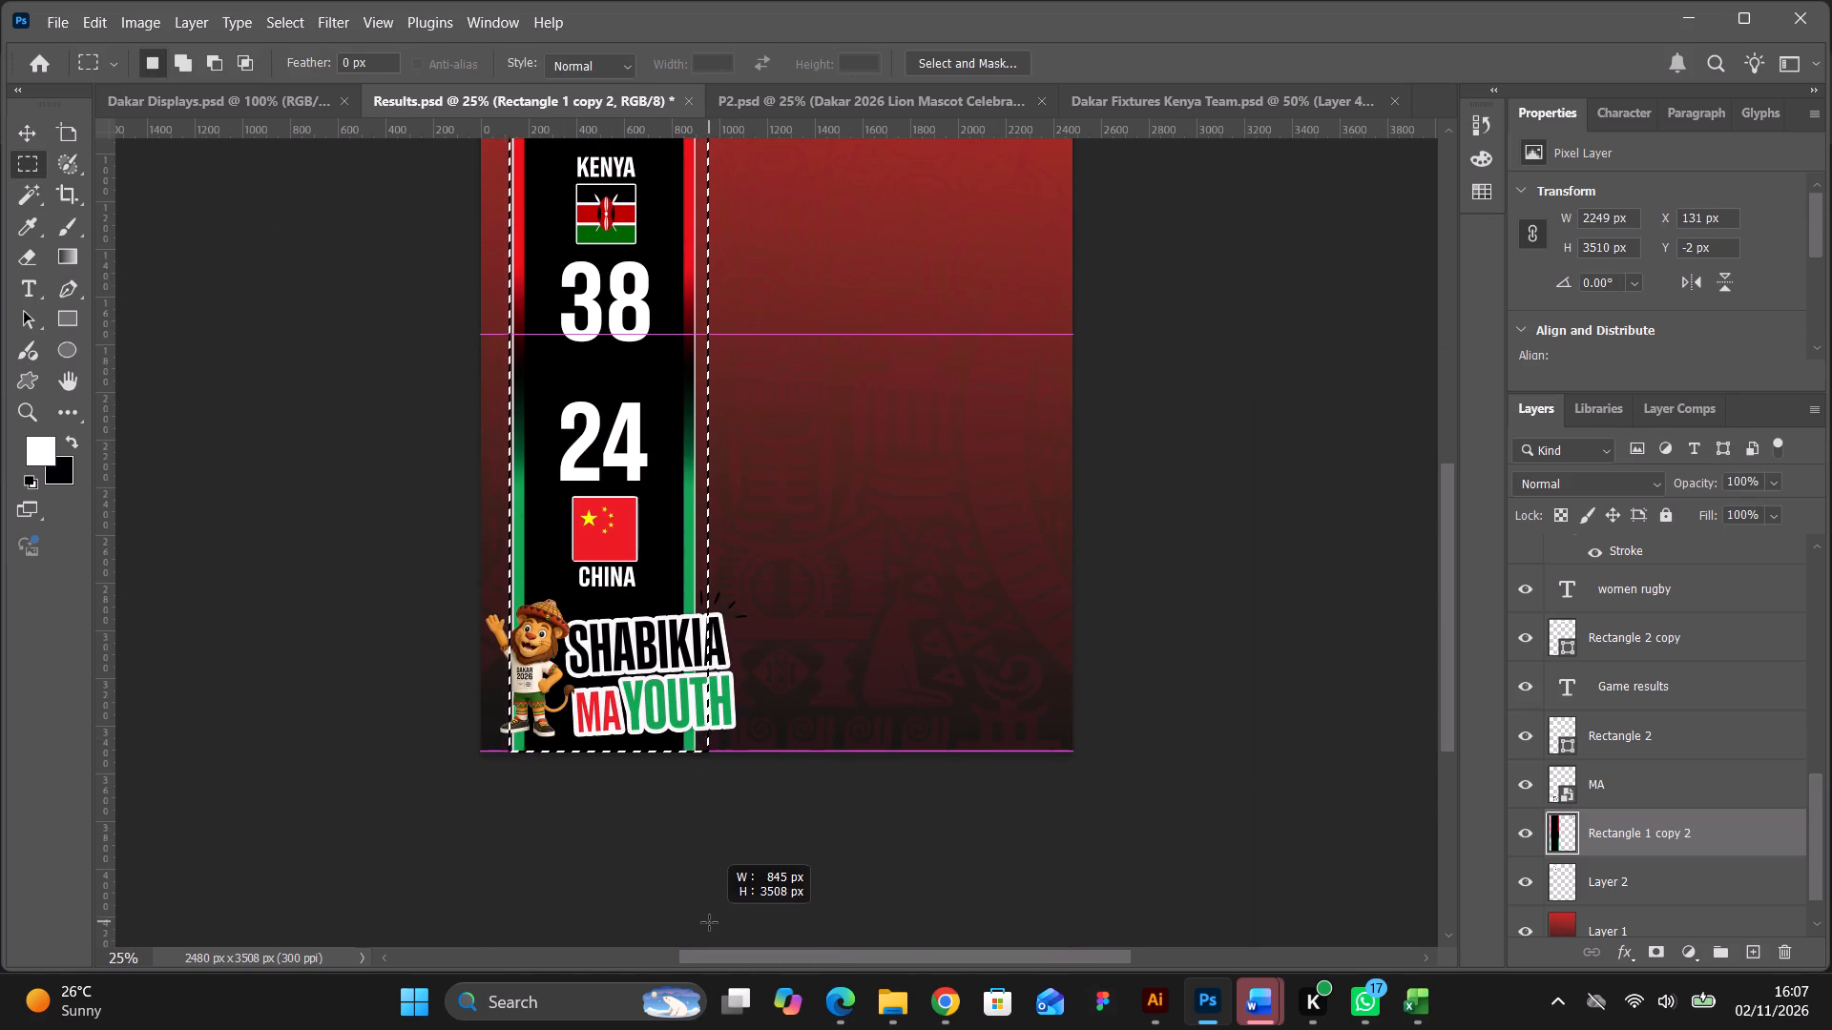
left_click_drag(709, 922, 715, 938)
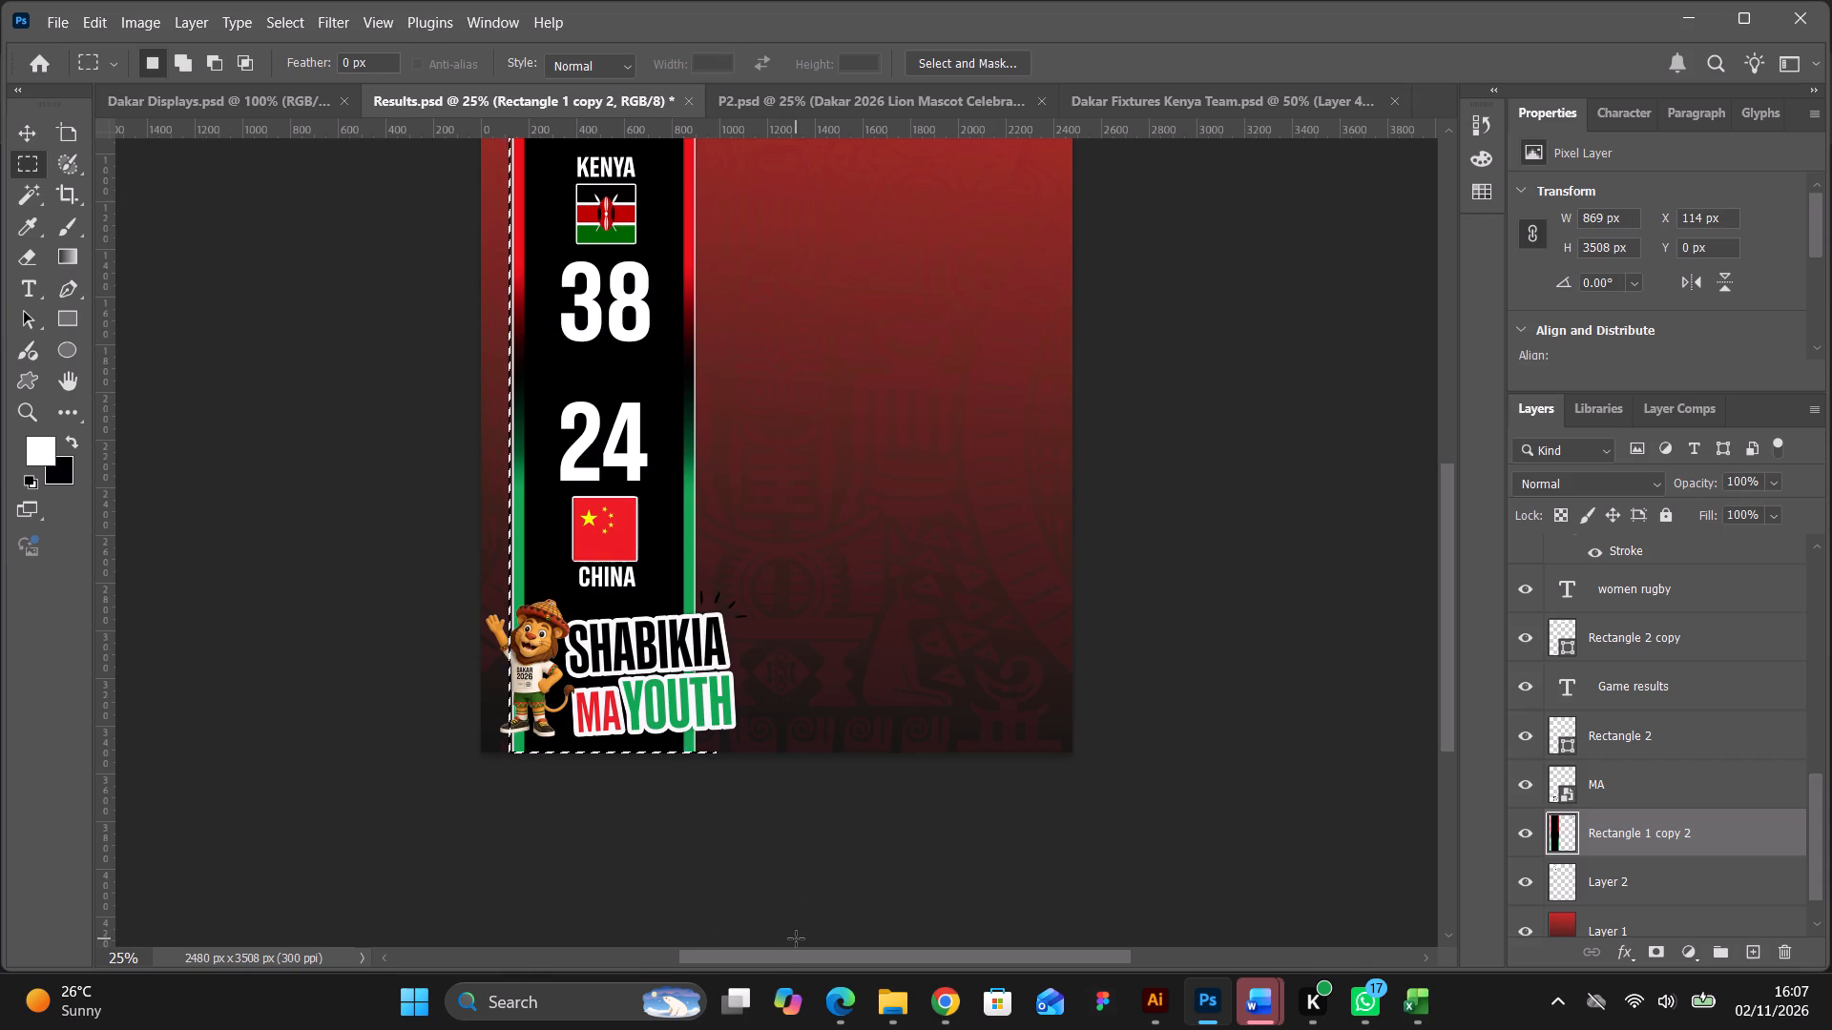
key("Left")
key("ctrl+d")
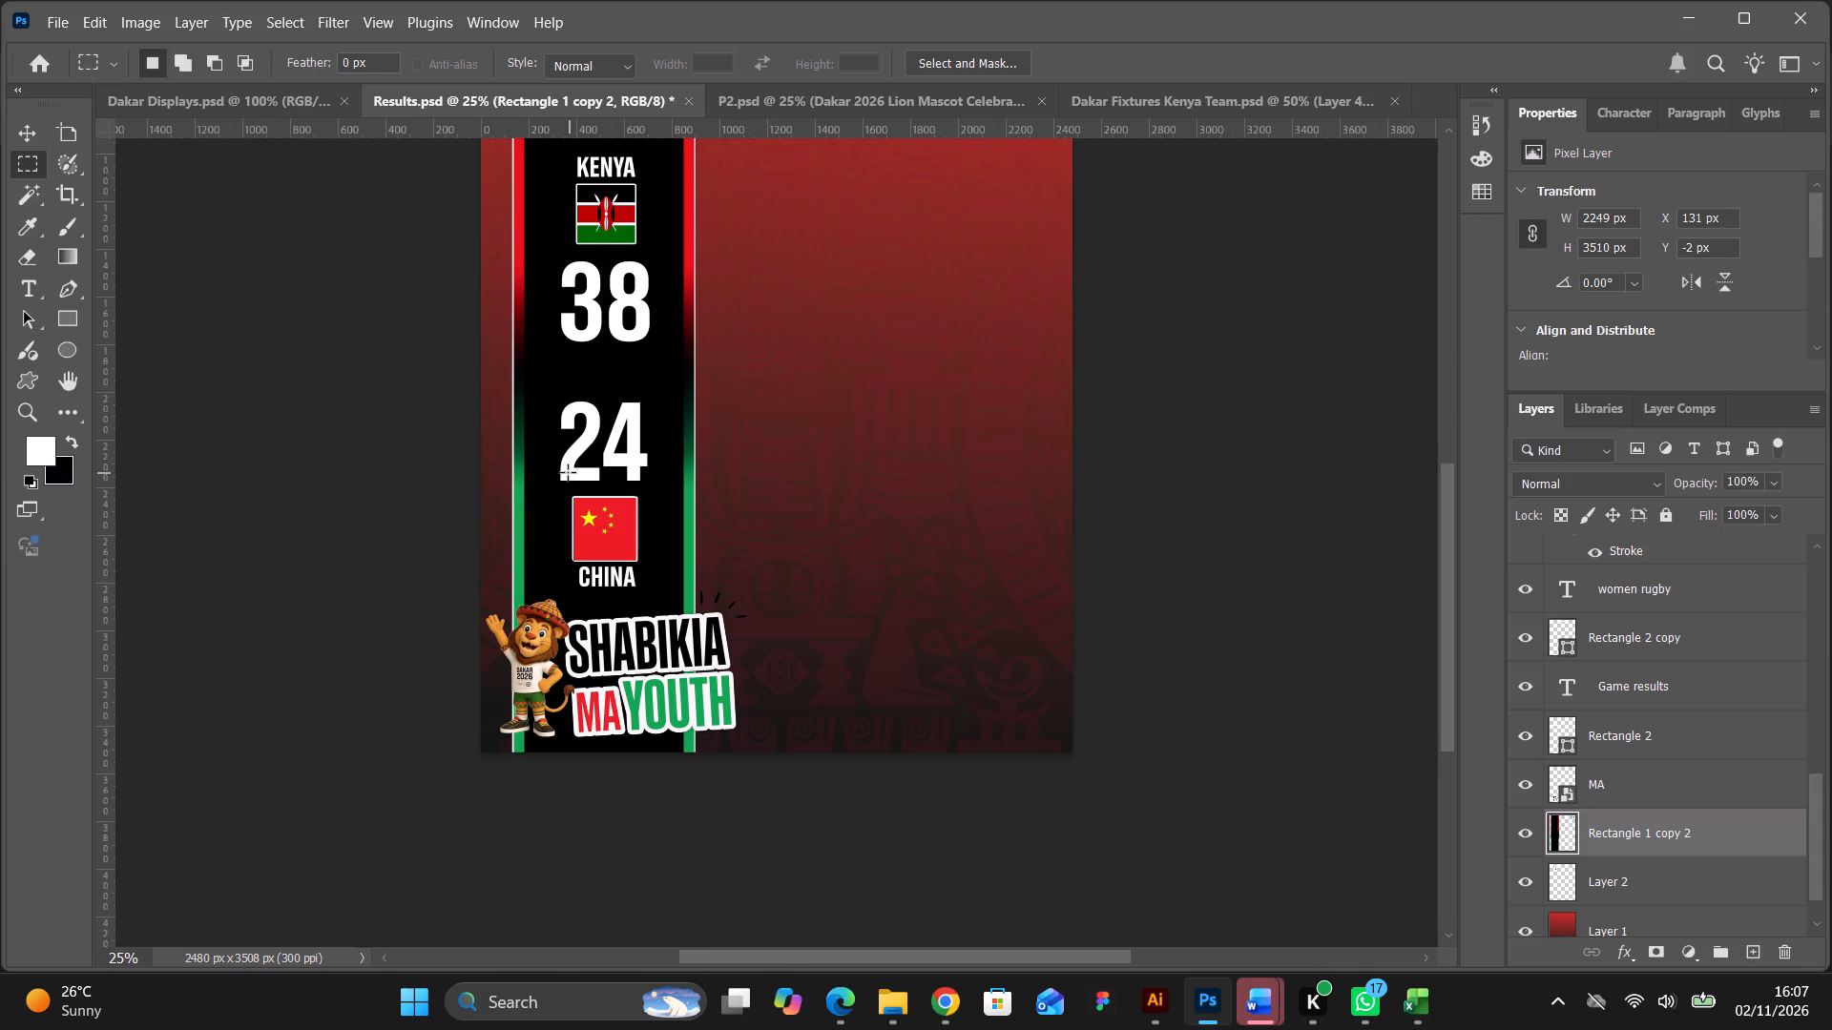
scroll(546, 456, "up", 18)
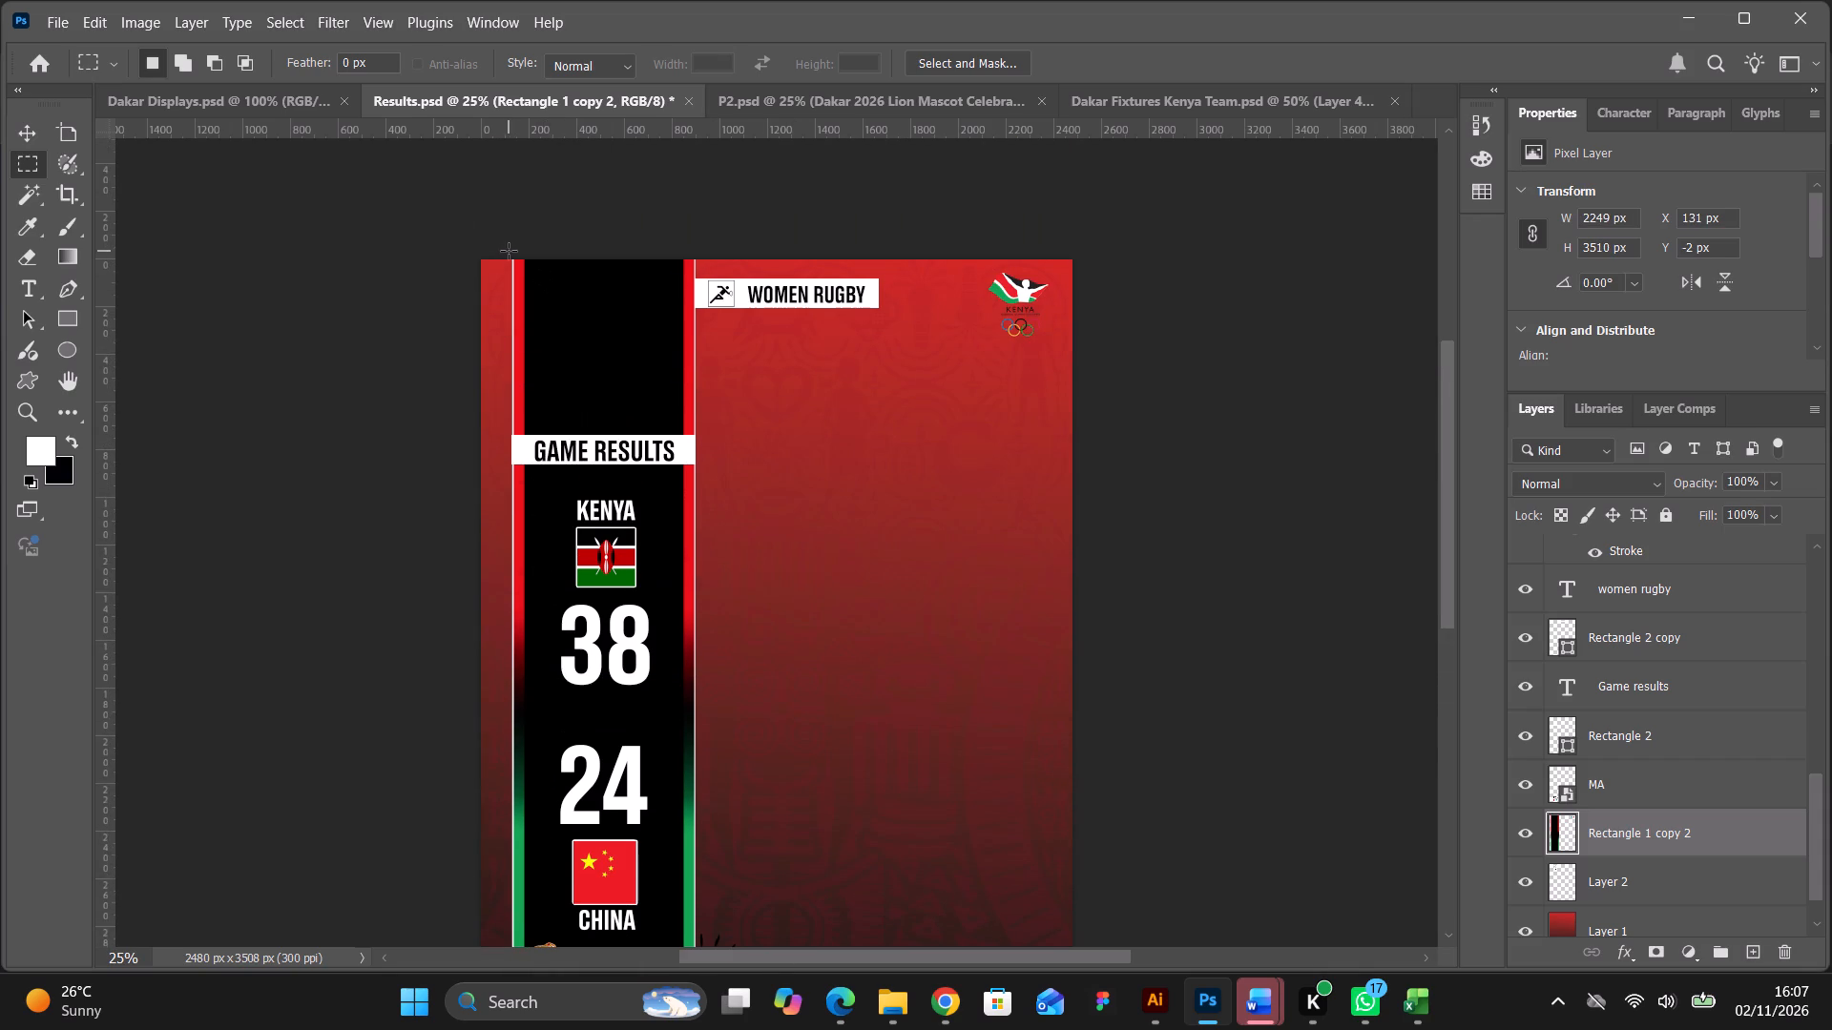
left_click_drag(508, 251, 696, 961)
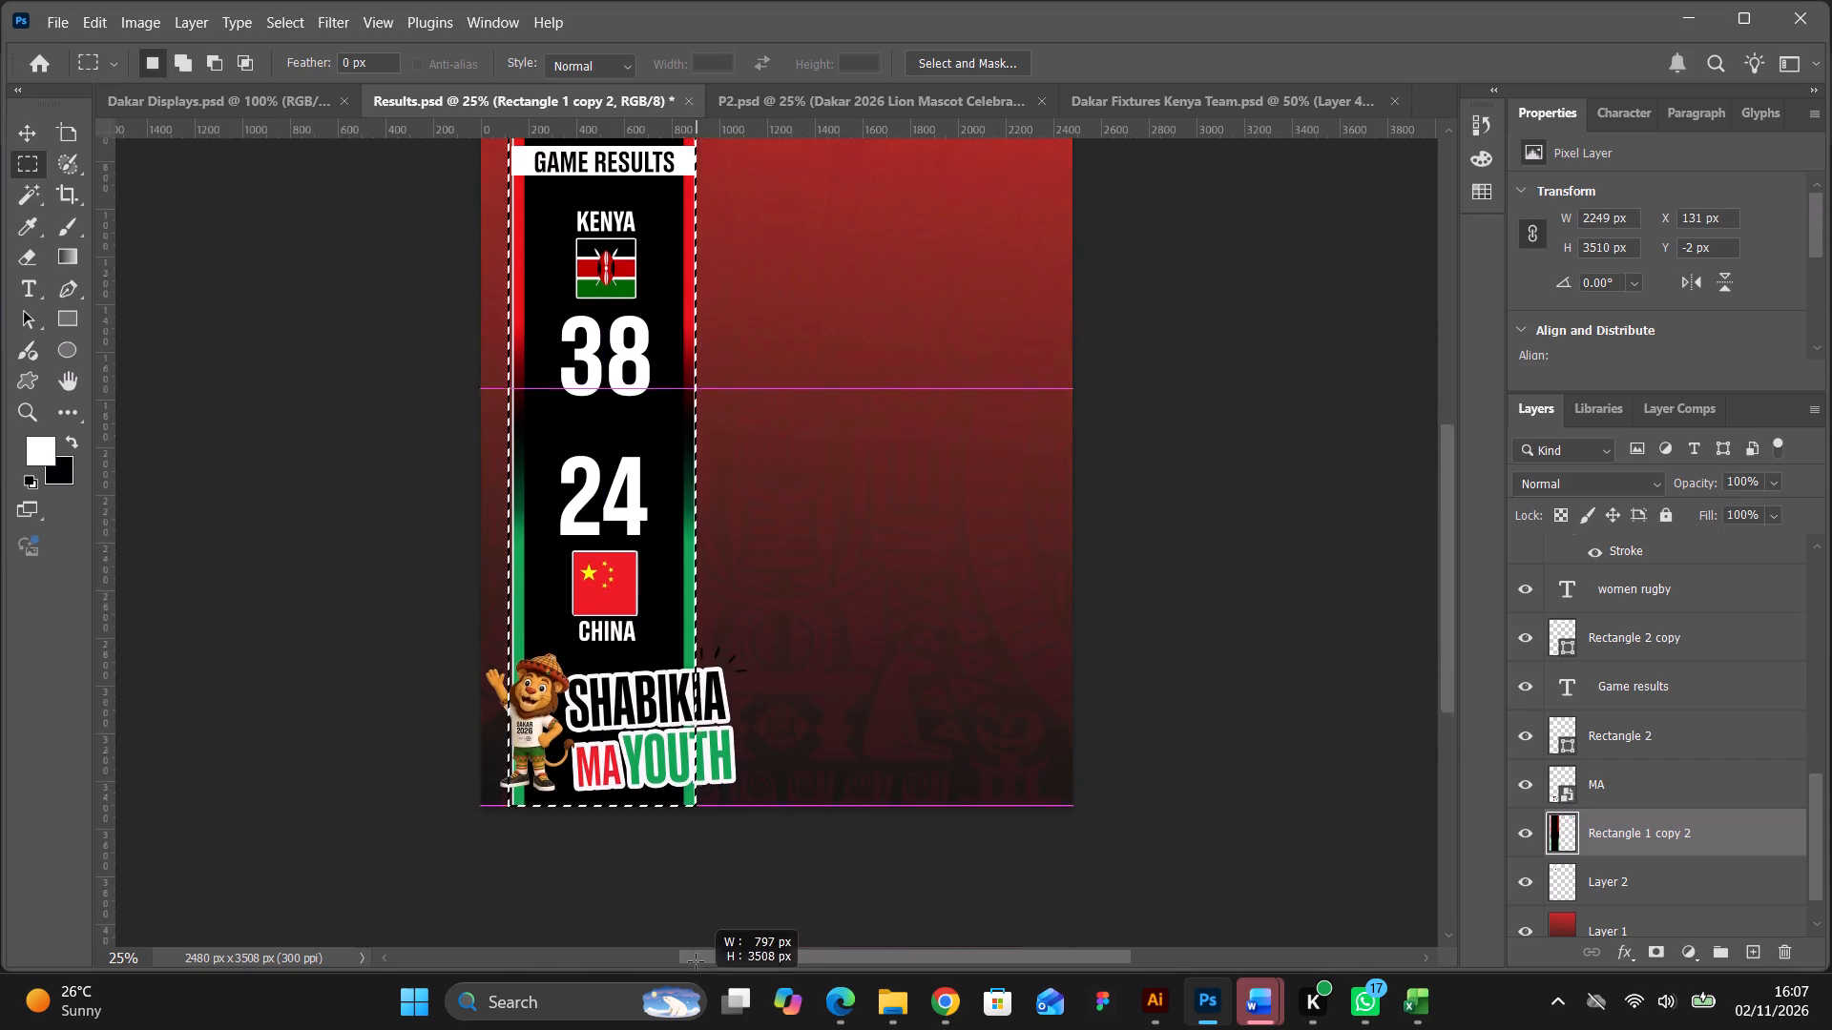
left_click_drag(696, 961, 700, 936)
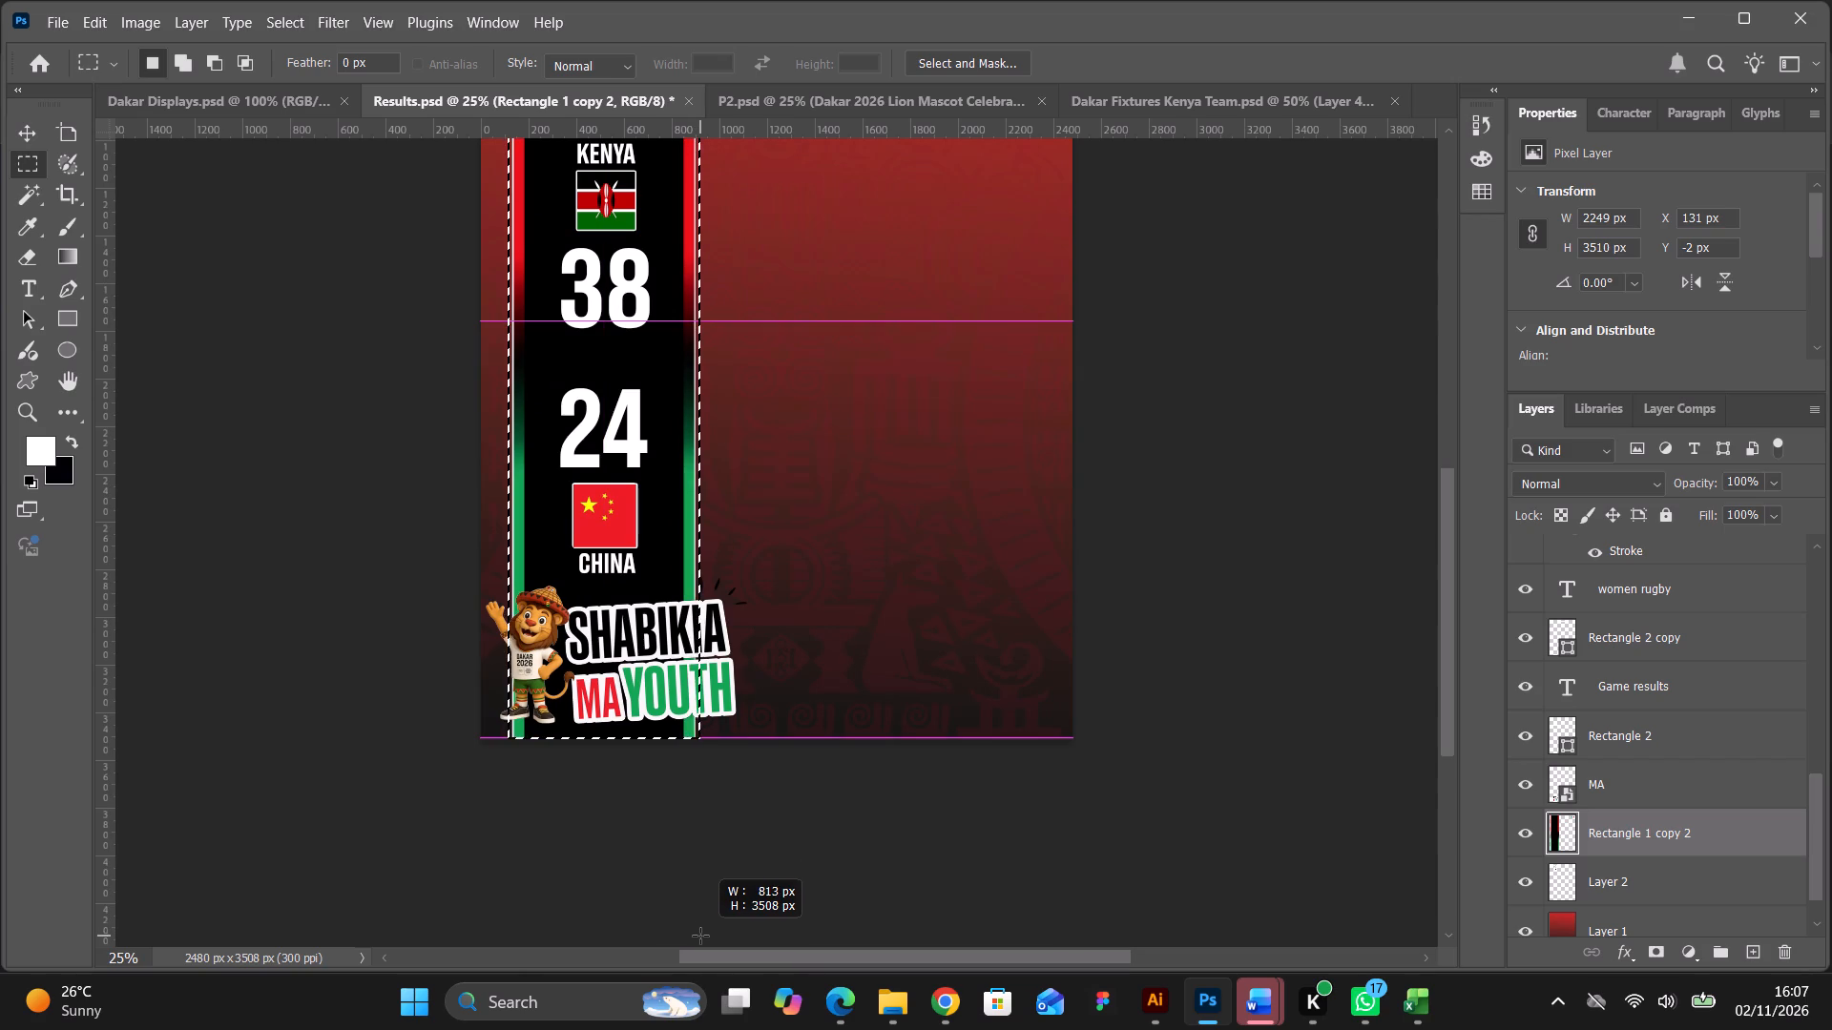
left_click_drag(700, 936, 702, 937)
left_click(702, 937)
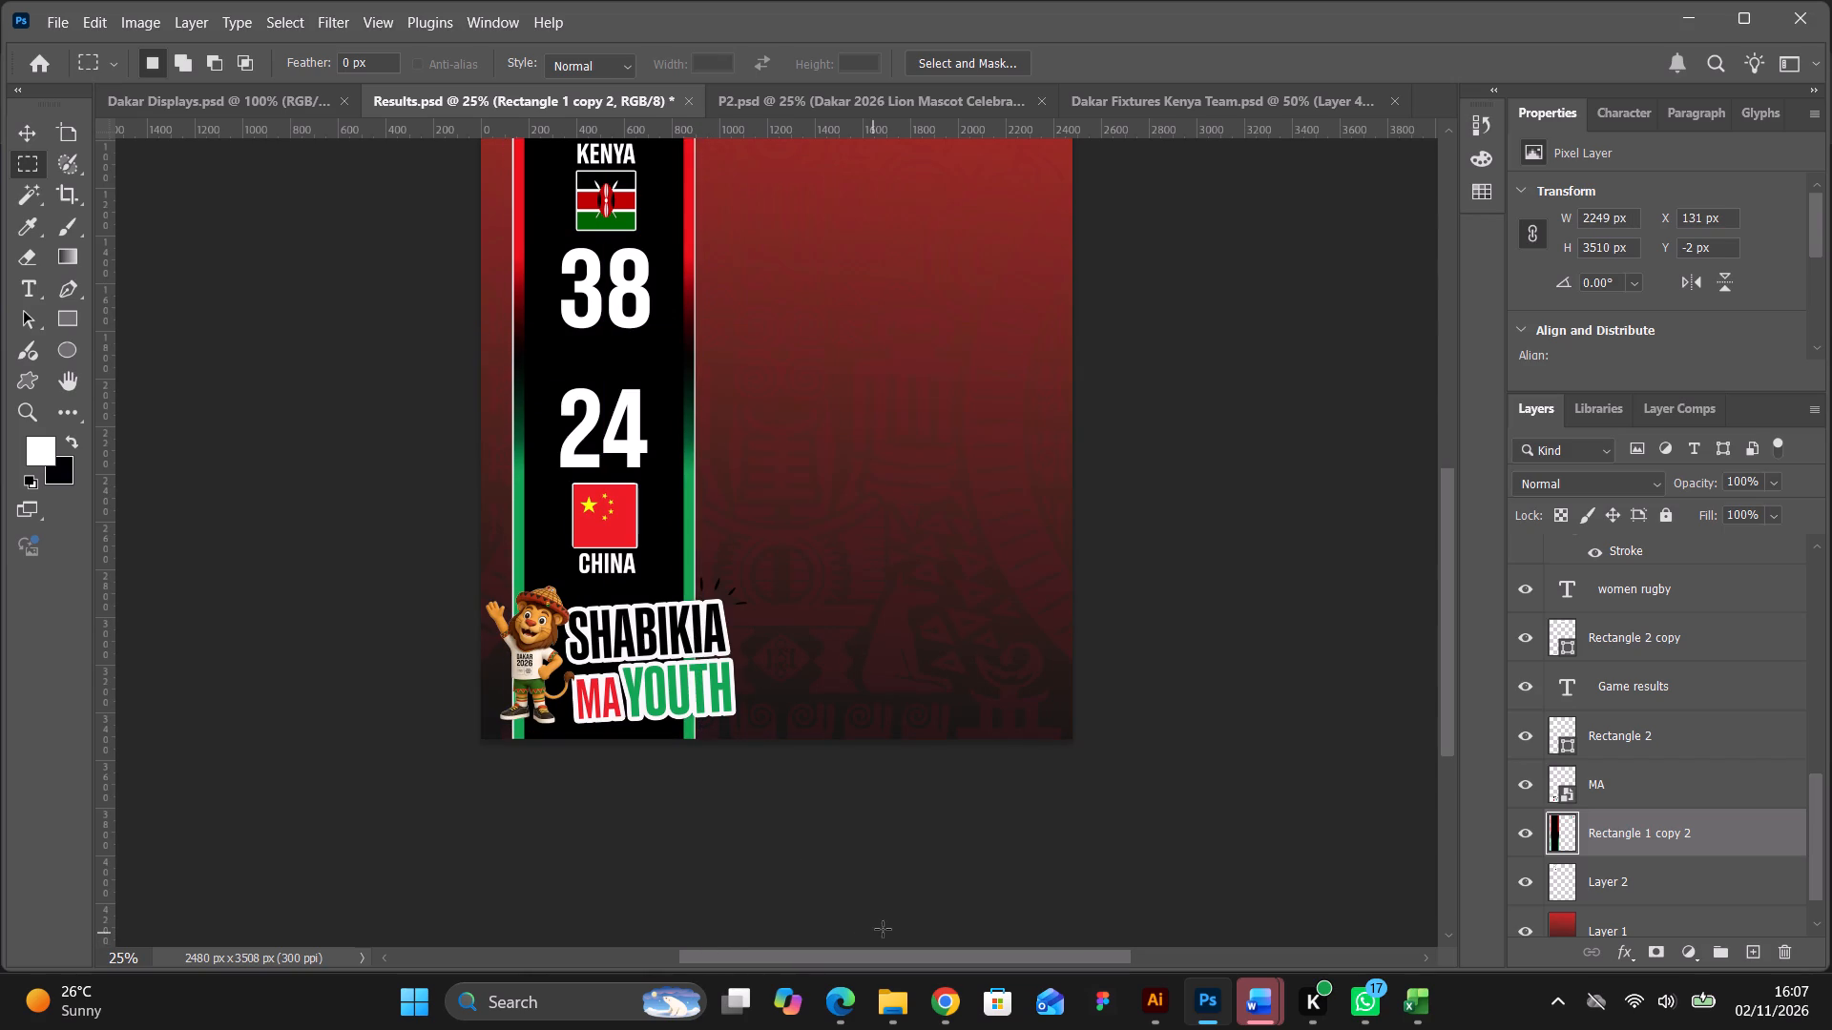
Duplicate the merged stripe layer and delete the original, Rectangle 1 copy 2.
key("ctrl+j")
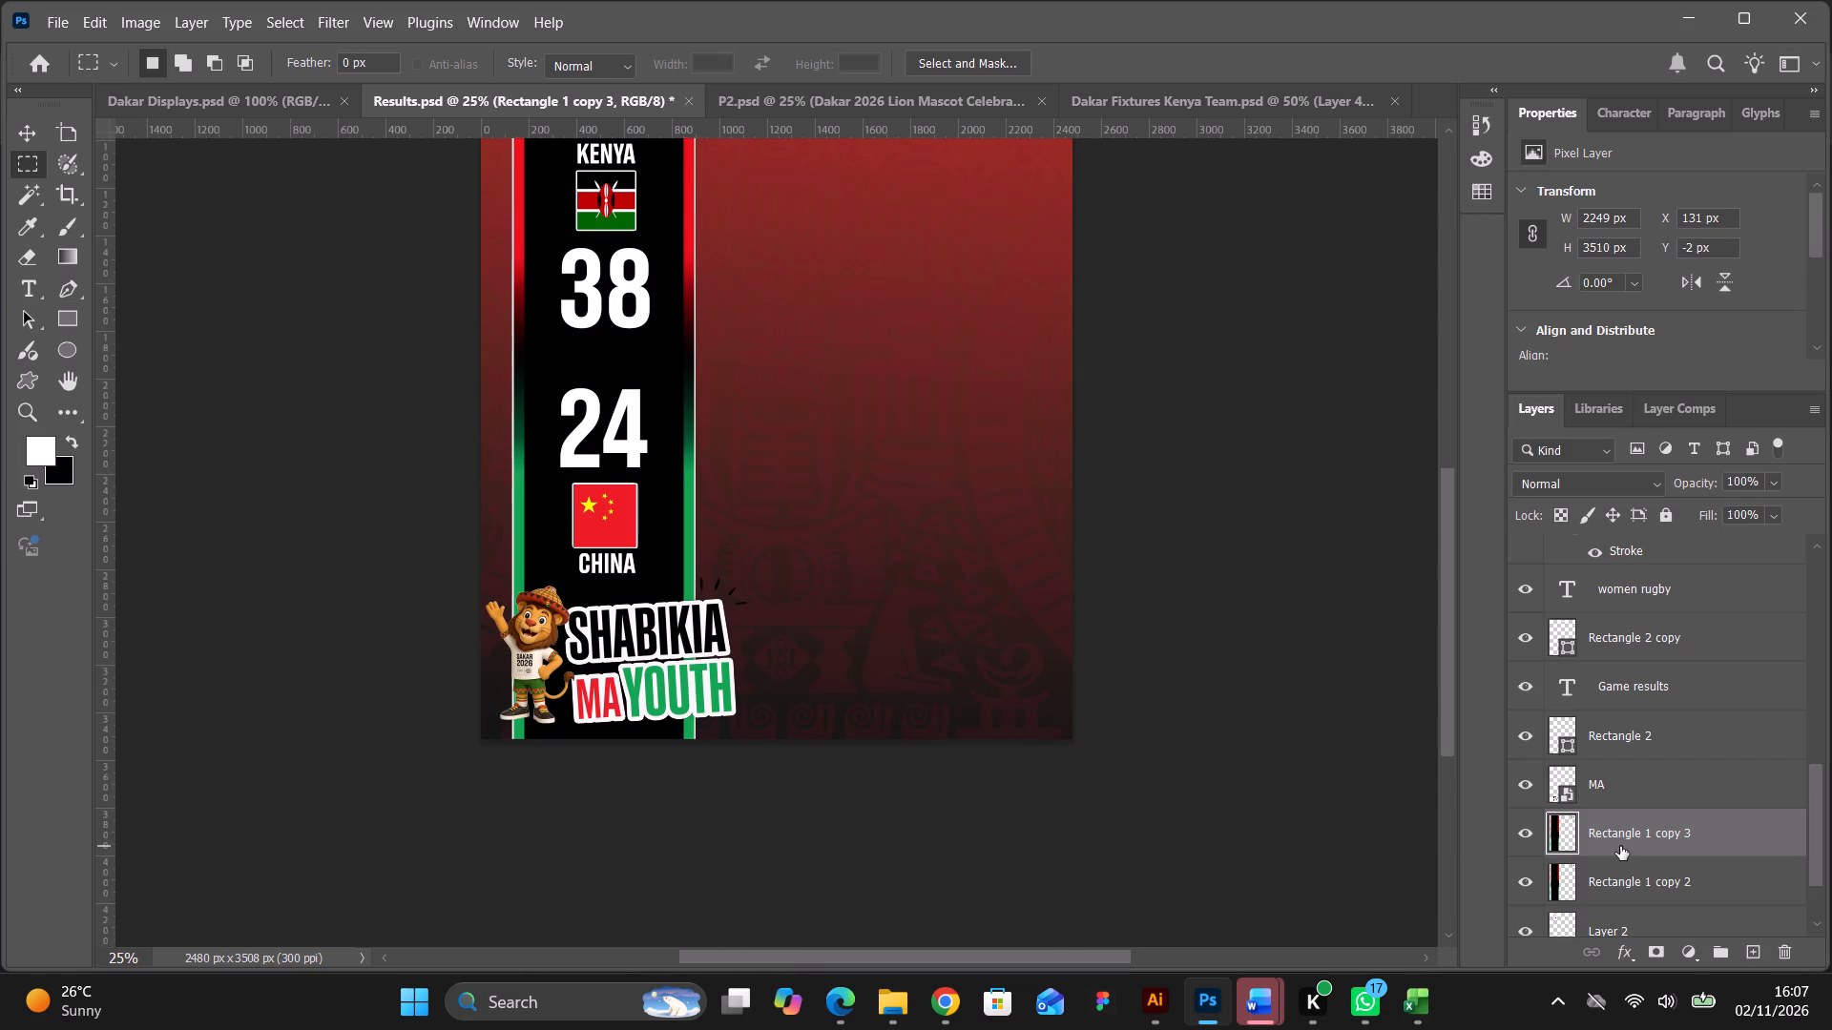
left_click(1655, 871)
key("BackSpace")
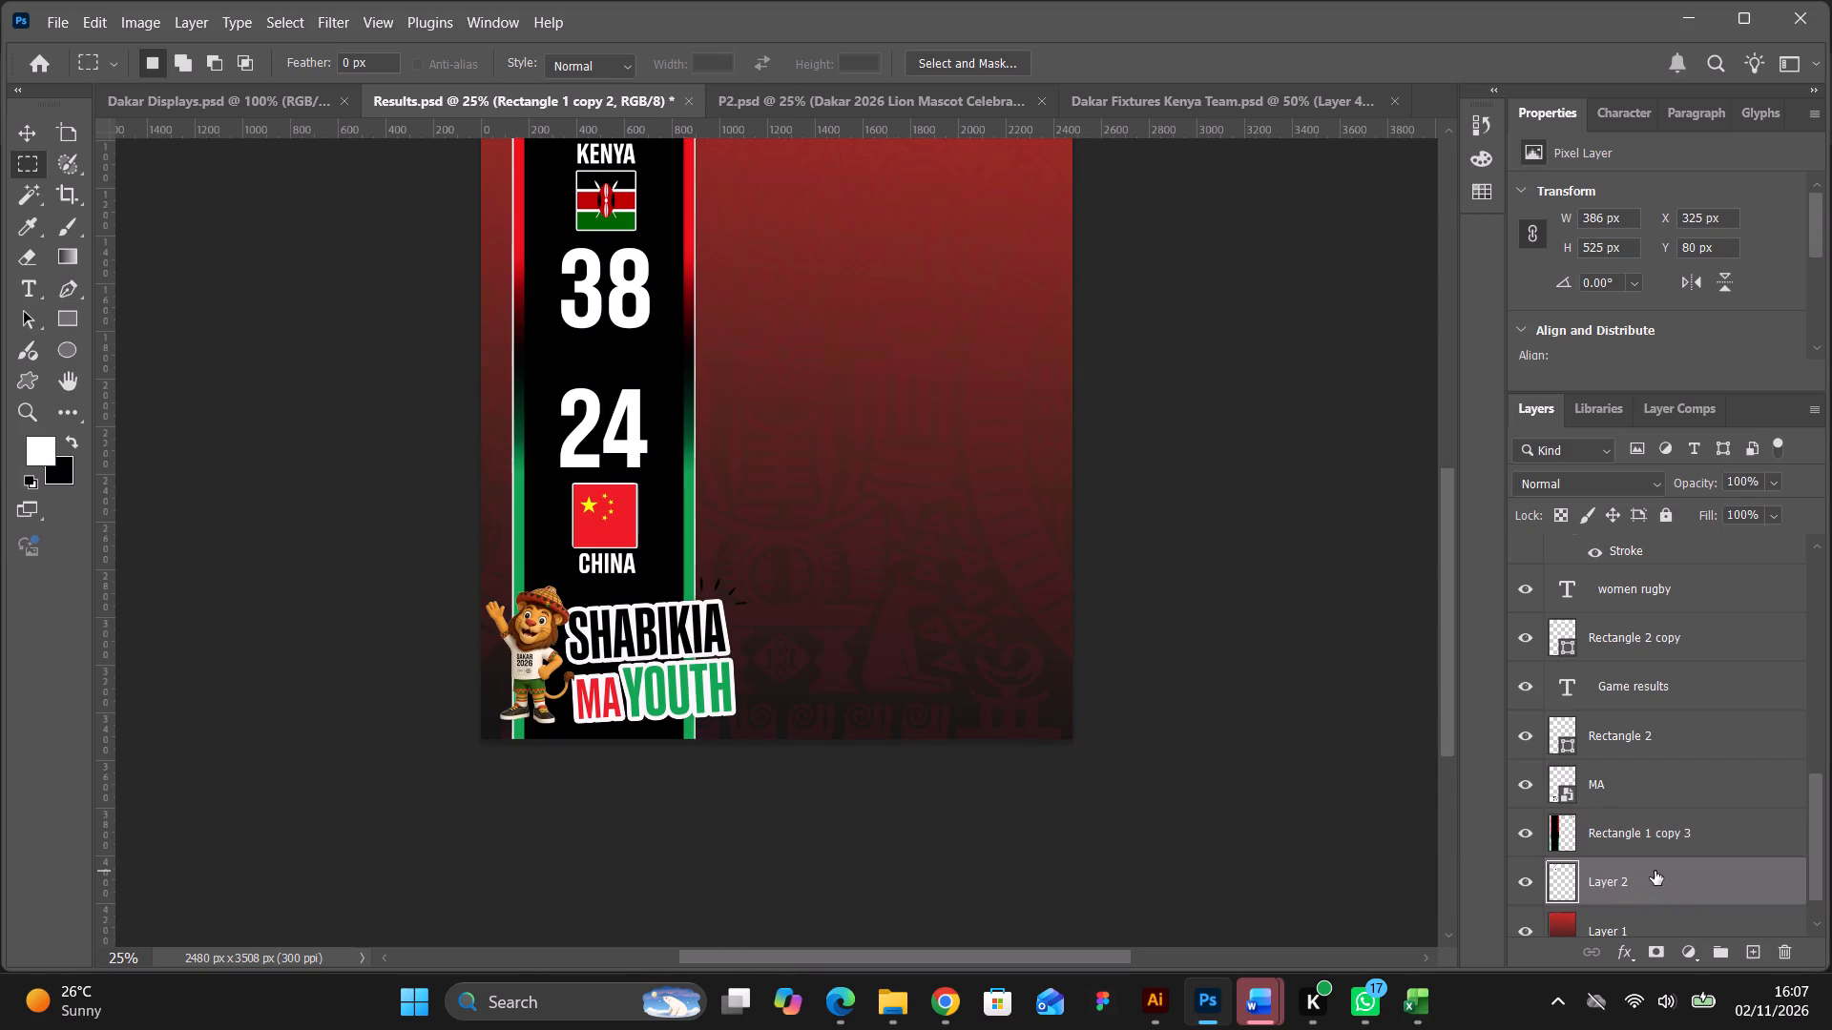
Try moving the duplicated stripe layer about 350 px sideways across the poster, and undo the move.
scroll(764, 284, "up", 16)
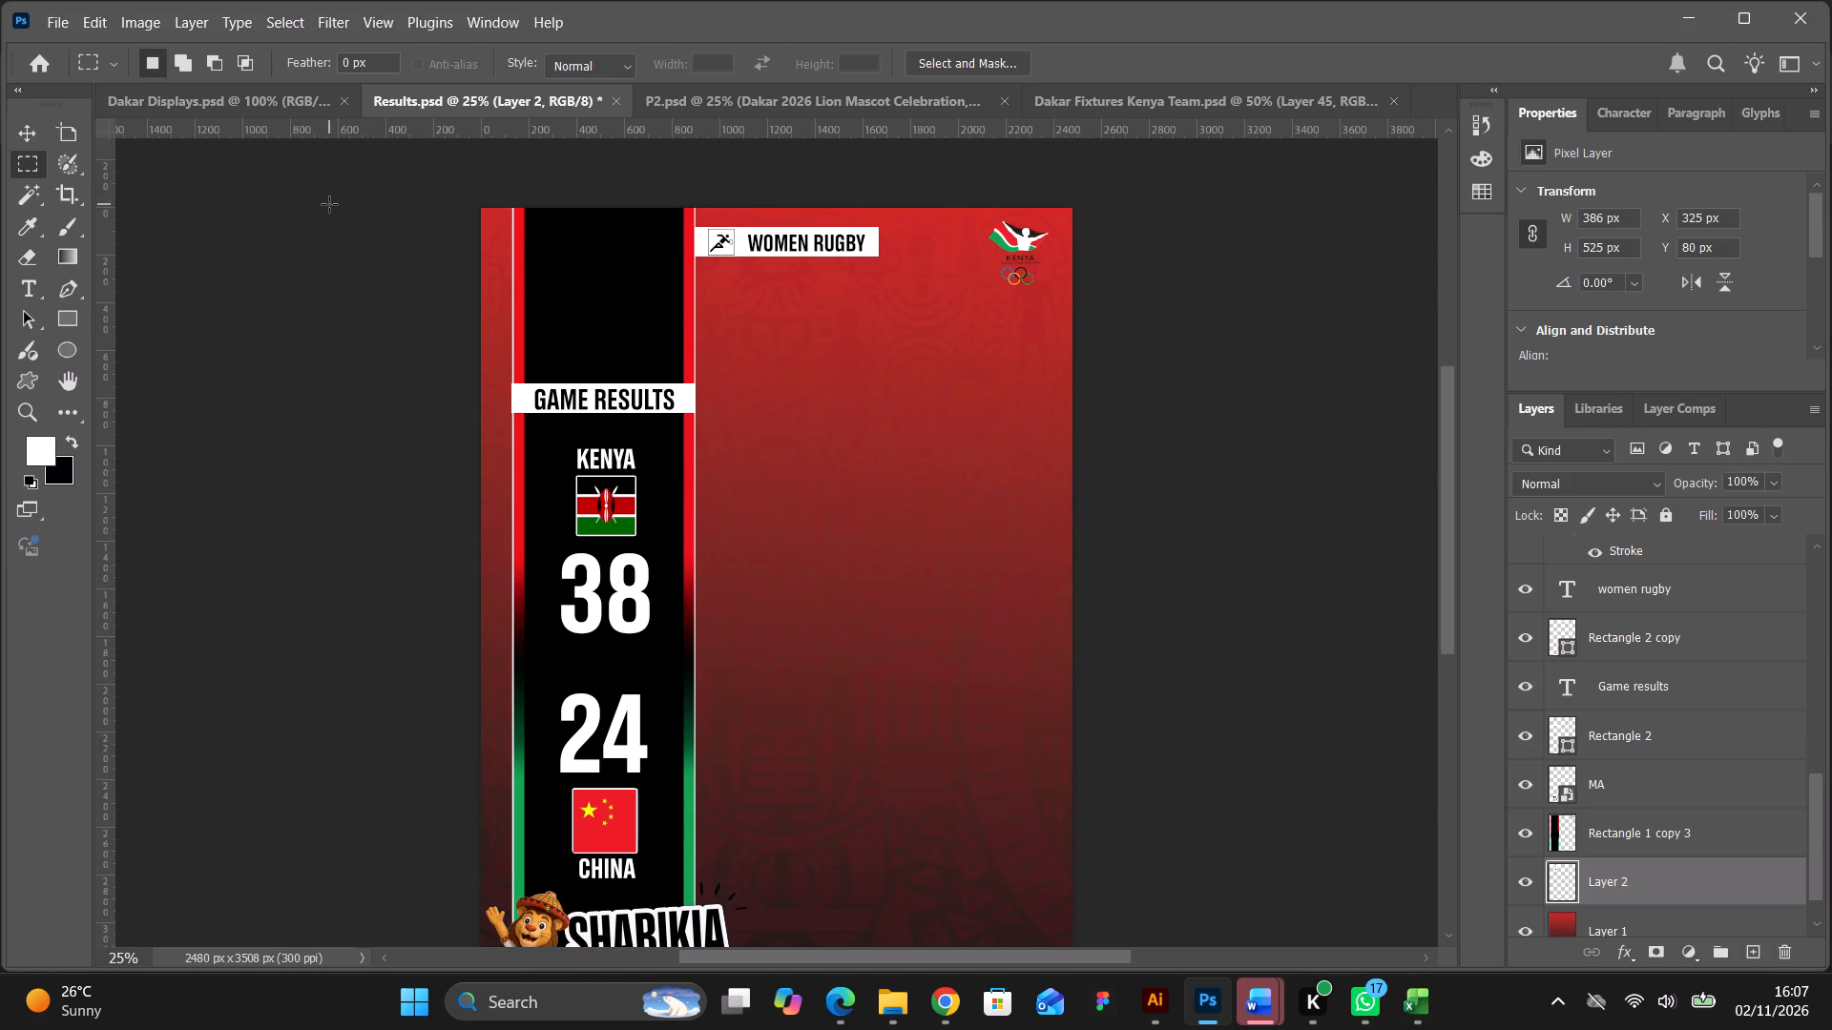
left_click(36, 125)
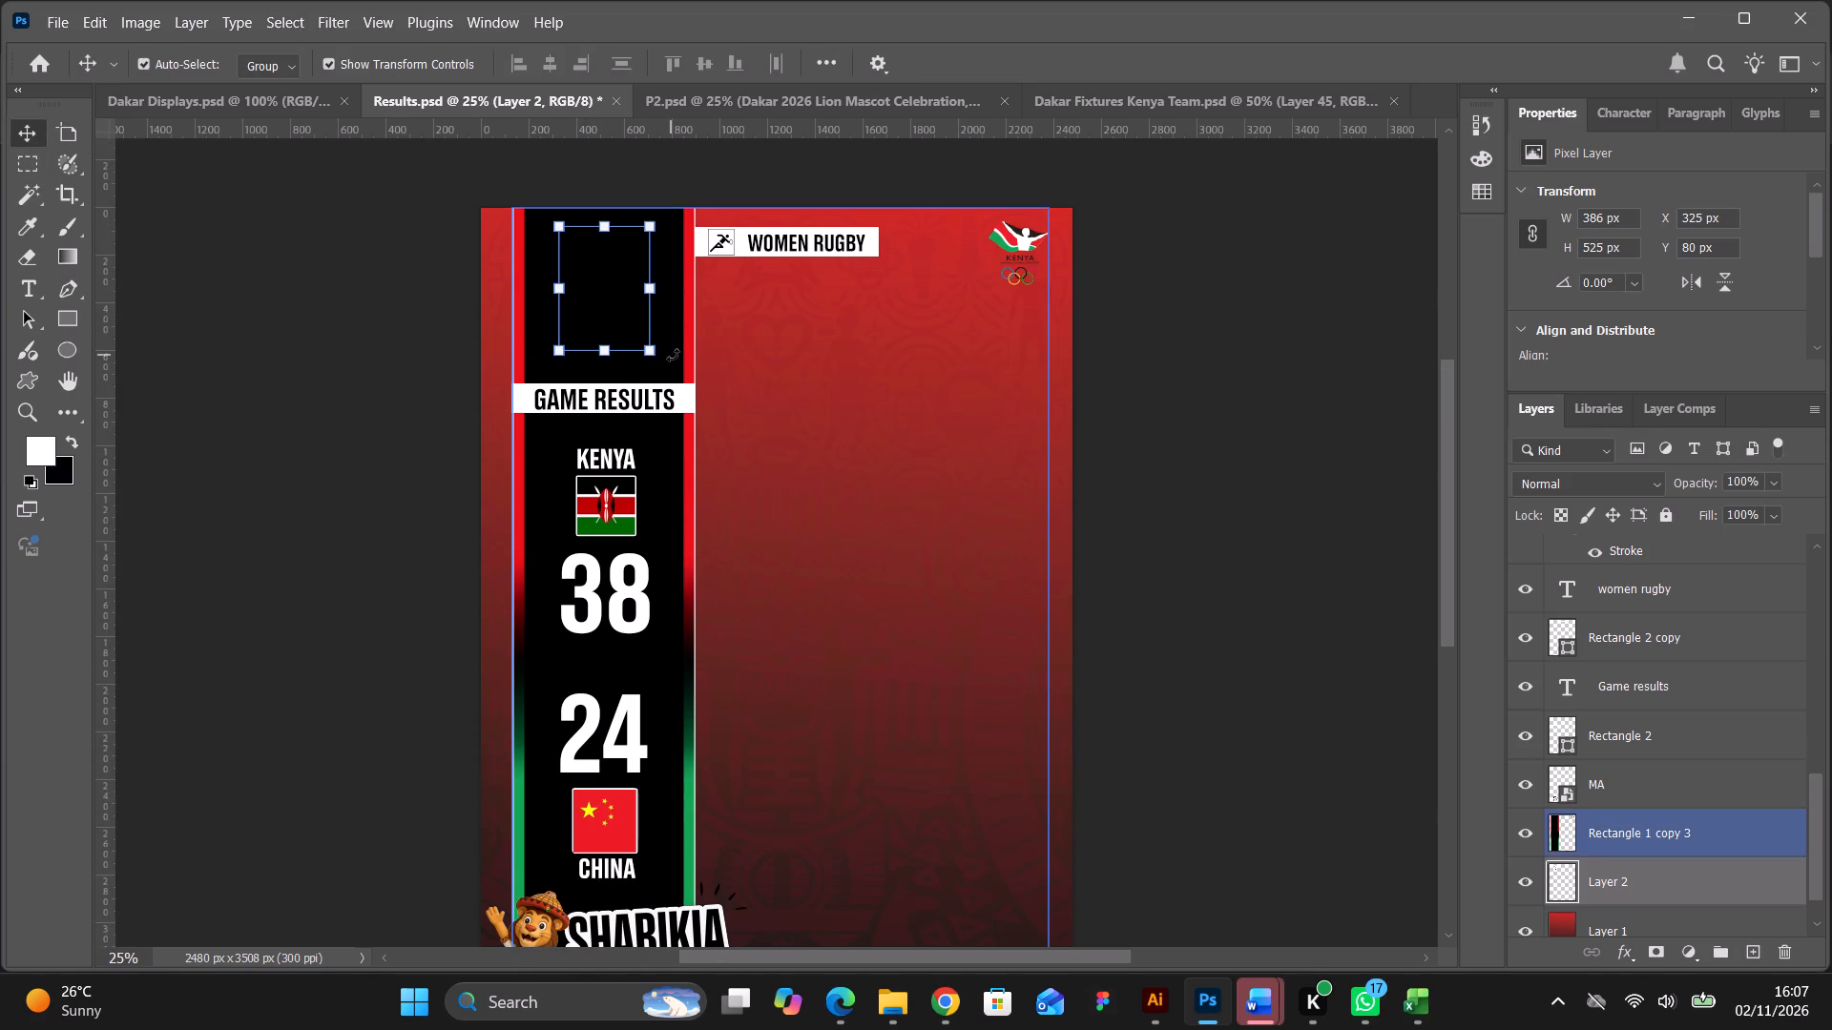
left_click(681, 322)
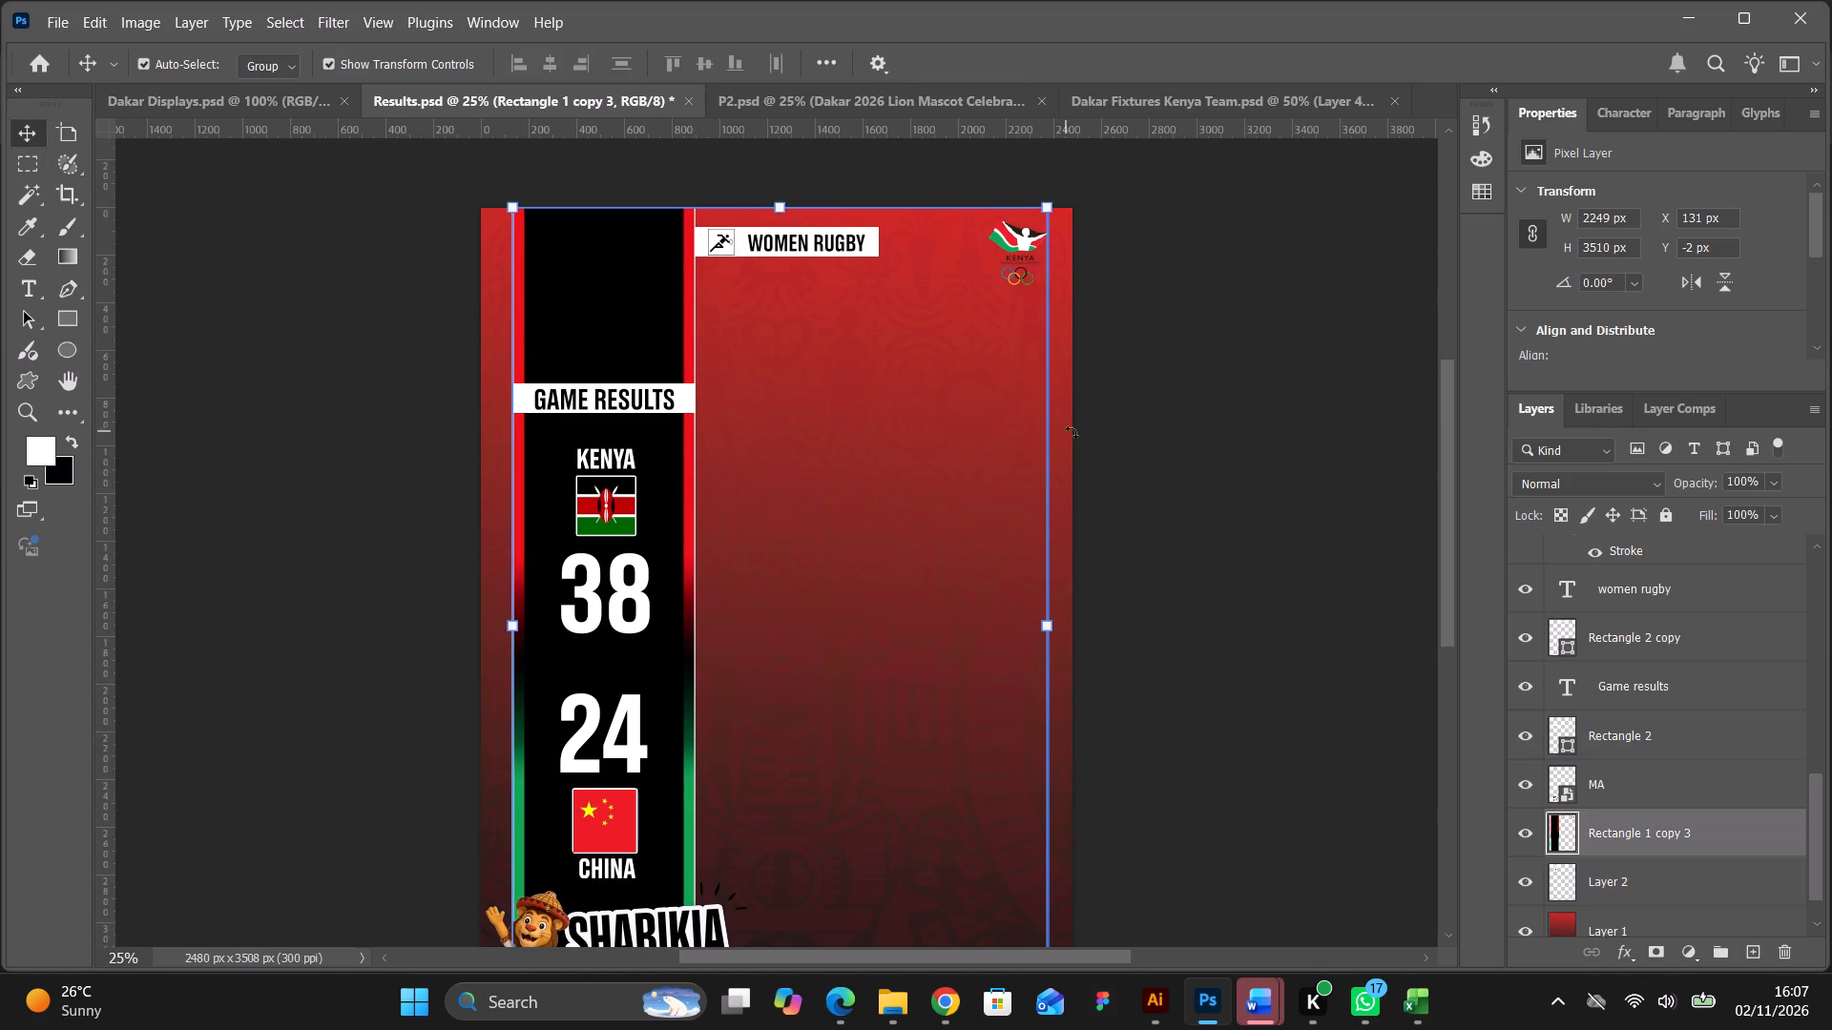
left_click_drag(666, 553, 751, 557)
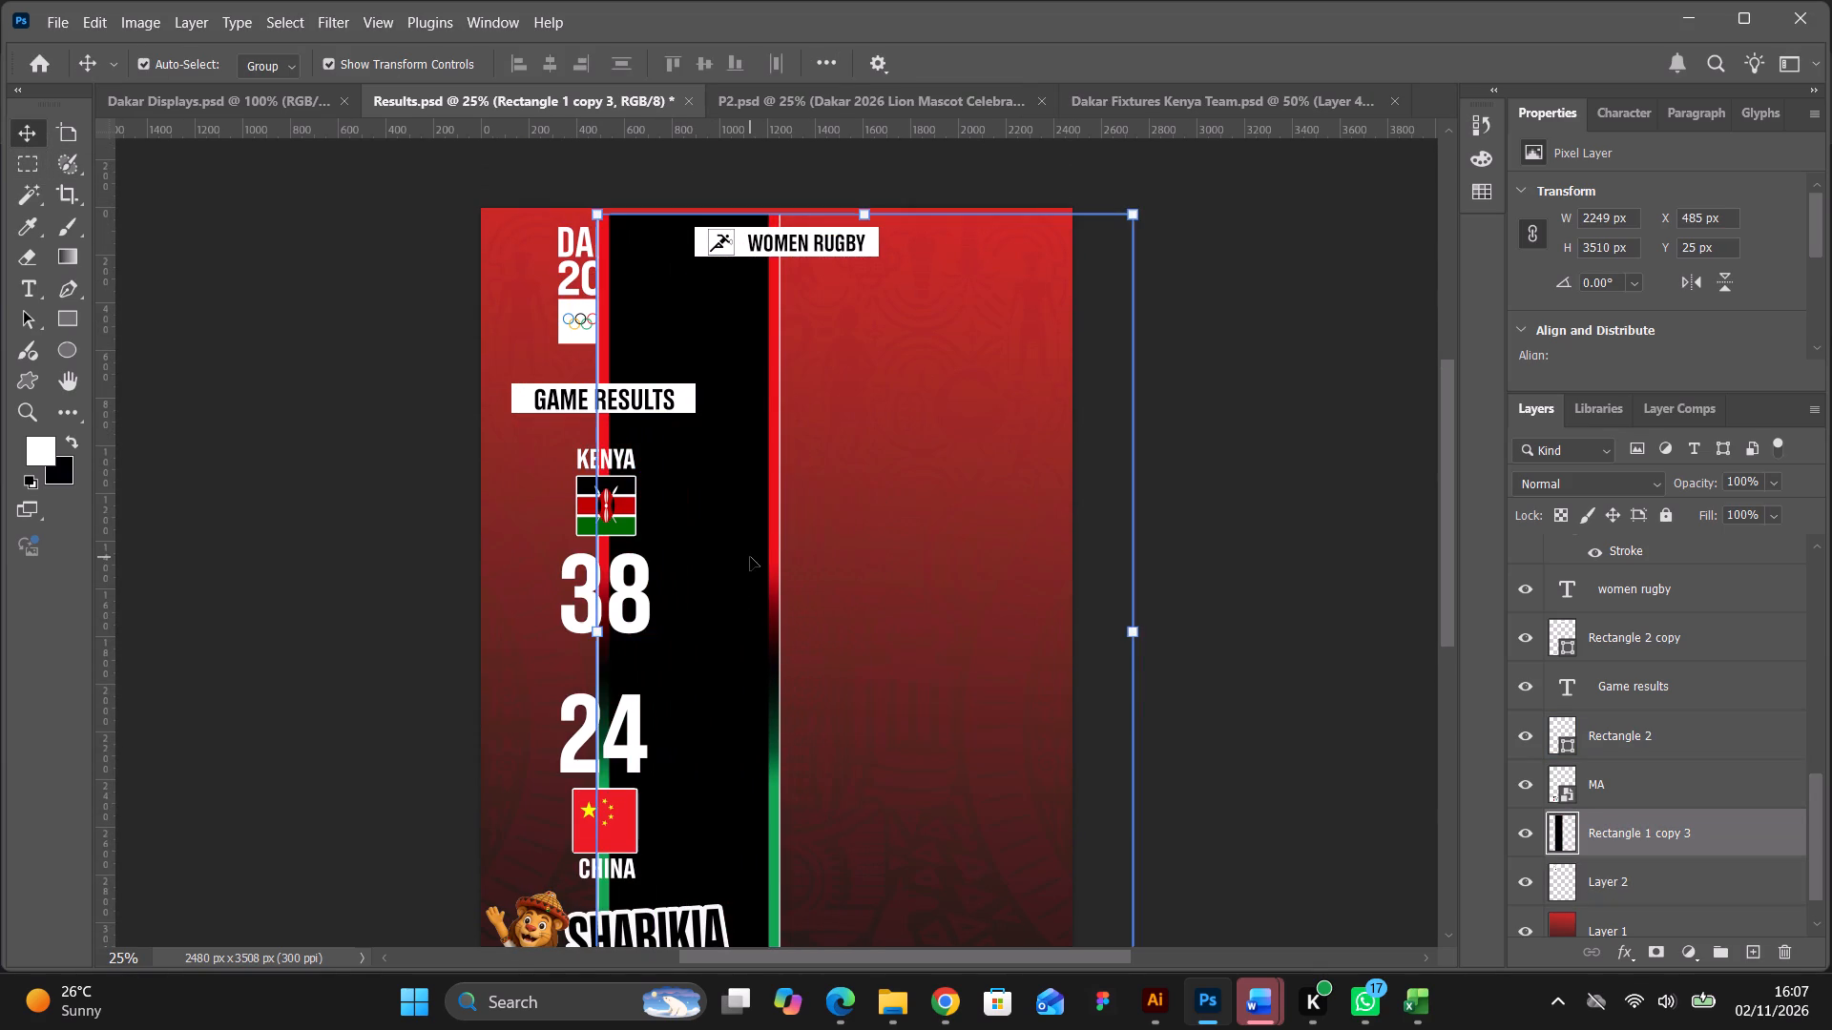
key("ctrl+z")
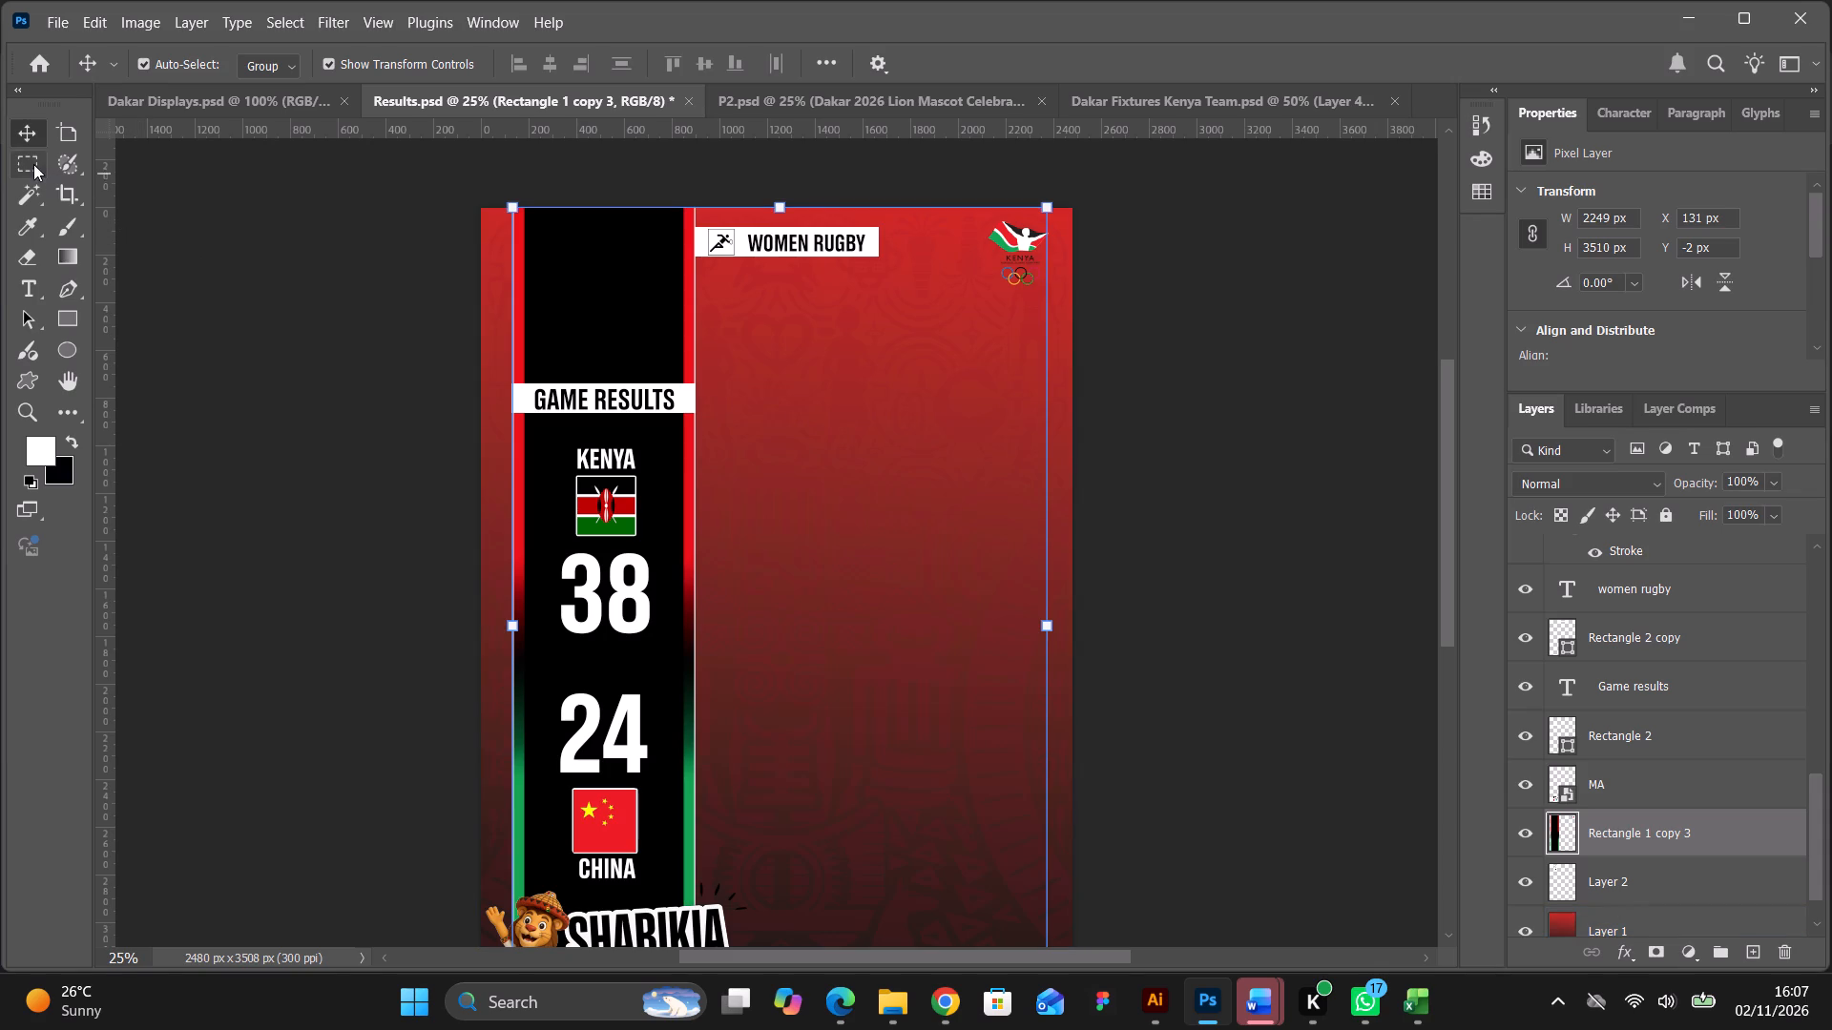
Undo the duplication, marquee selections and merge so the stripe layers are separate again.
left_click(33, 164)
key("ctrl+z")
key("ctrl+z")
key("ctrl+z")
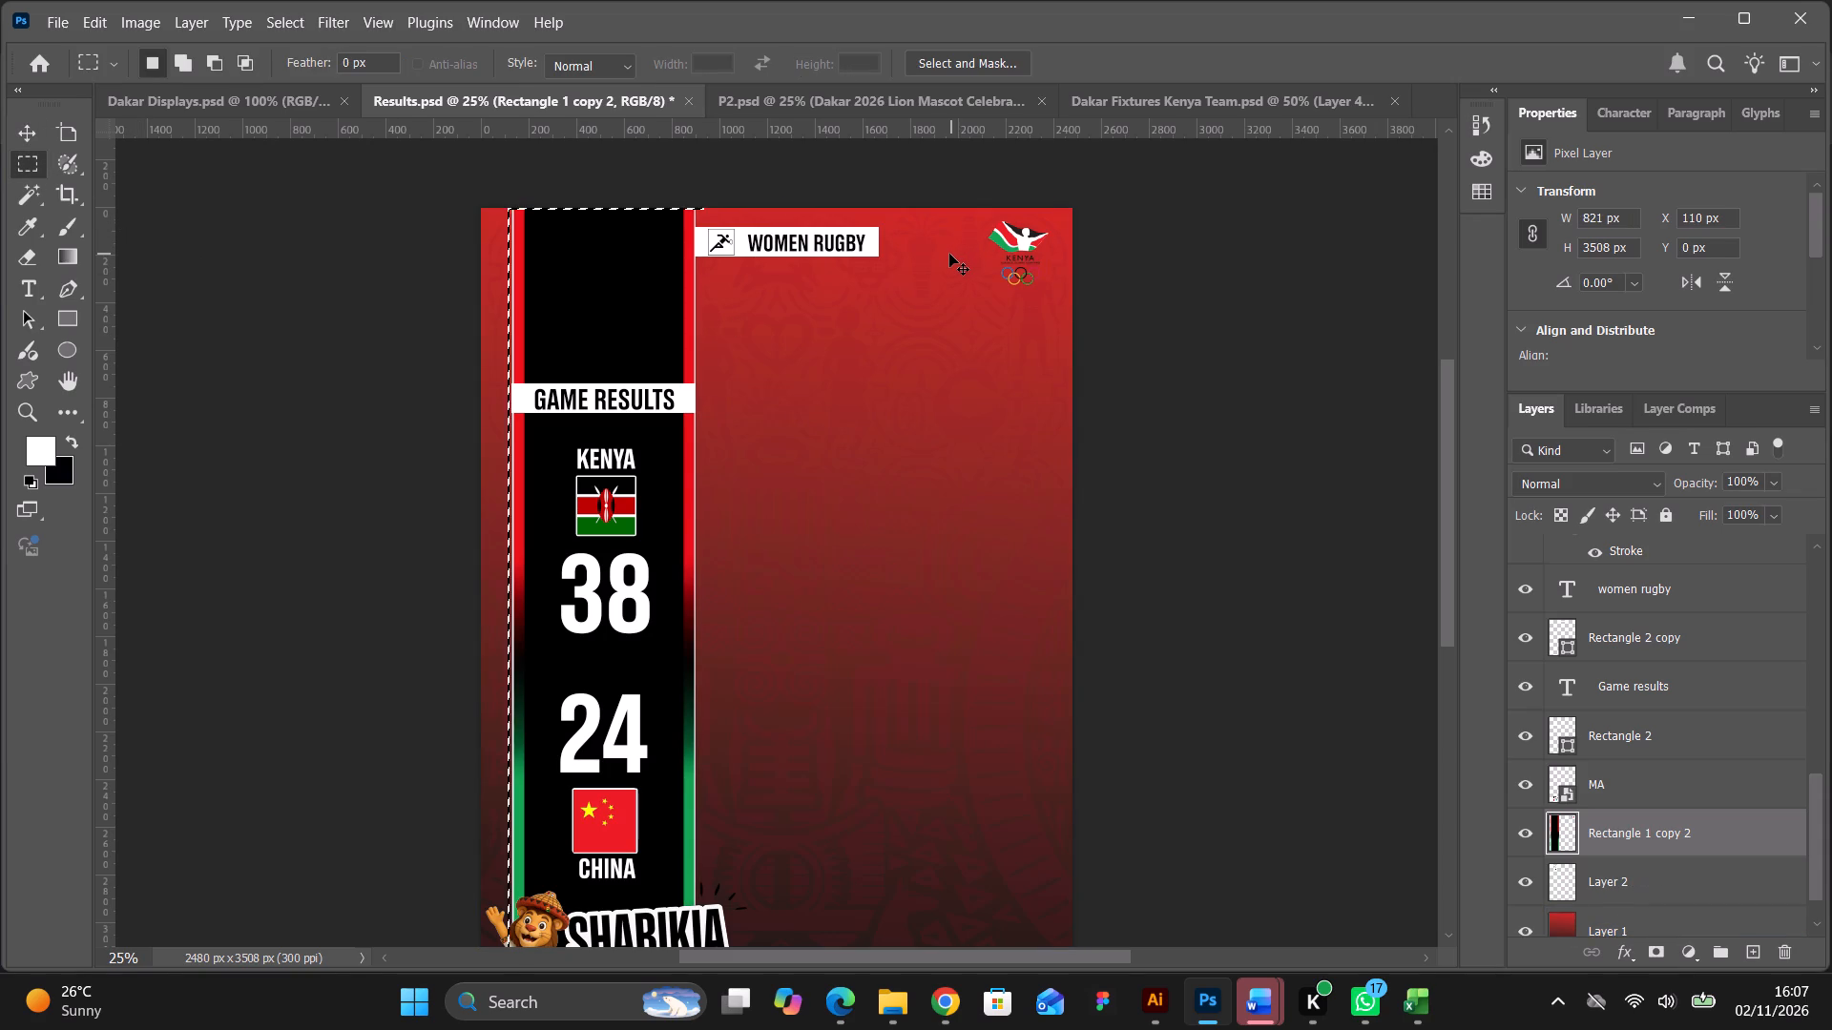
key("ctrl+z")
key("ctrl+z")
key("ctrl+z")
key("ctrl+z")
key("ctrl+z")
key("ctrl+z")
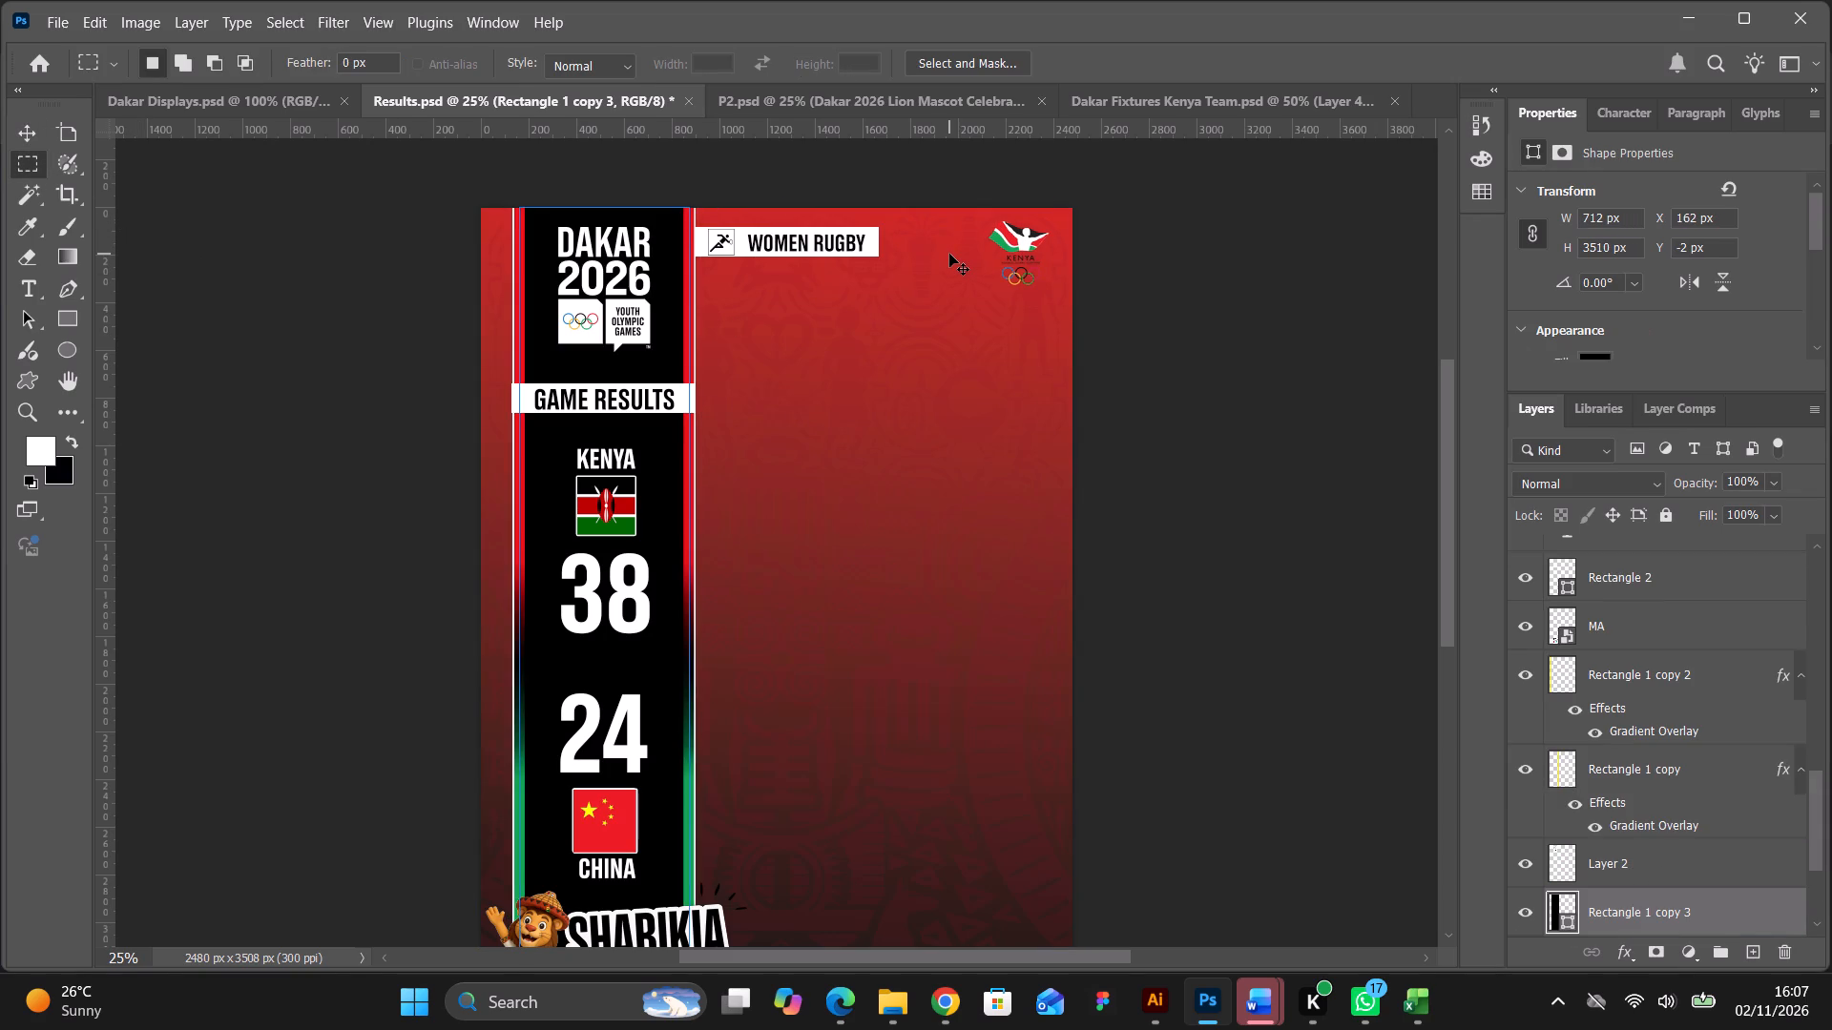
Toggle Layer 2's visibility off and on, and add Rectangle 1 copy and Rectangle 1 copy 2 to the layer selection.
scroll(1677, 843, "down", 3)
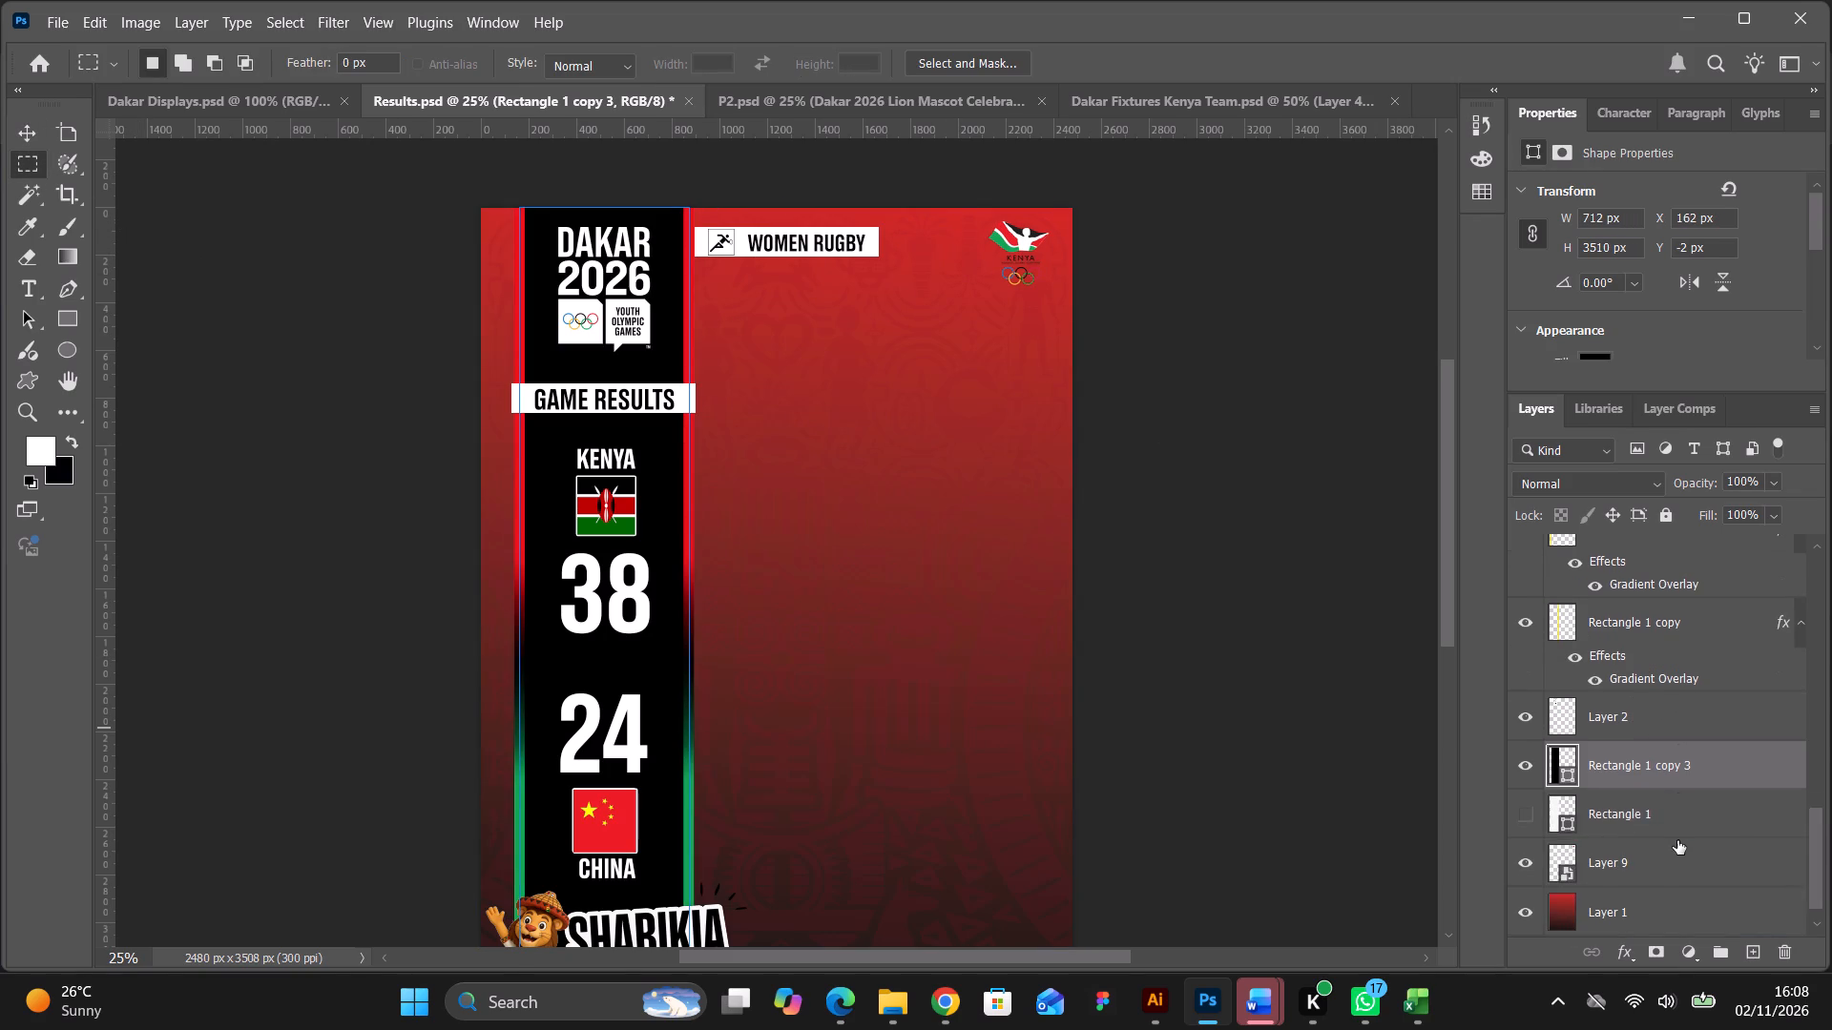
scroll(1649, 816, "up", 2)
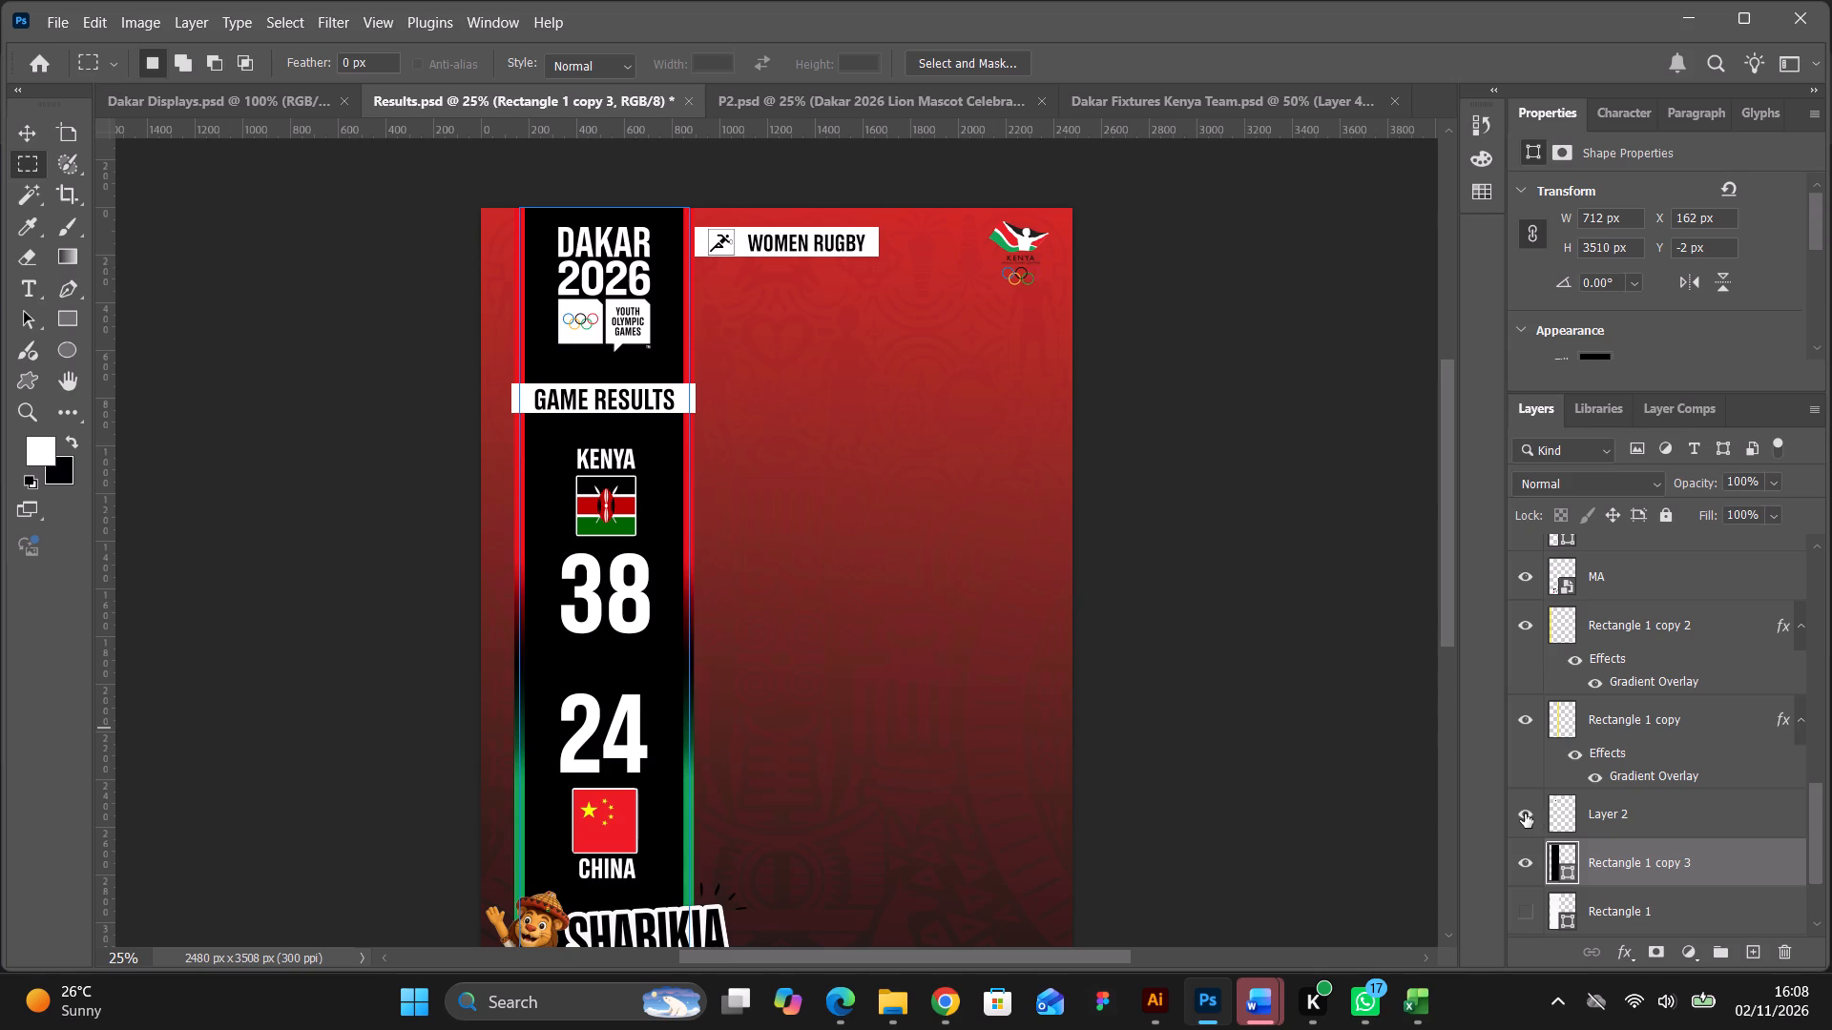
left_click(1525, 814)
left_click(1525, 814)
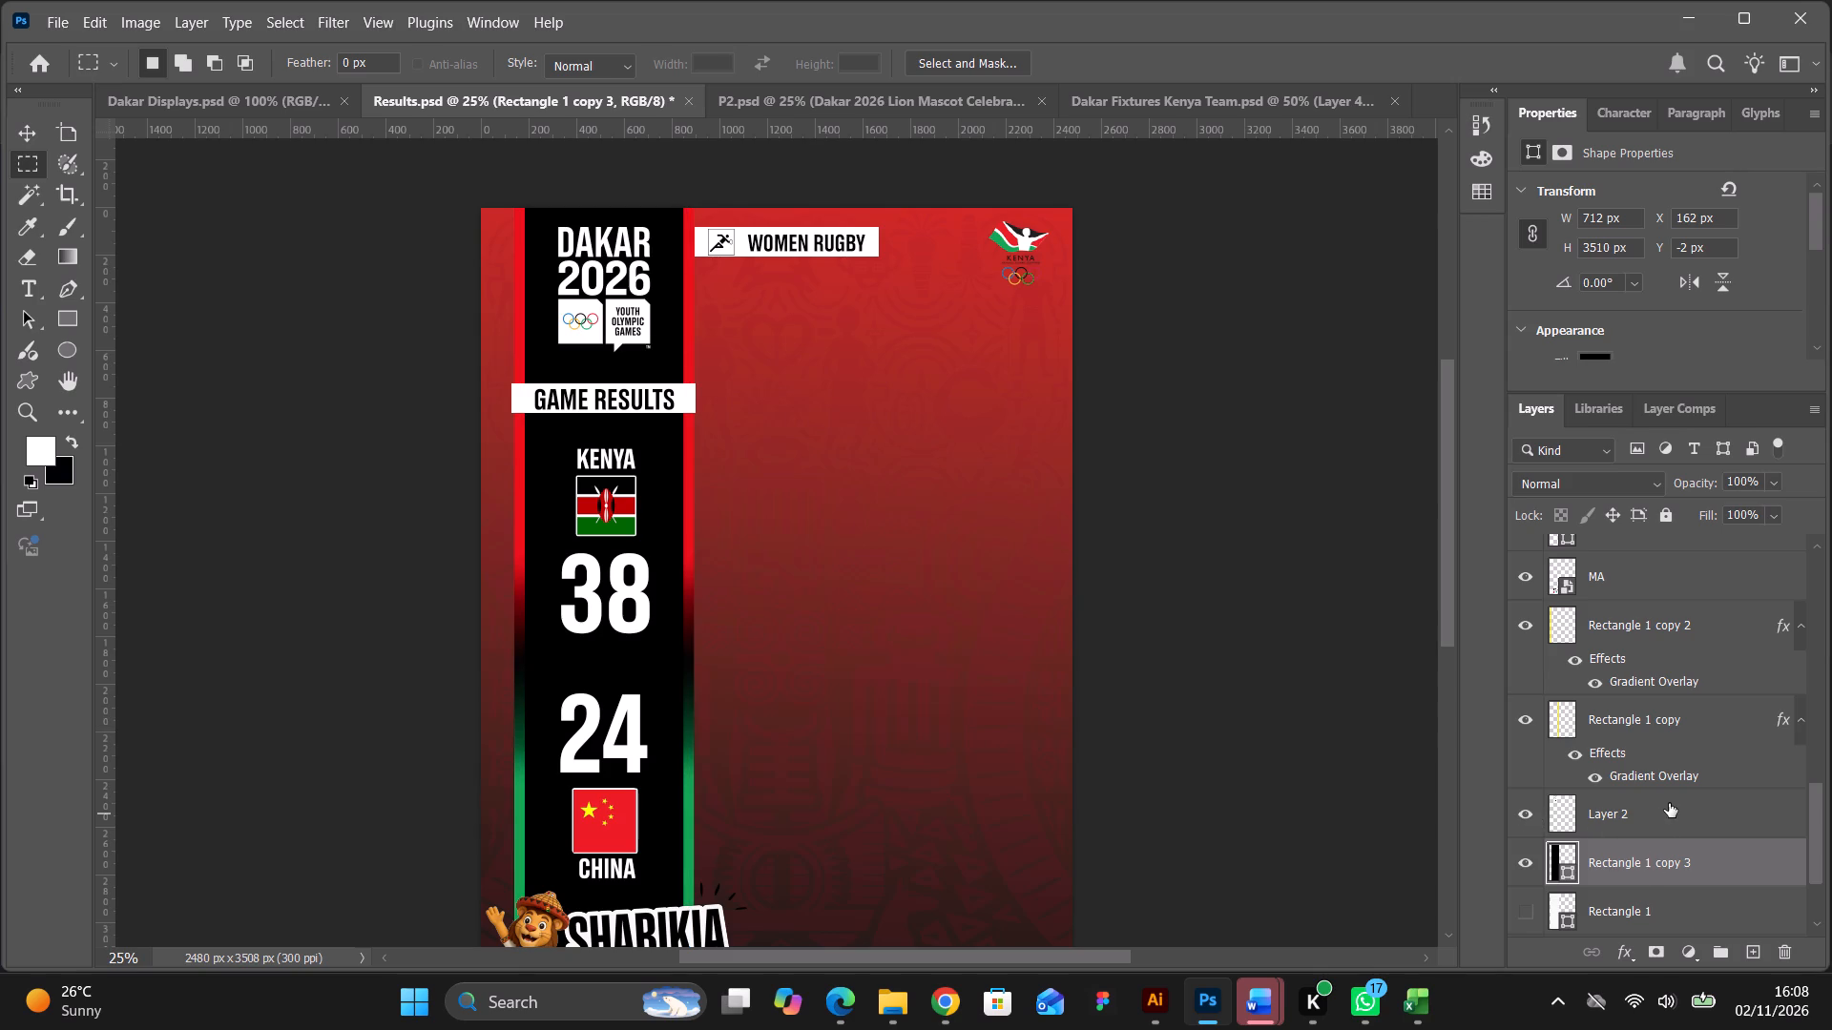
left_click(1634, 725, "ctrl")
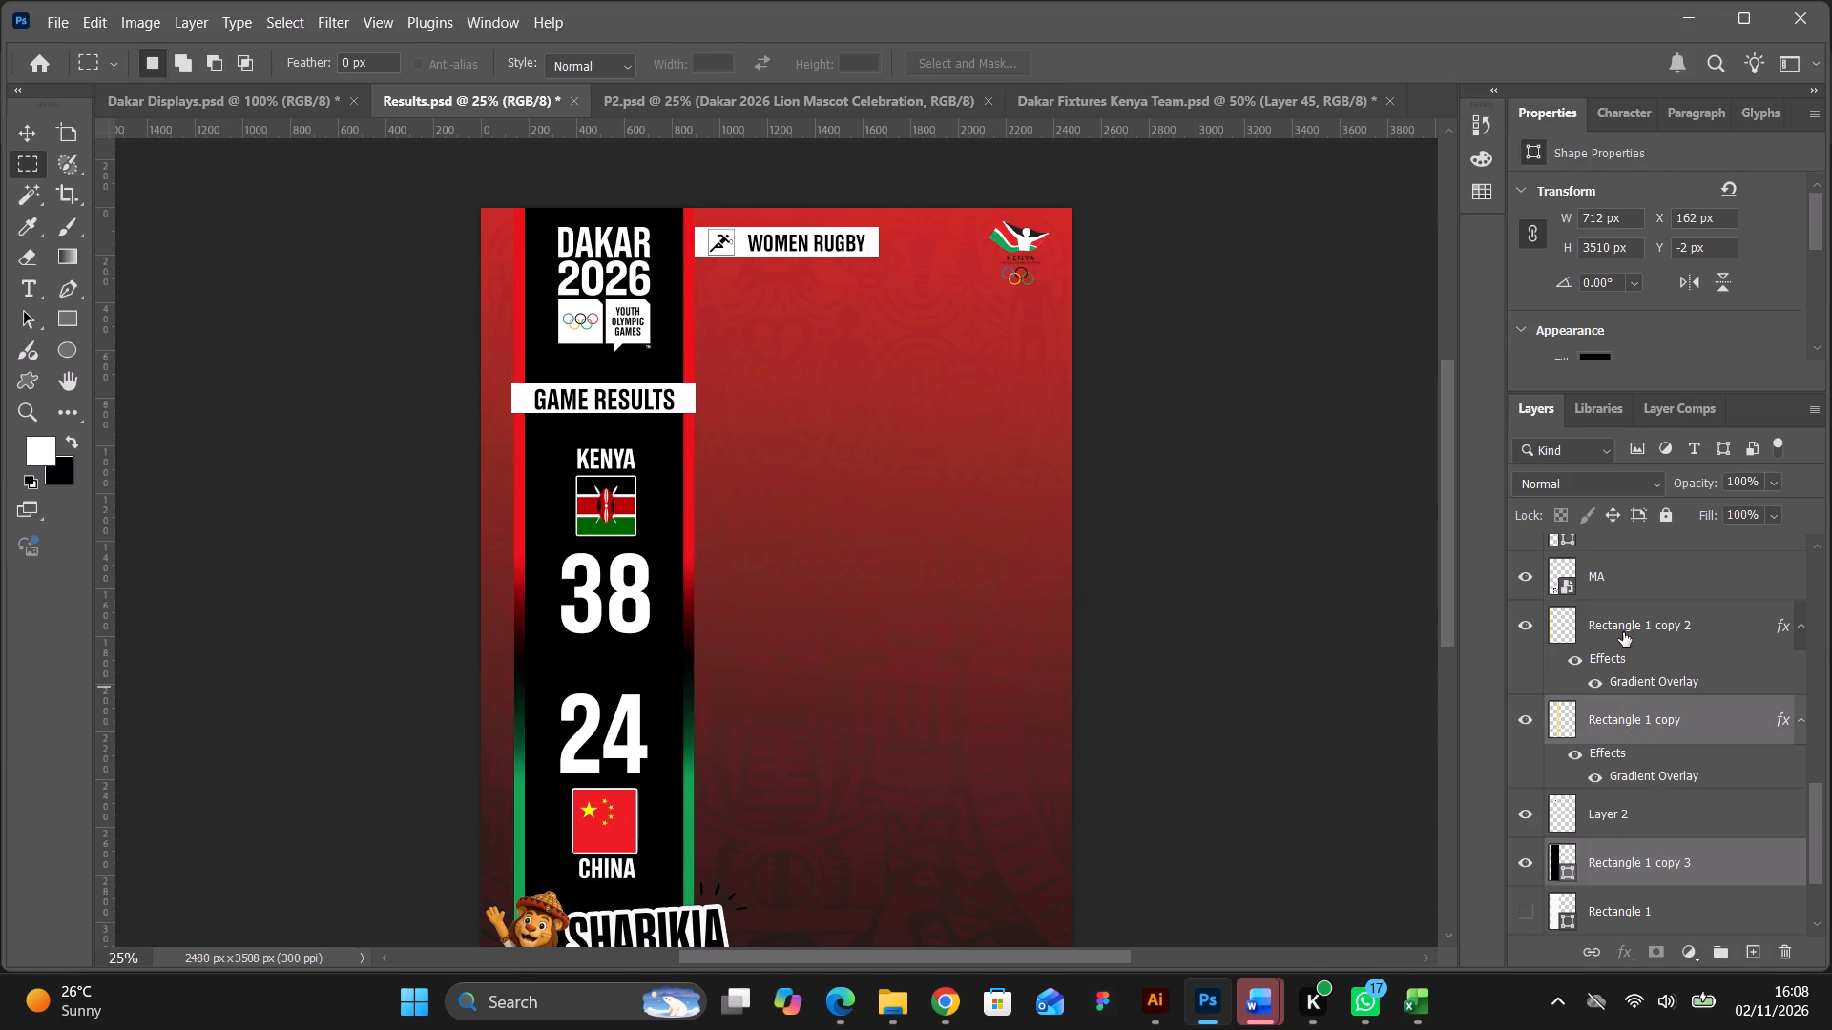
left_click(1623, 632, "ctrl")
Undo back through the earlier edits to restore the rugby player photo group, Group 4, while keeping Kenya's score at 38.
key("ctrl+z")
key("ctrl+z")
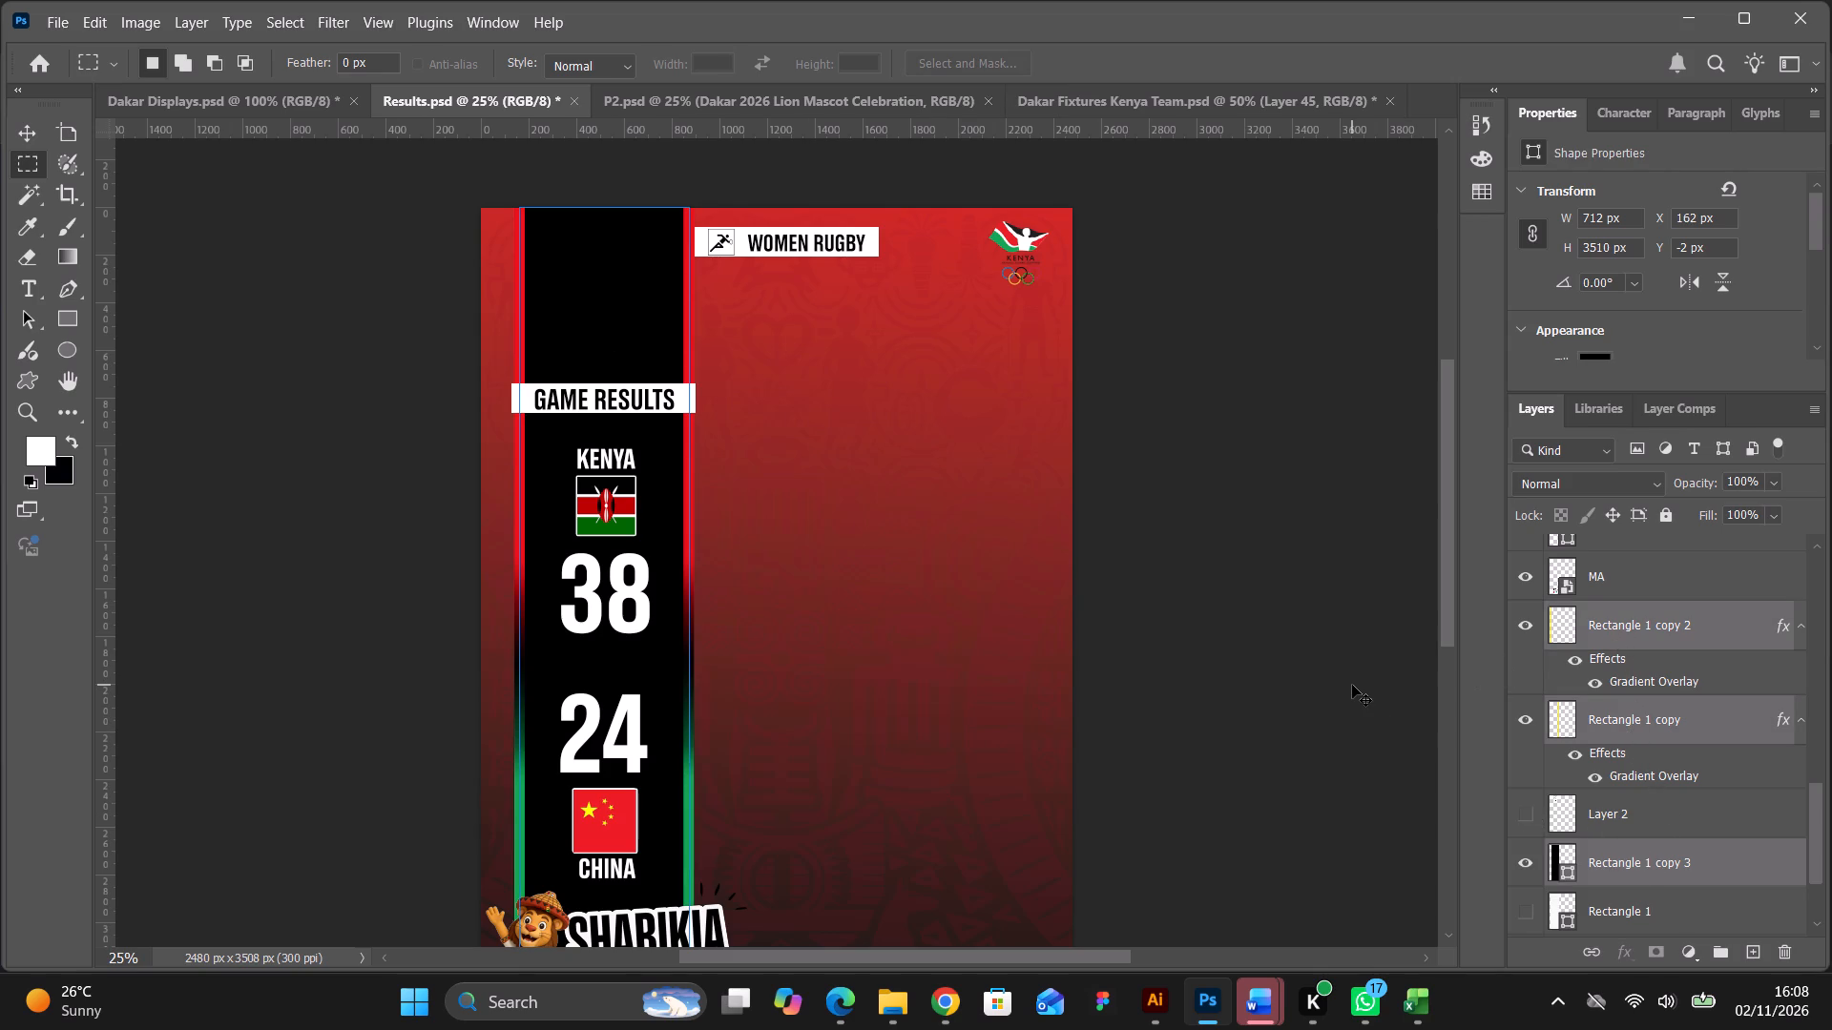
key("ctrl+z")
key("ctrl+z")
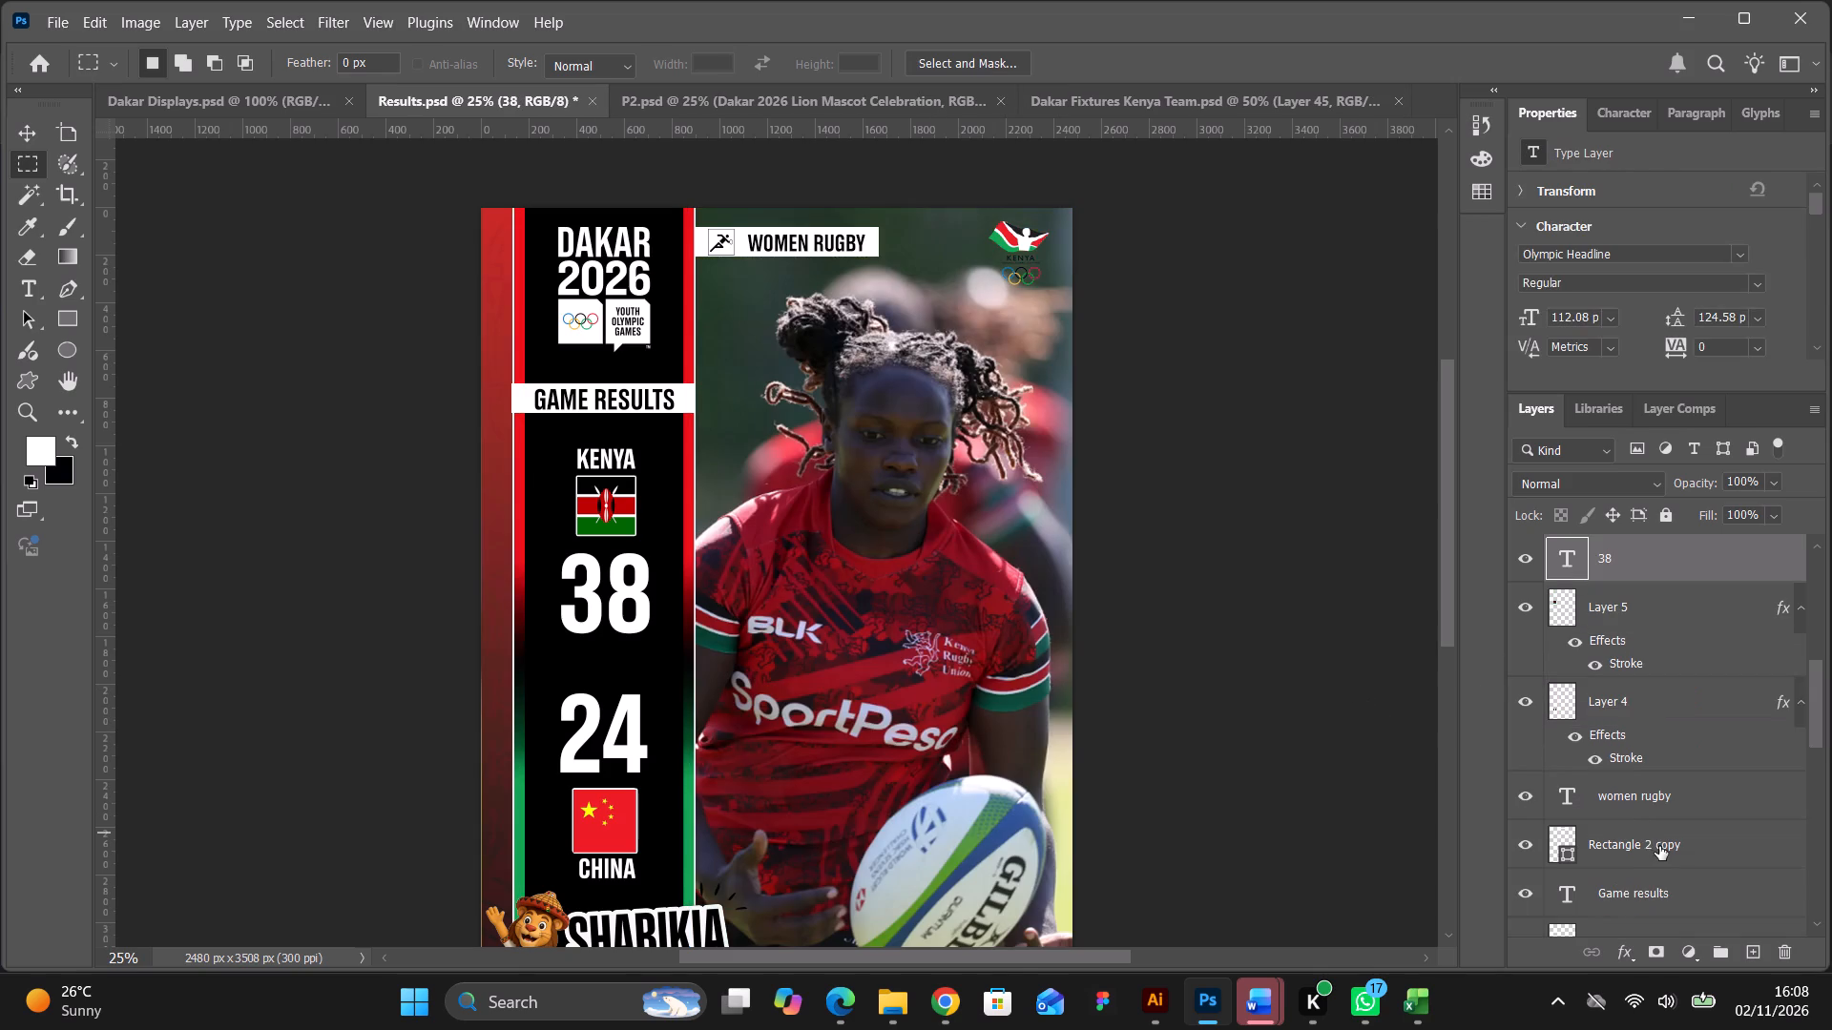
Merge the layers Rectangle 1 copy 3, Rectangle 1 copy, Rectangle 1 copy 2 and Rectangle 1 into a single stripe layer.
scroll(1283, 678, "down", 14)
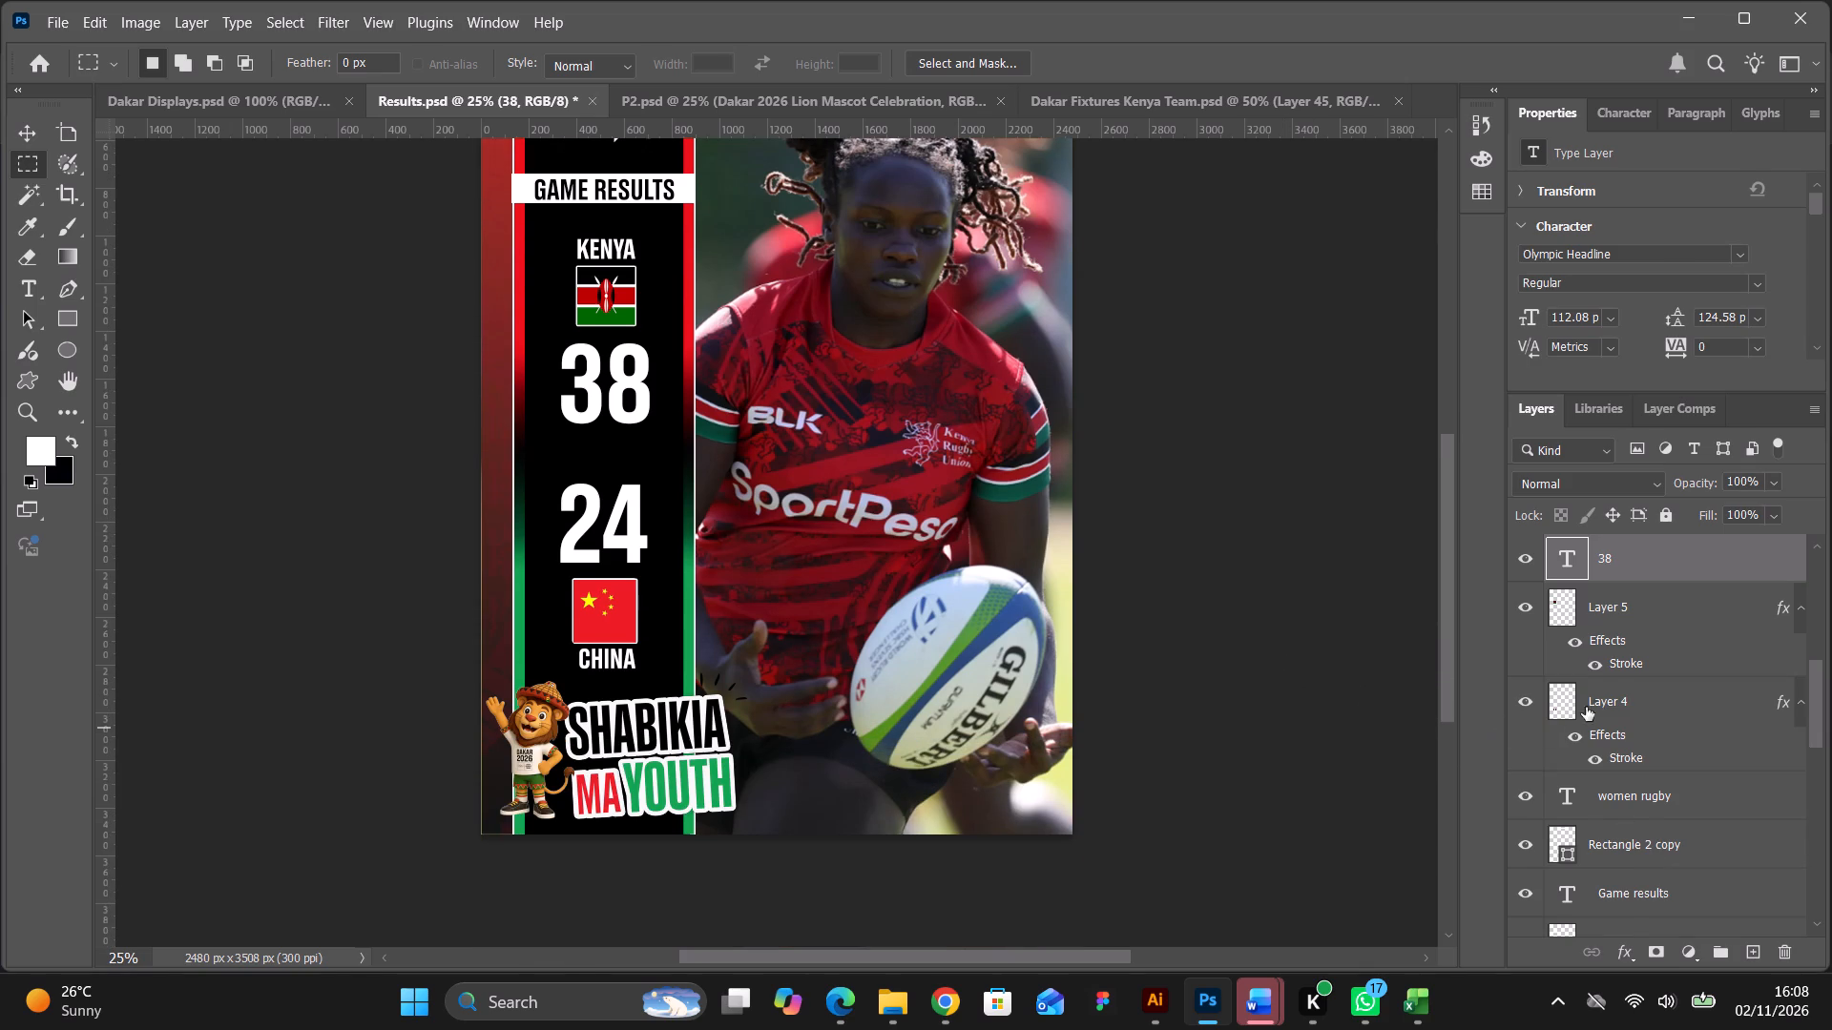
scroll(1630, 688, "down", 3)
left_click(30, 132)
left_click(204, 272)
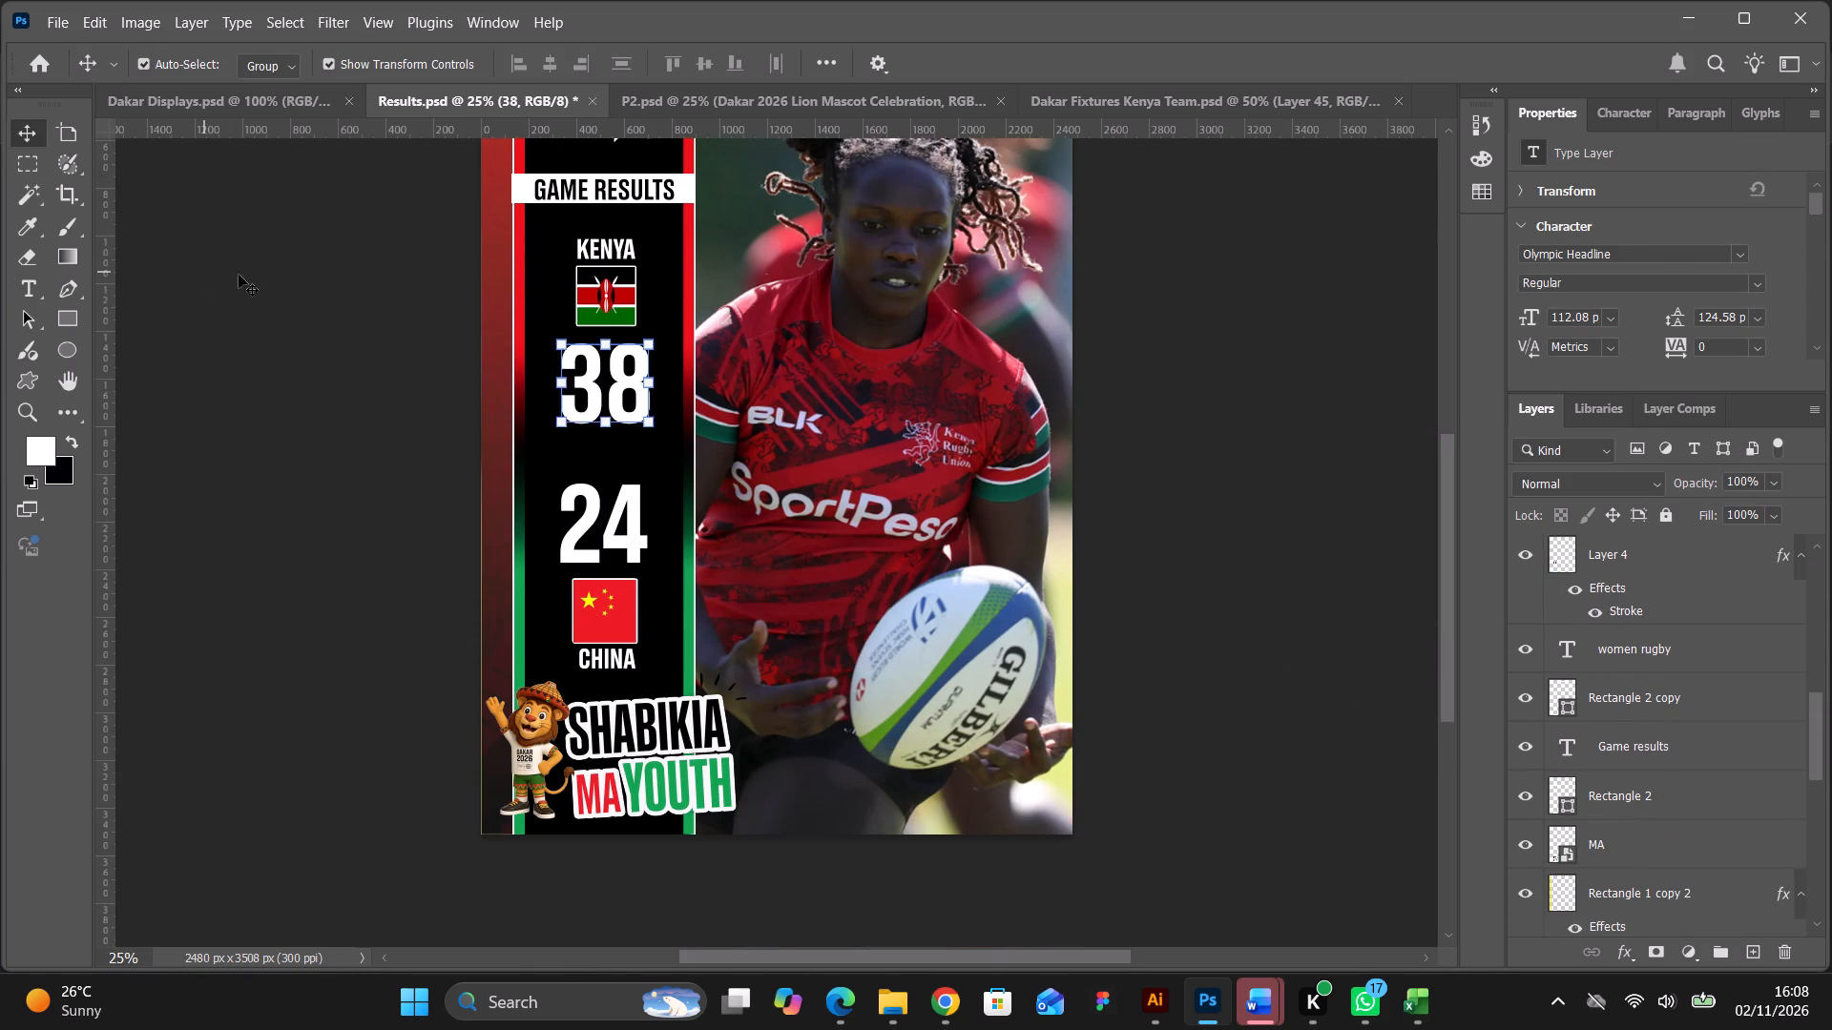
left_click(660, 318)
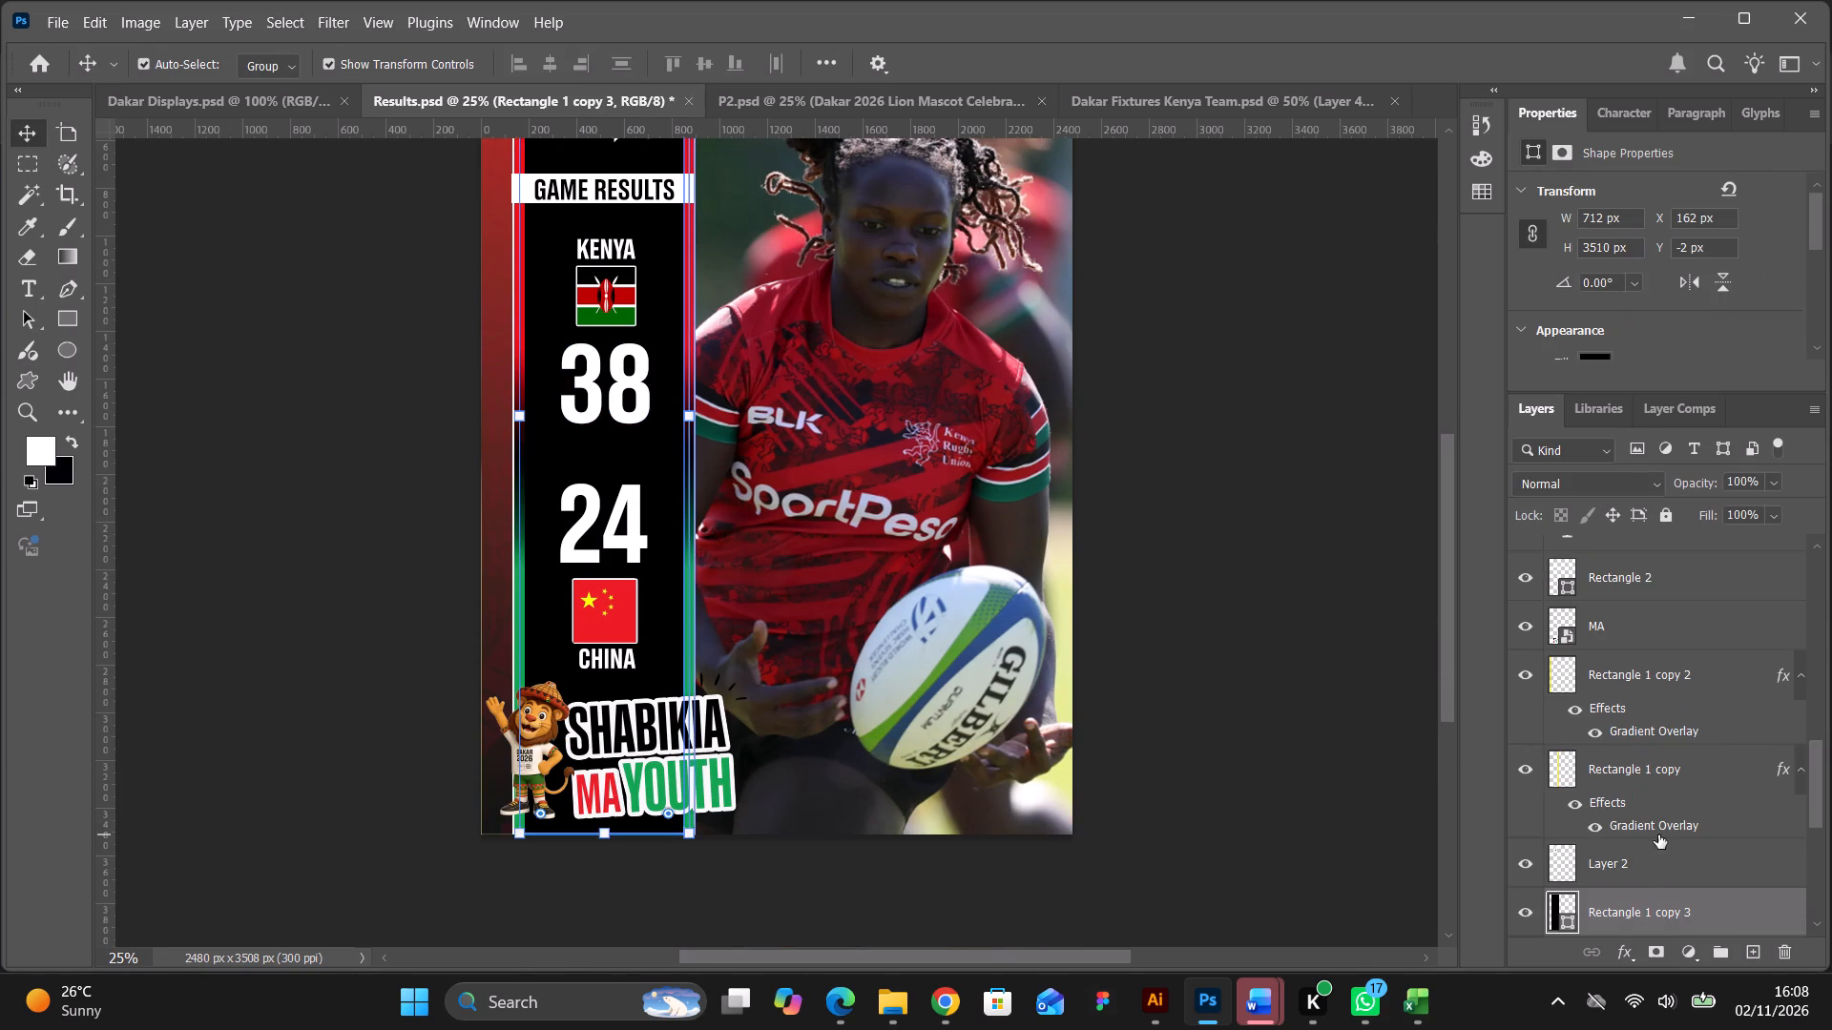
left_click(1631, 777, "ctrl")
left_click(1612, 685, "ctrl")
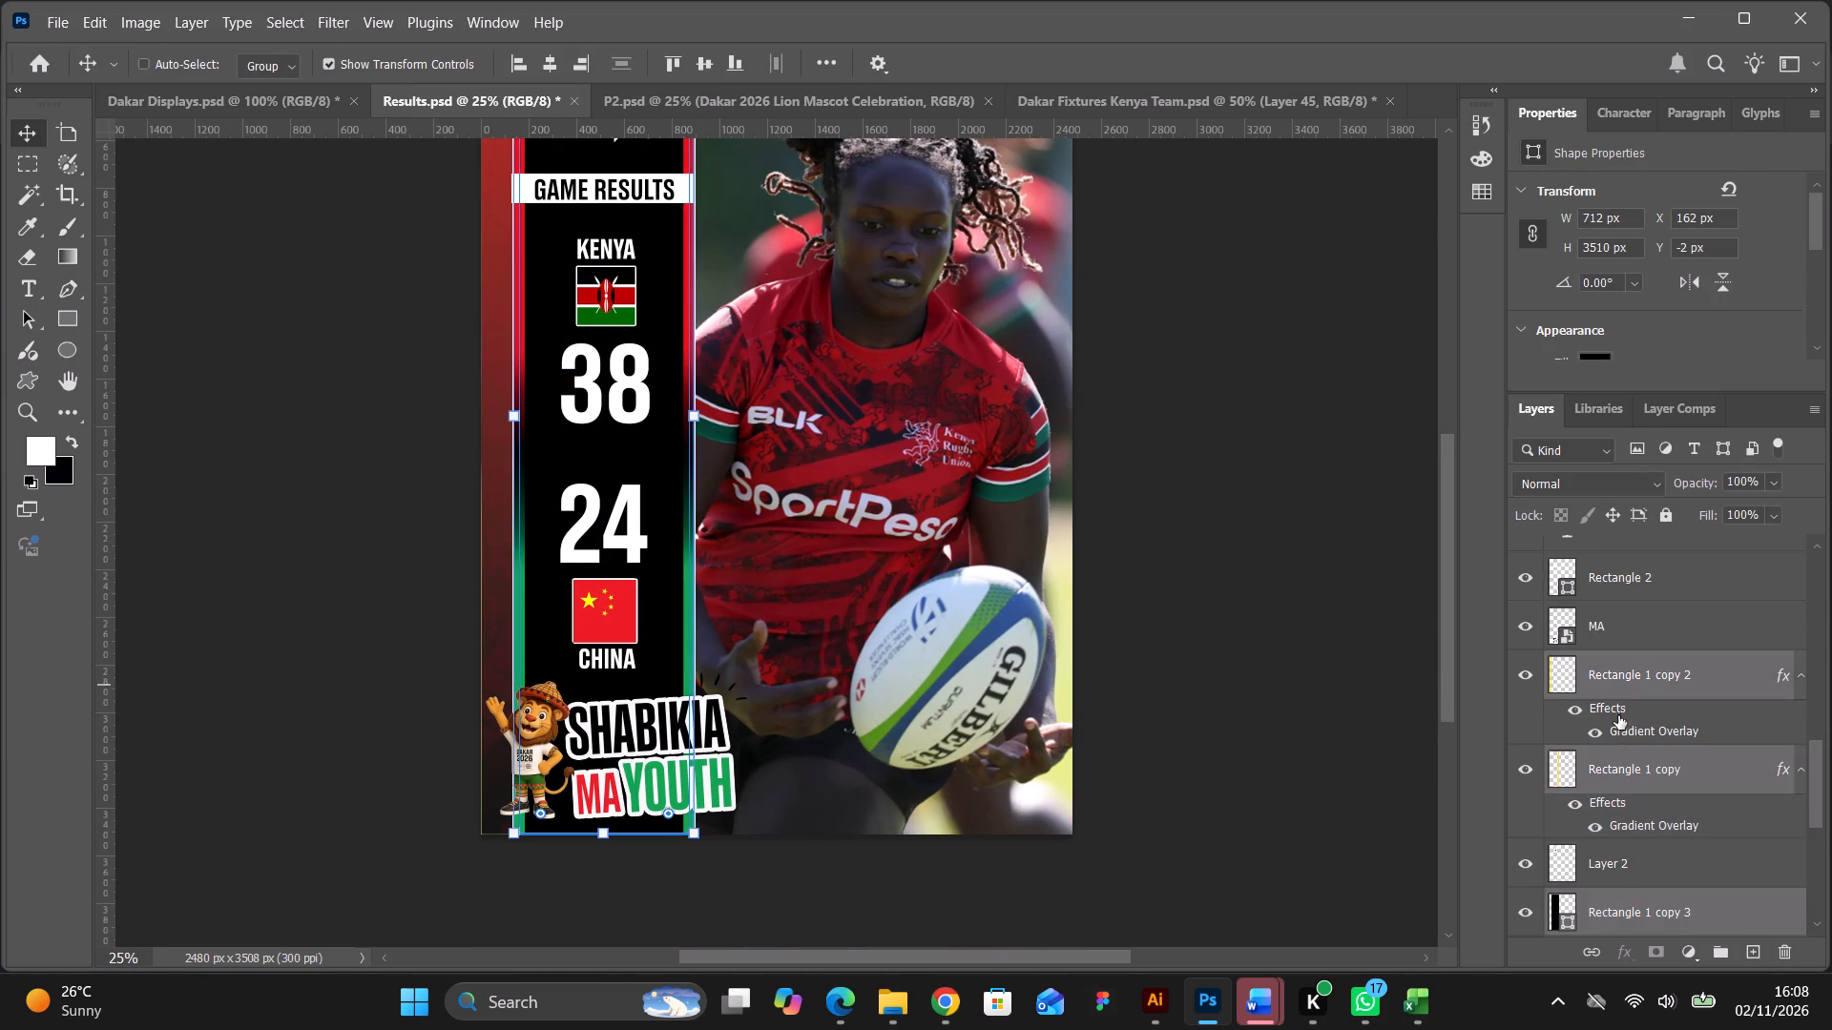
scroll(1654, 895, "down", 3)
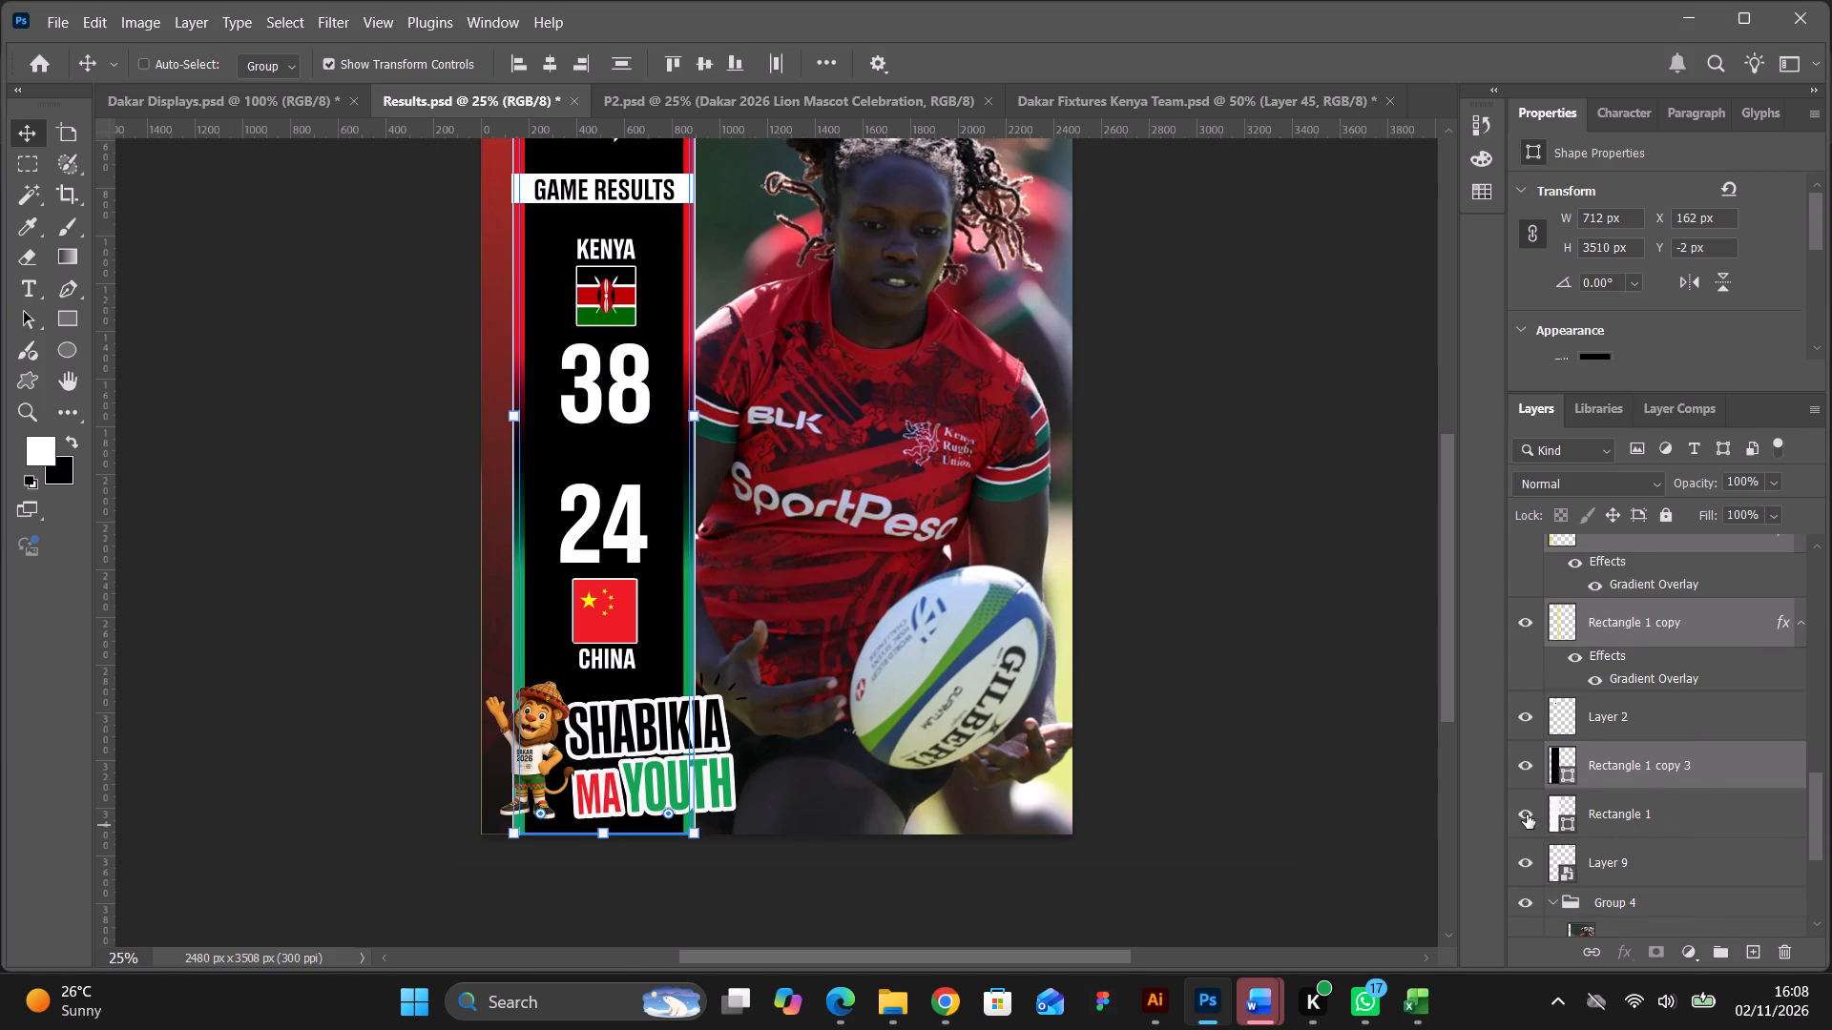
left_click(1527, 814, "ctrl")
left_click(1527, 814, "ctrl")
left_click(1635, 818, "ctrl")
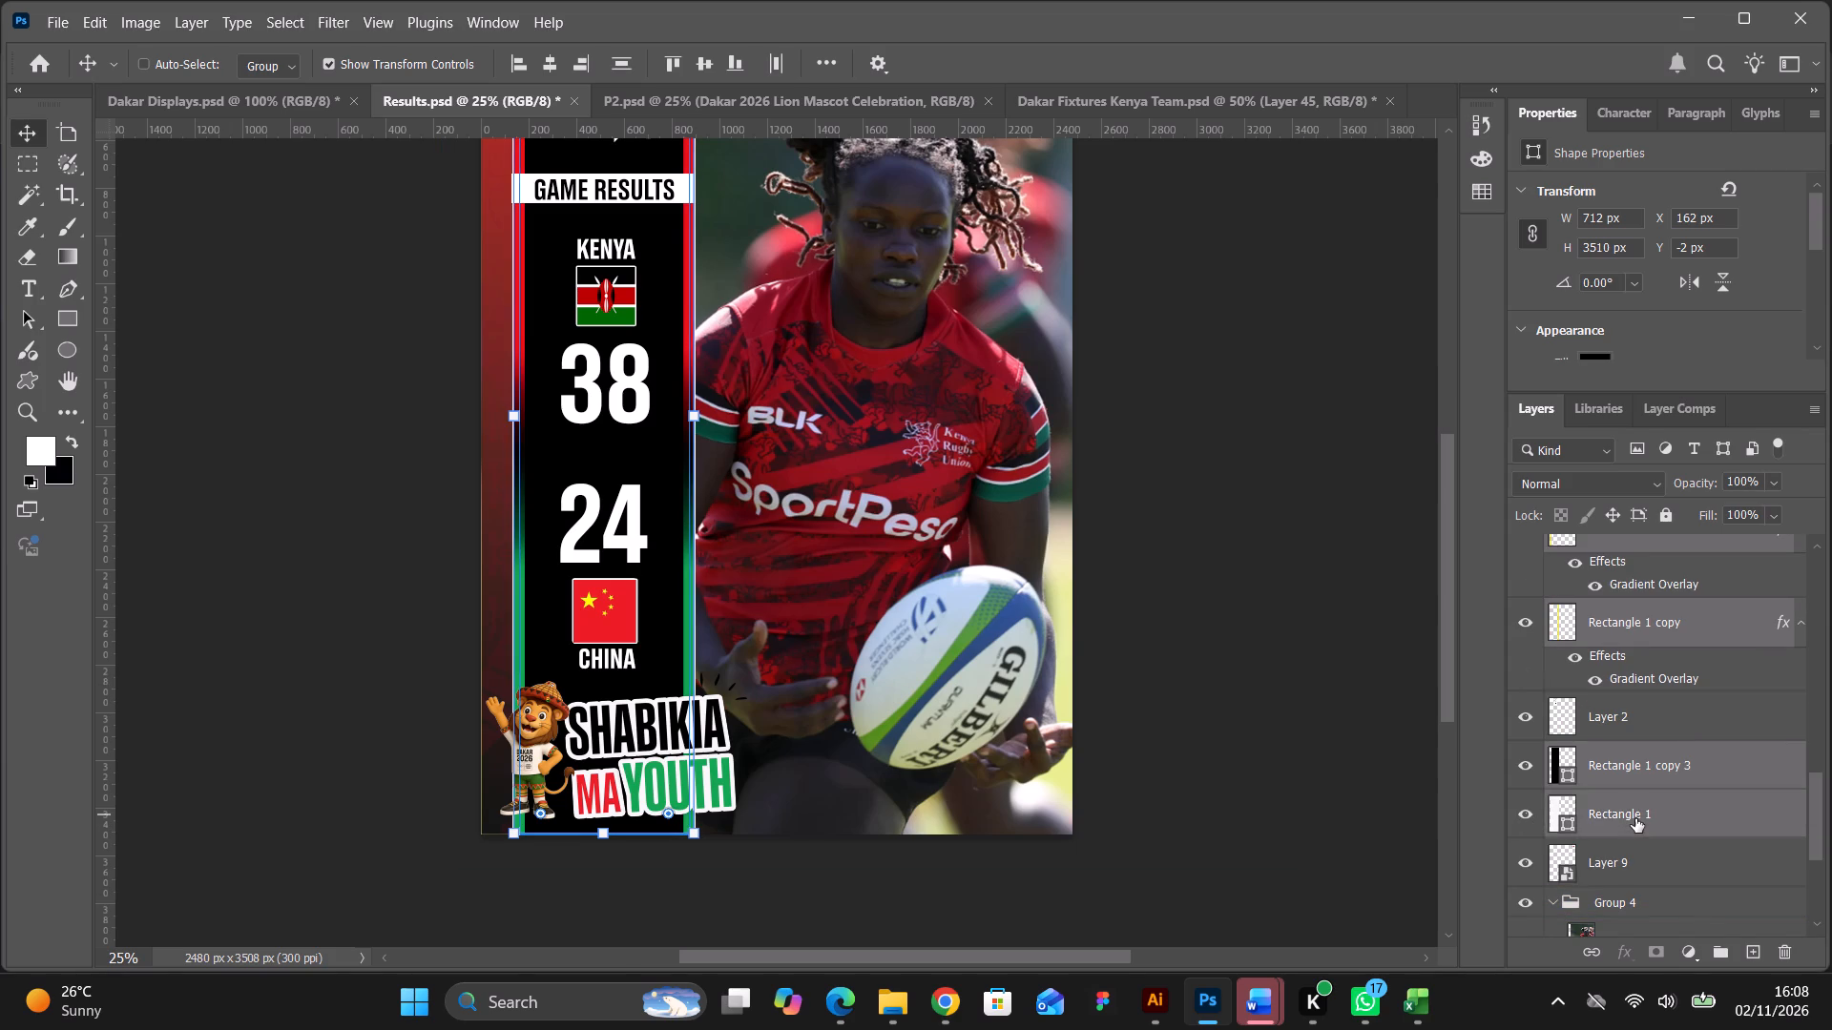
key("ctrl+e")
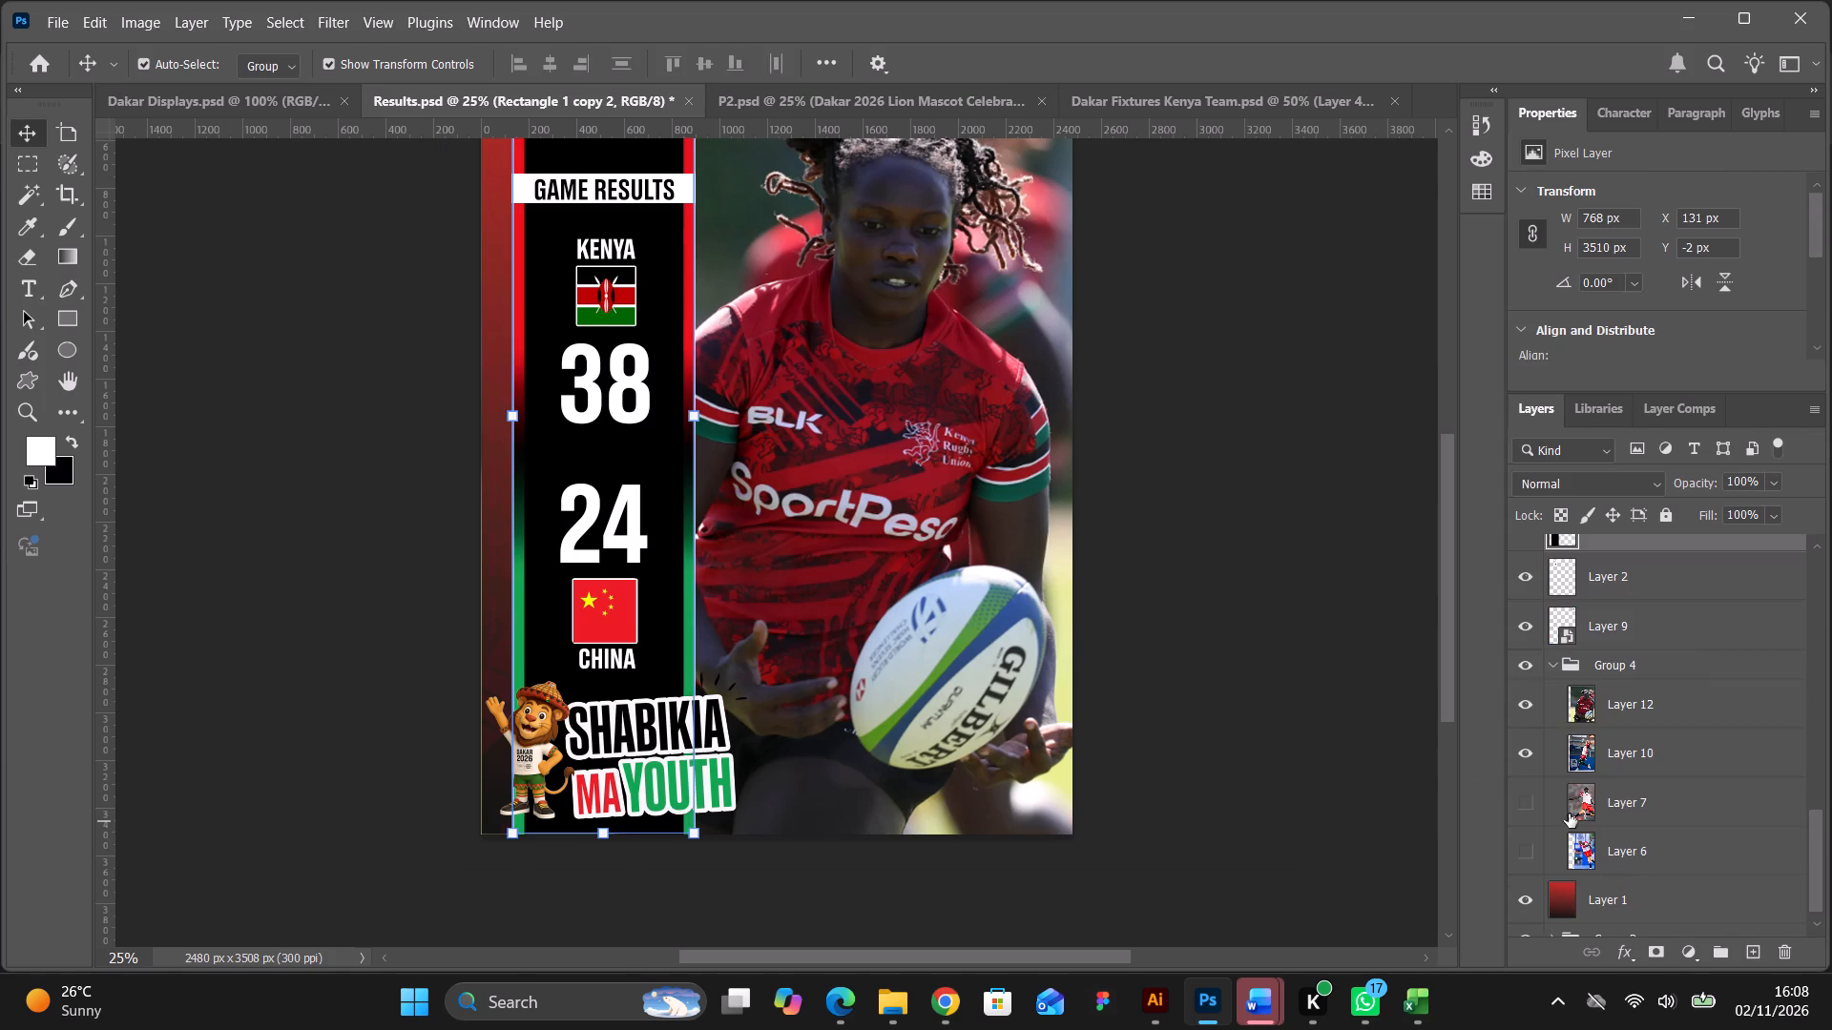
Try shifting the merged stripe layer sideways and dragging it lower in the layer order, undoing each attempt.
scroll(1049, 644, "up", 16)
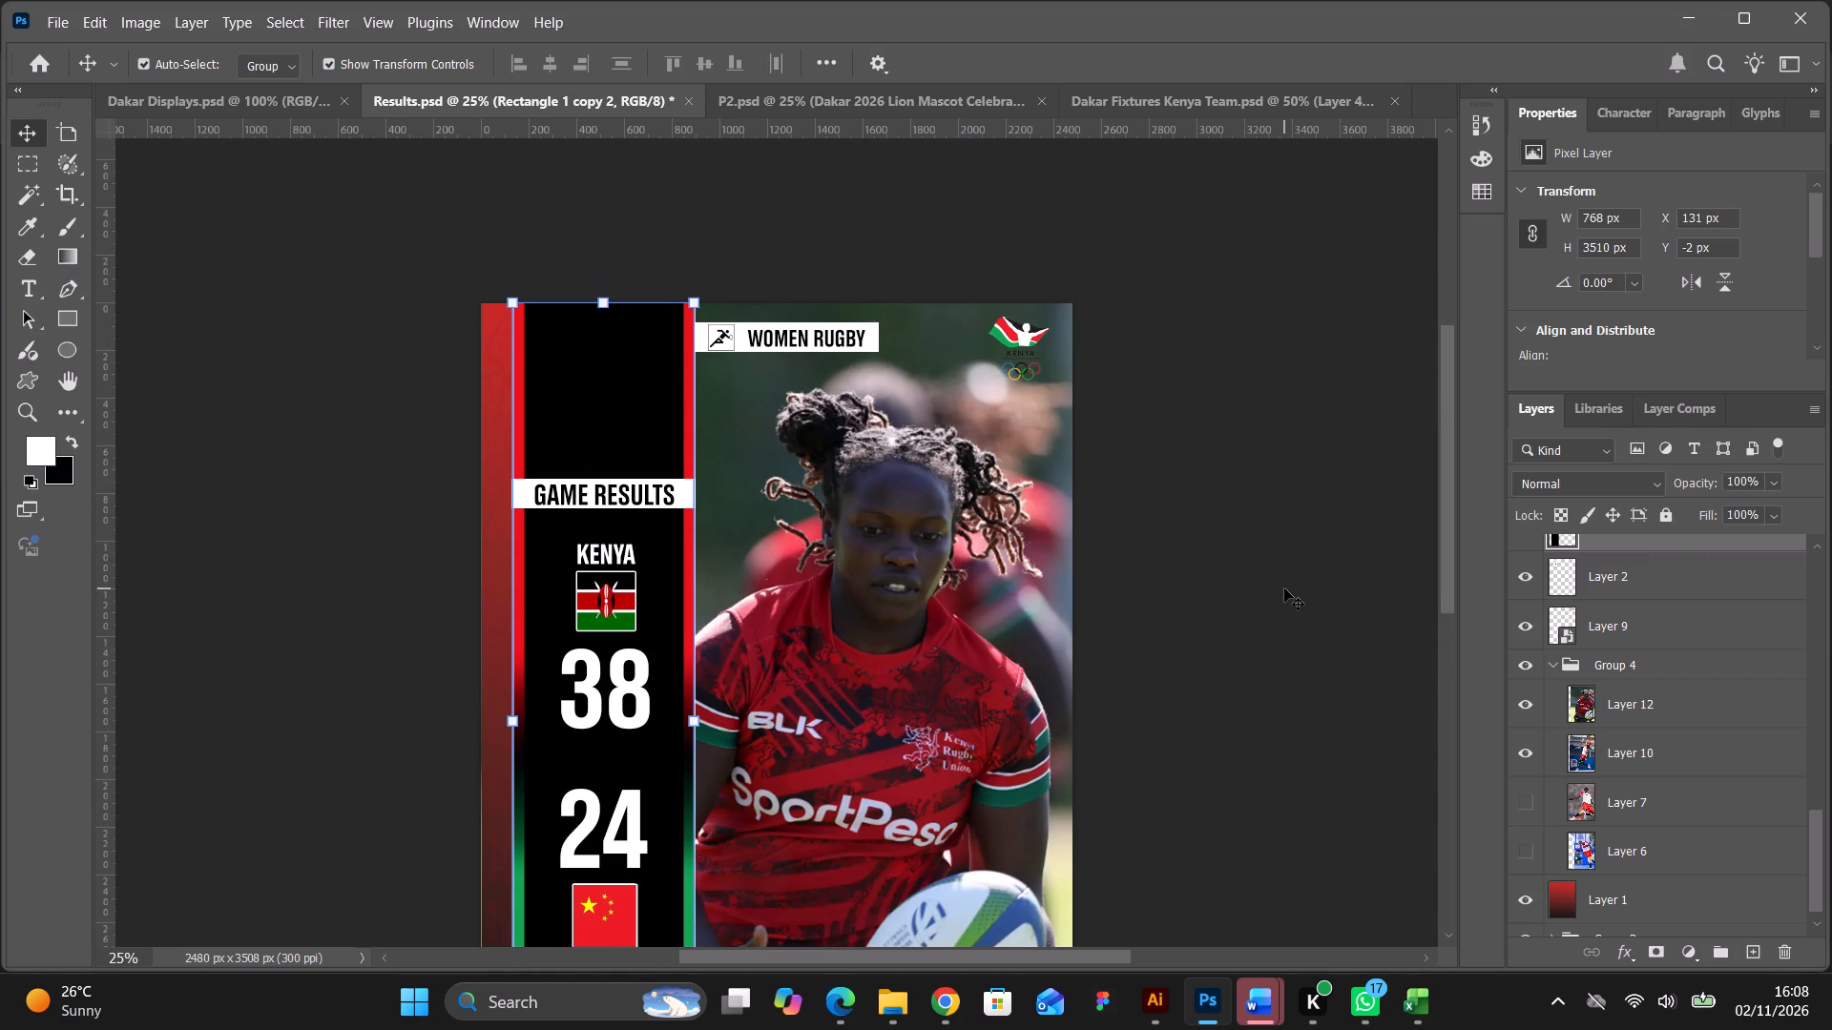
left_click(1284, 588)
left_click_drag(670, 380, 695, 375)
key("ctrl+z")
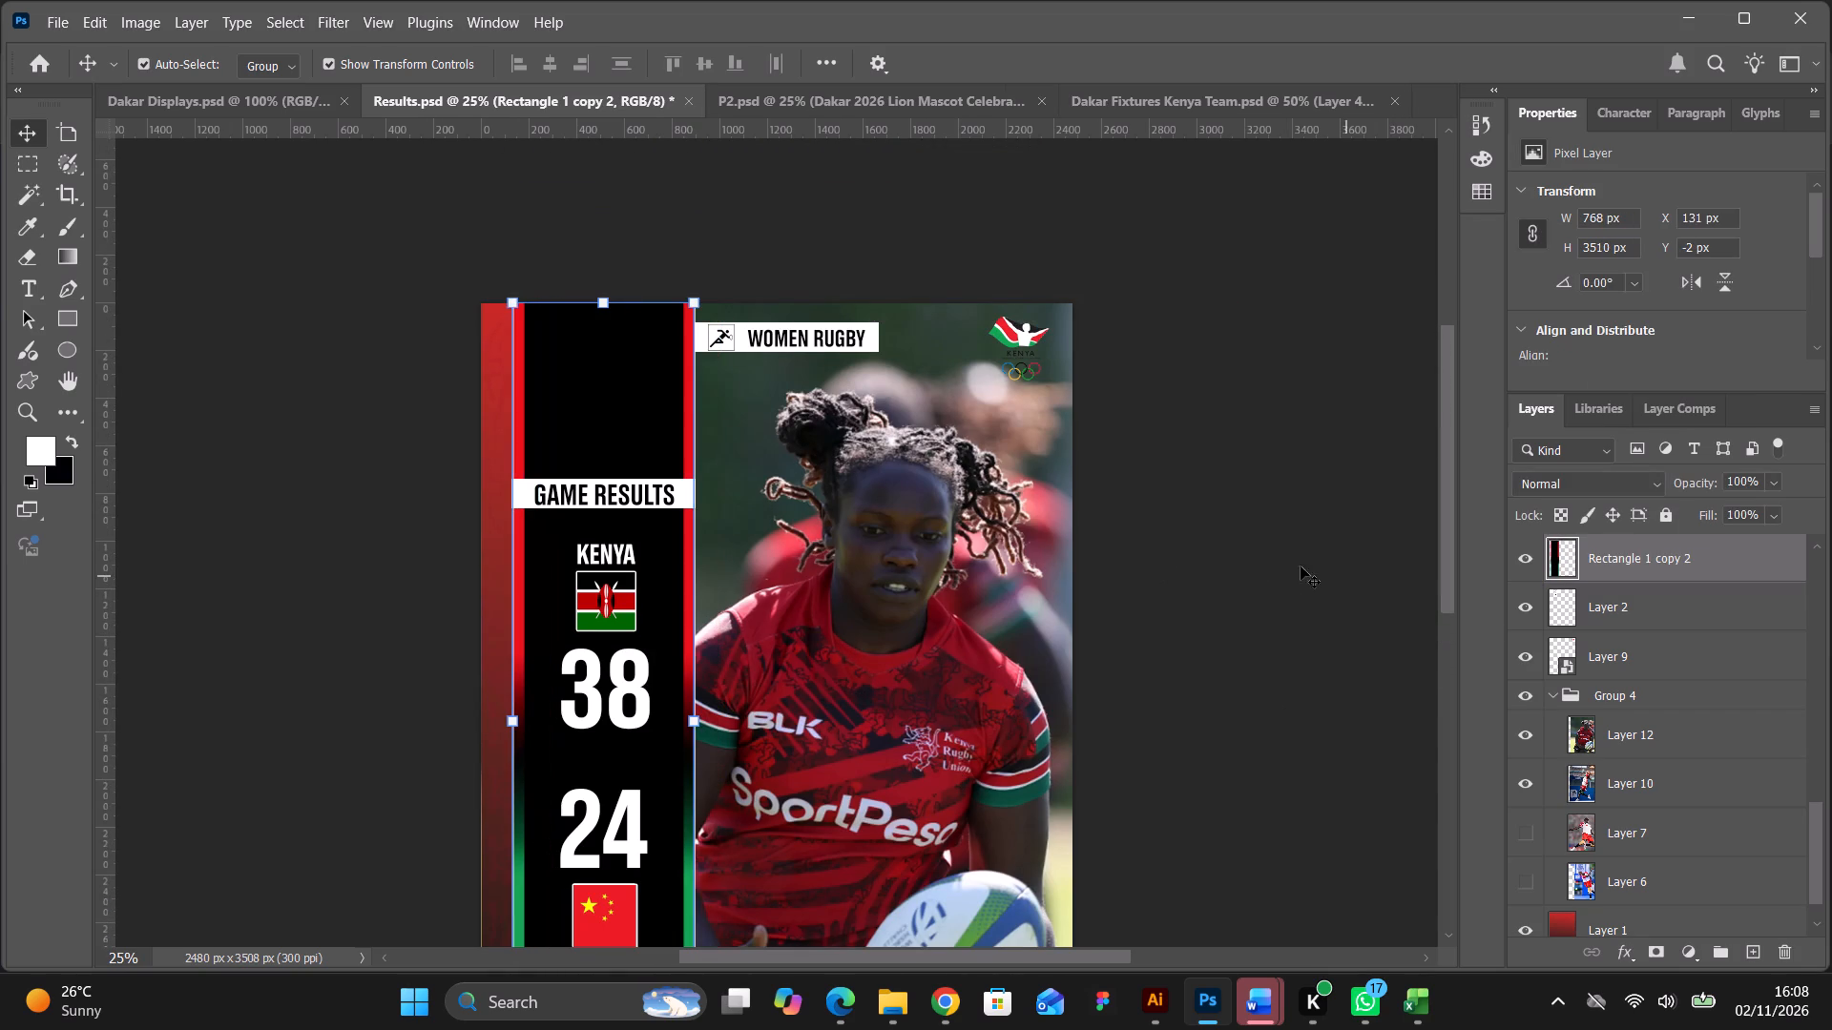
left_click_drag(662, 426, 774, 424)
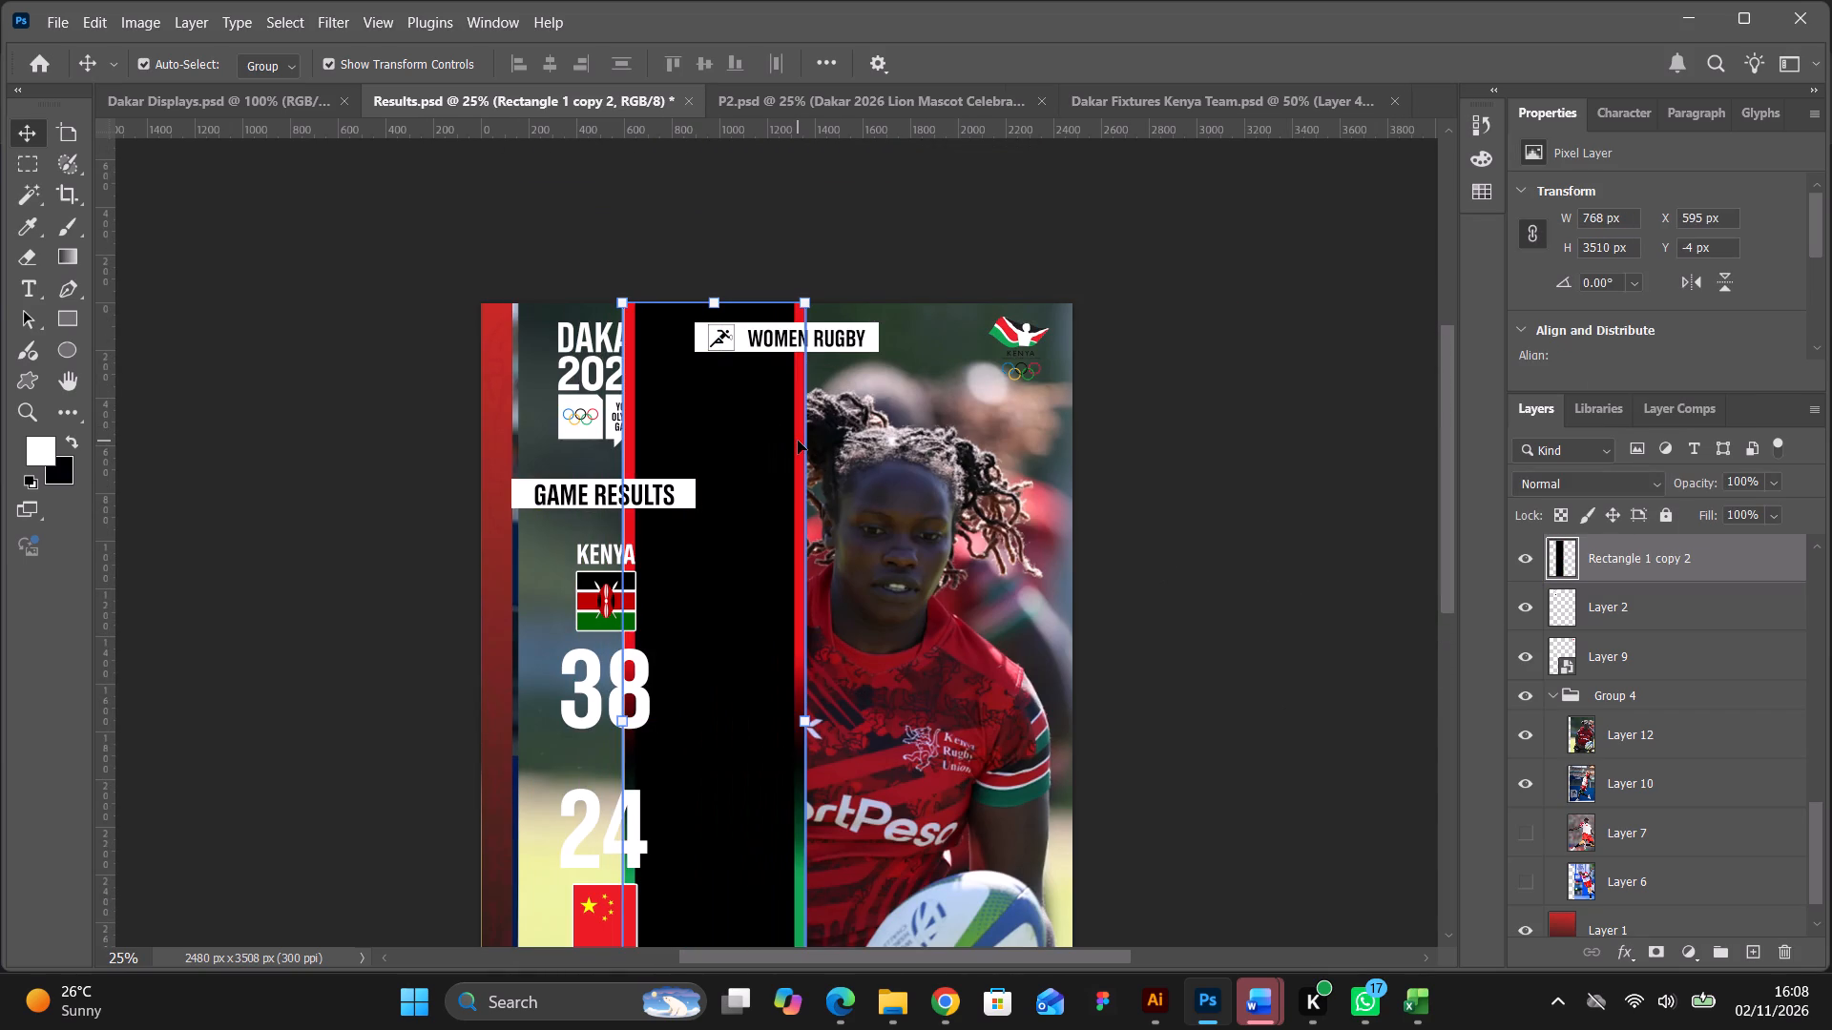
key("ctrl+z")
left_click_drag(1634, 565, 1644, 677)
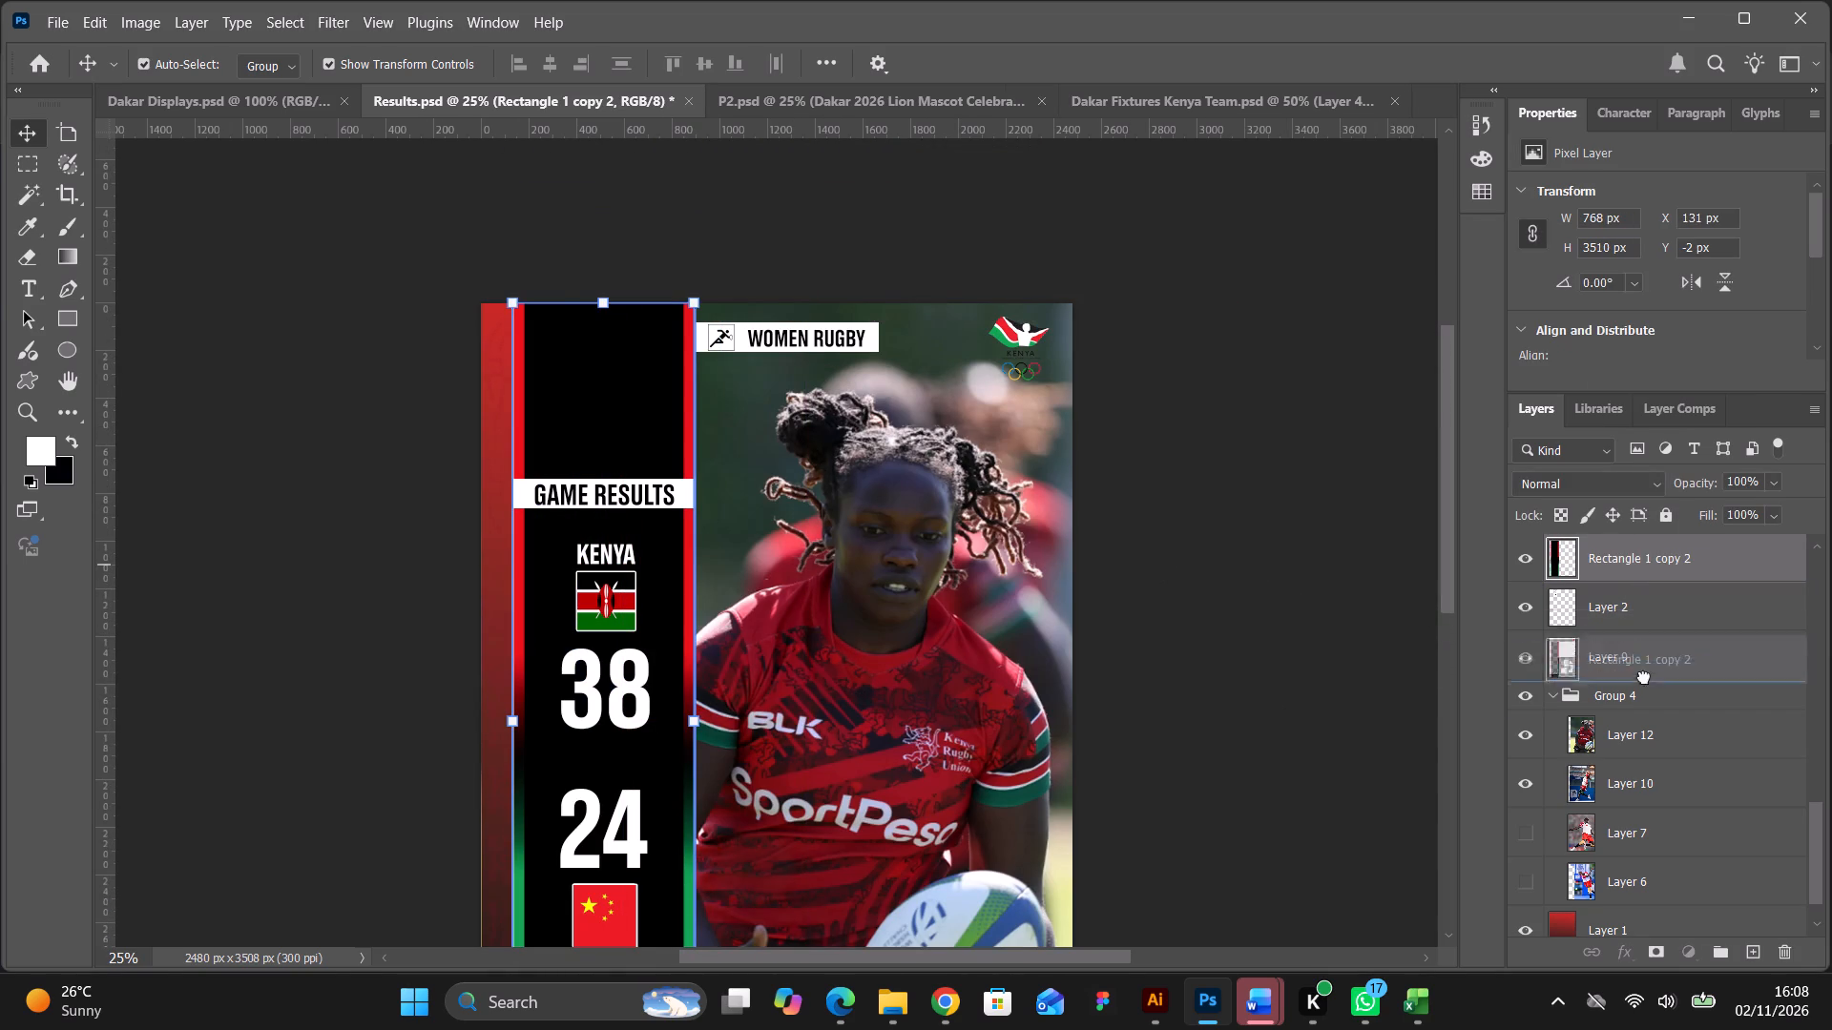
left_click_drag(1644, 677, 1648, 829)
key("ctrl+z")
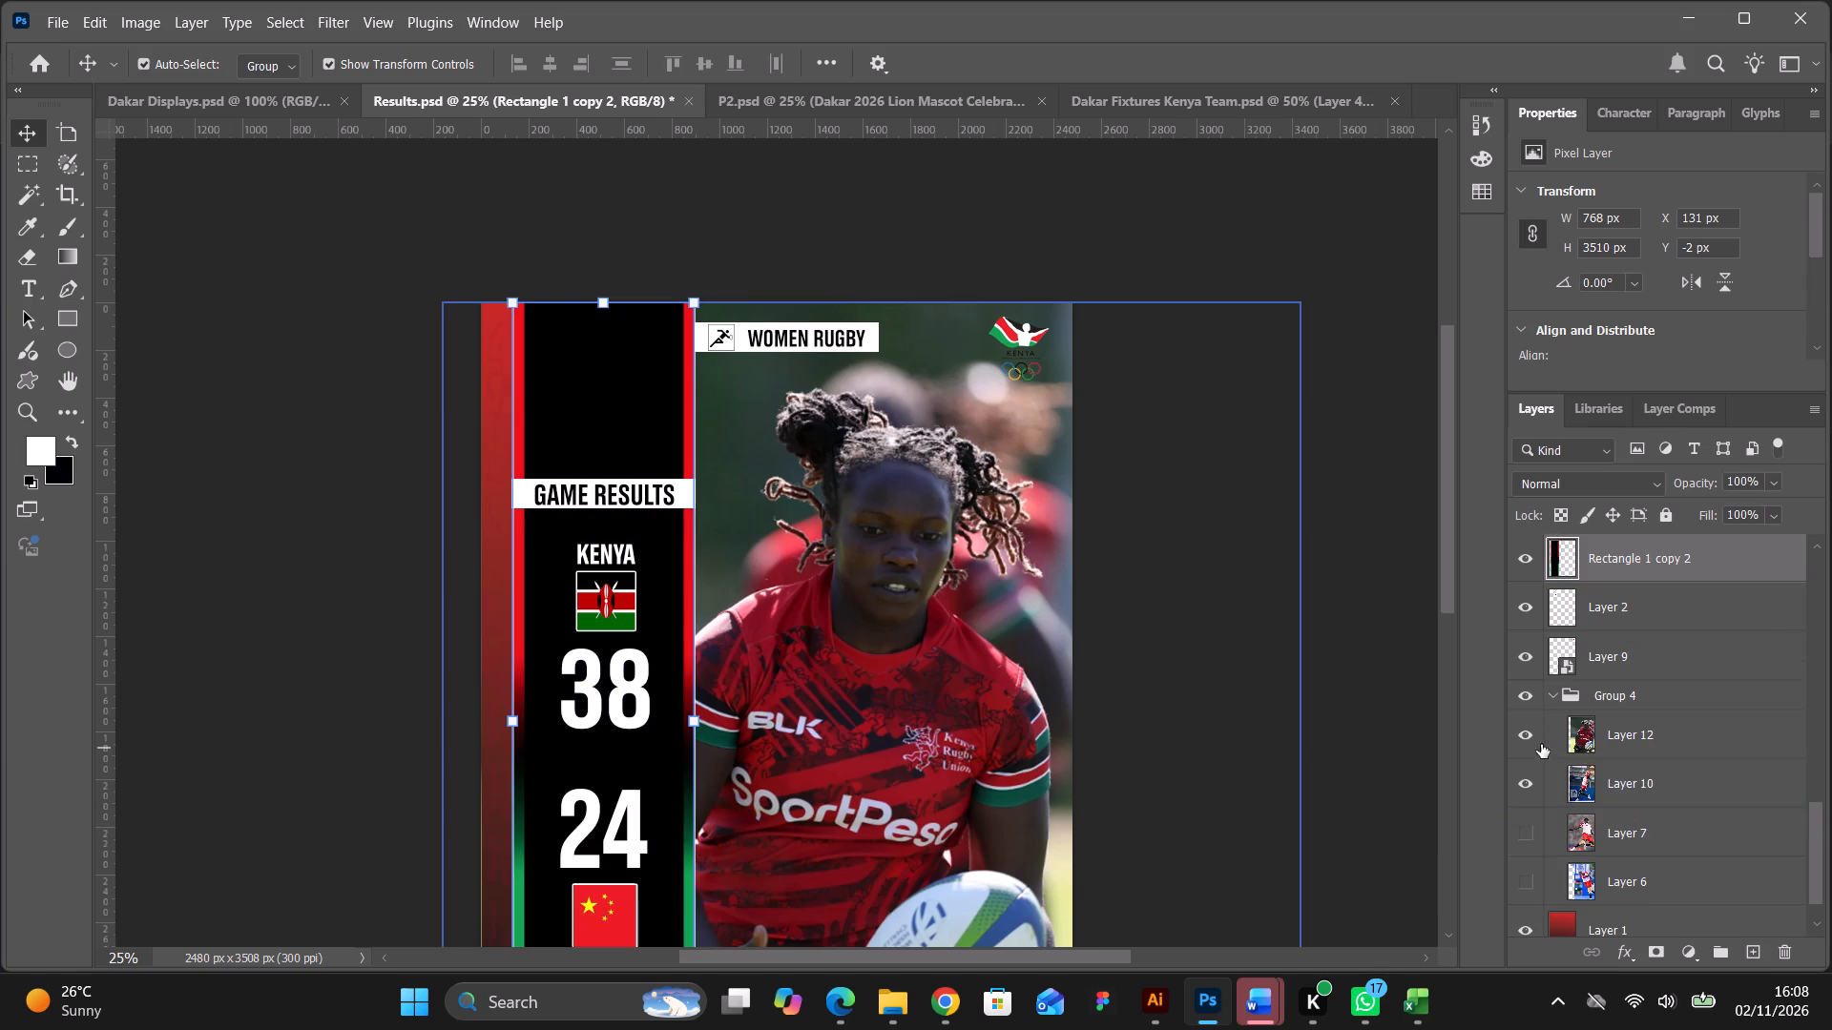
Move the layer Rectangle 1 copy 2 below Layer 9 in the stacking order, directly above Group 4.
scroll(1558, 724, "down", 7)
scroll(1612, 620, "up", 6)
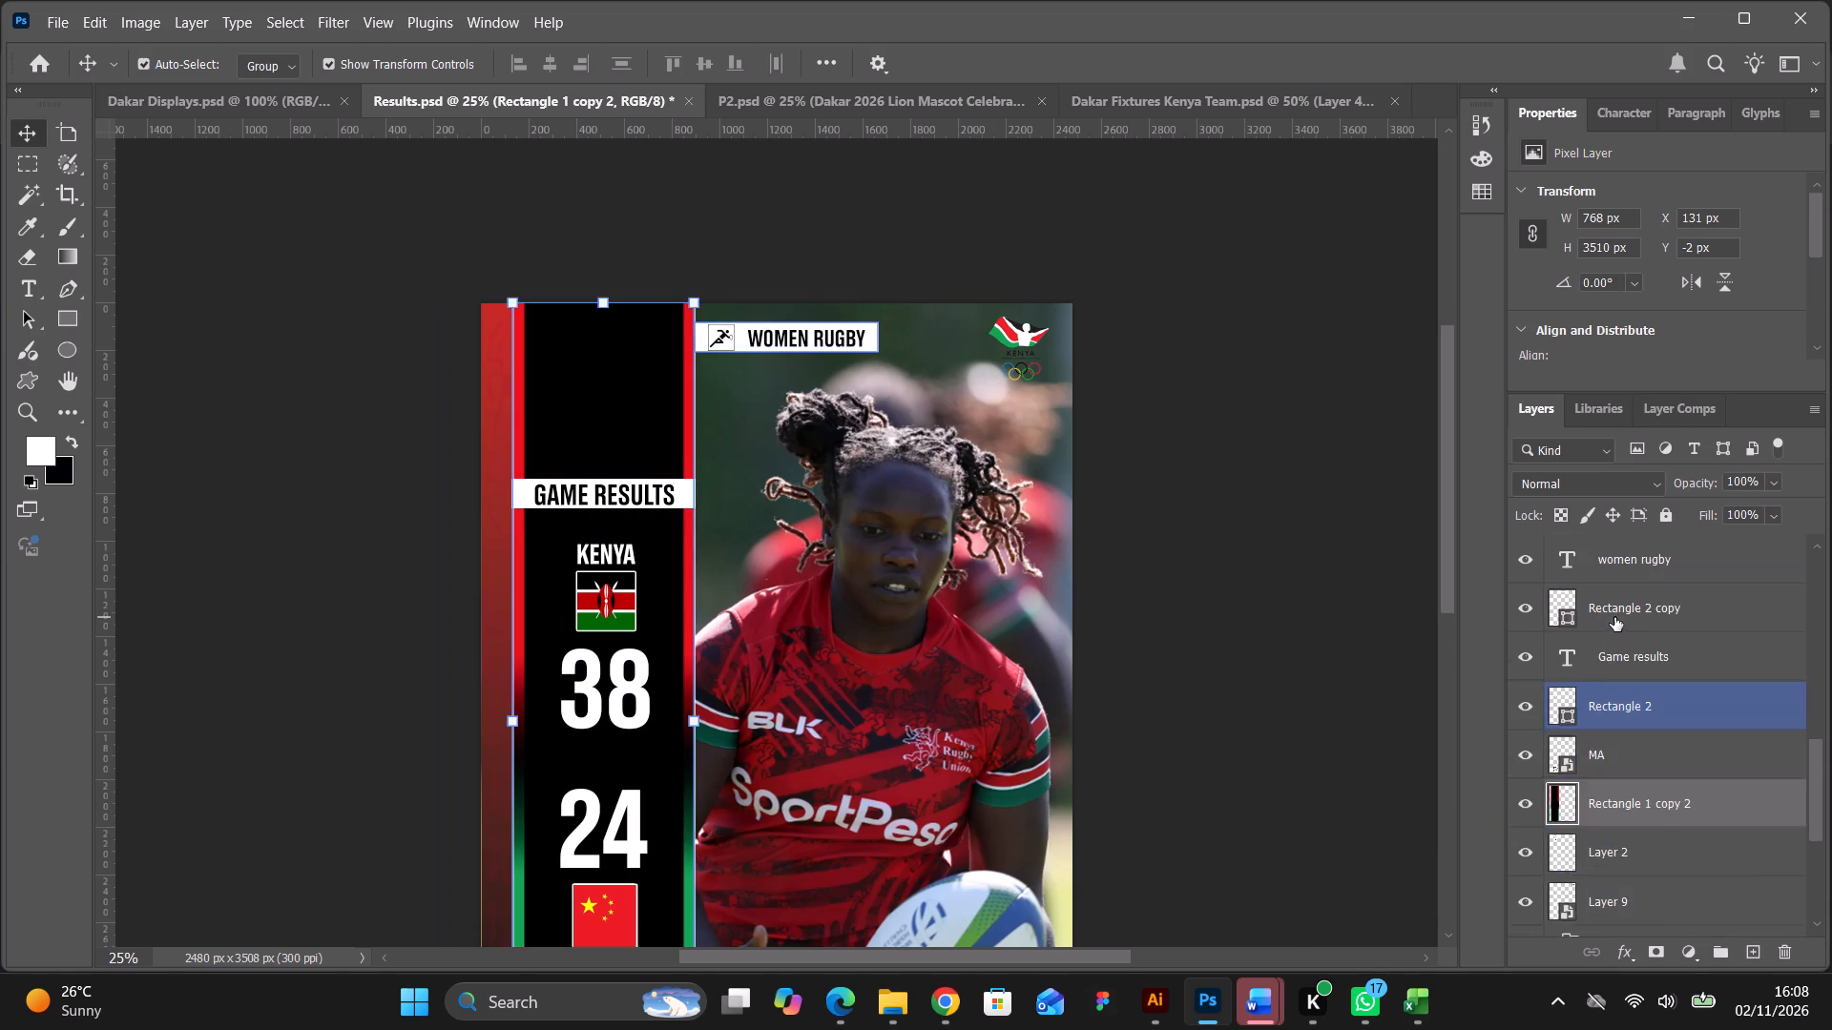
scroll(1614, 617, "down", 5)
left_click_drag(1616, 568, 1649, 901)
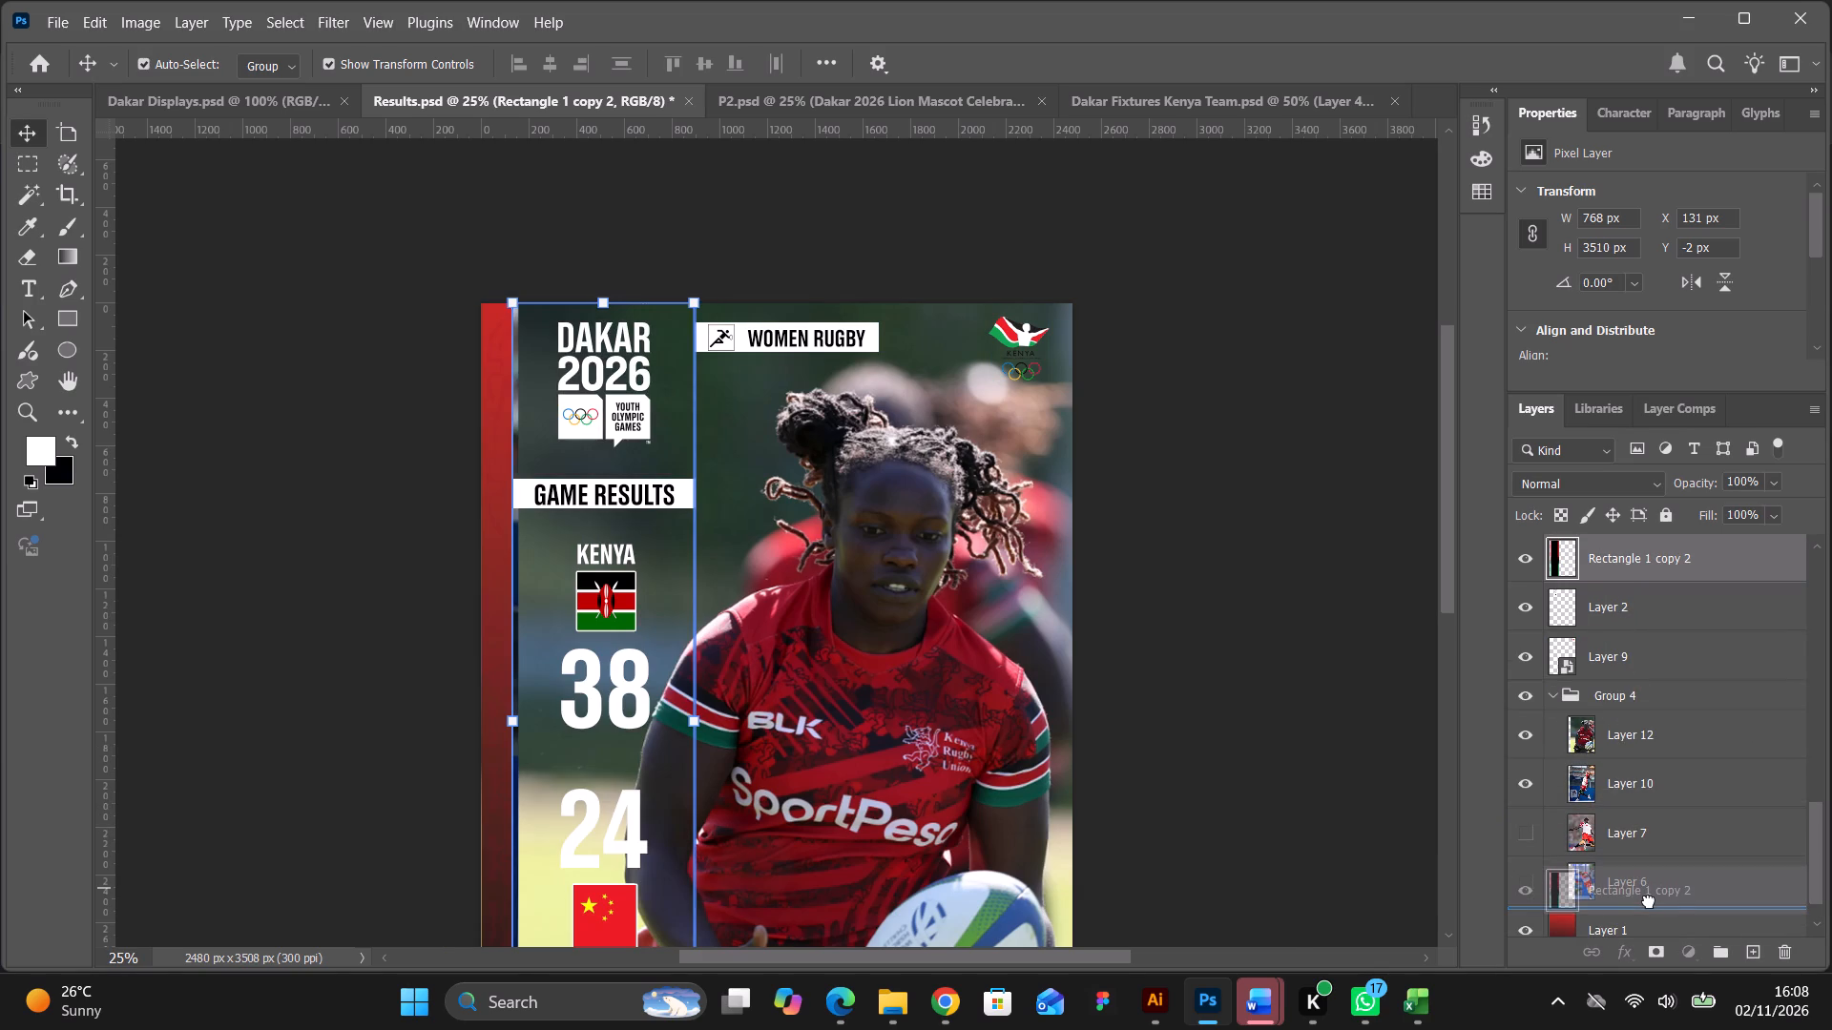
left_click_drag(1649, 901, 1637, 684)
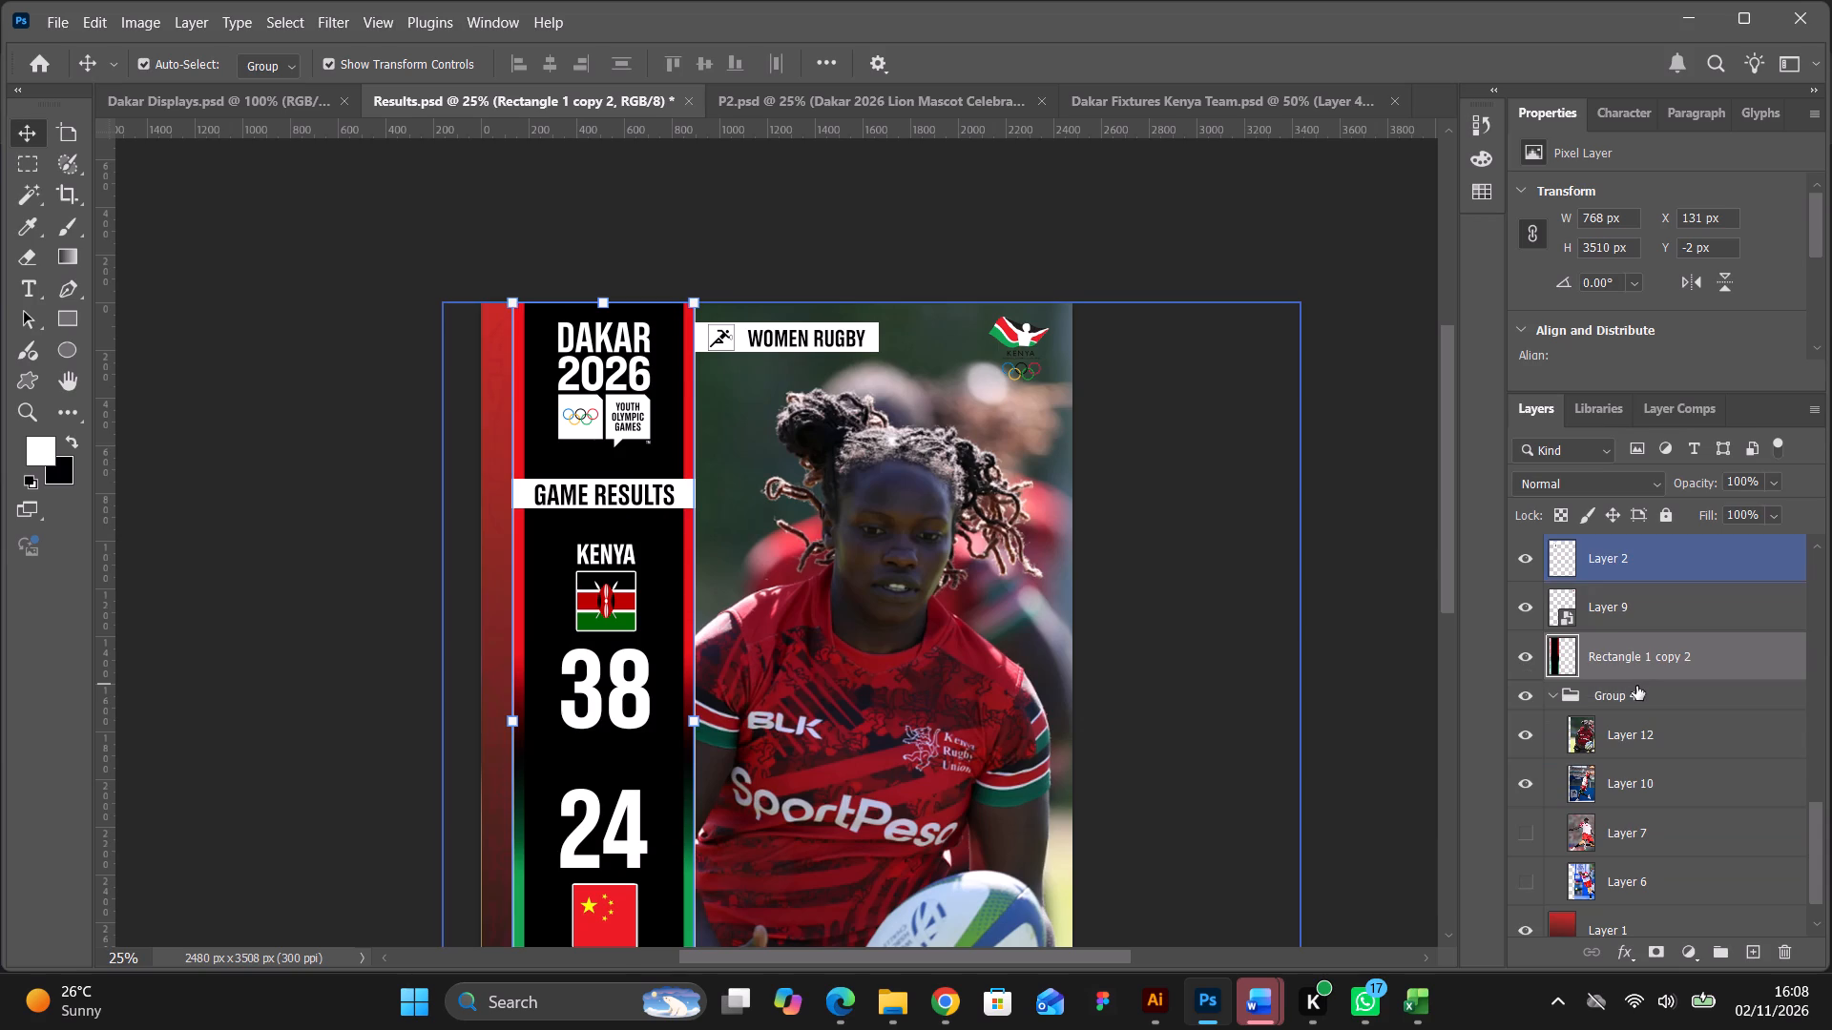
Duplicate the Rectangle 1 copy 2 stripe and rotate the copy 90 degrees so it lies horizontally.
key("ctrl+j")
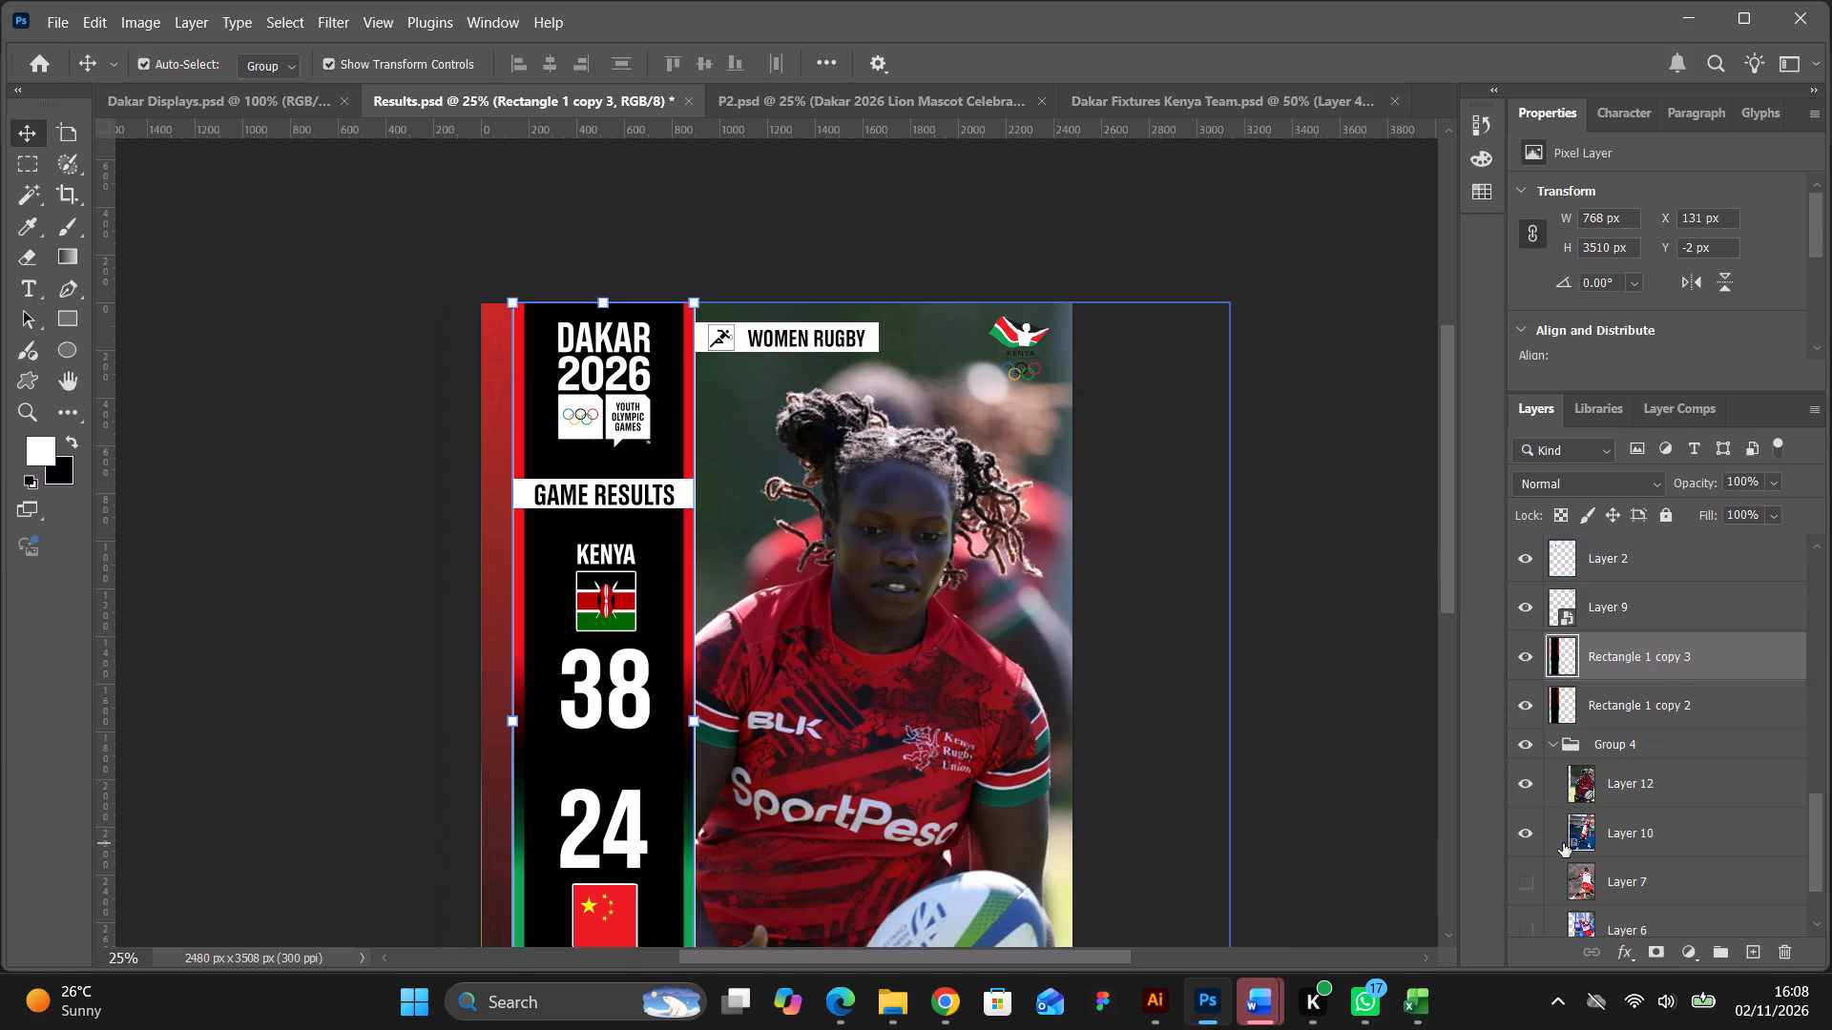
left_click(809, 243)
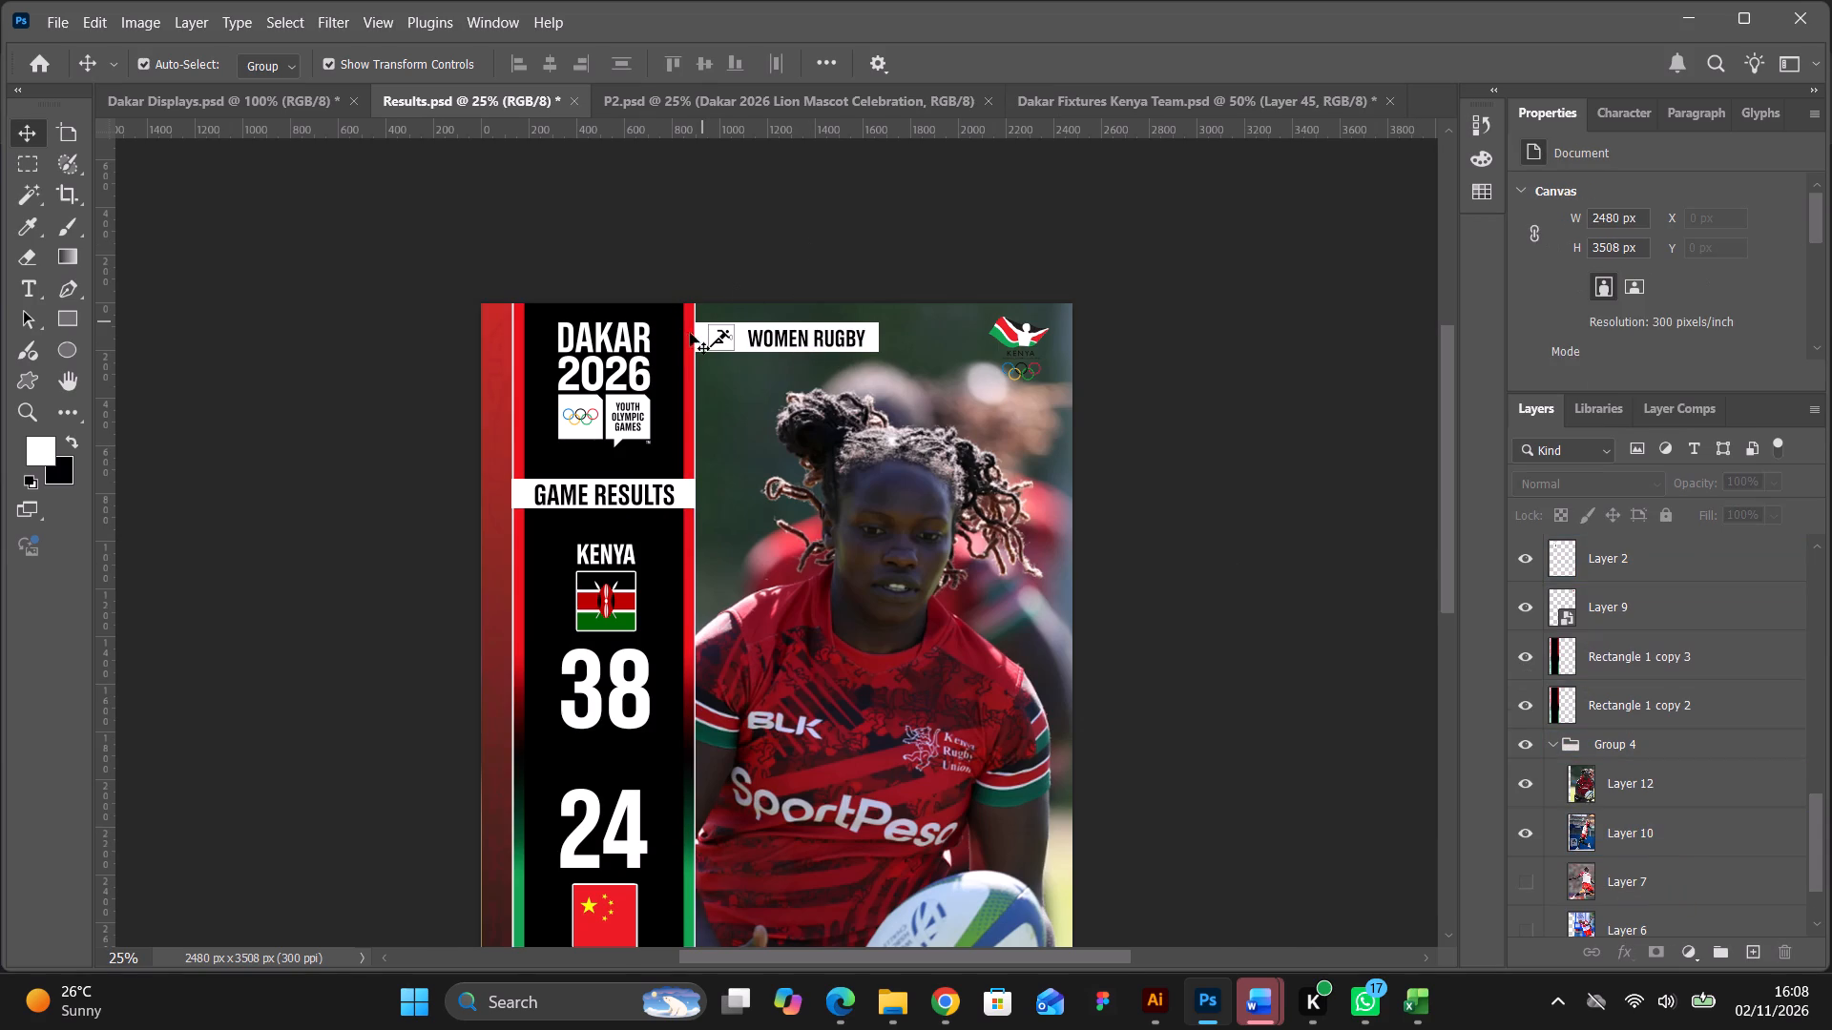
left_click(678, 336)
left_click_drag(717, 281, 959, 583)
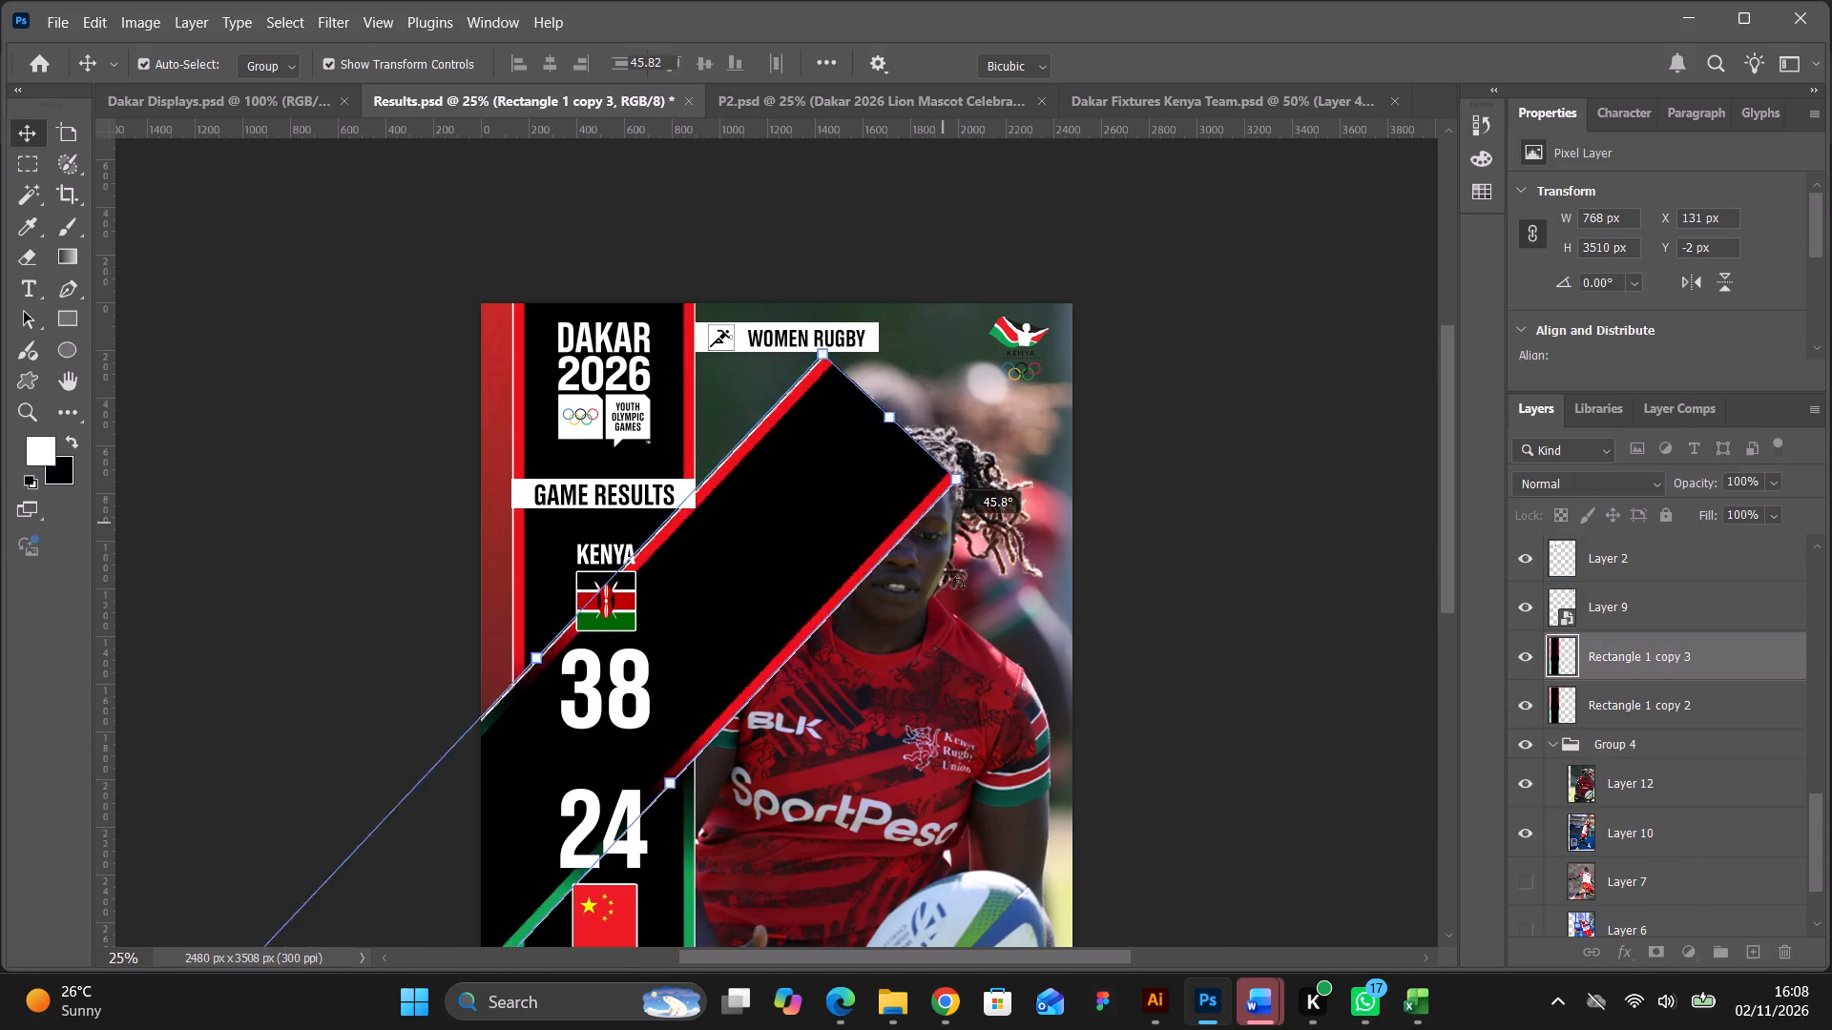
left_click_drag(959, 583, 956, 788)
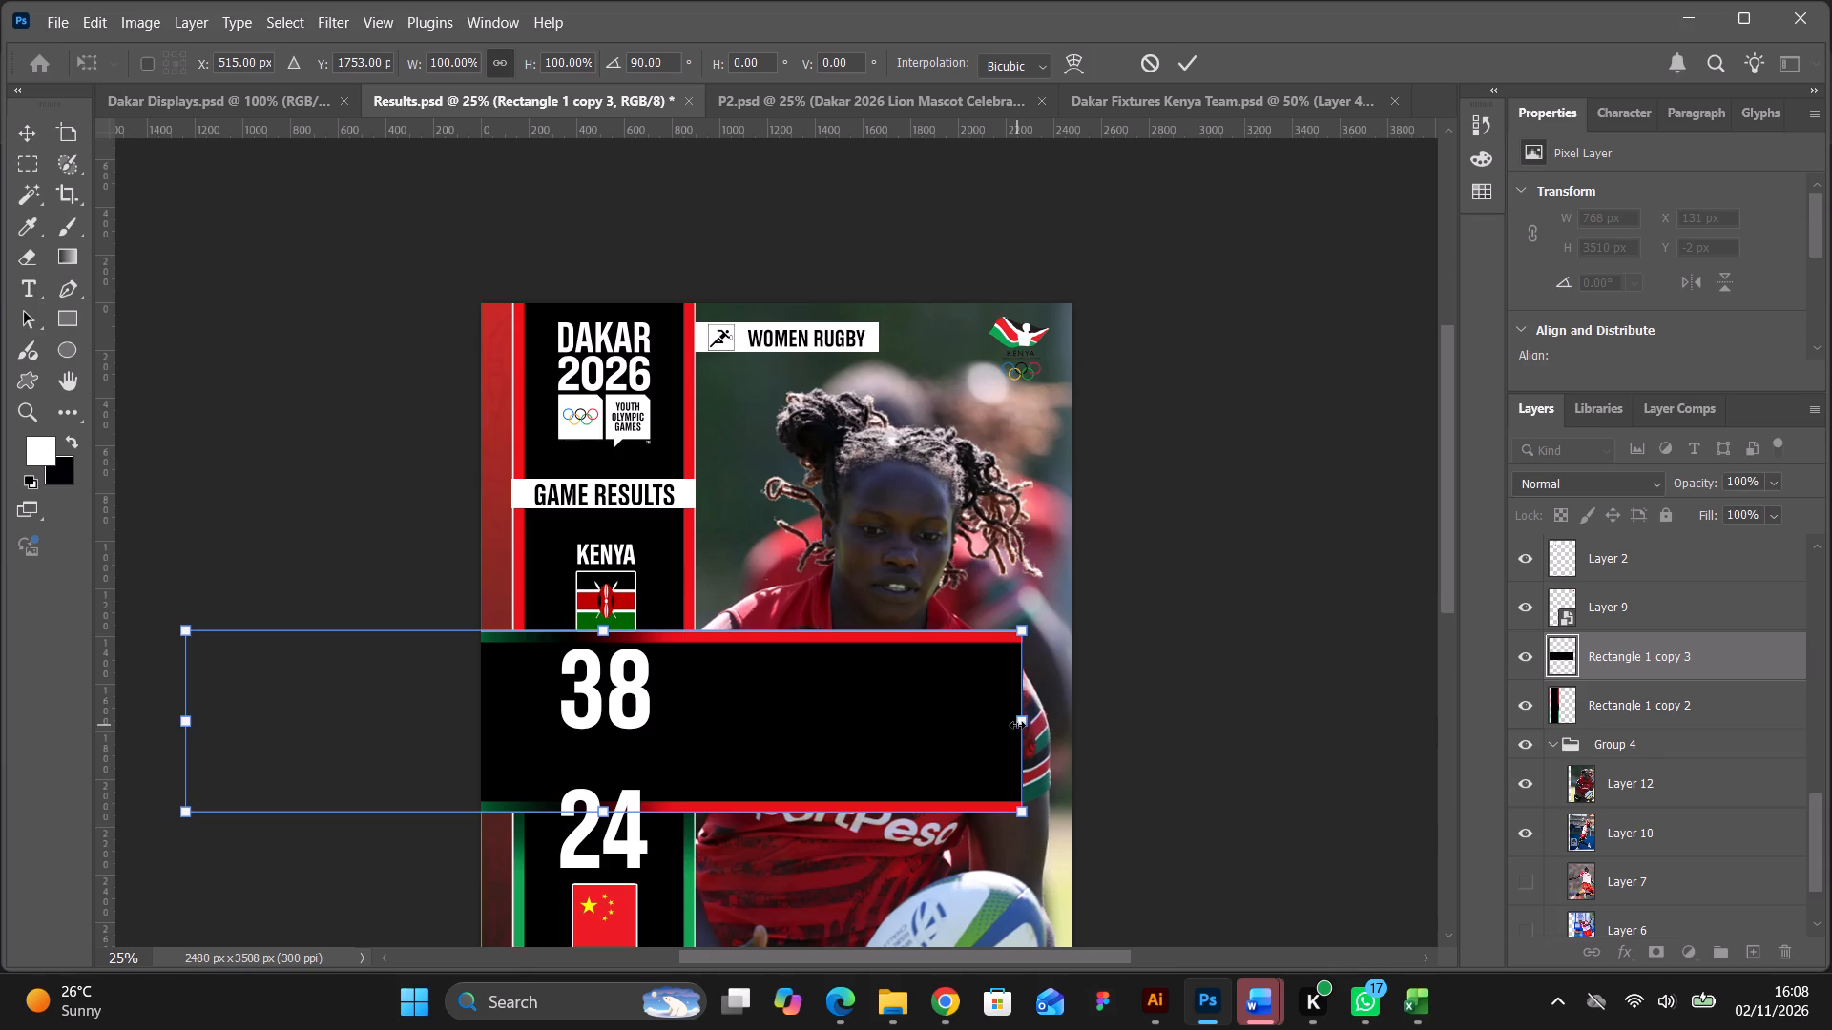
Place the rotated stripe across the poster's lower part and scale it to about 70.66% to fit the canvas width.
scroll(910, 727, "down", 13)
left_click_drag(829, 484, 1027, 652)
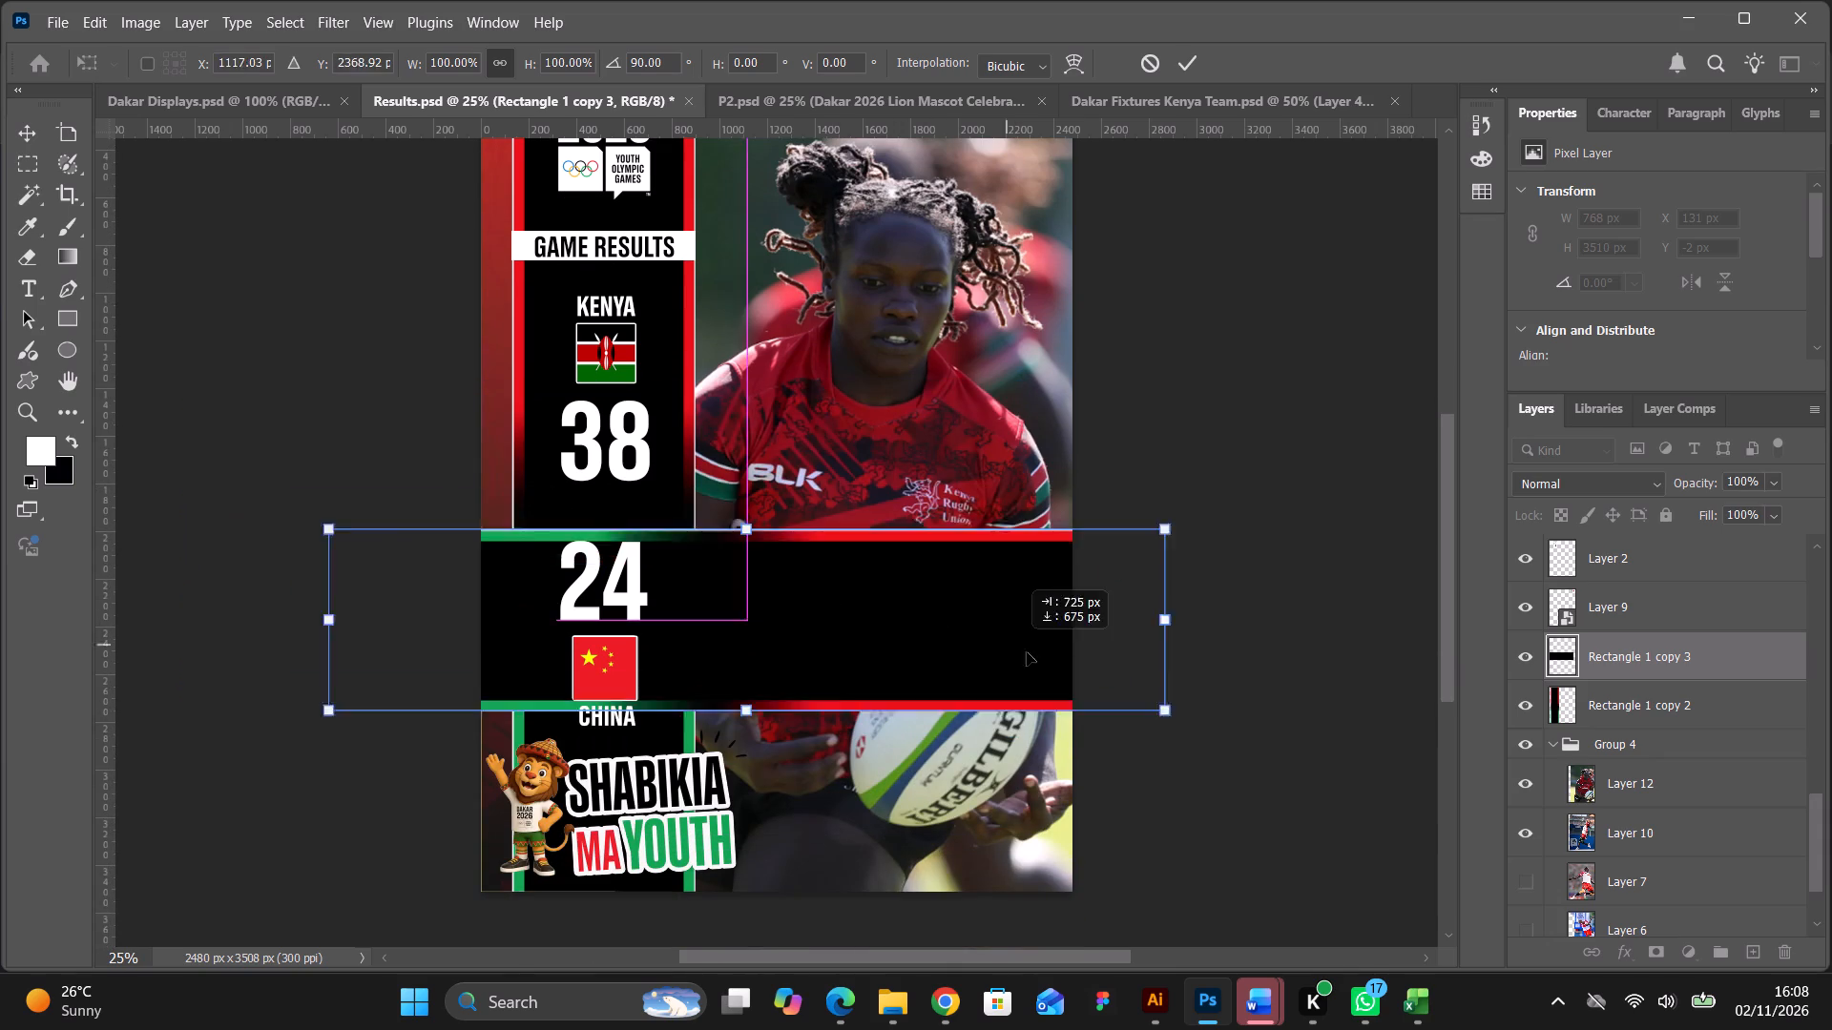
left_click_drag(1027, 652, 1121, 698)
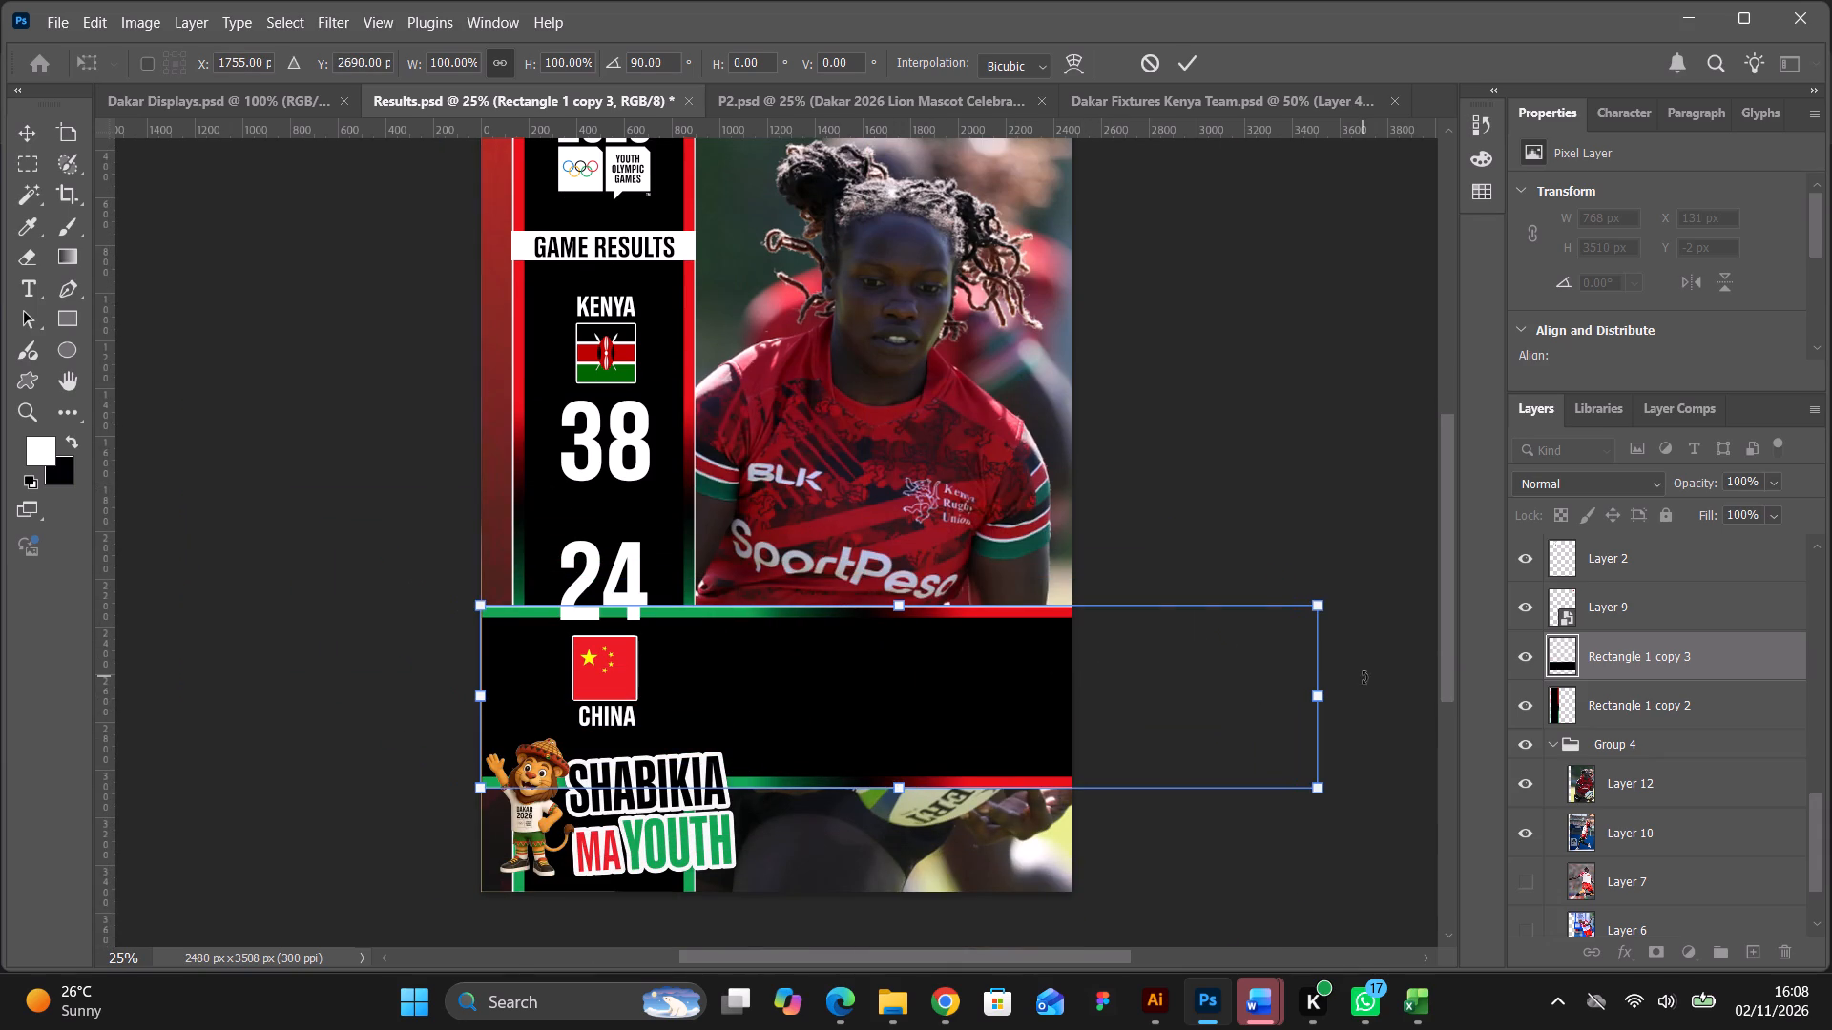
left_click_drag(1322, 693, 1128, 687)
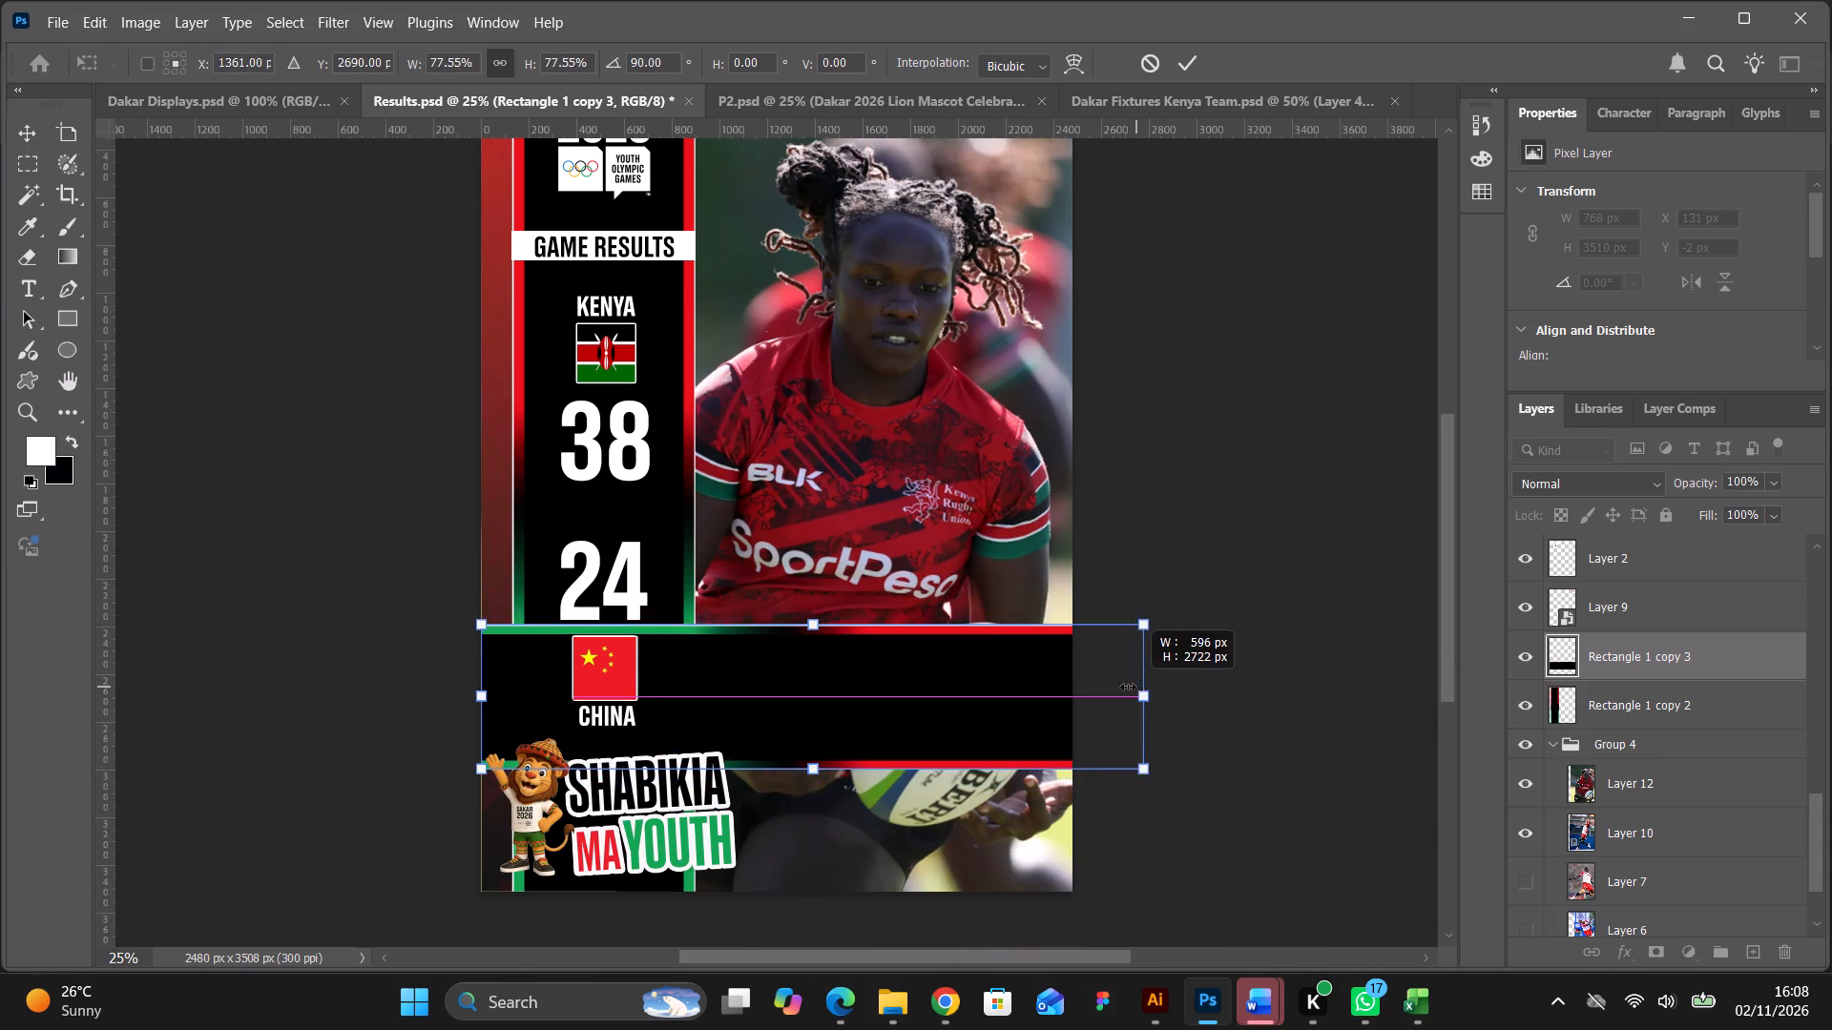
left_click_drag(1128, 687, 1084, 687)
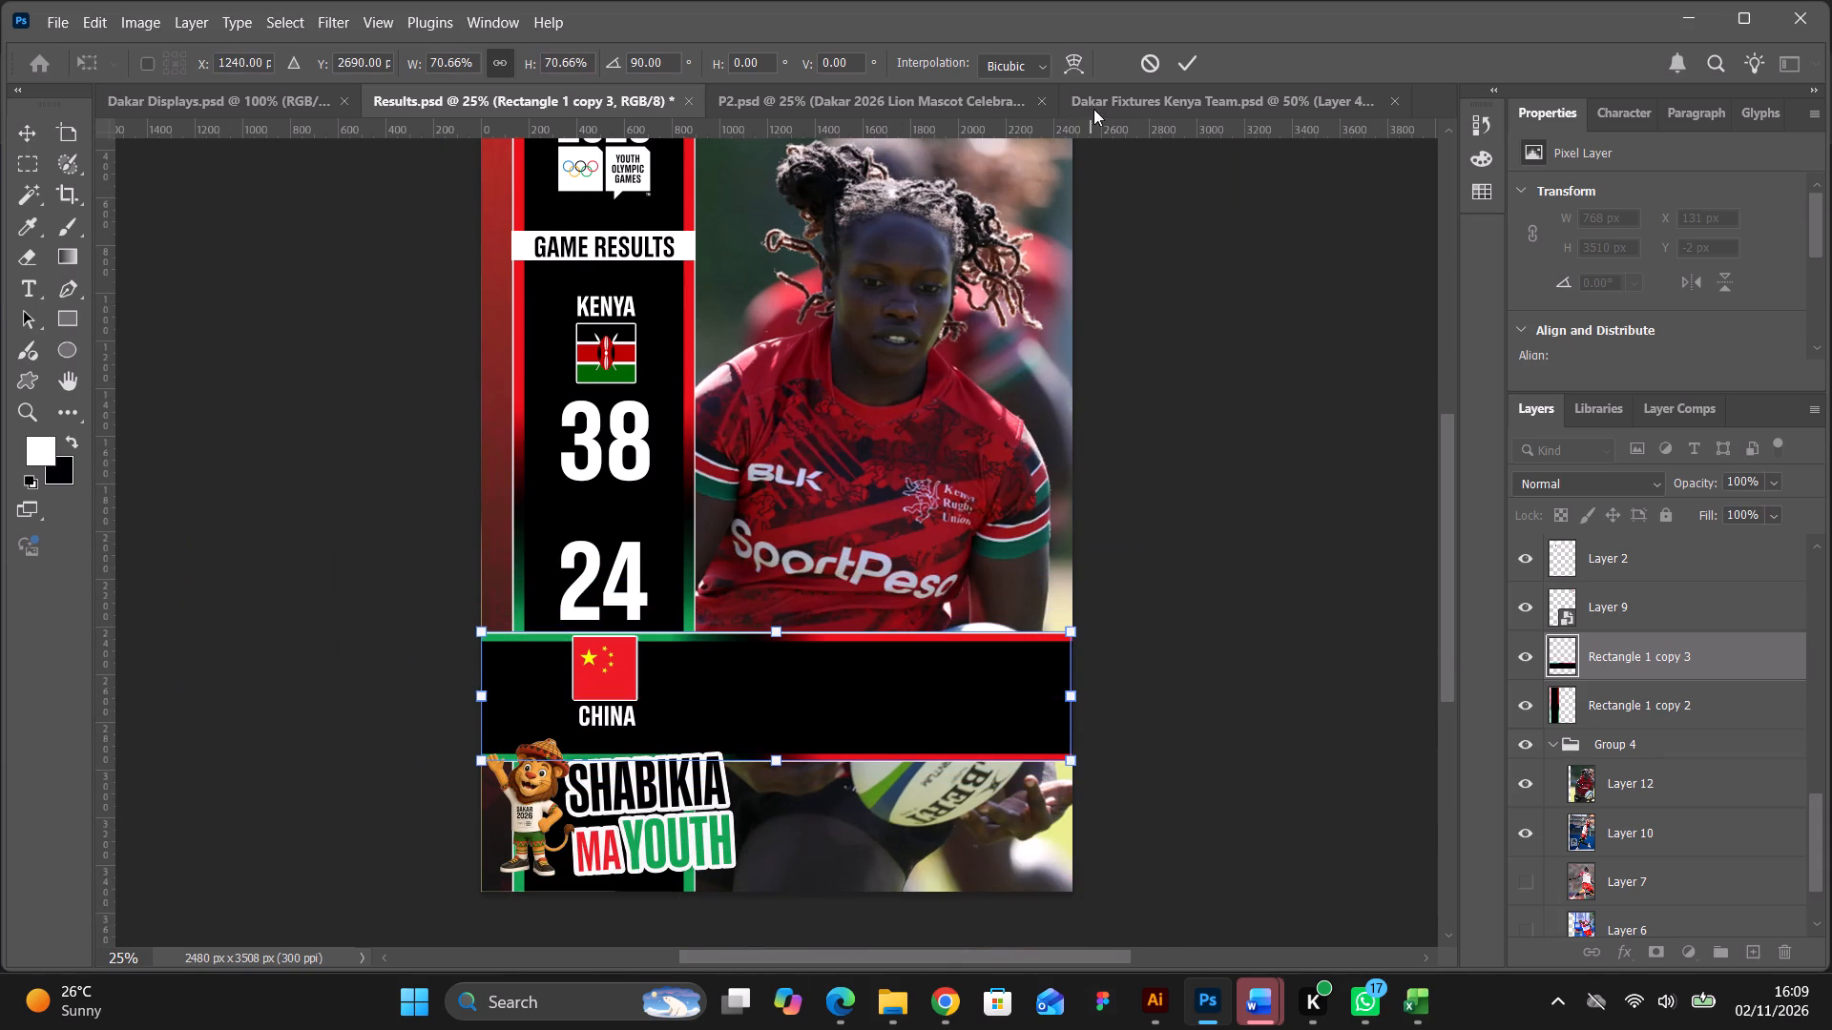
left_click(1184, 65)
left_click(1280, 387)
Hide the vertical stripe layer Rectangle 1 copy 2.
scroll(1055, 384, "up", 6)
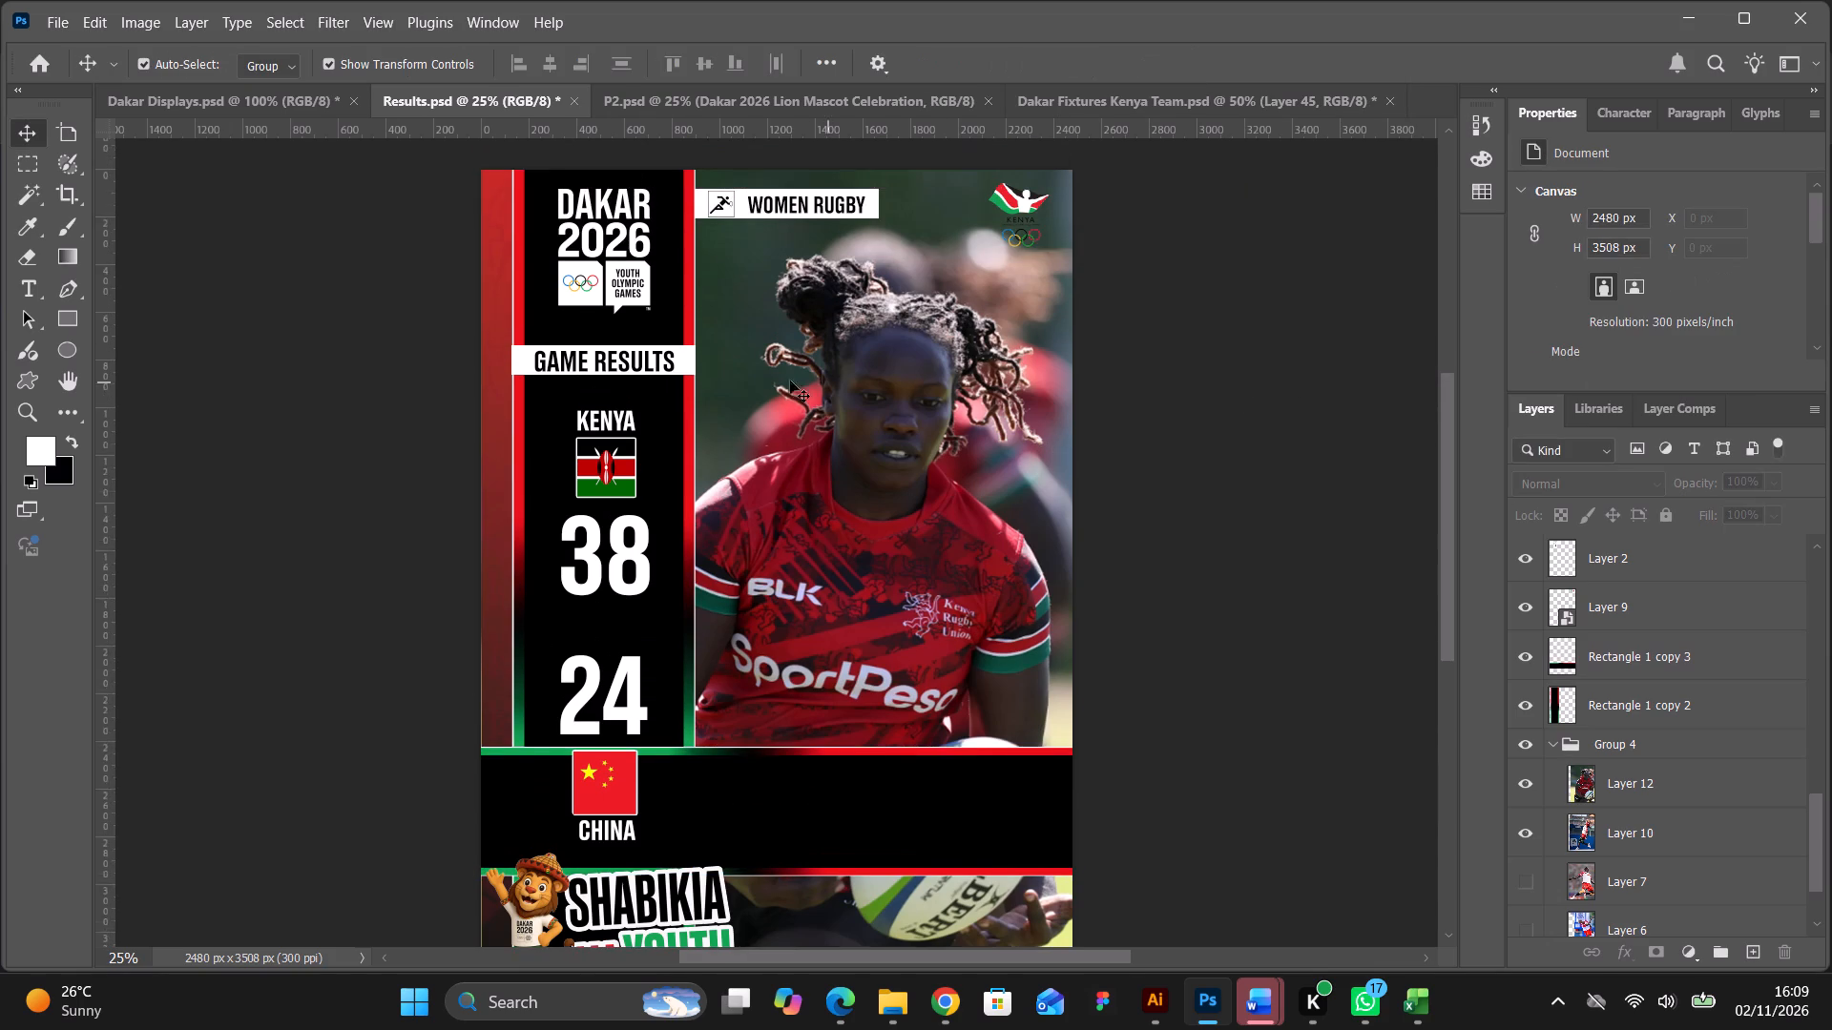
scroll(781, 376, "up", 2)
left_click(684, 348)
left_click(1526, 705)
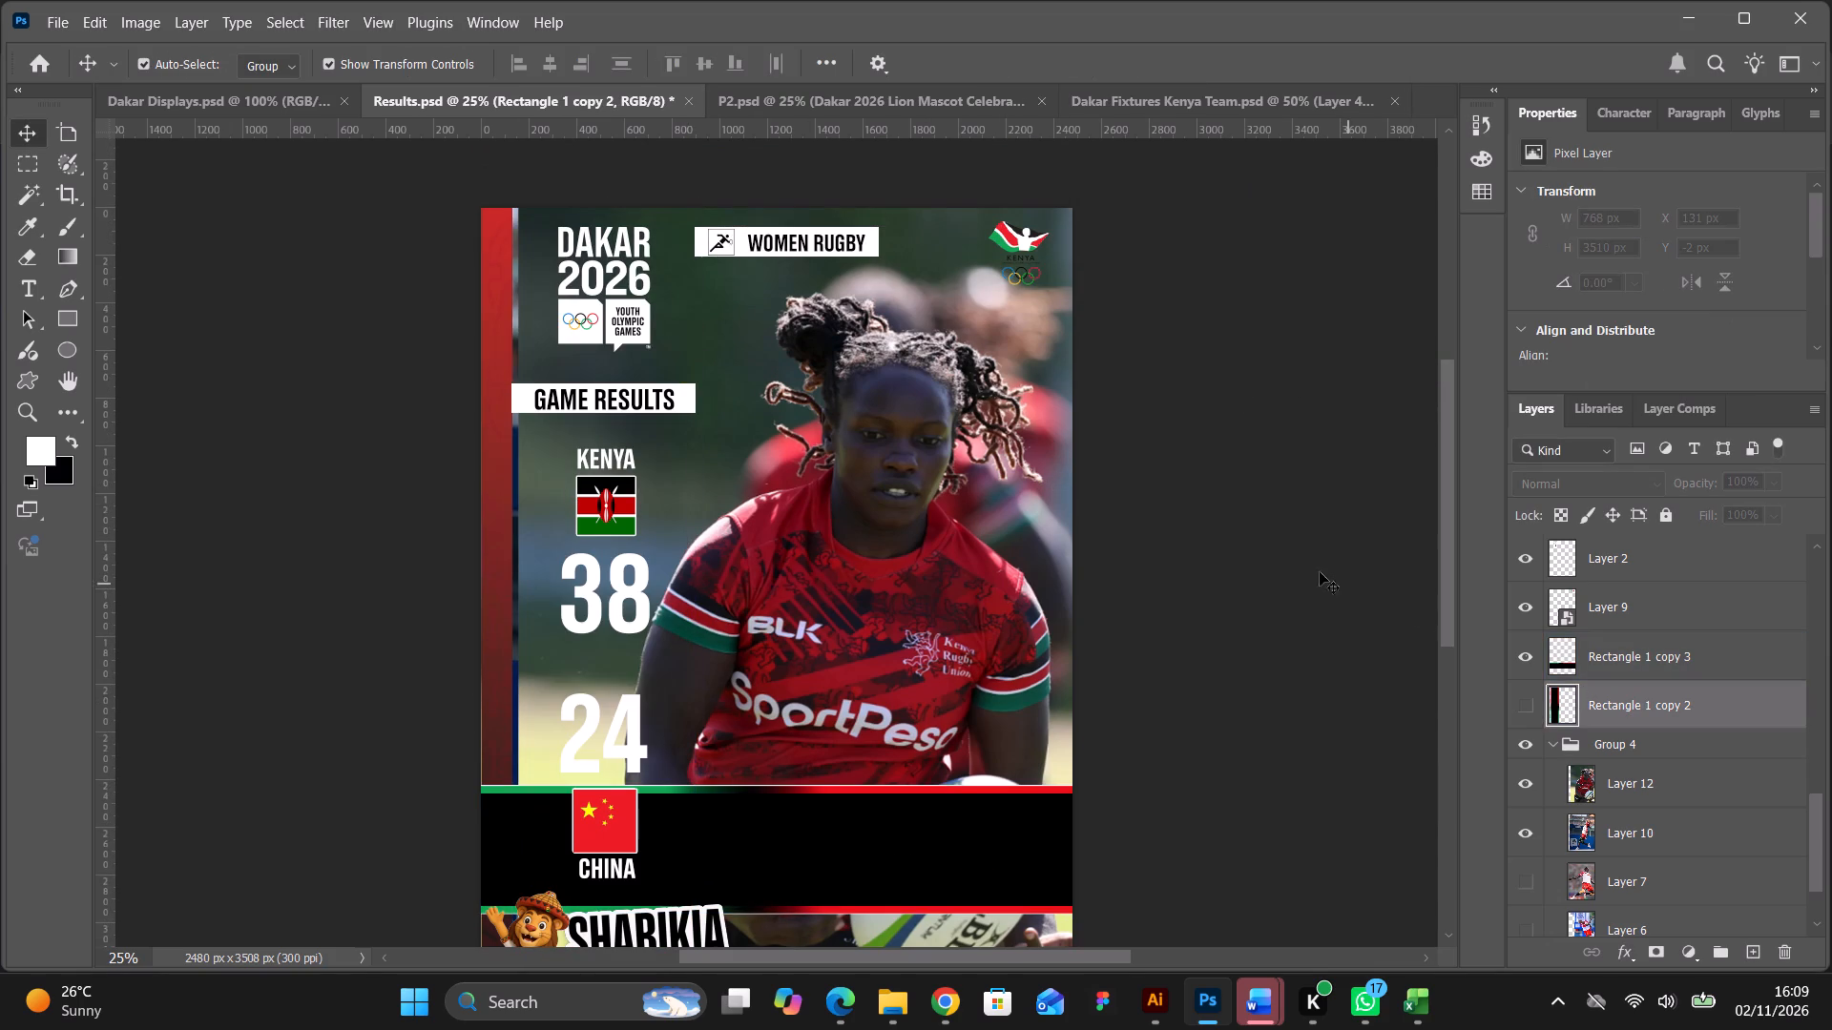
left_click(1300, 565)
Delete the rugby player photo on Layer 12 and the rest of the Group 4 photos, leaving the red background.
left_click(528, 299)
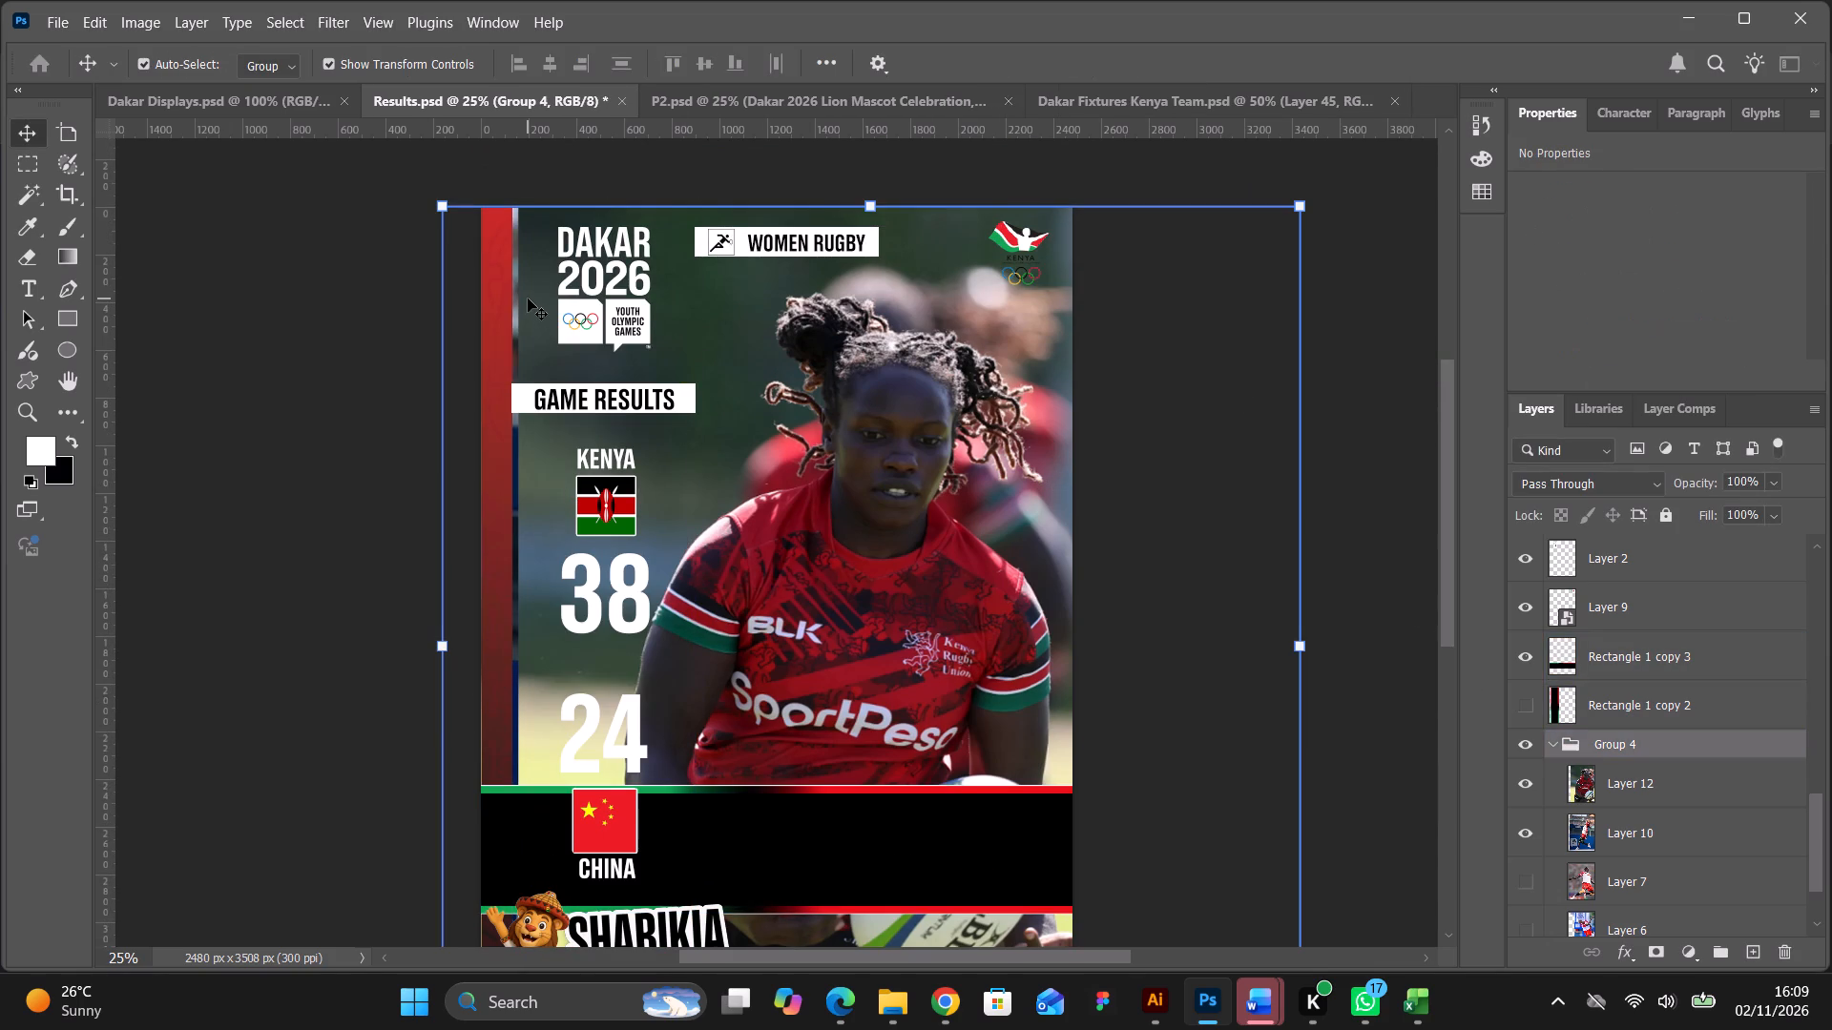
left_click(1610, 798)
key("BackSpace")
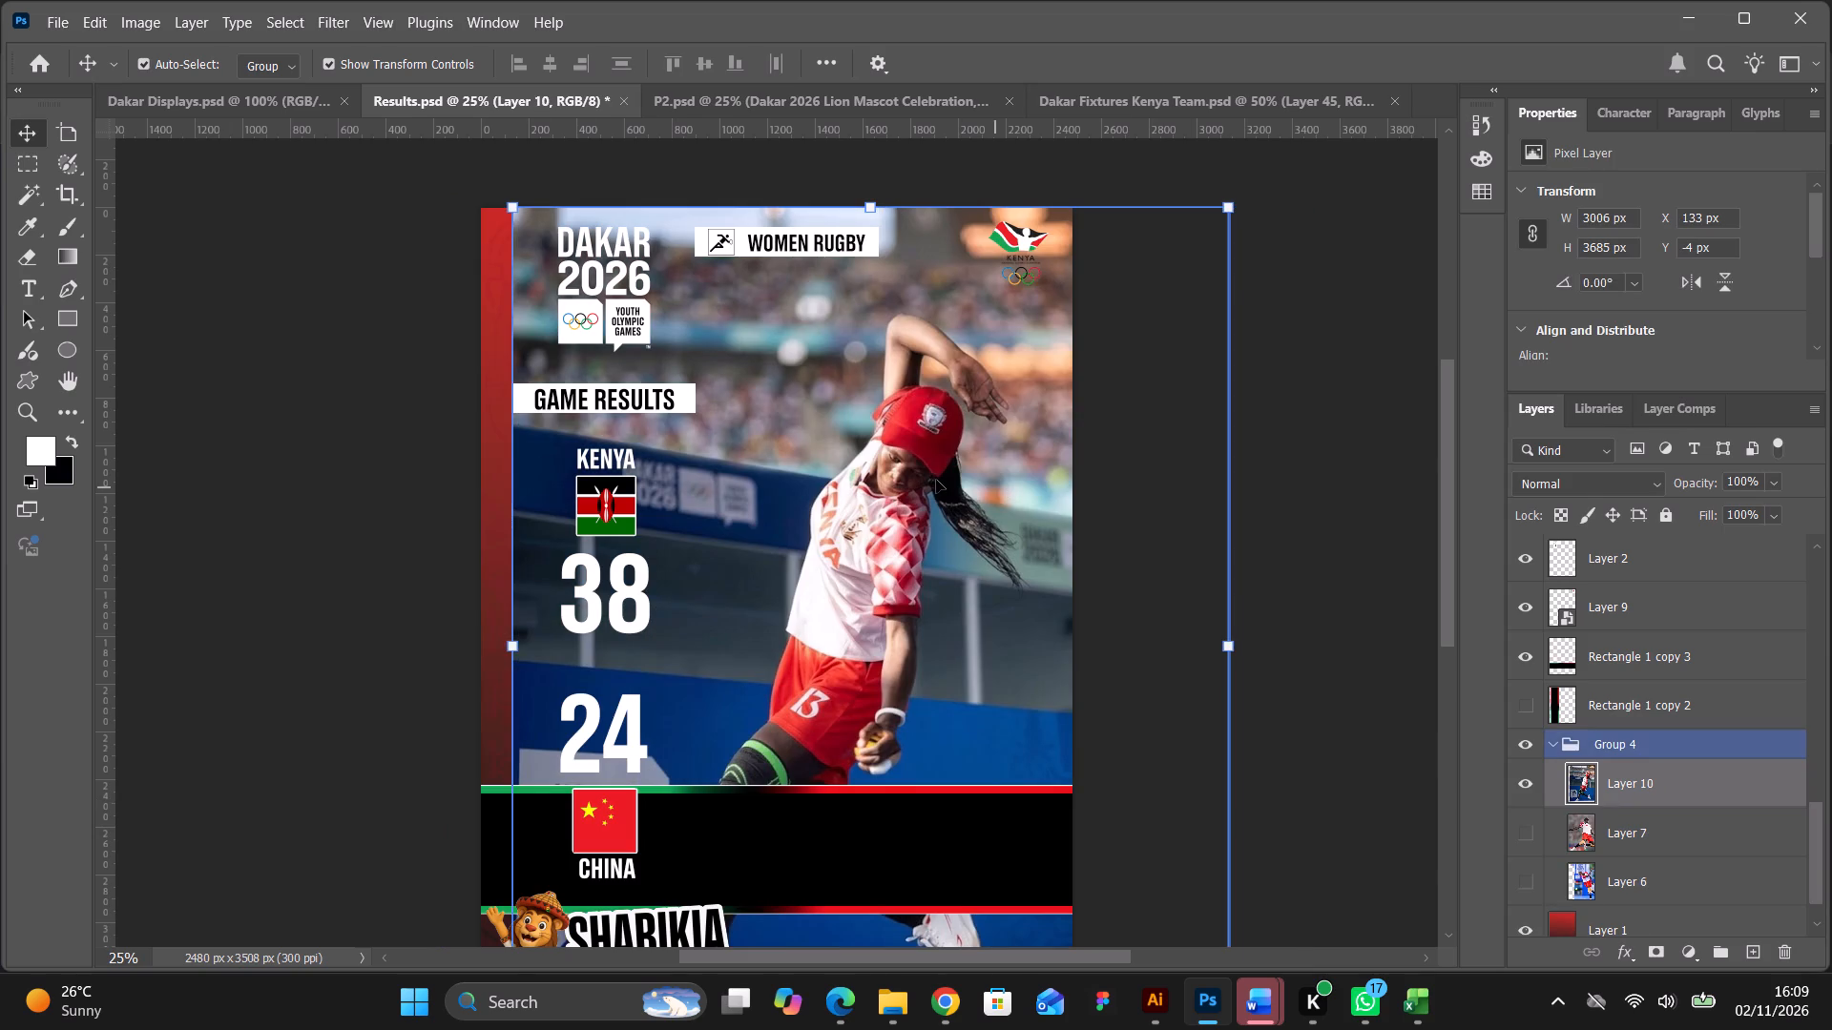
left_click(933, 478)
key("BackSpace")
left_click(1292, 587)
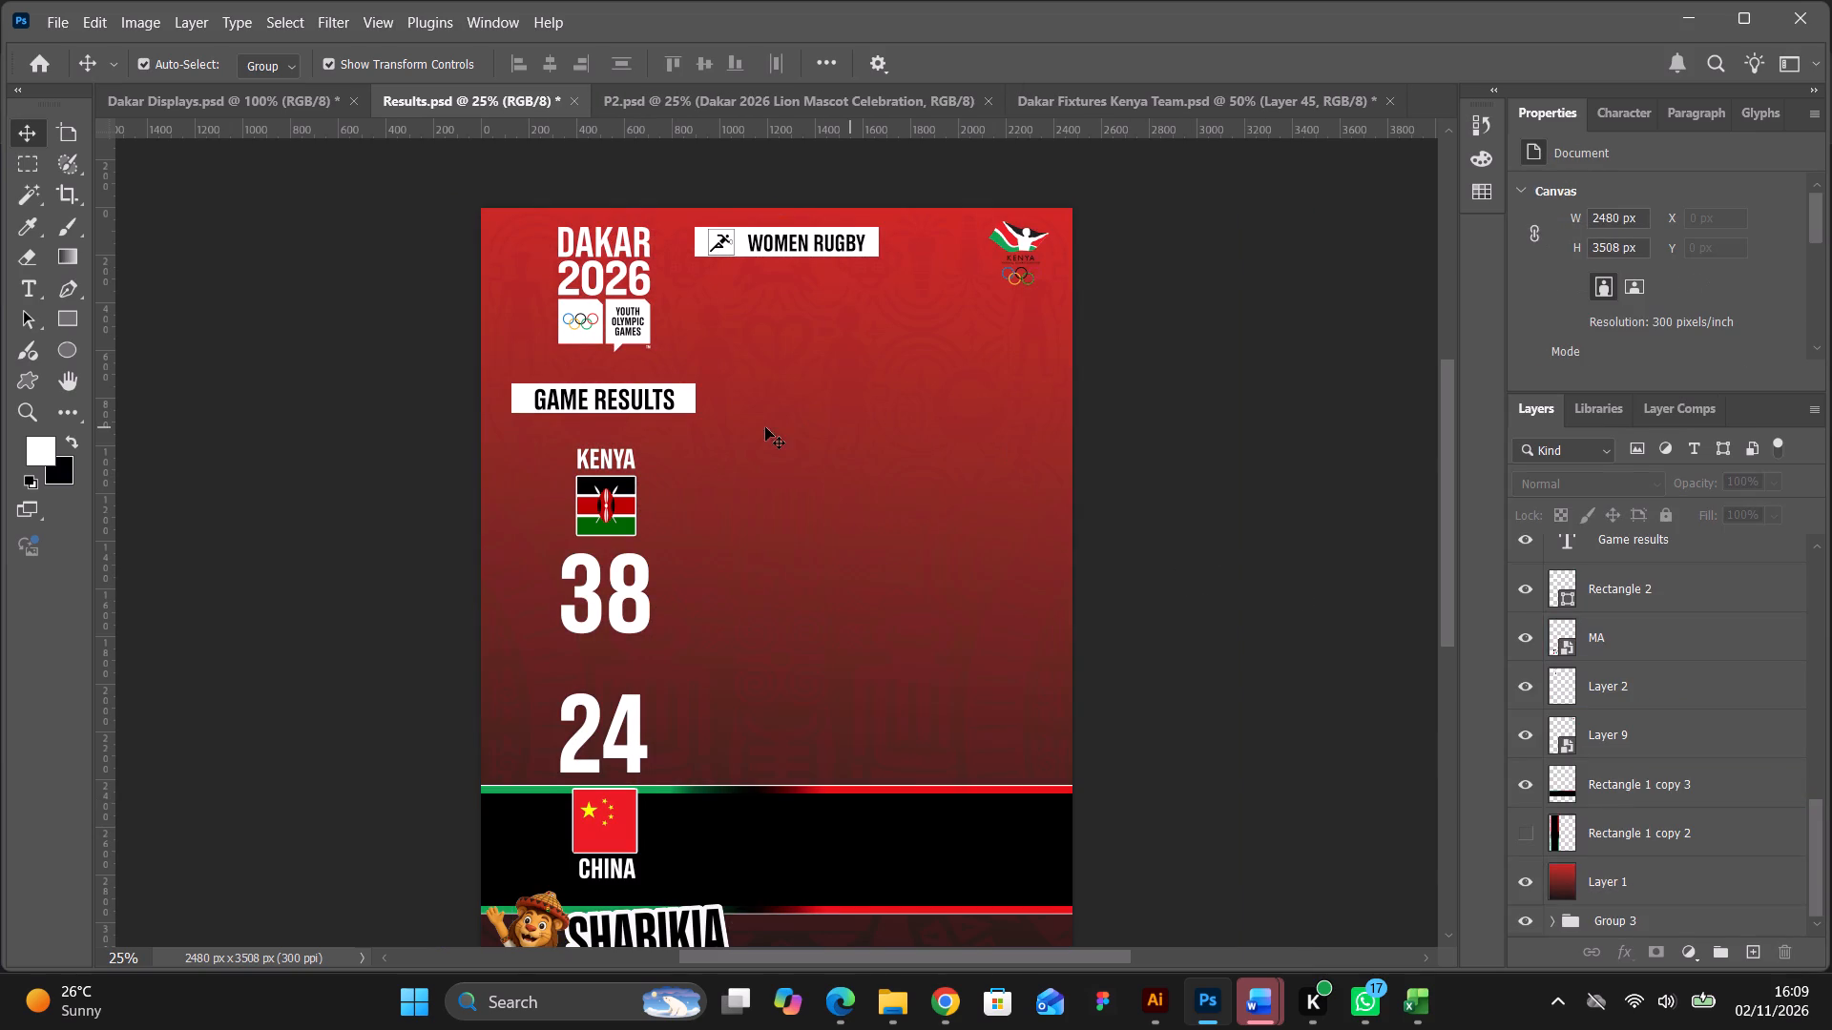
Move the China flag and CHINA name together to the right end of the horizontal band.
scroll(646, 444, "down", 14)
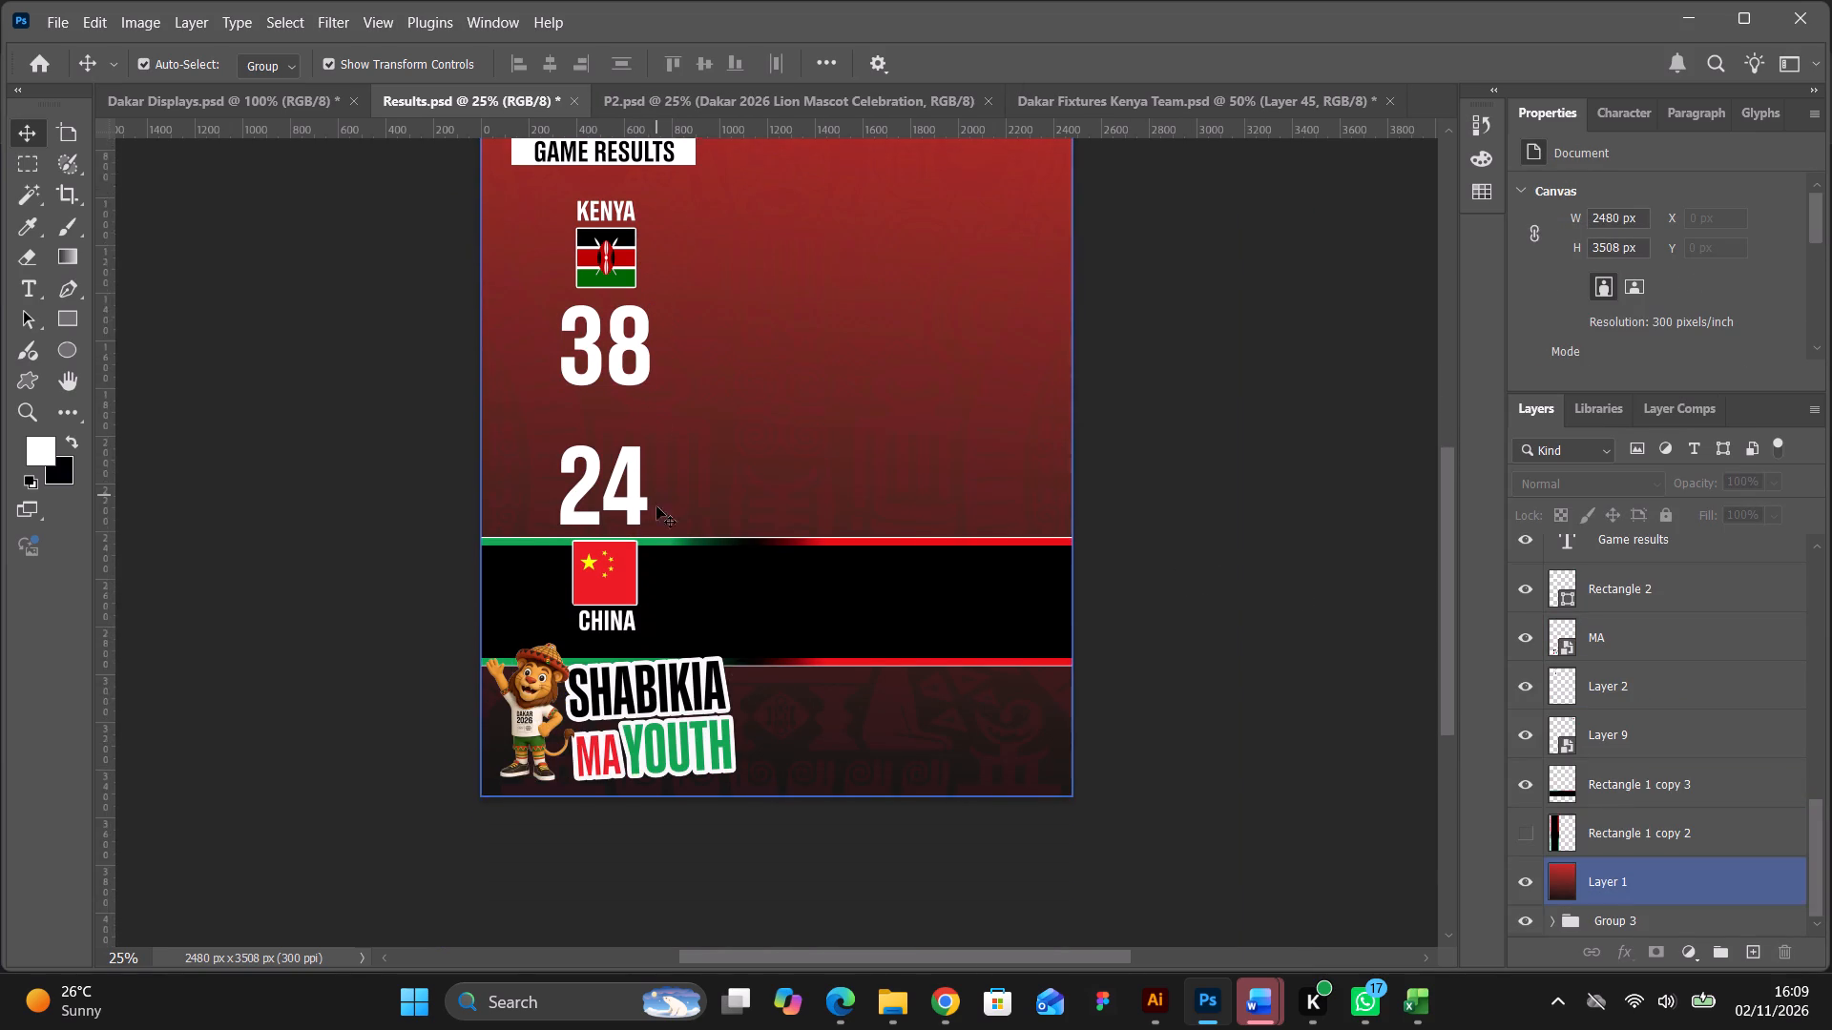
scroll(656, 506, "down", 2)
left_click(623, 522)
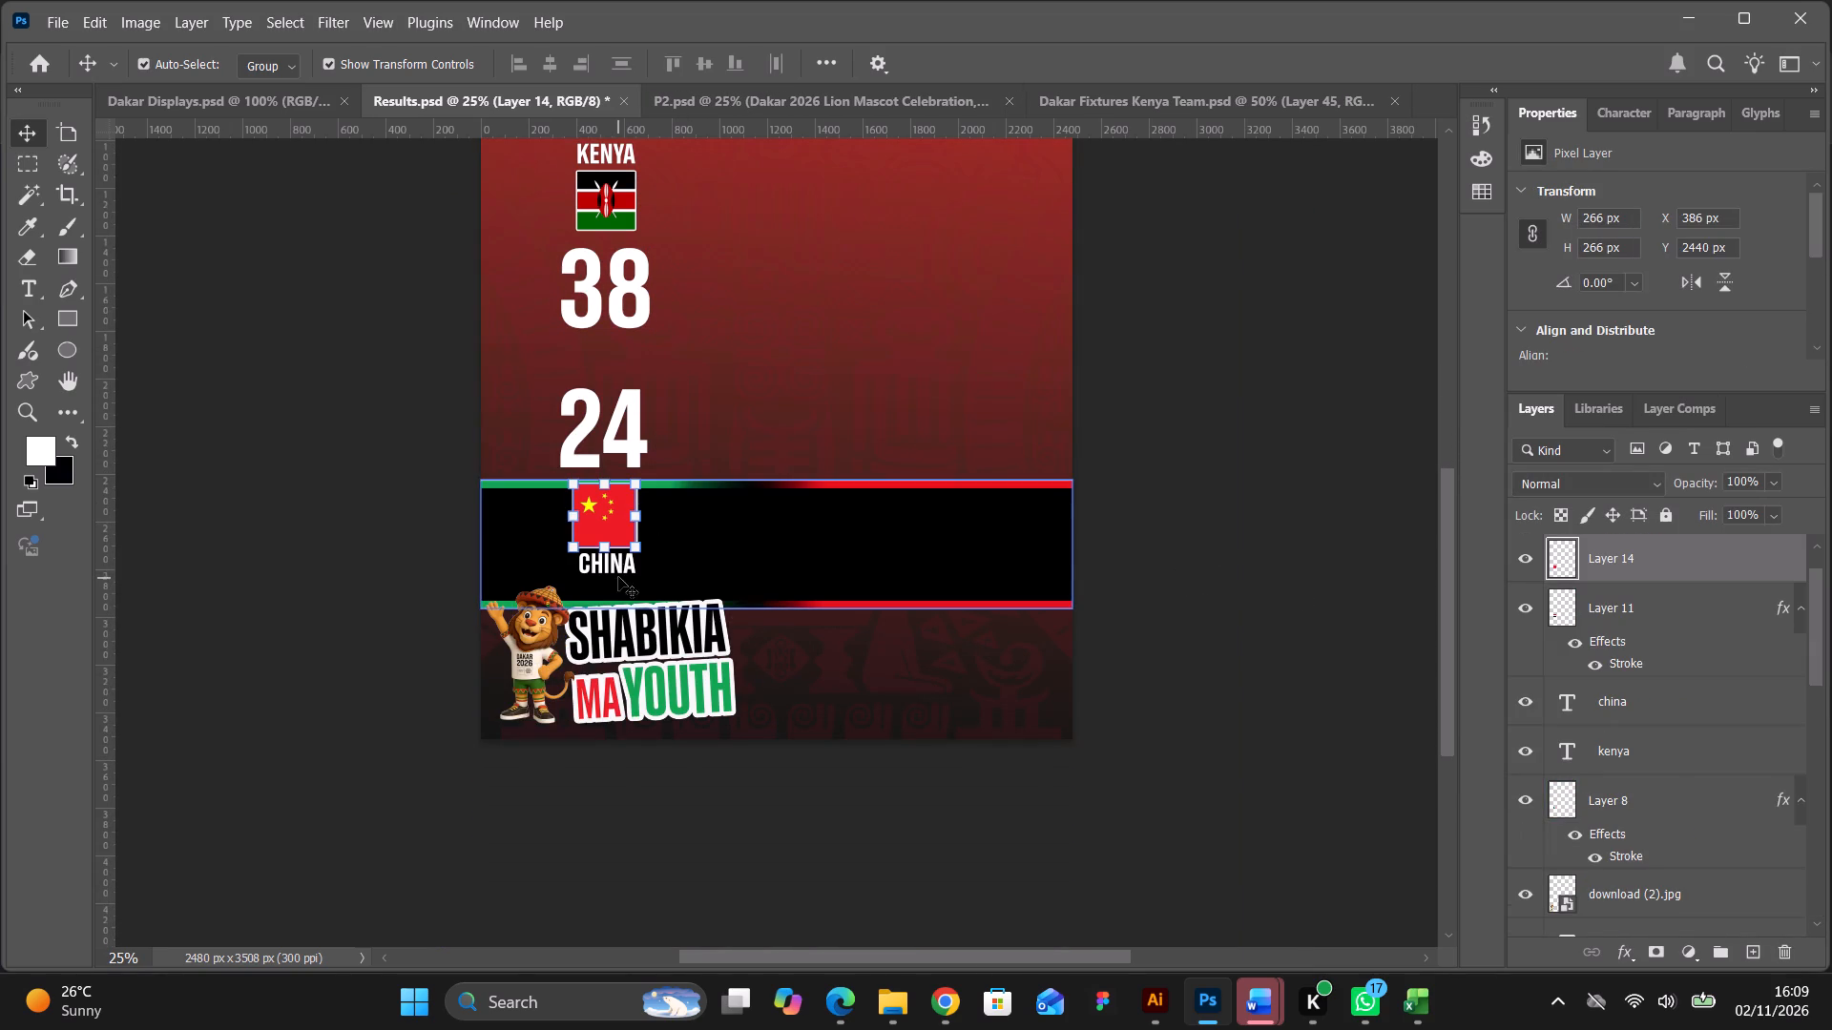
left_click(392, 523)
left_click(606, 564)
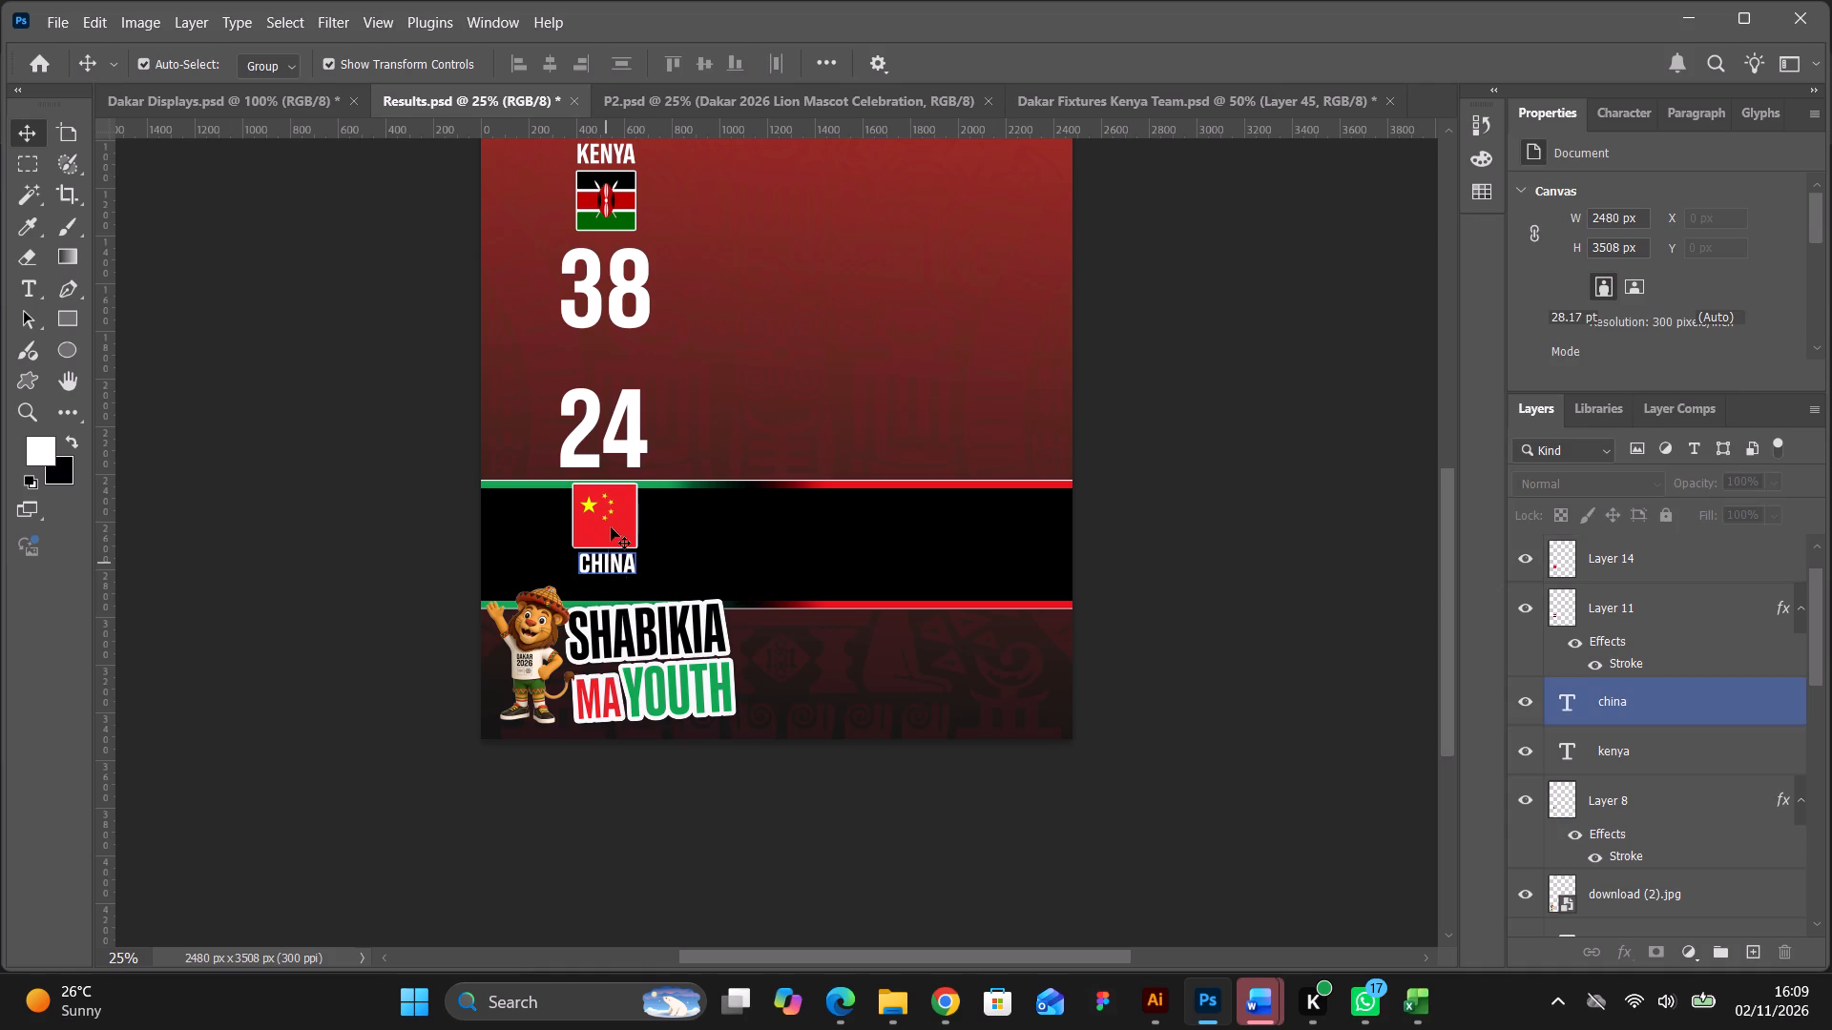
left_click(615, 511, "shift")
left_click_drag(614, 516, 906, 536)
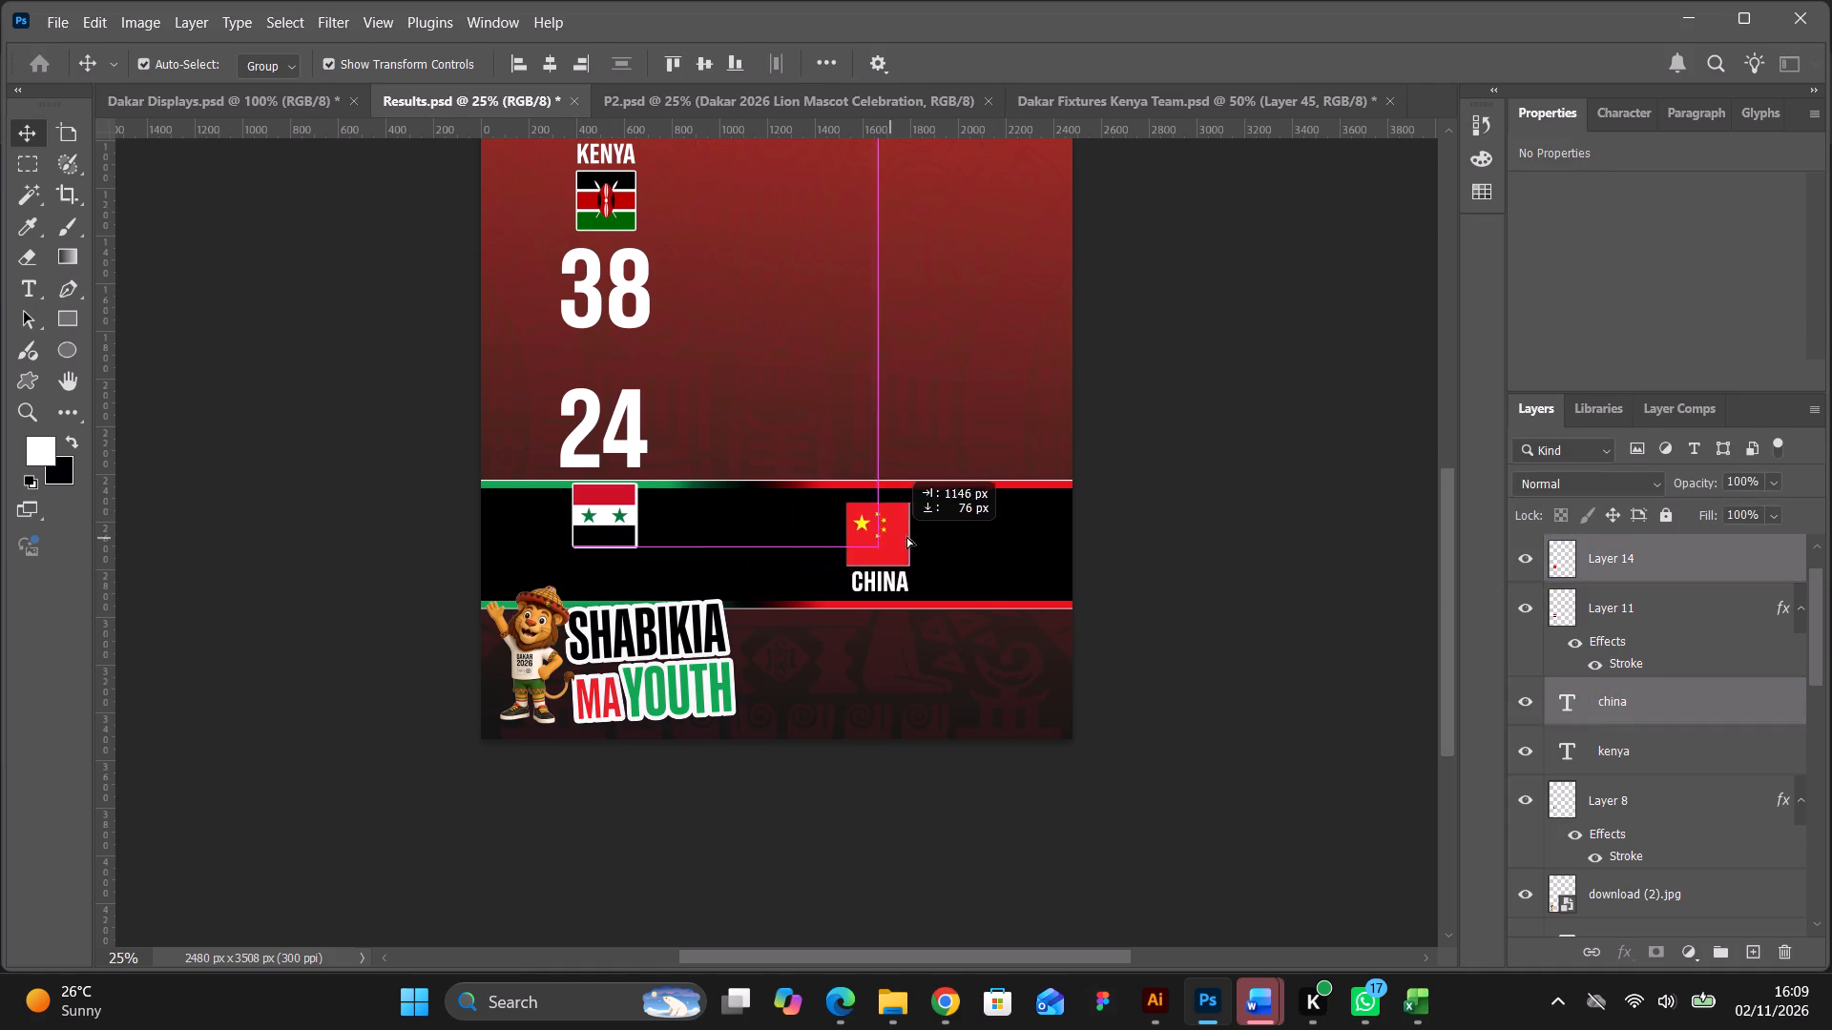
left_click_drag(906, 536, 994, 530)
Move the score 24 into the band, just left of the China flag.
left_click_drag(623, 447, 835, 505)
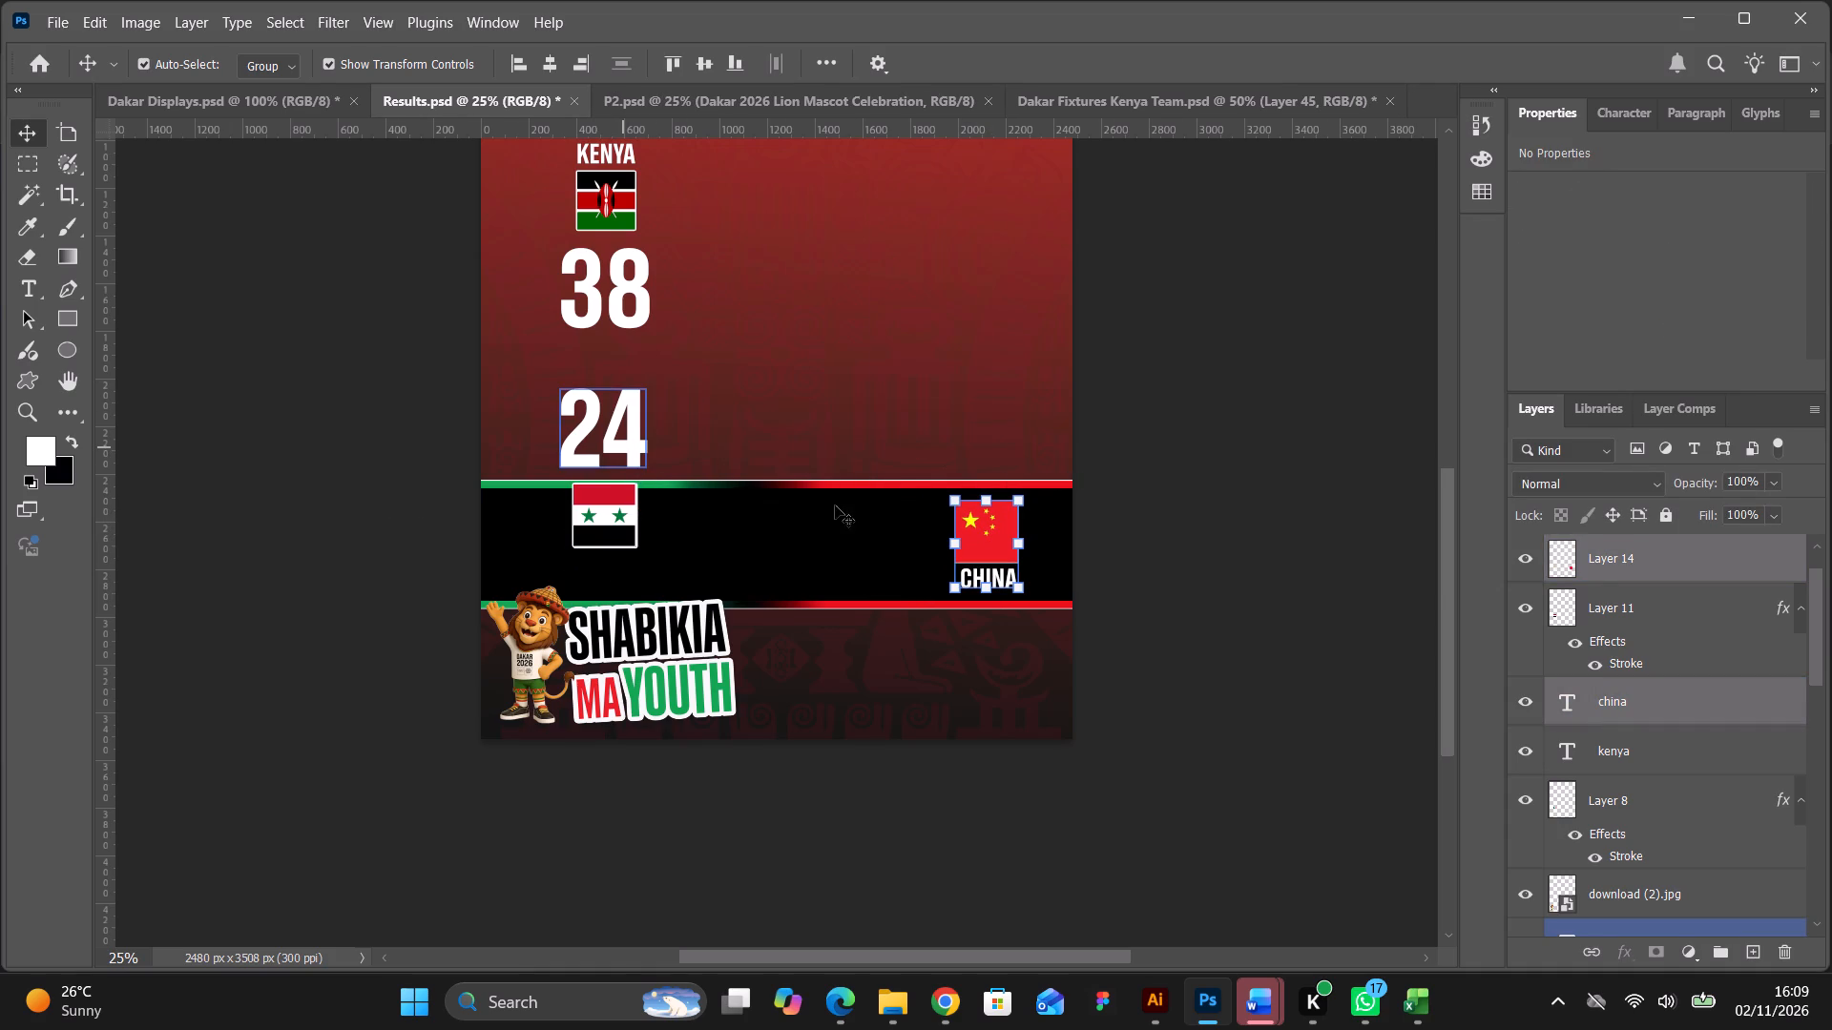
left_click_drag(835, 505, 913, 562)
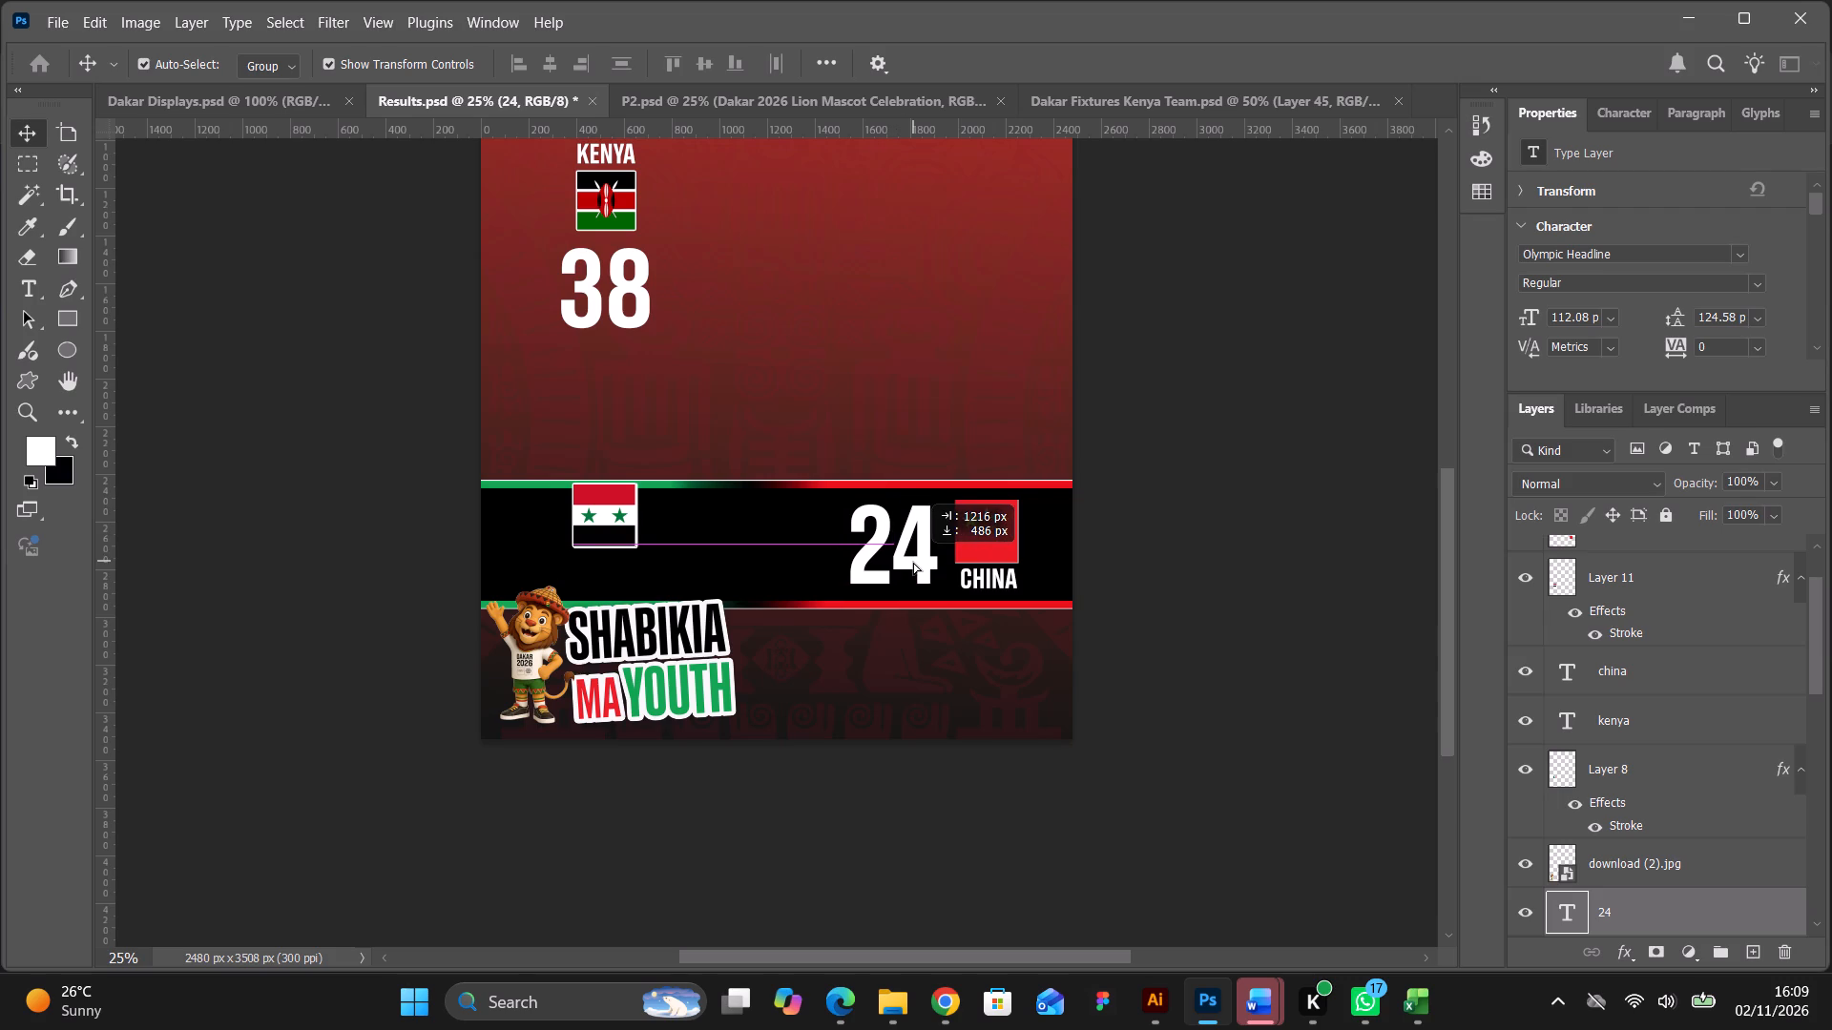
left_click_drag(913, 562, 916, 558)
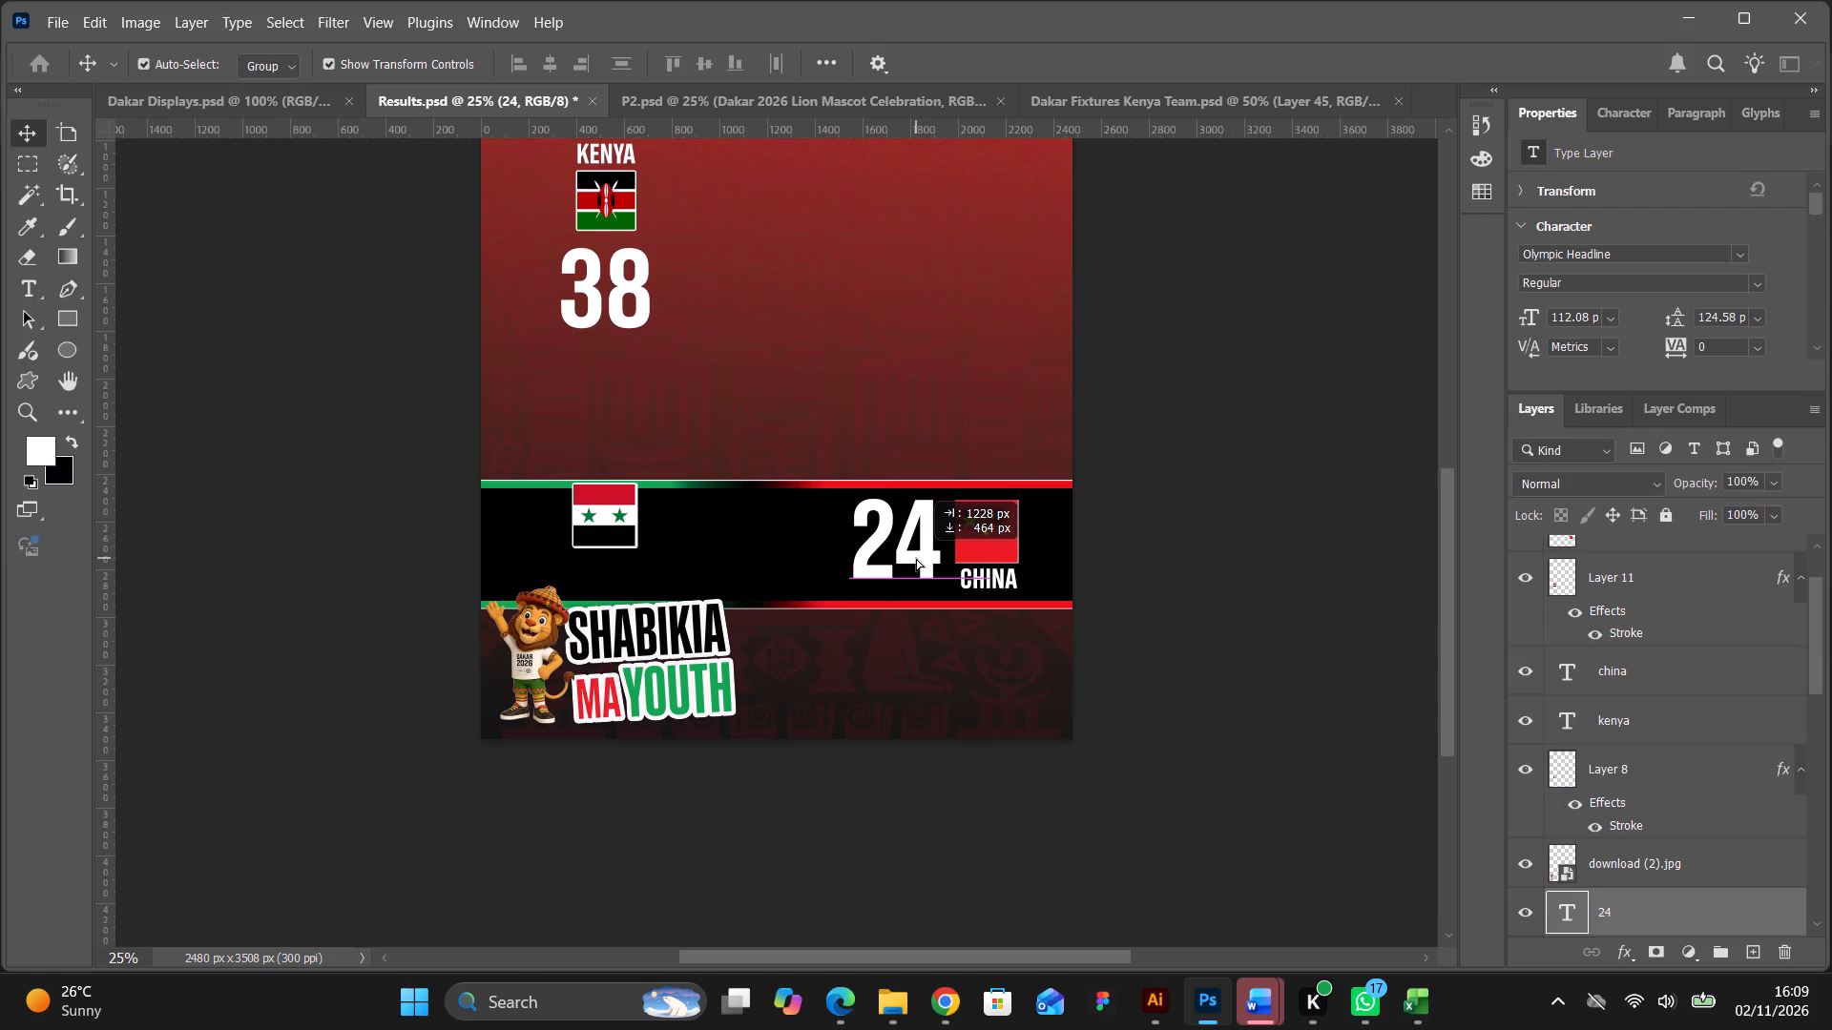
left_click_drag(916, 558, 914, 559)
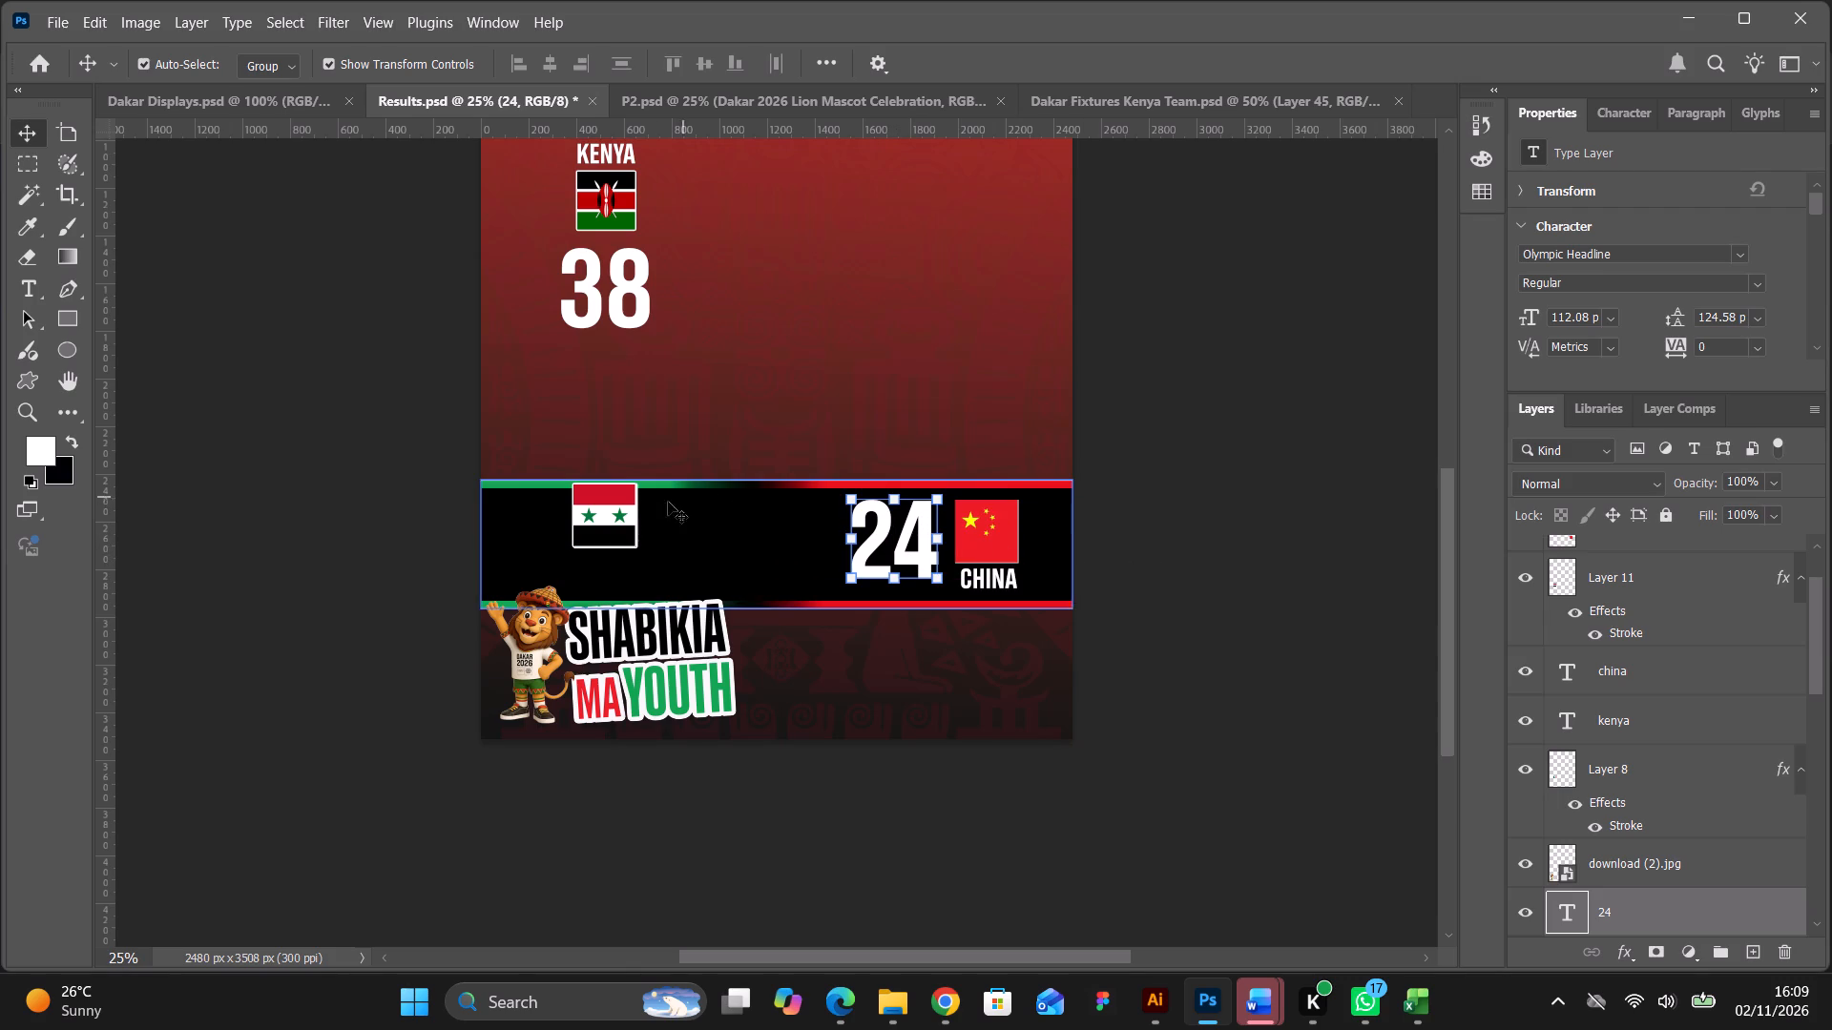
Delete the three leftover flags stacked at China's former position, on Layer 11, Layer 8 and Layer 4.
left_click(628, 512)
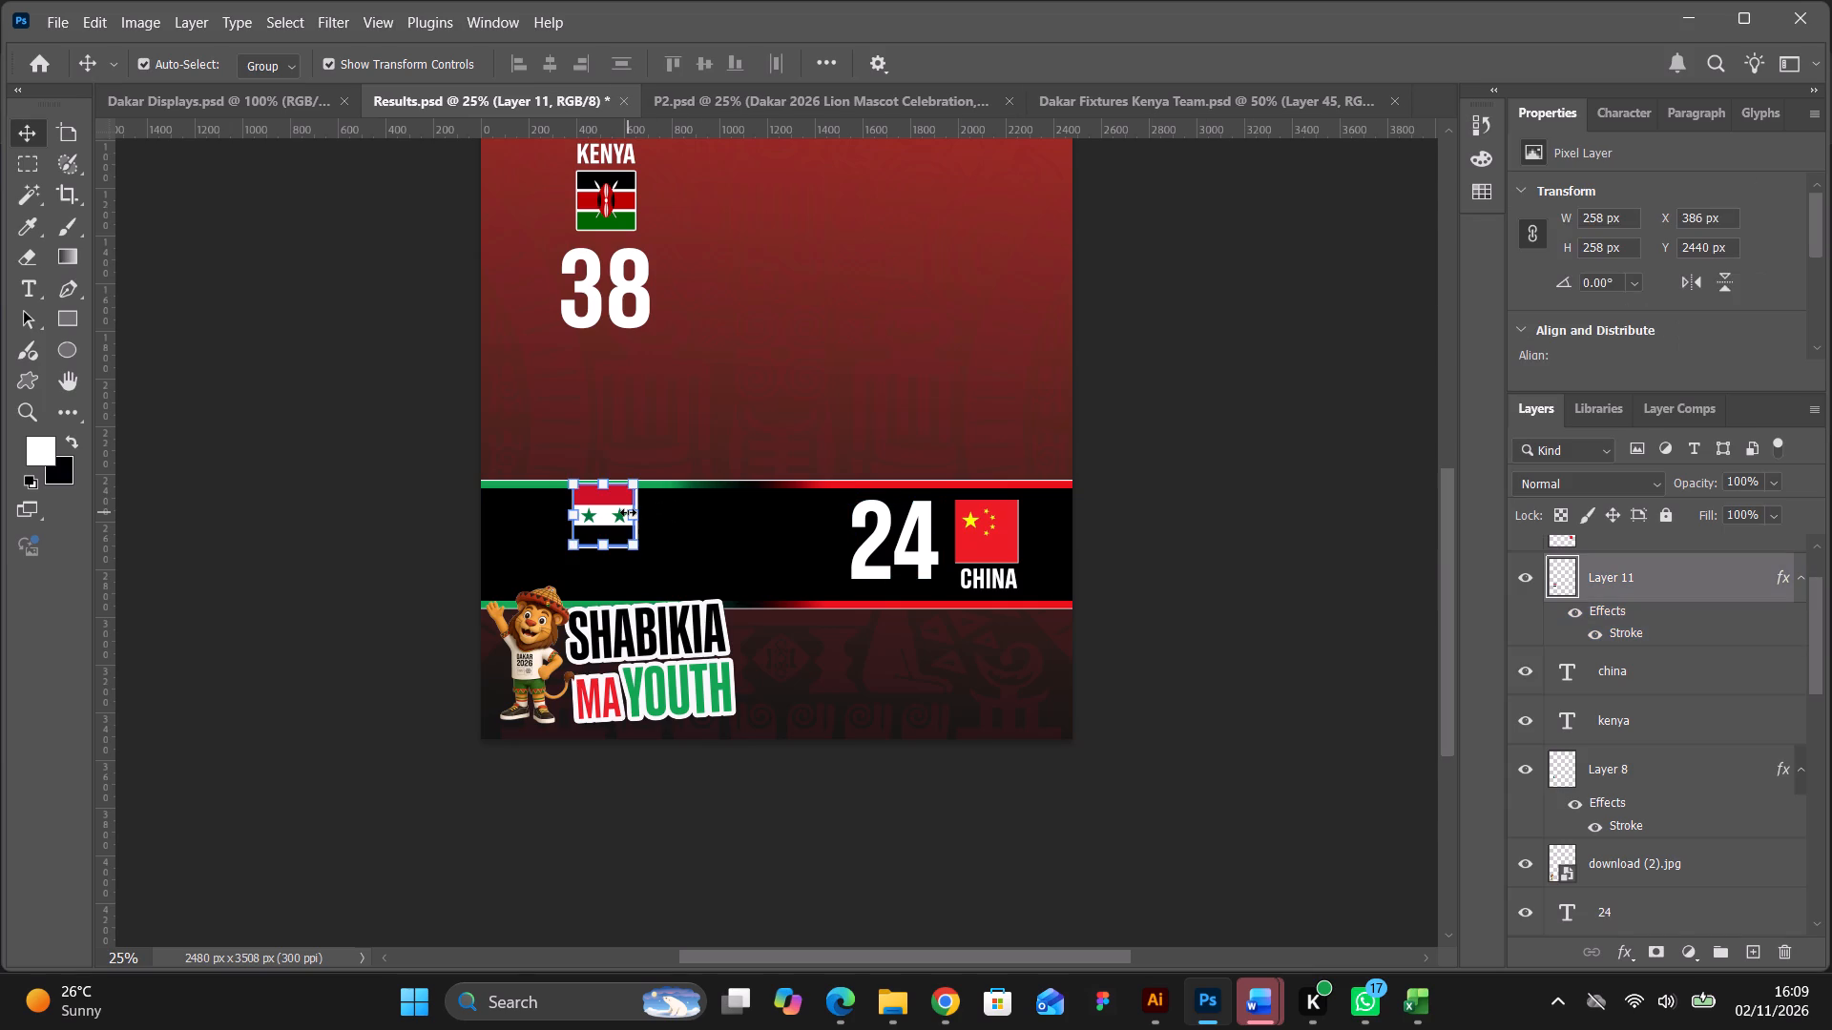
key("BackSpace")
left_click(613, 522)
key("BackSpace")
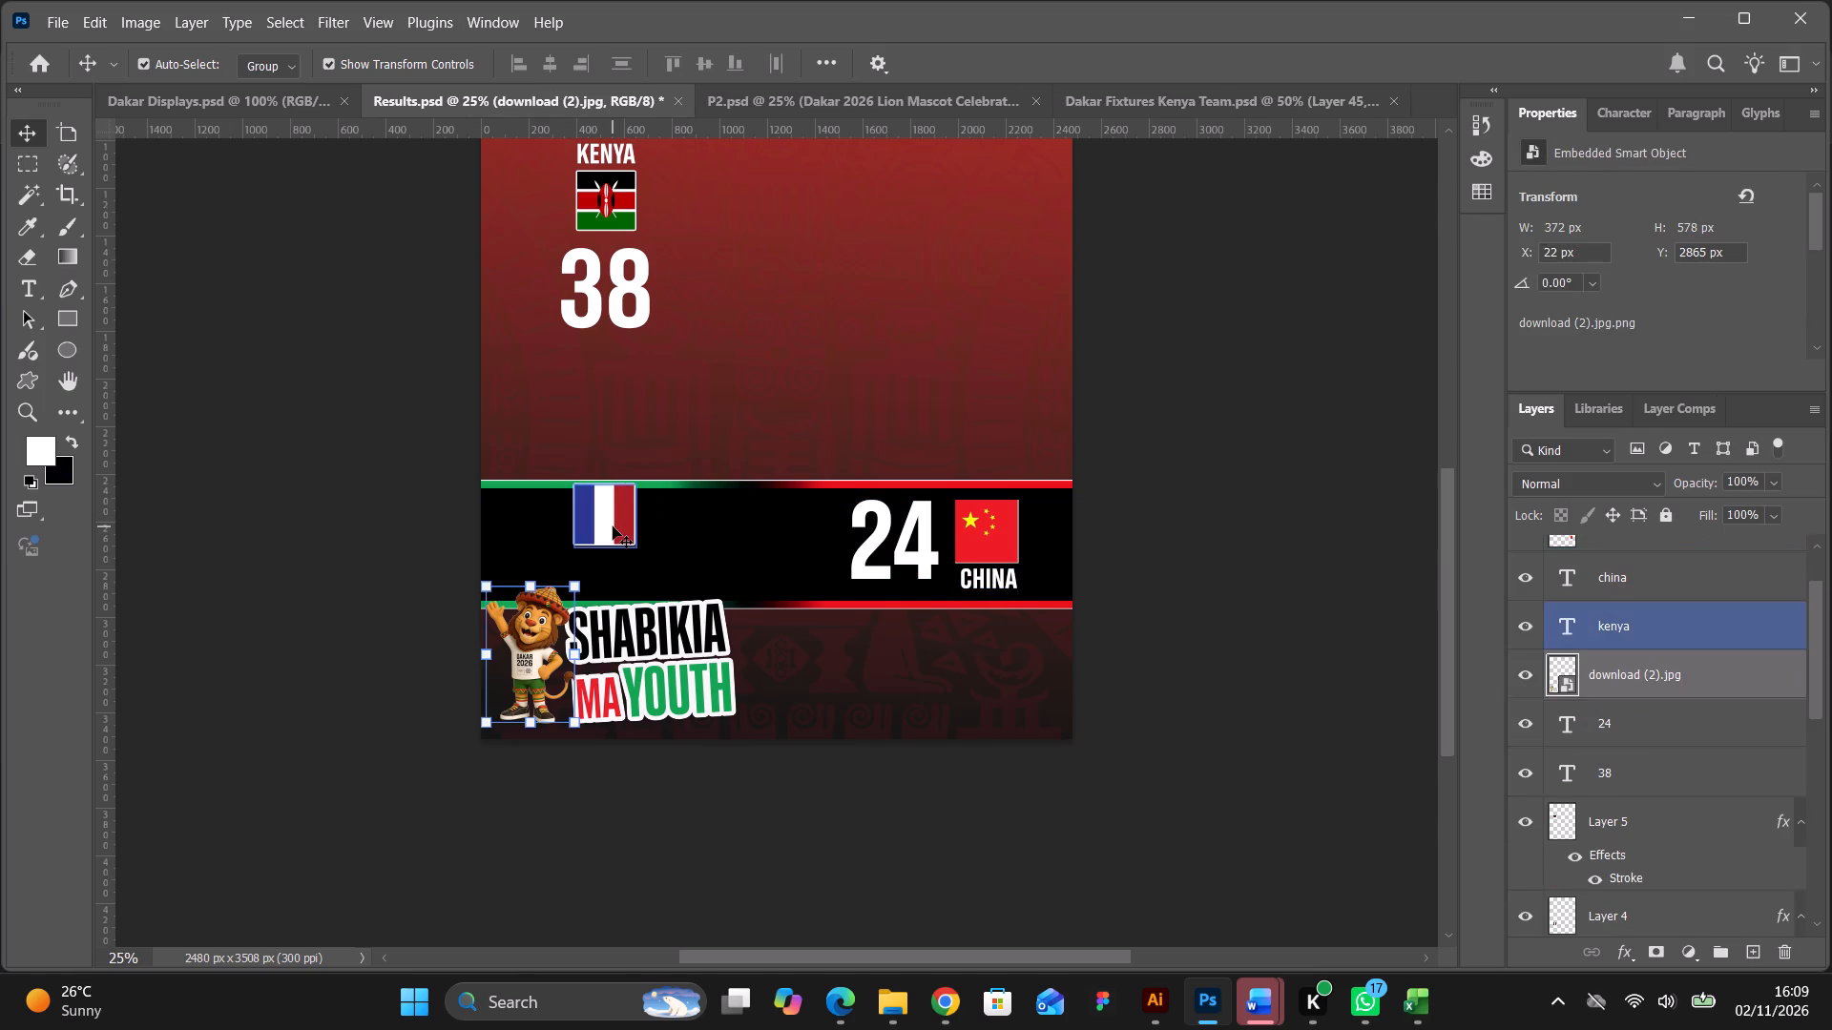
left_click(613, 526)
key("BackSpace")
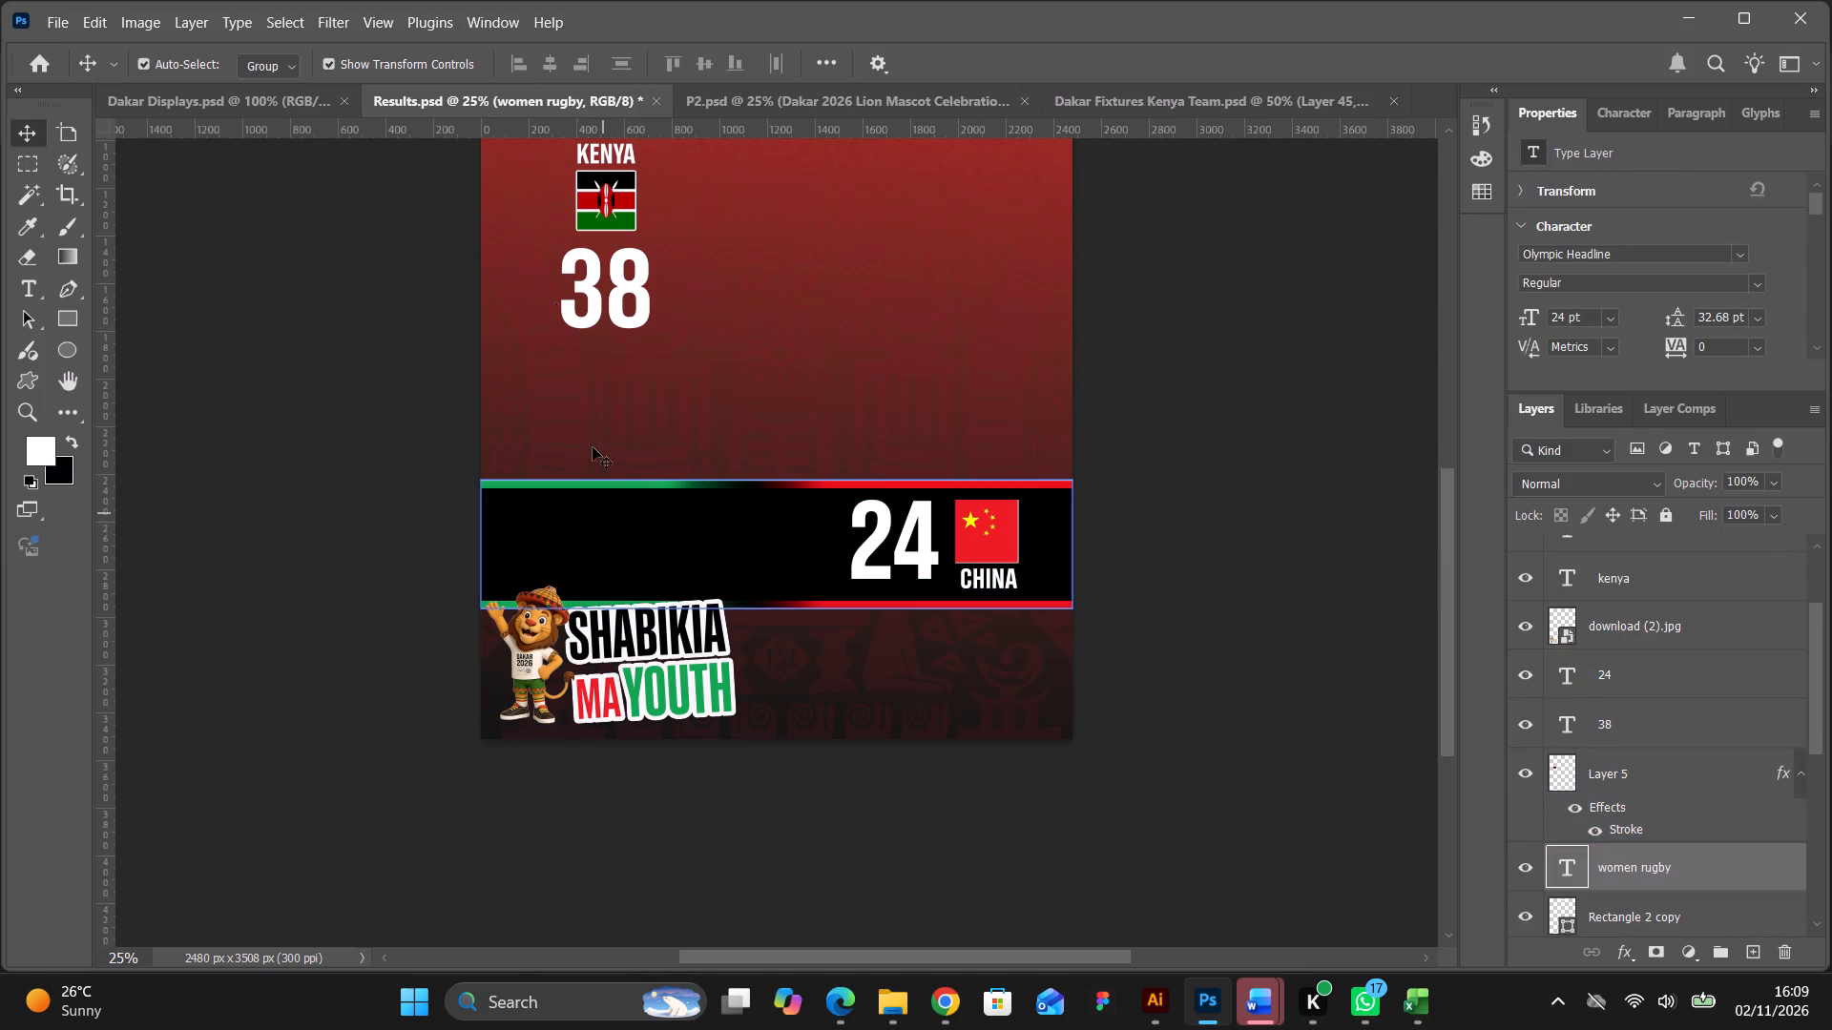
Move the KENYA name from above the Kenya flag to directly below it.
scroll(606, 271, "up", 5)
left_click(604, 299)
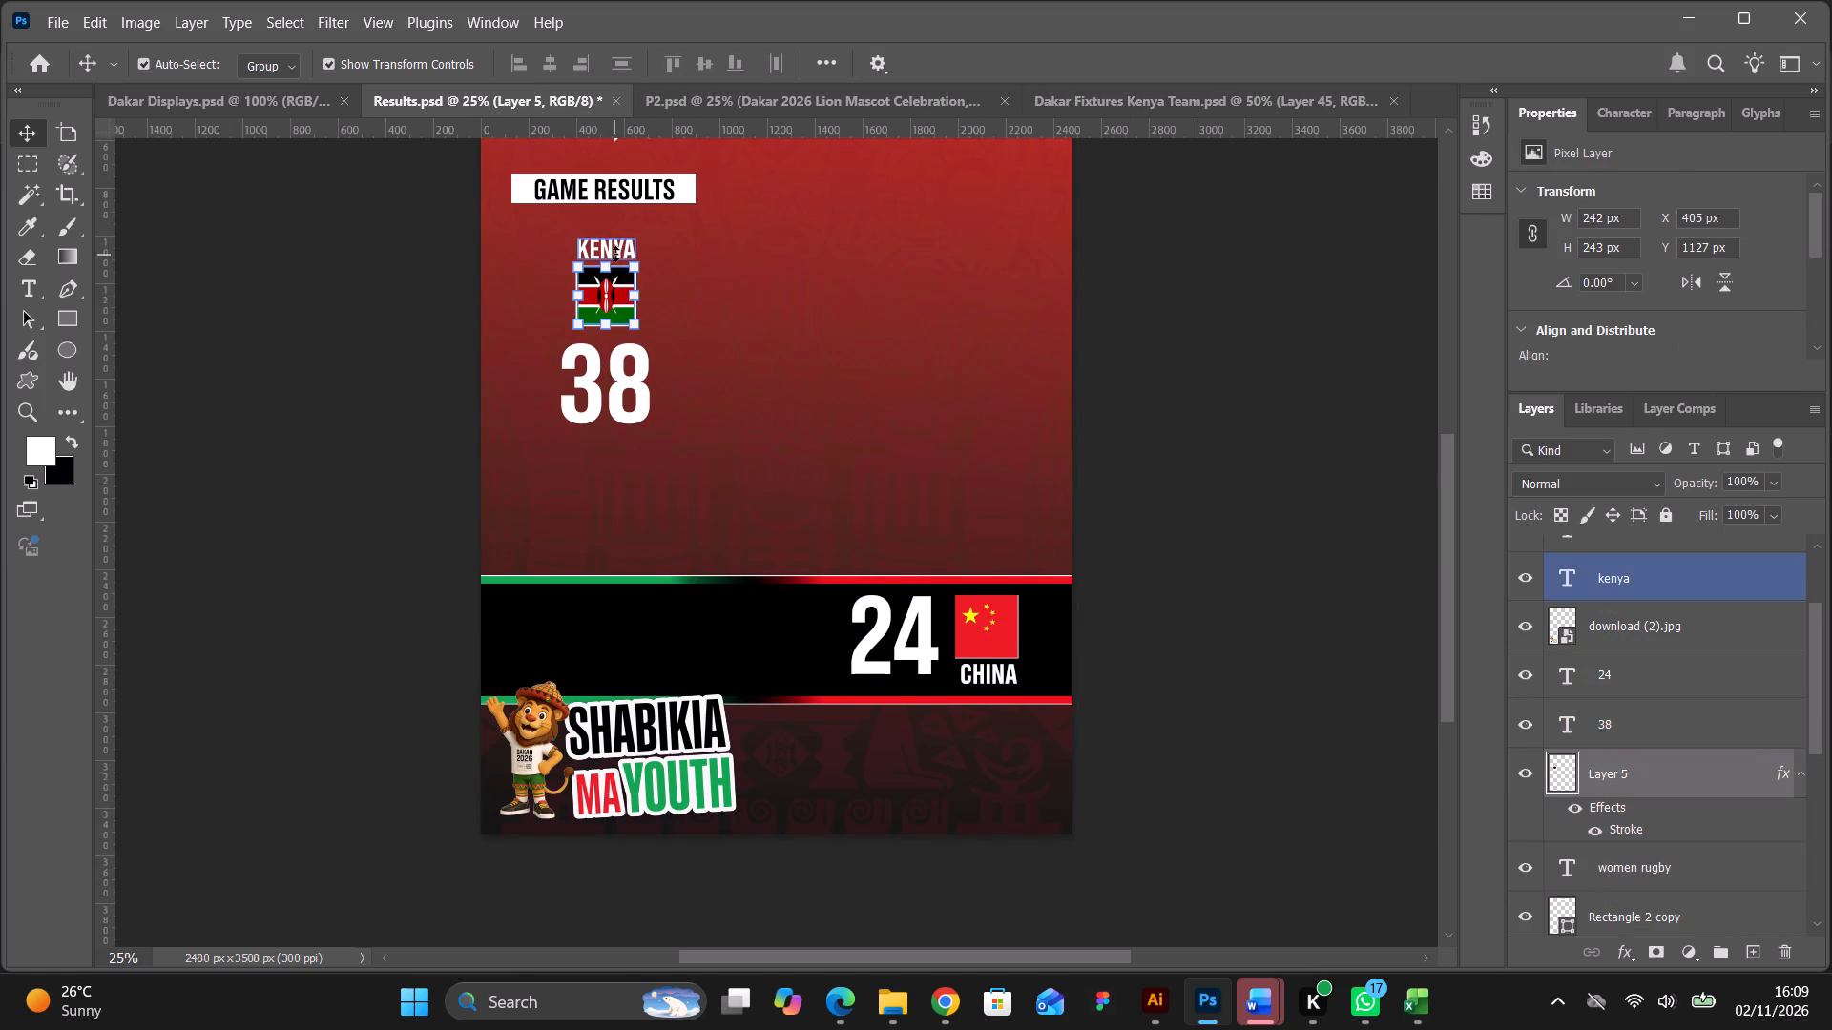
left_click(1176, 402)
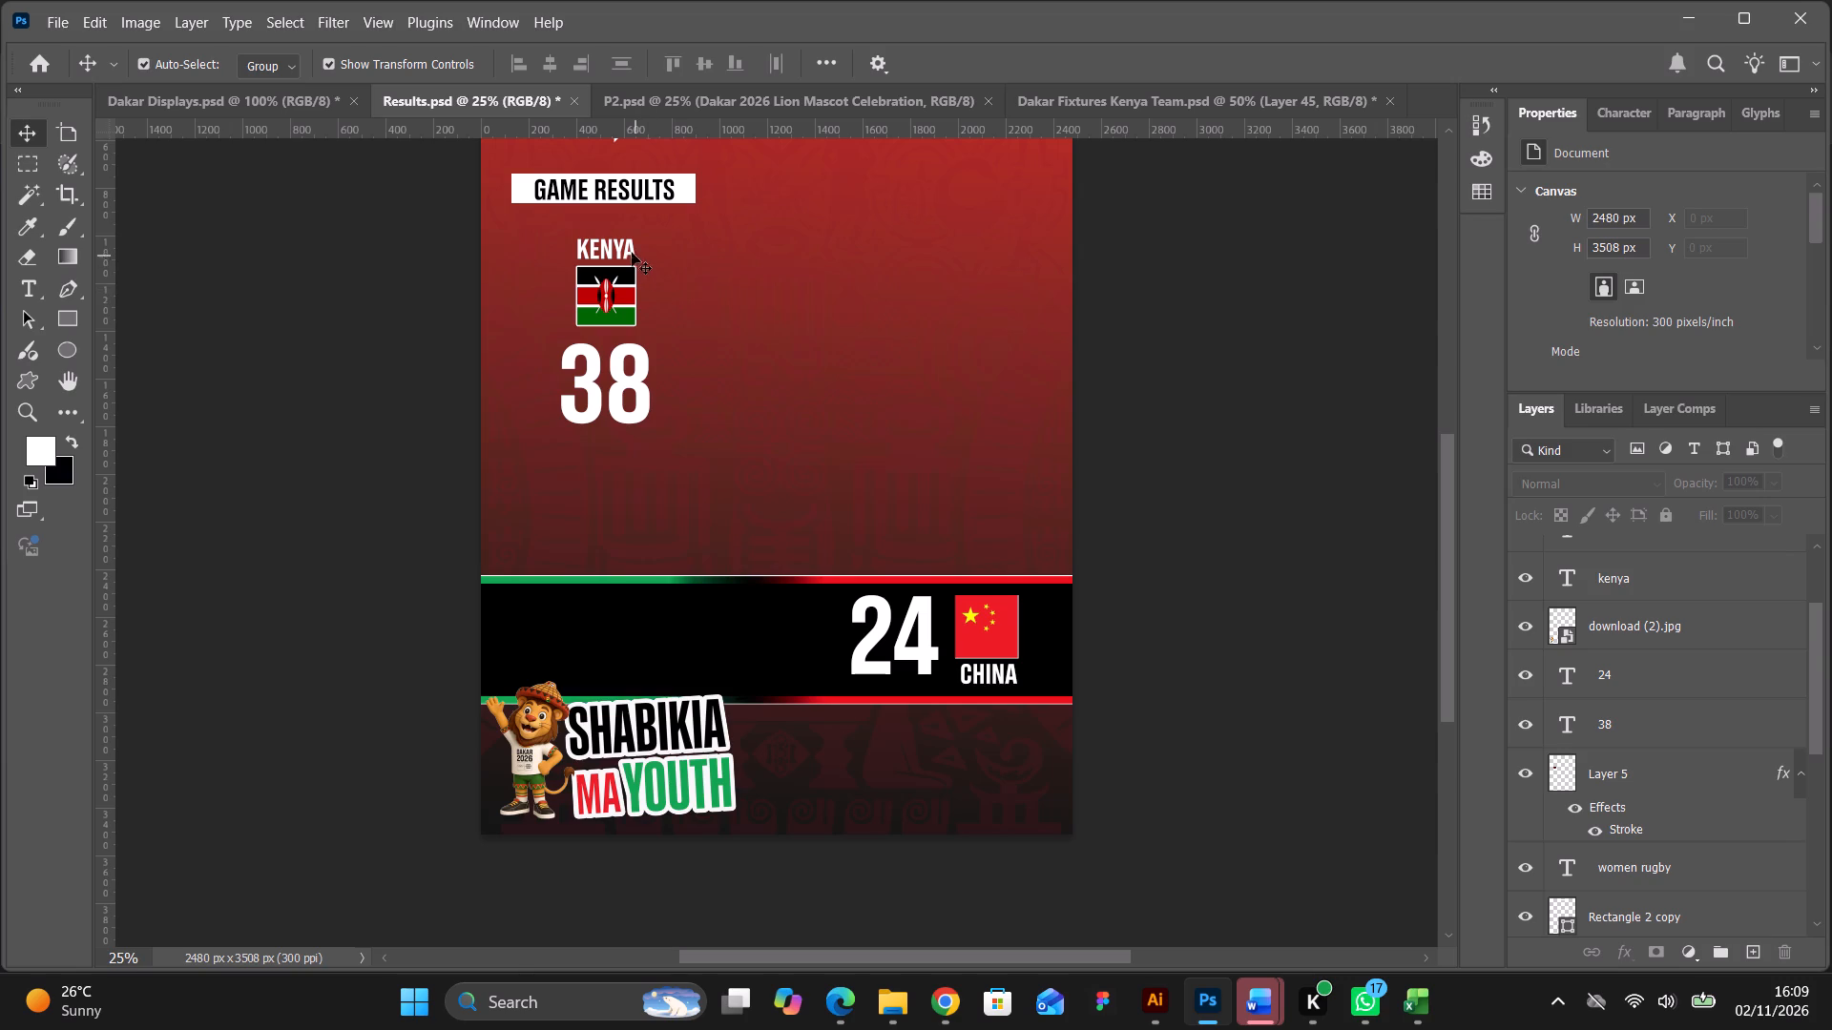
left_click_drag(620, 250, 618, 341)
Move the Kenya flag and KENYA name together into the left part of the horizontal band, level with the China flag.
left_click(618, 292, "shift")
left_click_drag(618, 292, 629, 381)
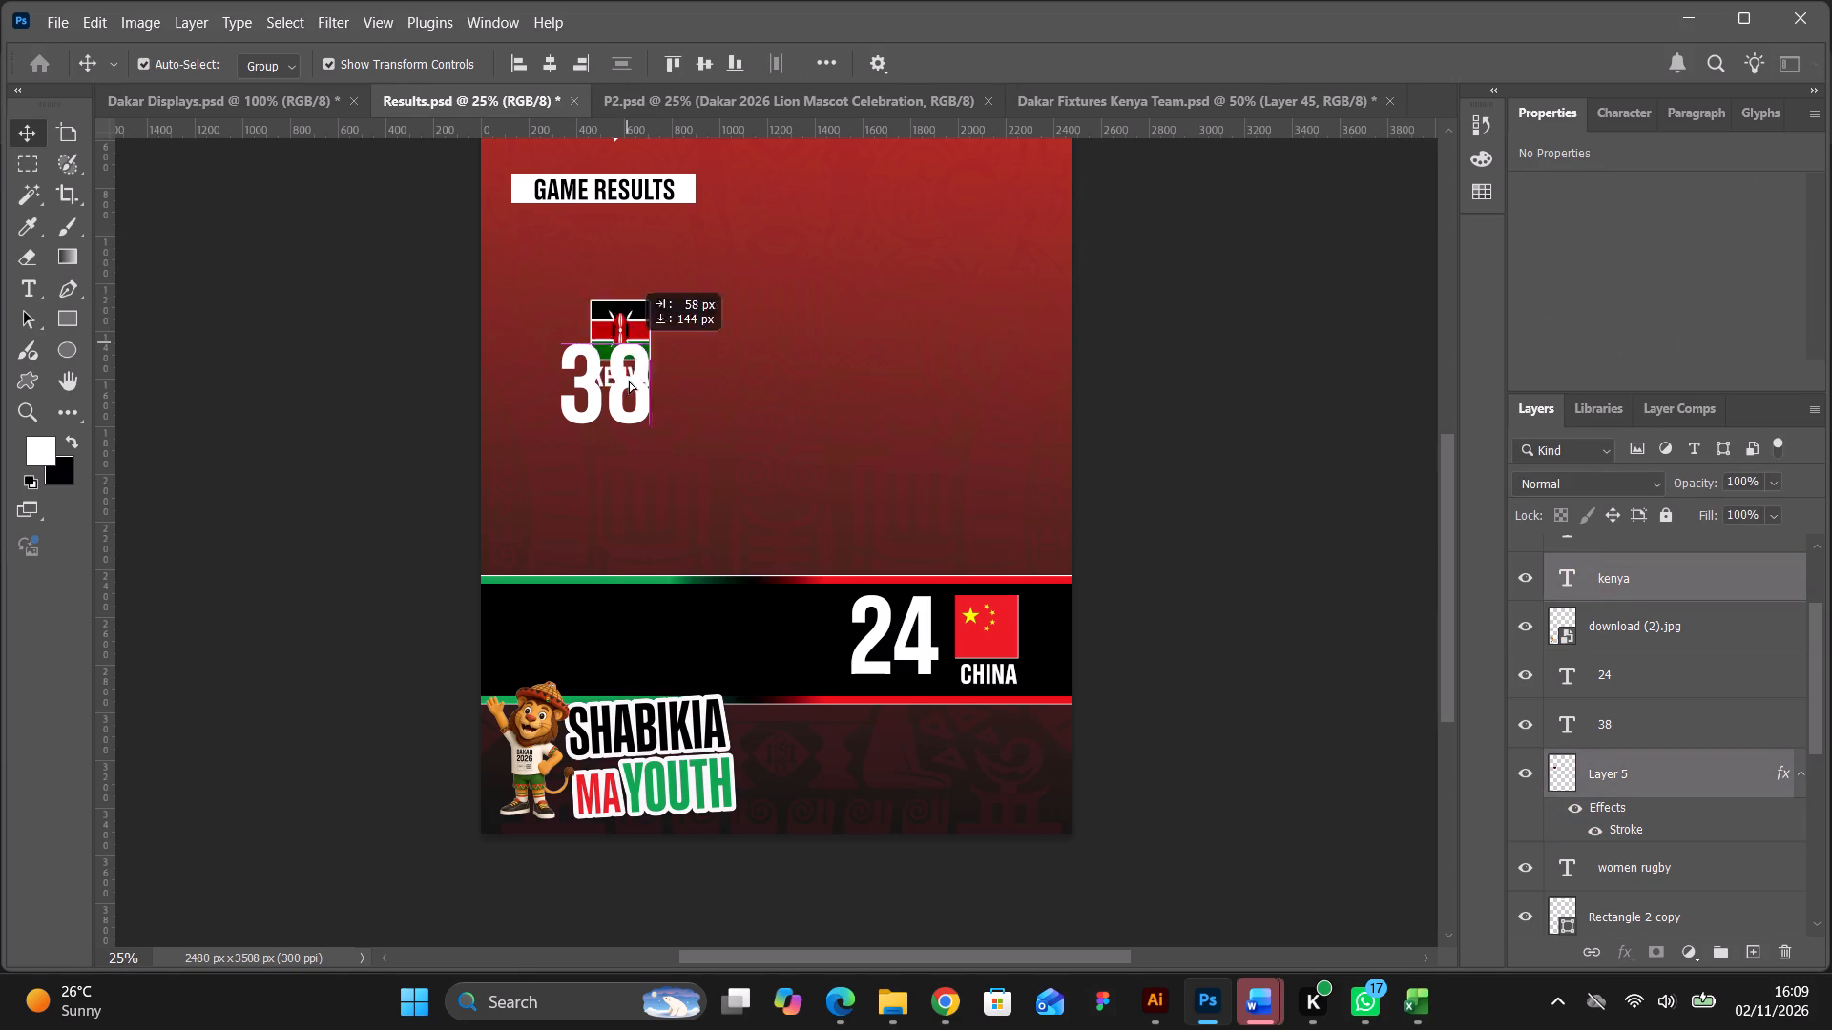
left_click_drag(629, 381, 614, 621)
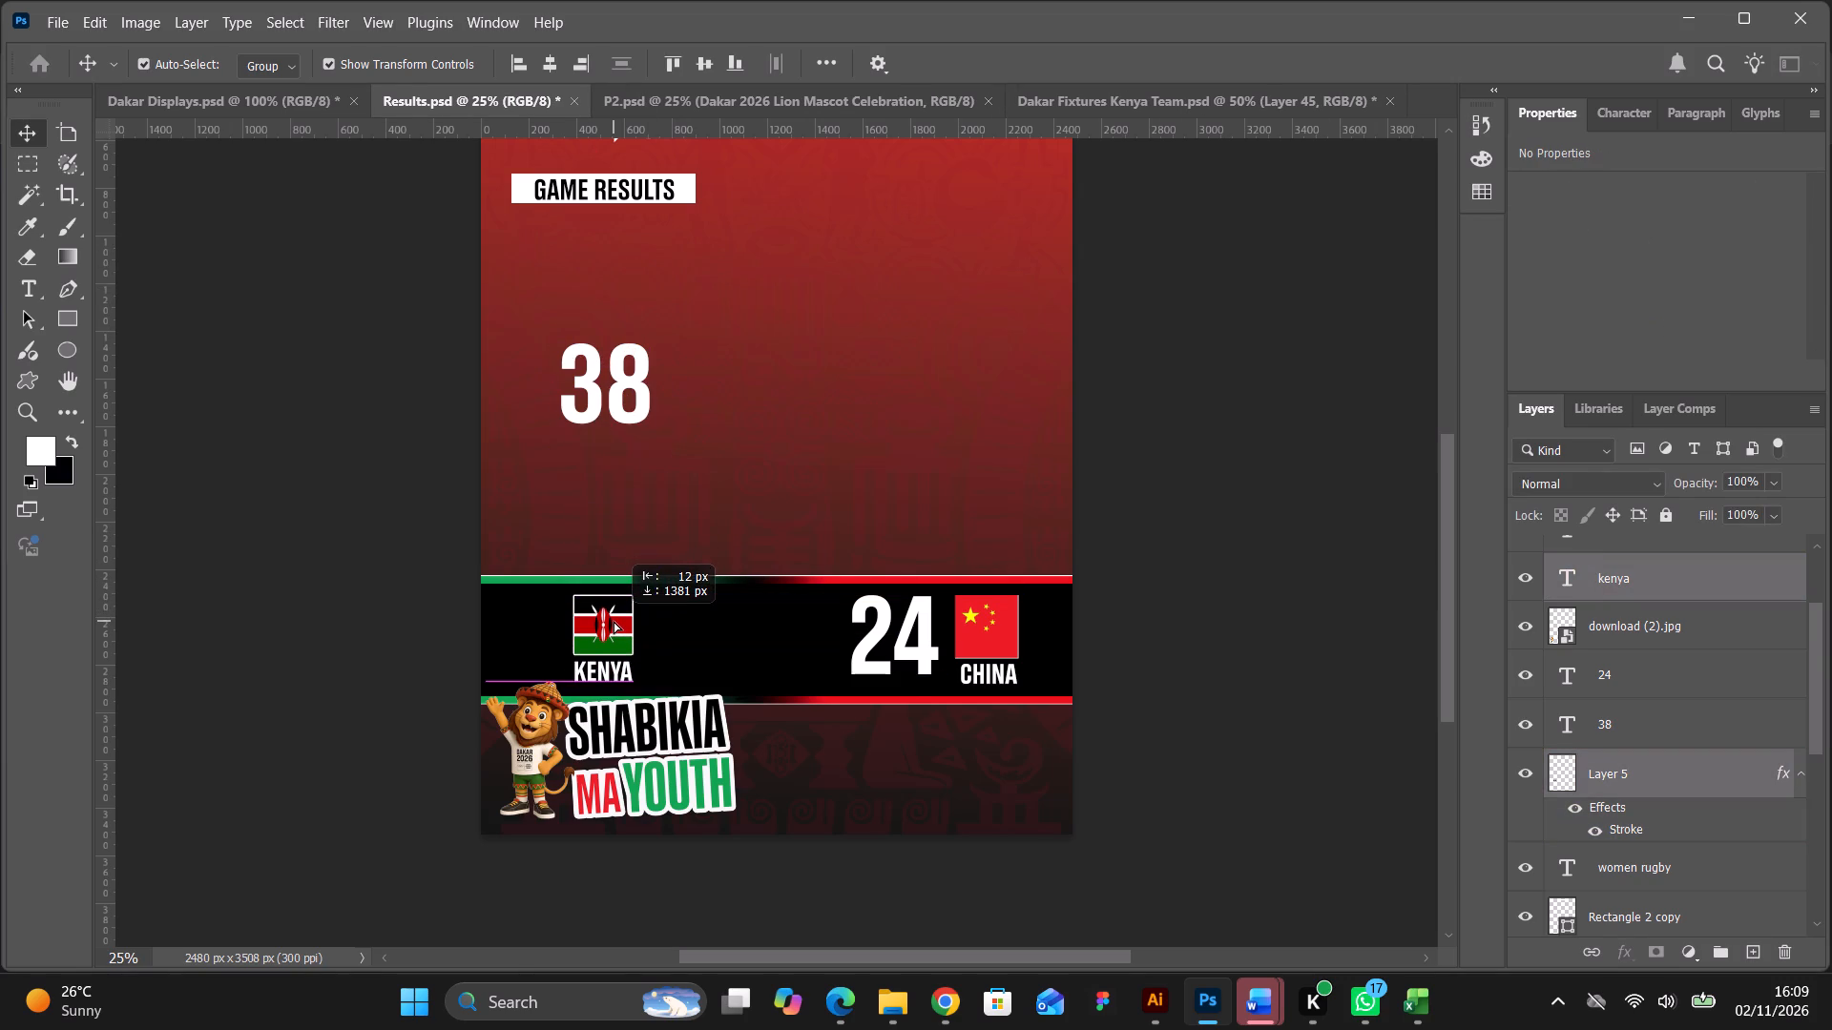
left_click_drag(614, 621, 614, 619)
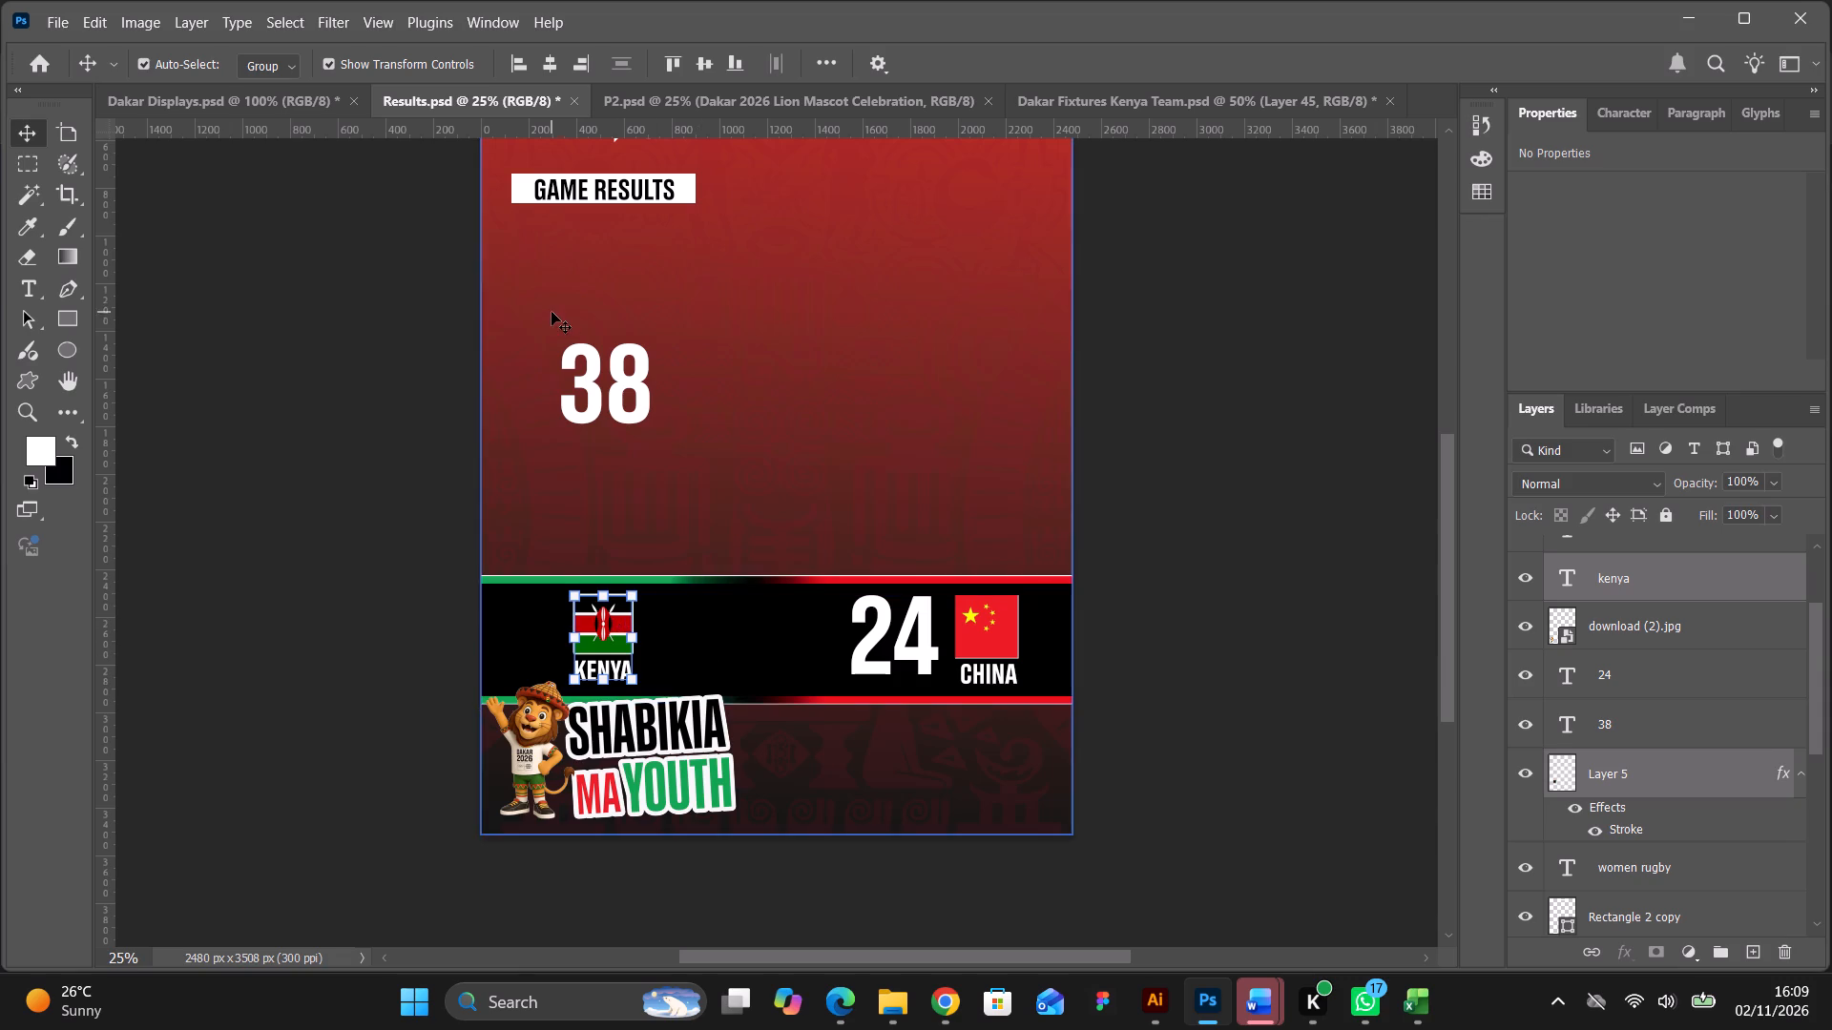
Move the score 38 into the band, just right of the Kenya flag and level with the score 24.
left_click_drag(620, 391, 727, 629)
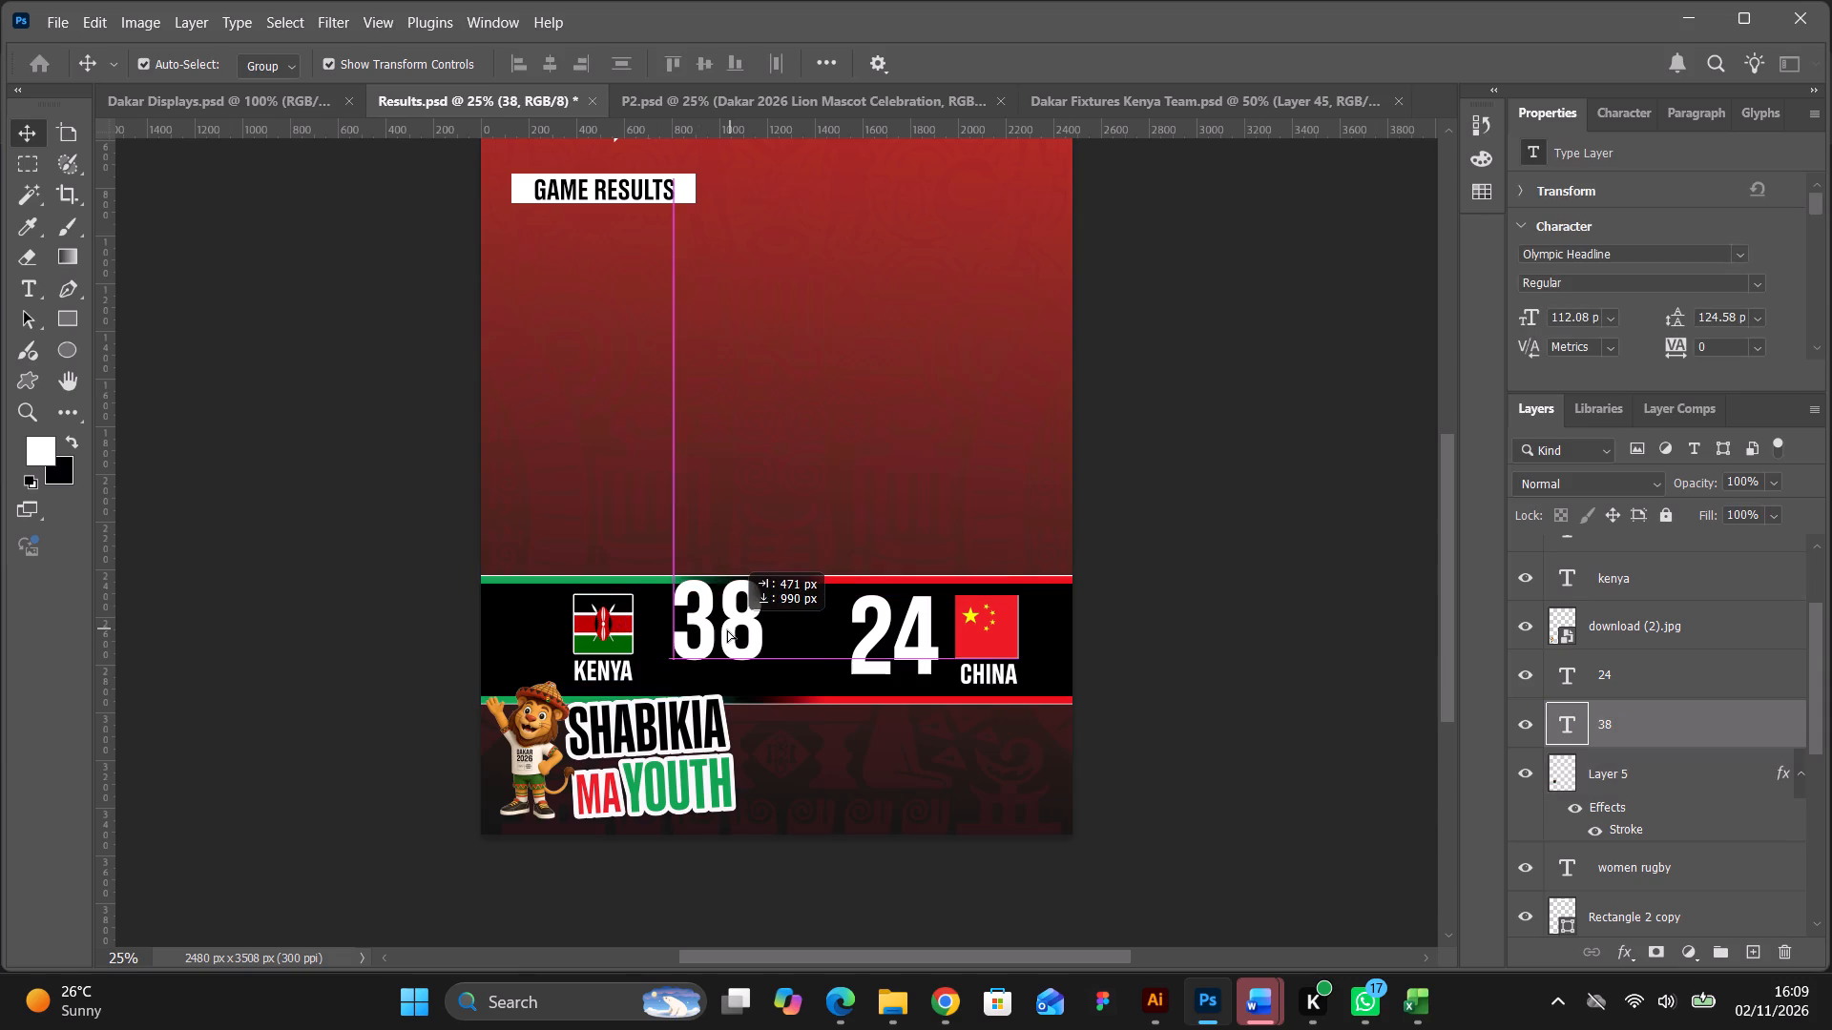
left_click_drag(727, 629, 711, 640)
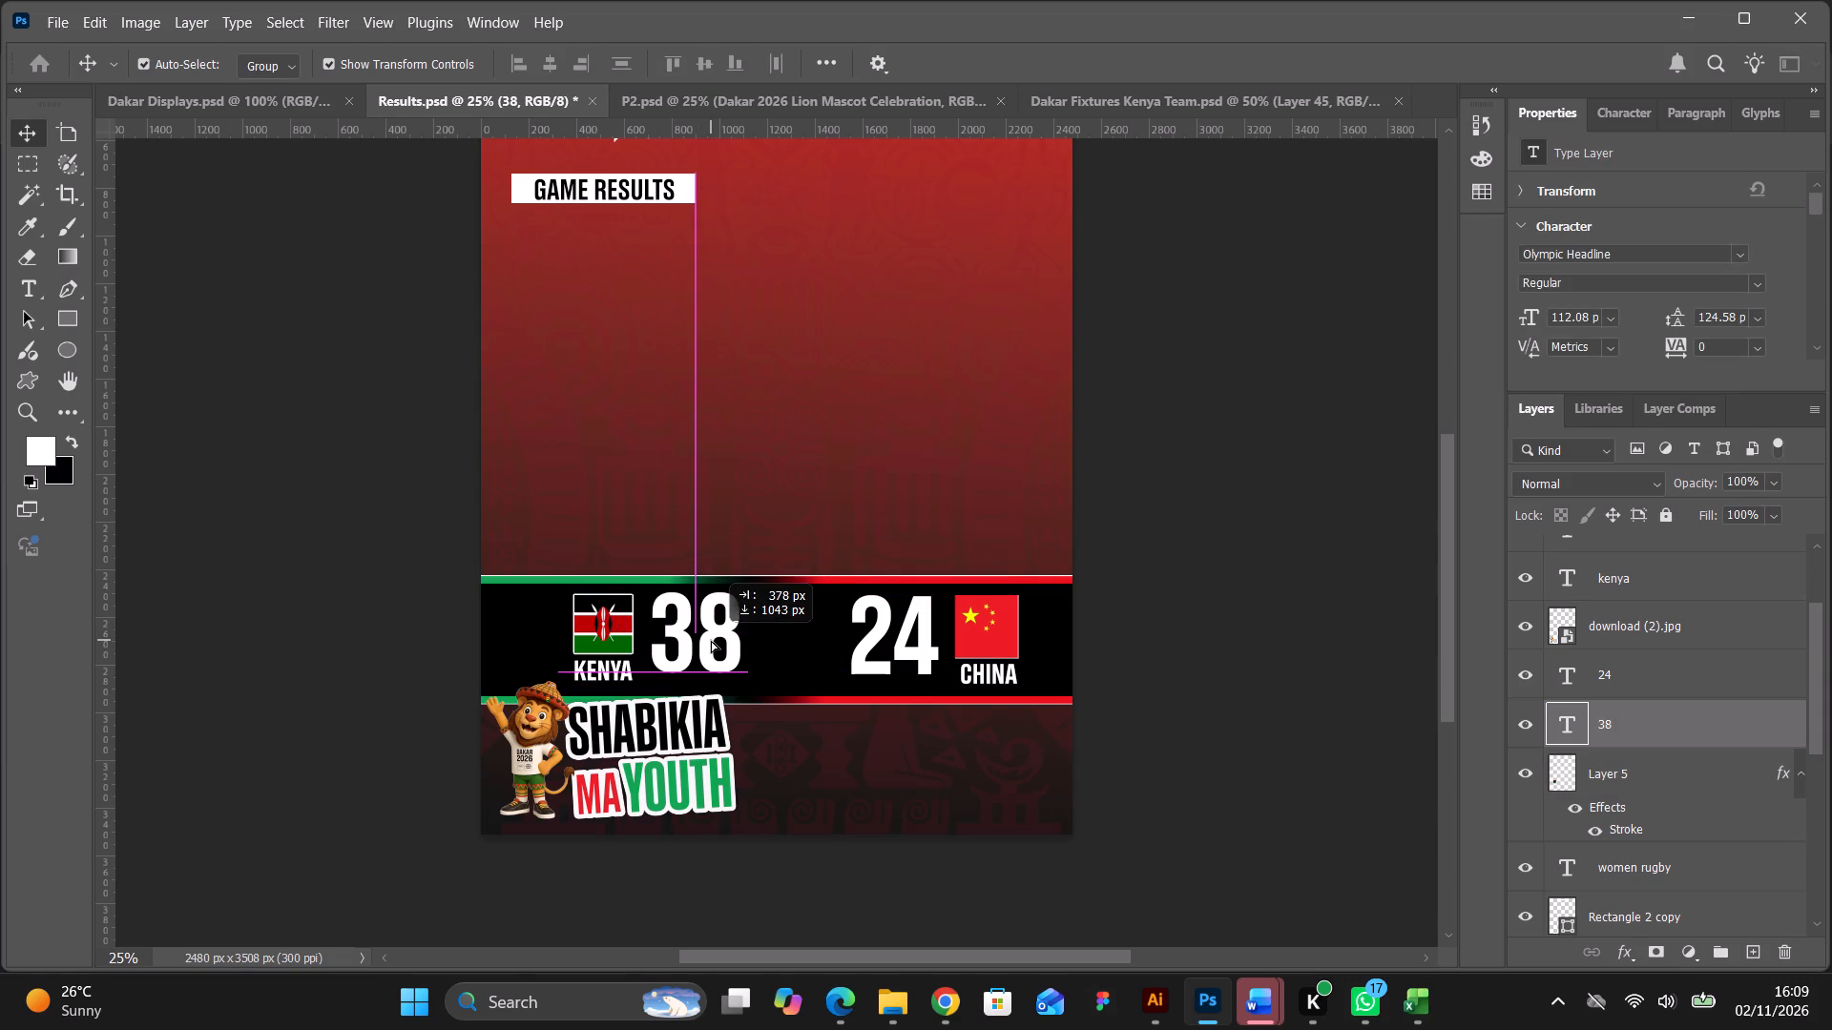
left_click_drag(711, 640, 712, 643)
left_click(1239, 642)
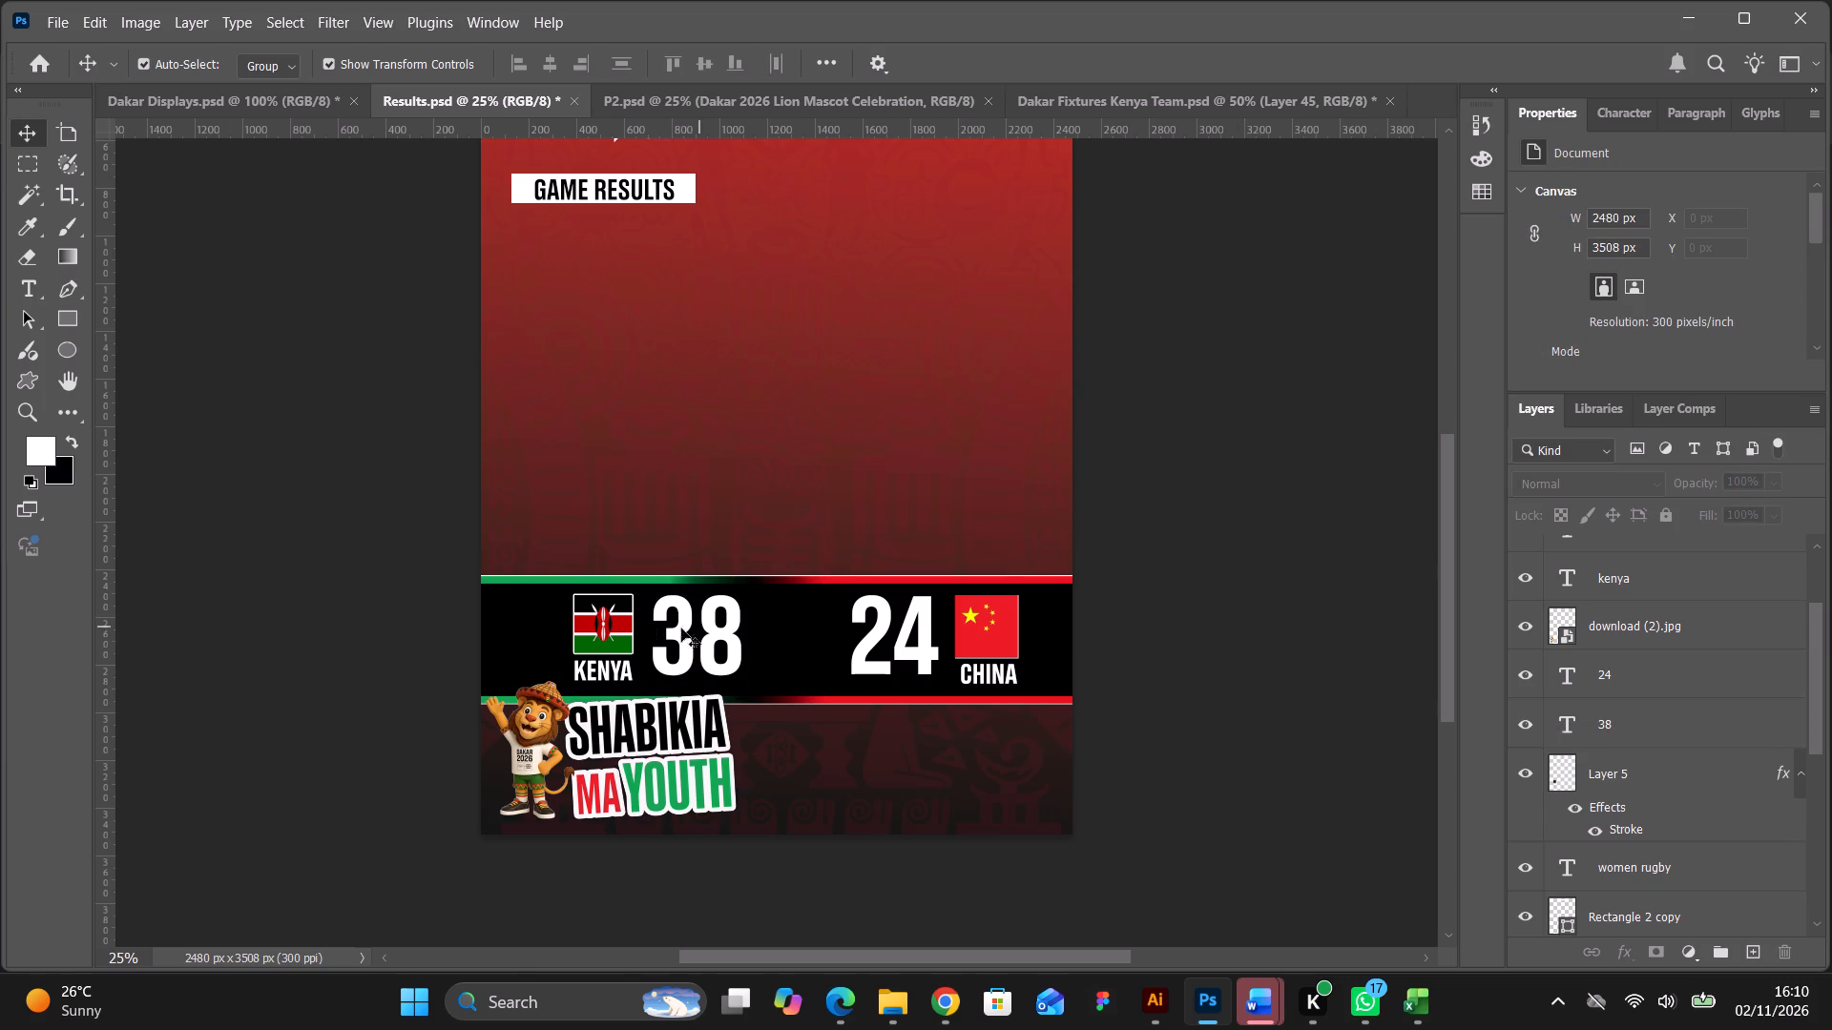
Nudge both flags, both country names and both scores down together slightly within the band.
left_click(627, 628)
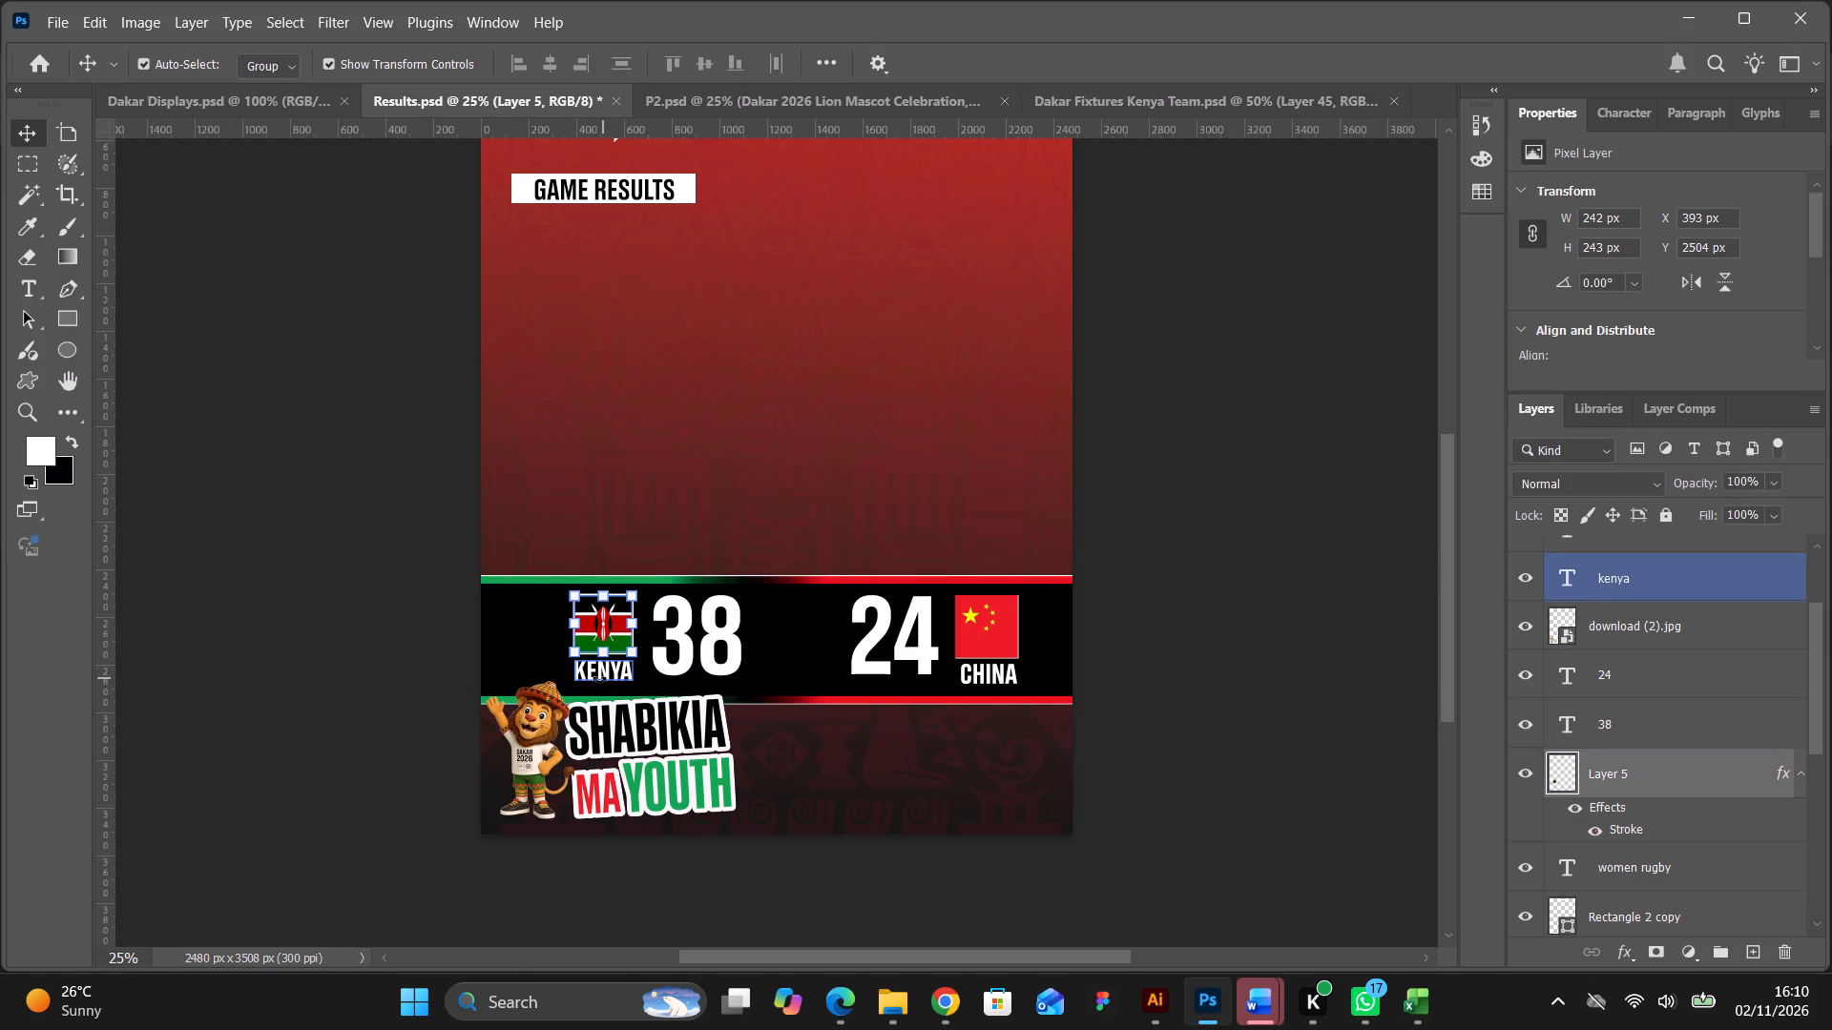
left_click(347, 647)
left_click(599, 670)
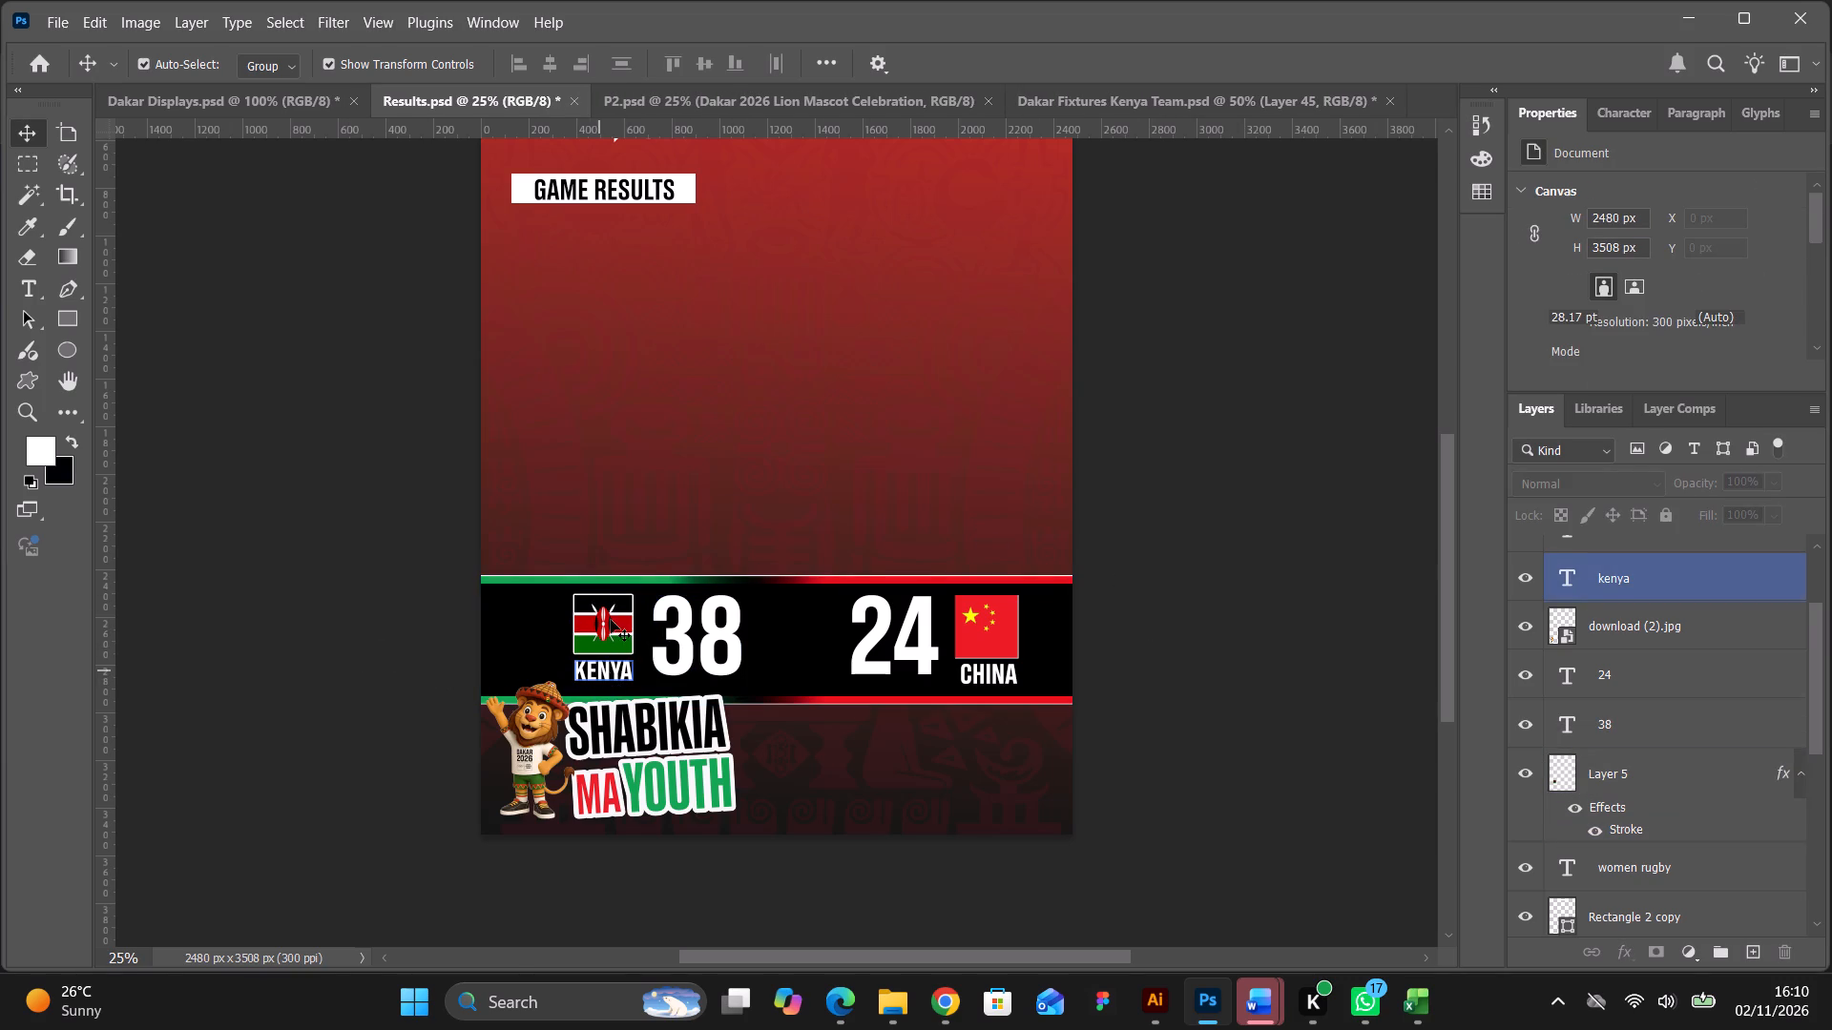
left_click(612, 615, "shift")
left_click(684, 624, "shift")
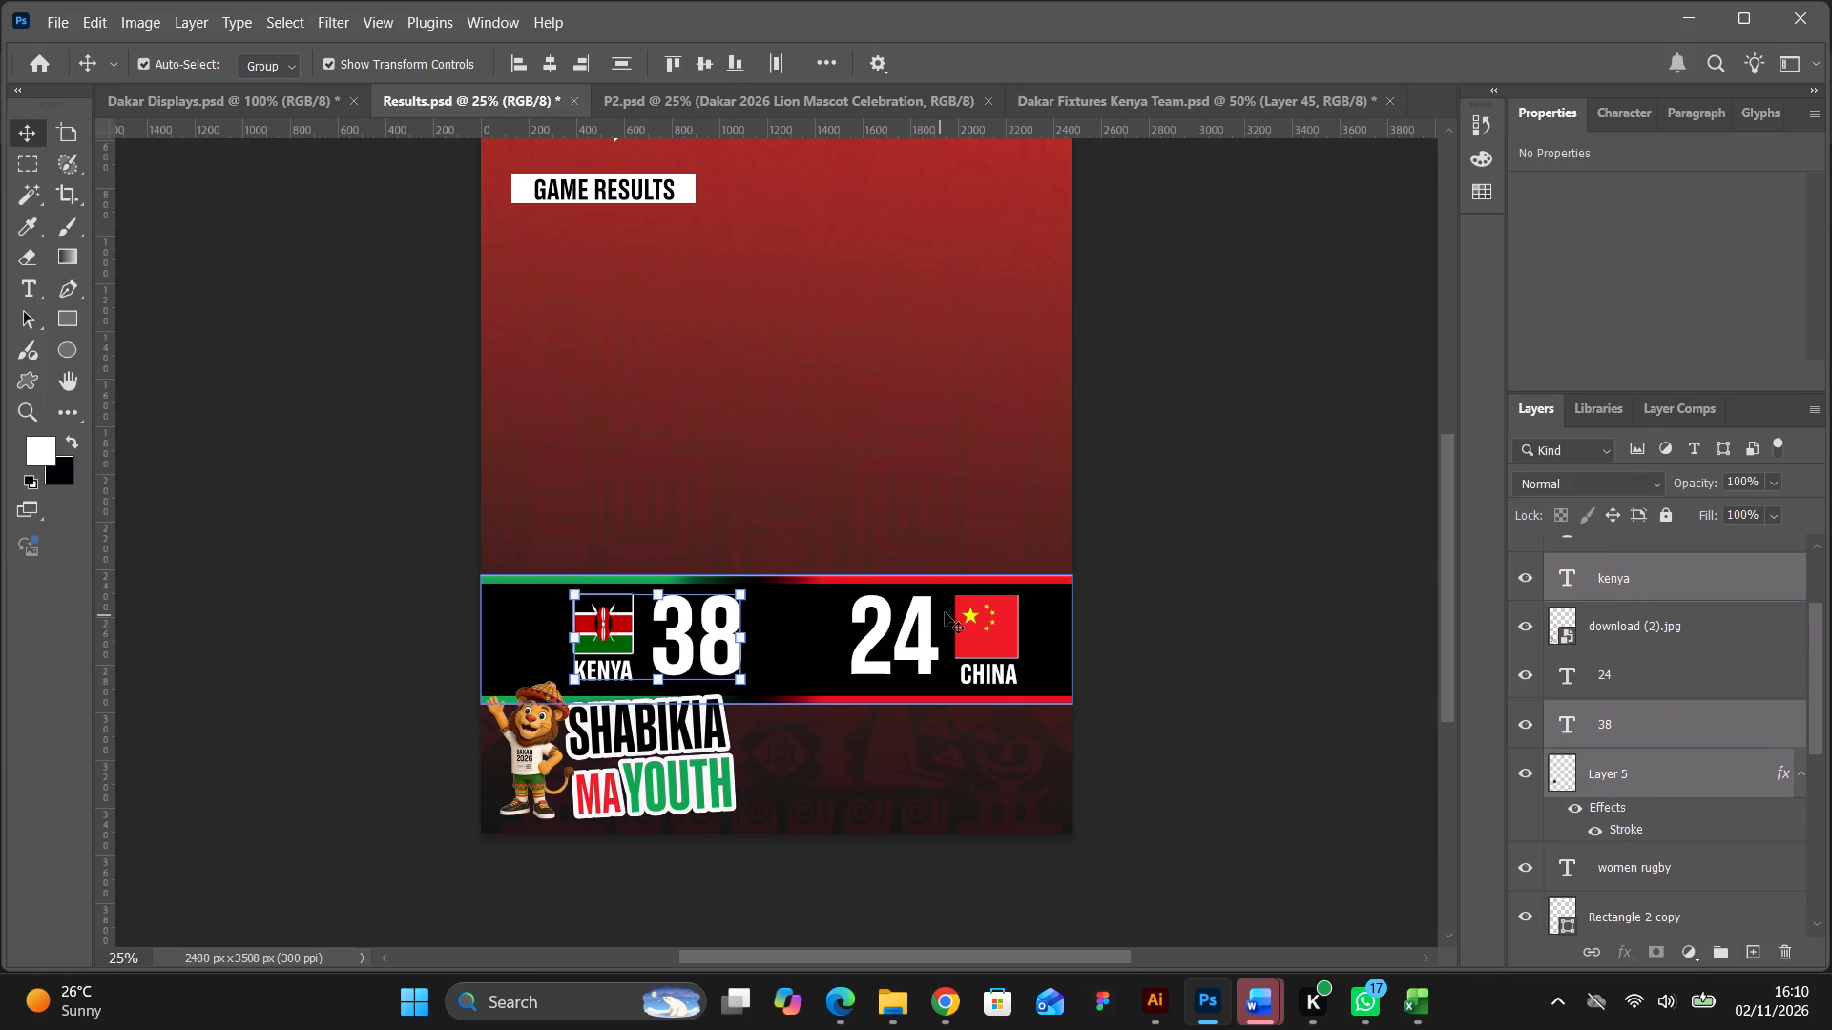
left_click(919, 618, "shift")
left_click(1006, 612, "shift")
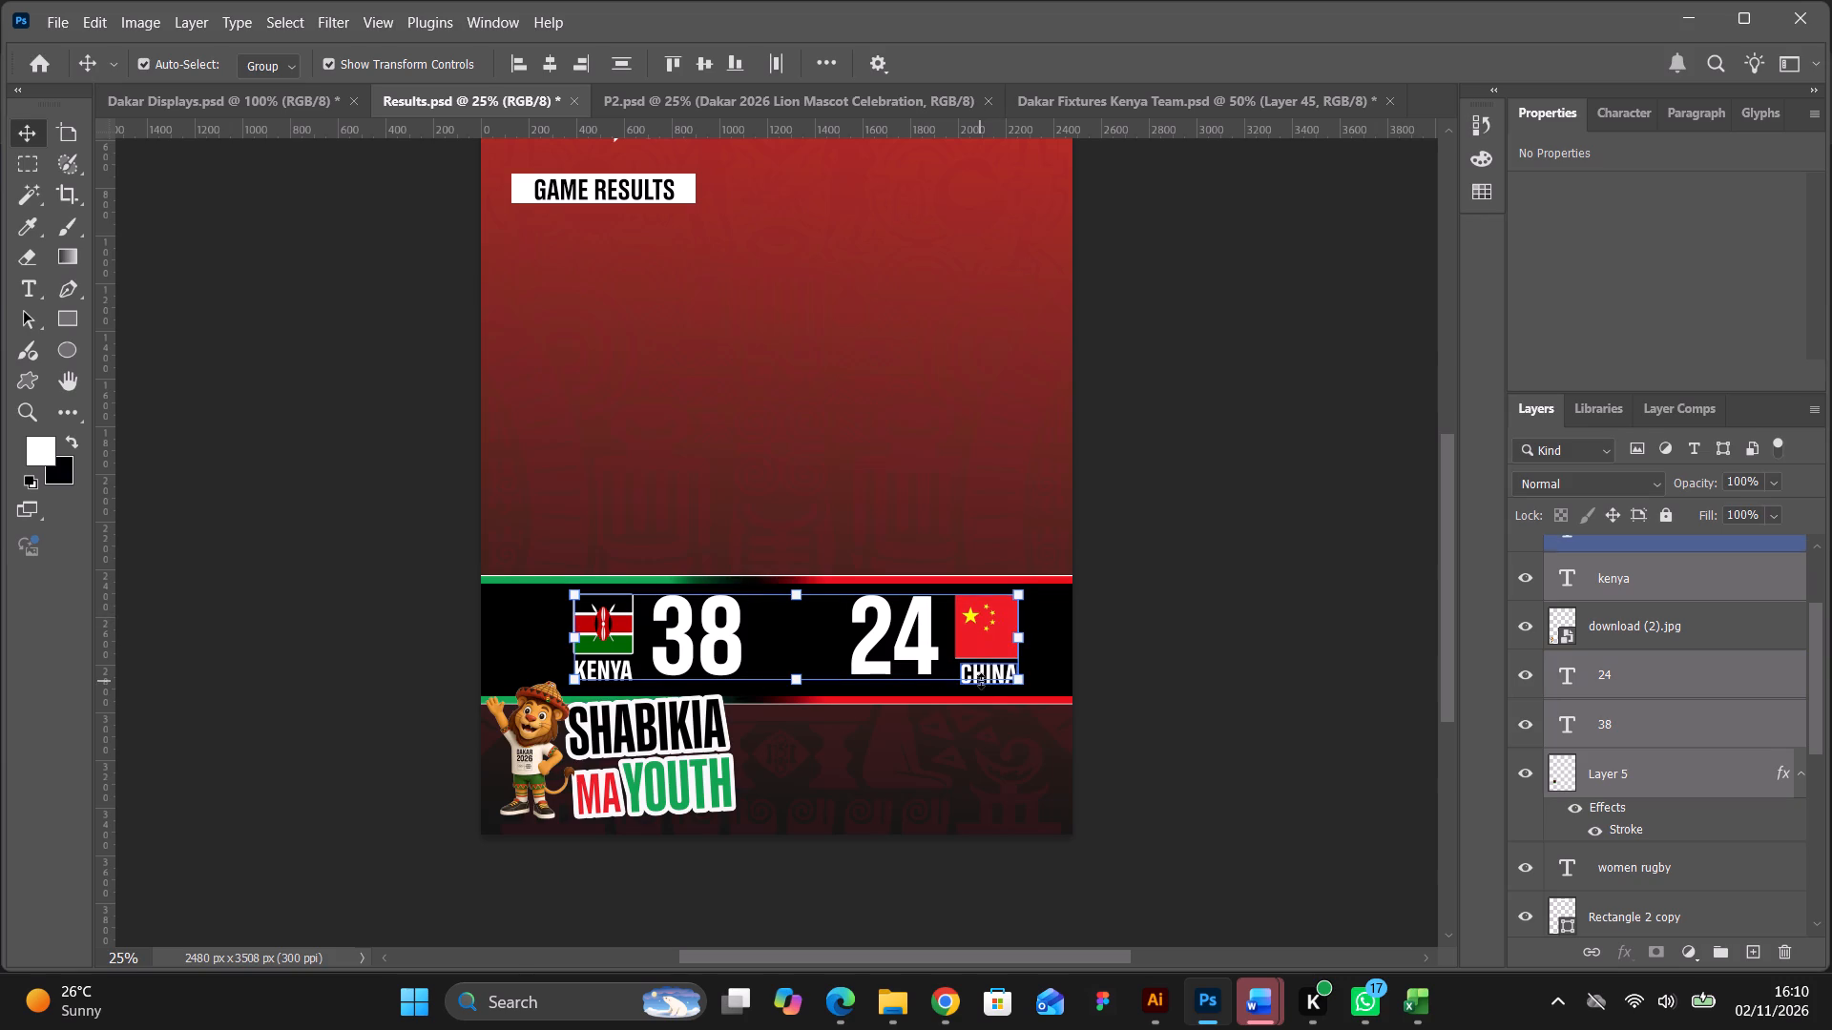
left_click(989, 671, "shift")
key("Down")
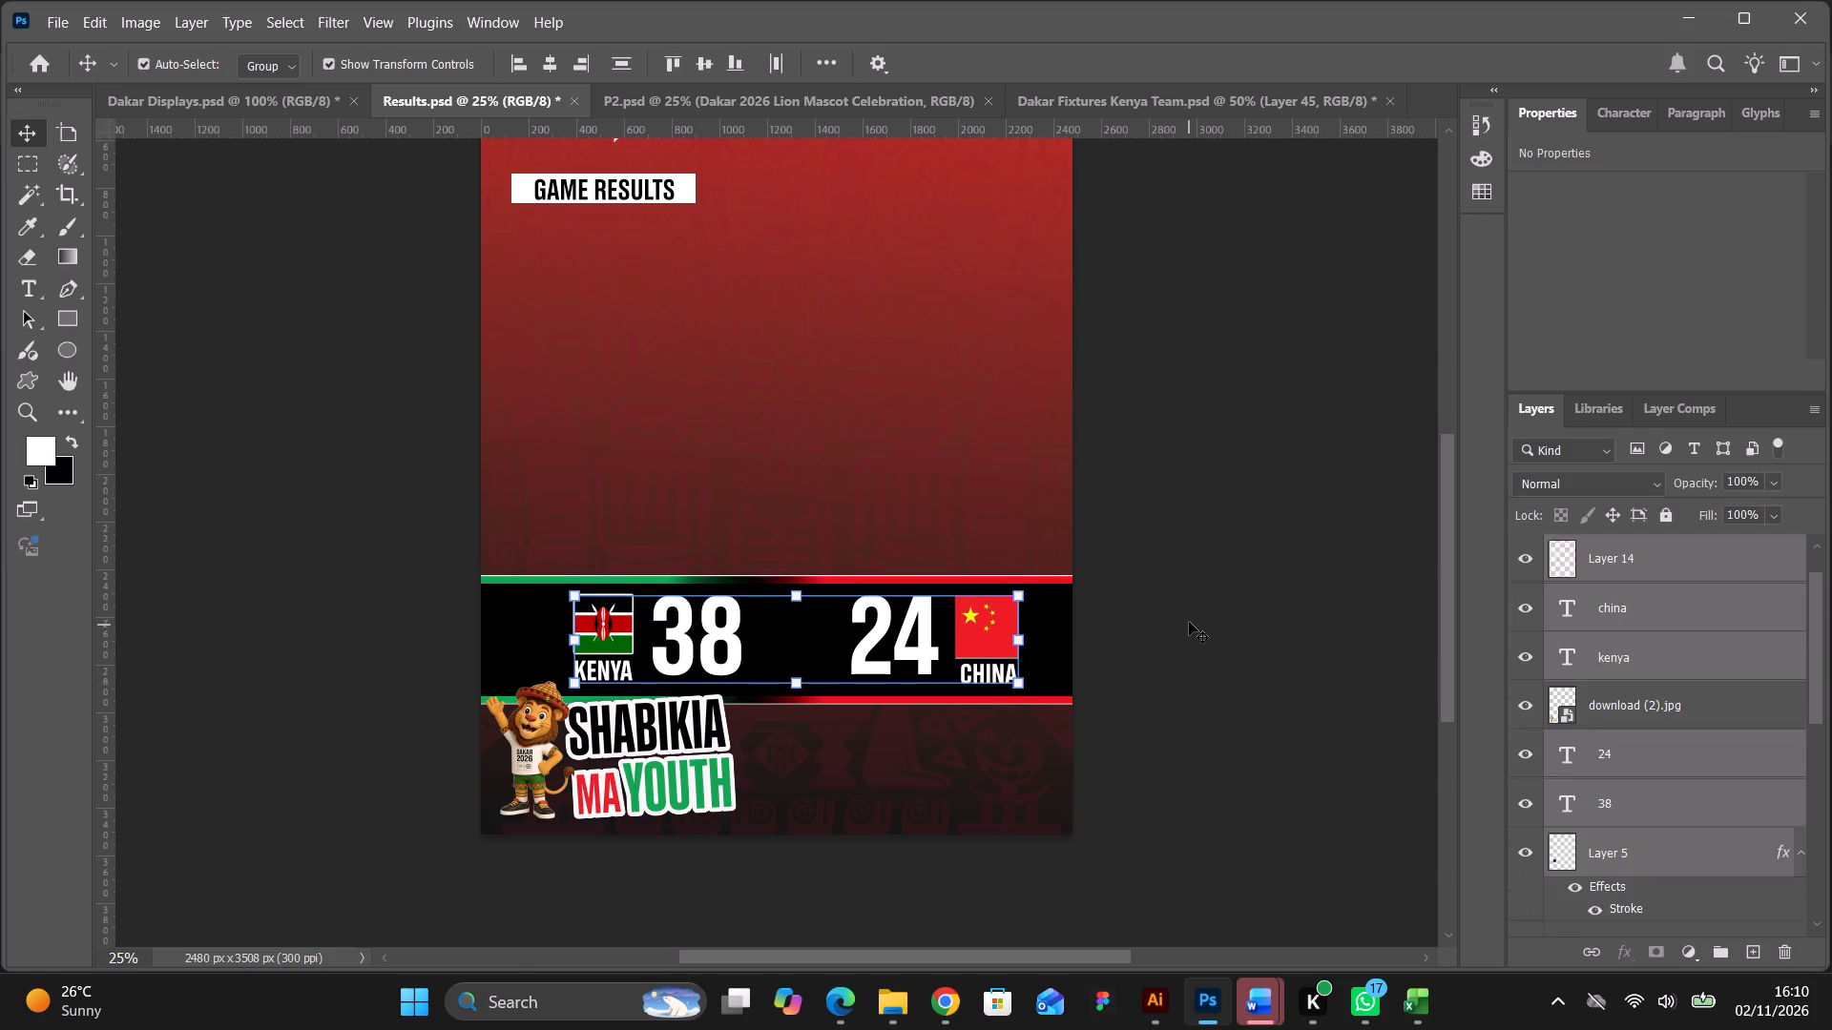
key("Down")
key("Down")
key("Down")
key("Down")
left_click(1189, 622)
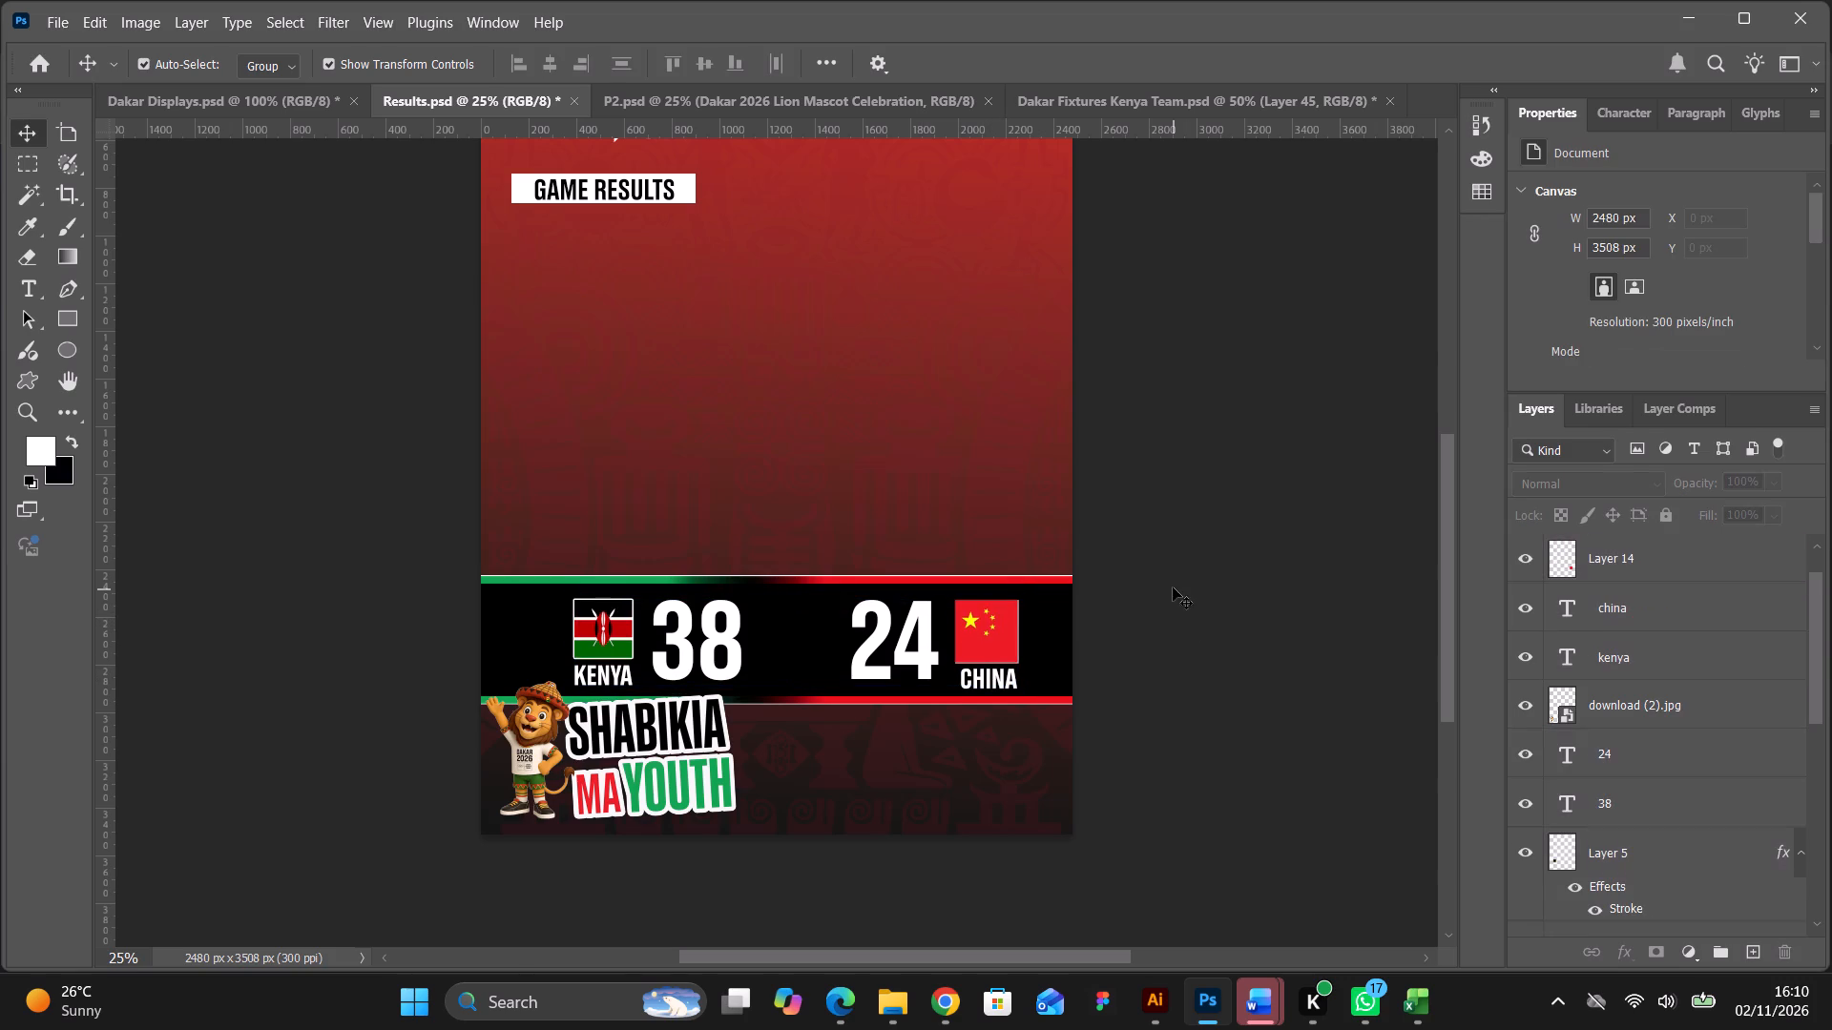
Change the score beside the China flag to 0.
left_click(35, 282)
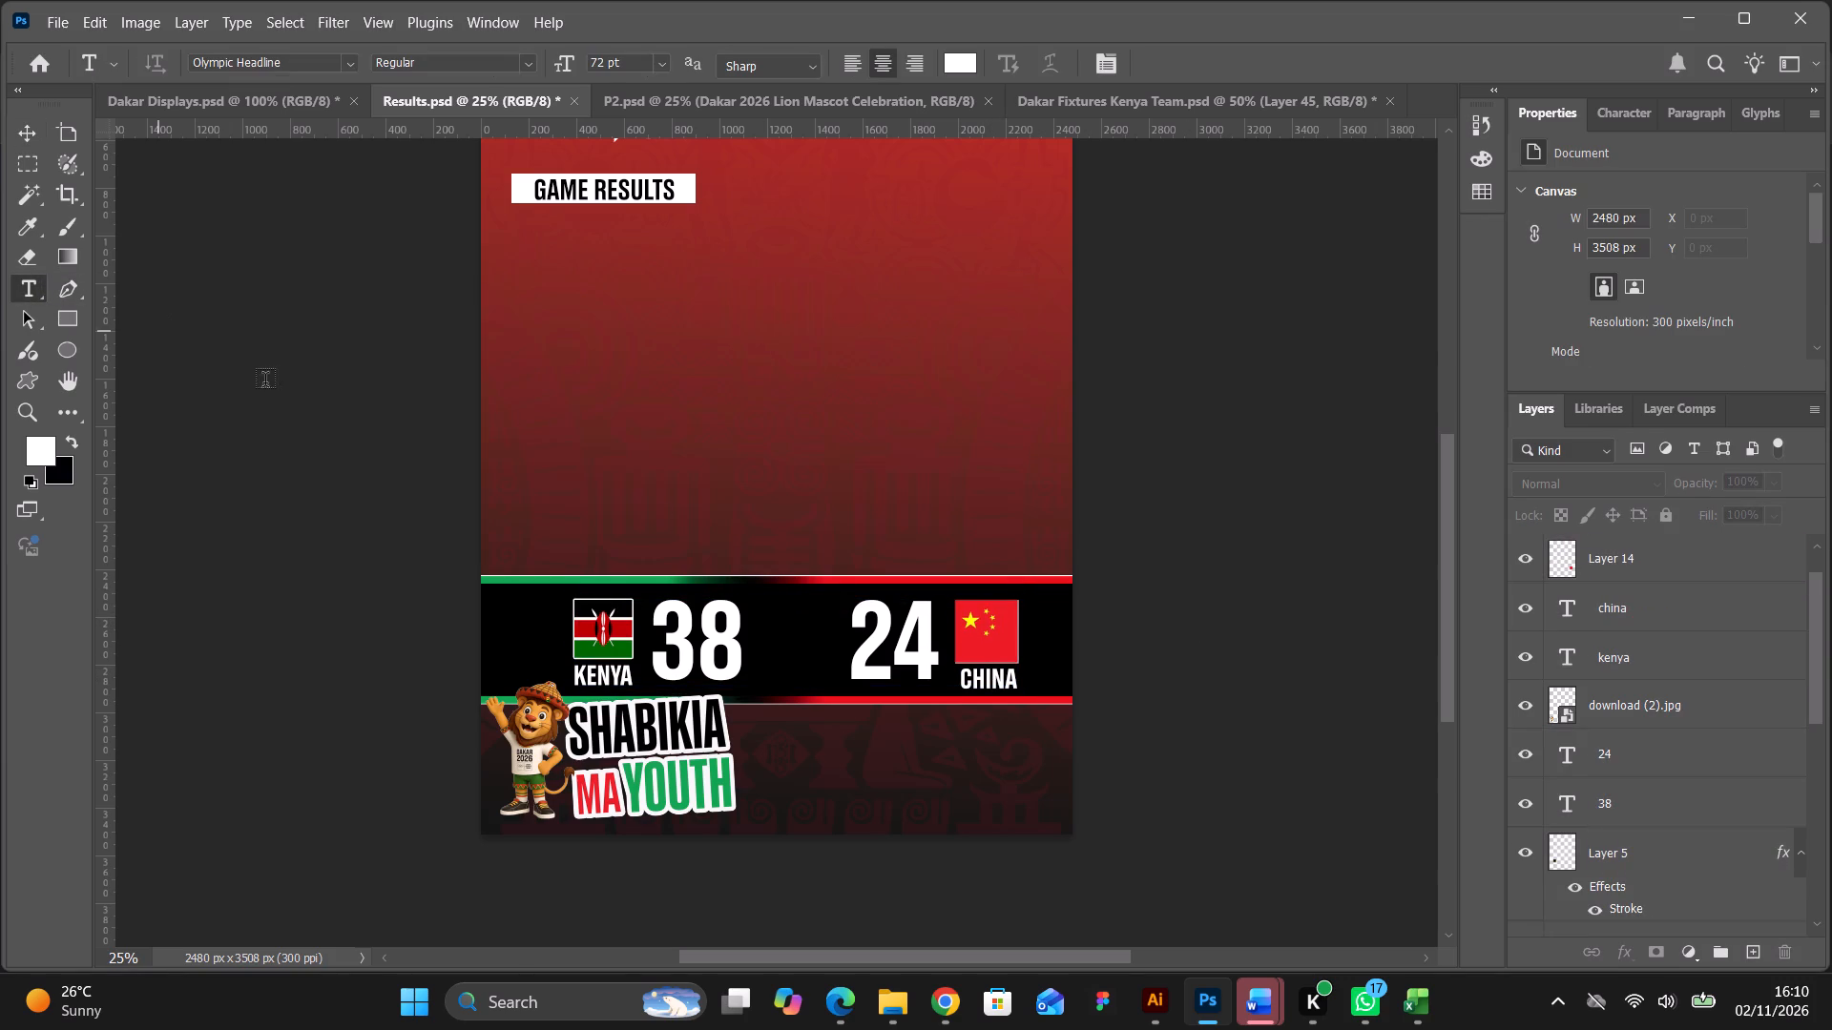
left_click_drag(855, 610, 935, 628)
key("0")
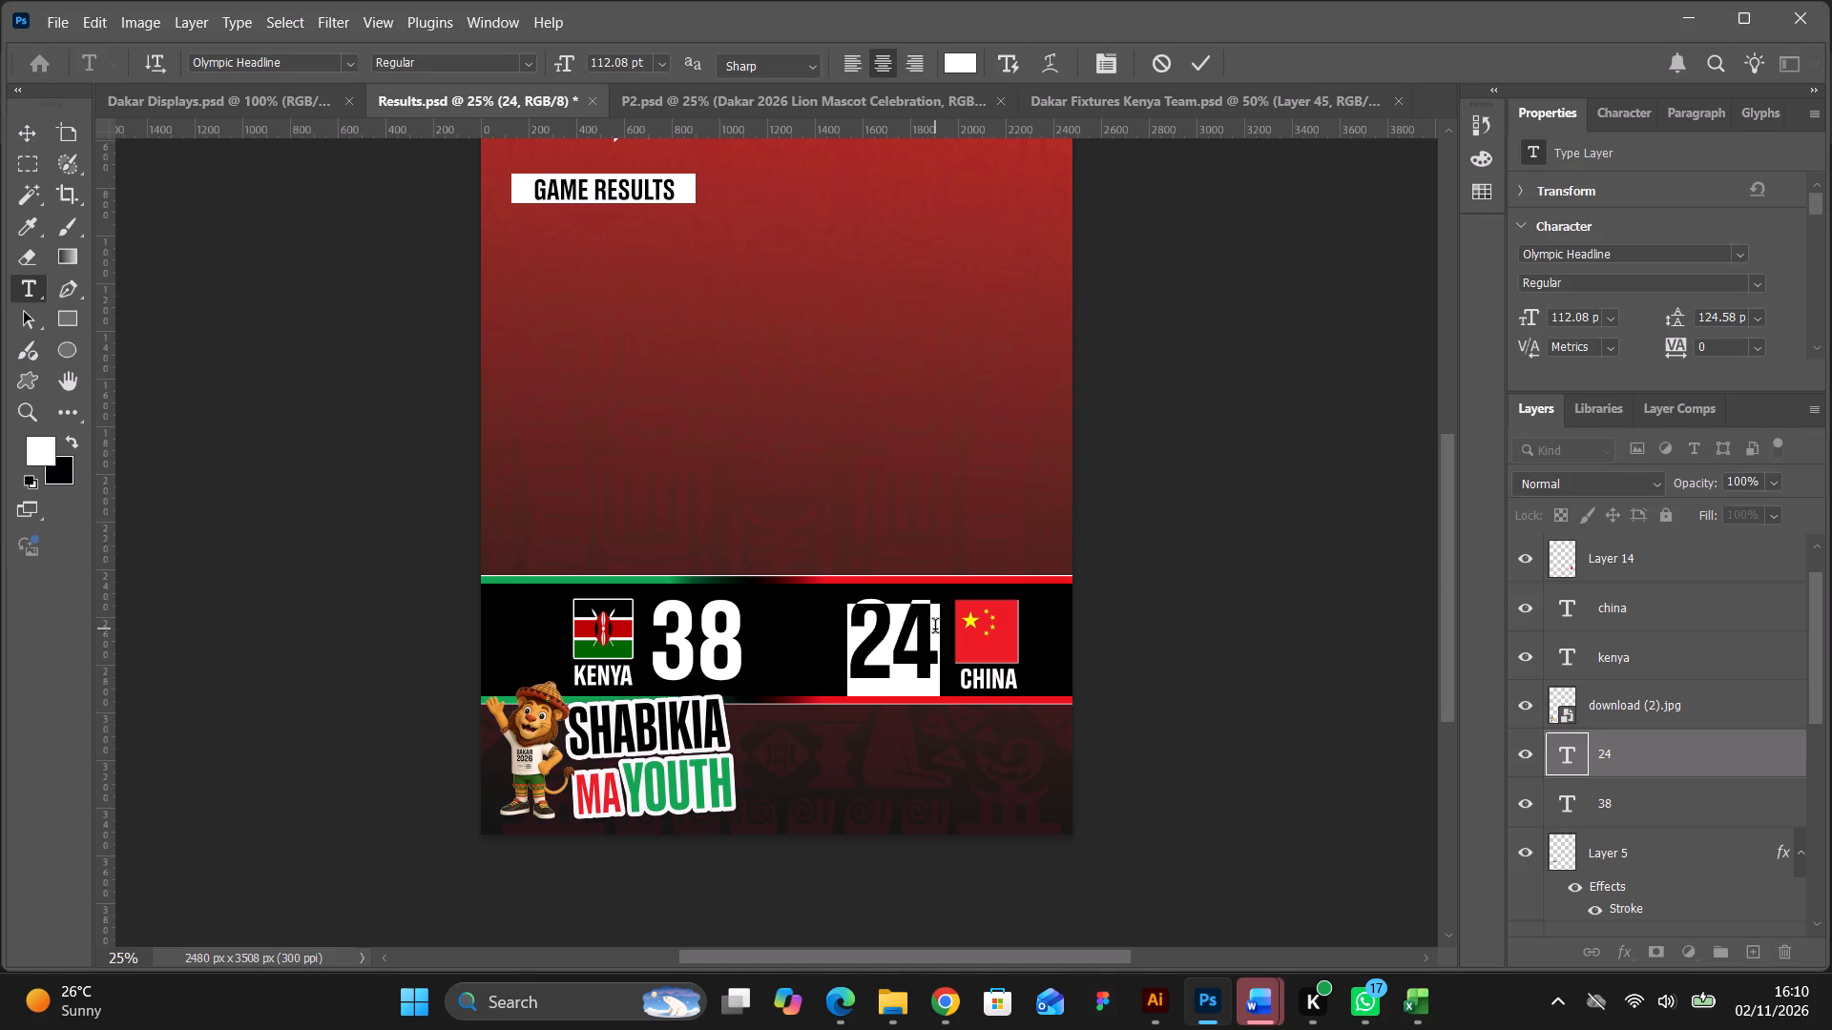
left_click(27, 133)
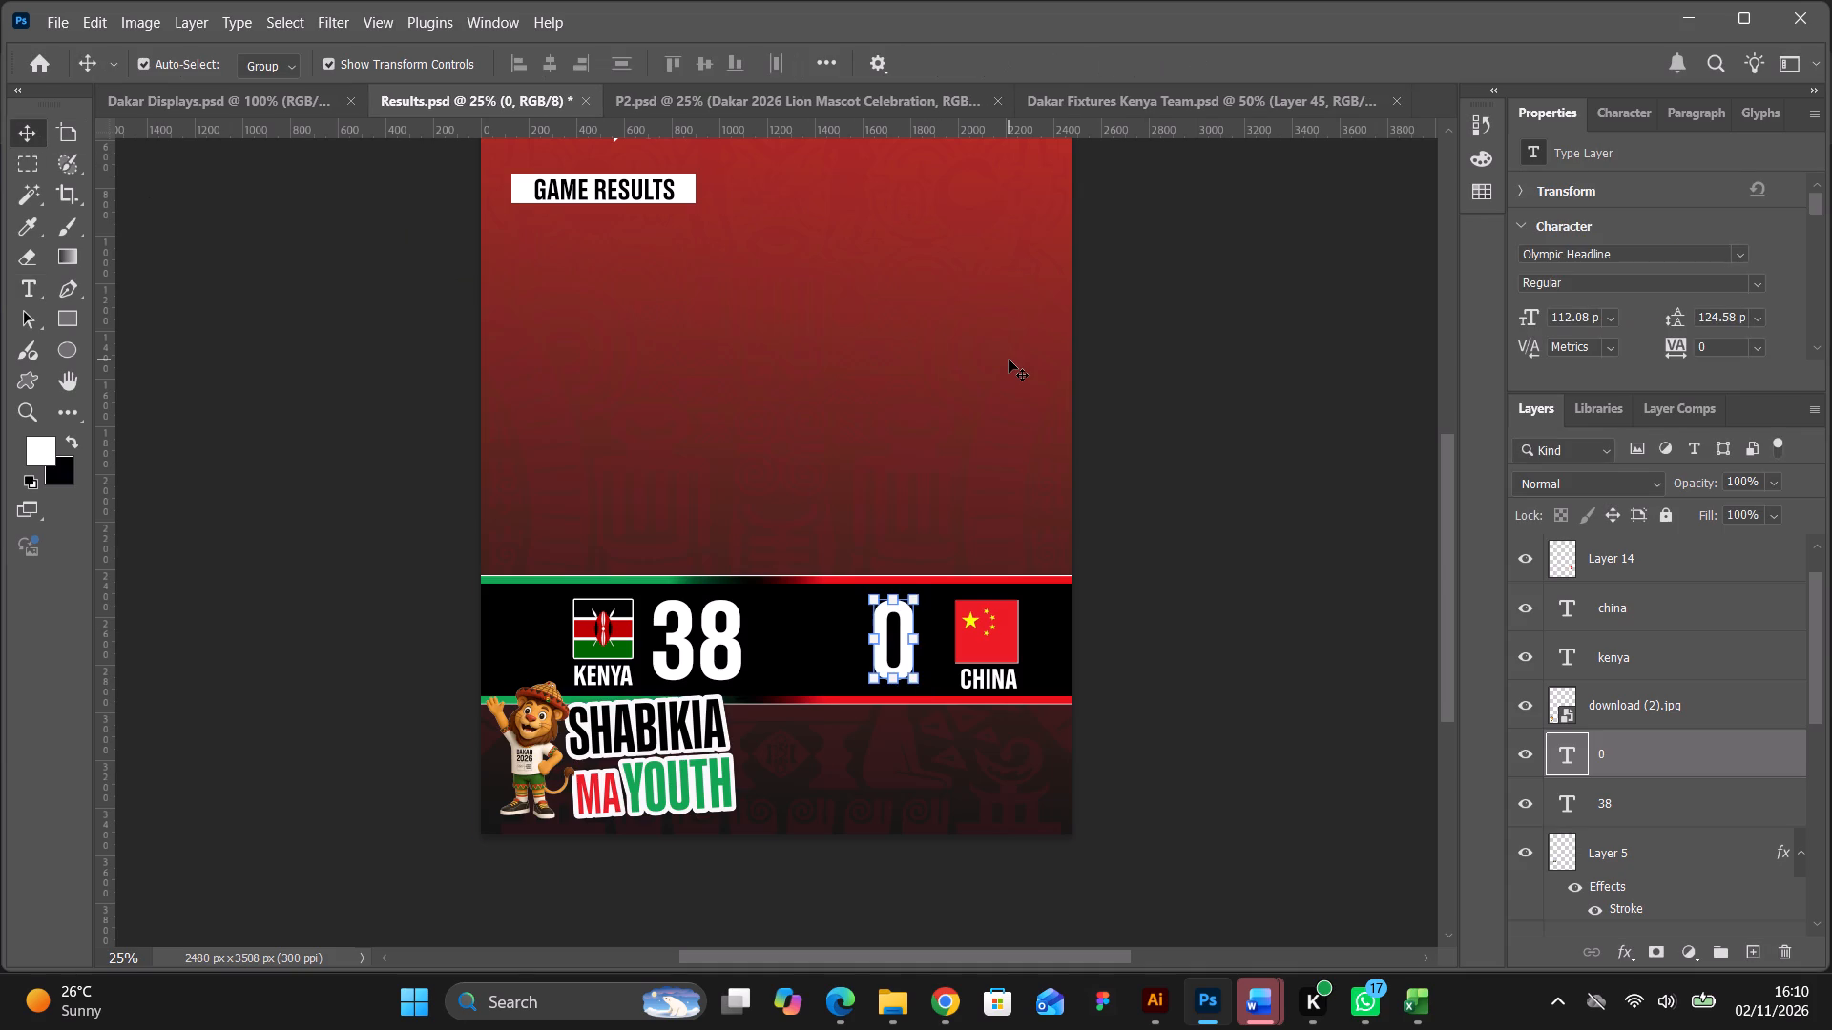
Nudge the score 0 slightly right, closer to the China flag.
key("Right")
key("Right")
key("Right")
key("Right")
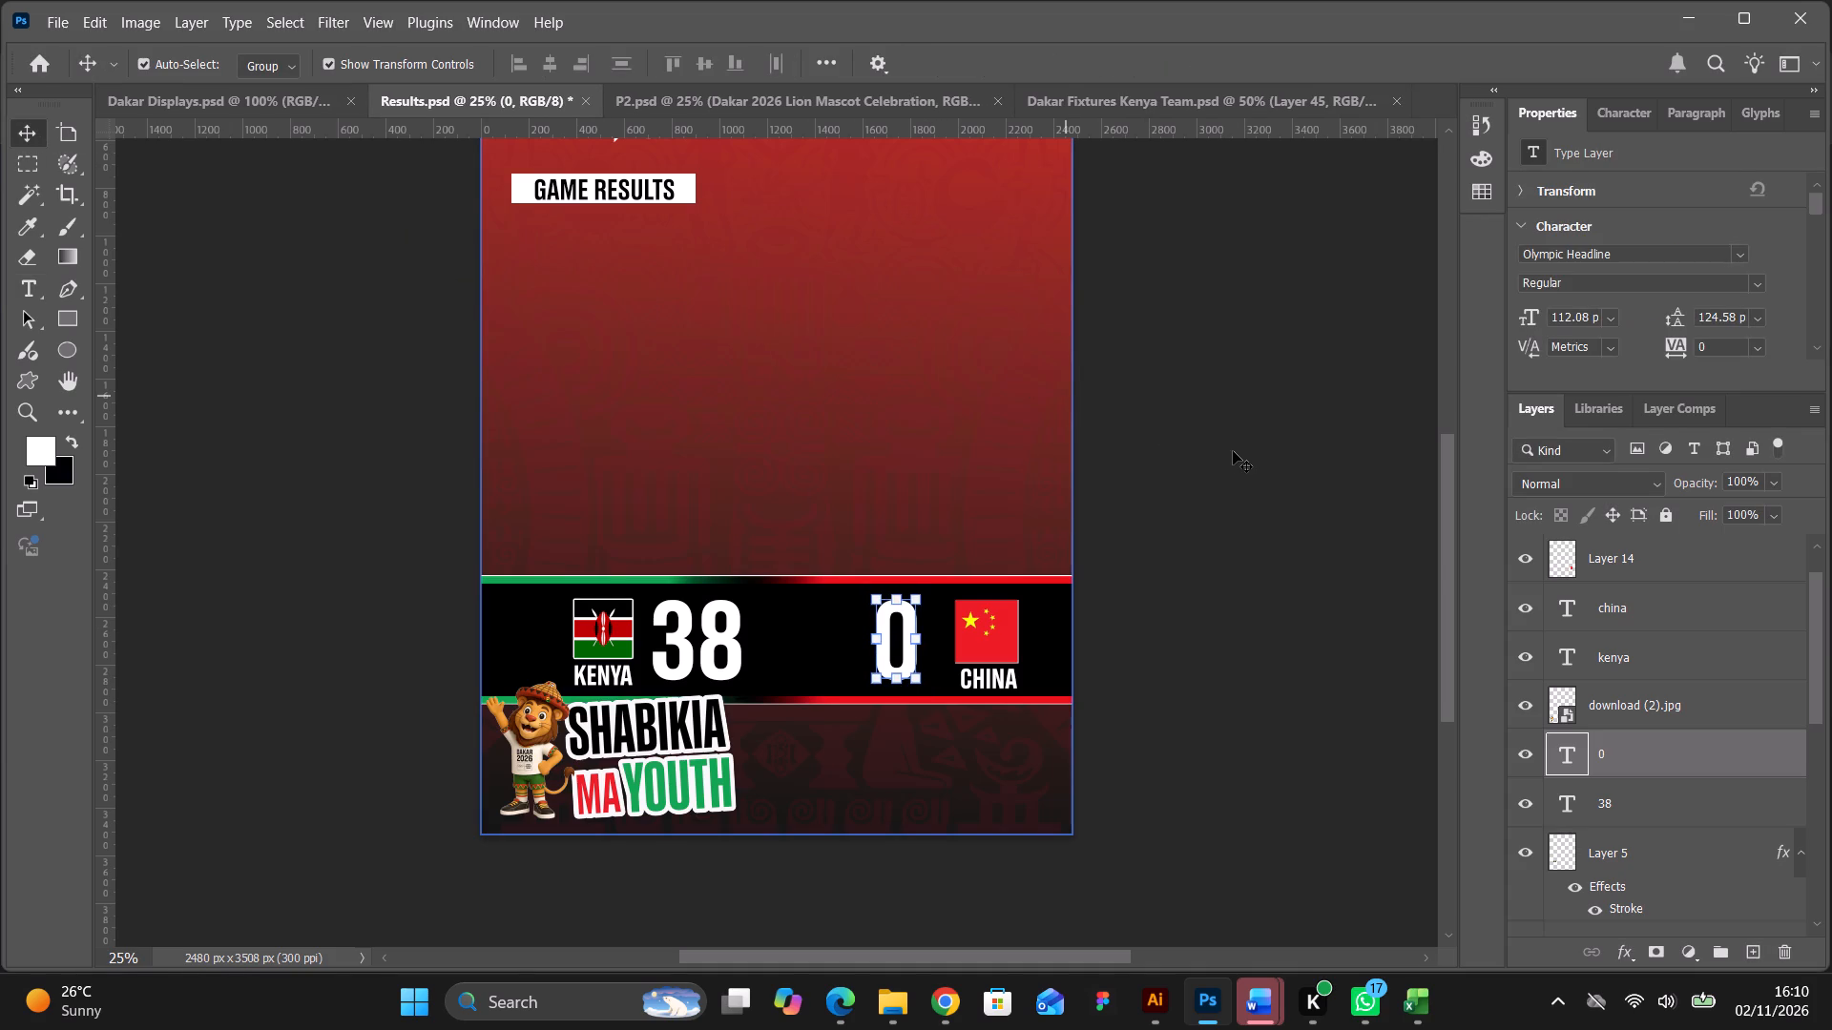
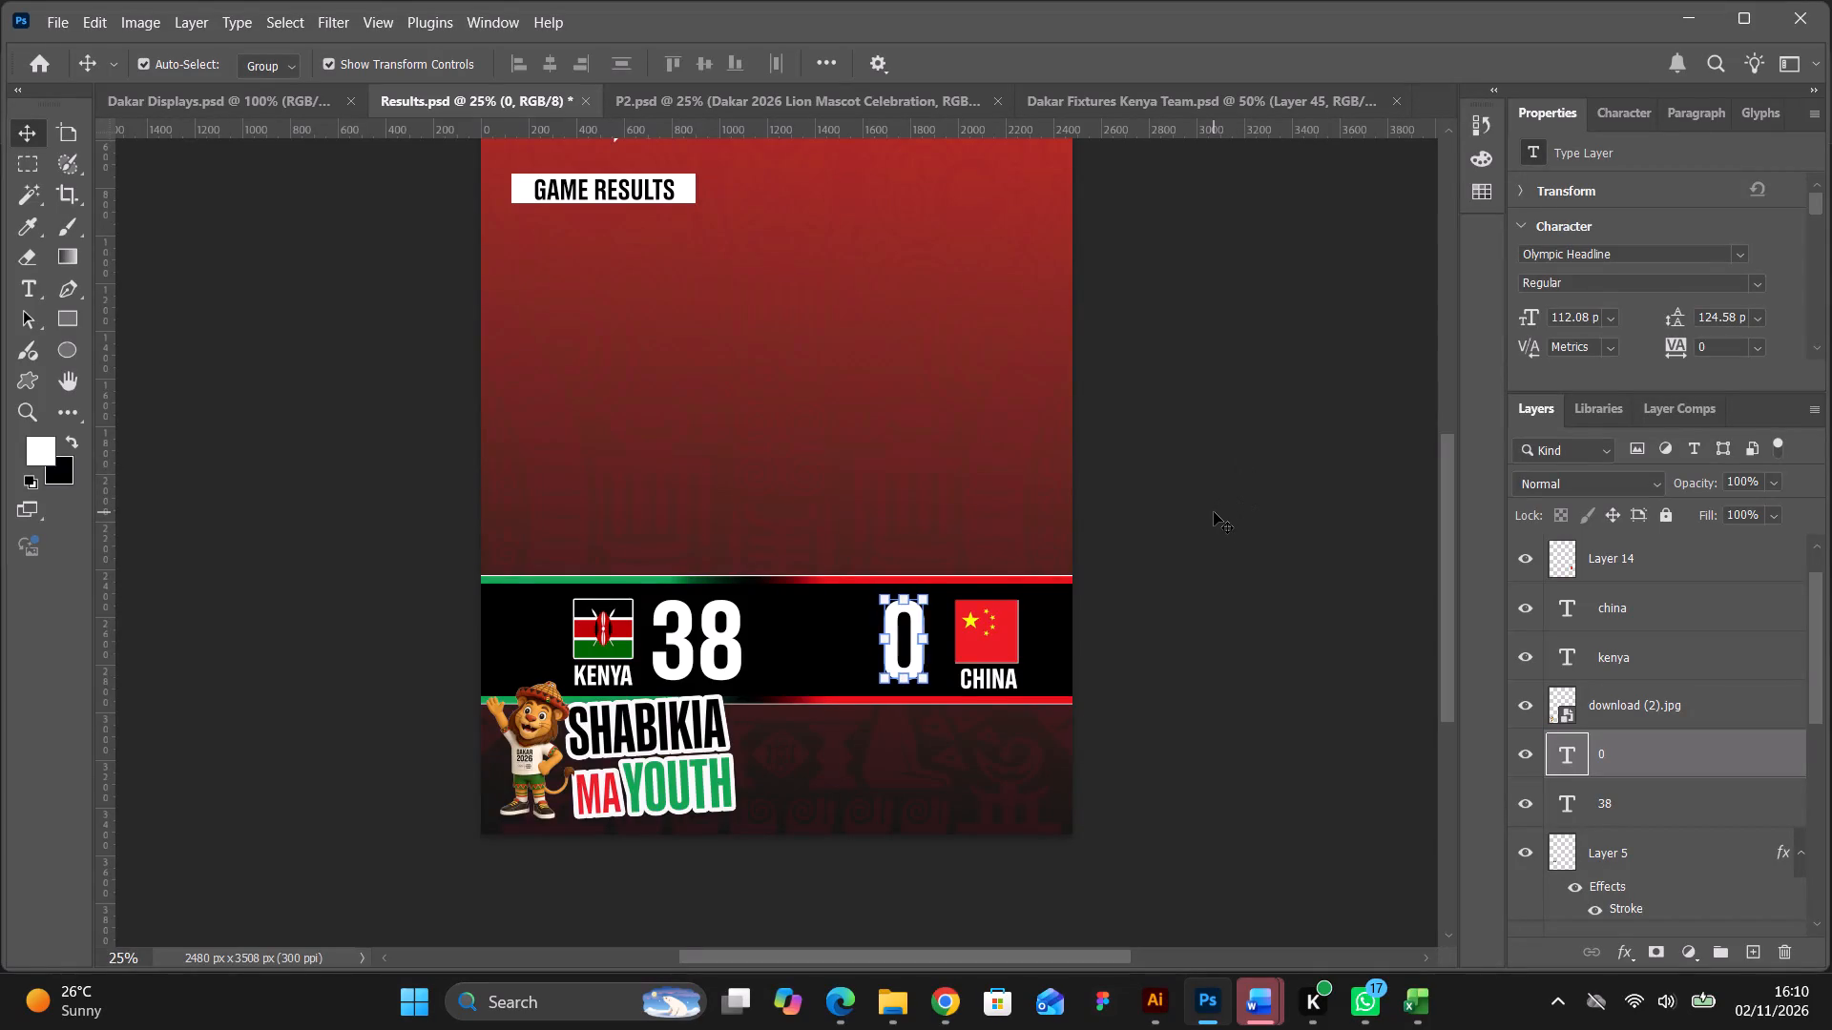
Nudge the score 0 further right, closer to the China flag.
key("Right")
key("Right")
key("Right")
key("Right")
key("Right")
key("Right")
key("Right")
key("Right")
key("Right")
key("Right")
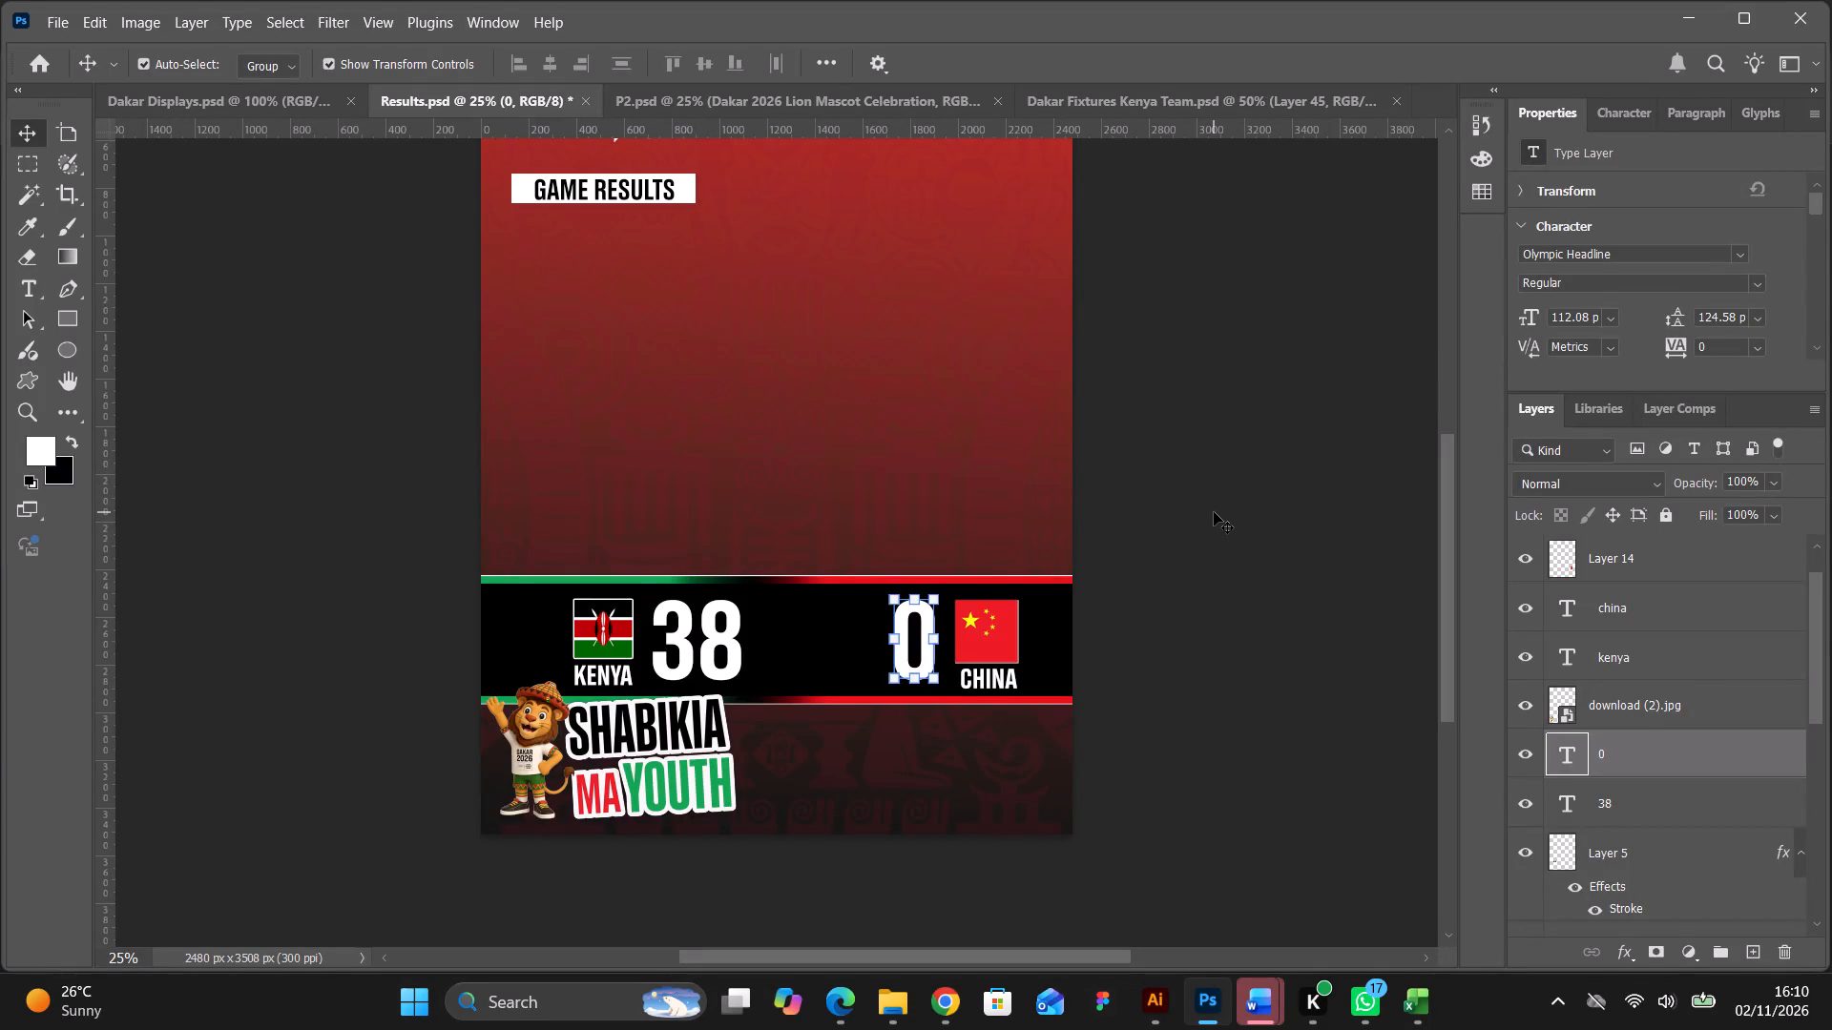
key("Right")
key("Right")
key("Right")
key("Right")
left_click(1214, 512)
Nudge the country name China slightly left beneath its flag.
left_click(996, 684)
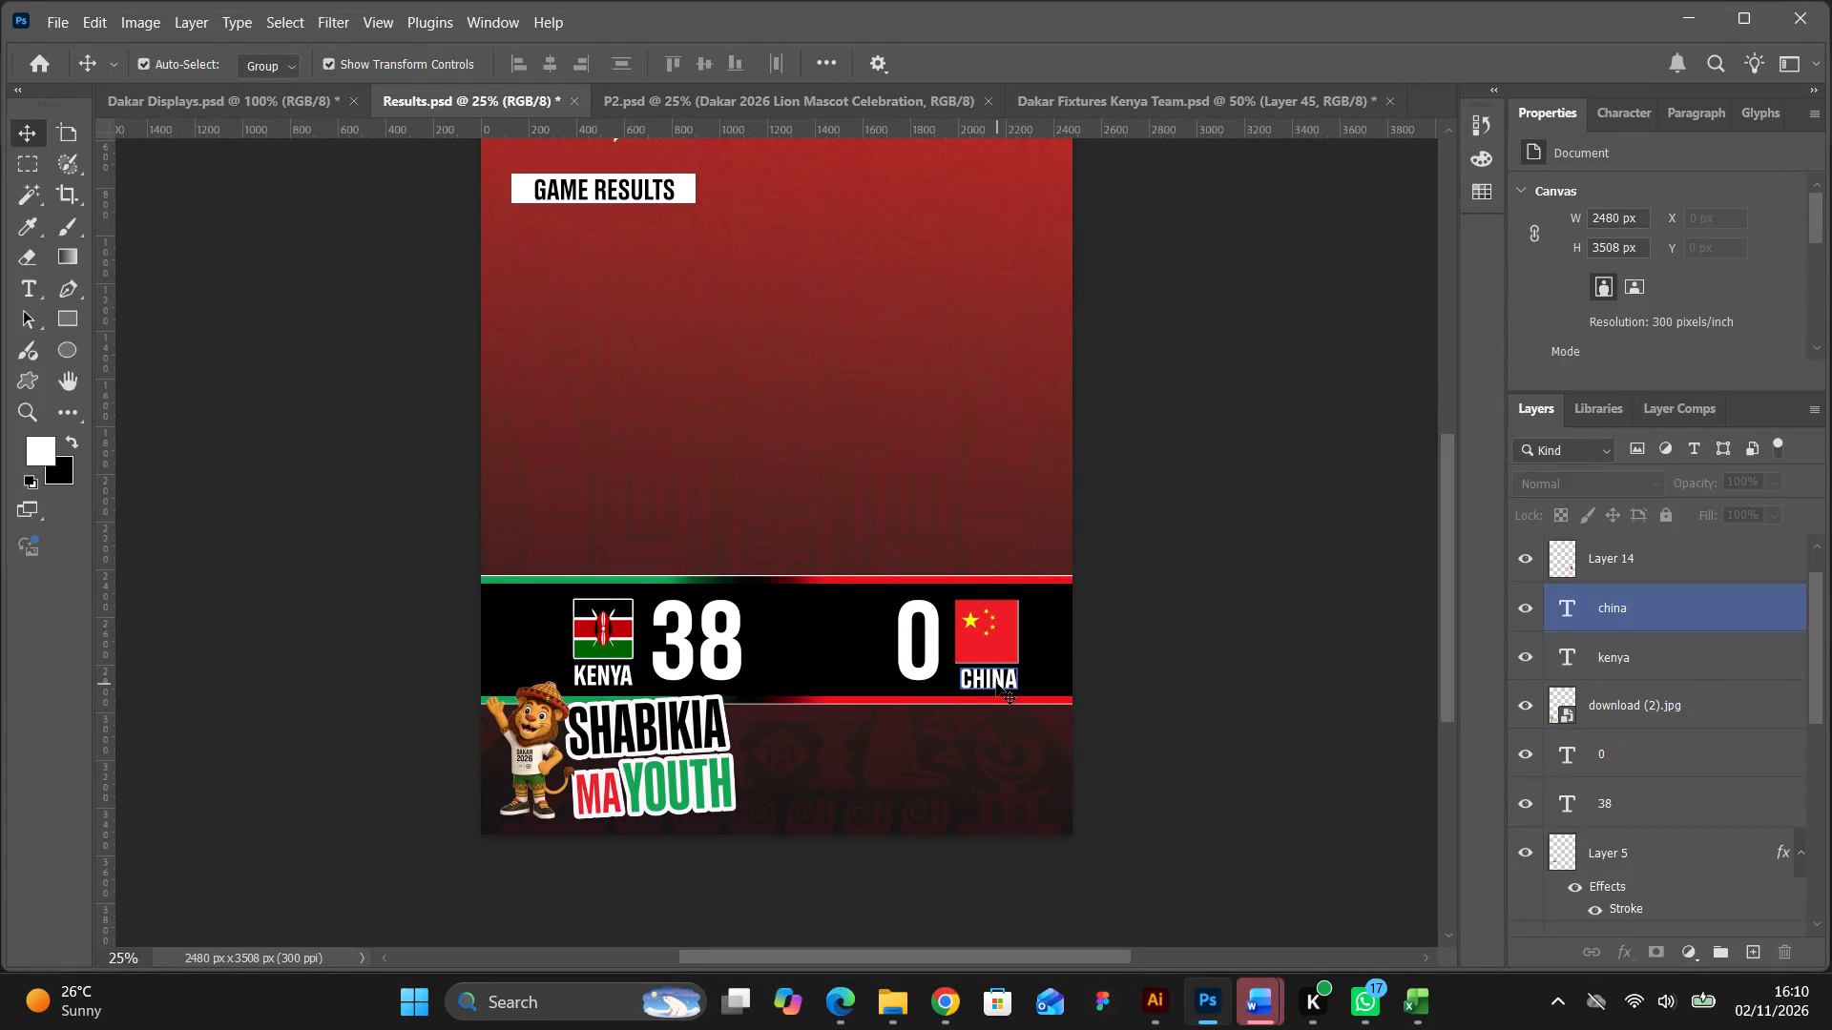
key("Left")
key("Left")
left_click(1227, 670)
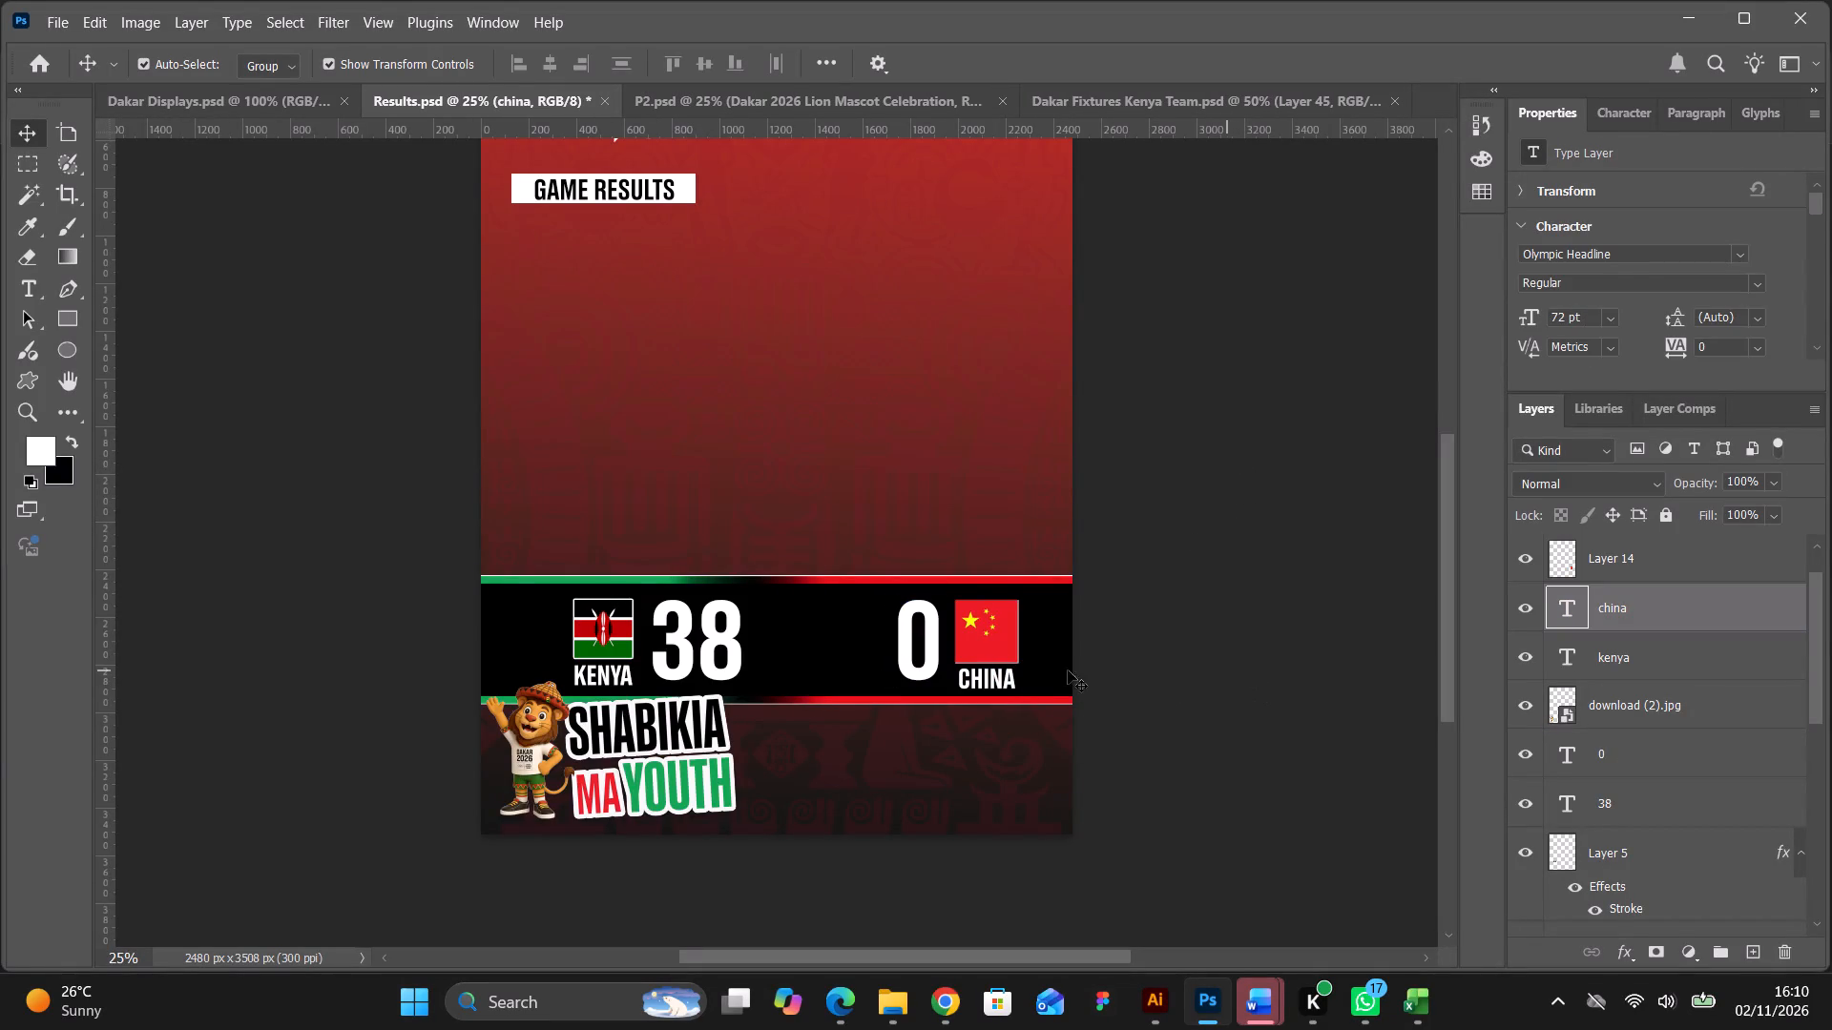
Change the country name under the China flag to senegal.
double_click(1006, 678)
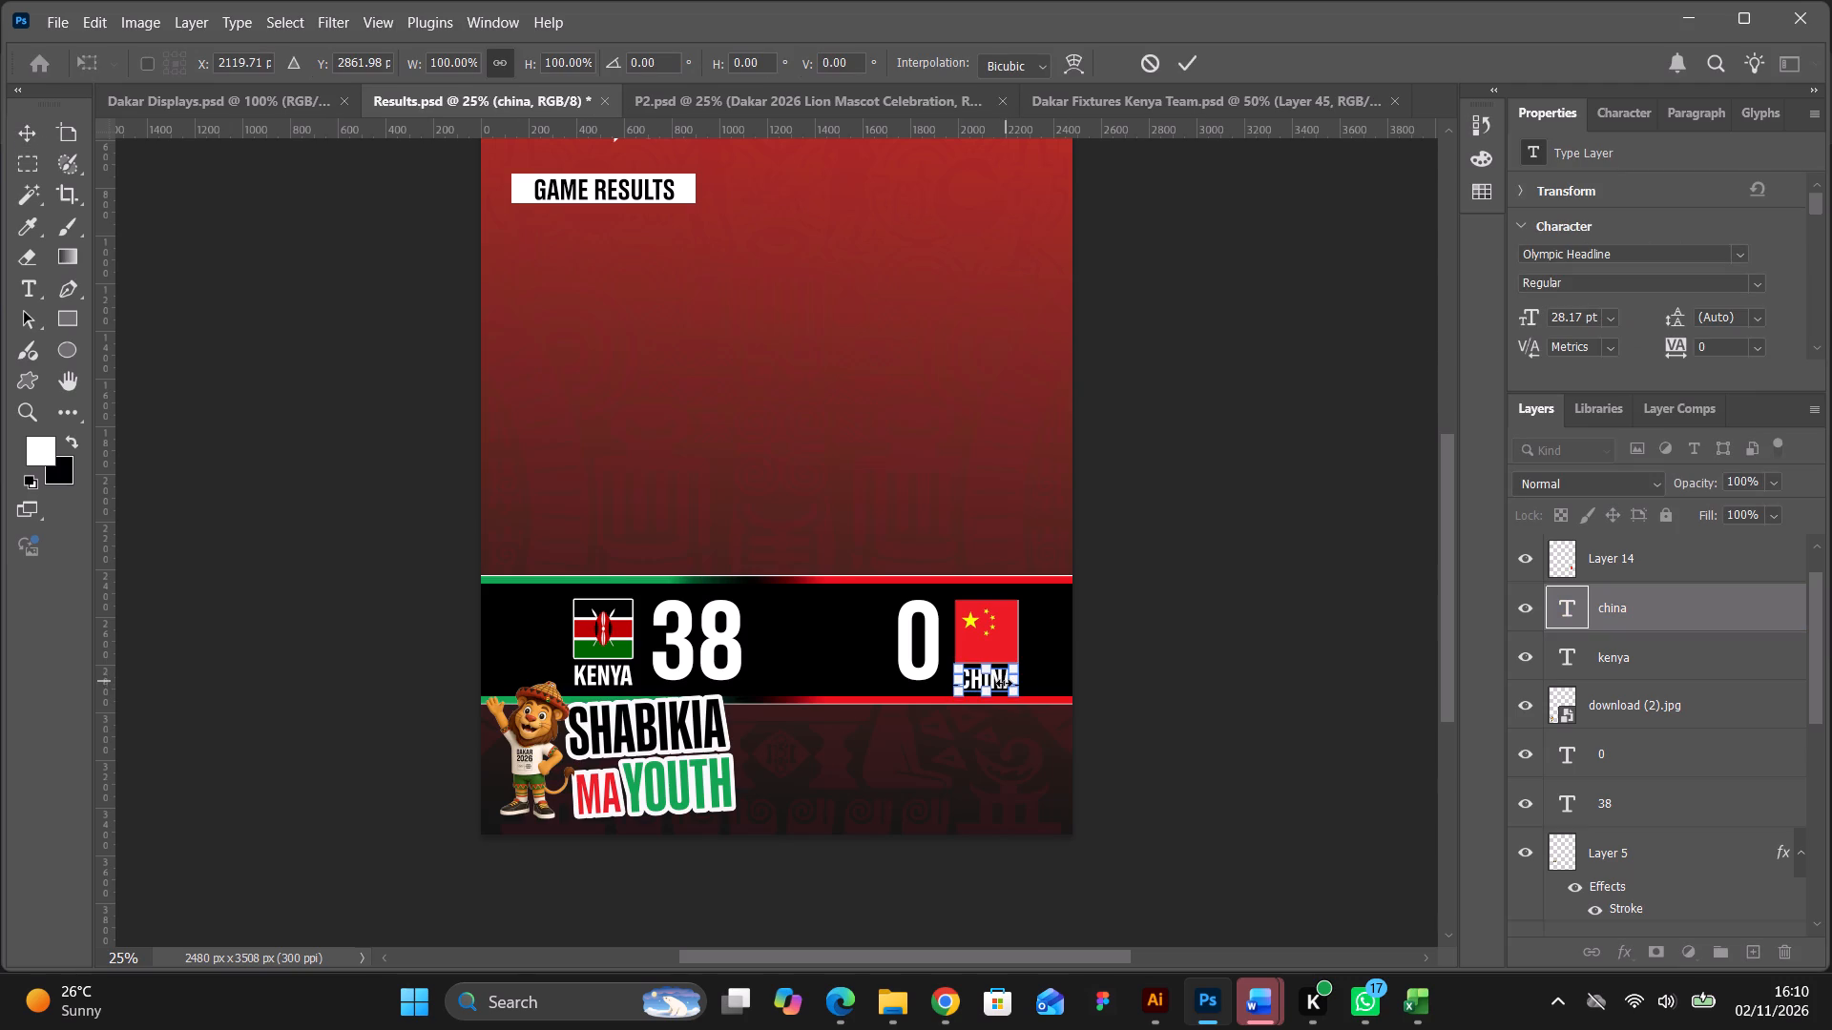
left_click(1186, 74)
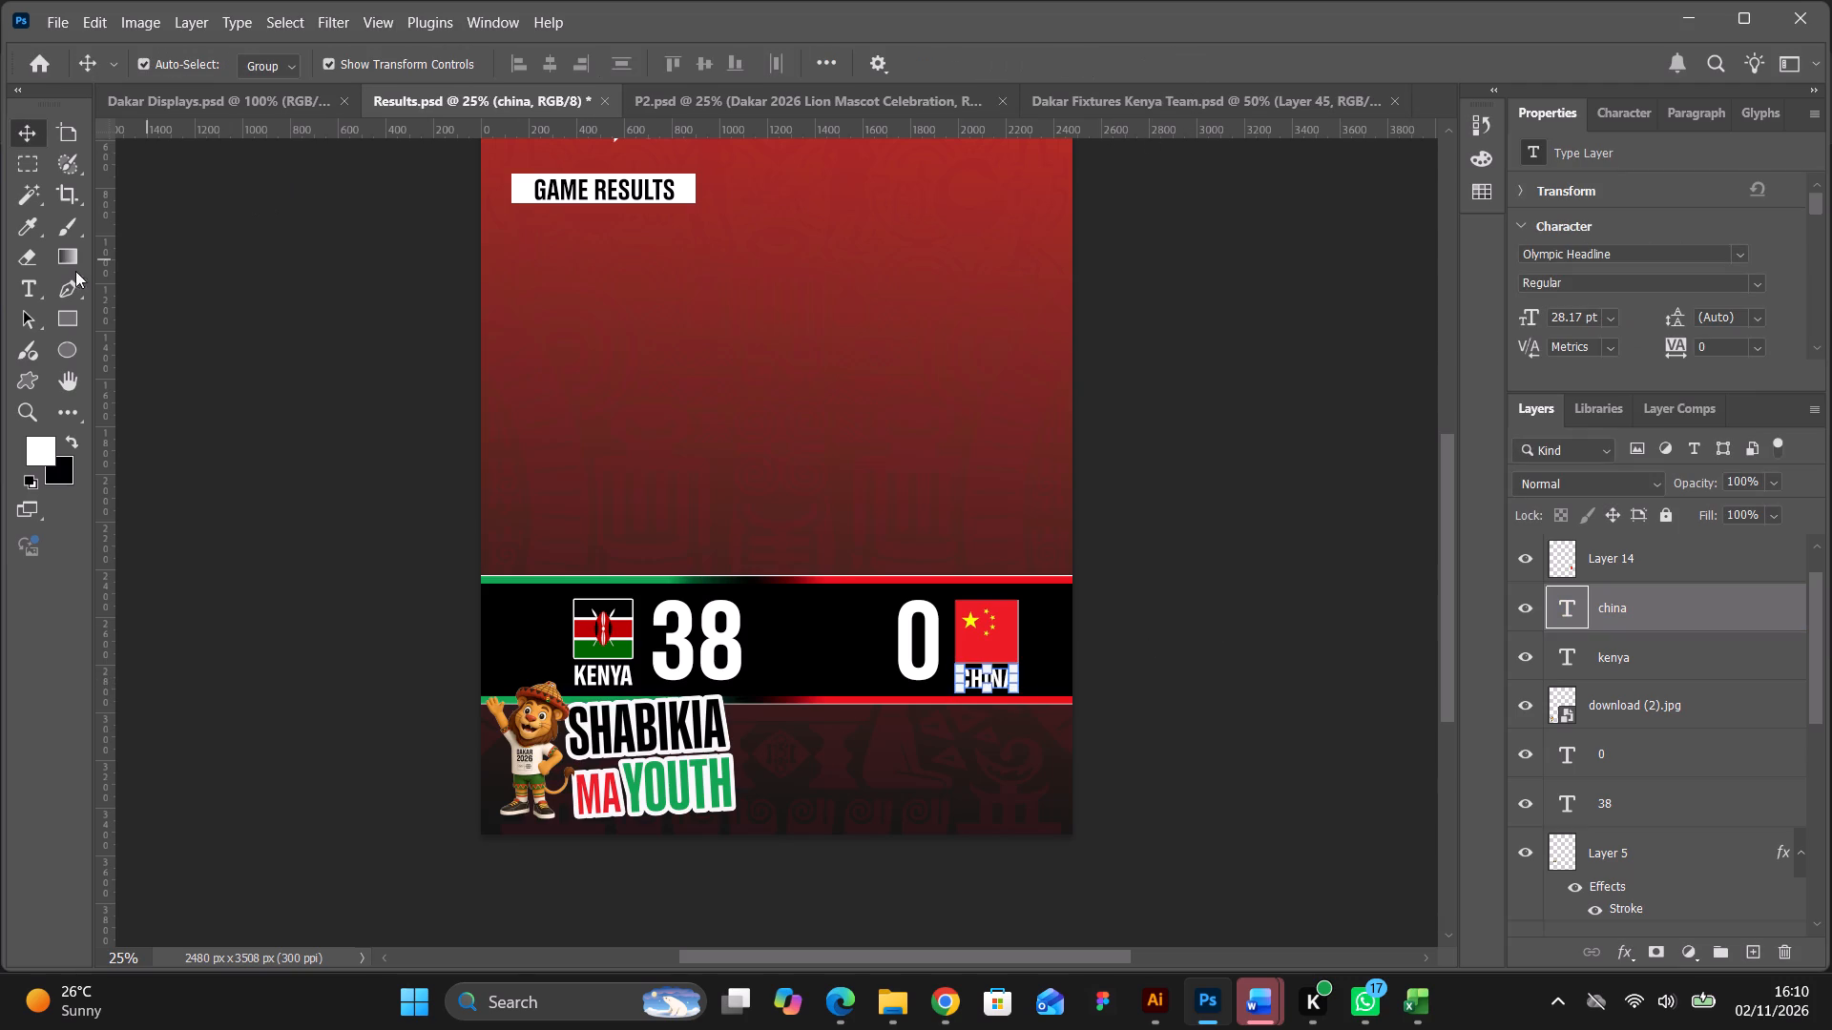
left_click(31, 283)
left_click_drag(1010, 681, 932, 681)
type("senegal")
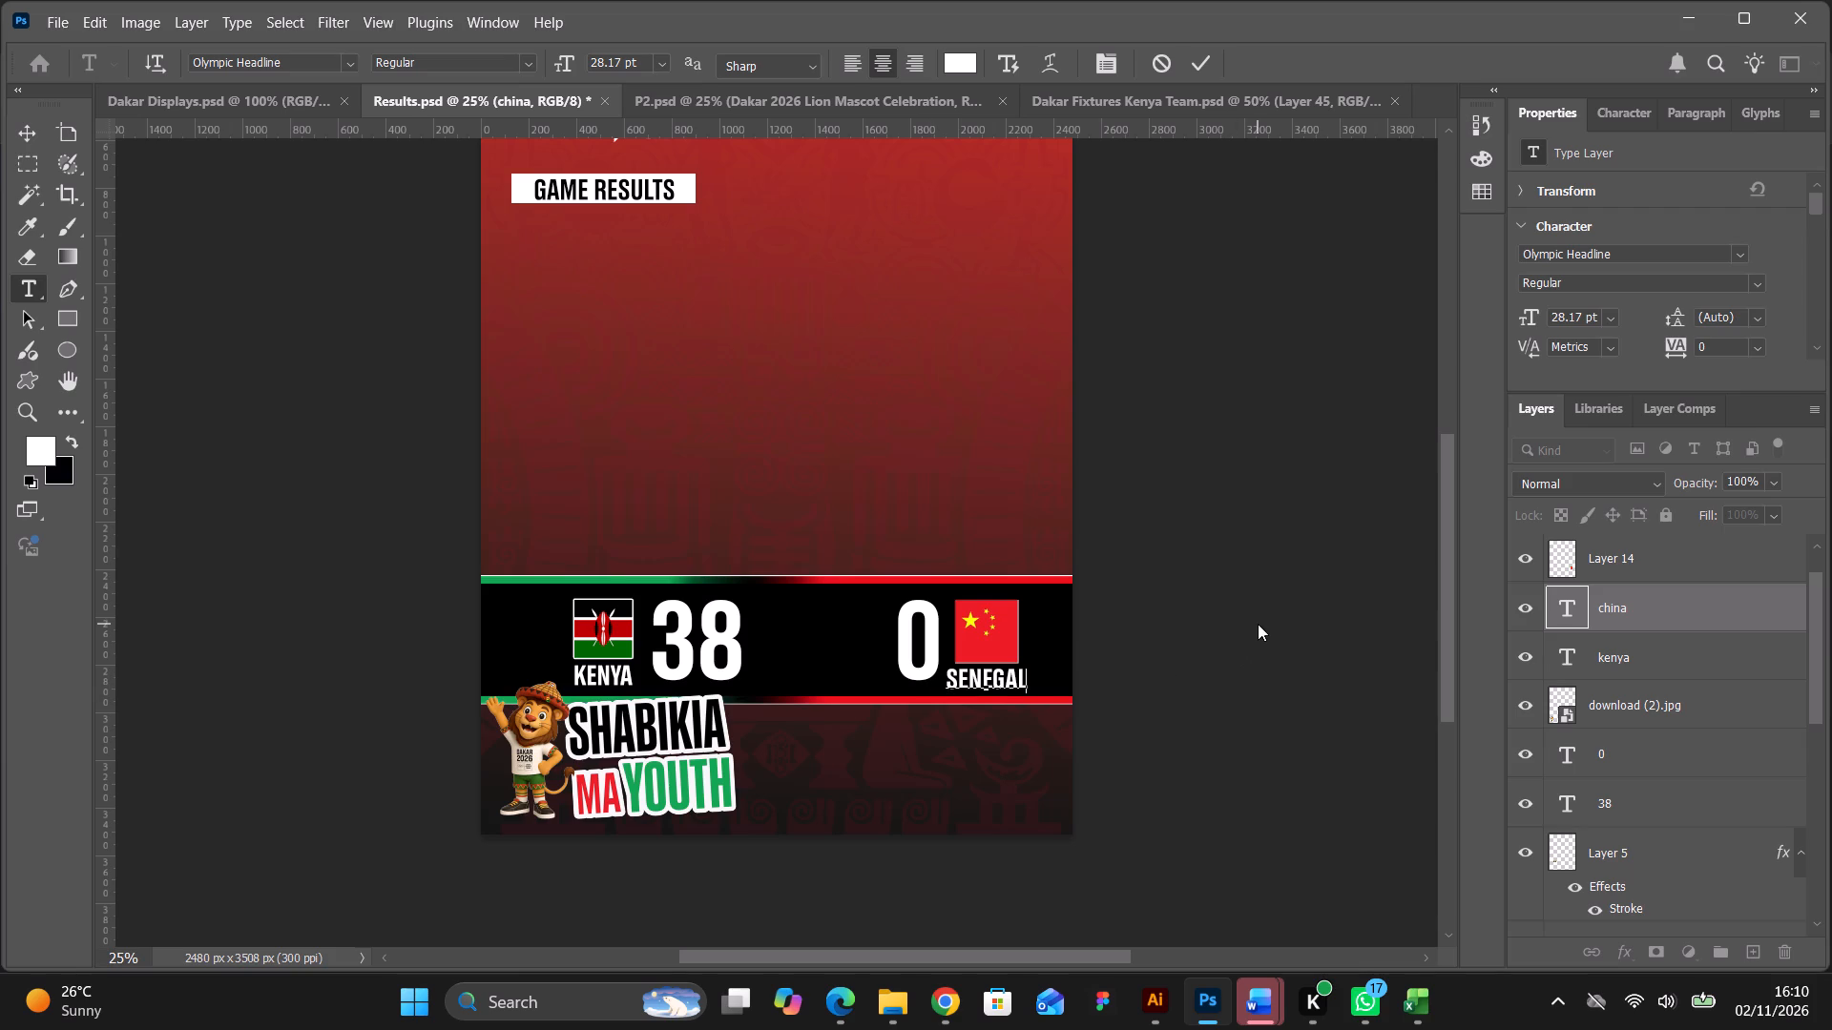
left_click(1258, 624)
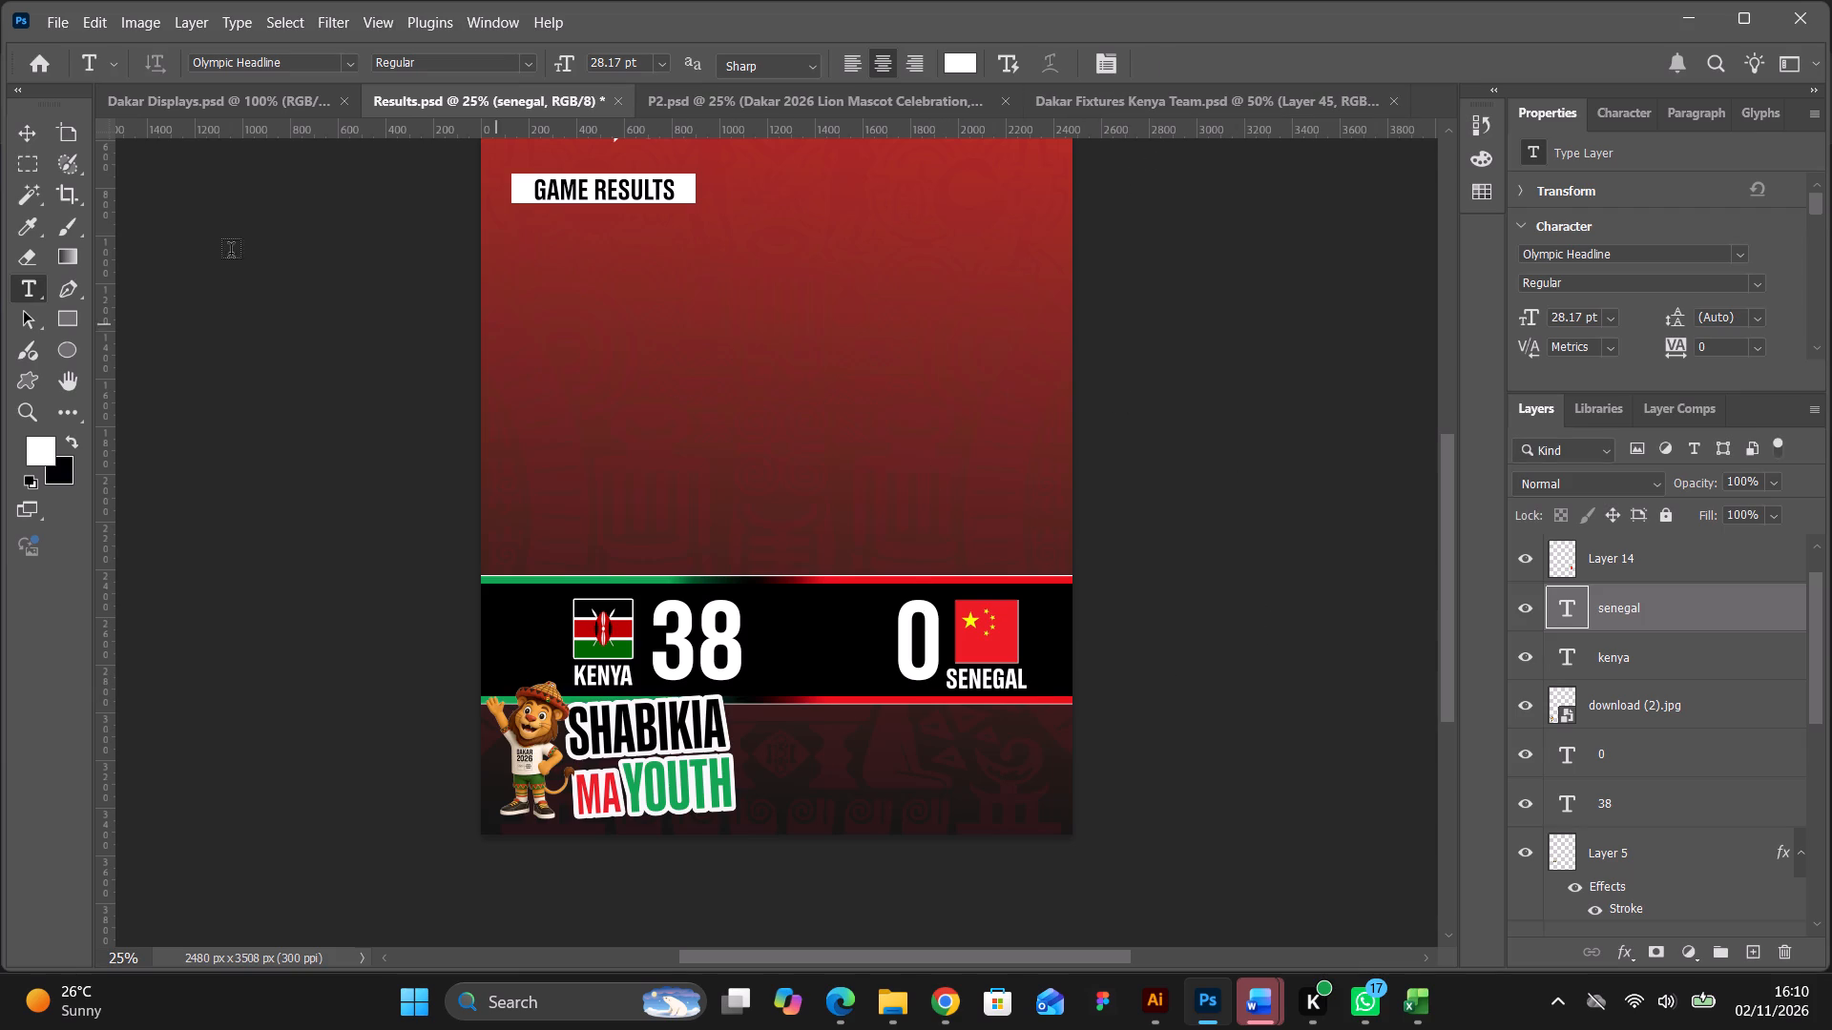
Nudge the score 0 slightly left, away from the name Senegal.
left_click(30, 128)
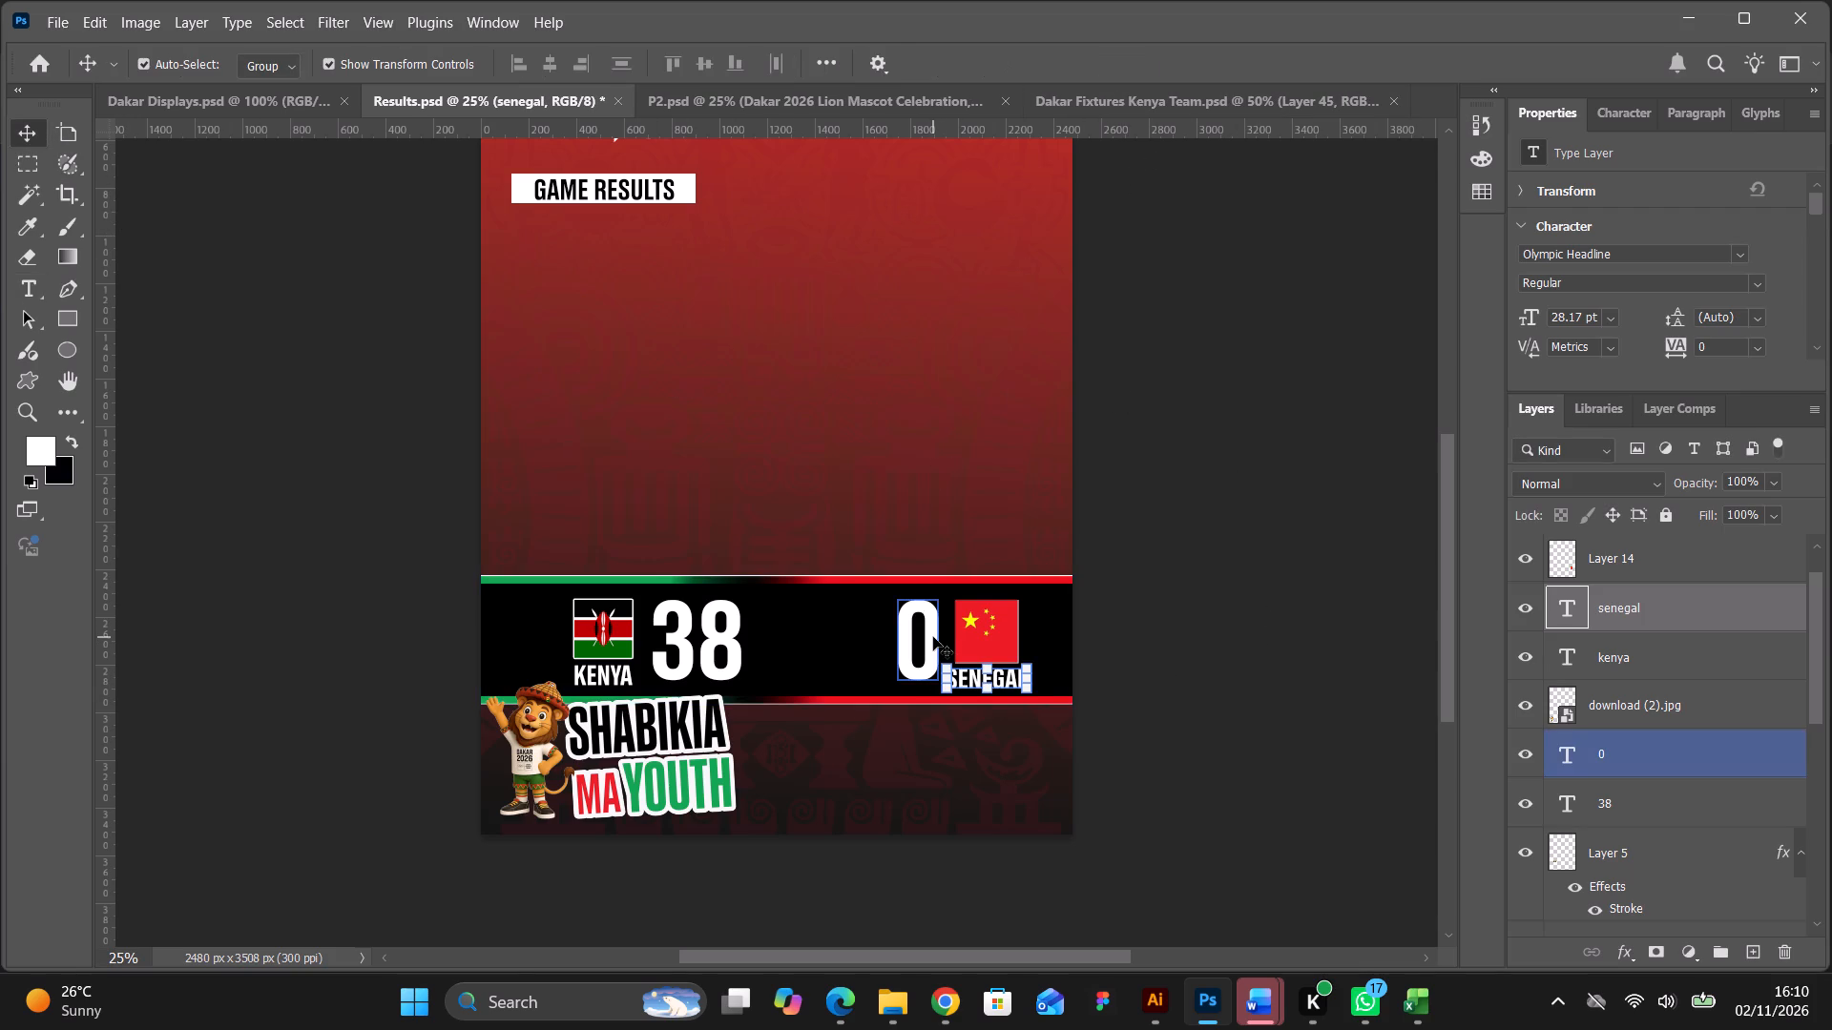
left_click(933, 637)
key("Left")
key("Left")
key("Left")
key("Left")
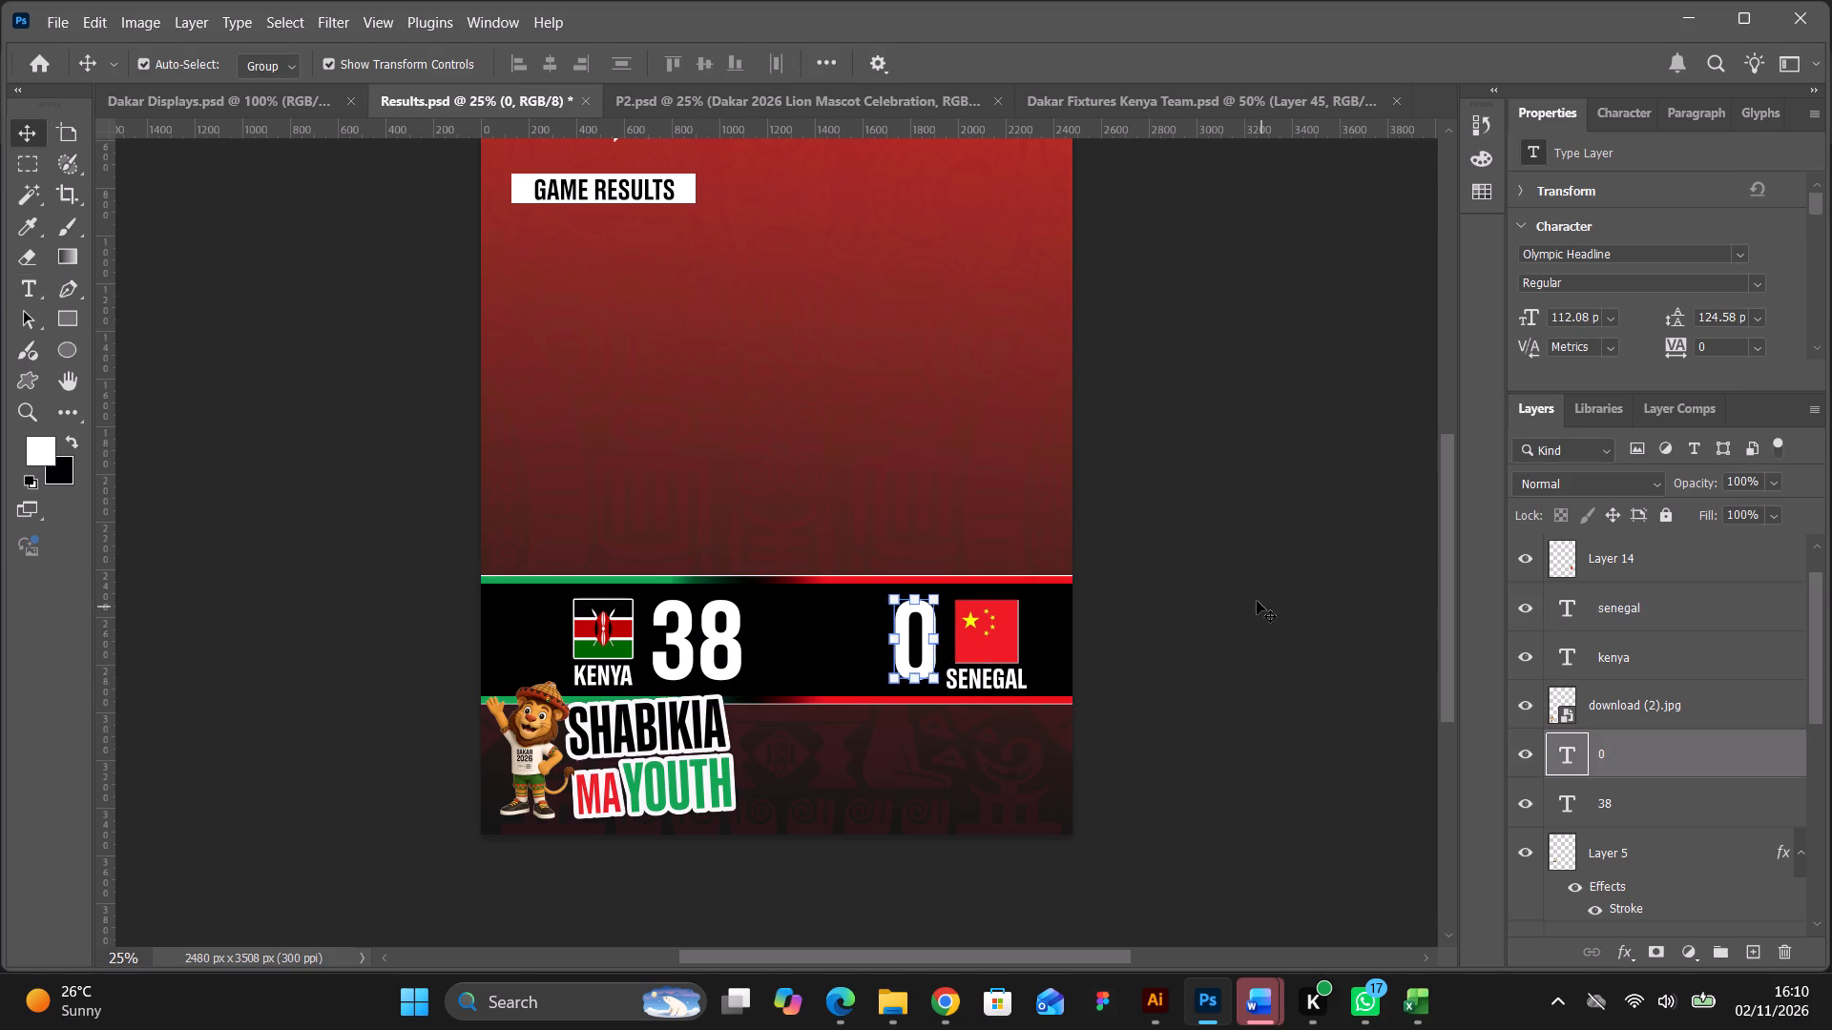
key("Left")
left_click(1257, 600)
Move the Game Results text together with its white box down to the empty middle area of the poster.
scroll(1257, 599, "up", 3)
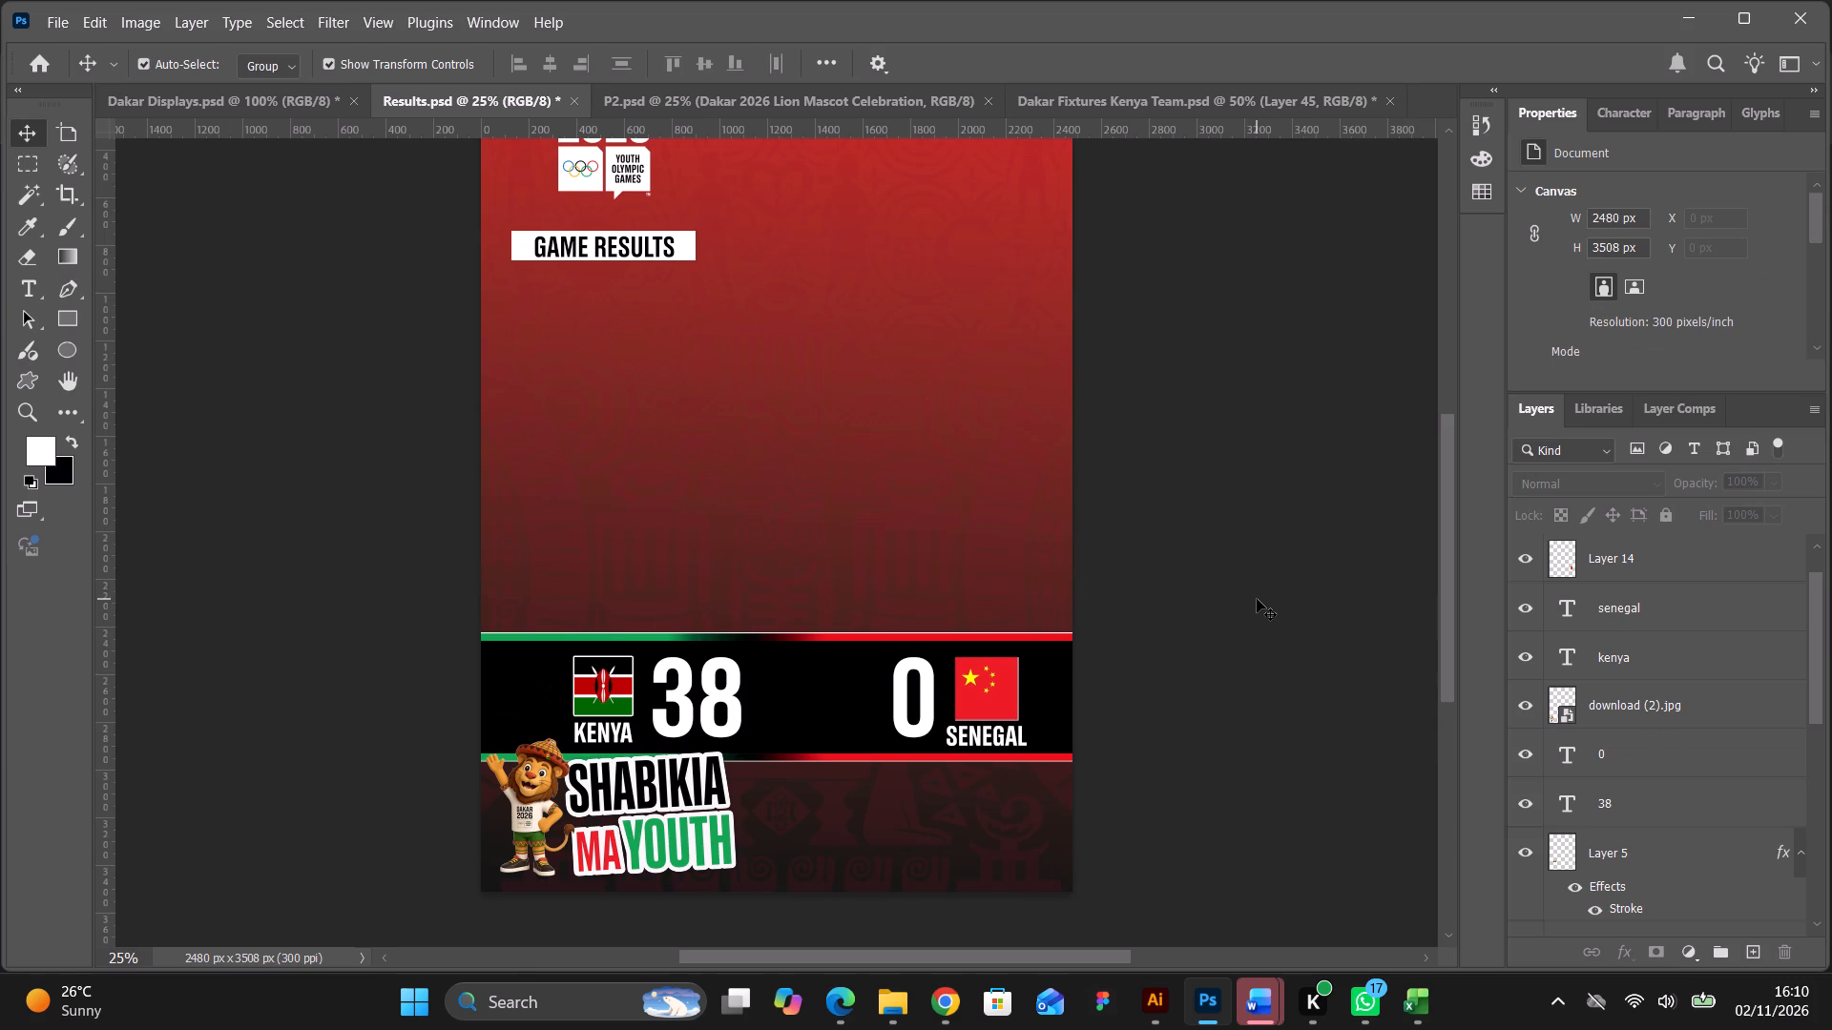
scroll(1257, 599, "down", 2)
left_click(690, 755)
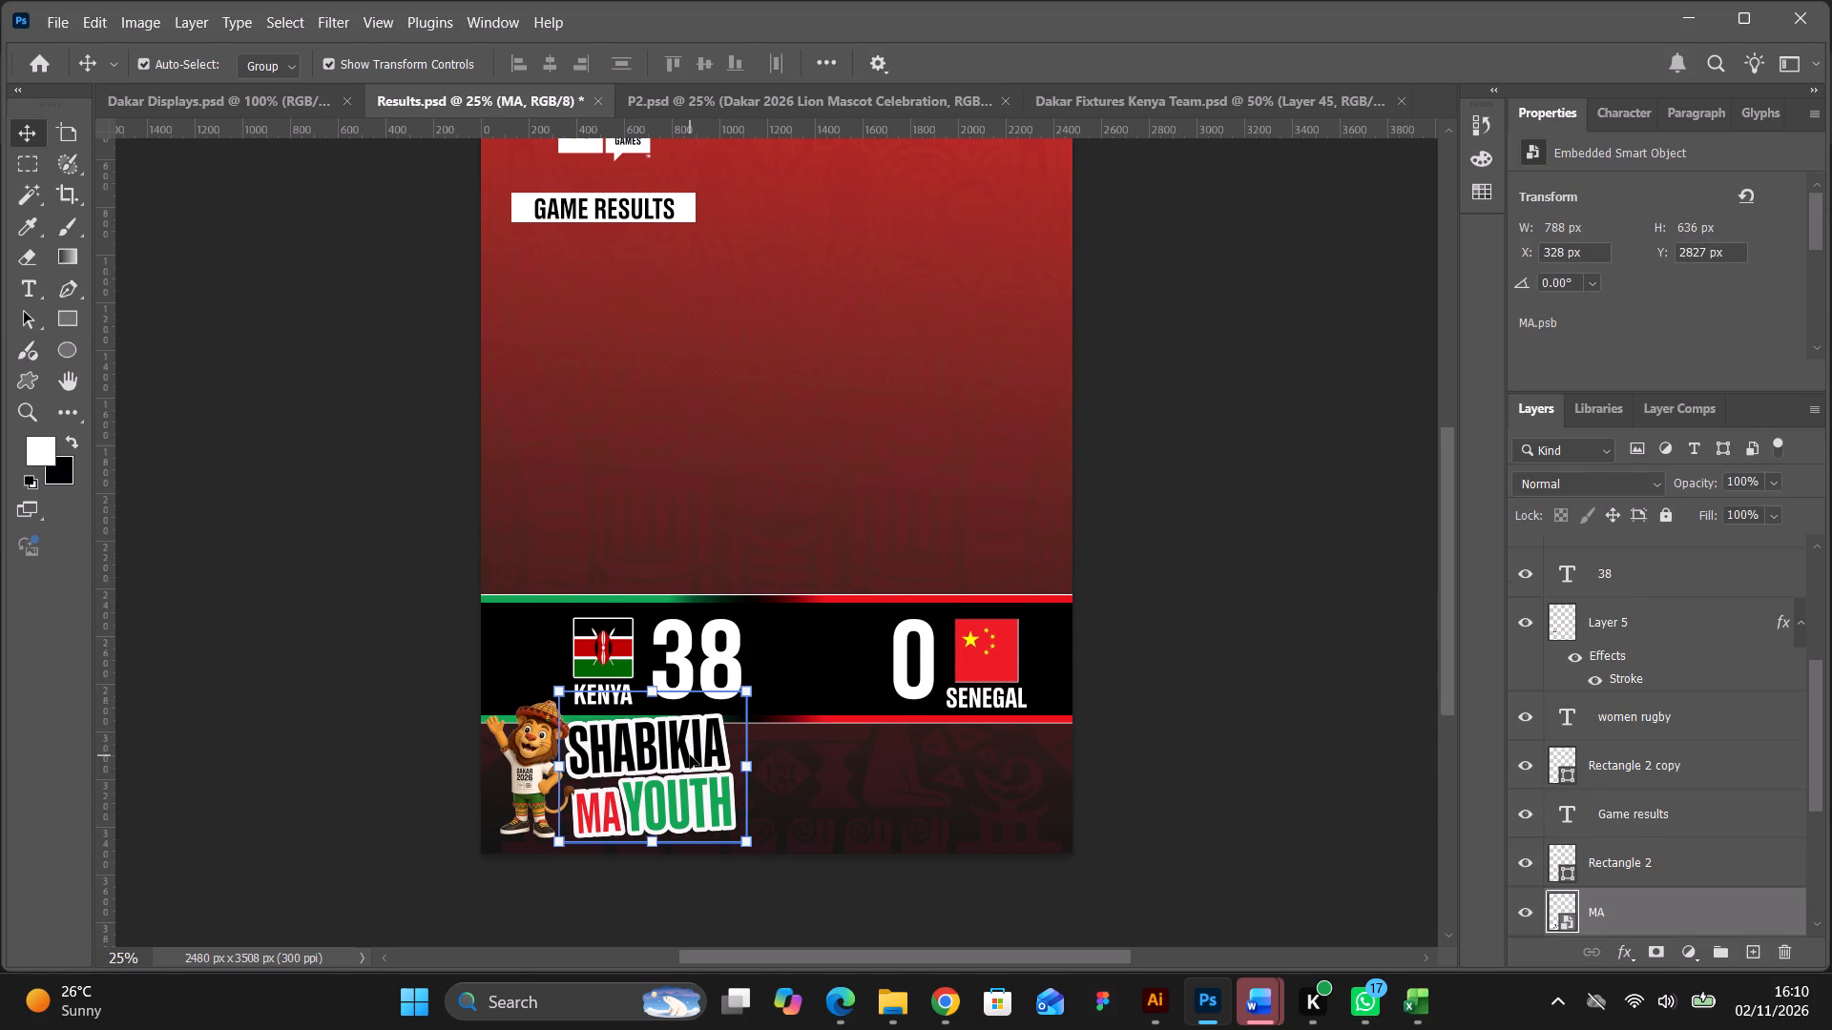
scroll(690, 755, "up", 7)
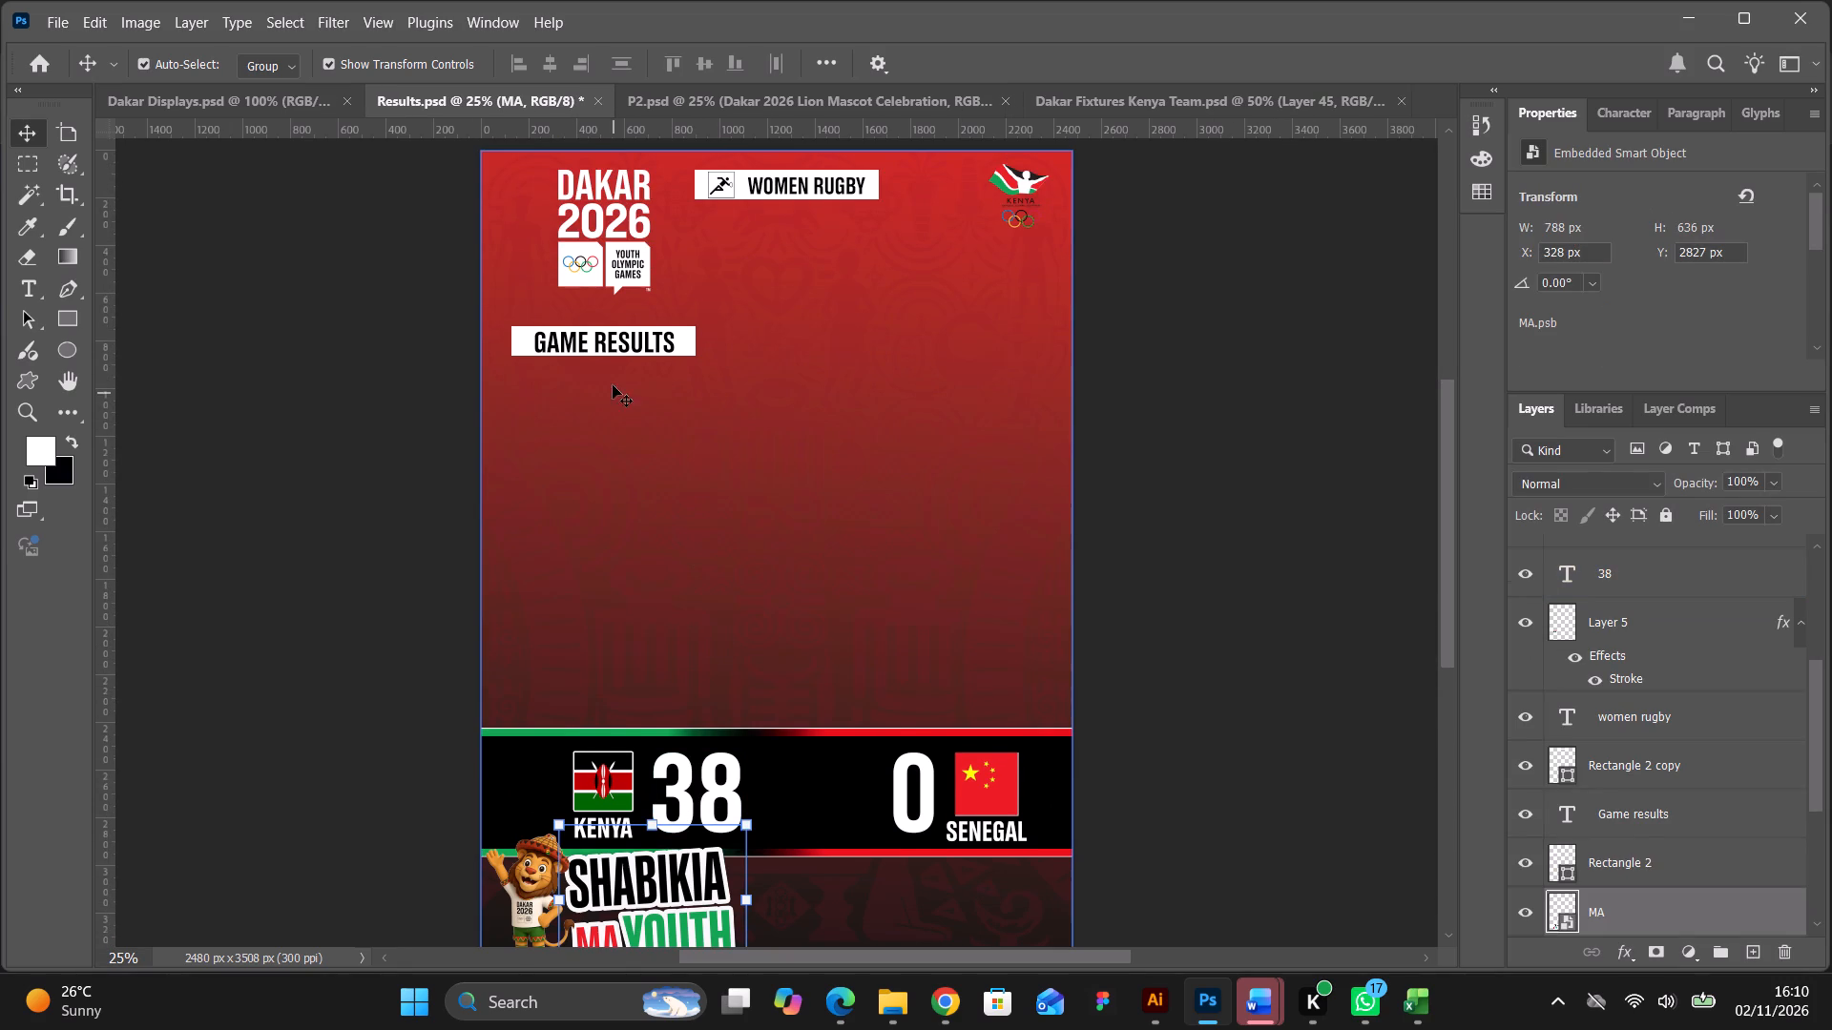
left_click(588, 333)
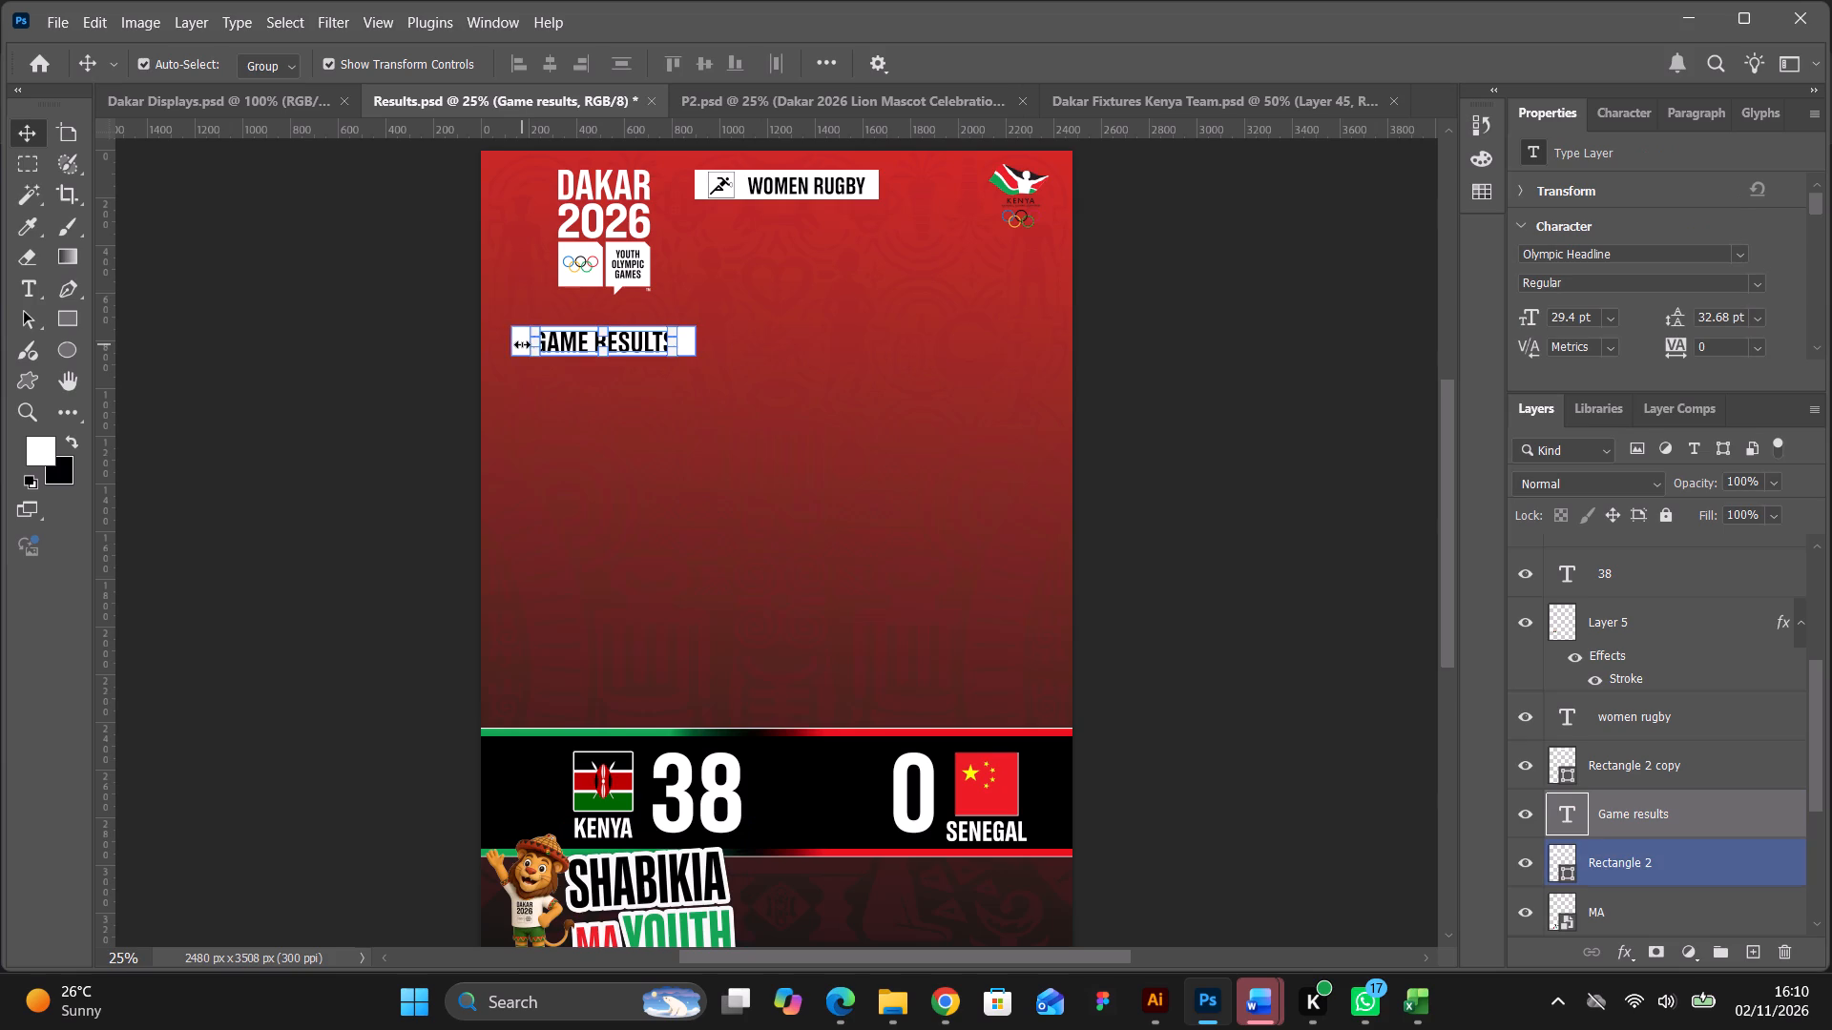
left_click(343, 360)
left_click(522, 340)
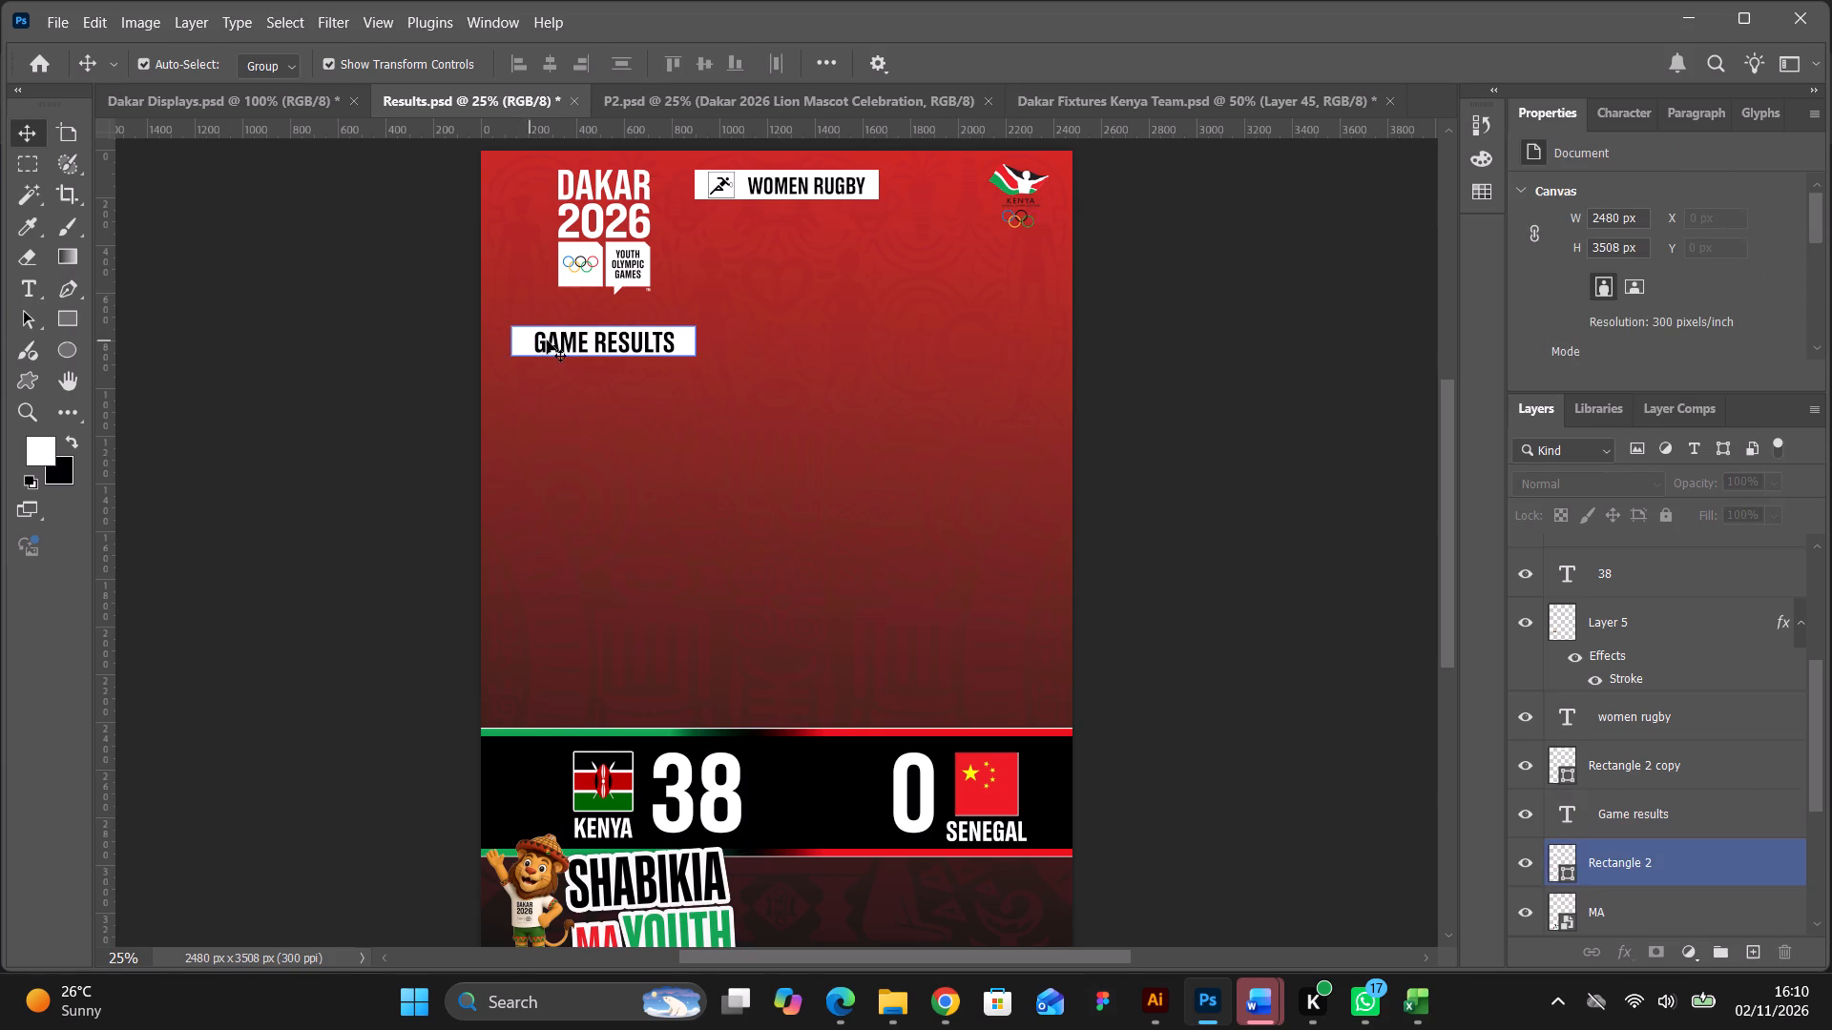
left_click(559, 340, "shift")
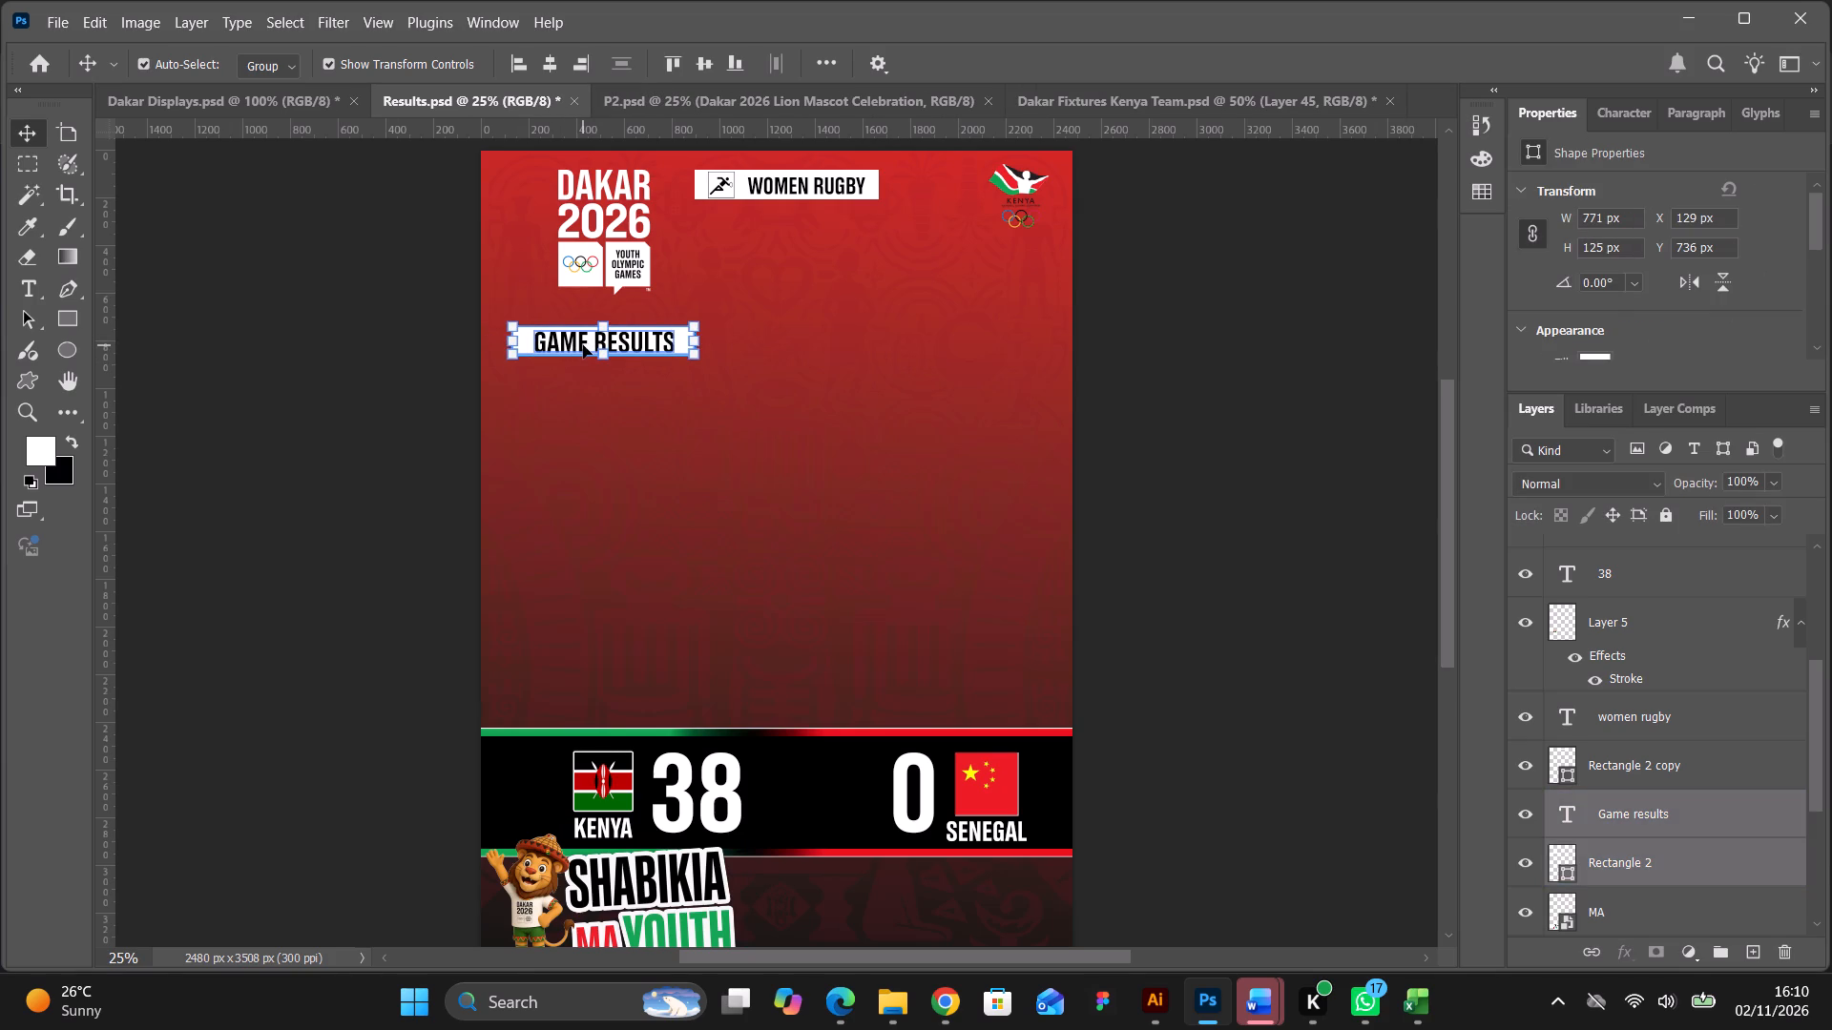
left_click_drag(584, 345, 735, 554)
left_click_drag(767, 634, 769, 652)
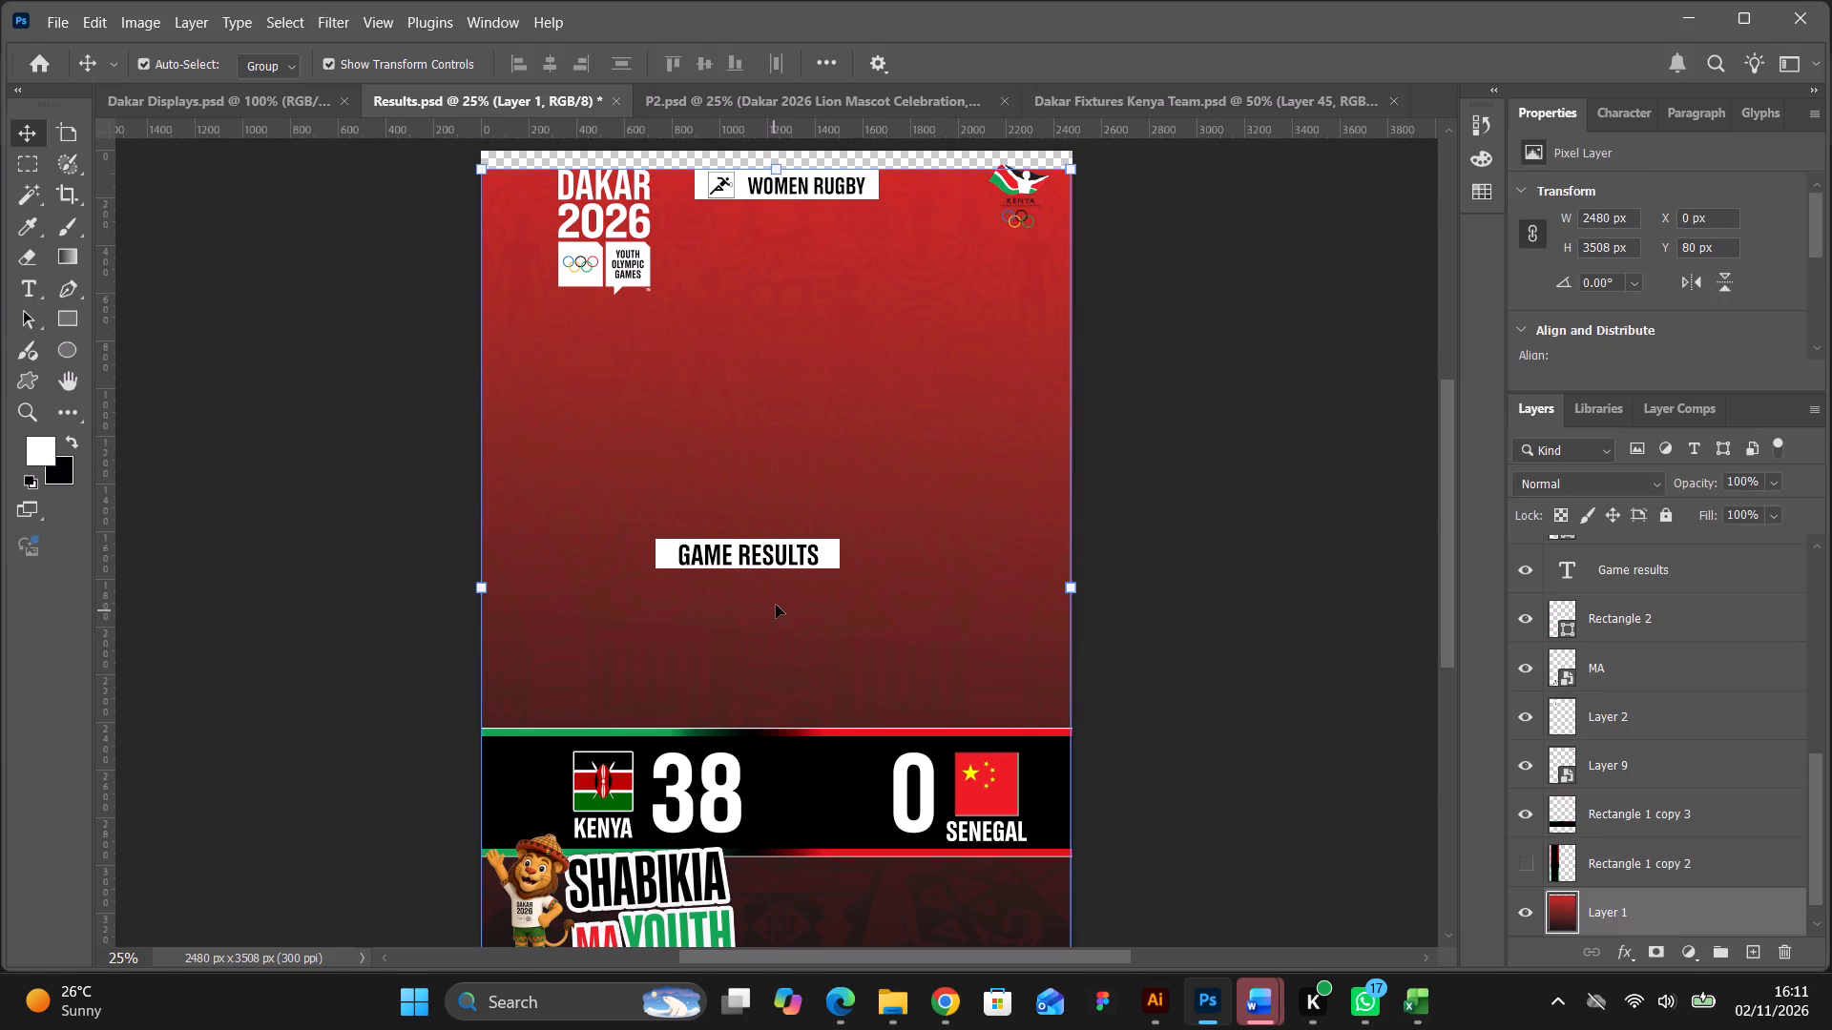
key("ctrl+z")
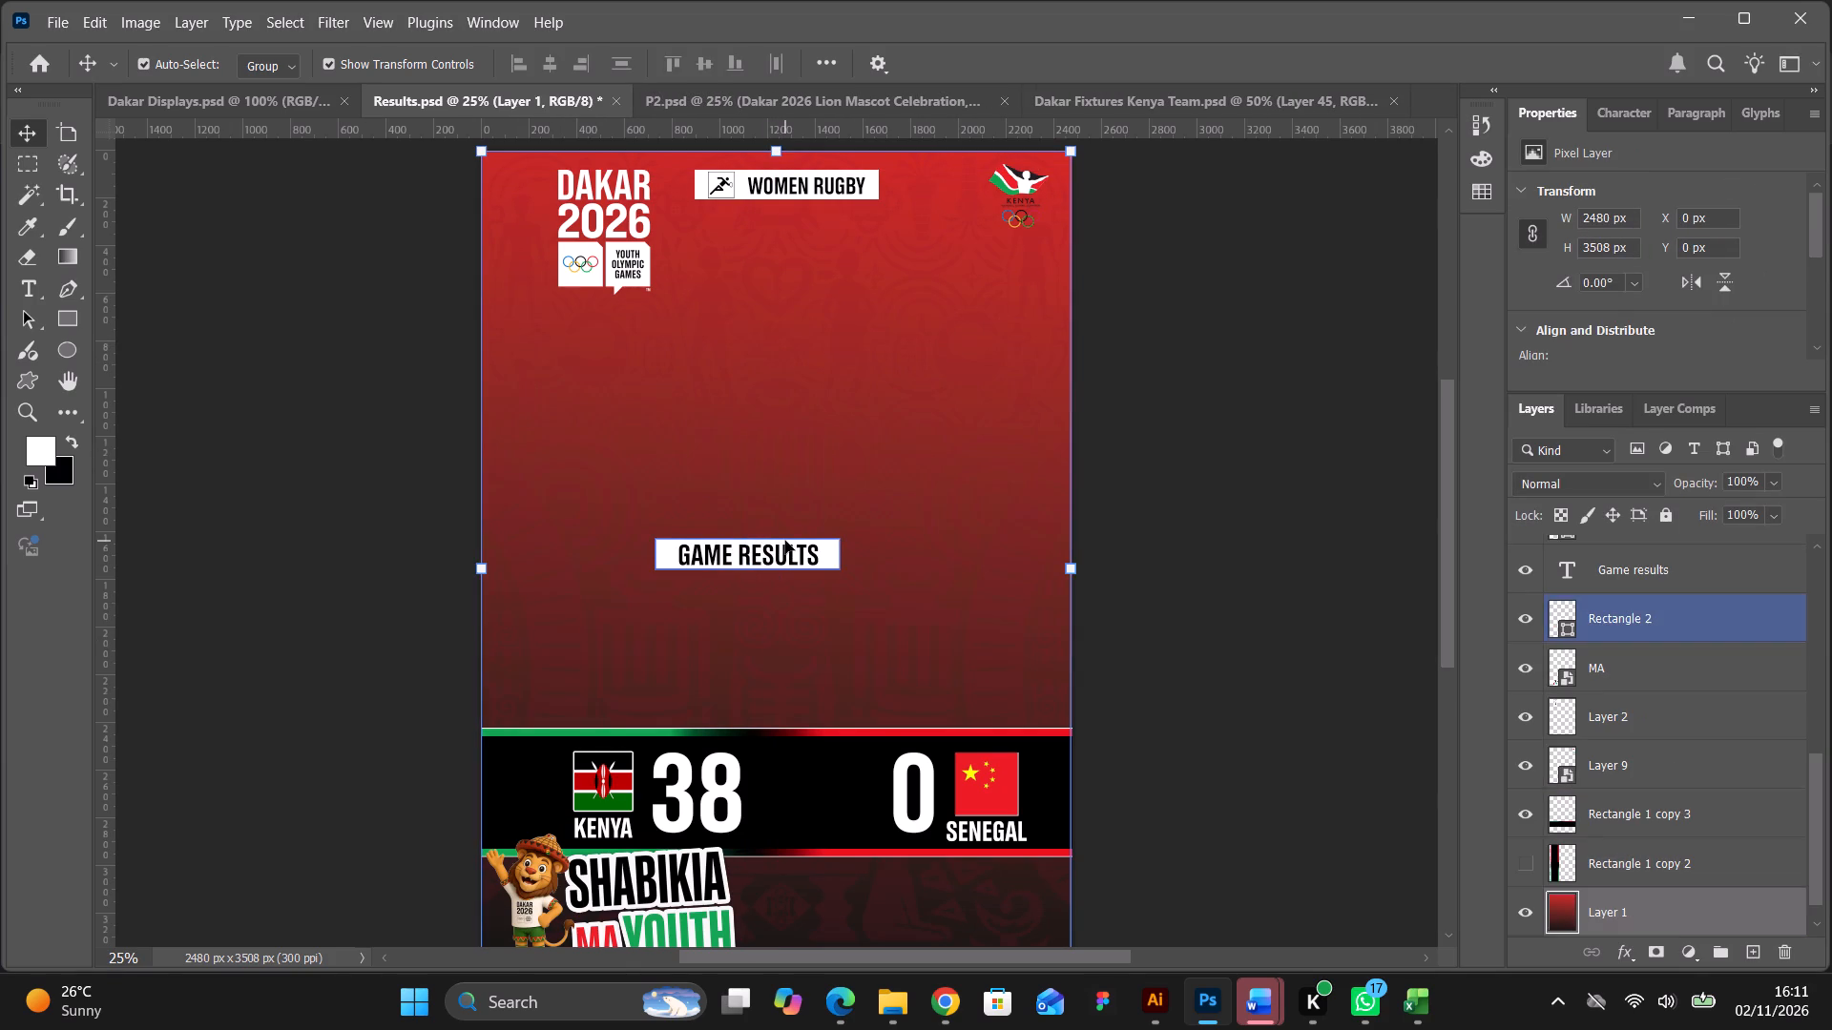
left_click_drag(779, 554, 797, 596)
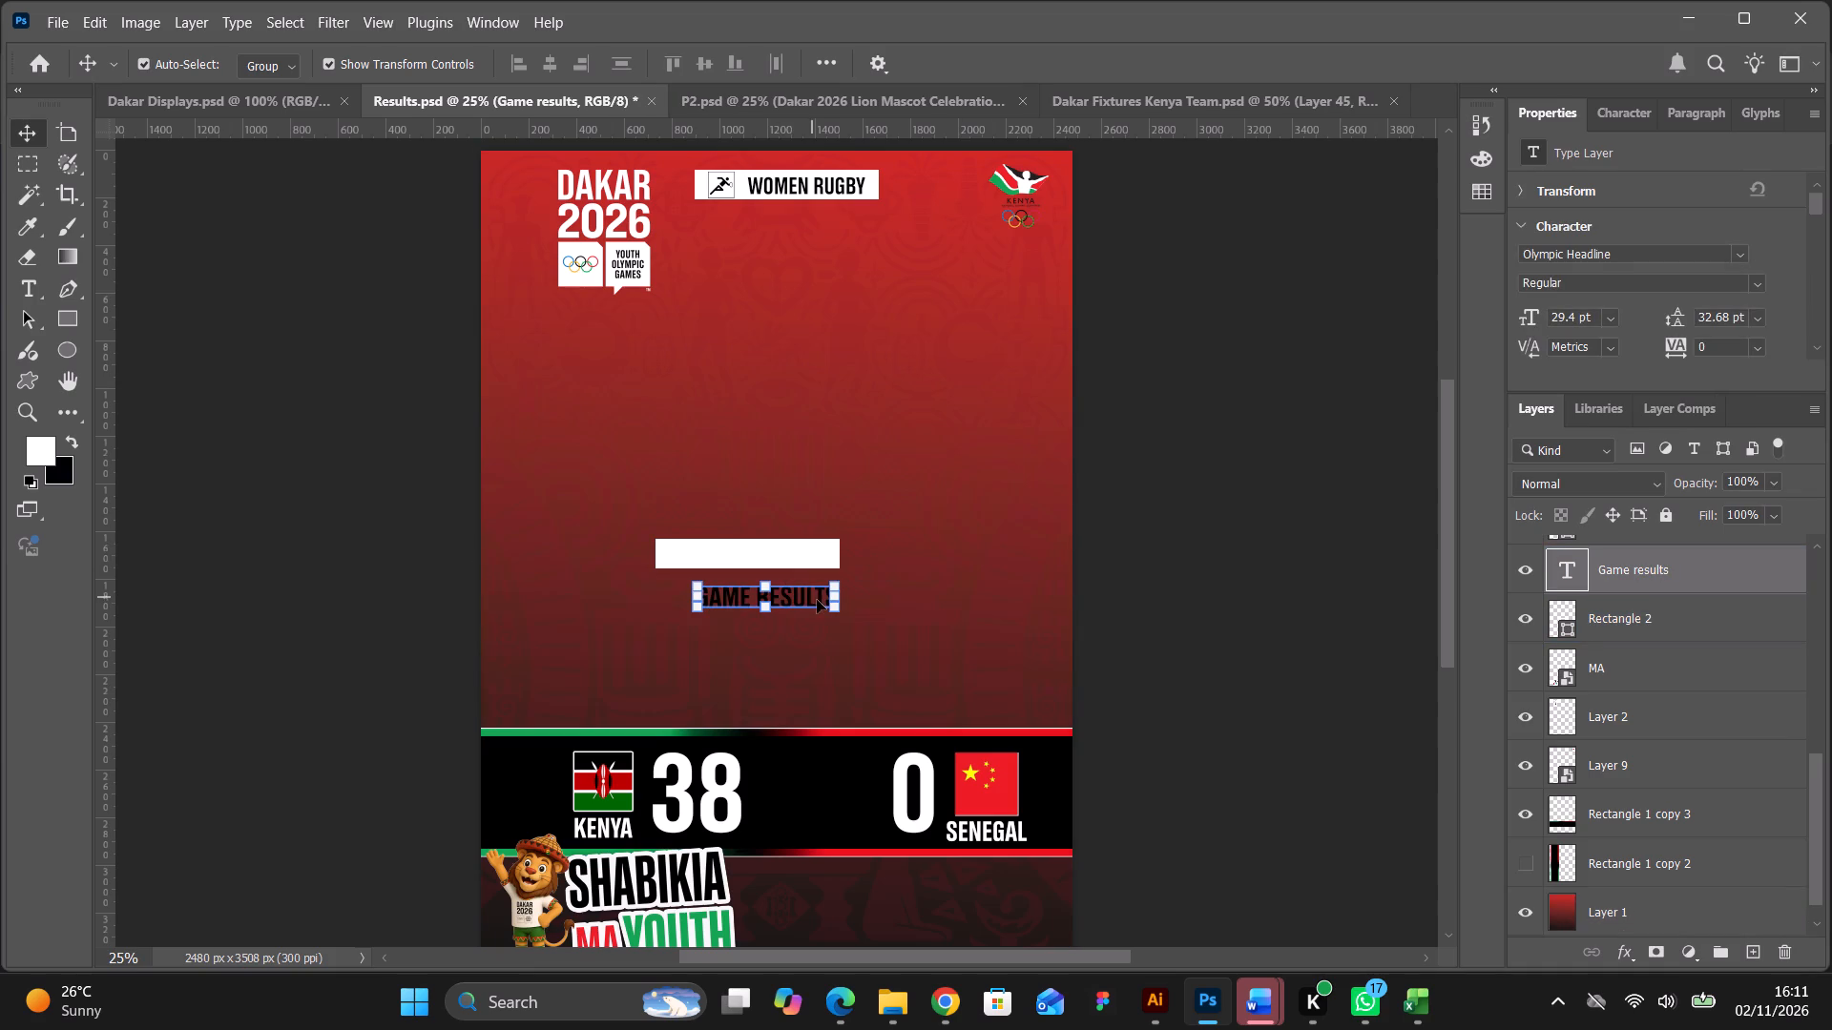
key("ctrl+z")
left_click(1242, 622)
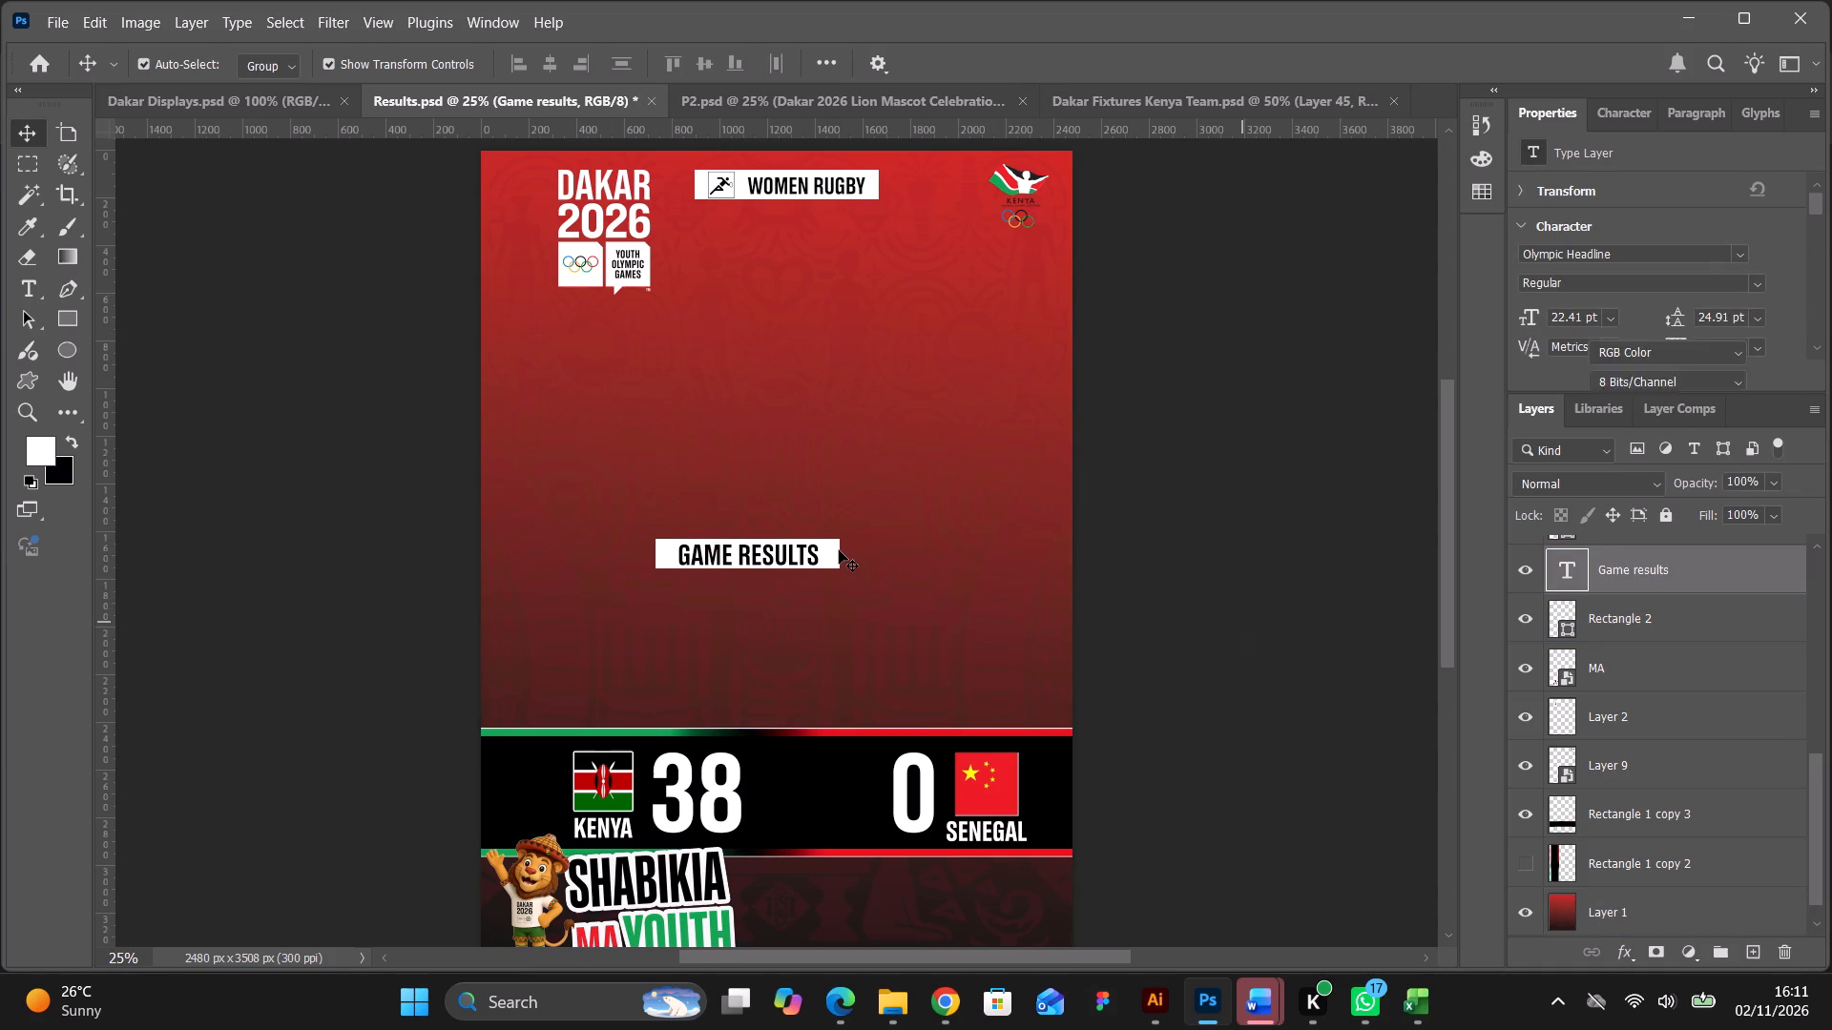
Move the Game Results text and its white box down to rest on the band's top edge, right of centre.
left_click(834, 550)
left_click(768, 556, "shift")
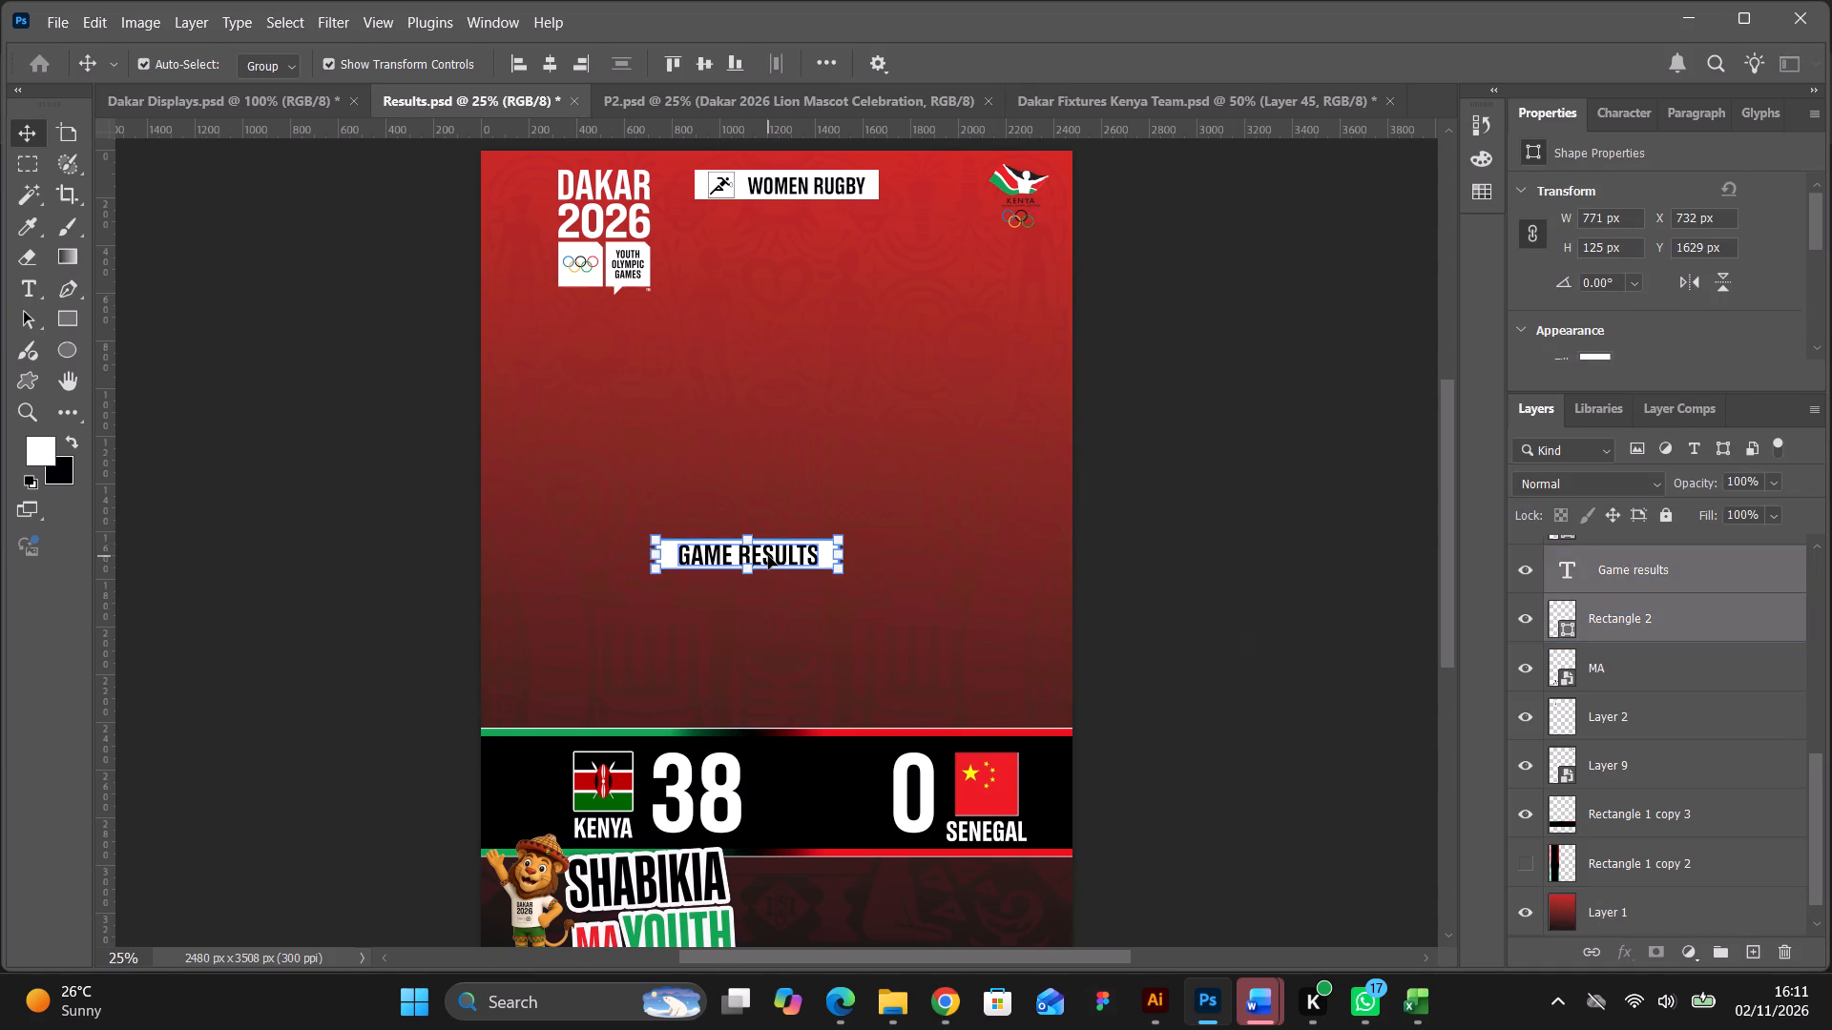
left_click_drag(768, 556, 834, 707)
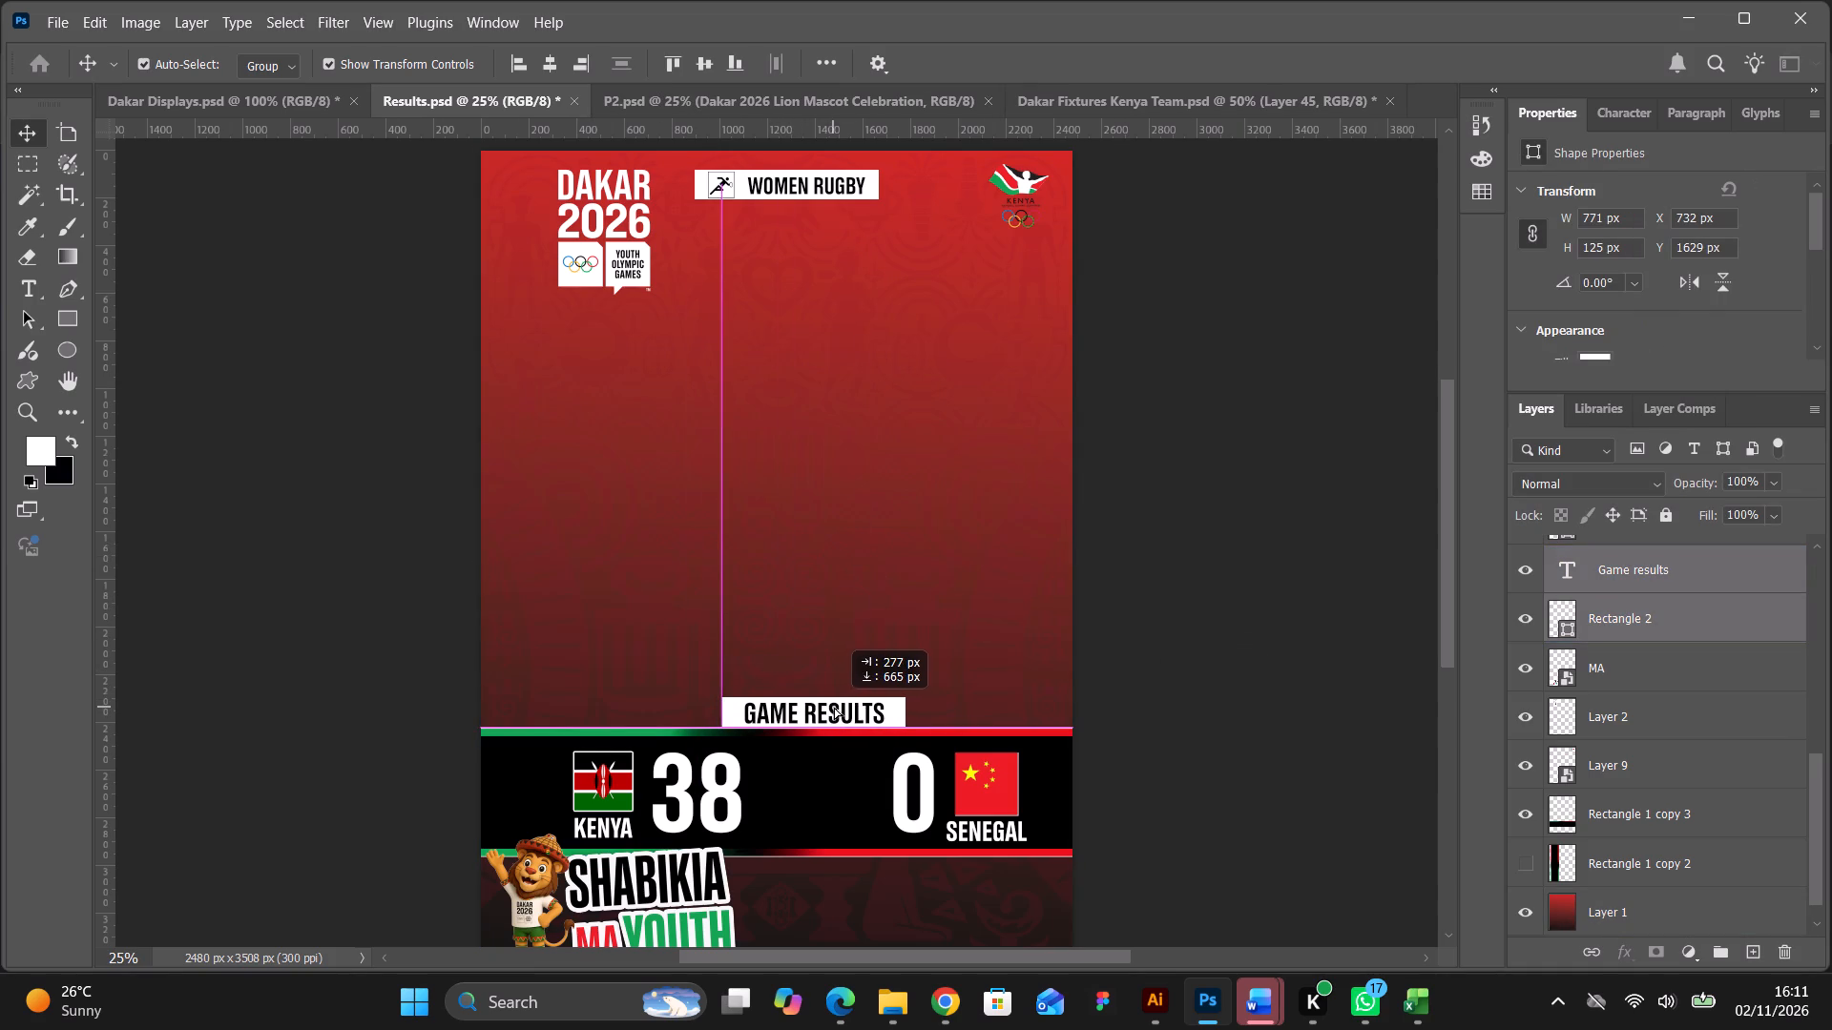
left_click_drag(834, 707, 859, 708)
left_click(1132, 520)
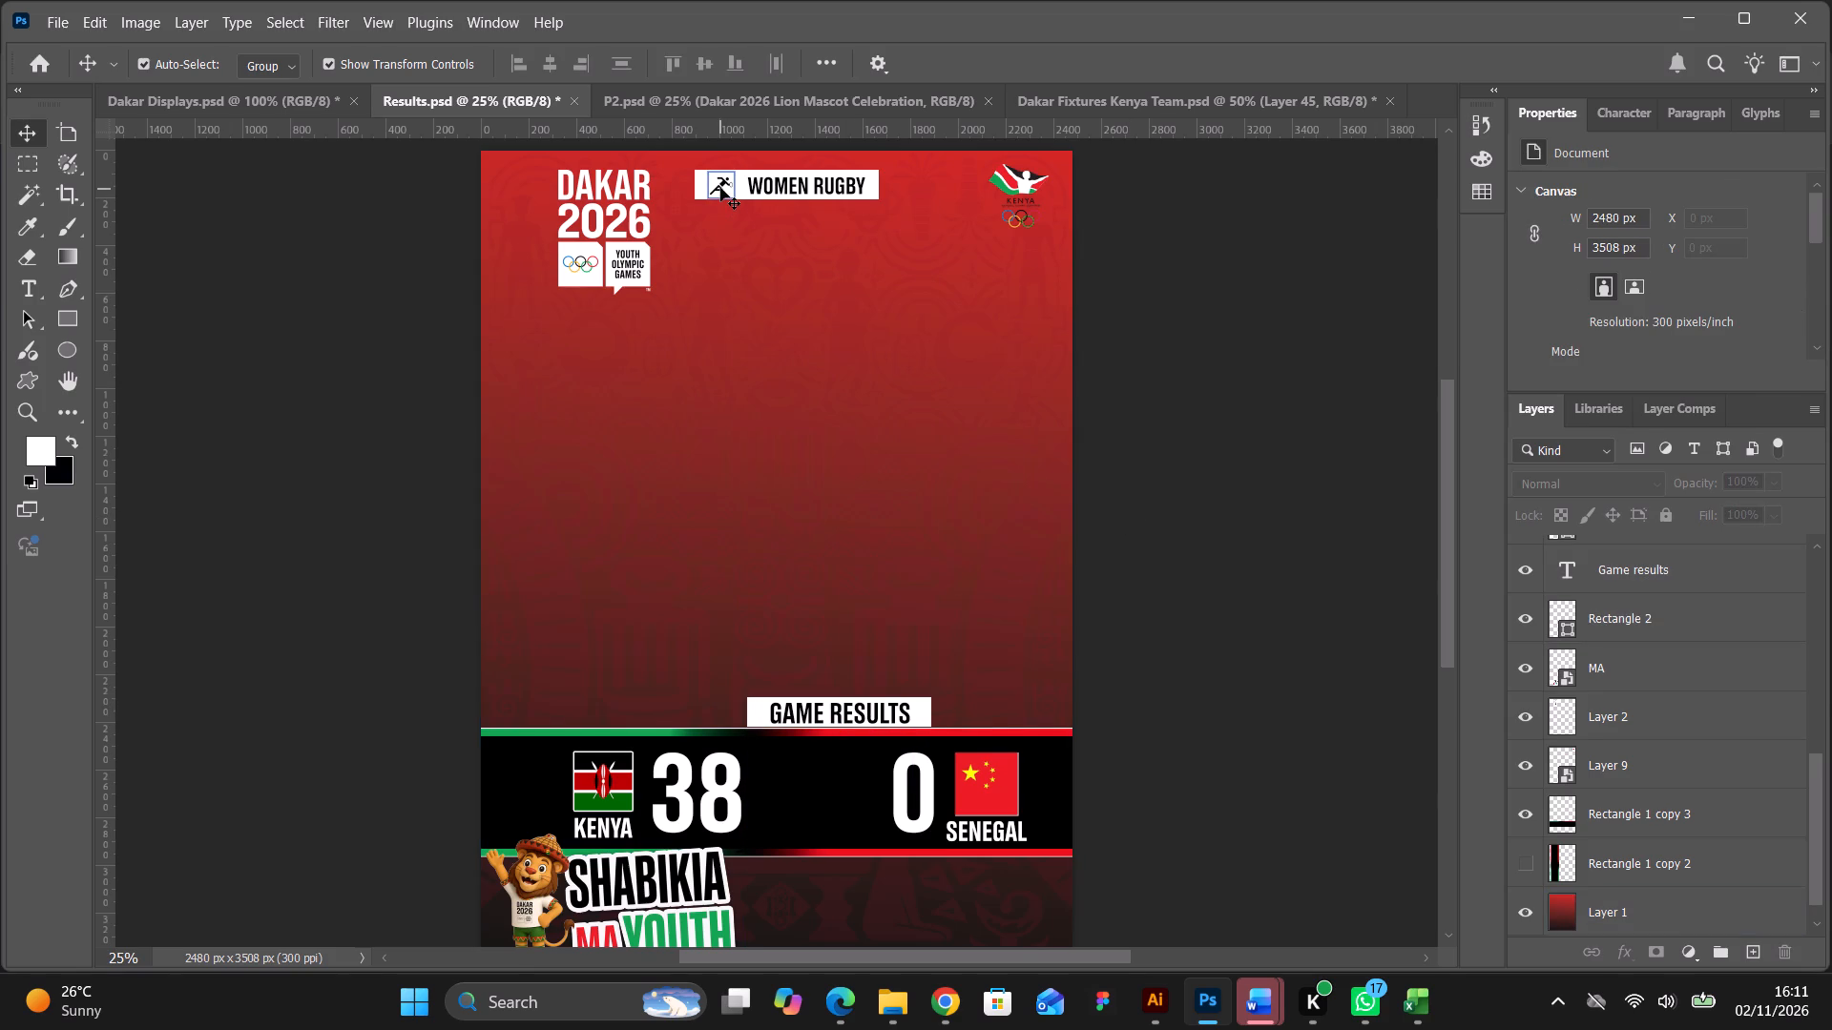
Move the runner icon and the Women Rugby text down beside Game Results, just left of its white box.
left_click(720, 188)
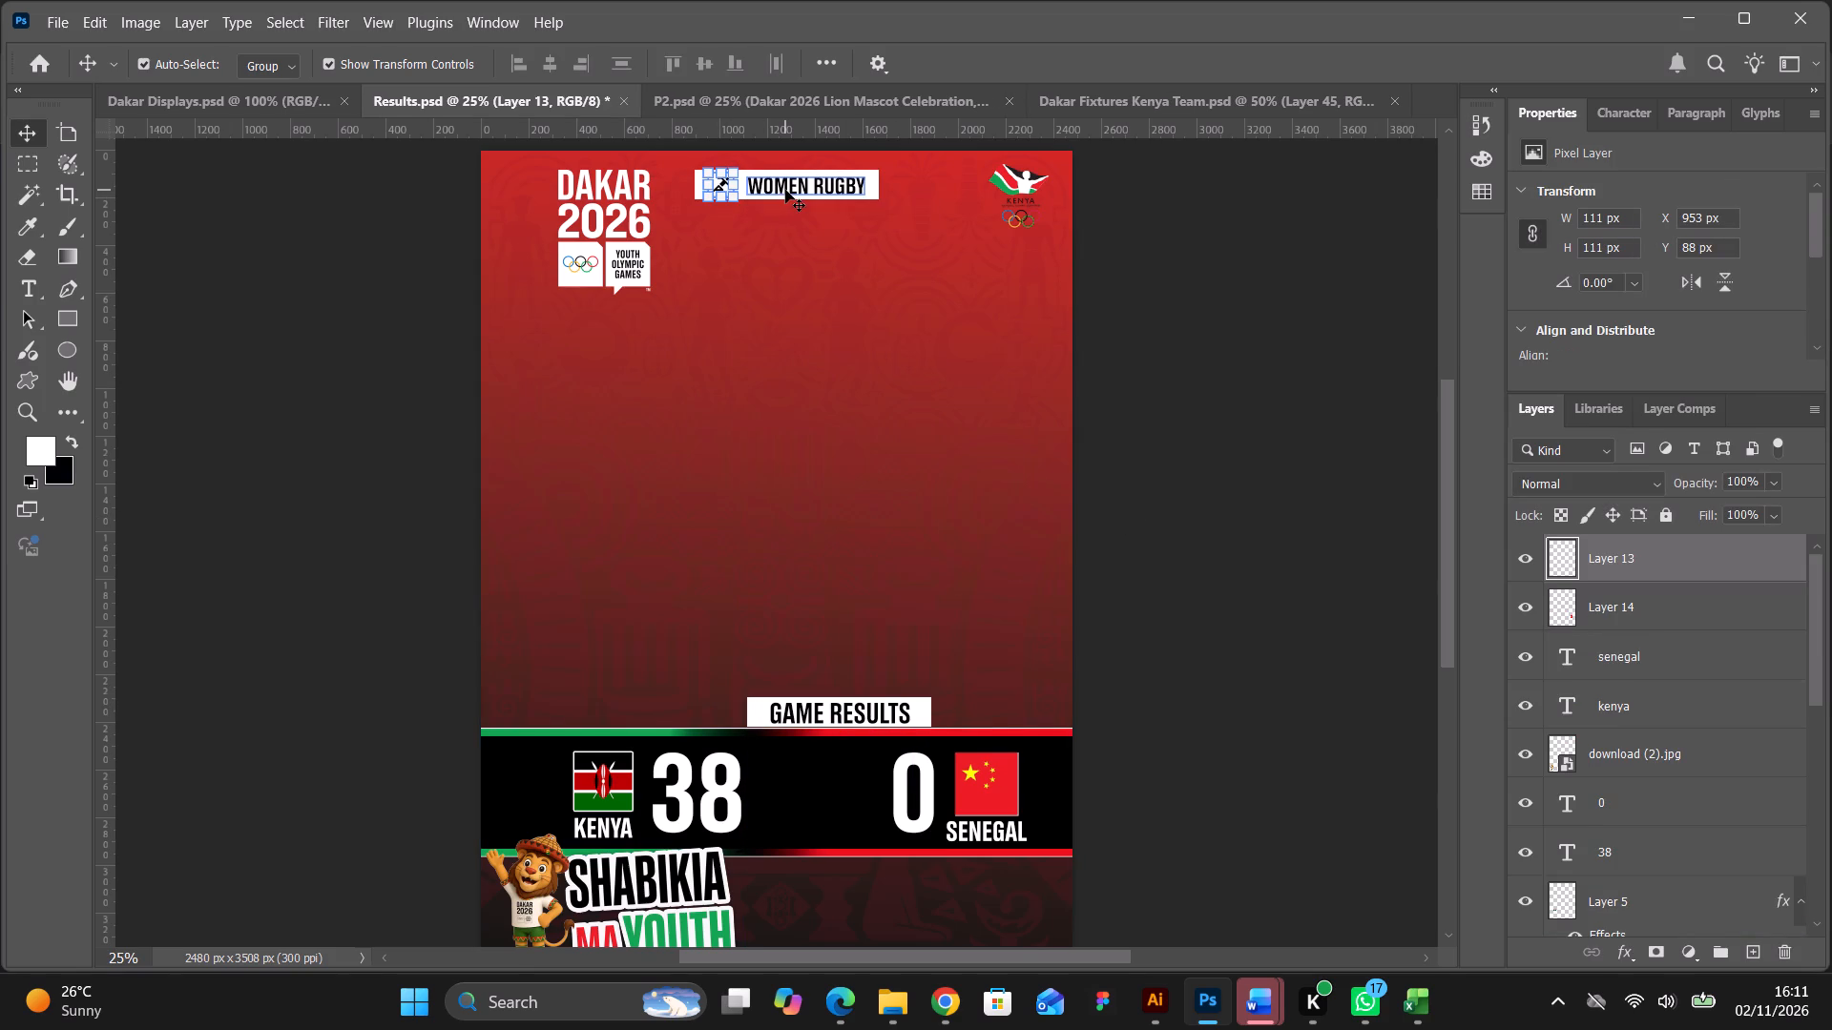
left_click(785, 190, "shift")
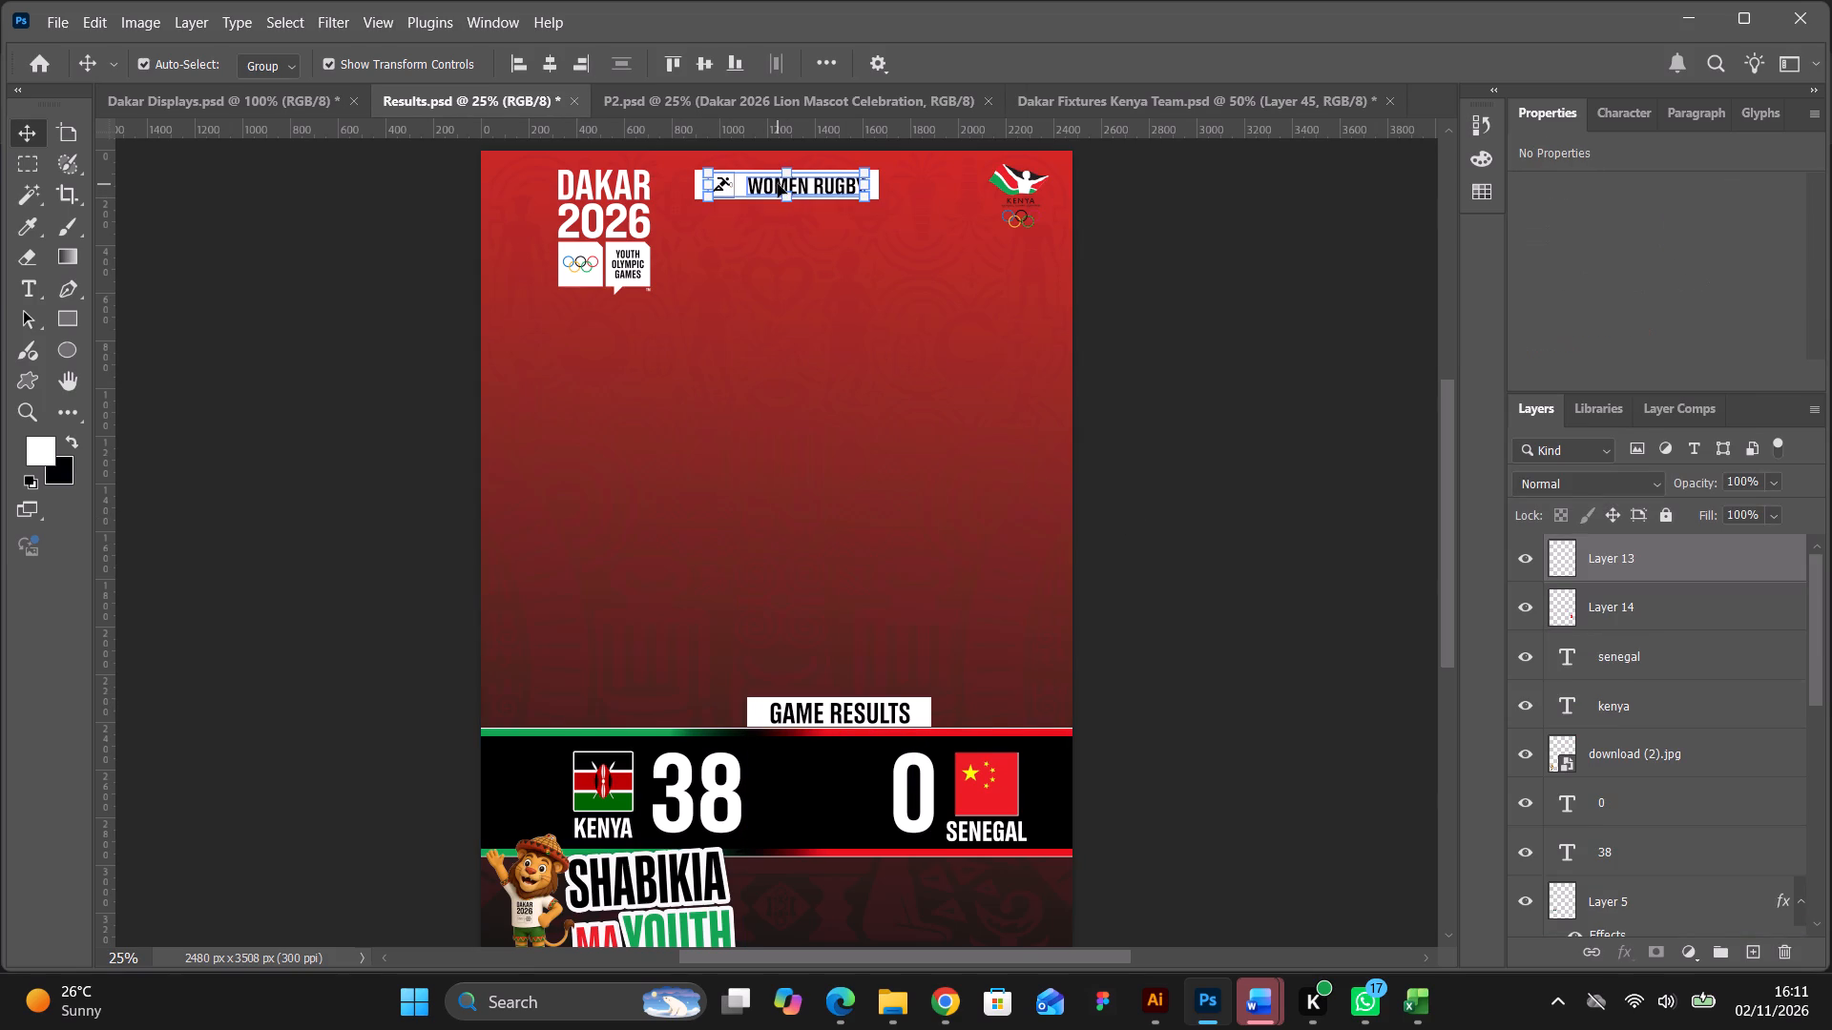
left_click_drag(778, 183, 676, 707)
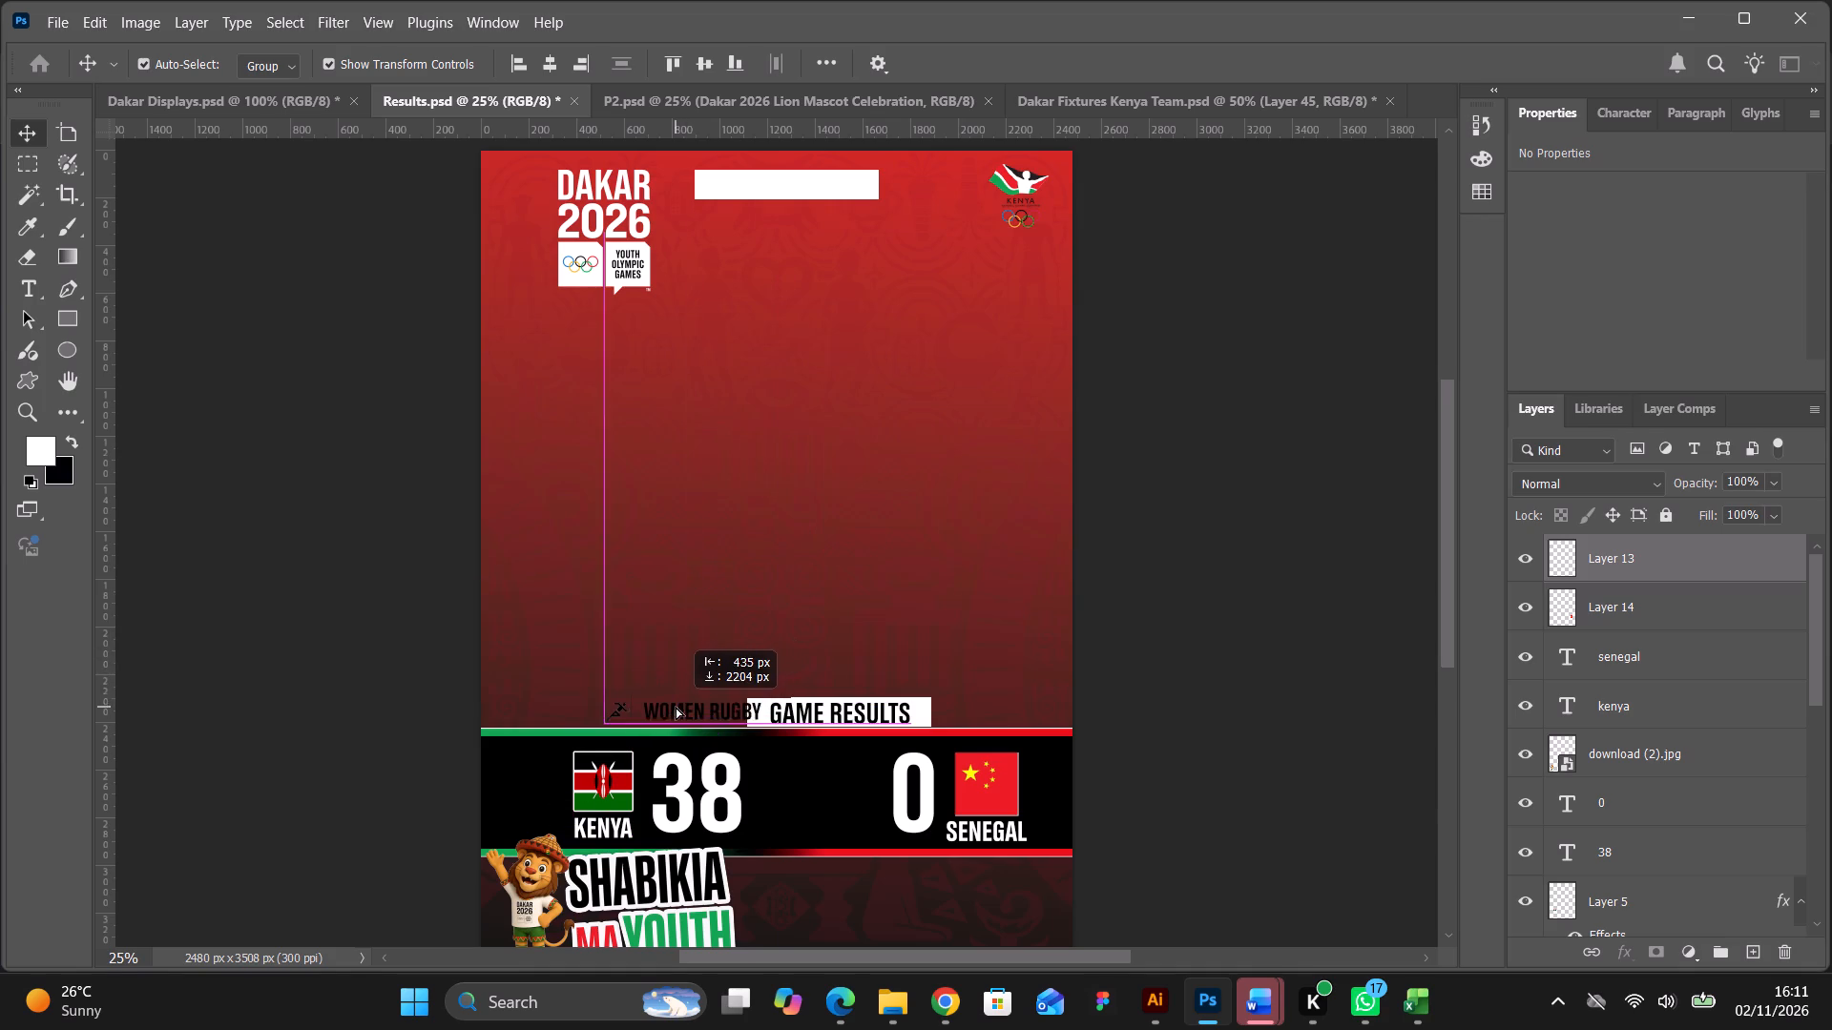
left_click_drag(676, 707, 659, 710)
key("Down")
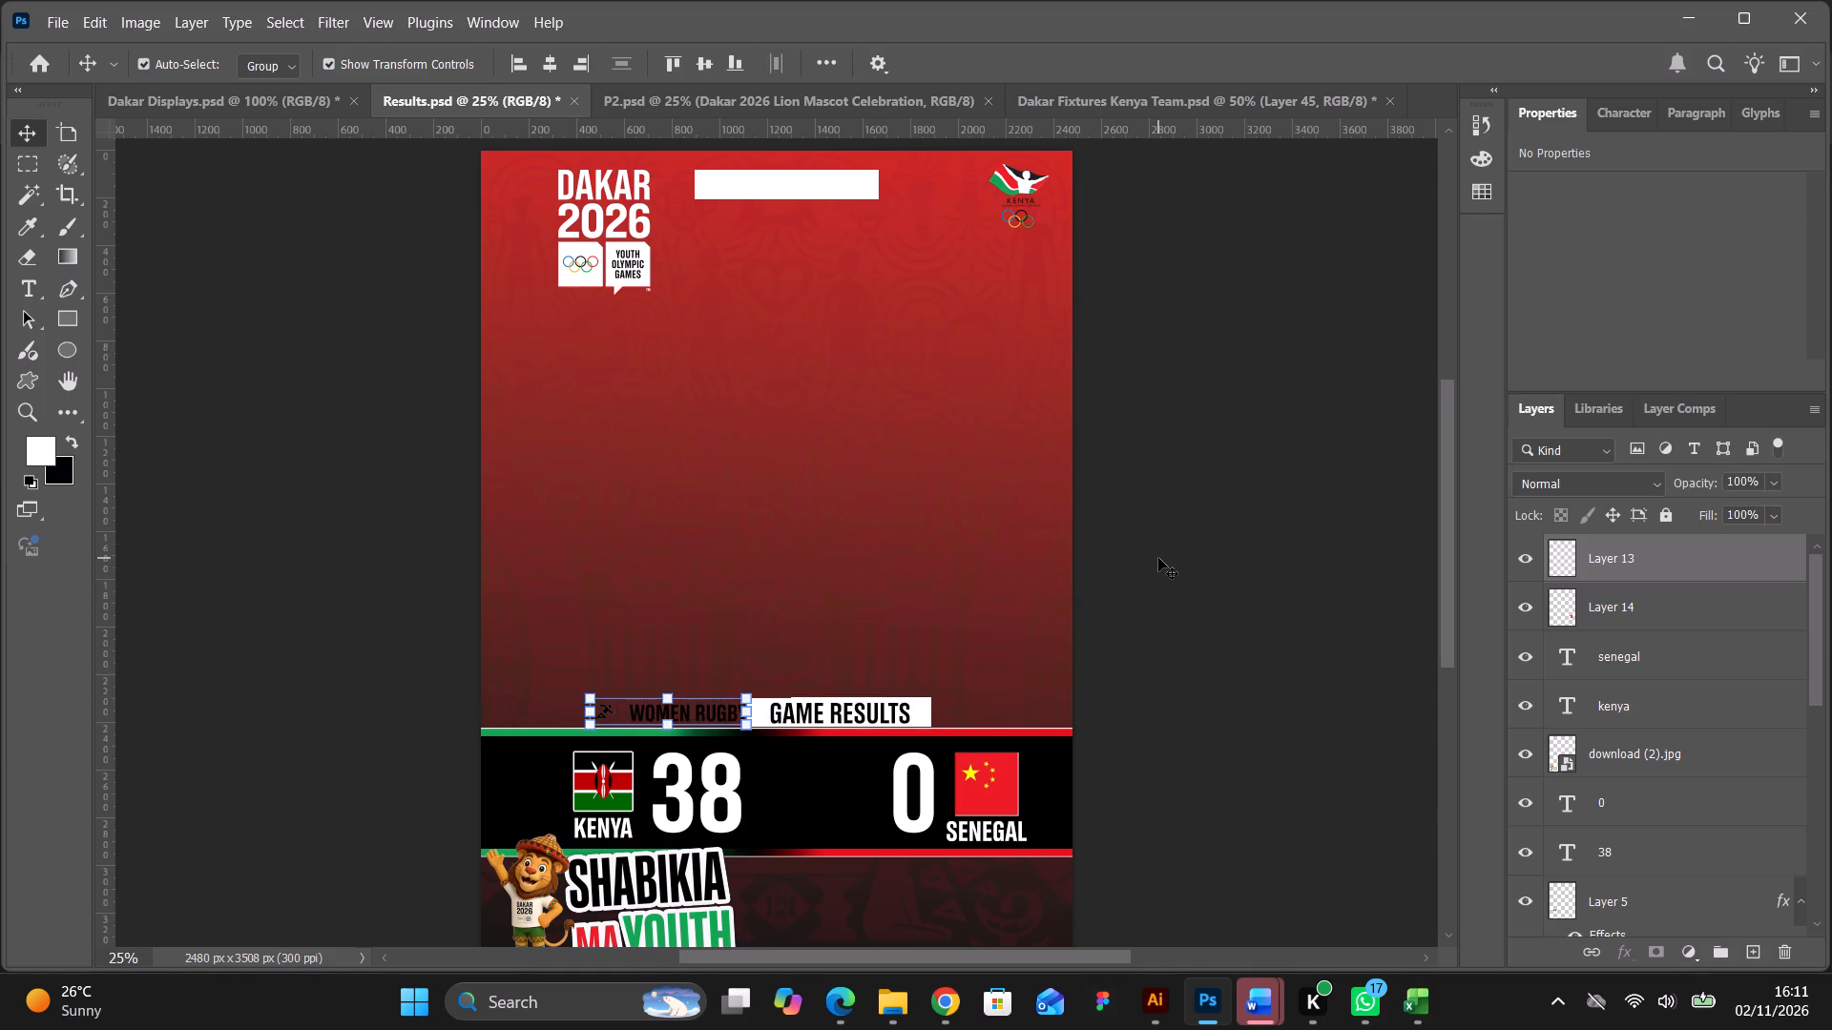
left_click(1174, 575)
Stretch the Game Results white box leftward to about 1492 px wide, behind the runner icon and Women Rugby text.
left_click(758, 707)
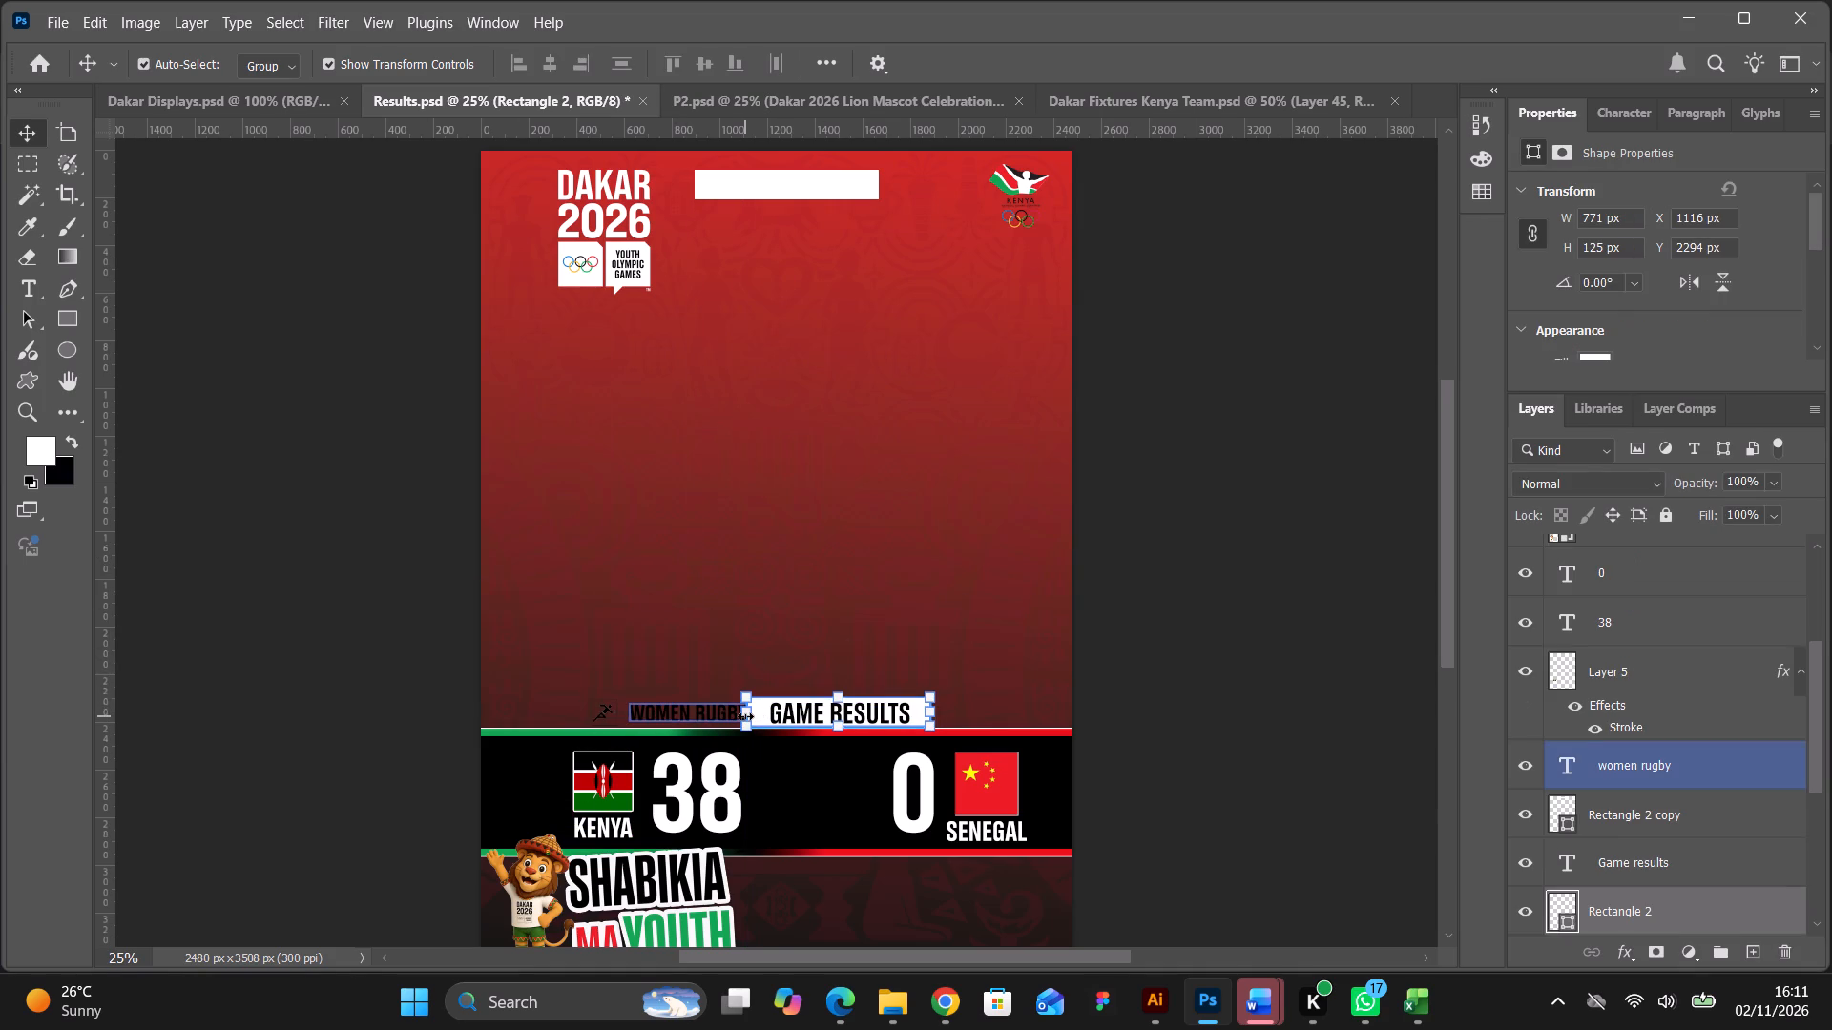
left_click_drag(746, 716, 588, 723)
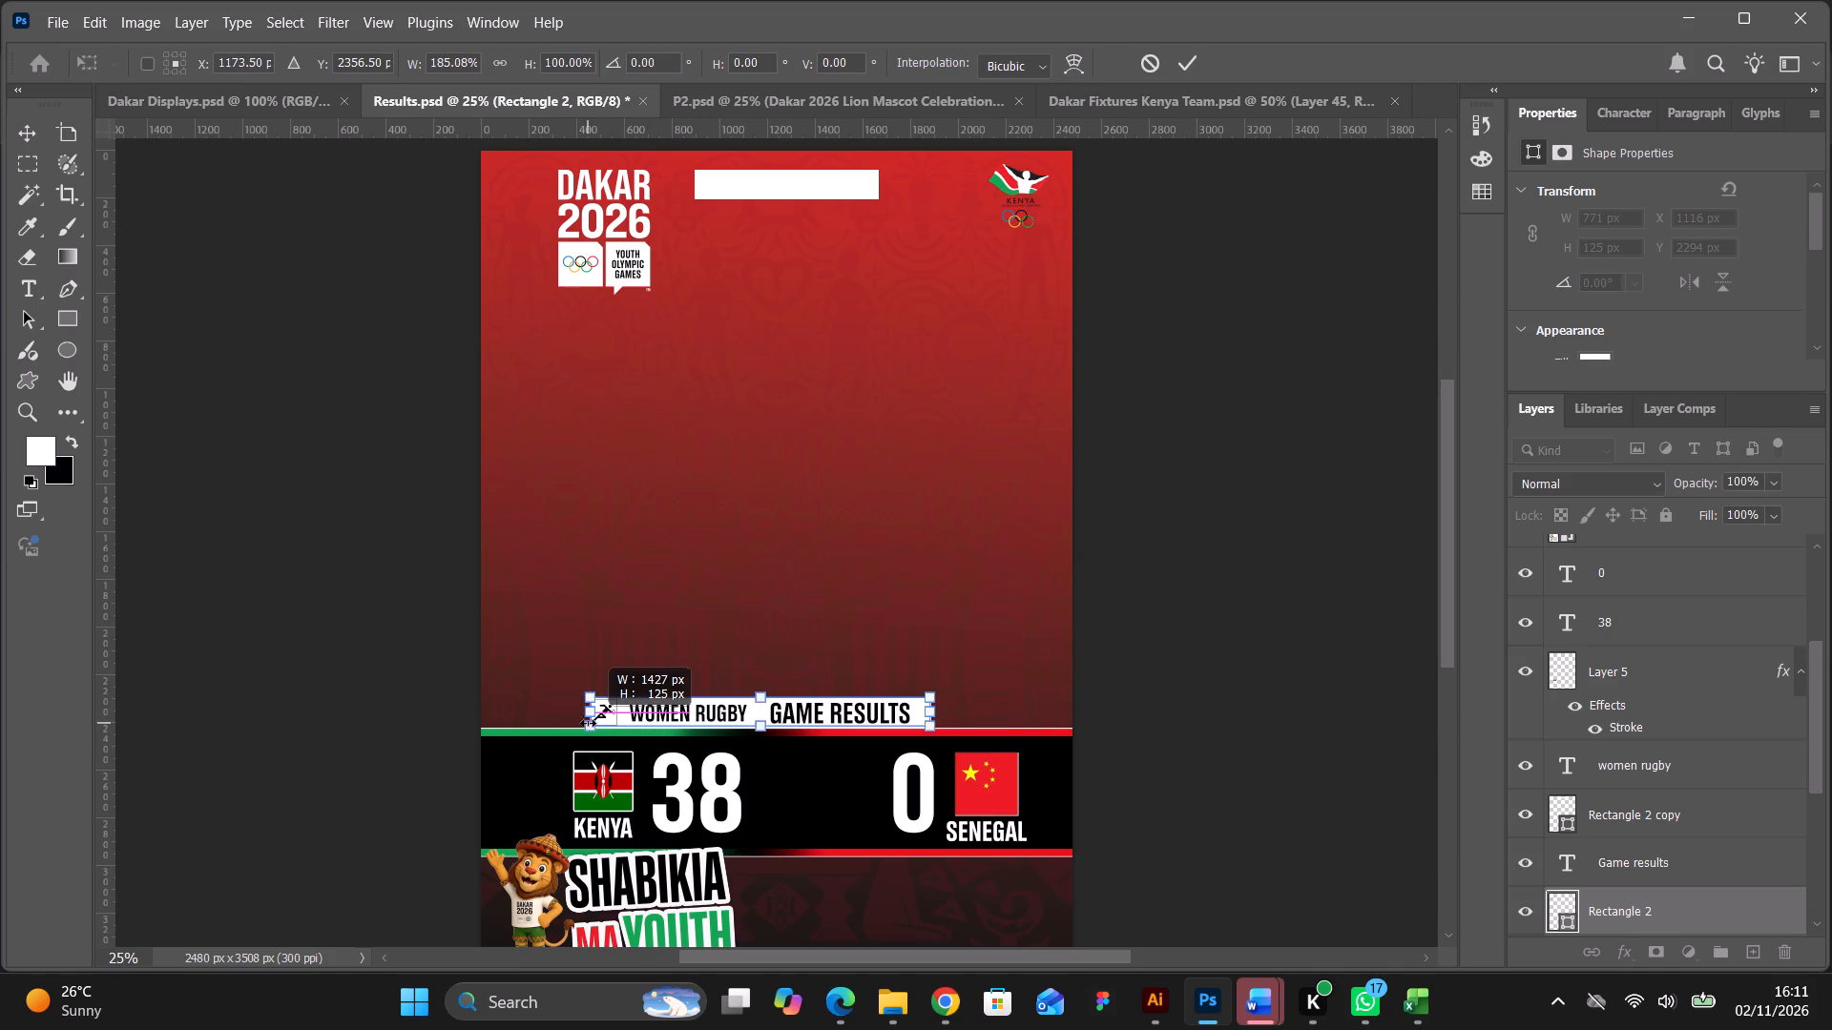
left_click_drag(588, 723, 580, 723)
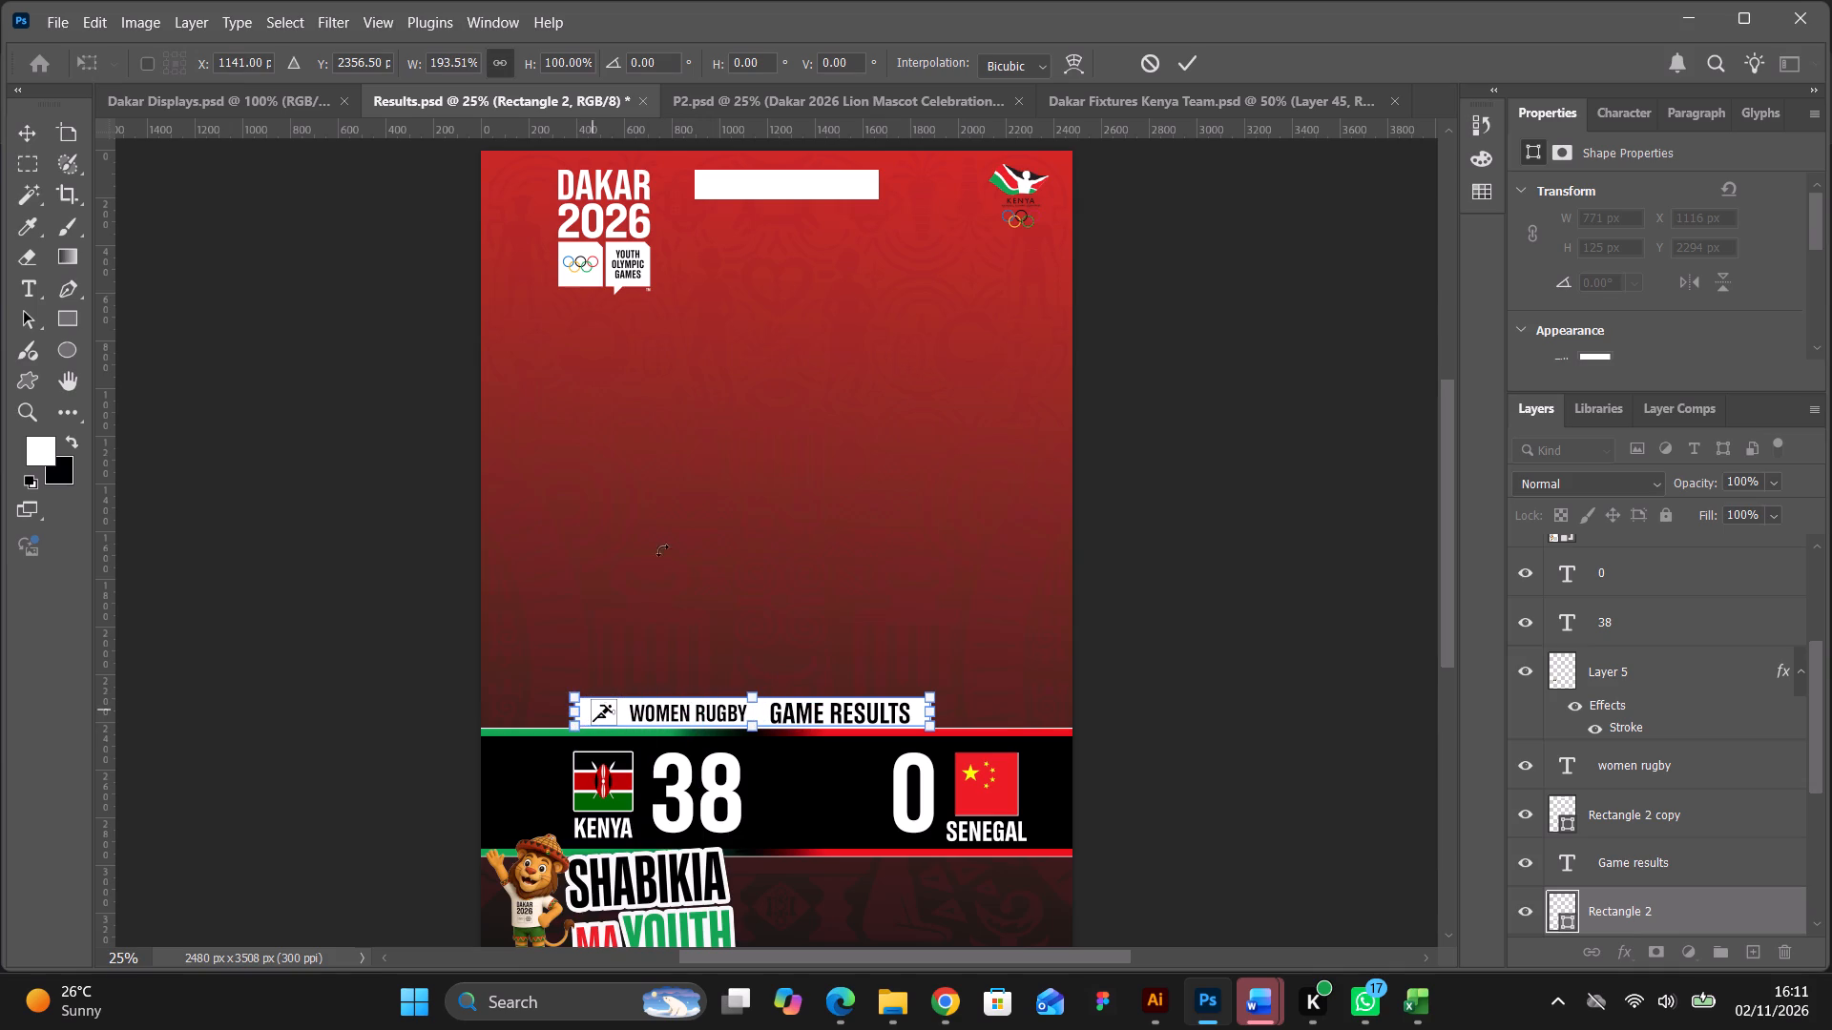
left_click(1187, 68)
left_click(1266, 539)
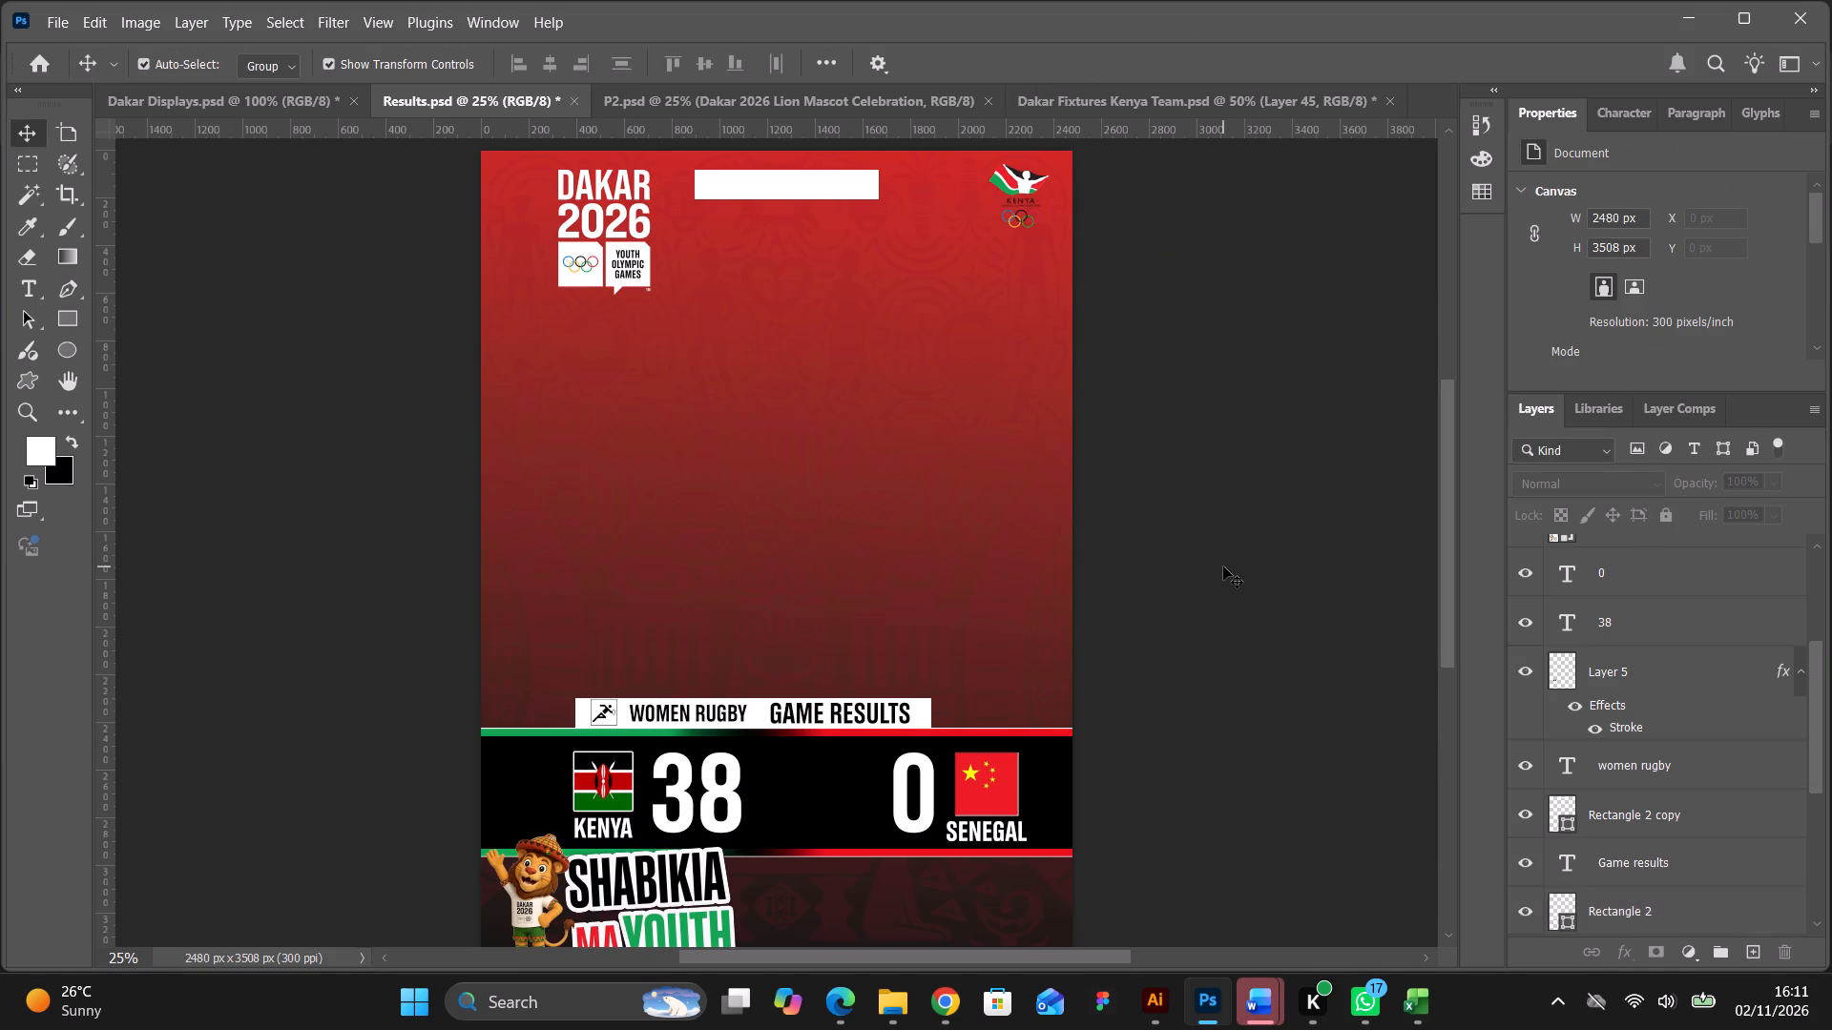
Lock the red gradient background layer, Layer 1.
left_click(558, 671)
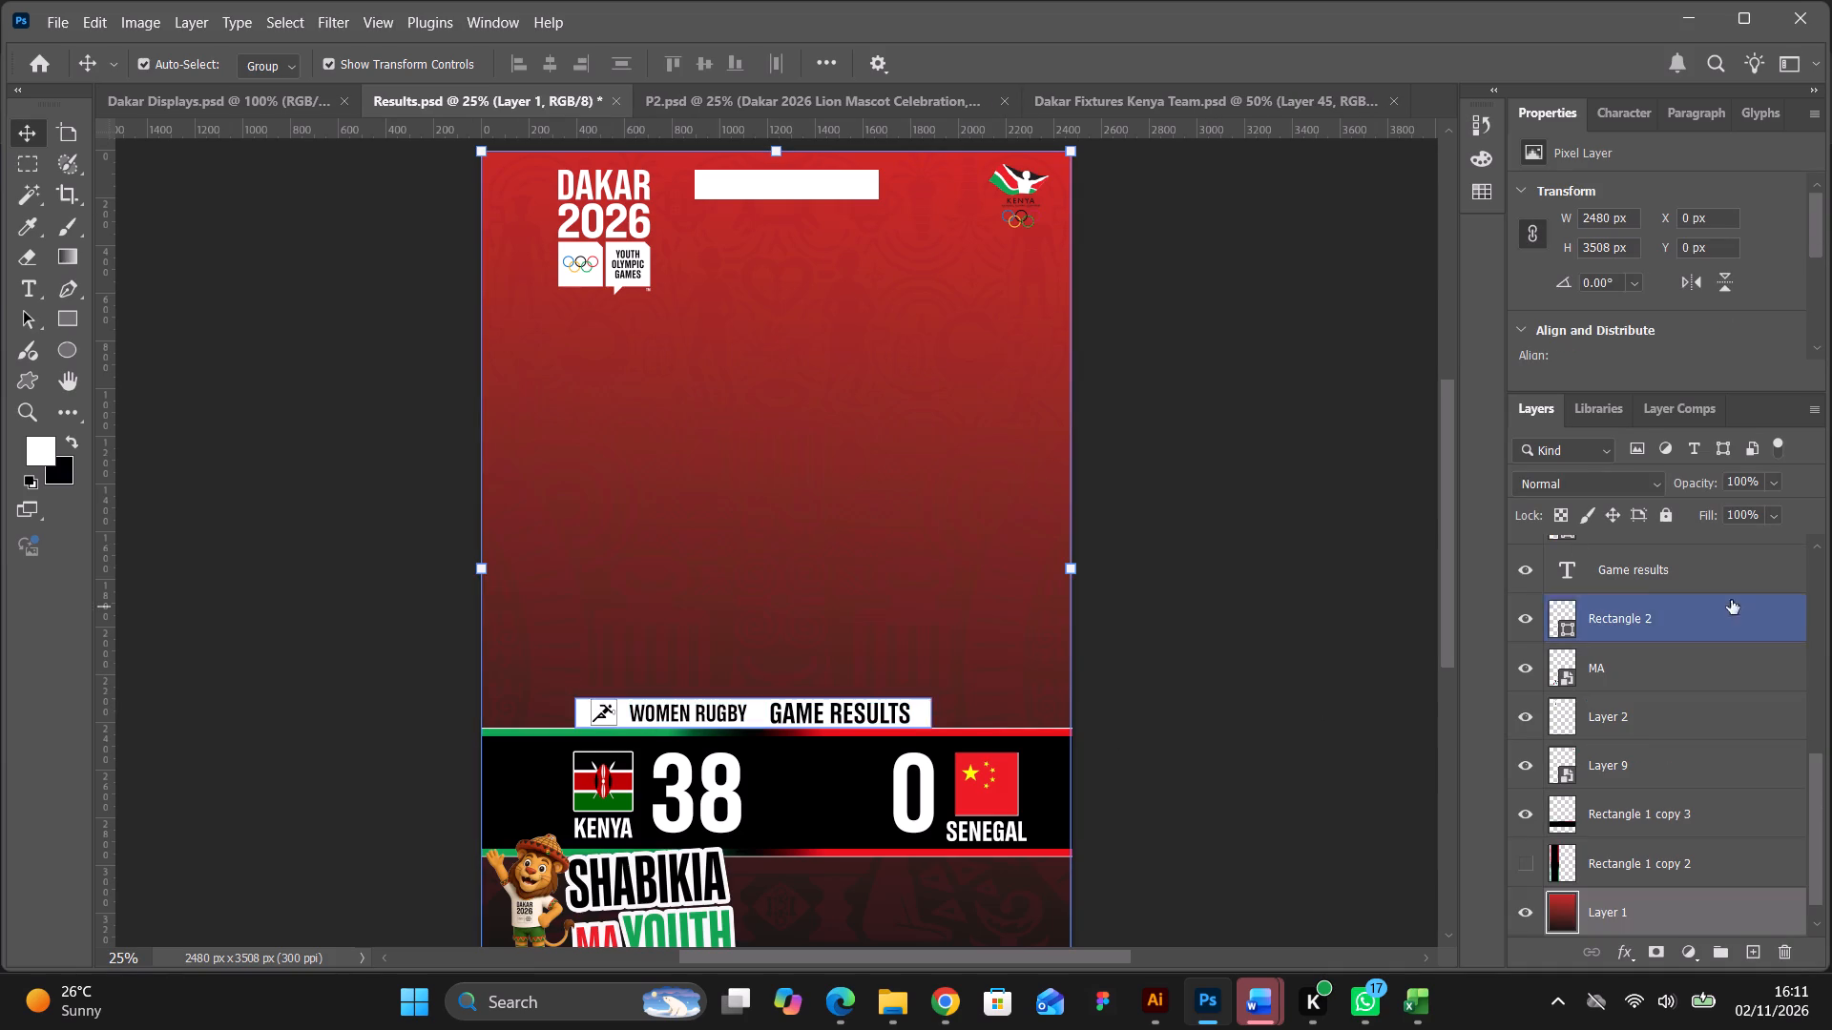
left_click(1663, 511)
left_click(1204, 509)
Move the icon, Women Rugby and Game Results texts and white box together right, centring them above the band at X 494 px.
left_click_drag(534, 651, 766, 674)
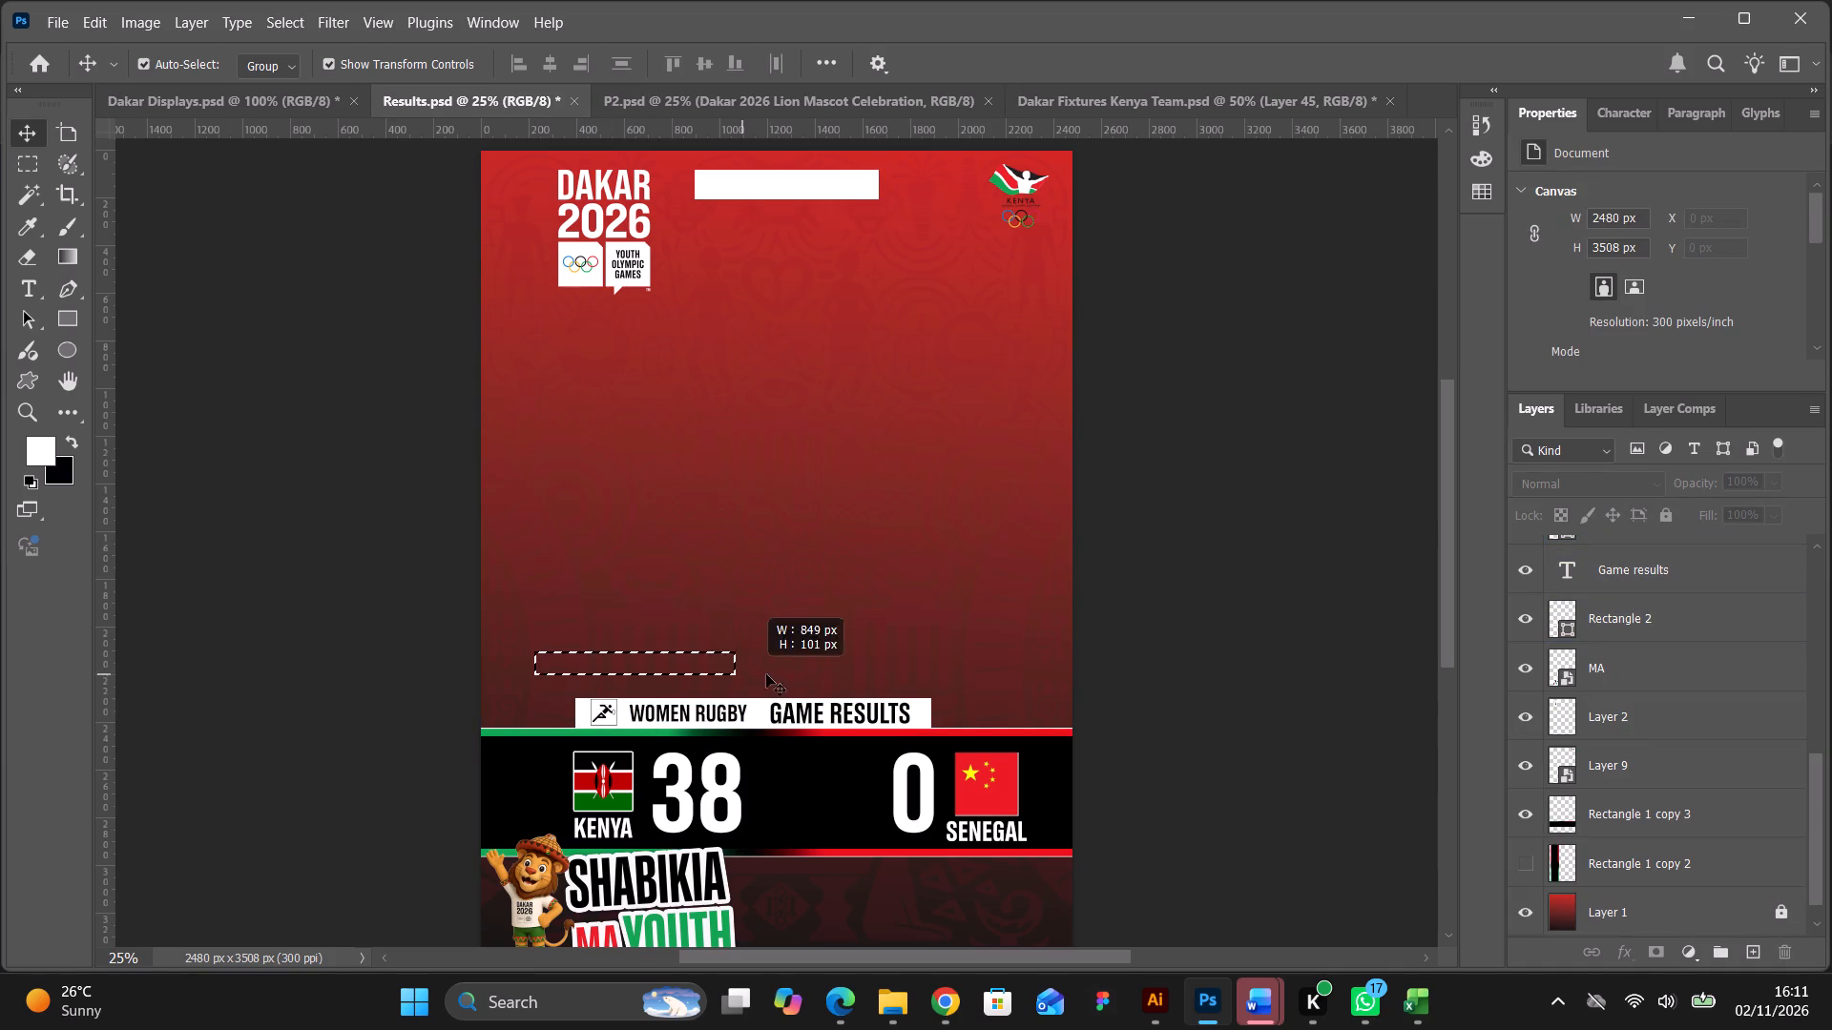
left_click_drag(766, 674, 947, 714)
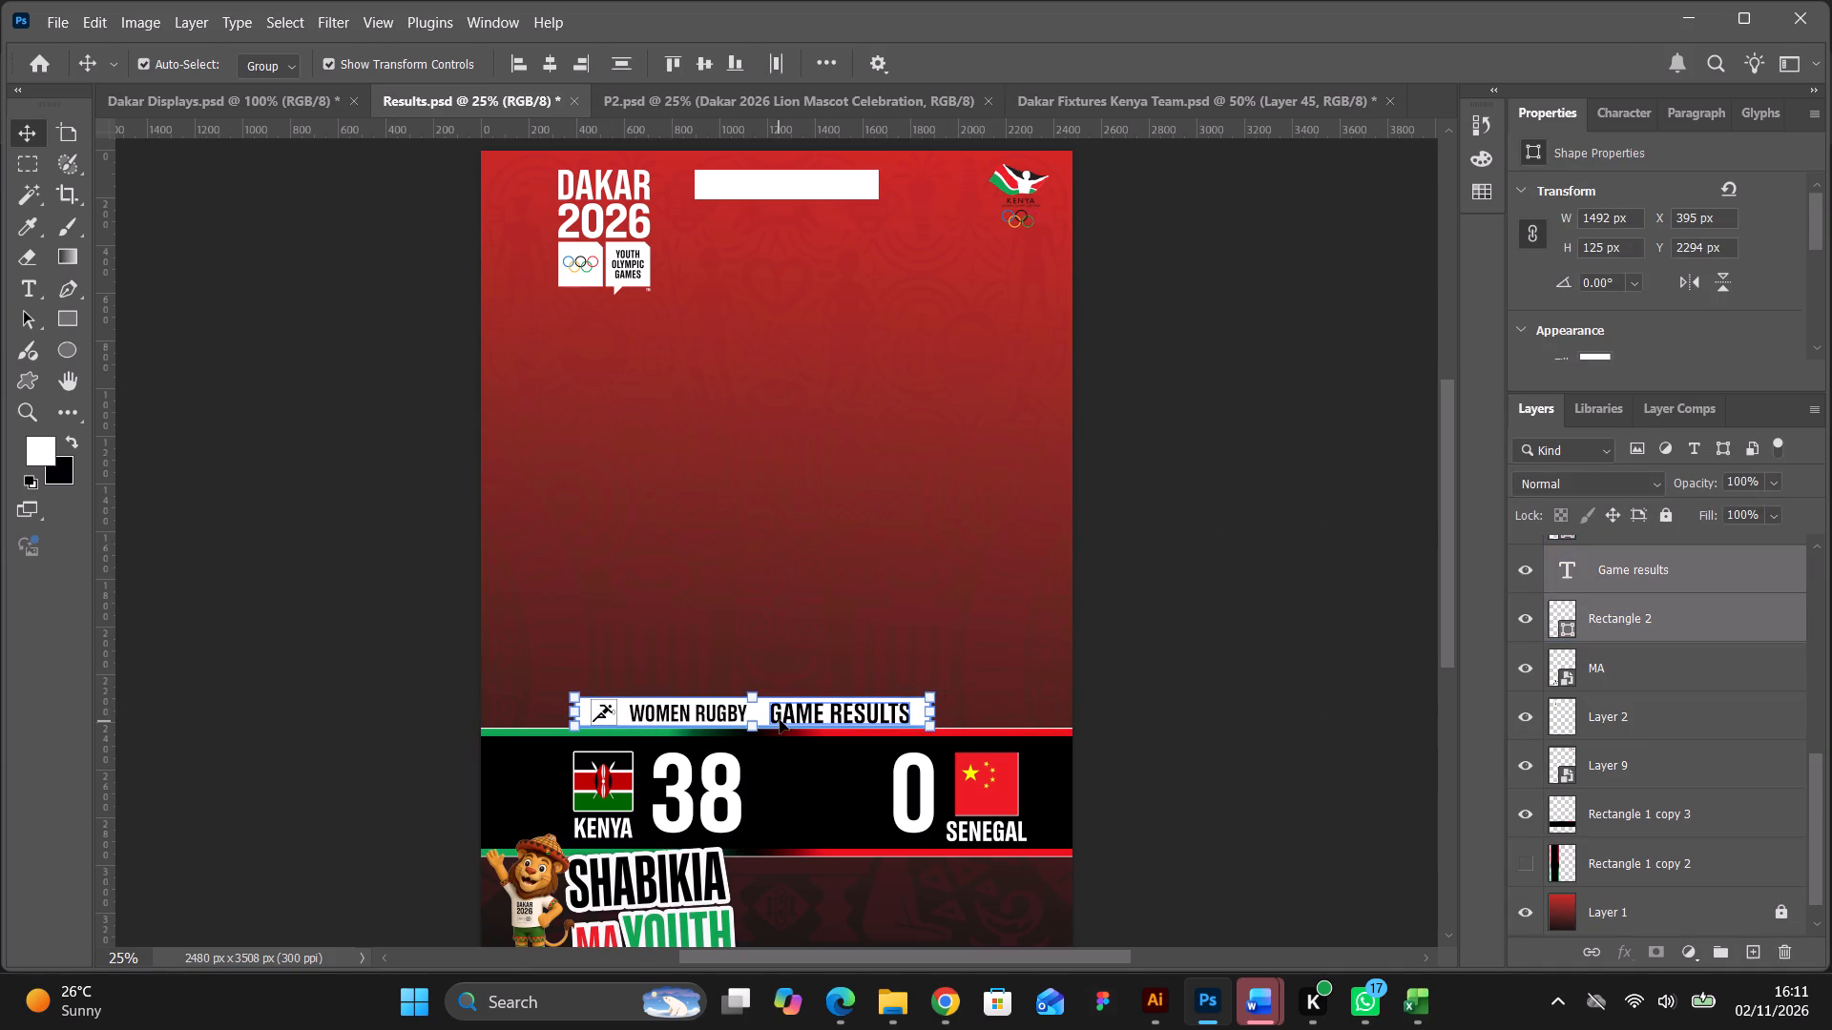
left_click_drag(781, 720, 803, 717)
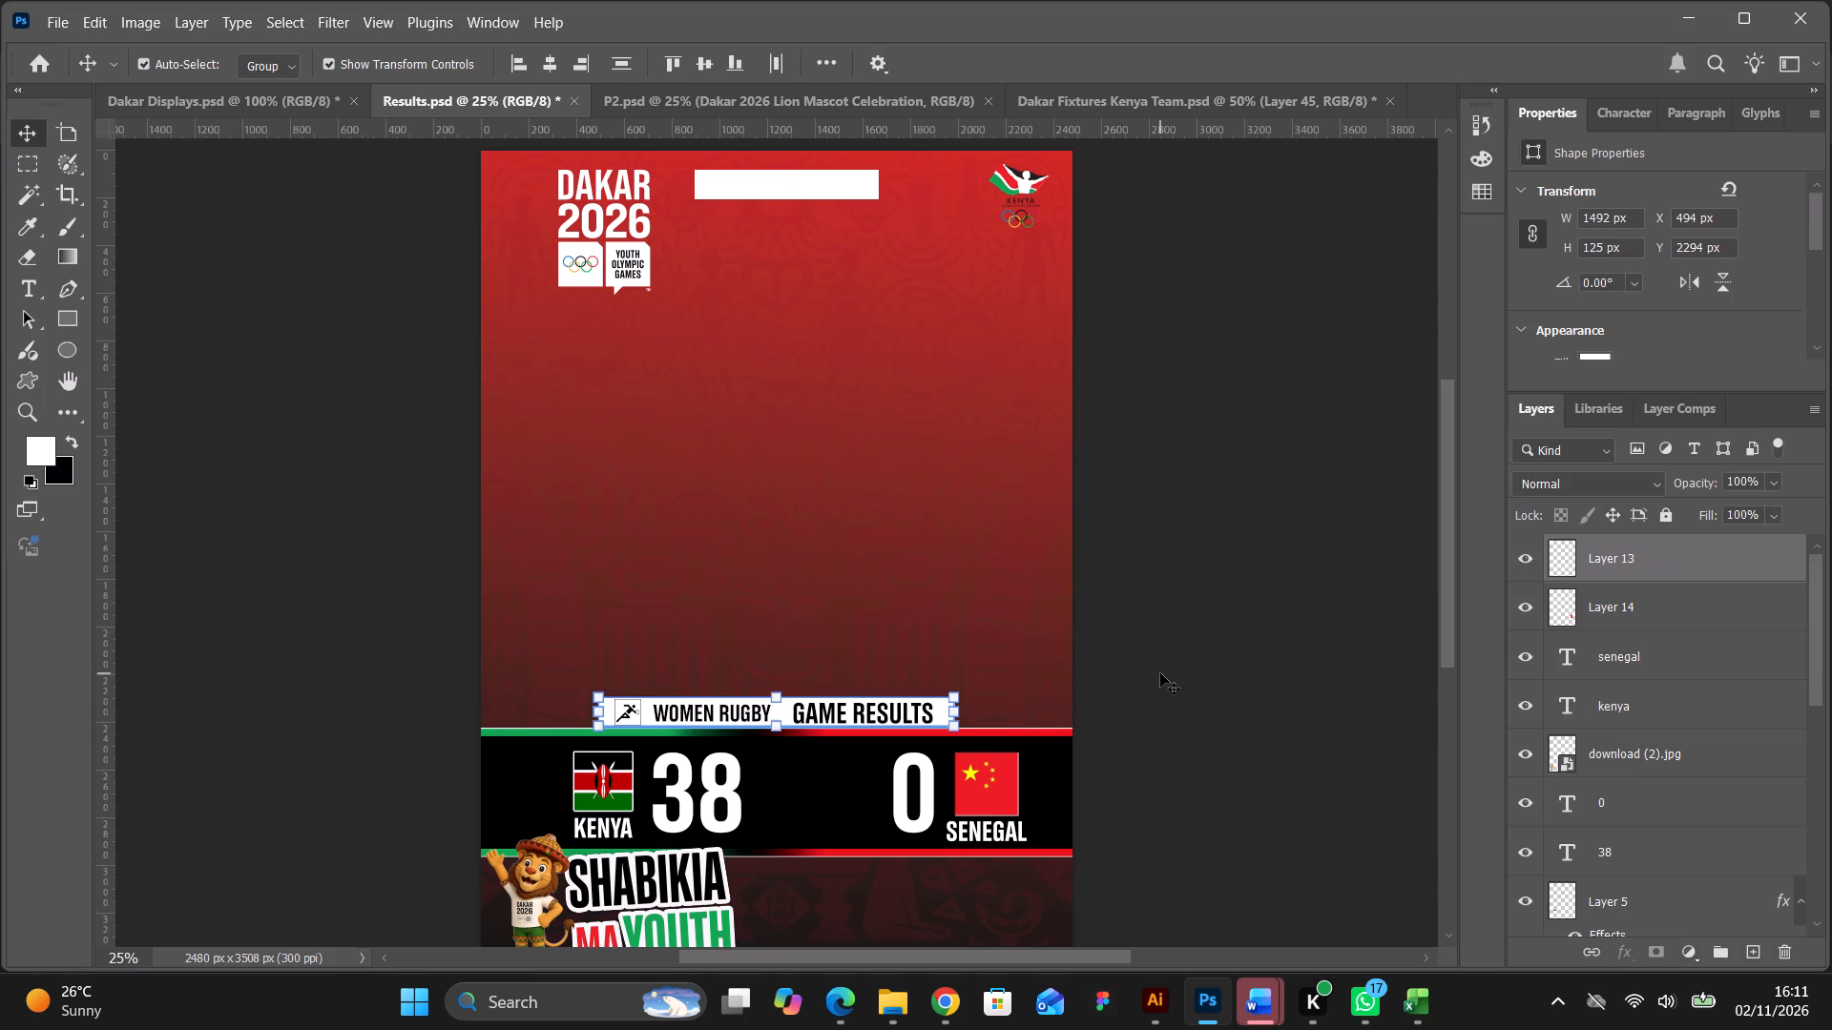
left_click(1160, 673)
scroll(1160, 662, "down", 3)
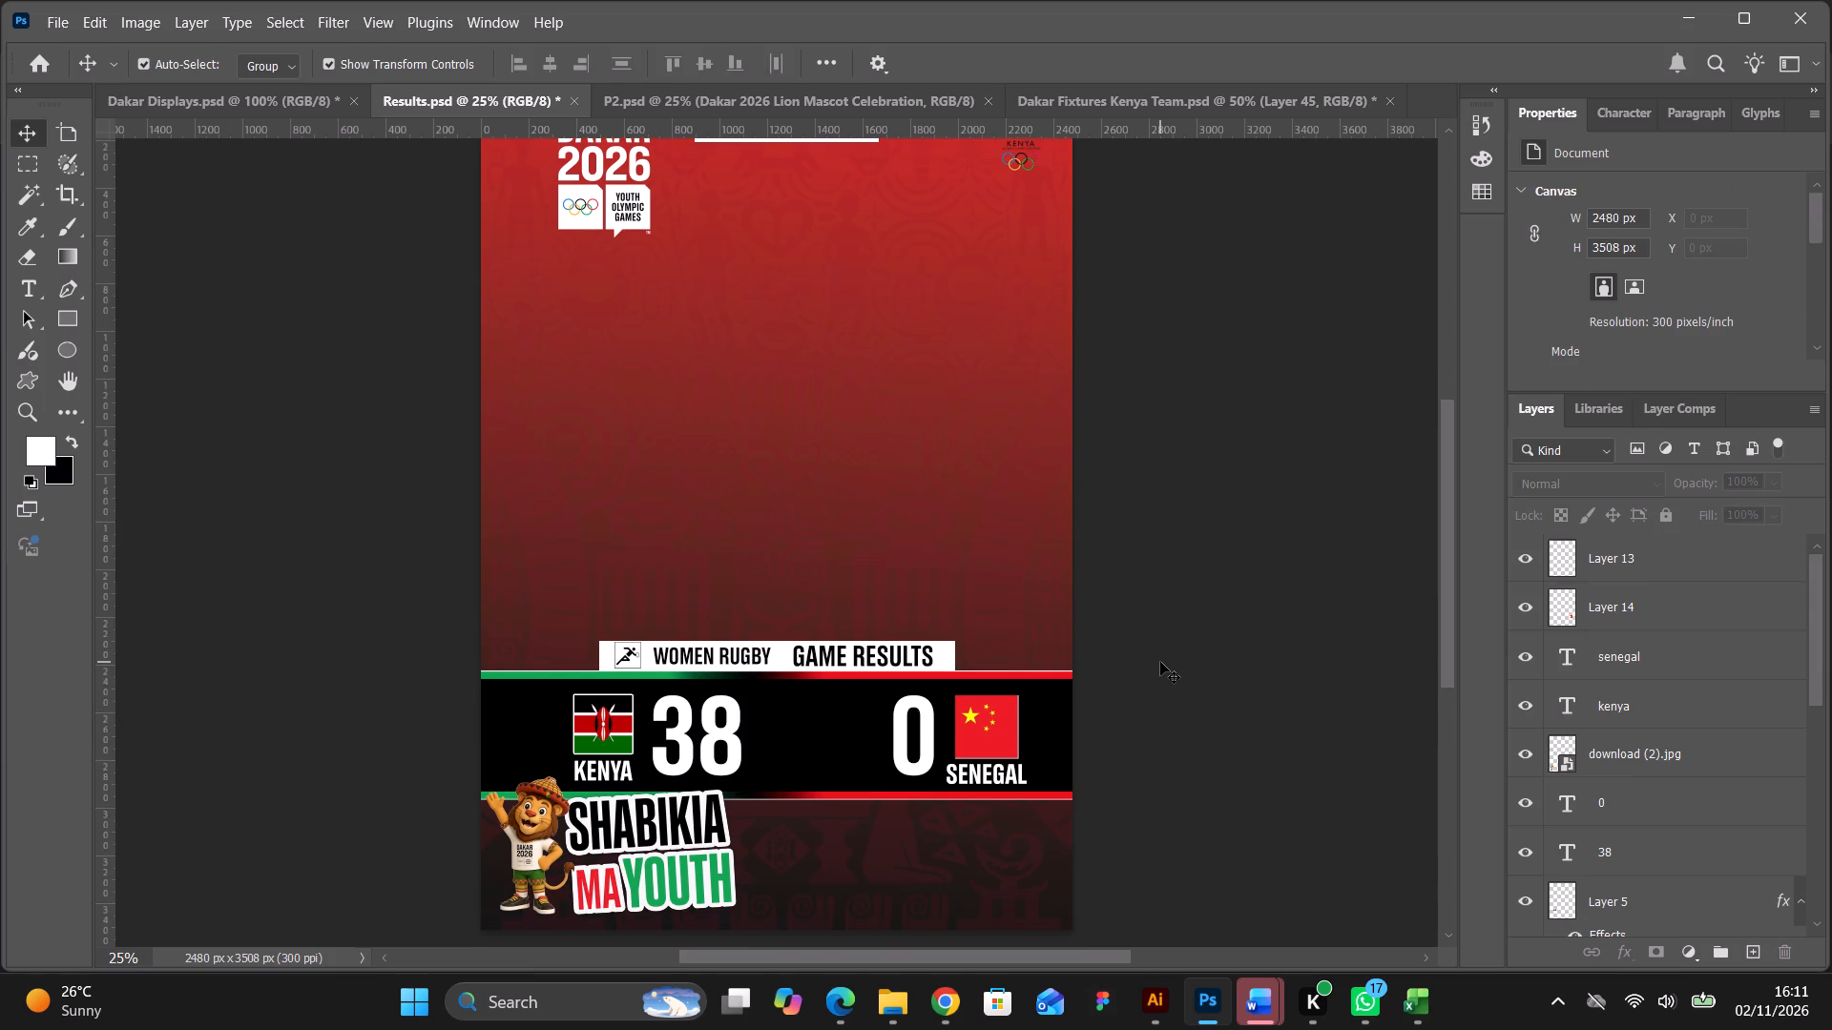
Delete the empty white rectangle between the Dakar 2026 logo and the Kenya Olympic logo at the poster's top.
scroll(1160, 662, "down", 5)
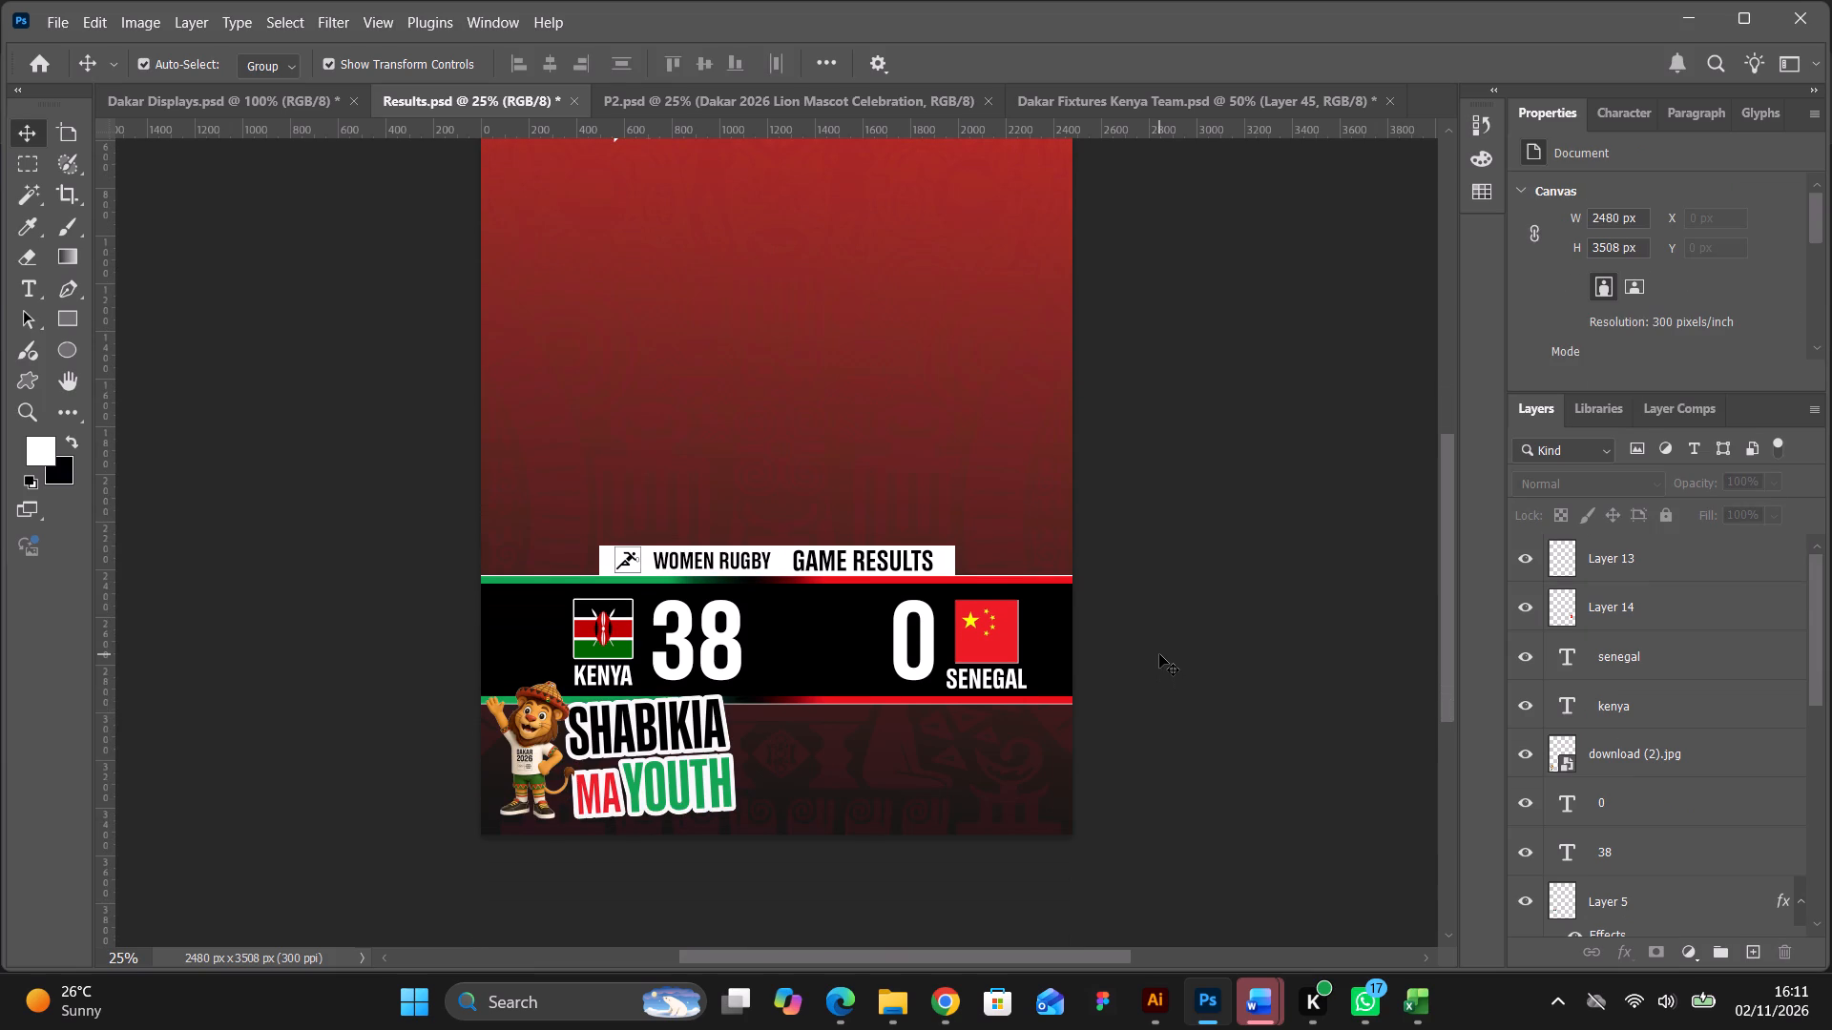
scroll(1159, 654, "down", 2)
scroll(1159, 654, "up", 13)
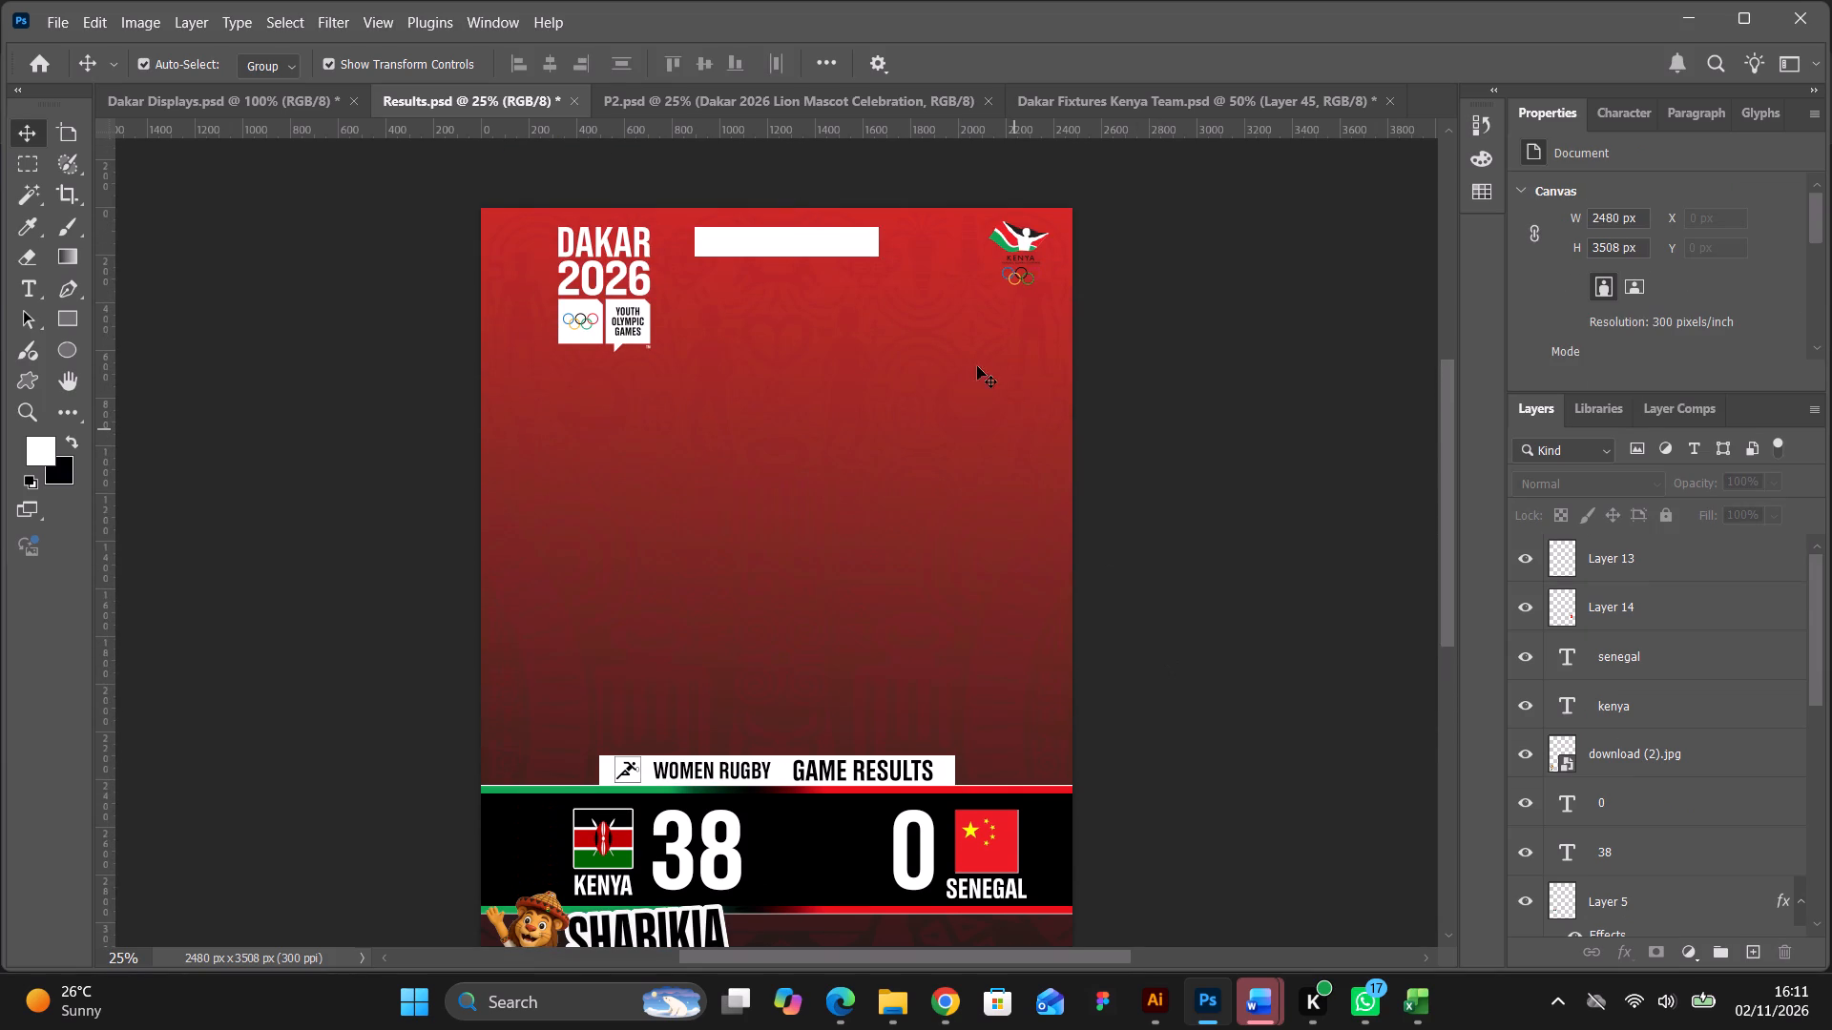
left_click(855, 251)
key("BackSpace")
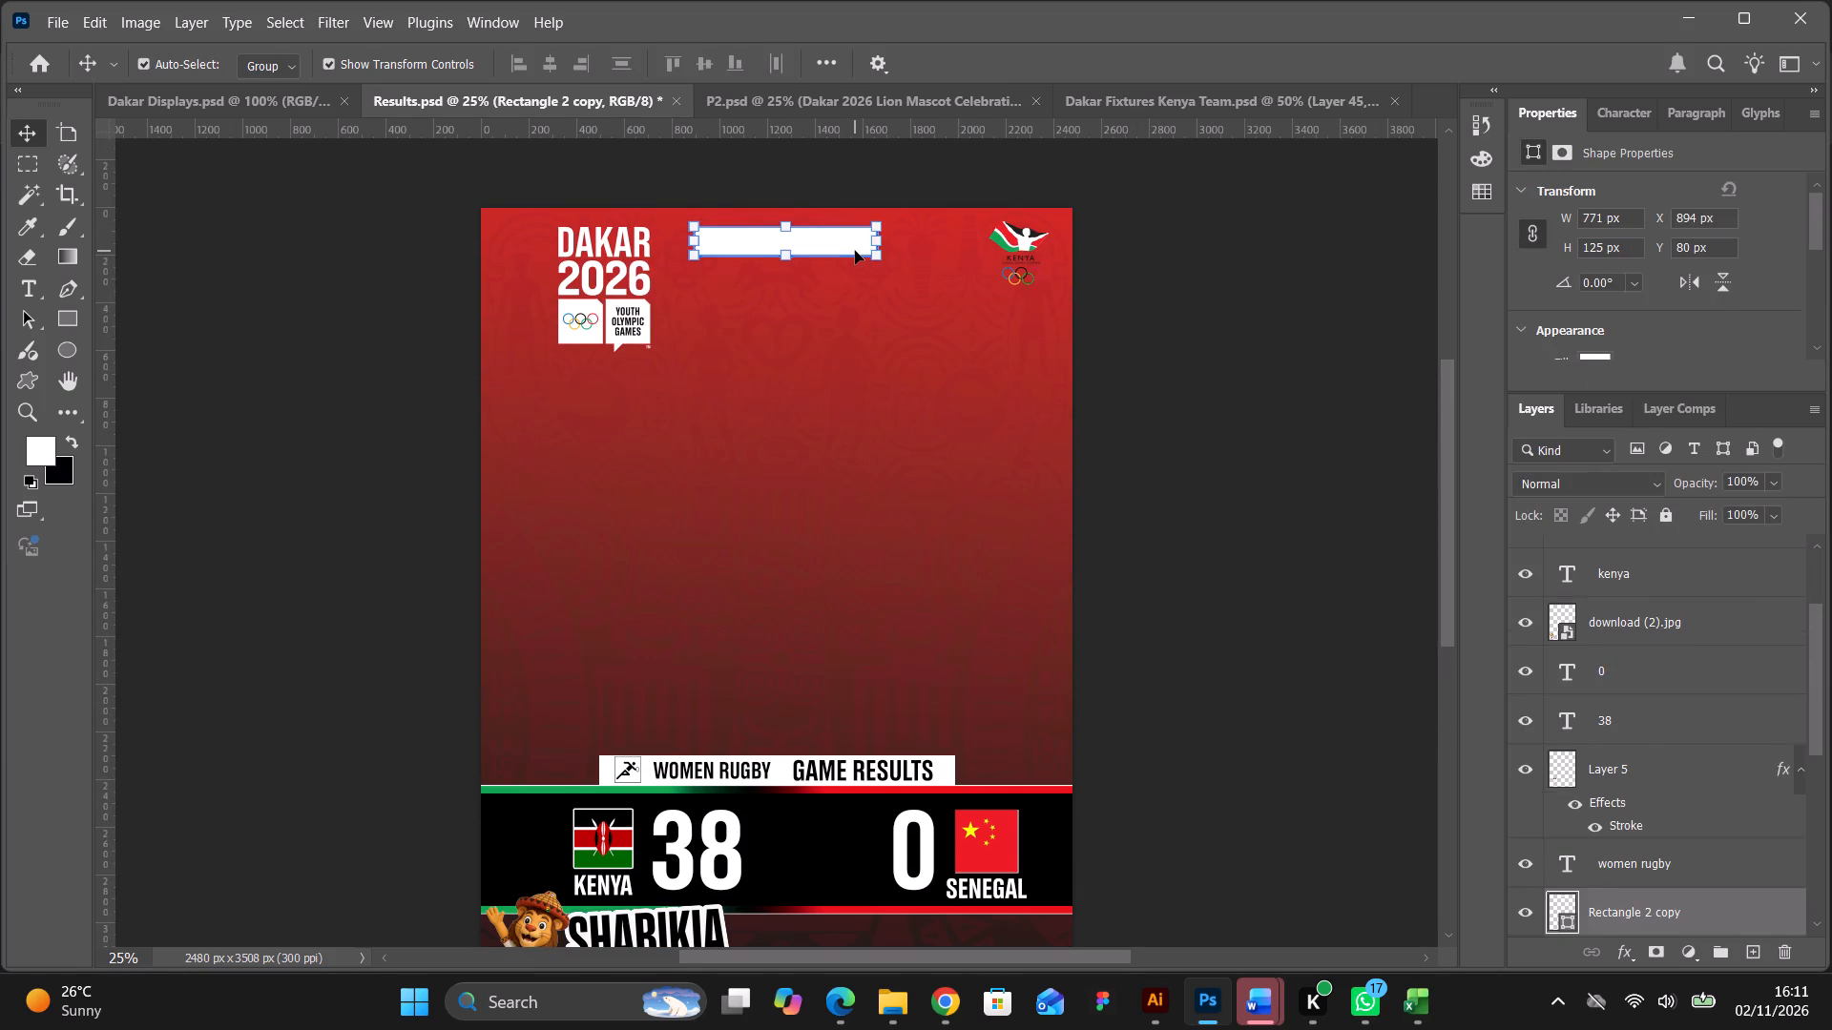
left_click(1165, 323)
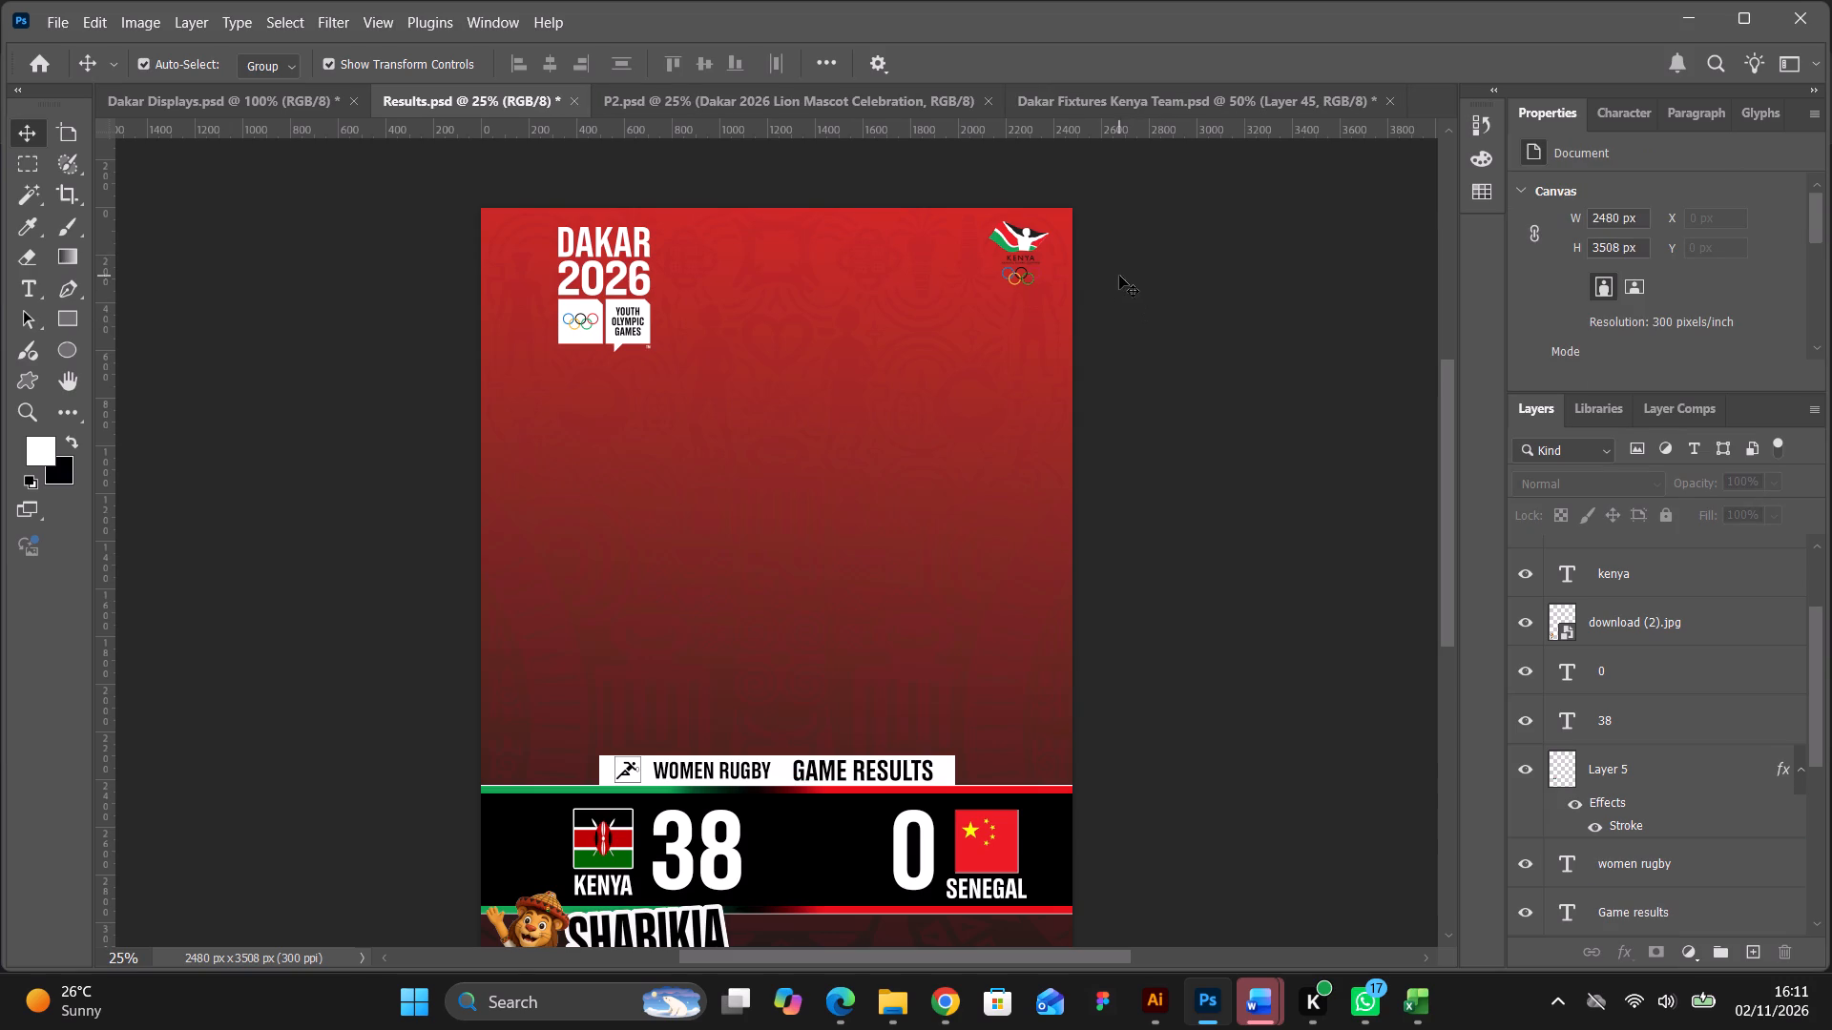
Move the Kenya Olympic logo from the poster's upper right corner to just right of the Dakar 2026 logo.
left_click(1031, 242)
left_click_drag(1025, 242, 939, 256)
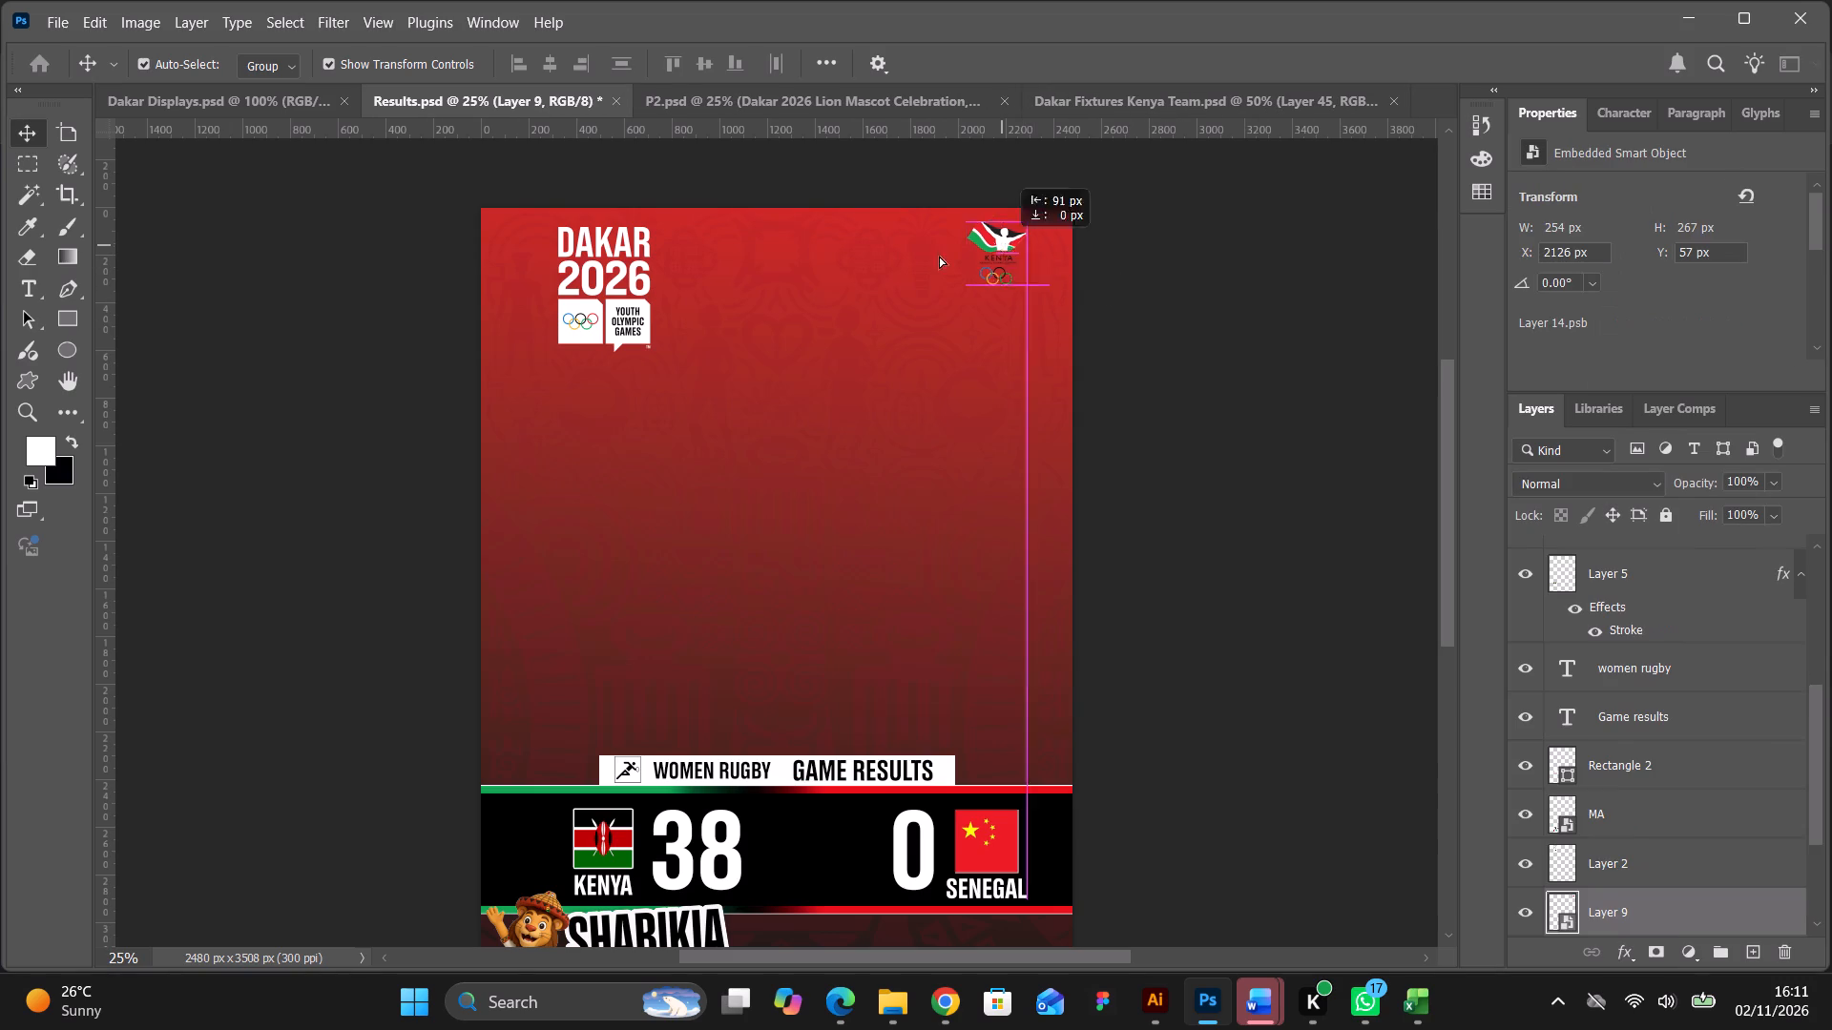
left_click_drag(939, 256, 721, 277)
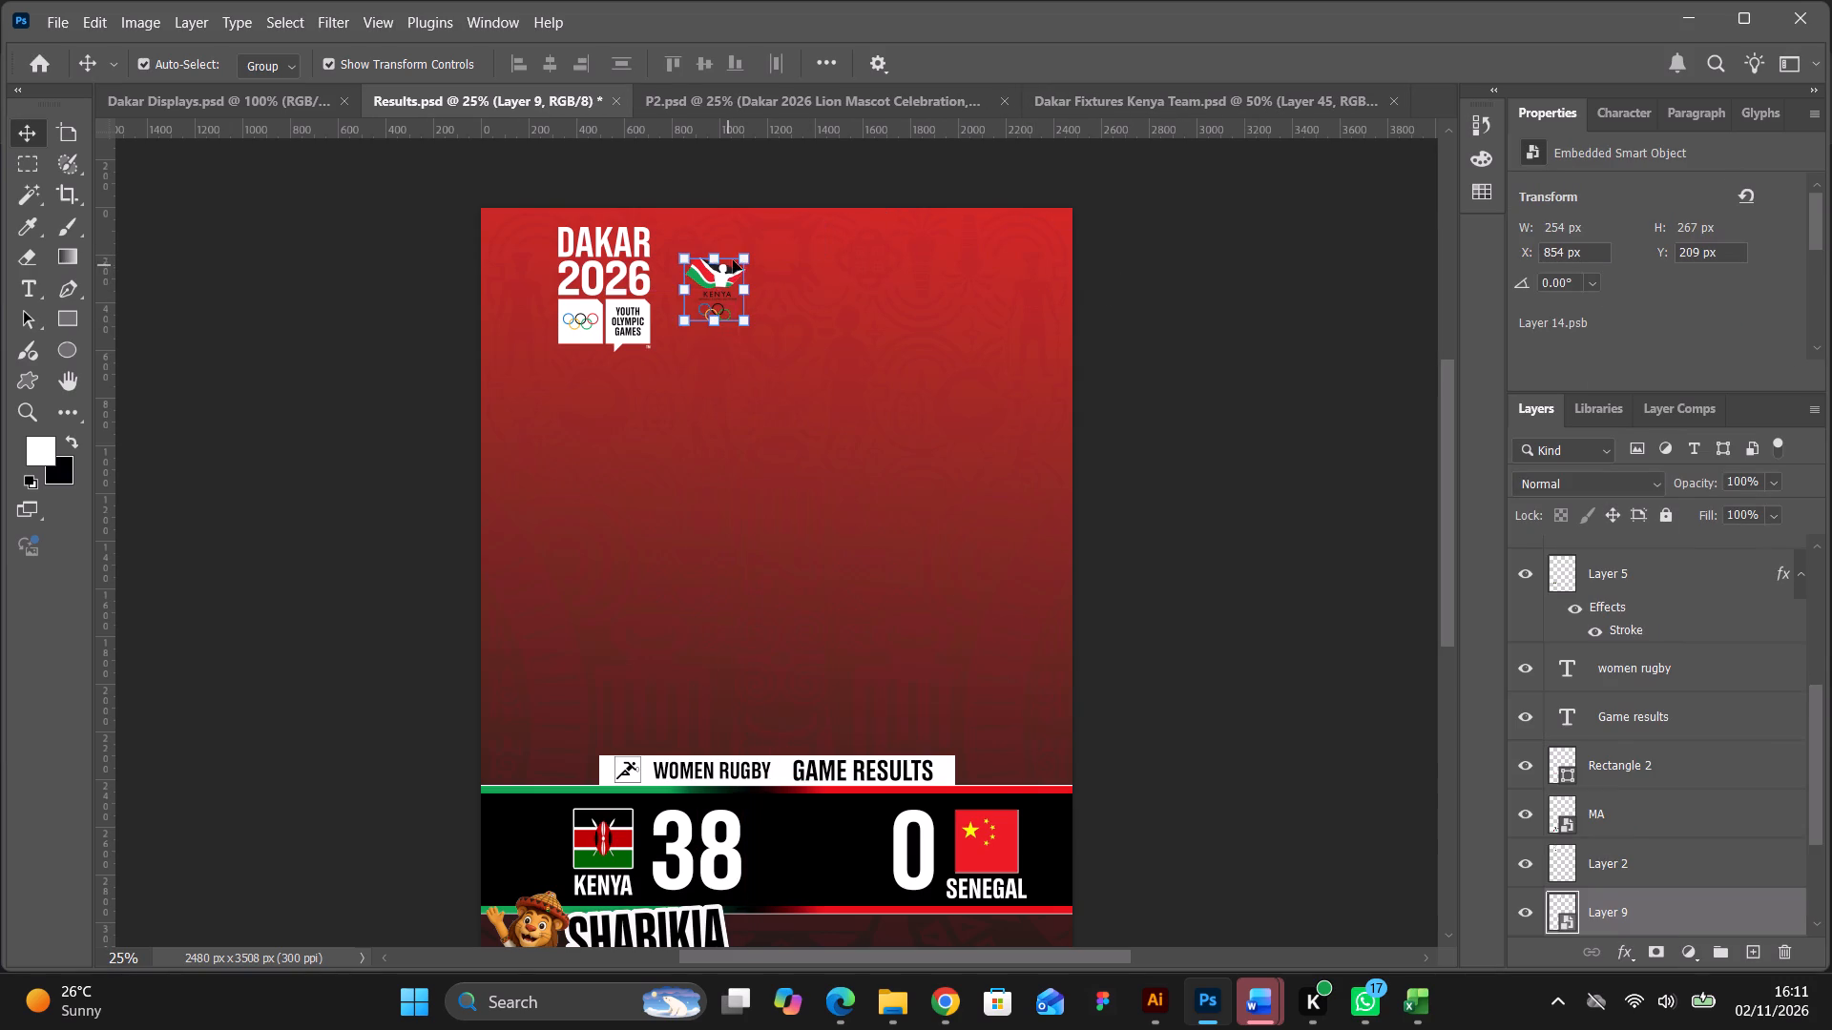
Enlarge the Kenya Olympic logo to 110.71% and centre it vertically at about Y 324 px beside the Dakar 2026 logo.
left_click_drag(747, 257, 778, 232)
left_click_drag(739, 255, 734, 279)
left_click_drag(729, 258, 734, 244)
left_click_drag(736, 272, 739, 257)
key("Down")
key("Down")
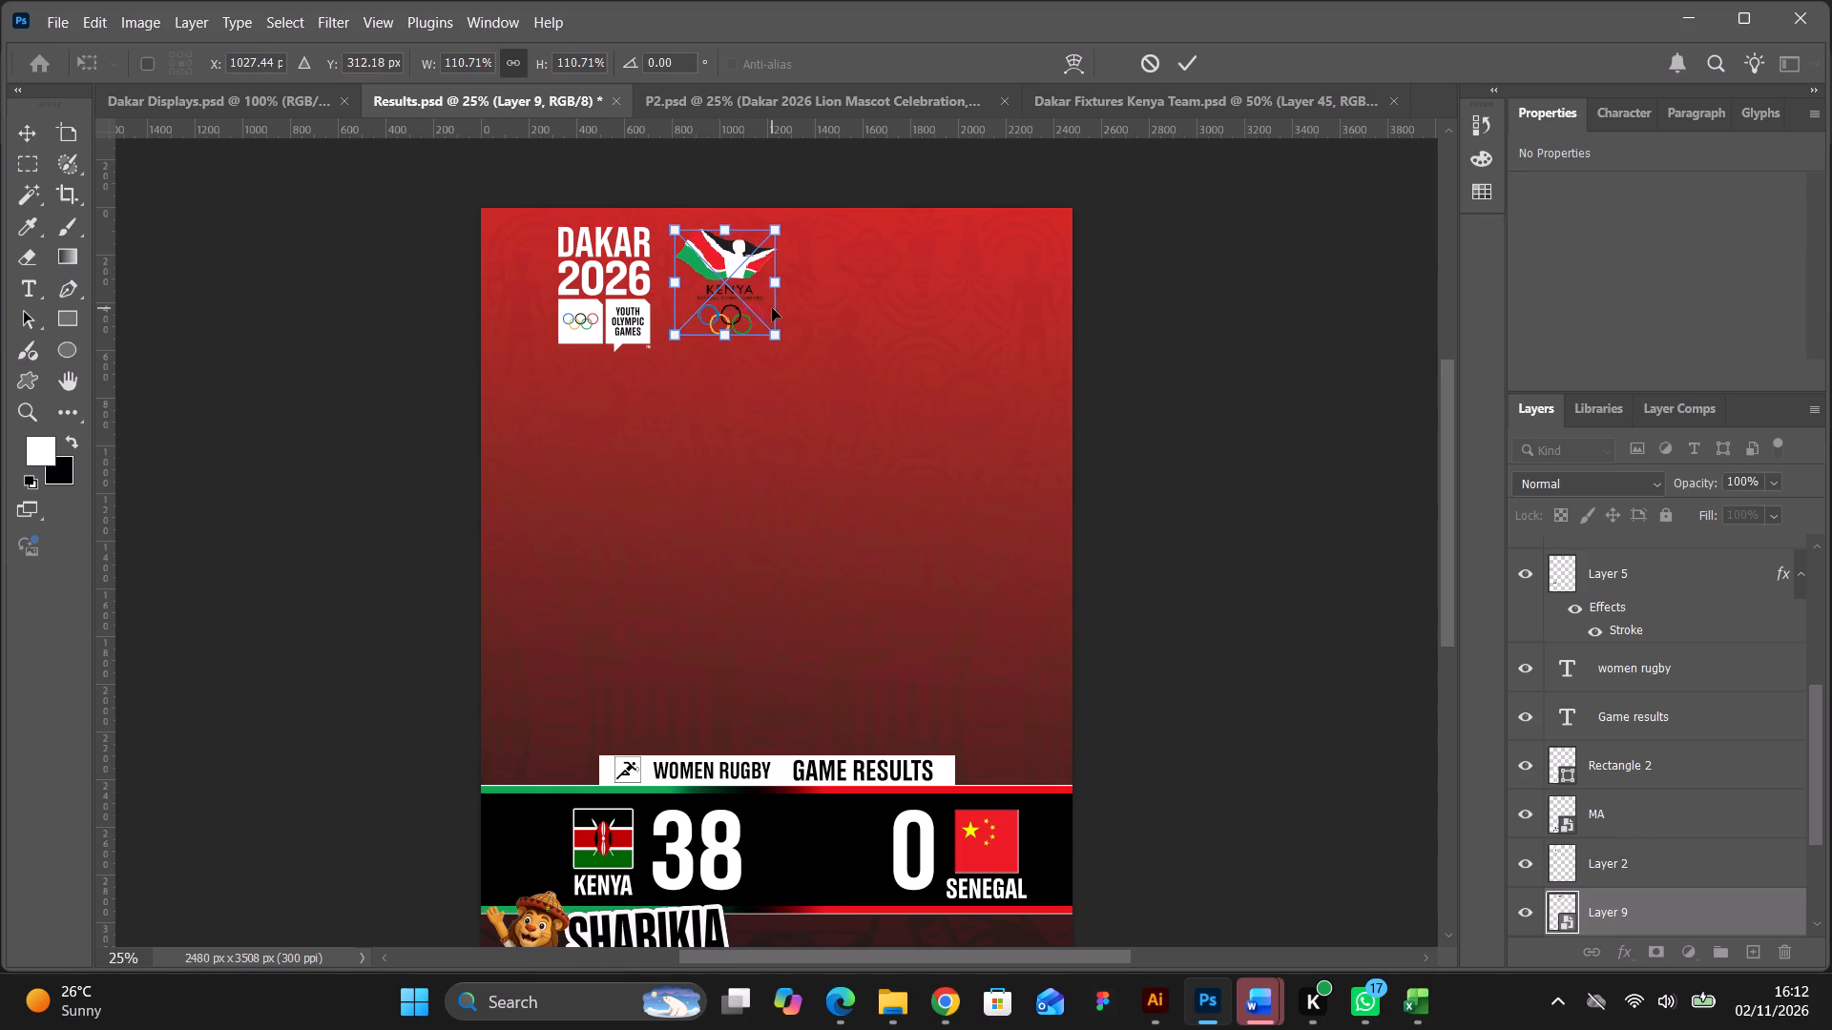
key("Down")
key("Down")
key("Down")
left_click(1183, 61)
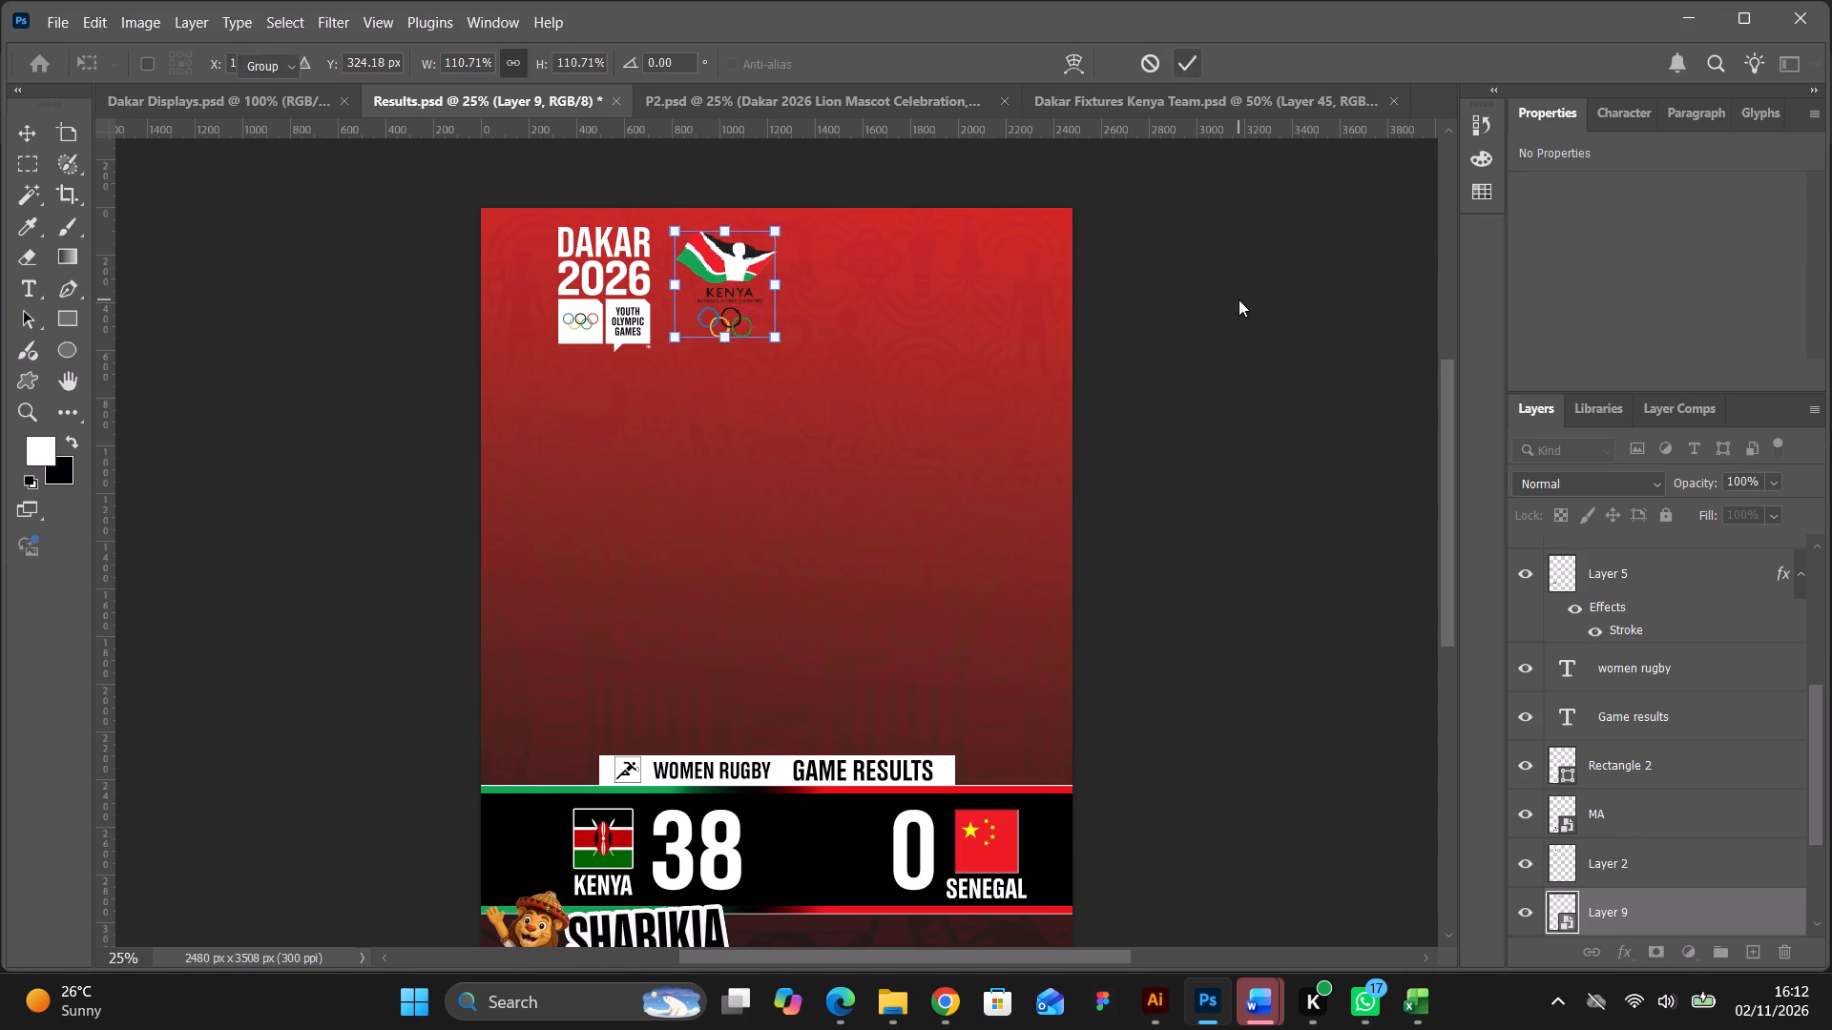
left_click(1239, 299)
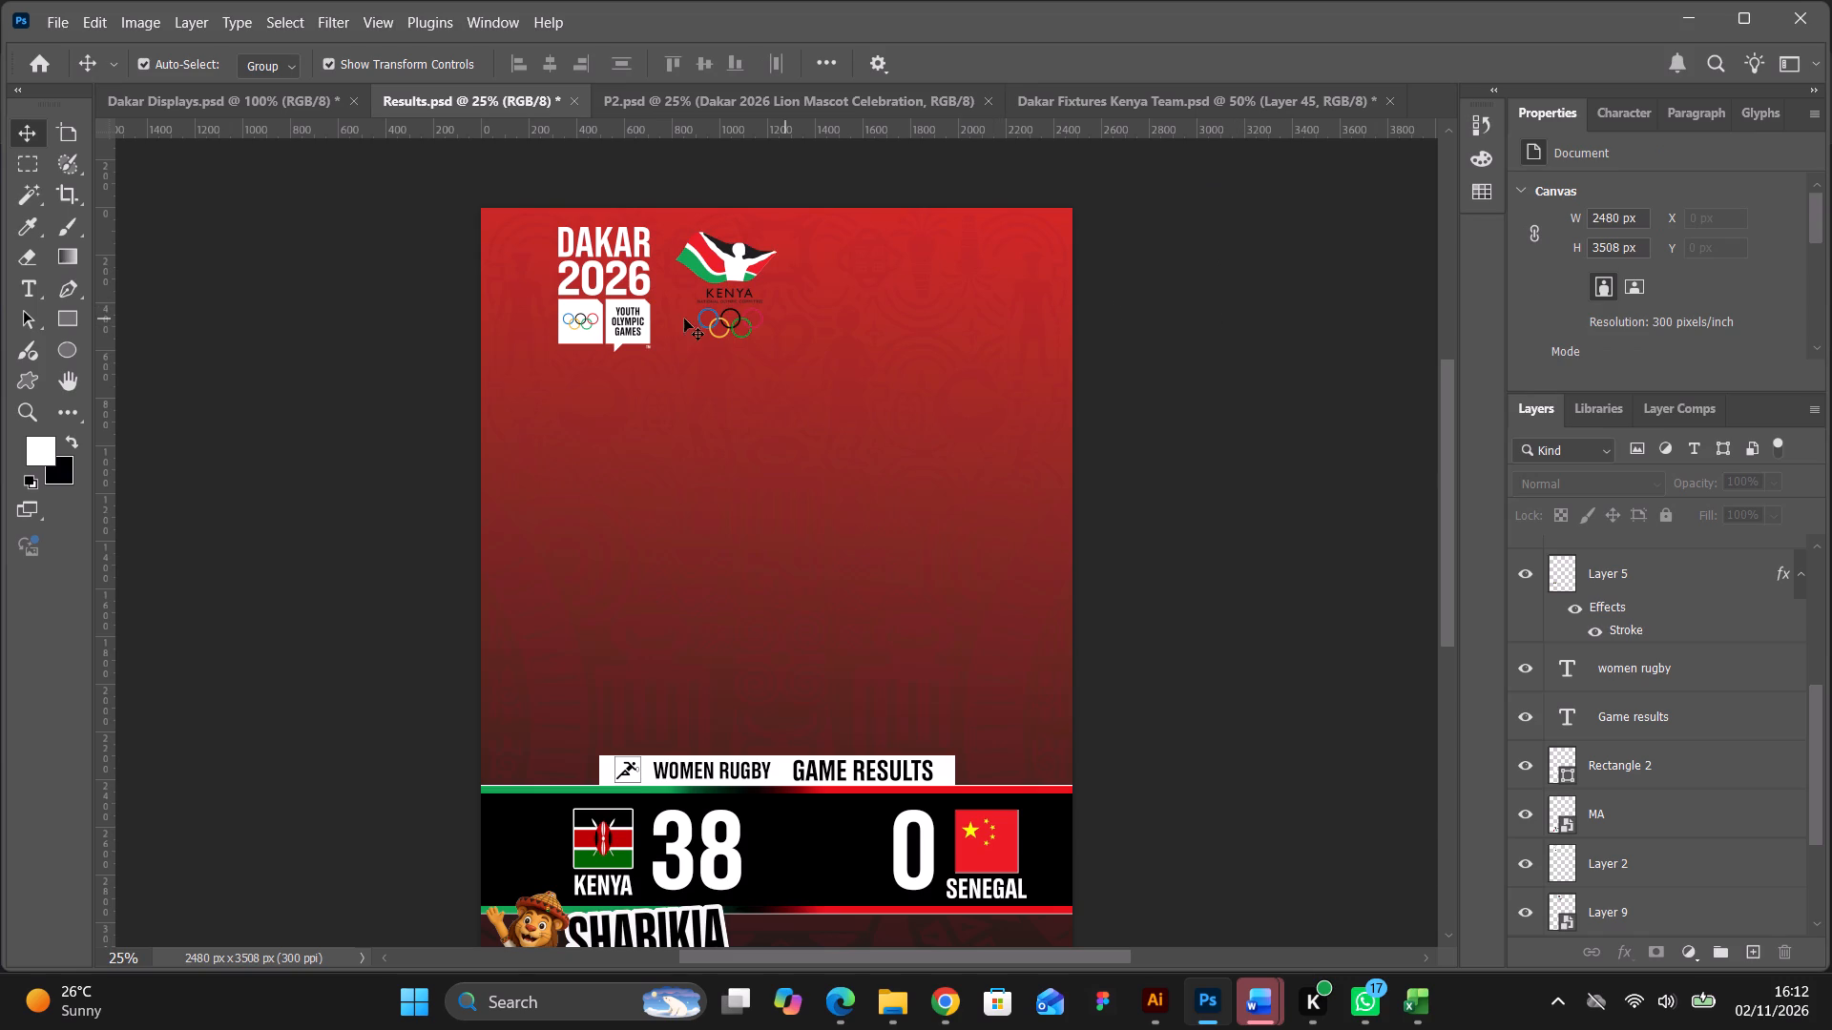
Move the Dakar 2026 and Kenya Olympic logos together left, close to the poster's left edge, keeping their height.
left_click(630, 329)
left_click(729, 274, "shift")
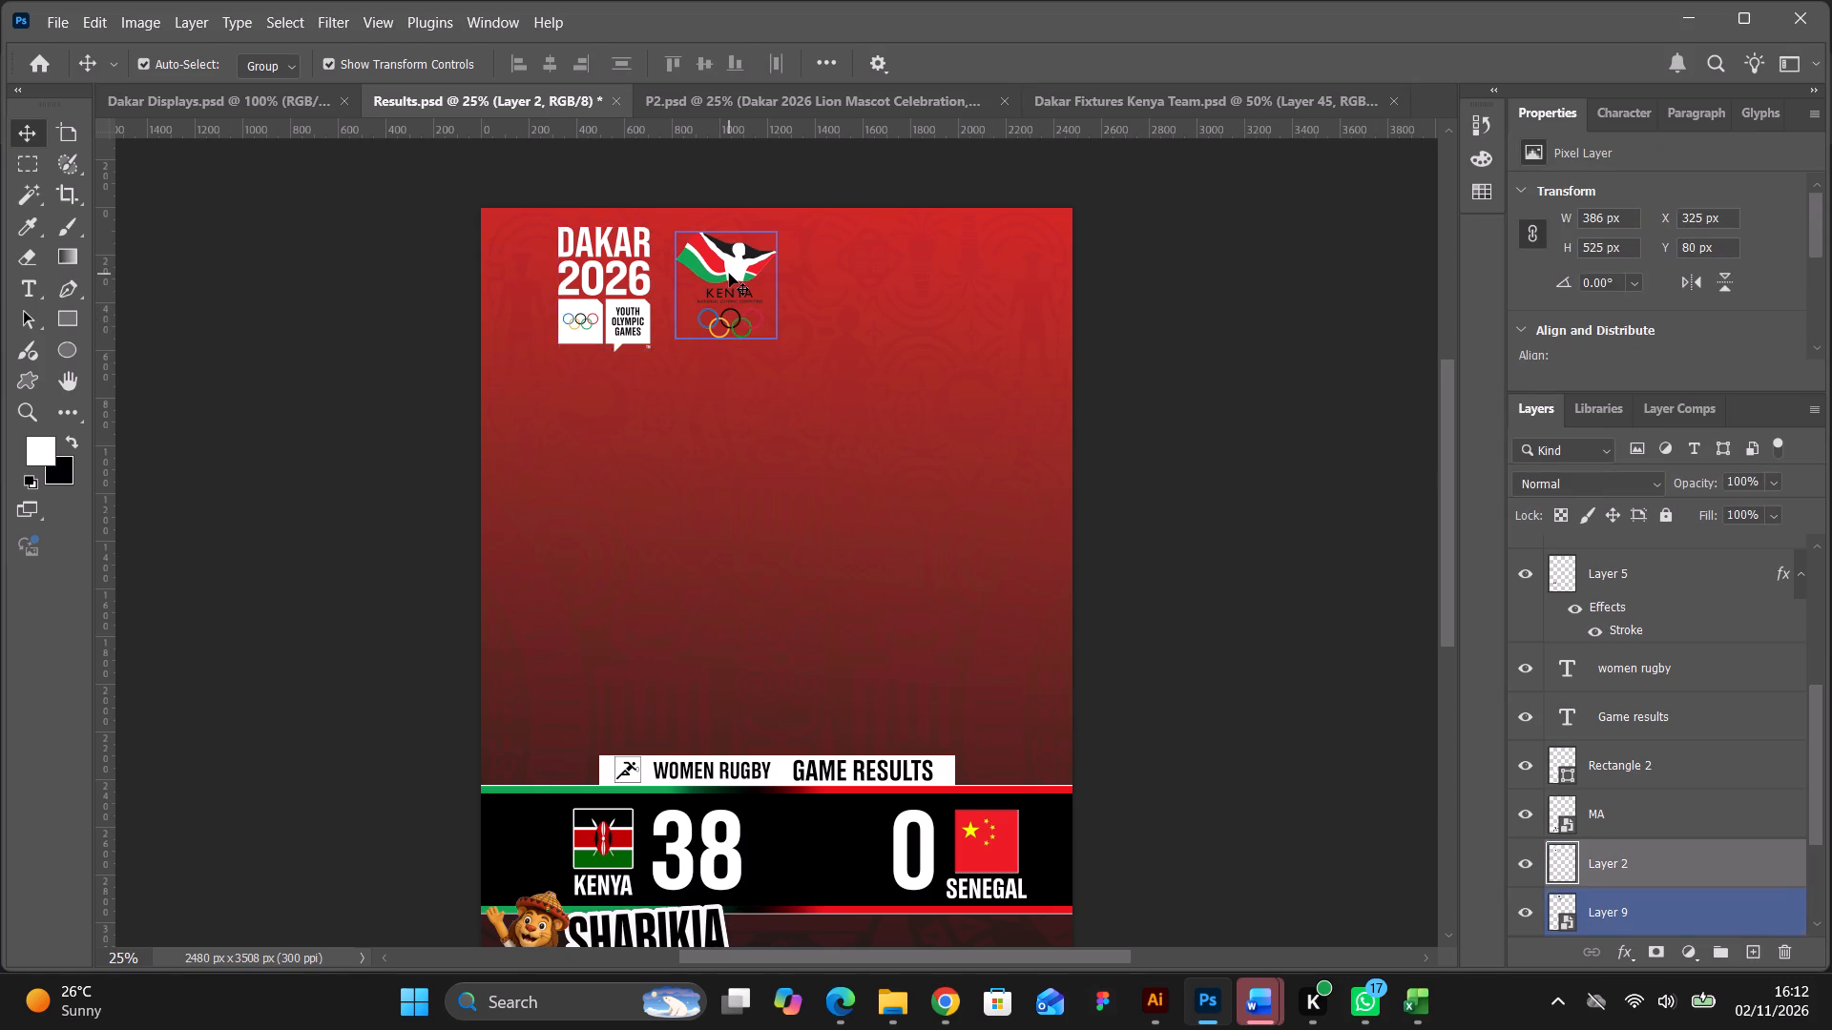
left_click_drag(729, 274, 686, 268)
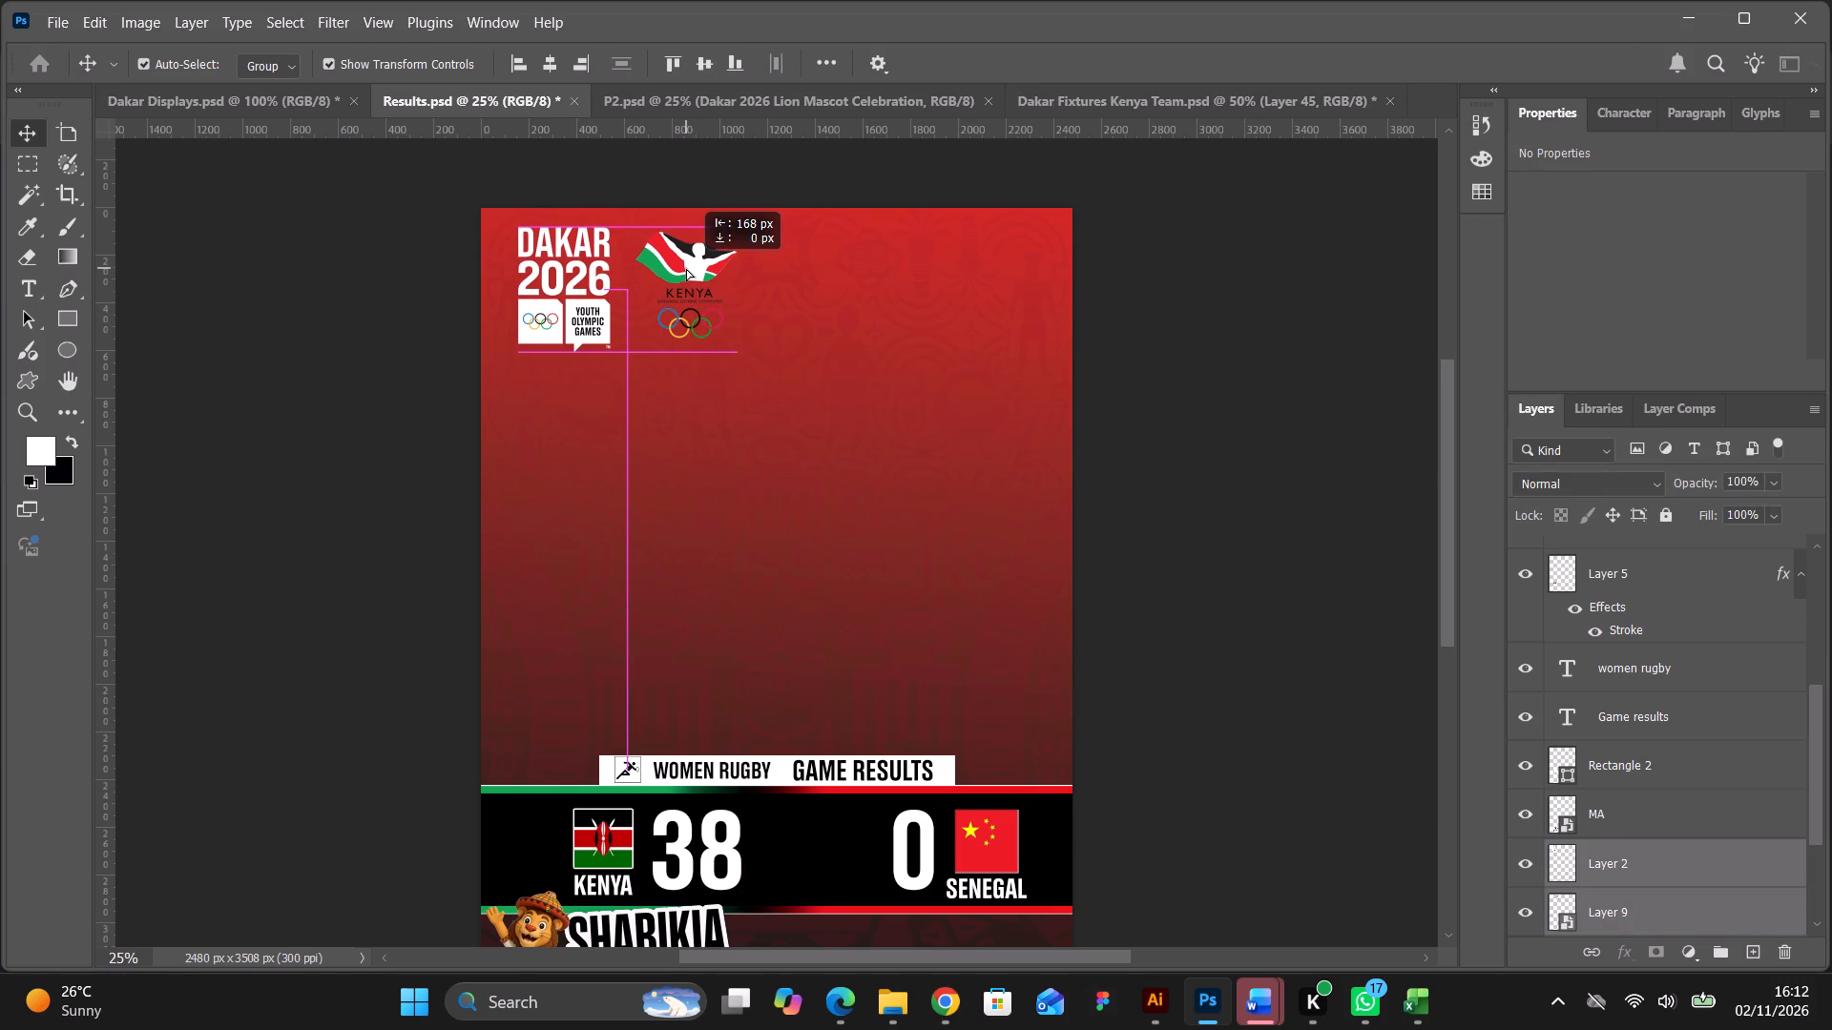
left_click_drag(686, 268, 681, 268)
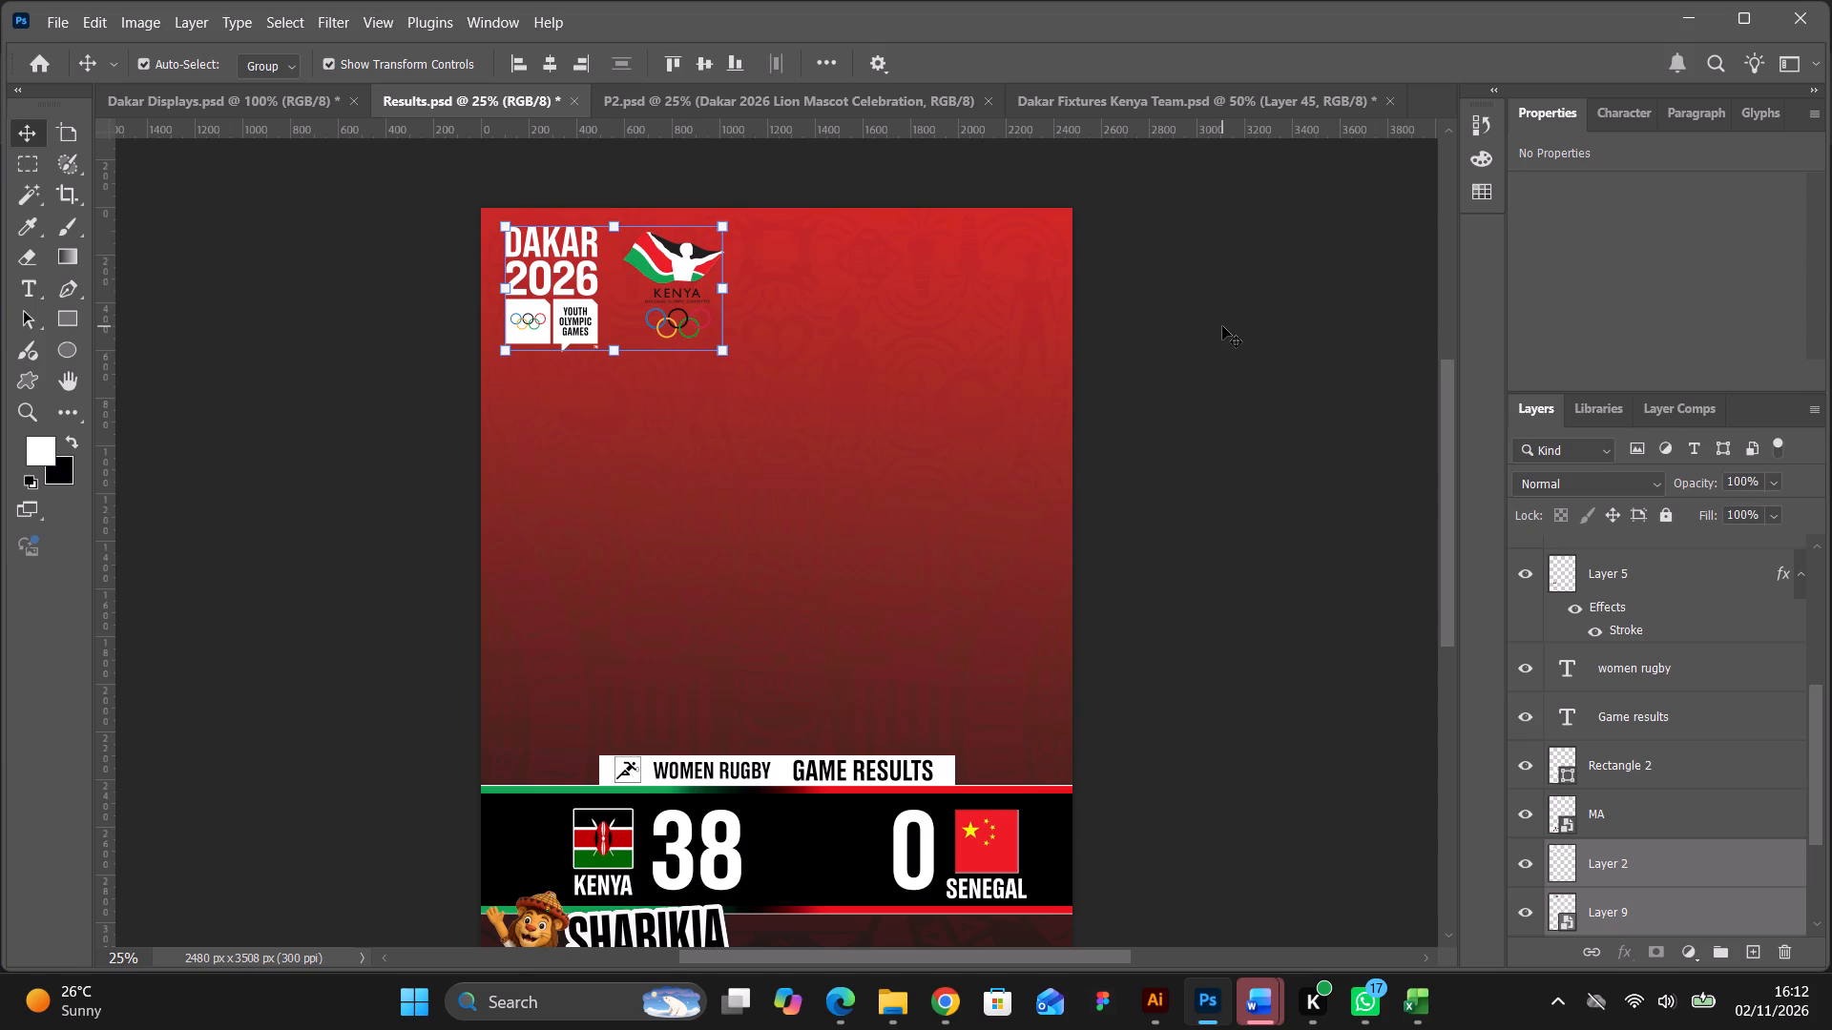
key("Right")
key("Right")
key("Right")
left_click(1223, 326)
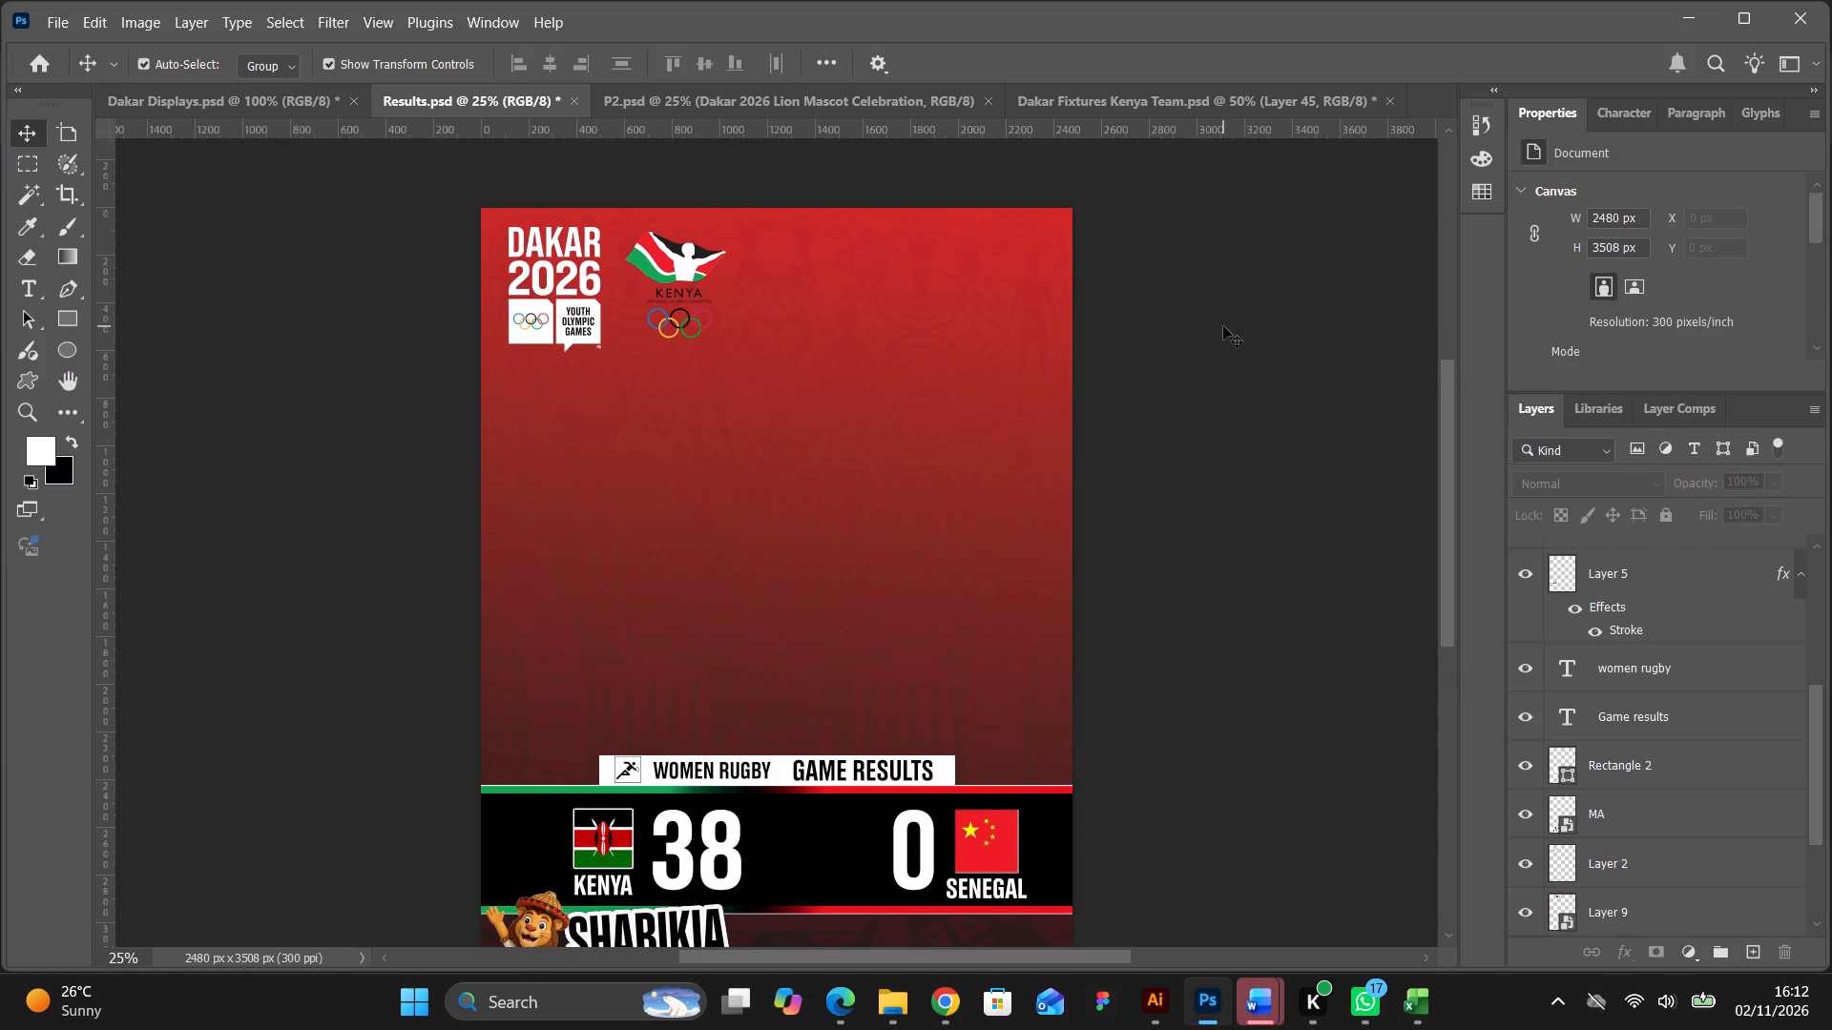
Switch to Chrome and search Google Images for "kenya rugby lioness".
scroll(1223, 326, "down", 10)
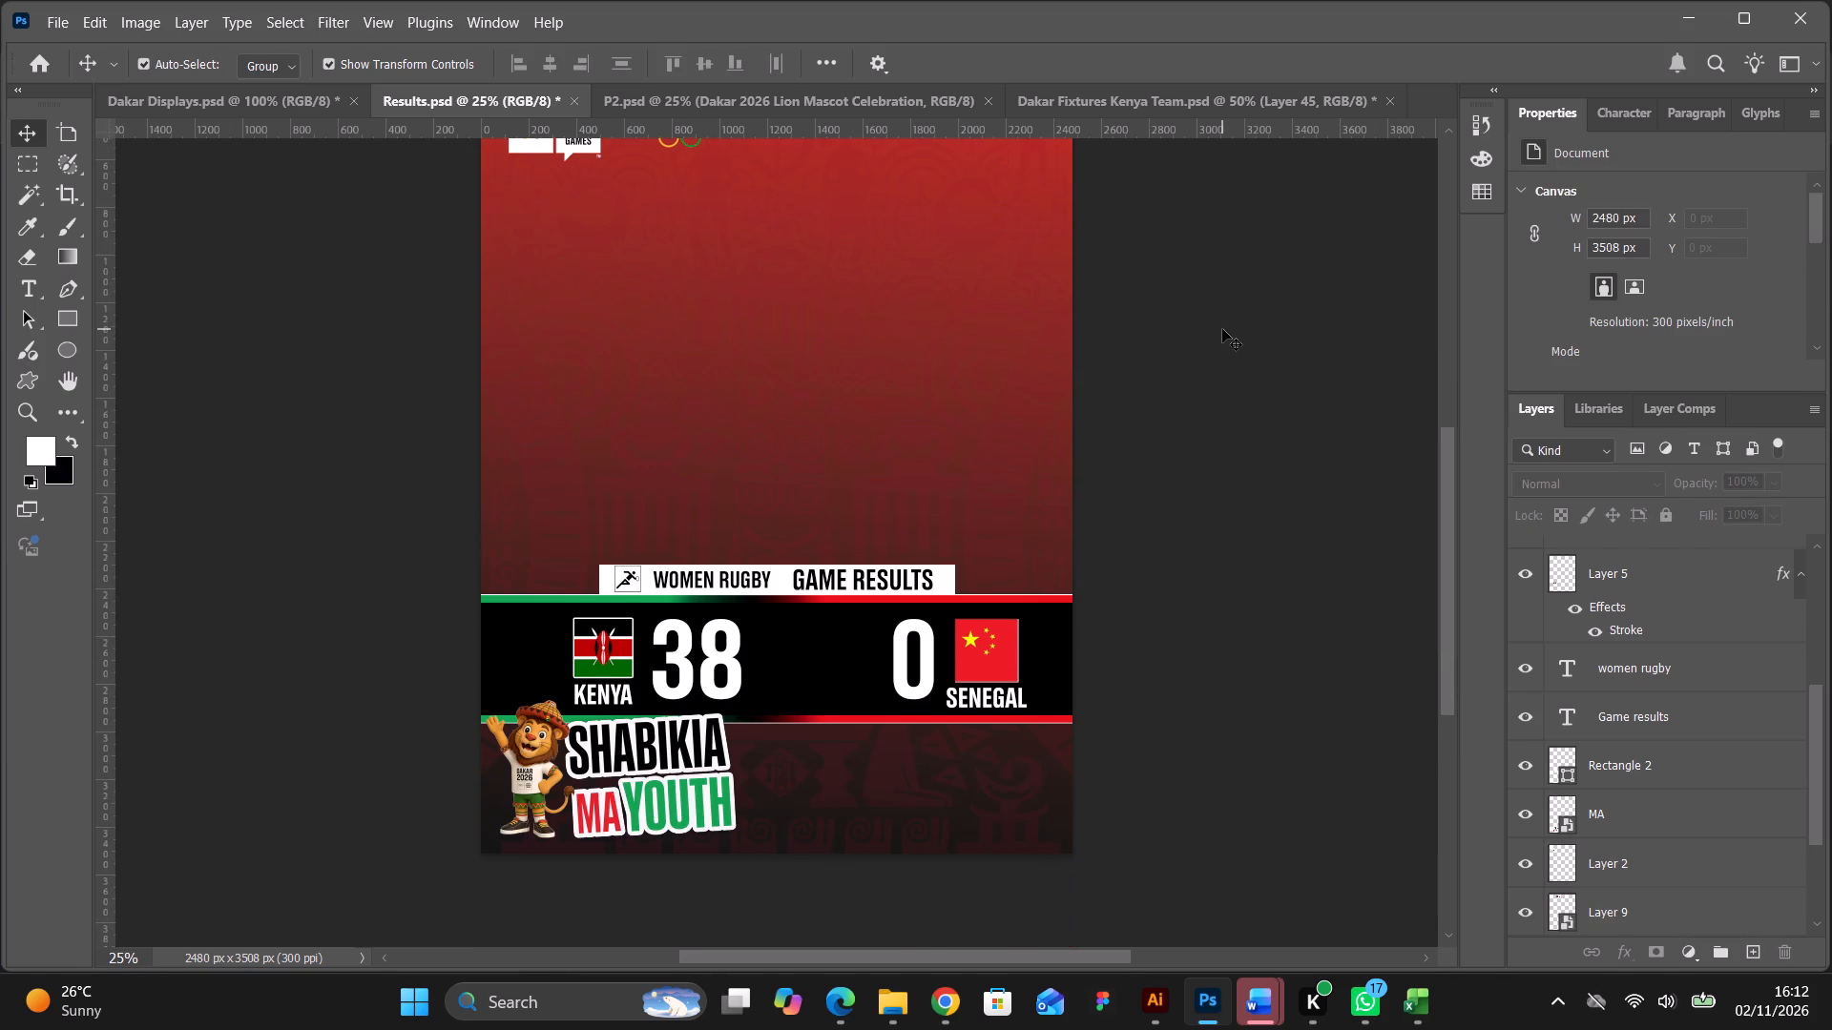
left_click(955, 991)
left_click(1404, 29)
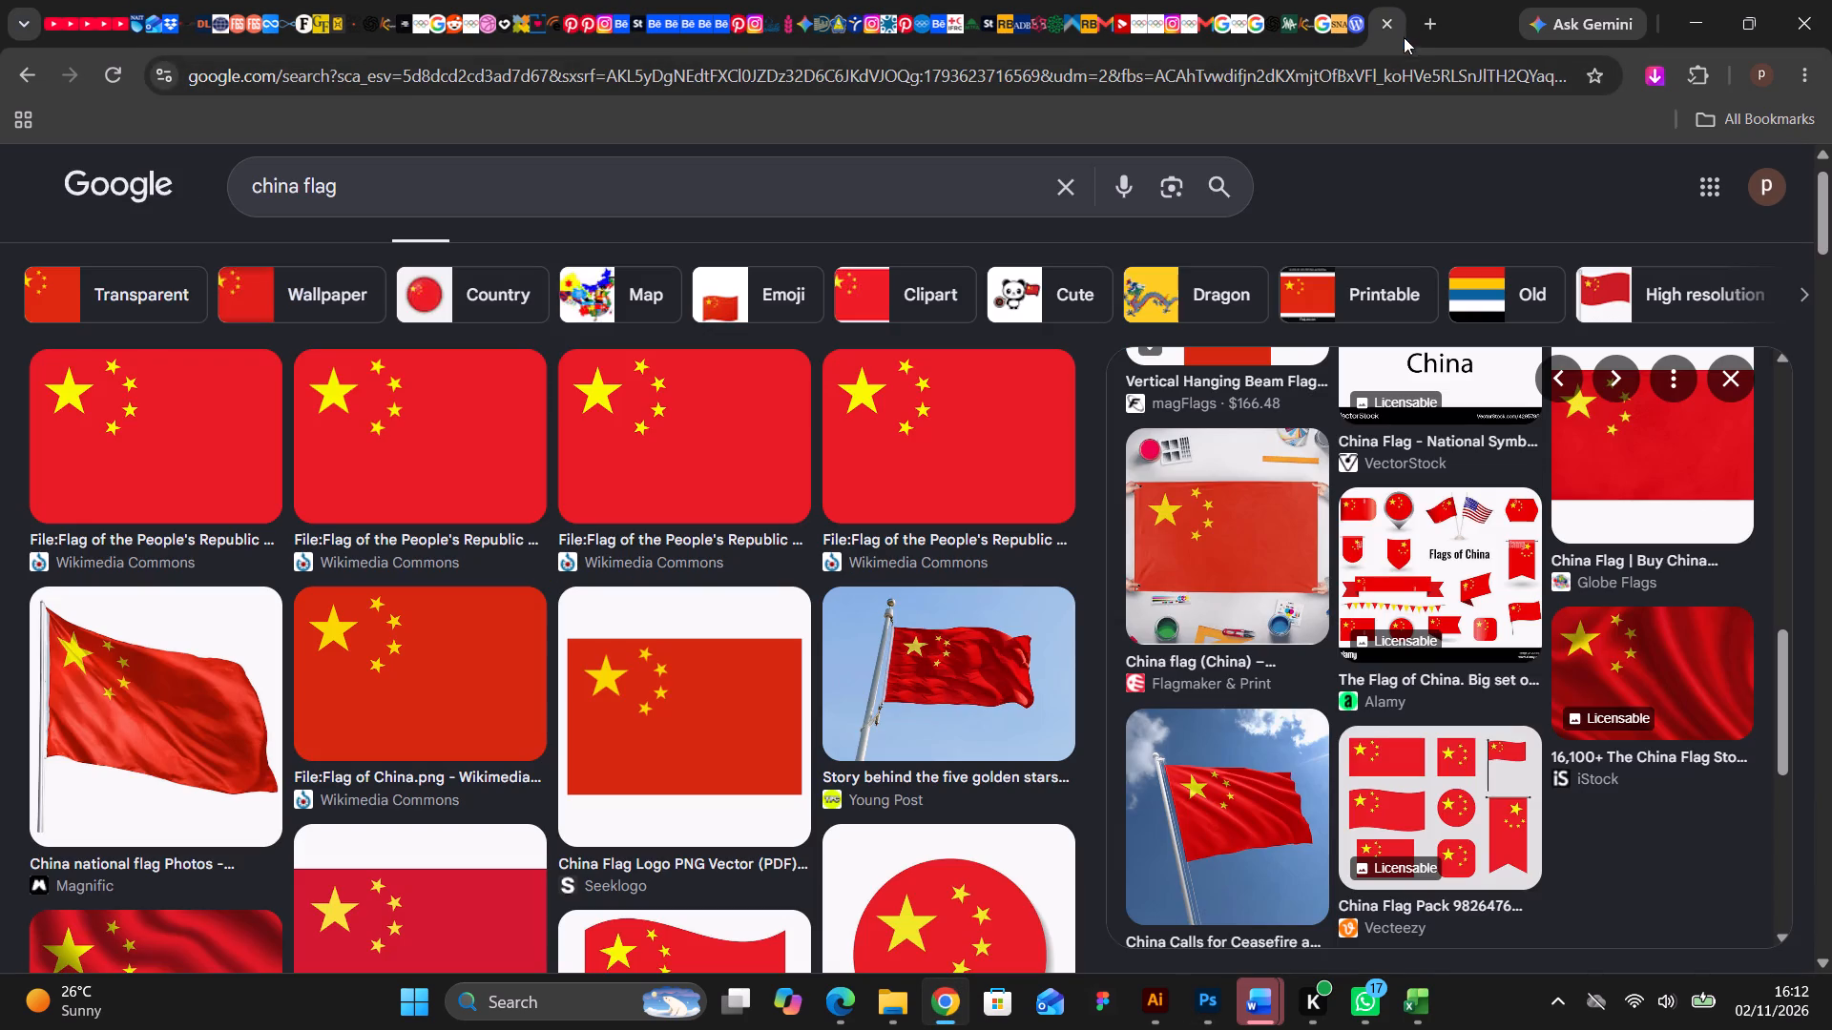
left_click_drag(348, 202, 233, 203)
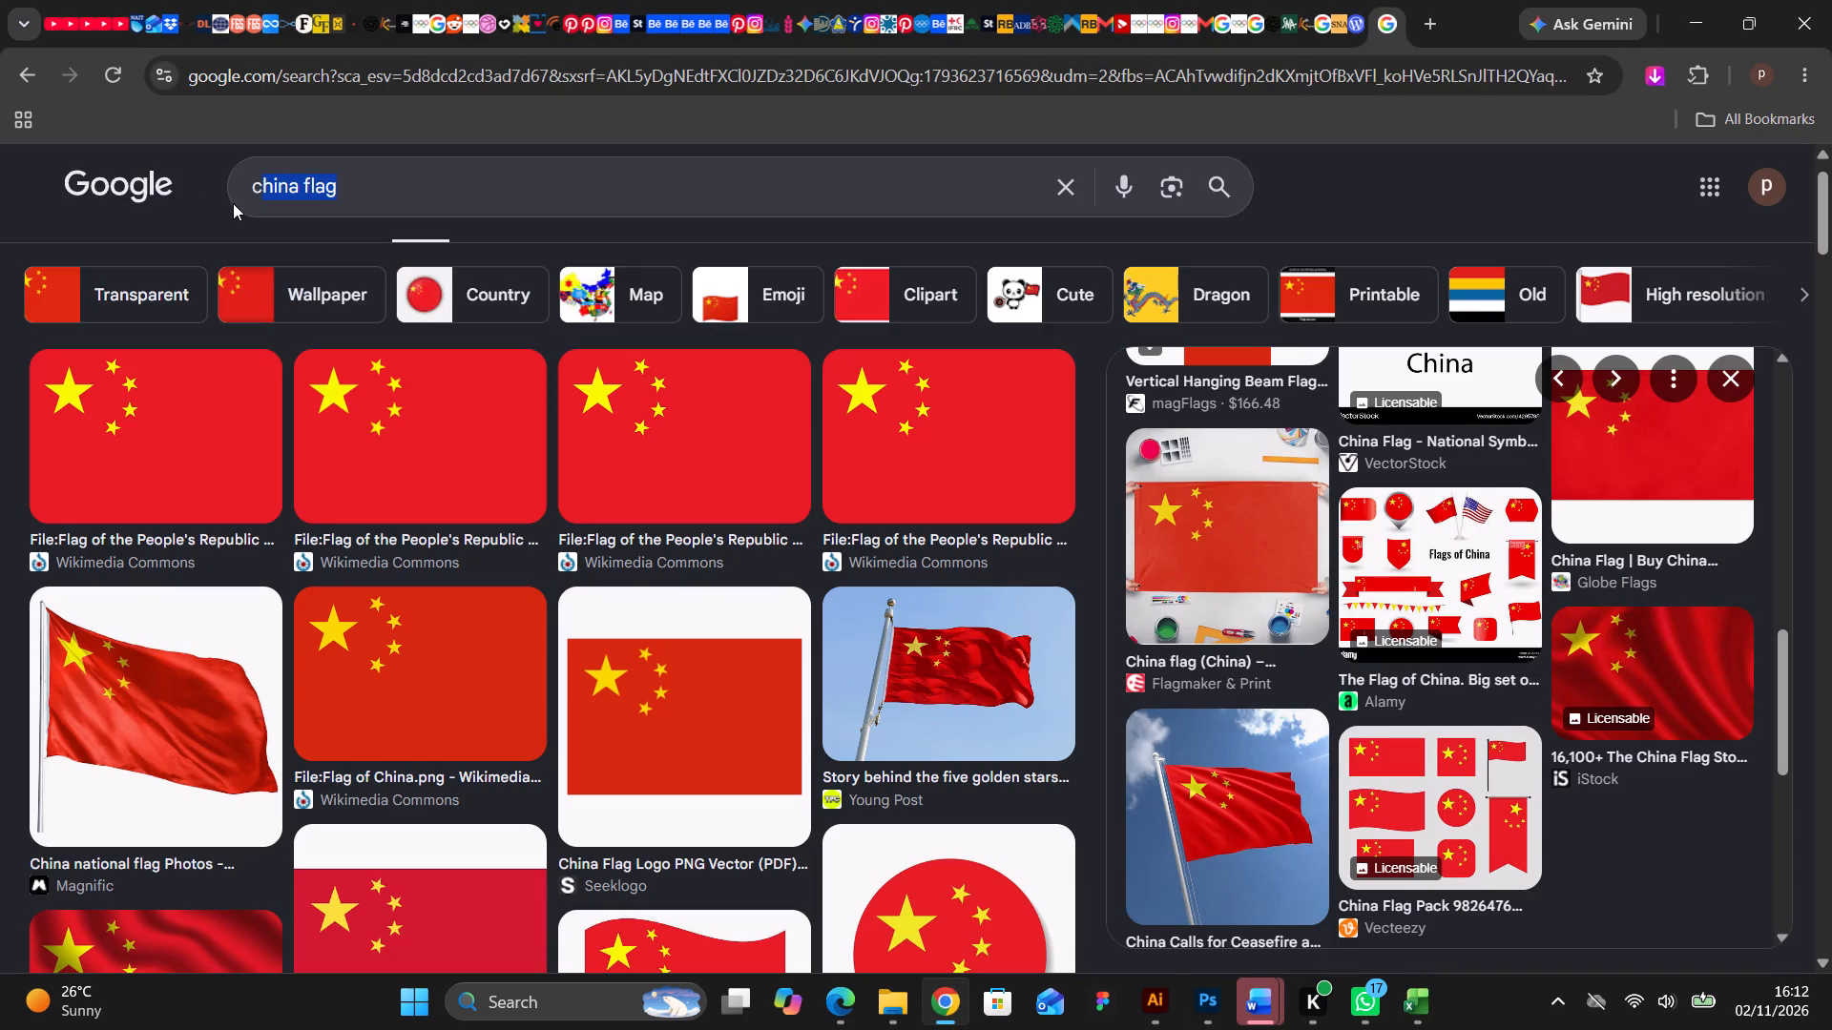
type("kenya rugby lioness")
key("Return")
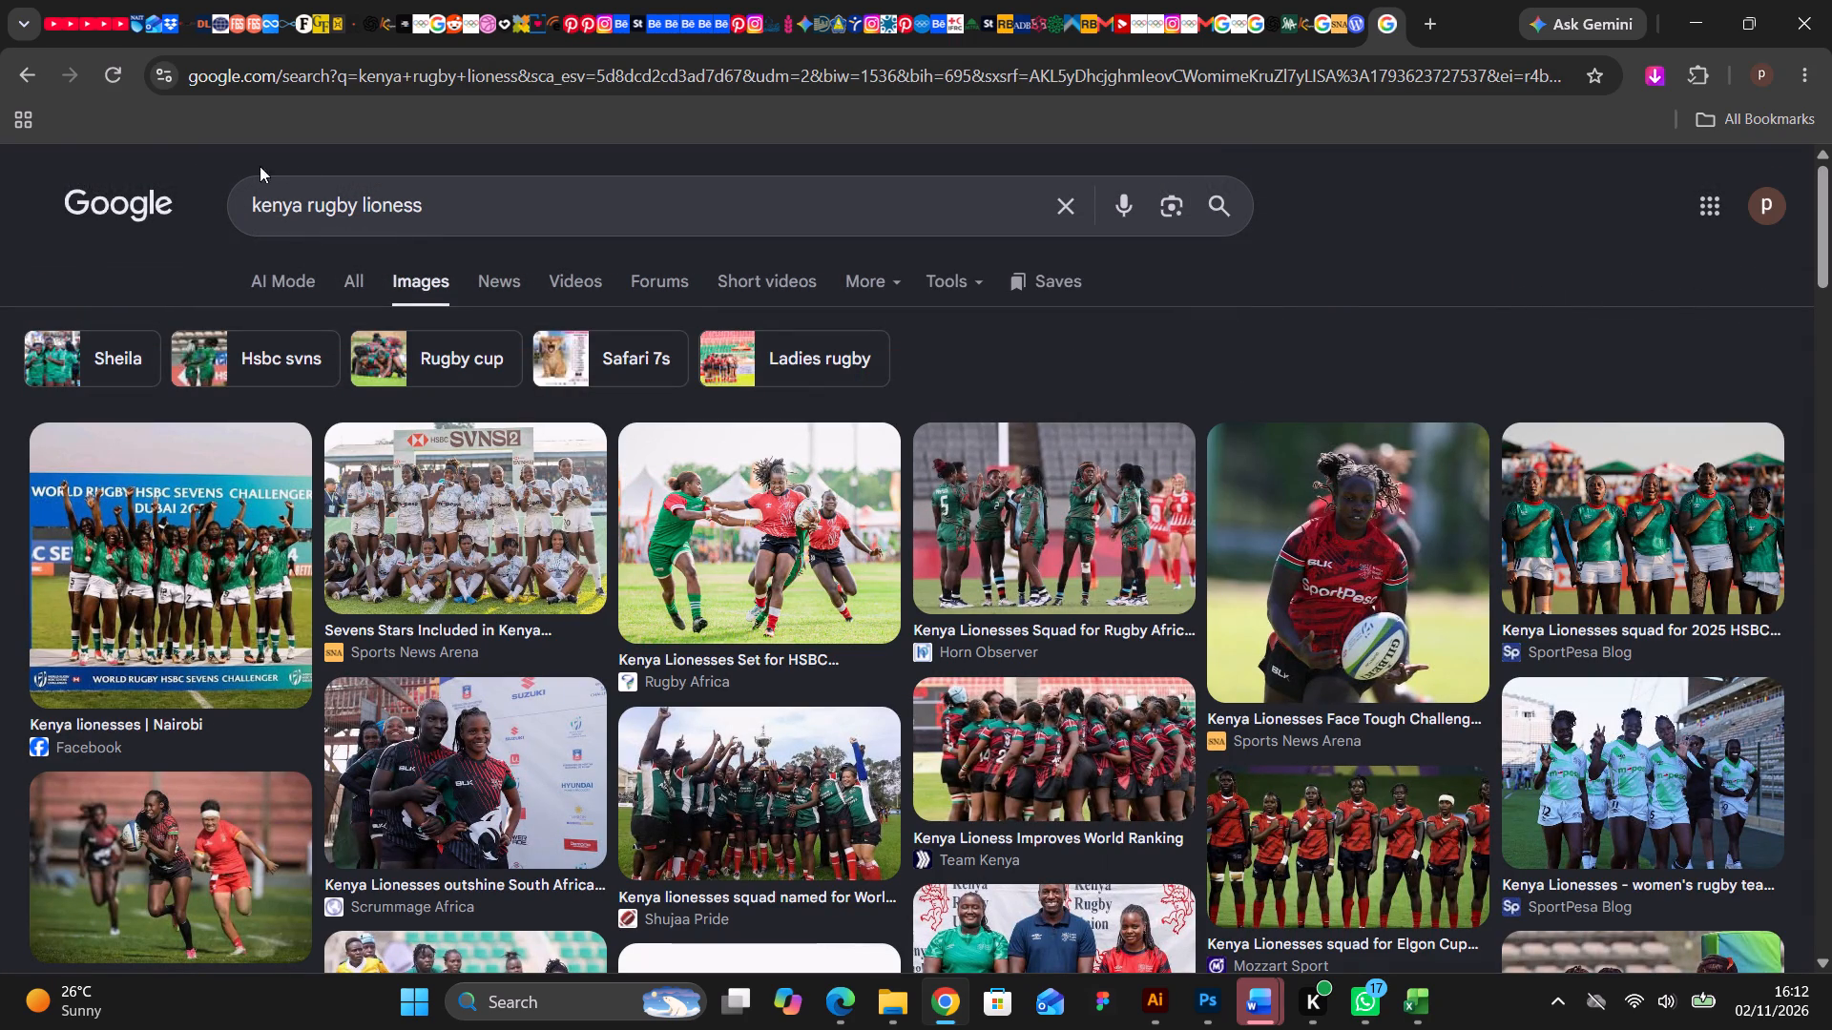
Extend the image search to "kenya rugby lioness vs senegal" and look through the results for a suitable match photo.
left_click(465, 196)
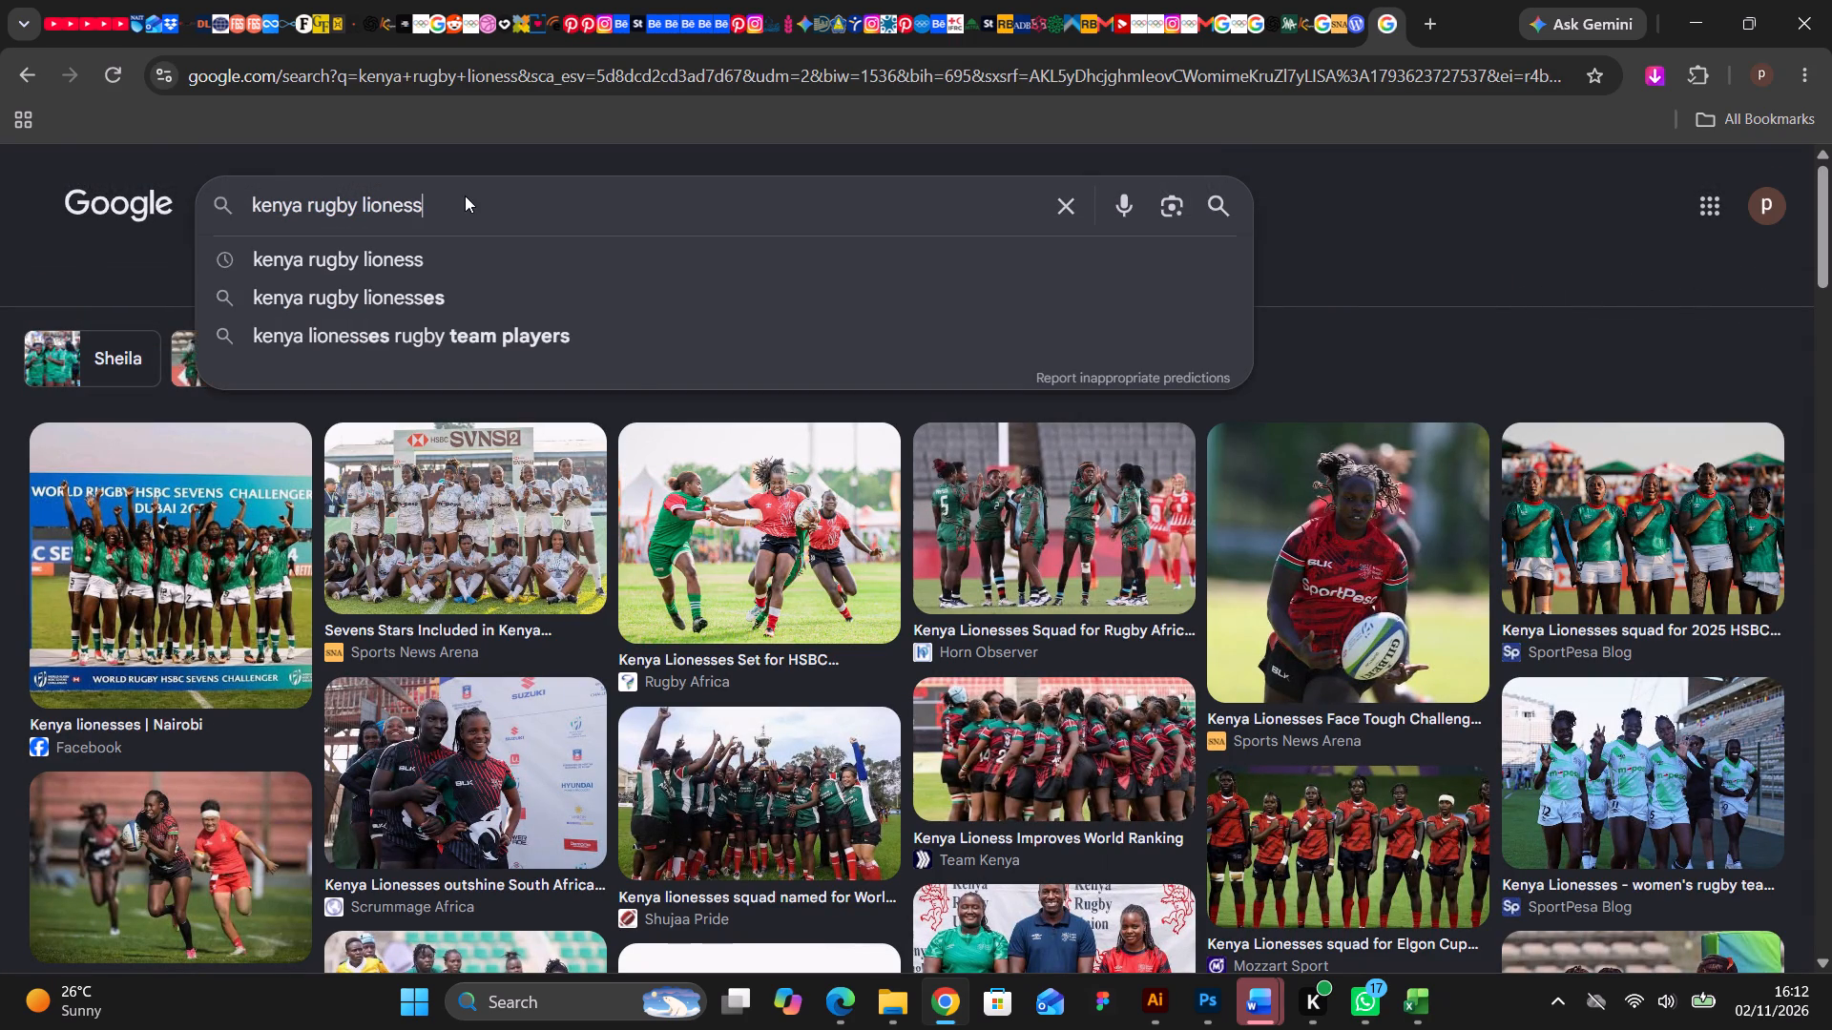
key("space")
type("vs")
key("space")
type("senegal")
key("Return")
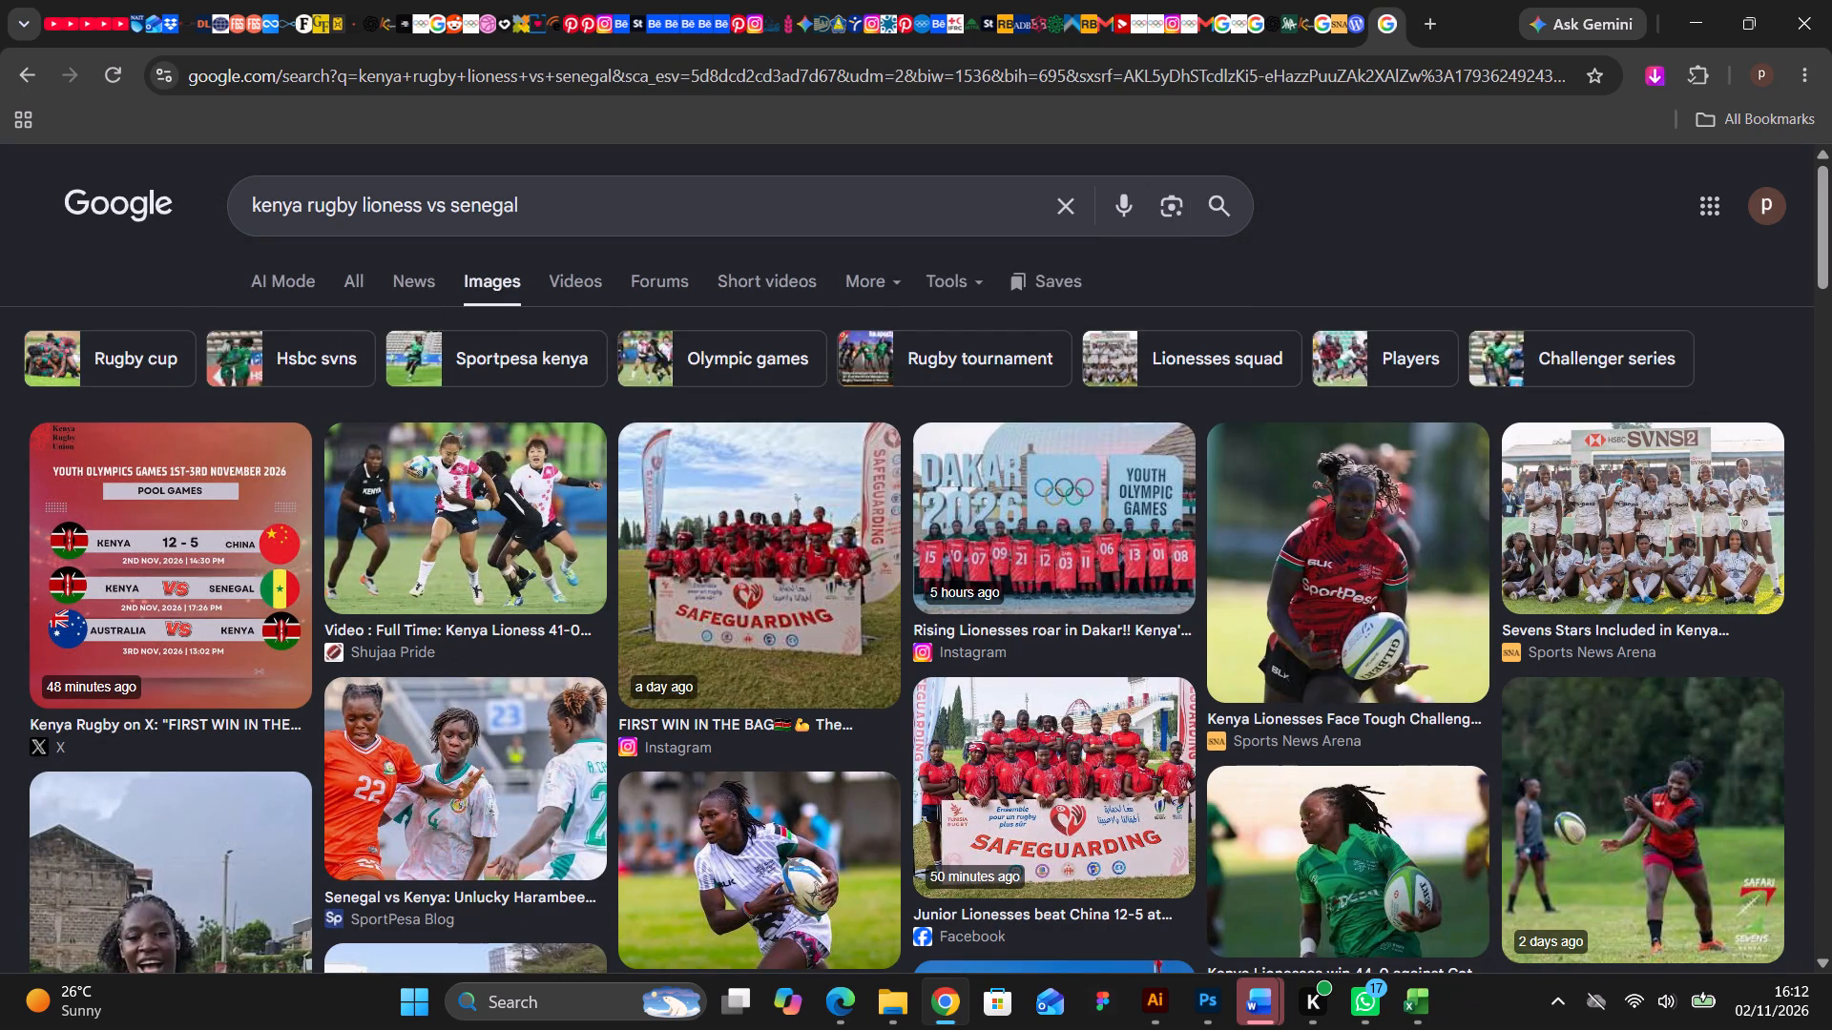
scroll(464, 209, "down", 1)
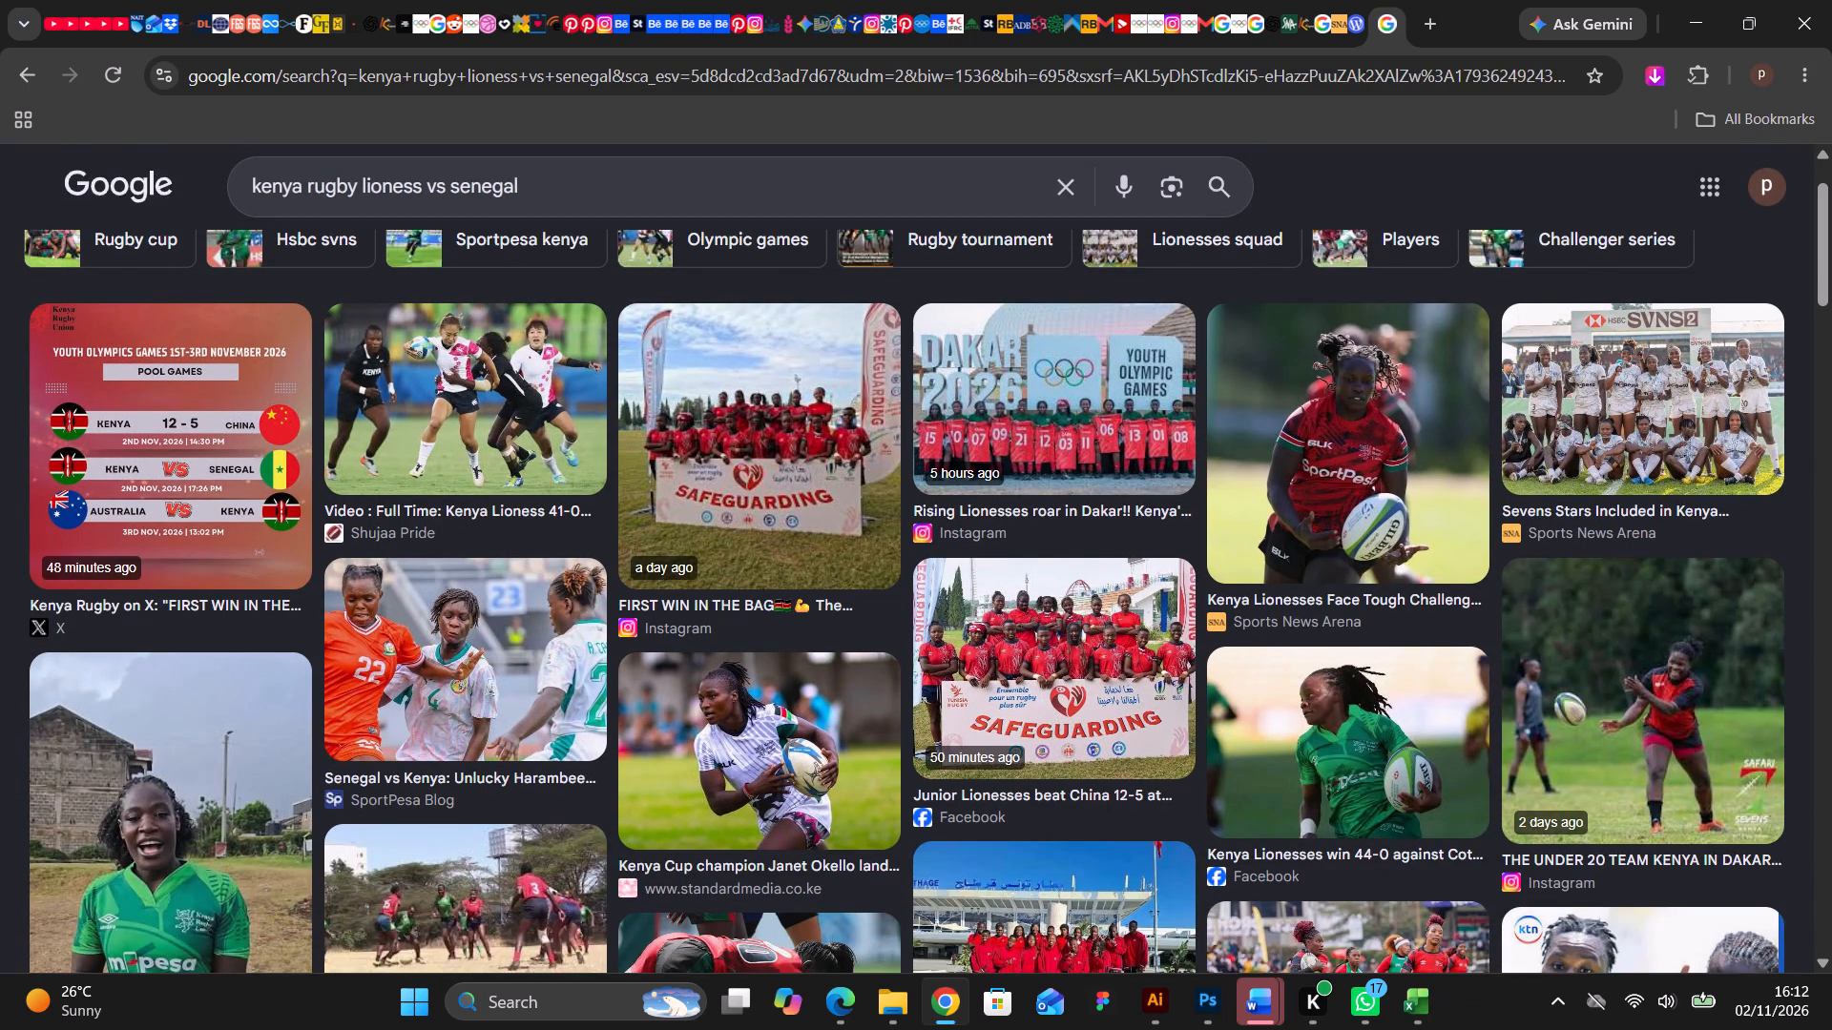
scroll(464, 211, "down", 1)
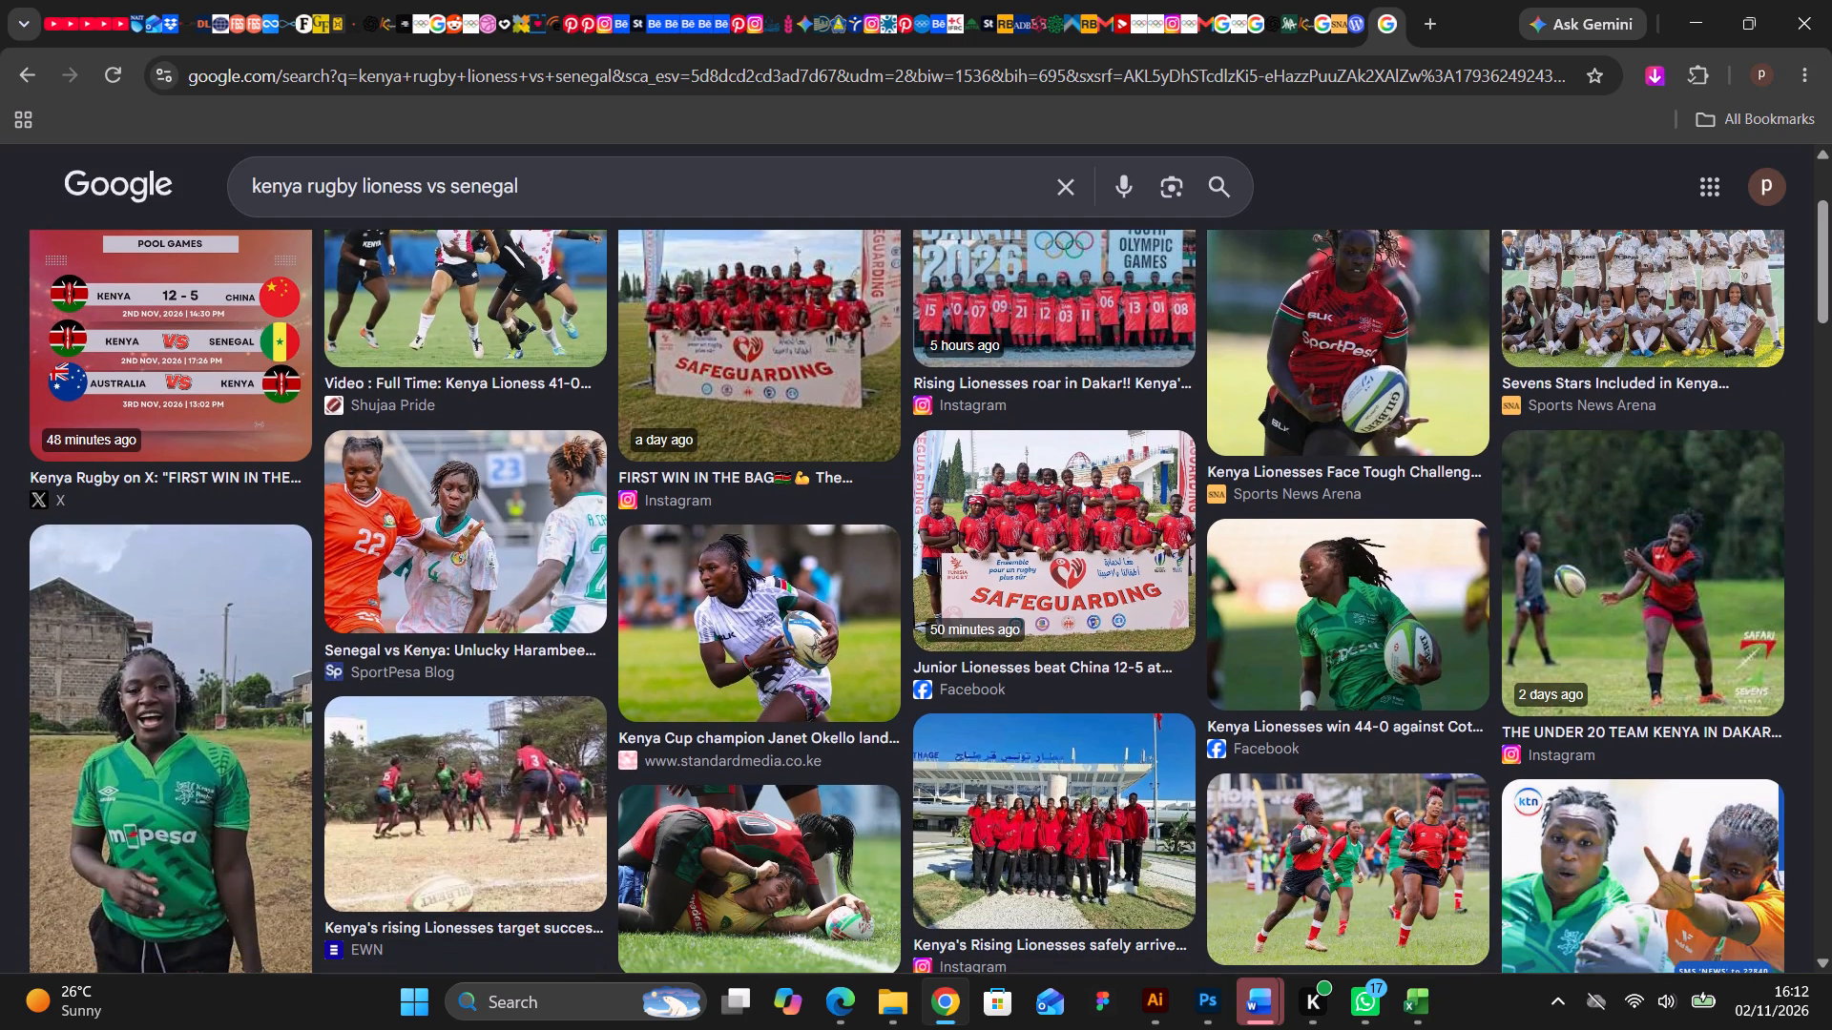
scroll(464, 211, "down", 1)
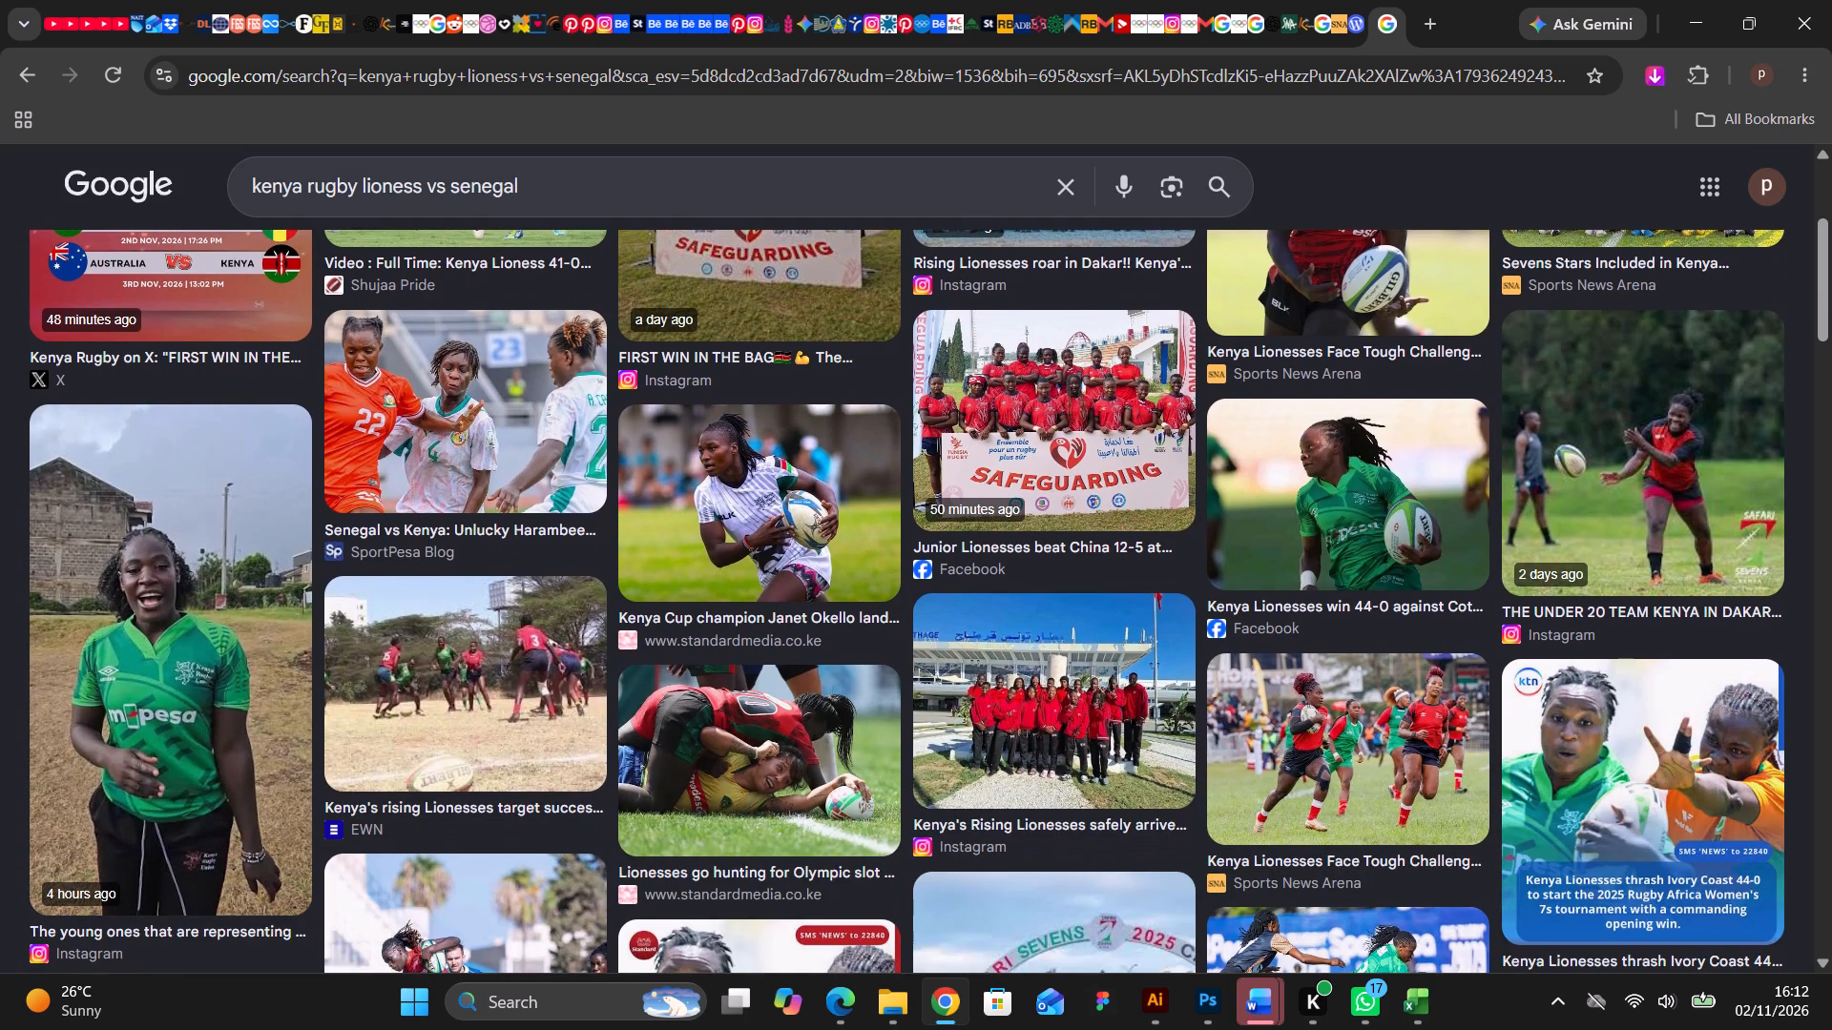
scroll(464, 211, "down", 1)
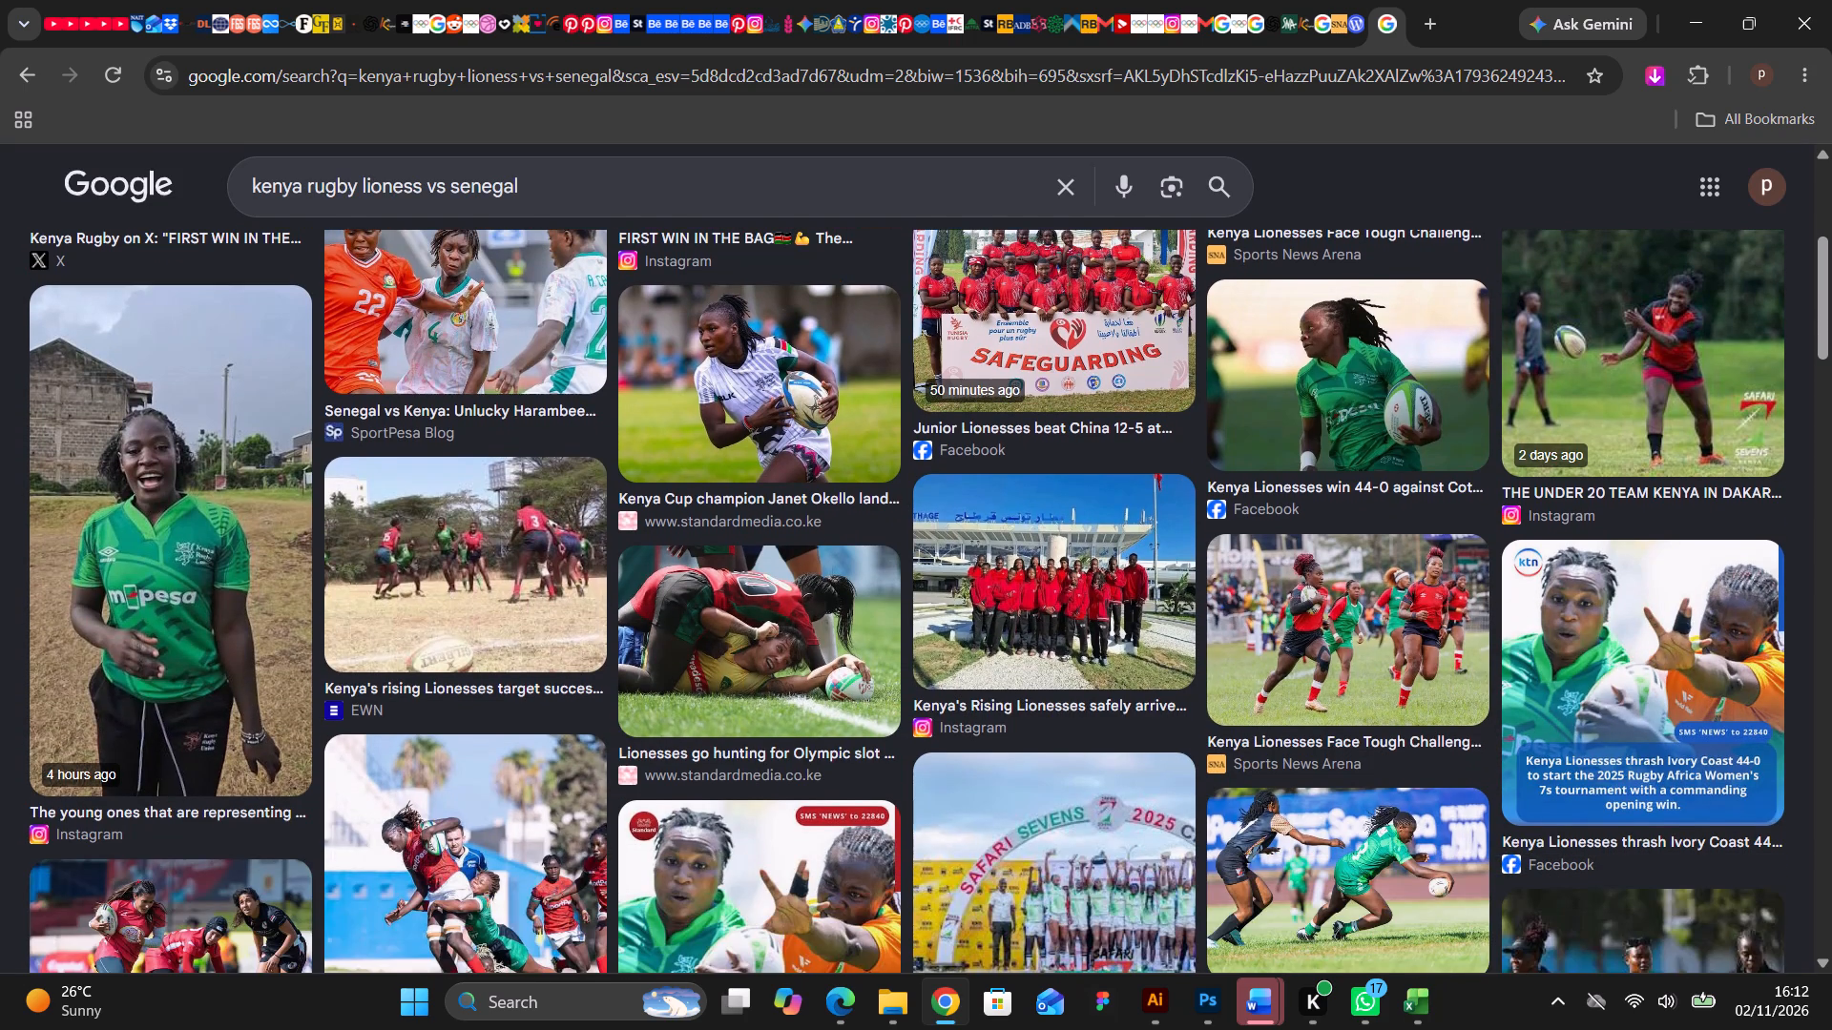
scroll(464, 211, "down", 2)
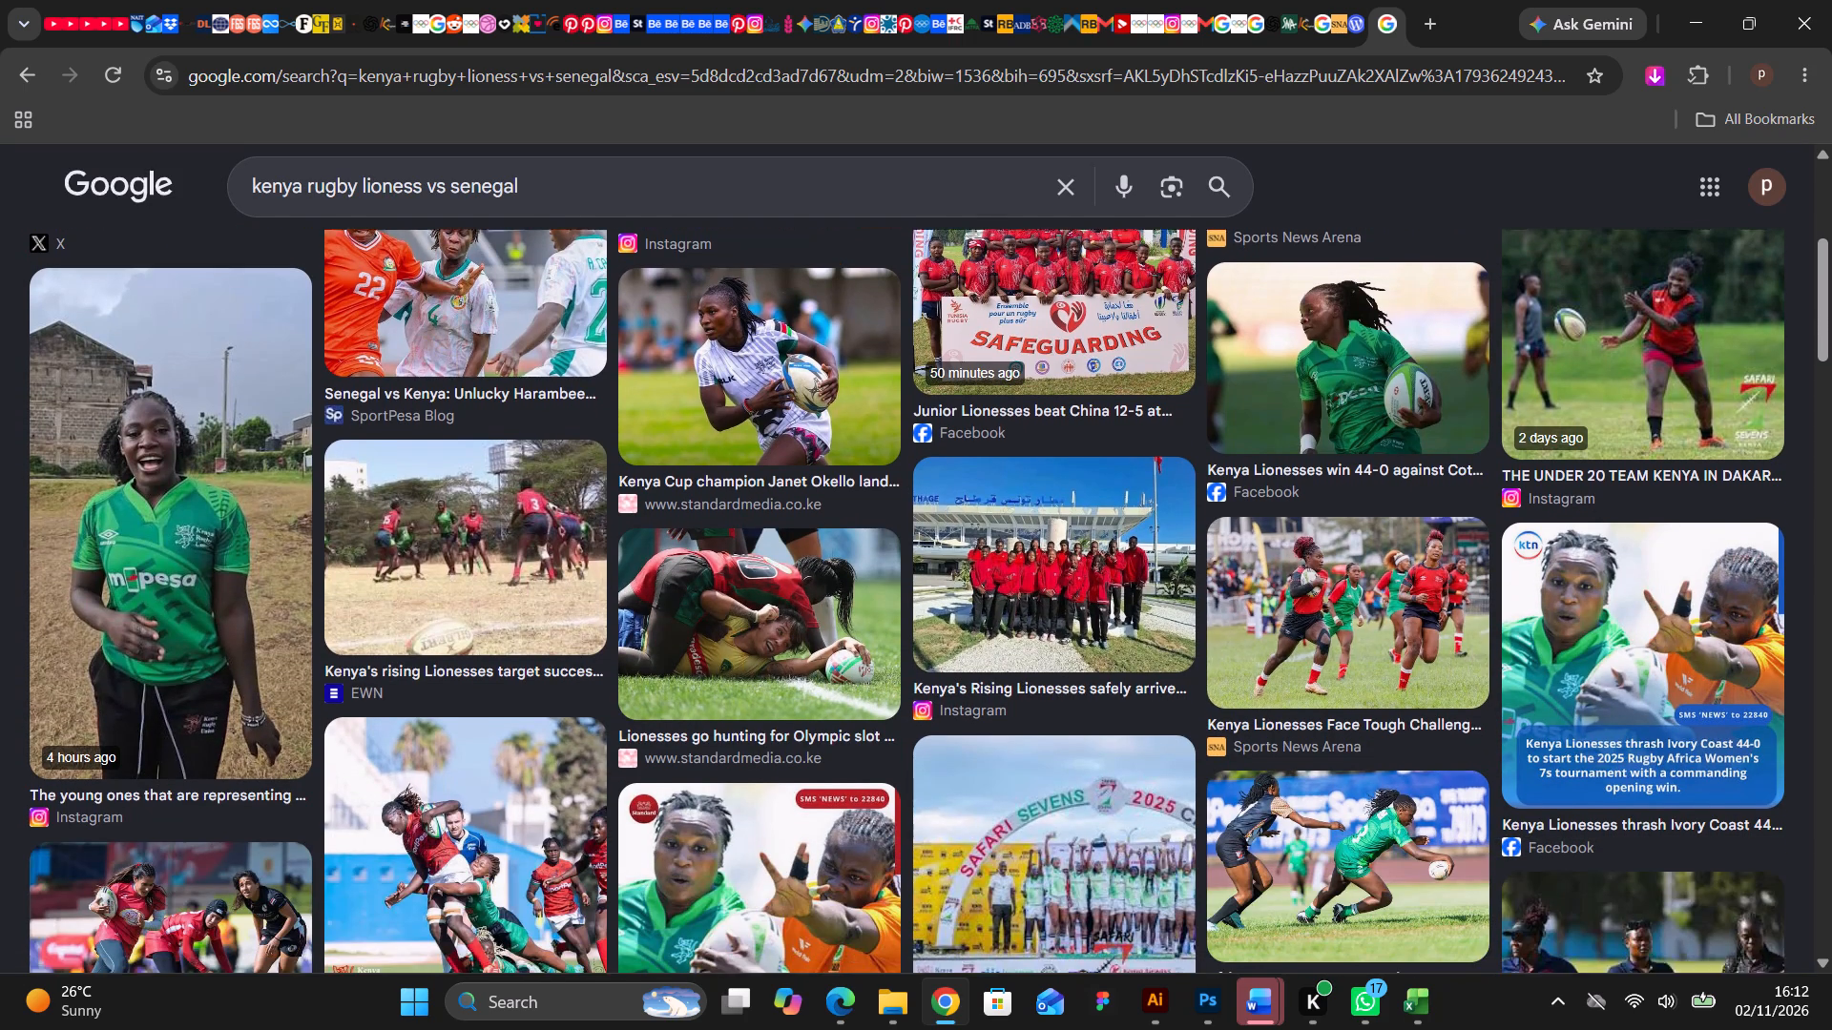
scroll(464, 211, "down", 3)
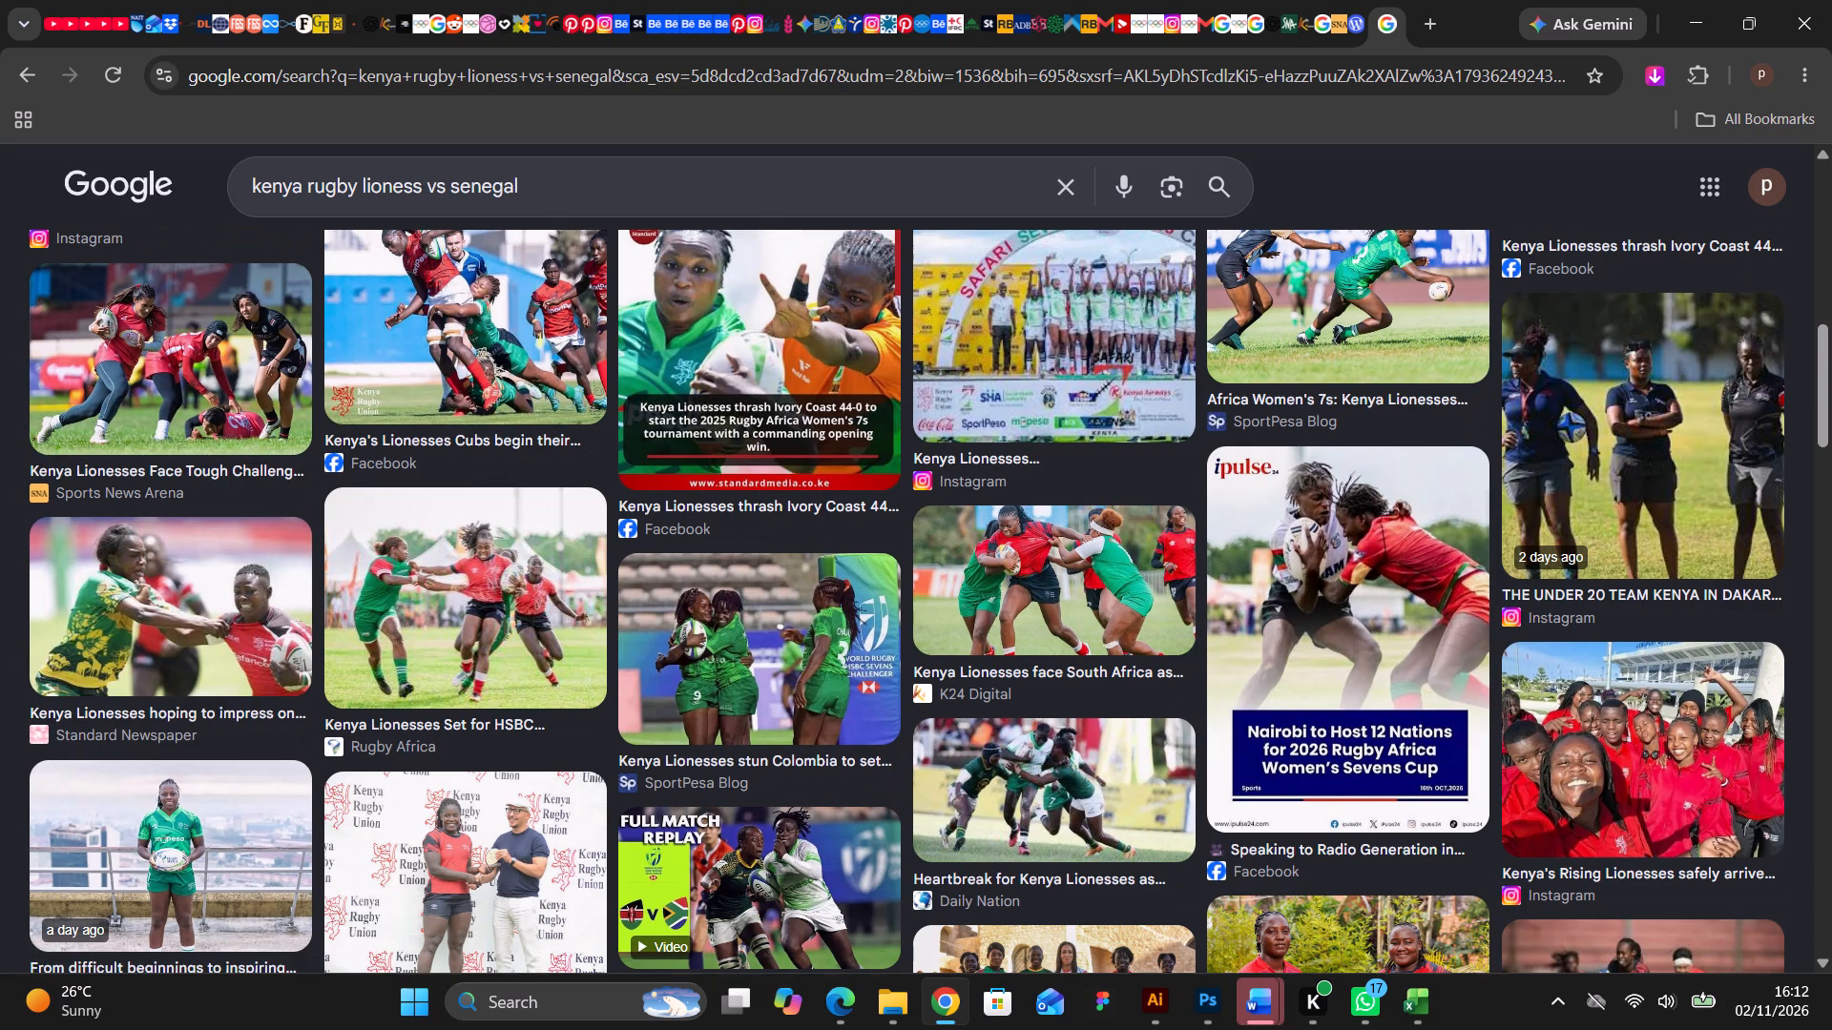
scroll(464, 211, "down", 1)
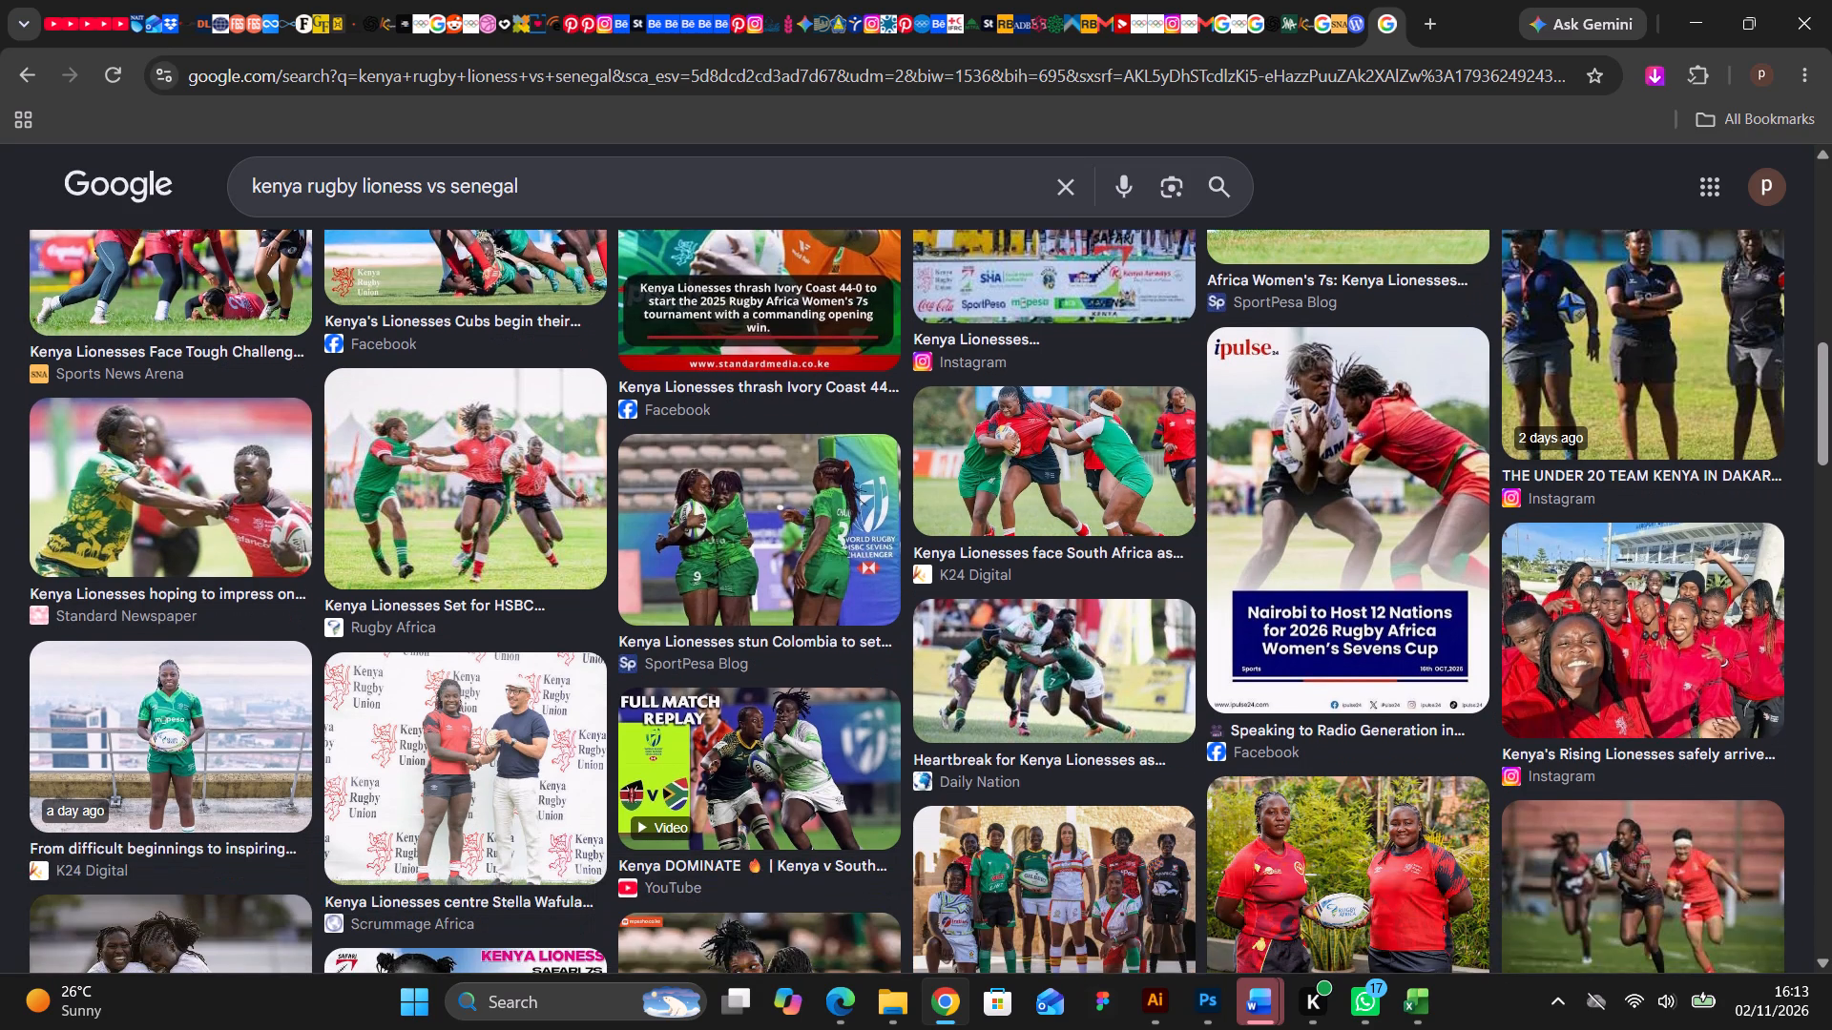
Search Google for "senegal rugby ladies" in a new browser tab and show the image results.
left_click(1430, 21)
left_click(775, 486)
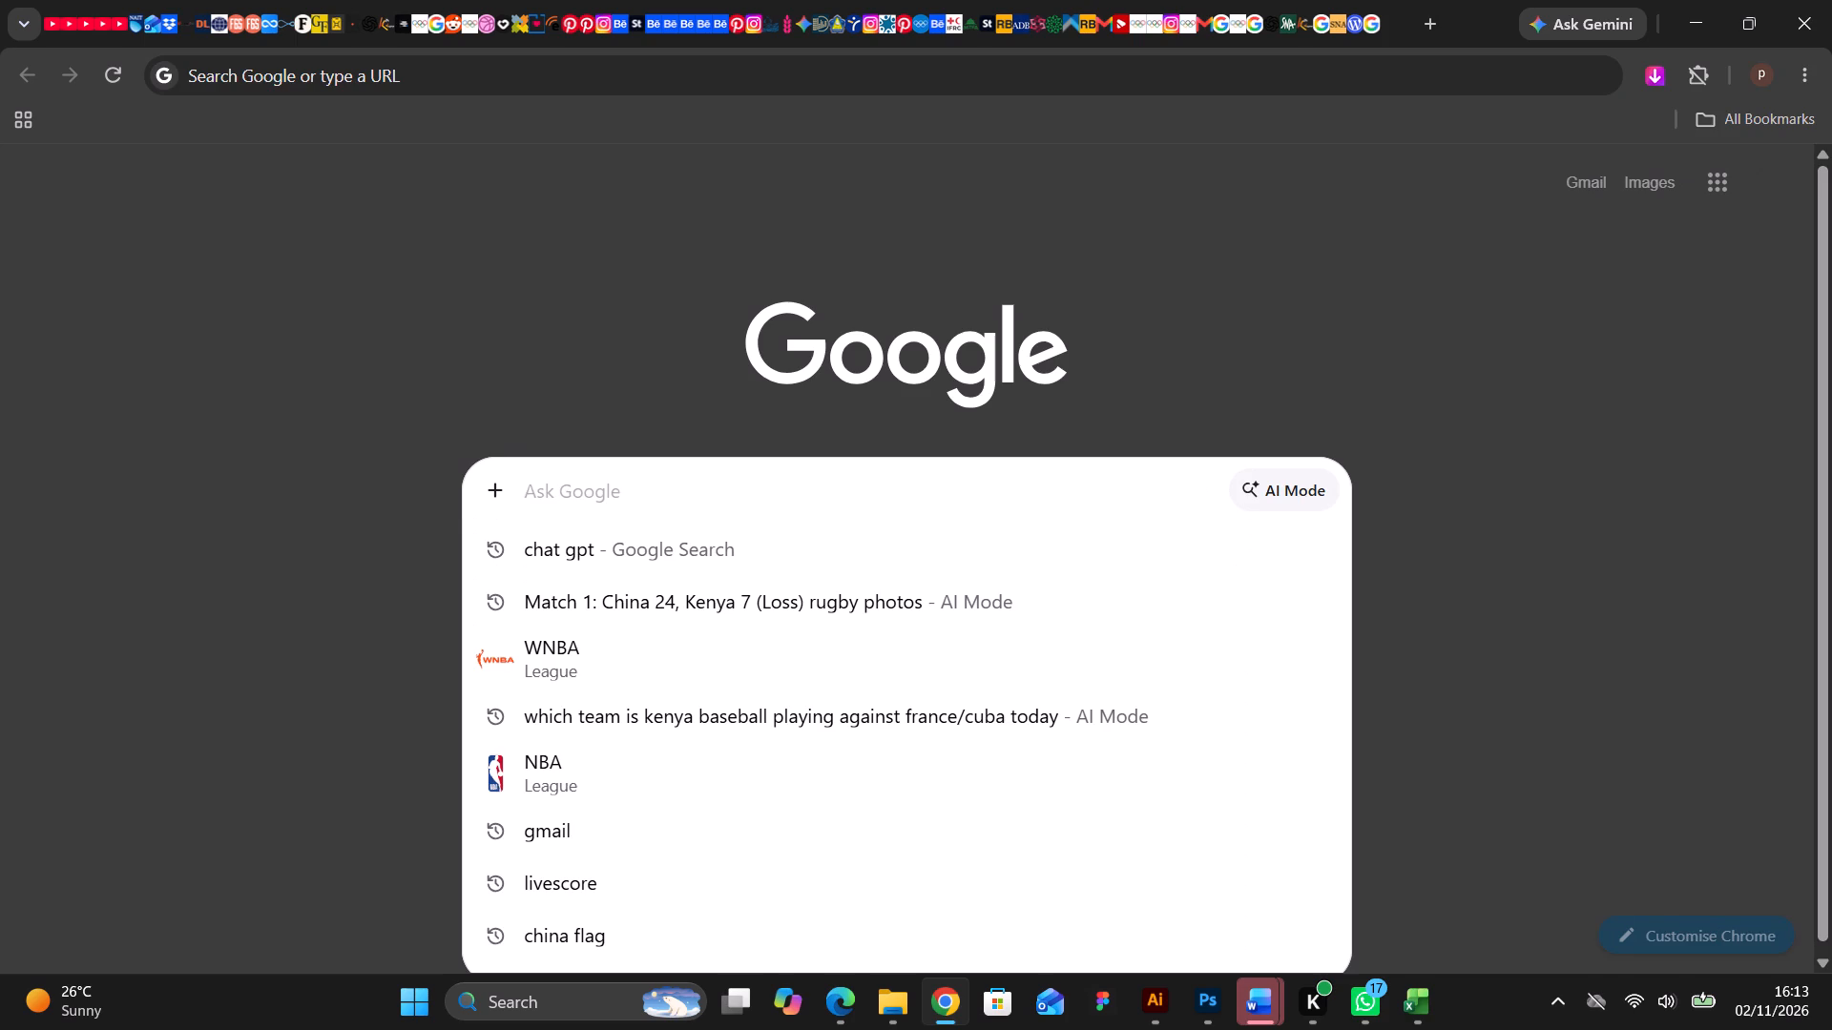
type("senegal rugby ladies")
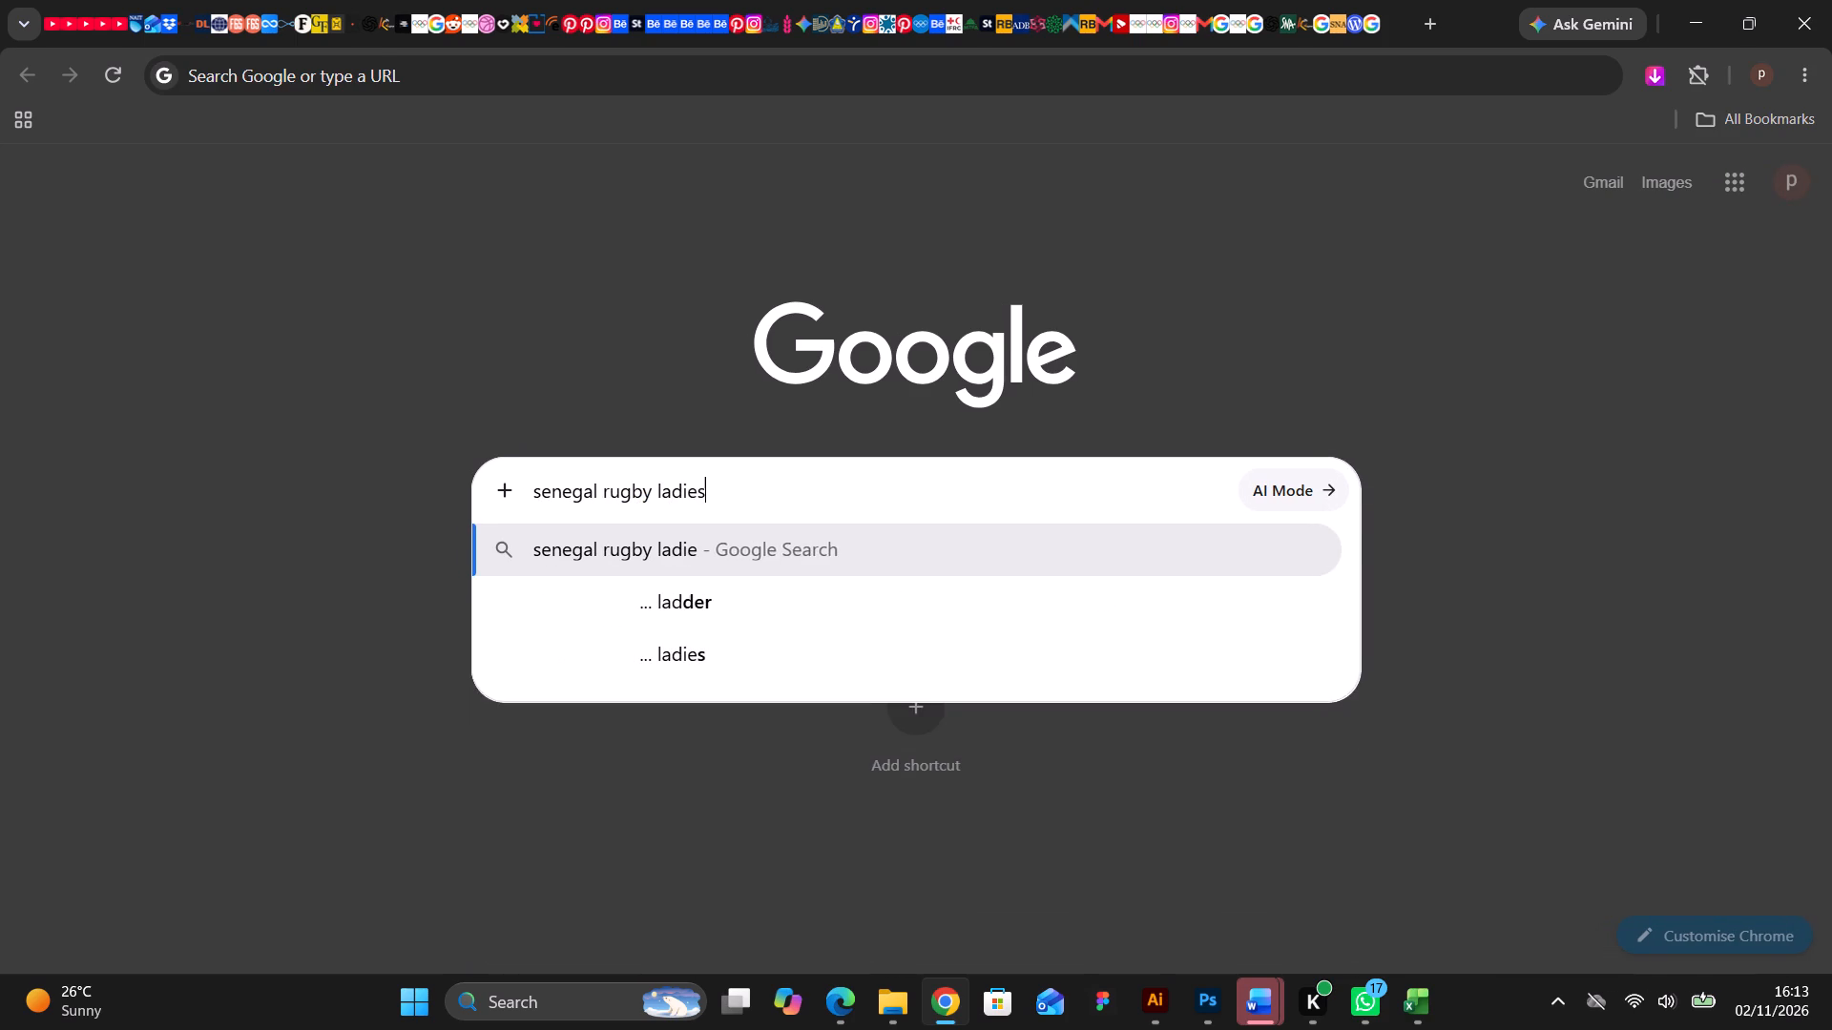
key("Return")
left_click(428, 279)
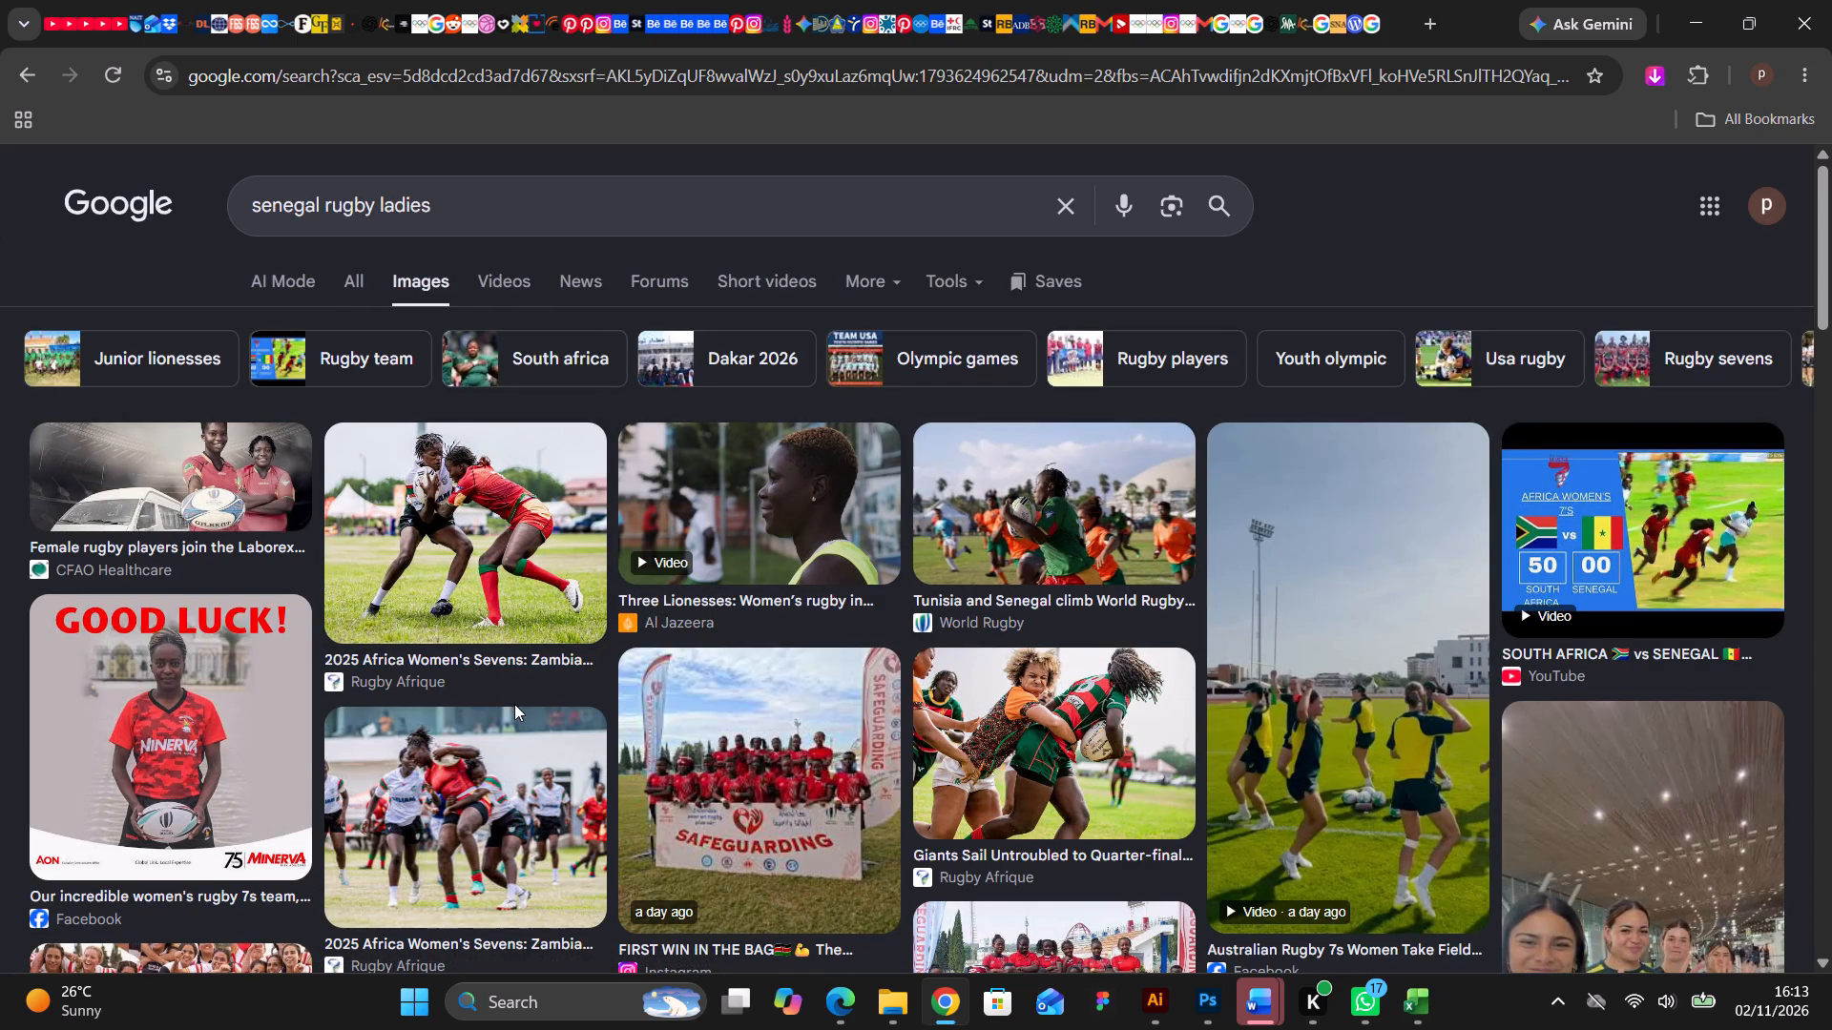
Look through the "senegal rugby ladies" image results for a suitable photo of Senegal's women rugby players.
scroll(514, 704, "down", 4)
scroll(514, 705, "up", 3)
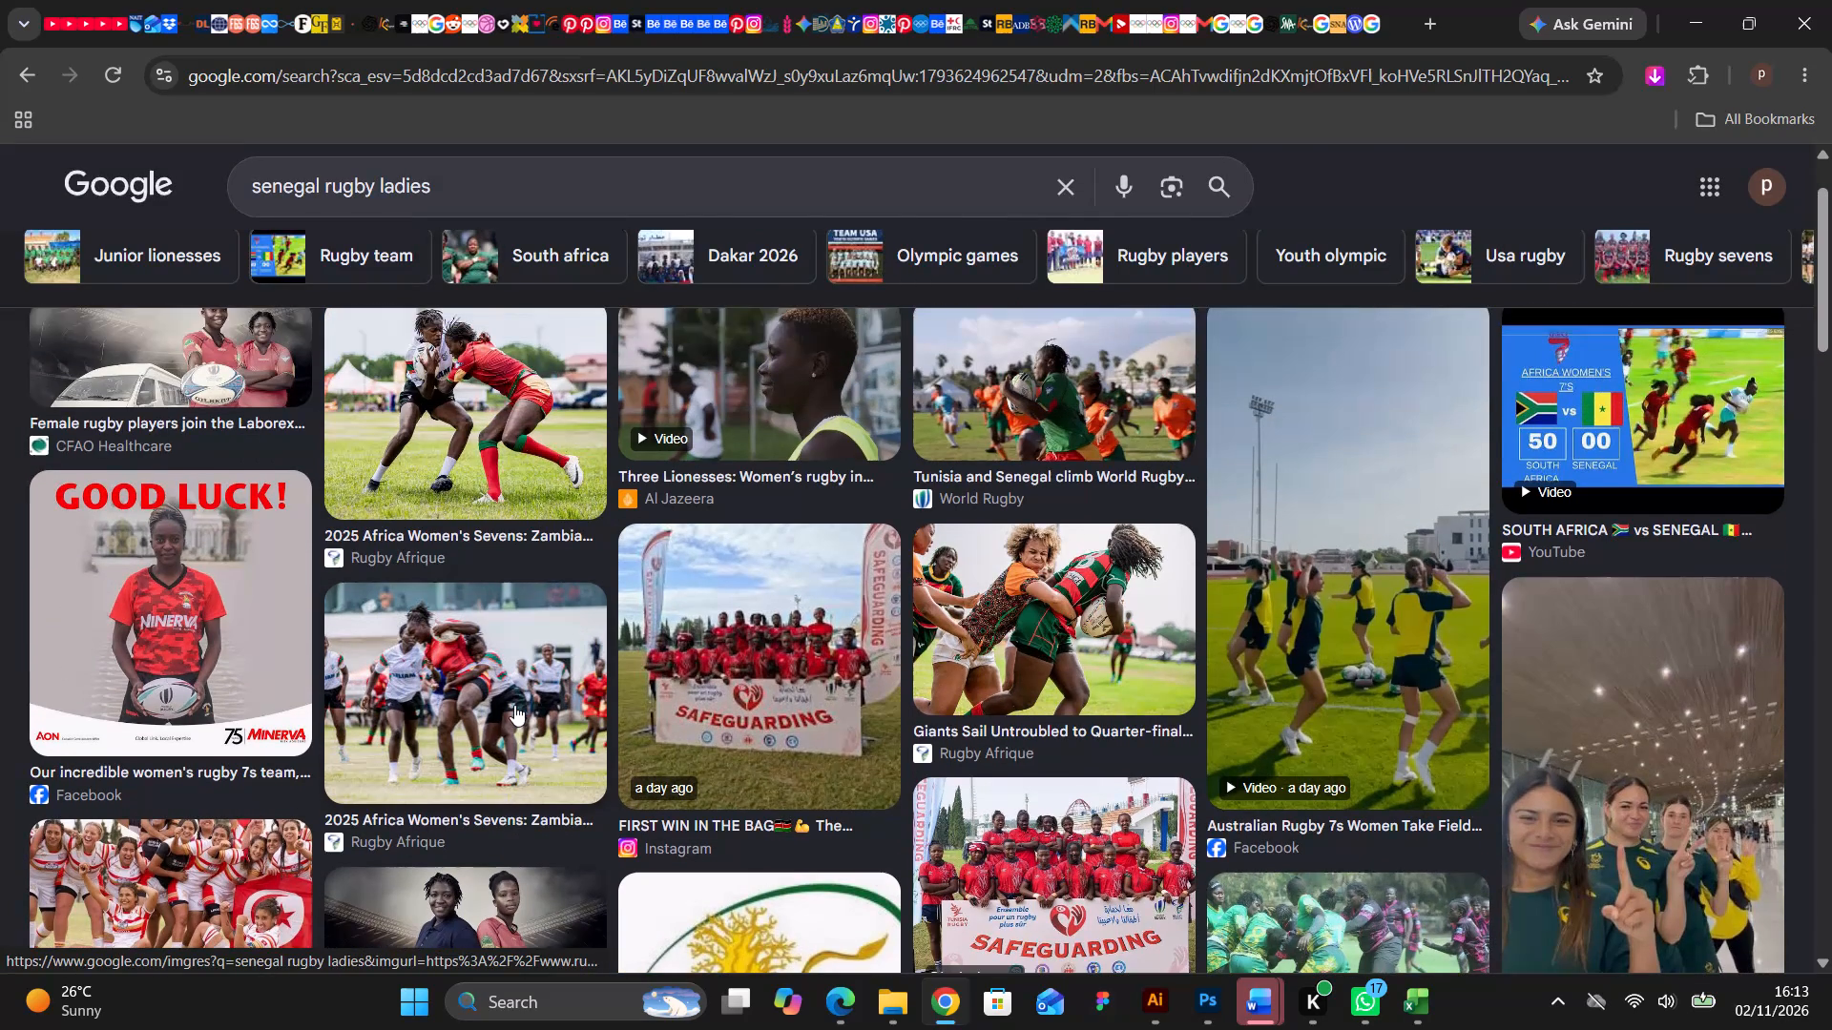
scroll(514, 705, "down", 1)
scroll(514, 705, "up", 1)
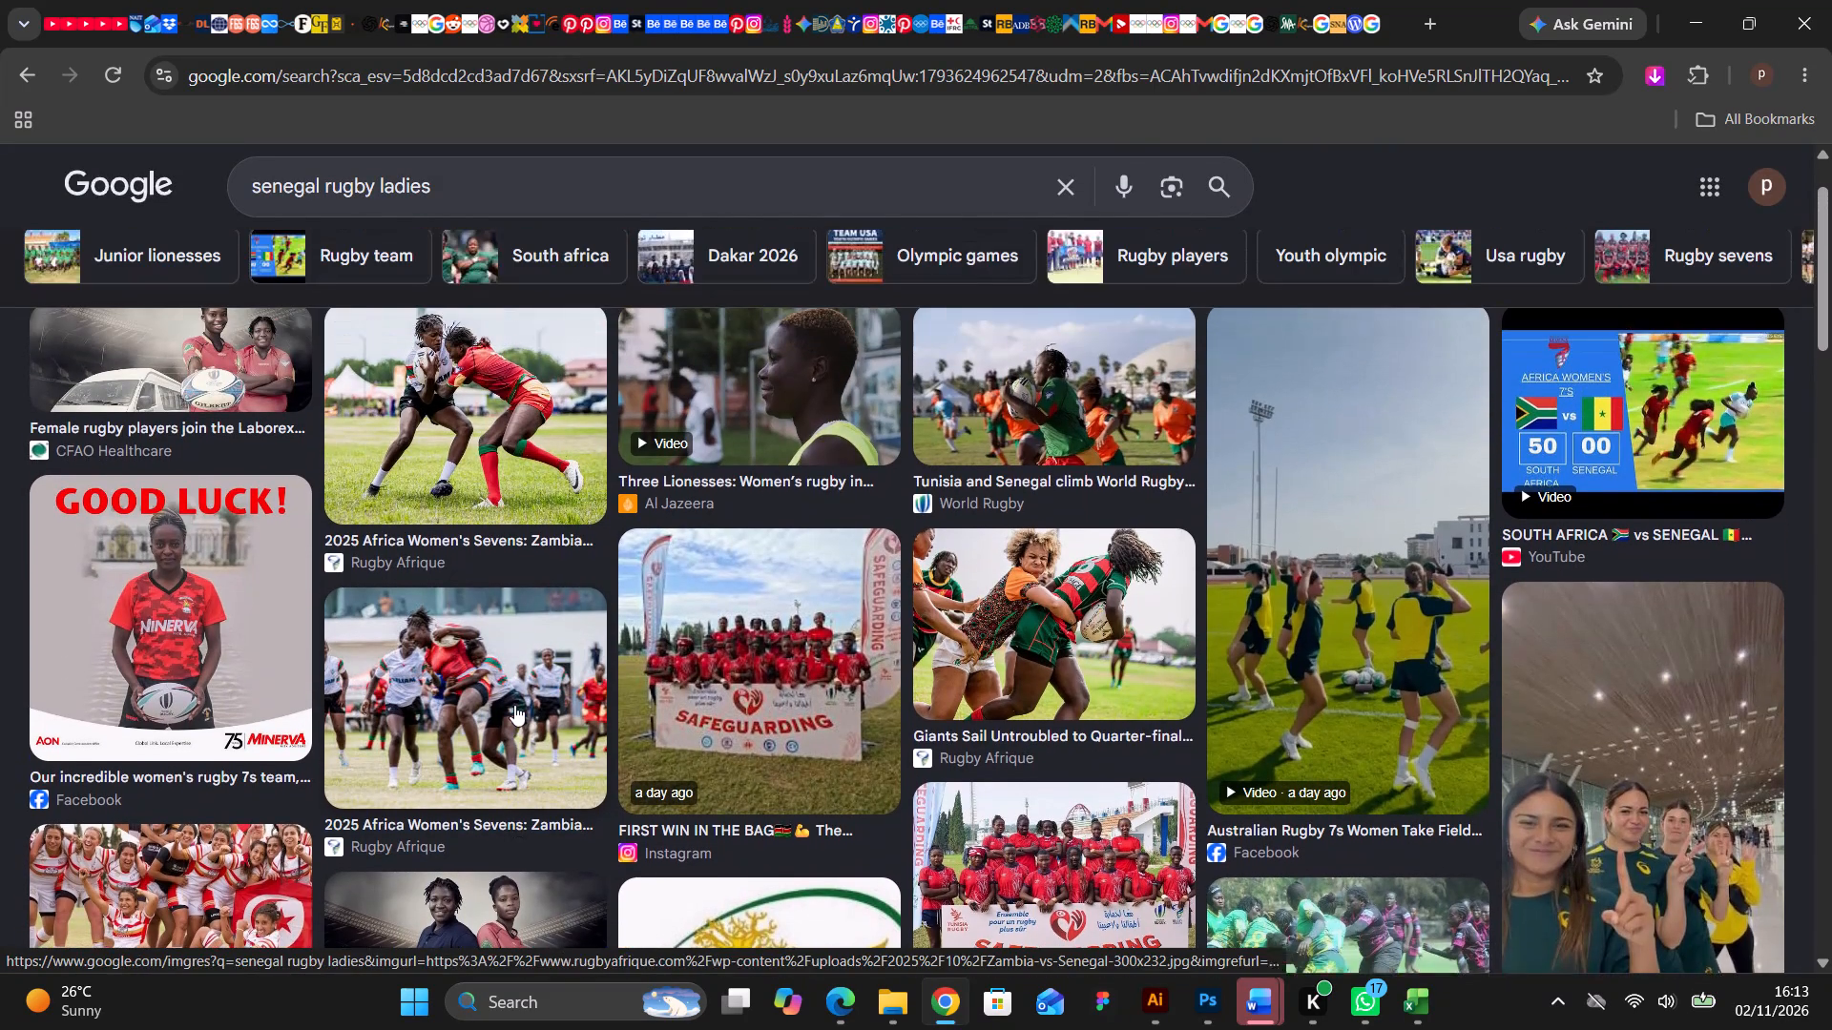
scroll(514, 705, "down", 3)
scroll(514, 705, "up", 1)
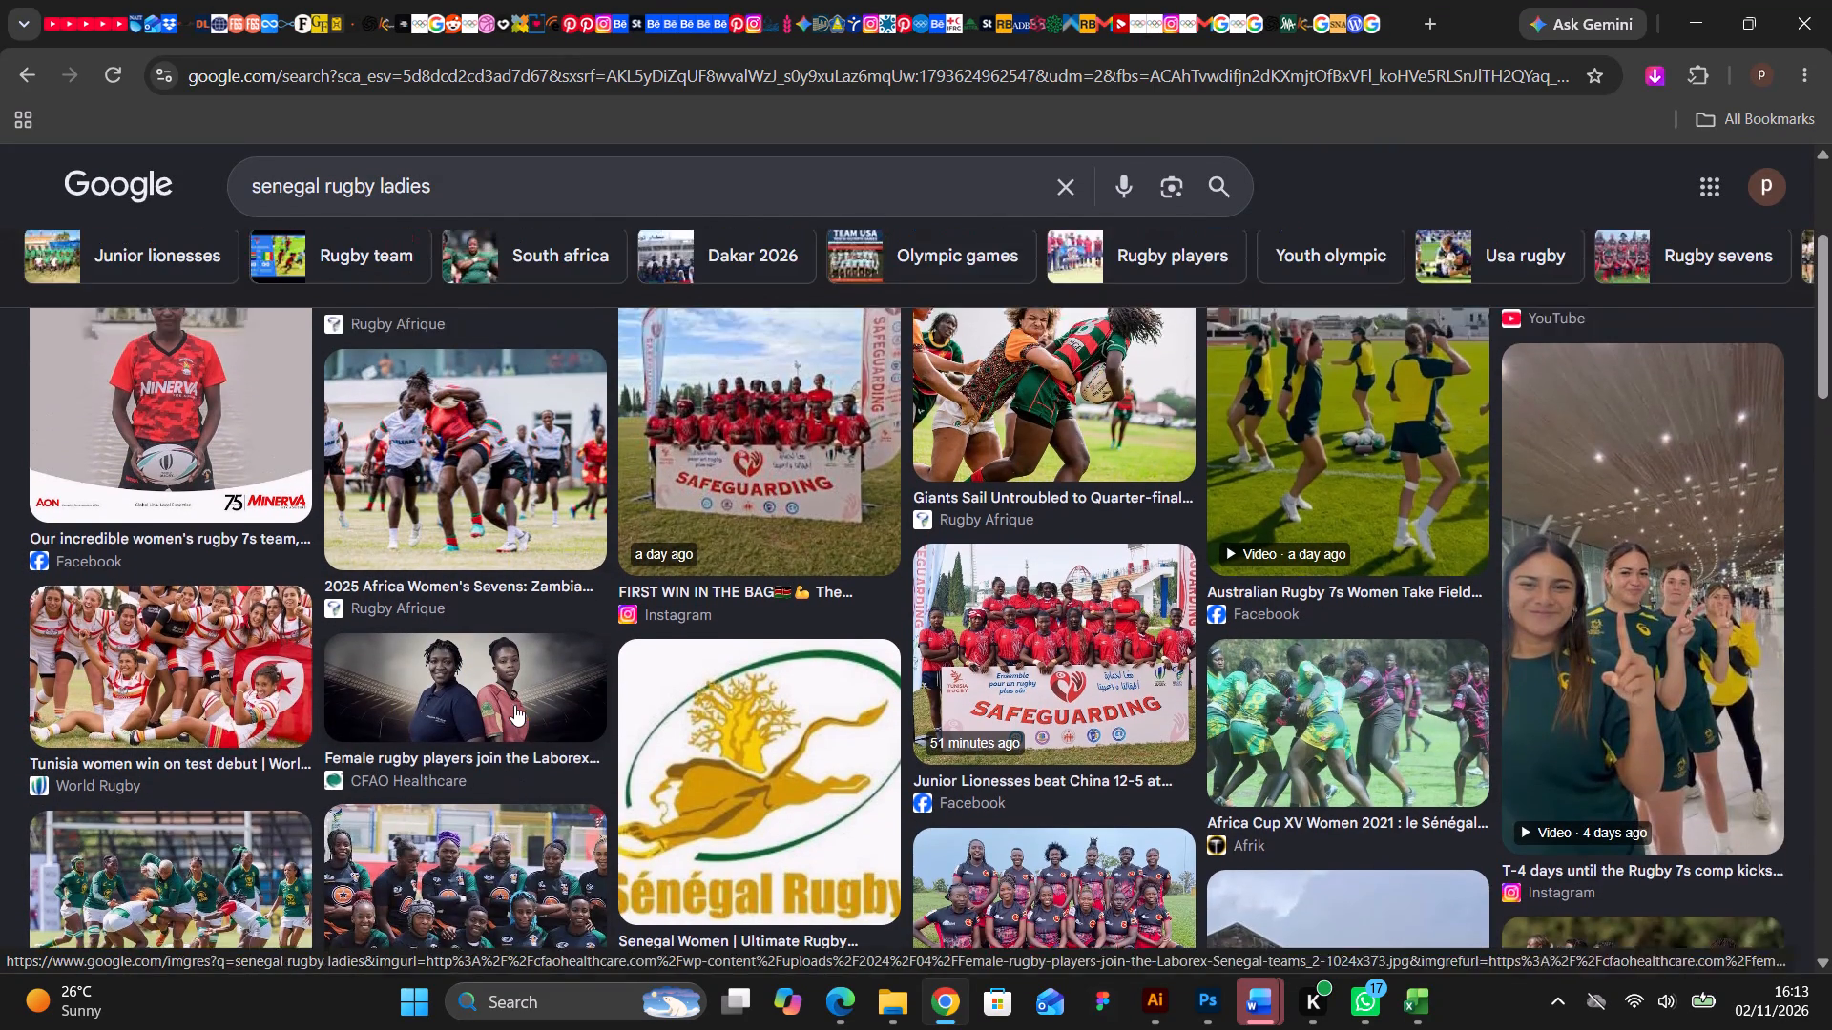
scroll(514, 705, "down", 3)
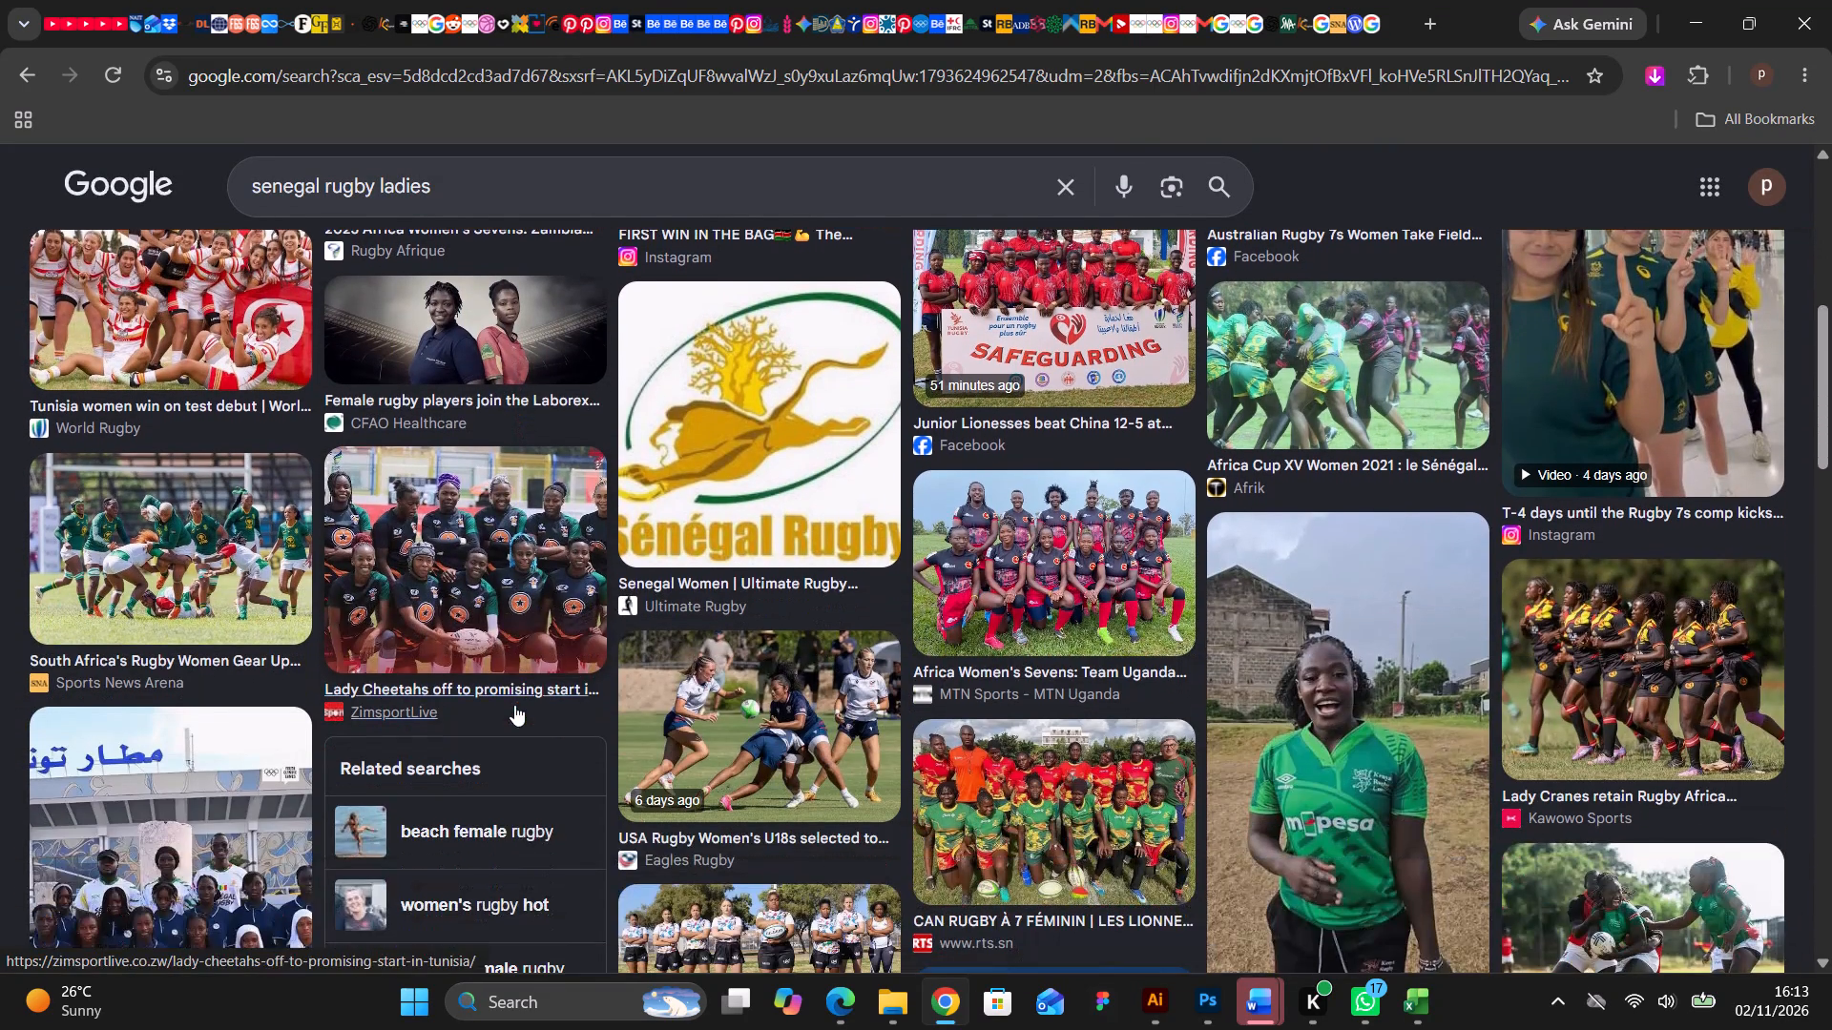
scroll(514, 705, "down", 2)
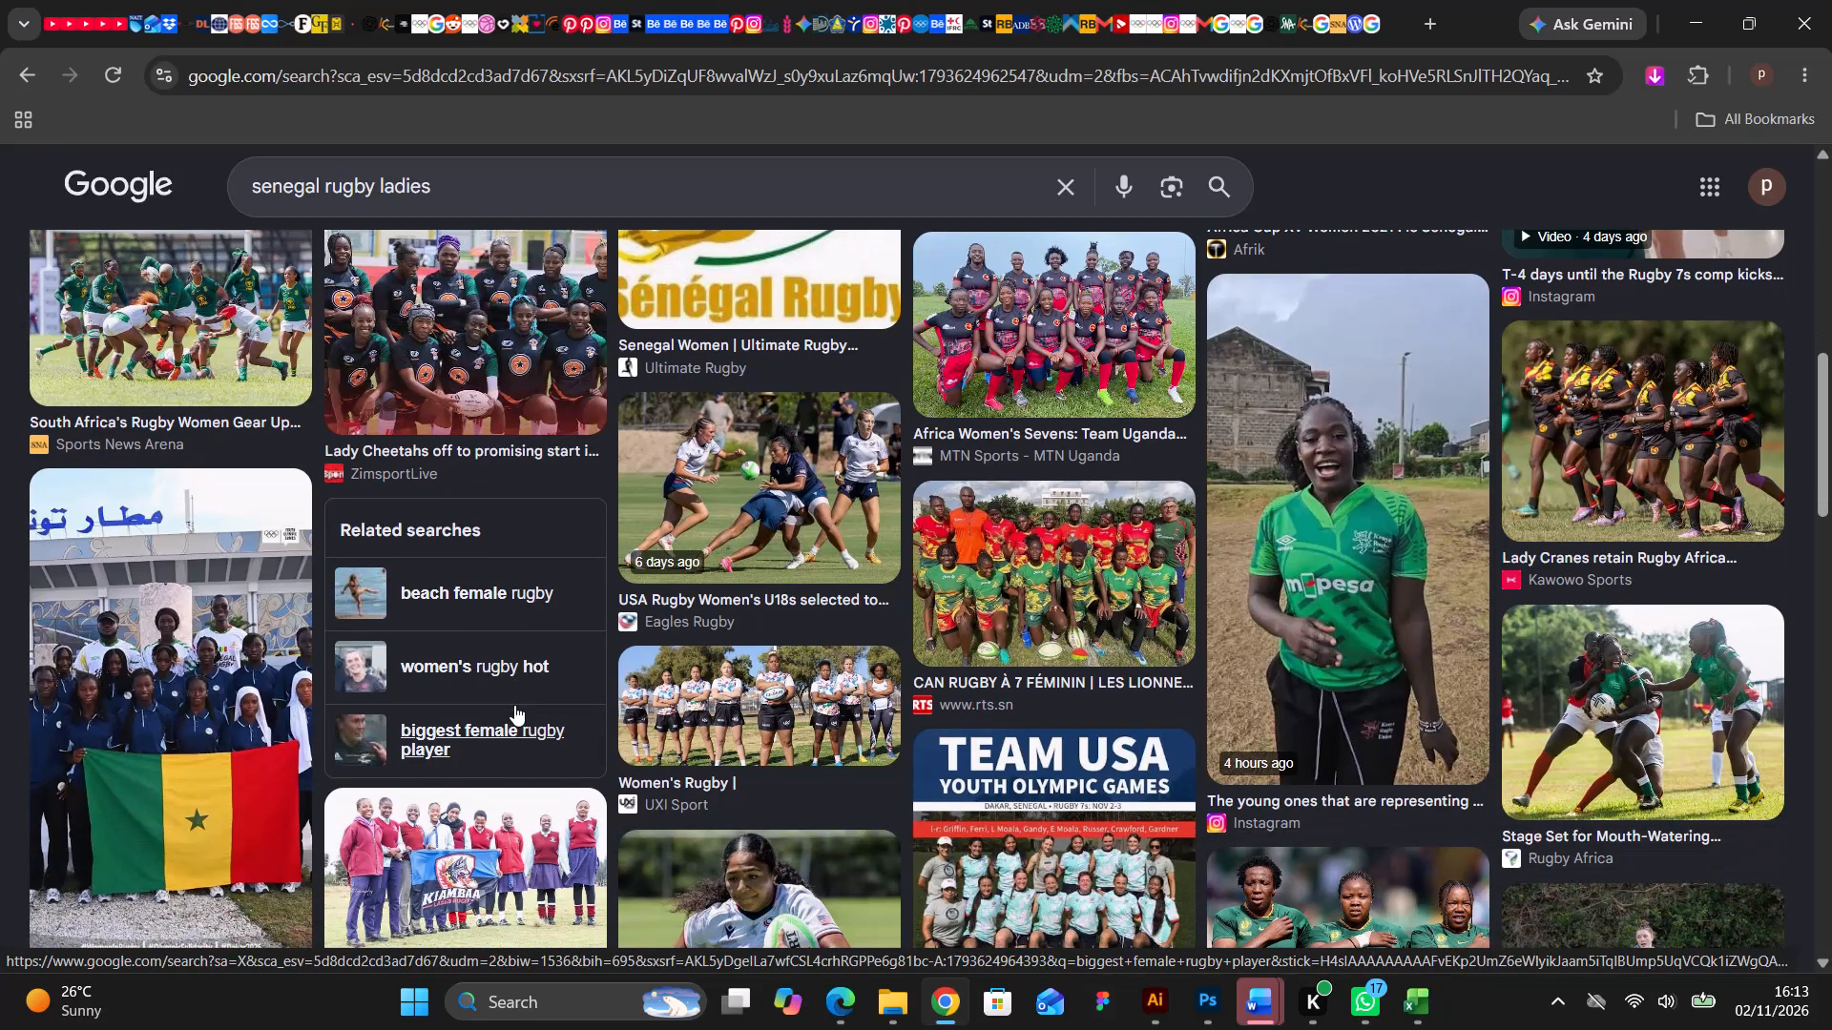
scroll(514, 705, "down", 2)
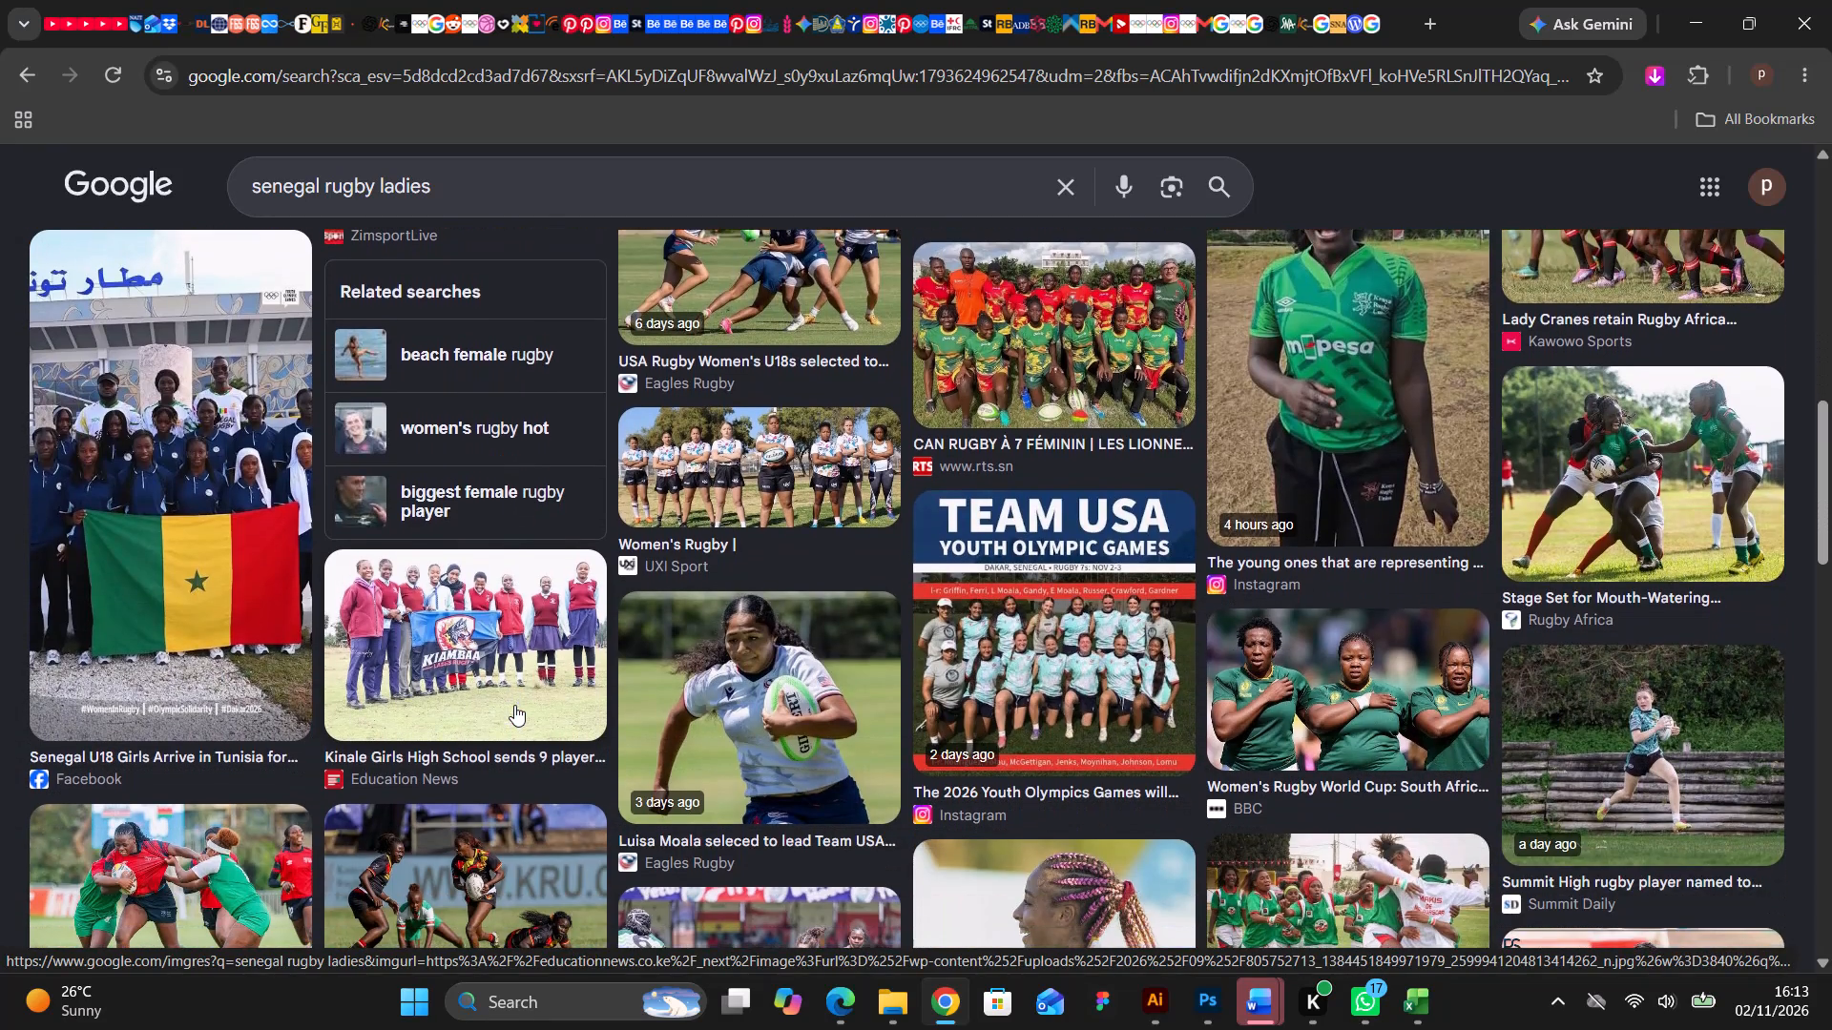
scroll(514, 705, "down", 4)
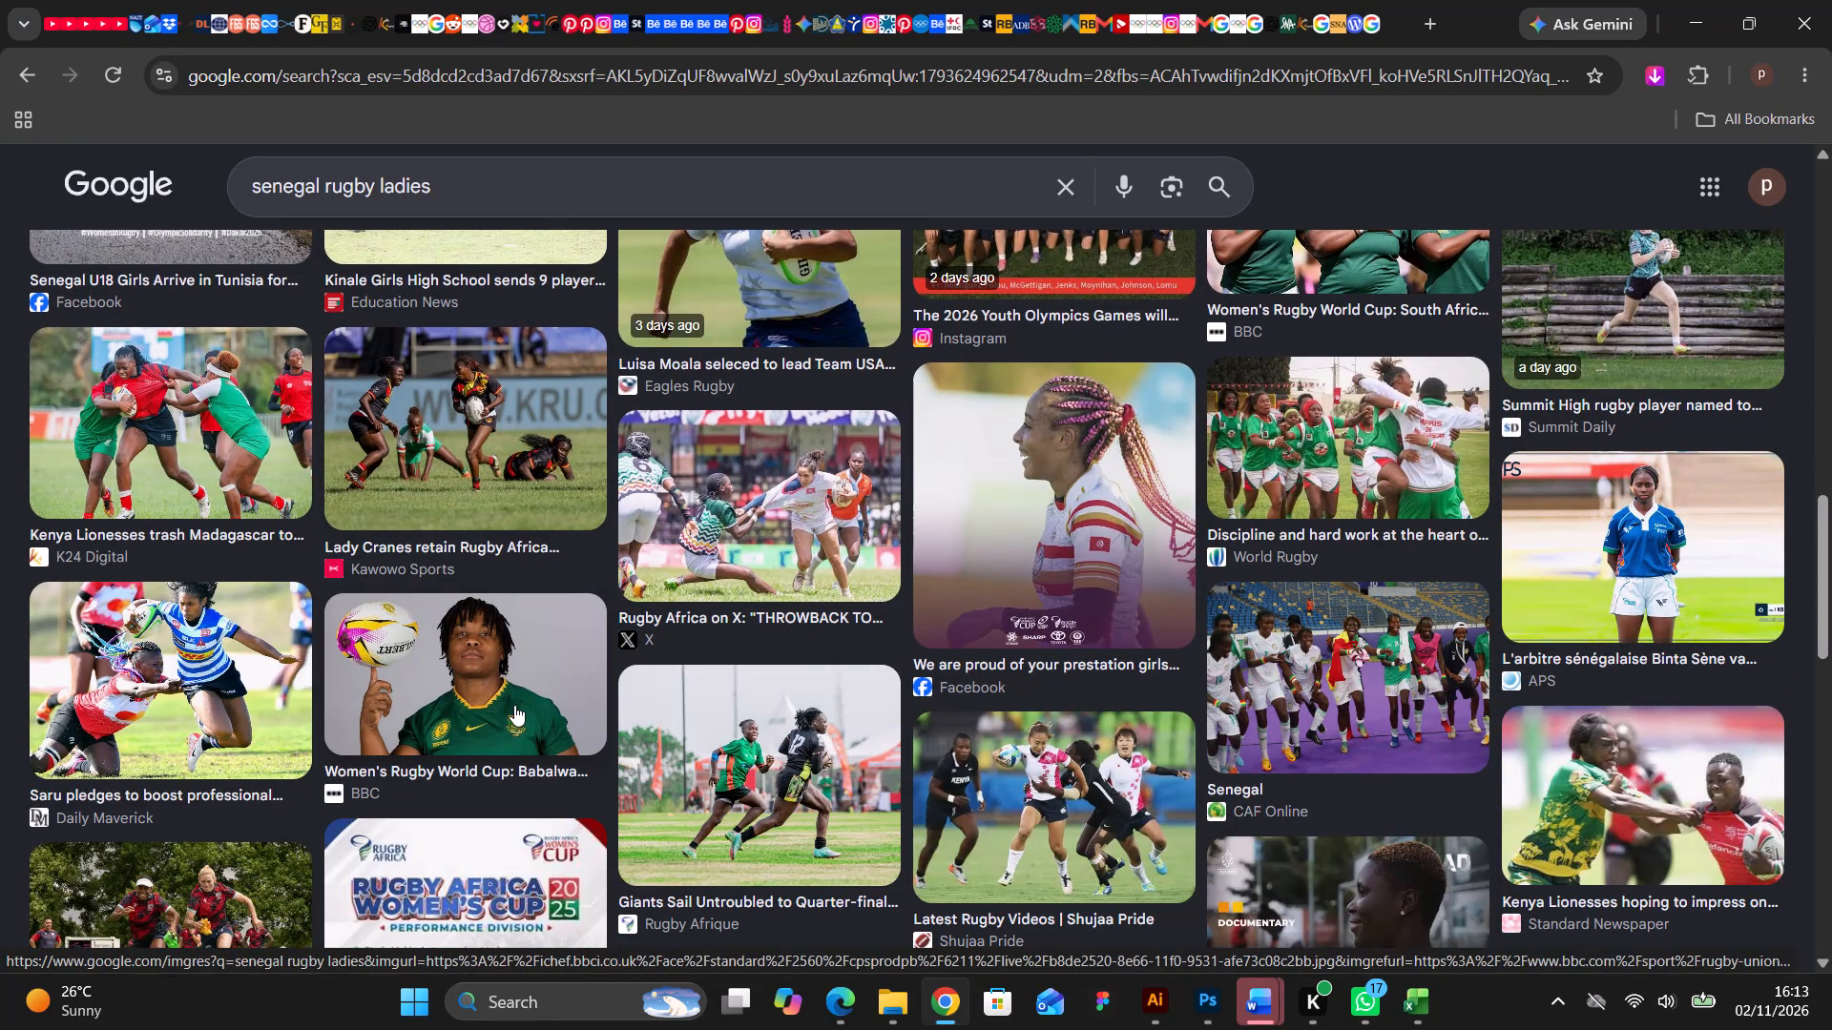
scroll(514, 705, "down", 4)
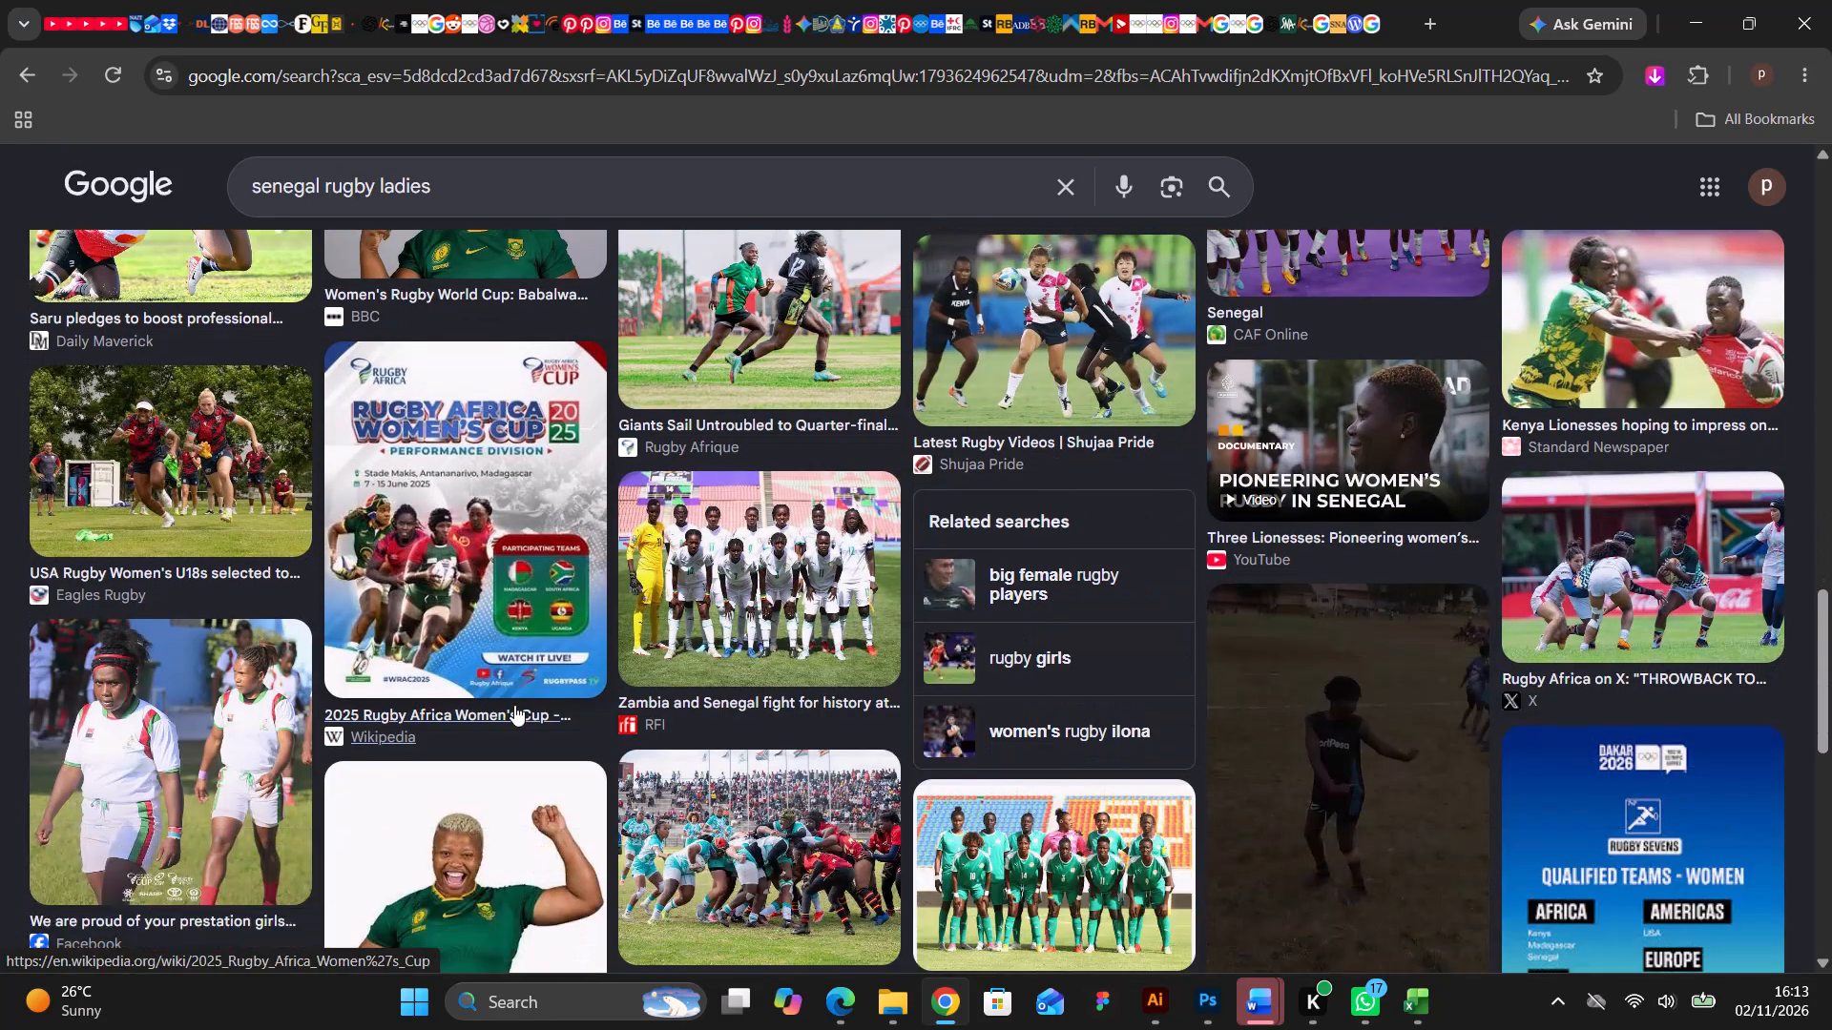
scroll(514, 705, "down", 5)
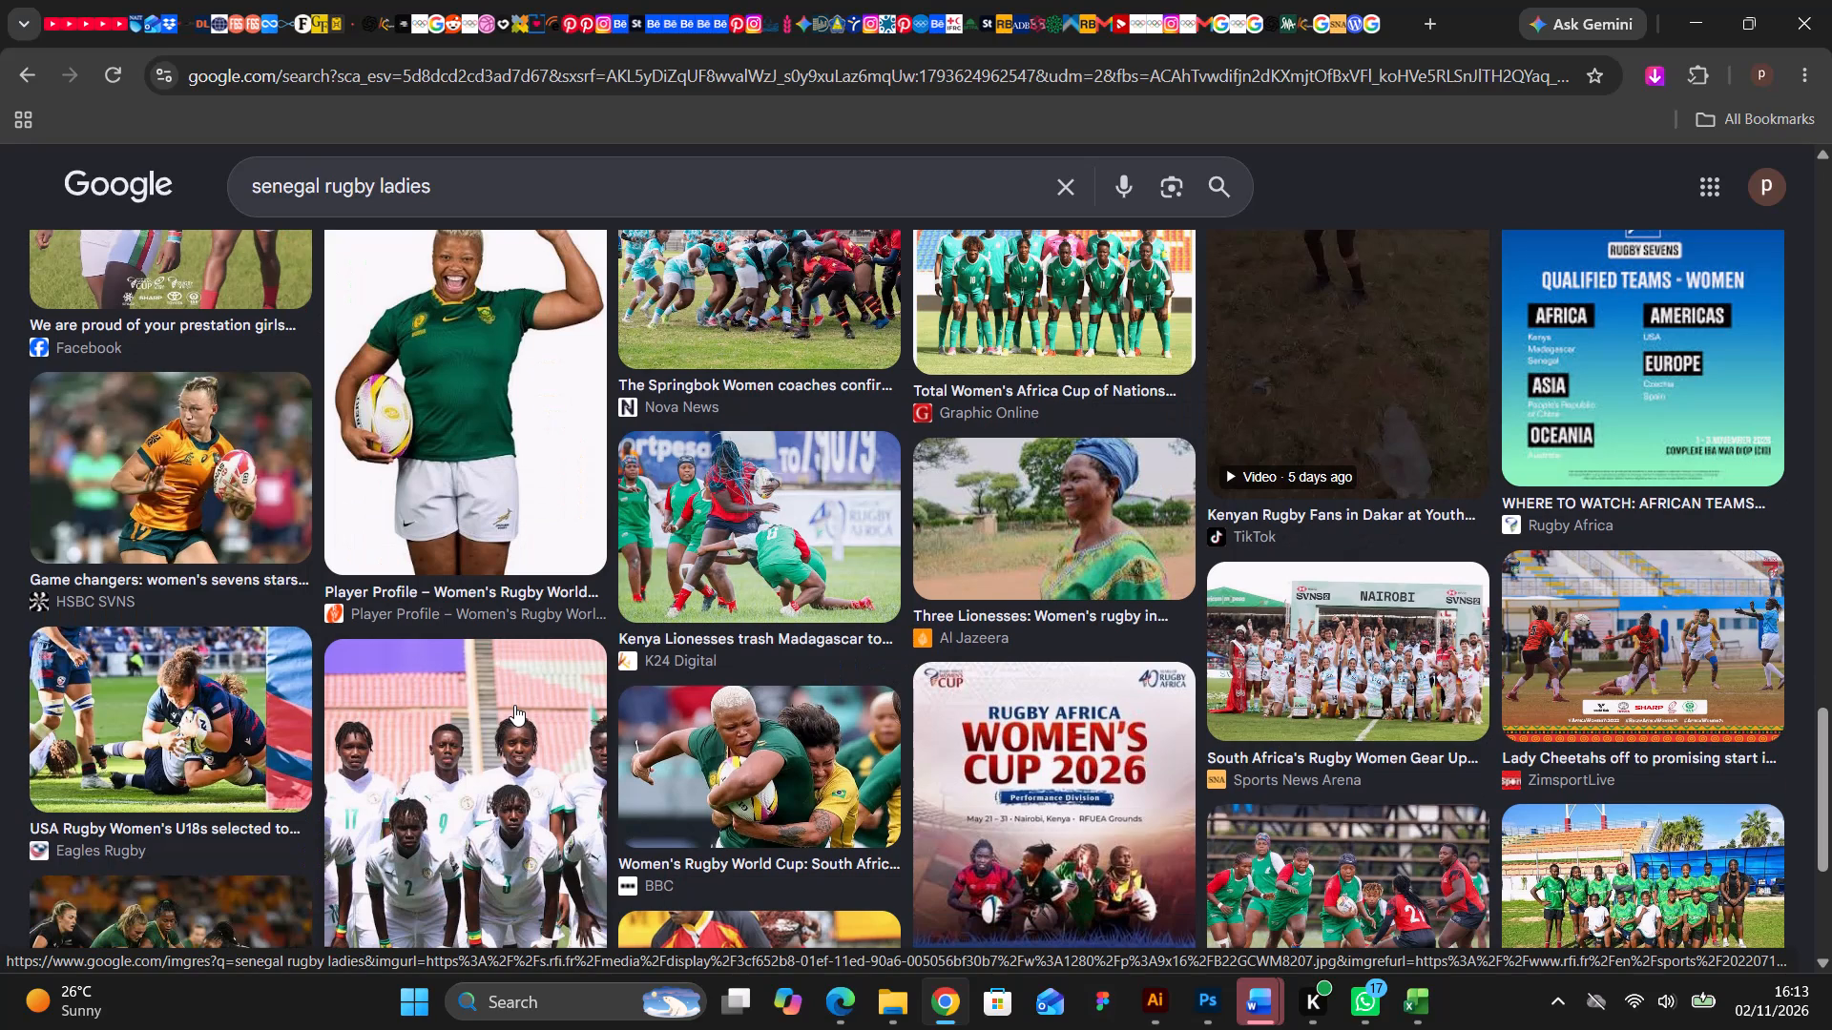
scroll(514, 705, "down", 2)
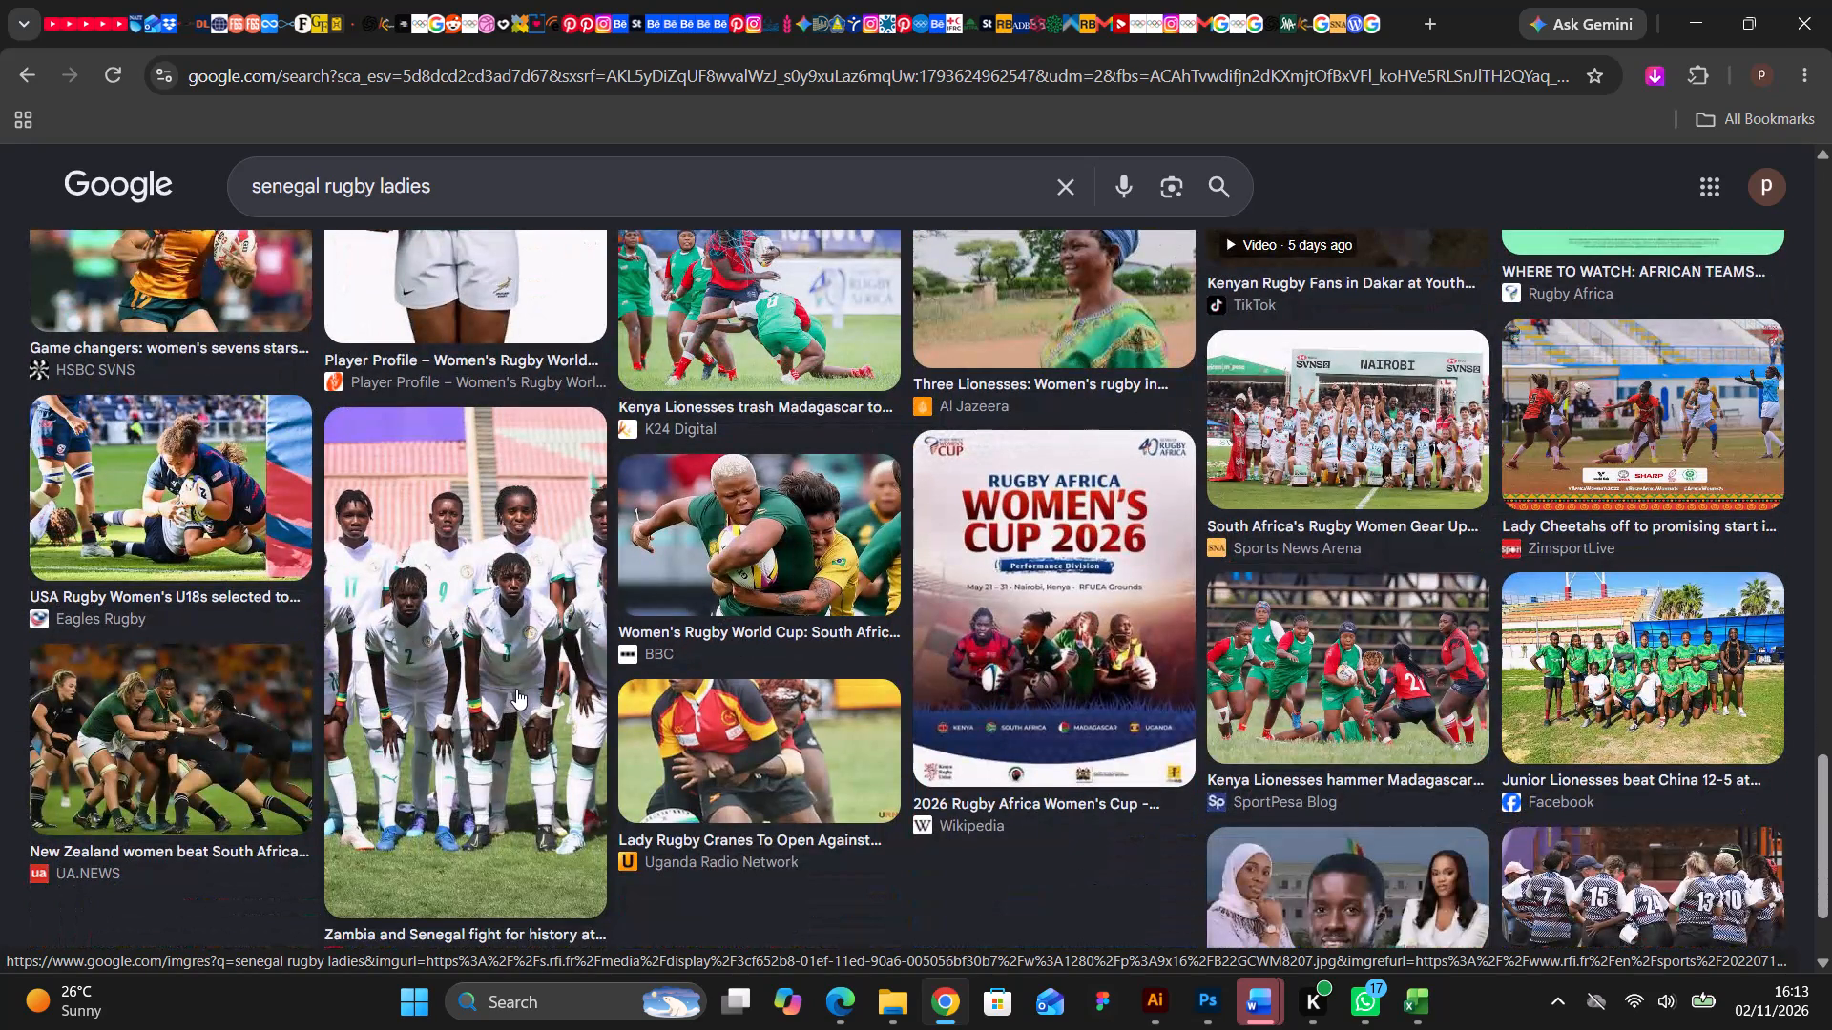
scroll(516, 689, "down", 5)
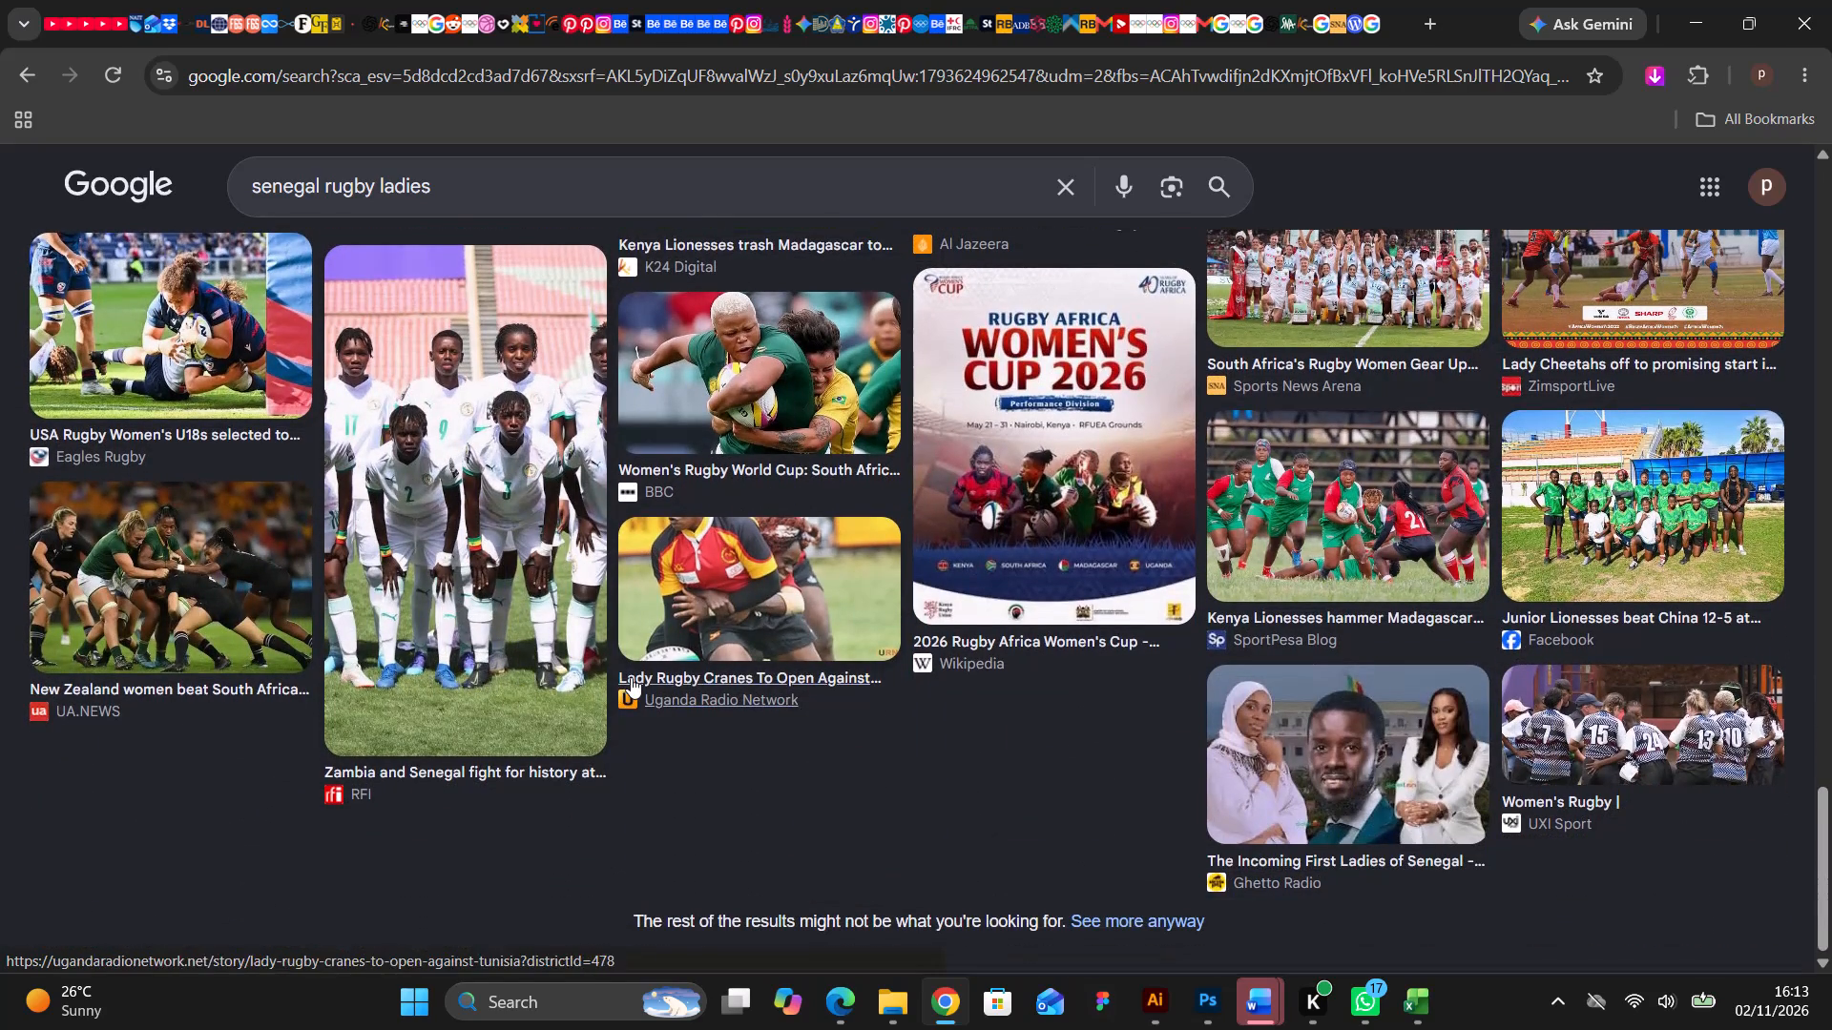
scroll(632, 677, "up", 20)
scroll(632, 677, "up", 13)
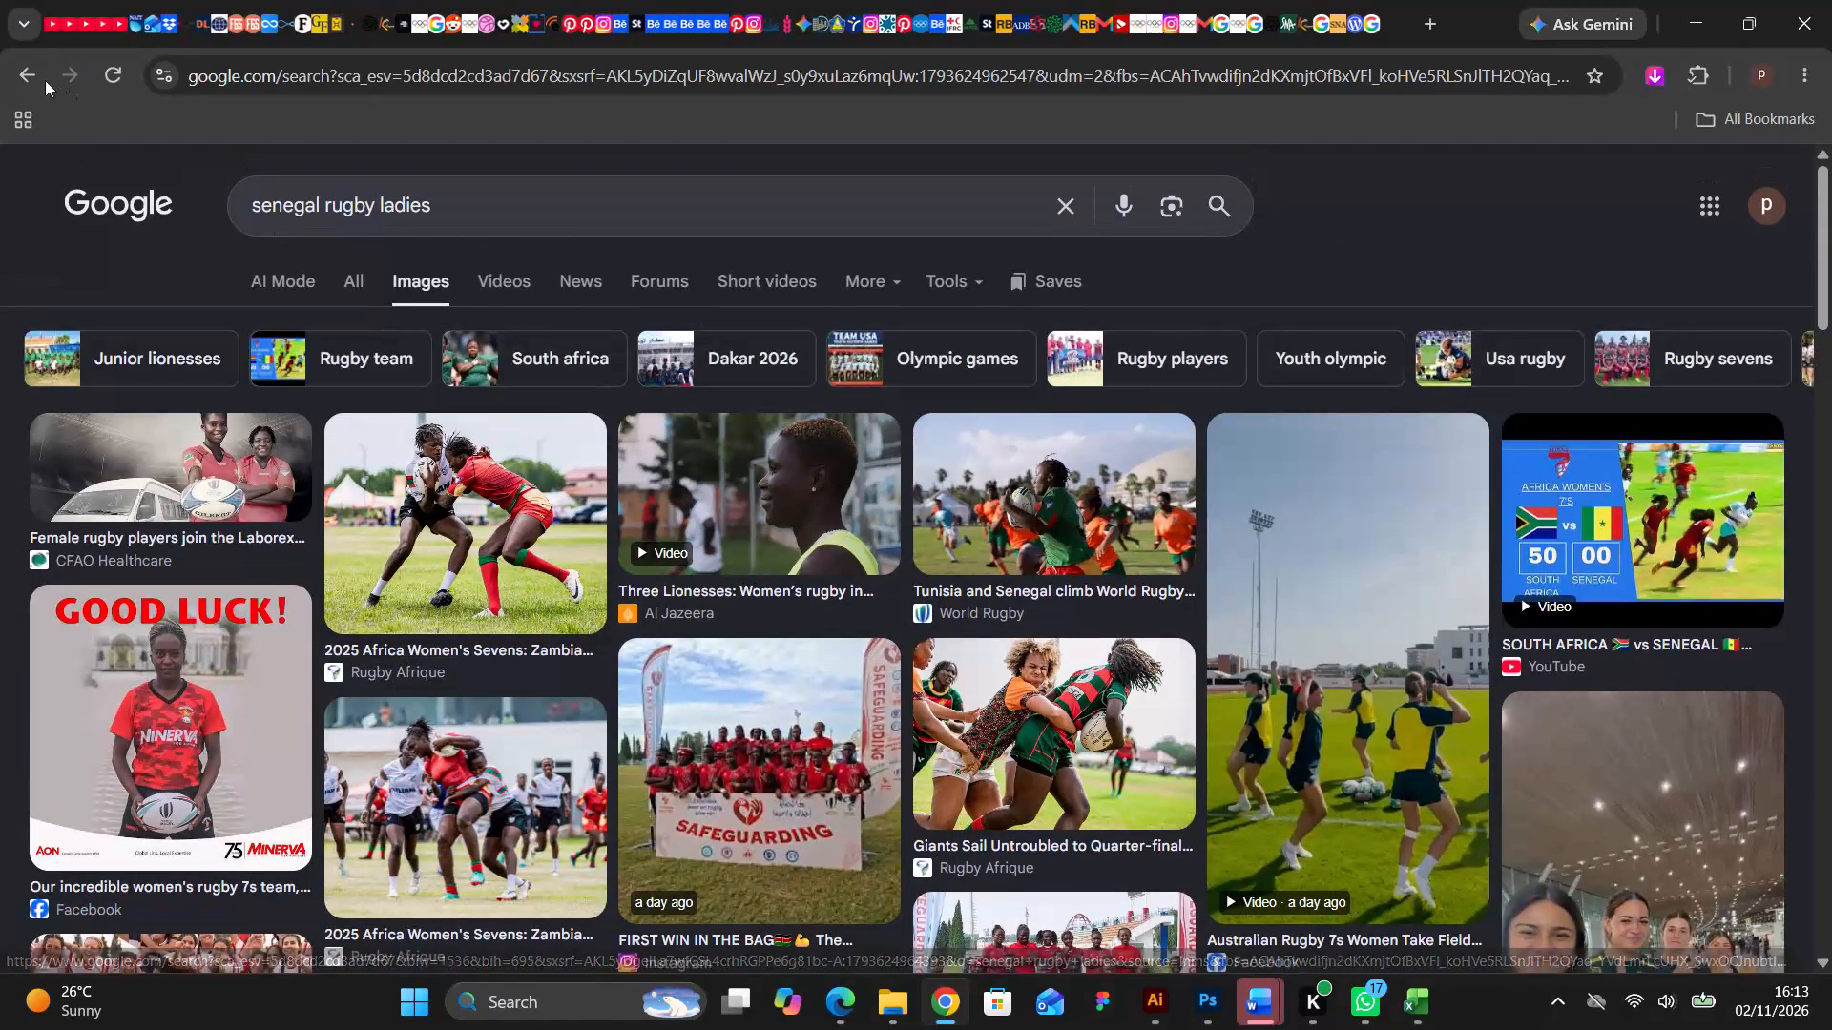
Leave the Senegal image results and return to the open "kenya lionesses rugby team players" image search.
left_click(30, 72)
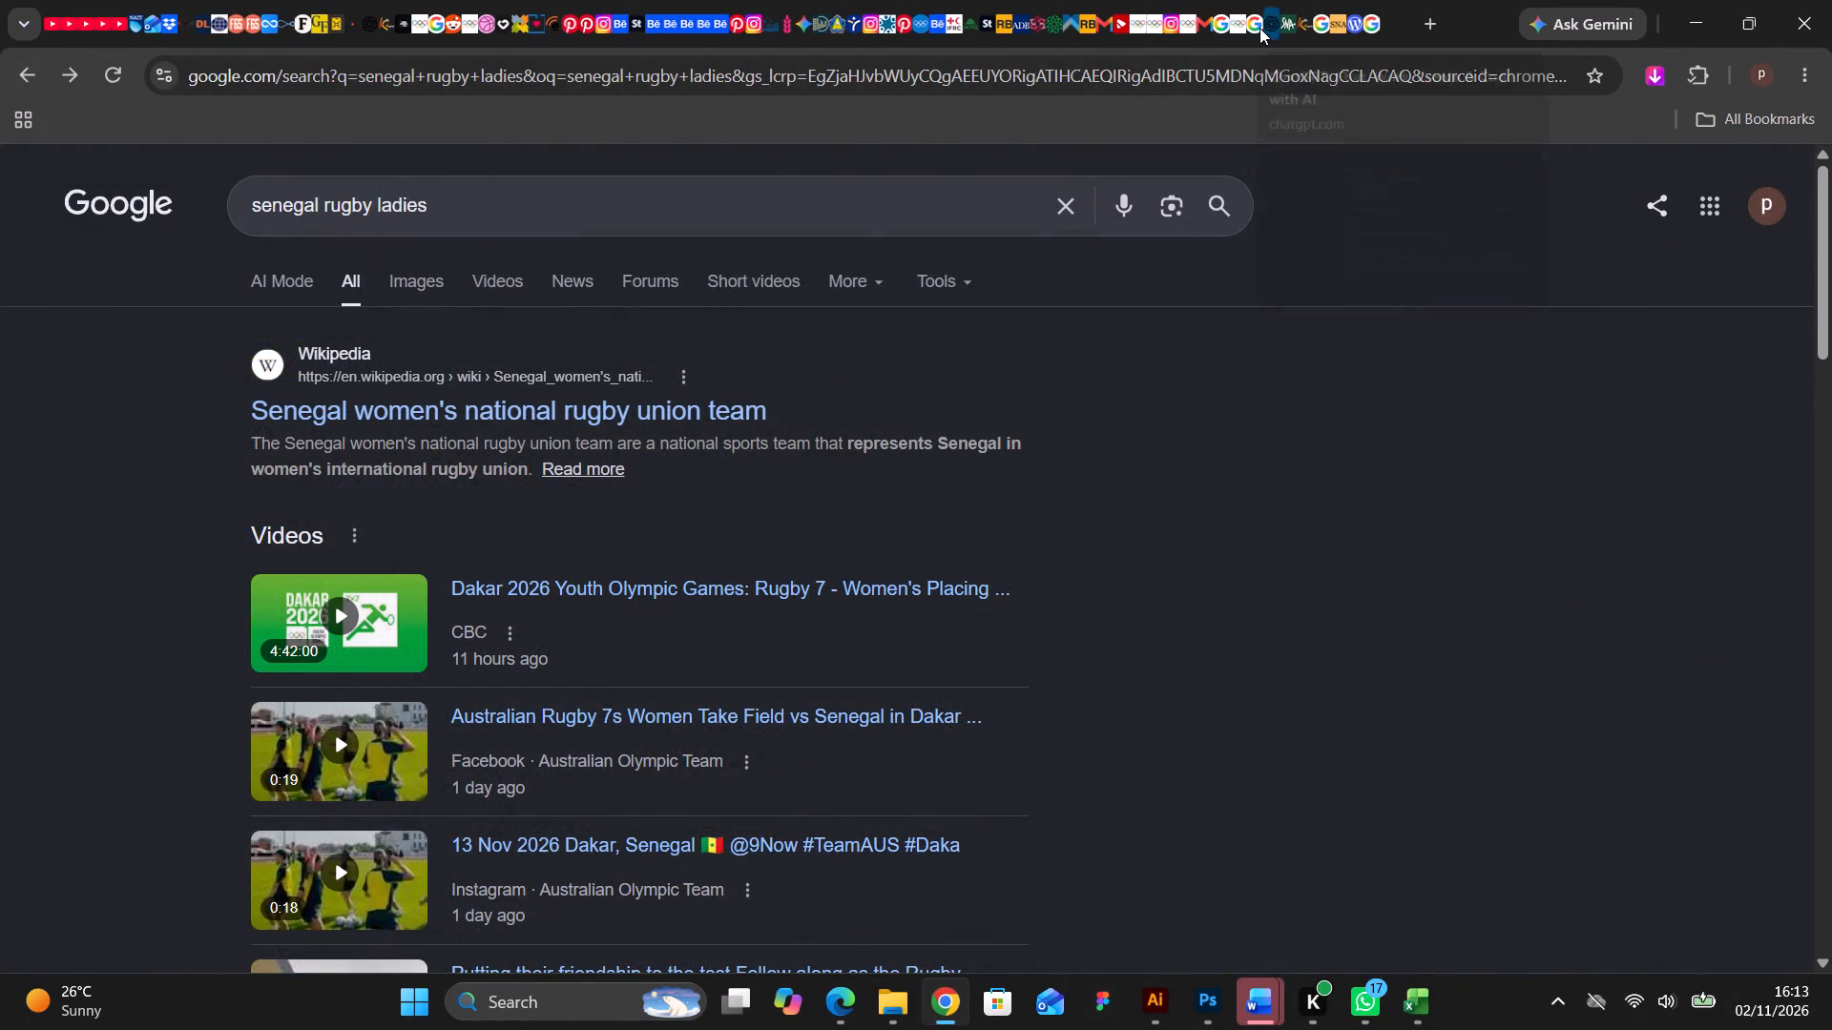
left_click(1259, 28)
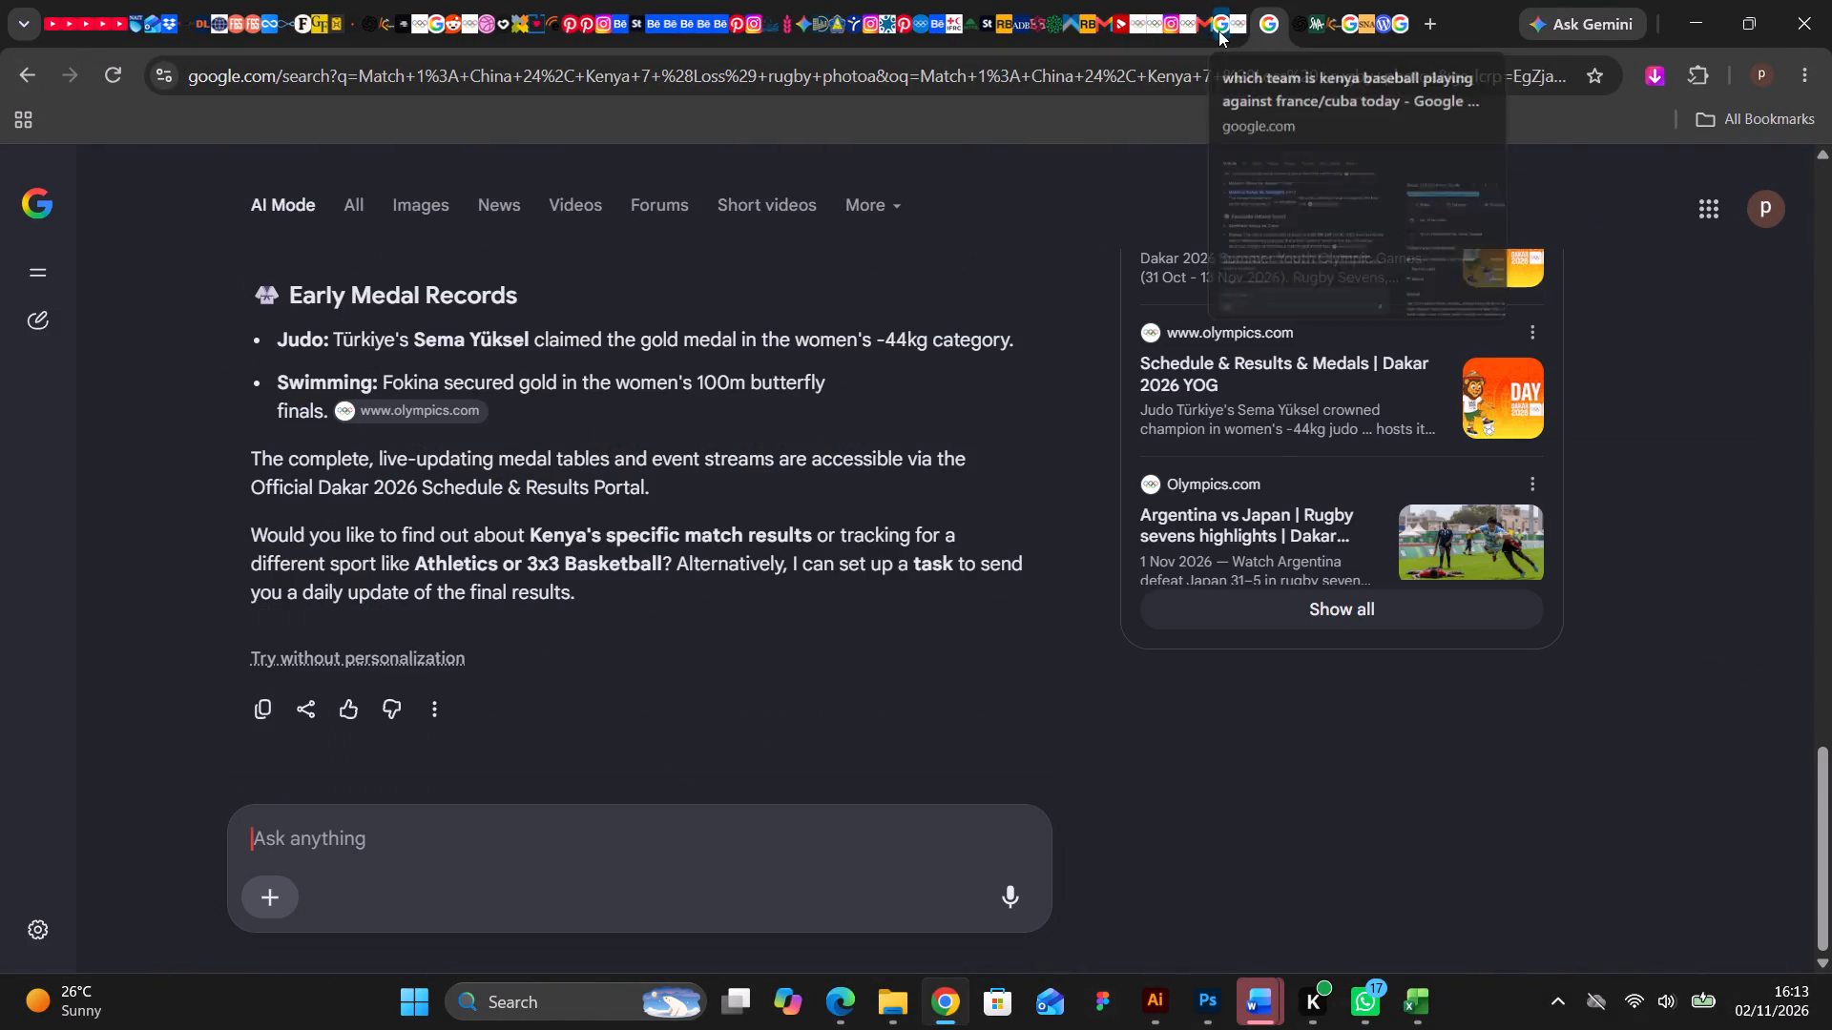
left_click(1218, 31)
scroll(814, 386, "up", 6)
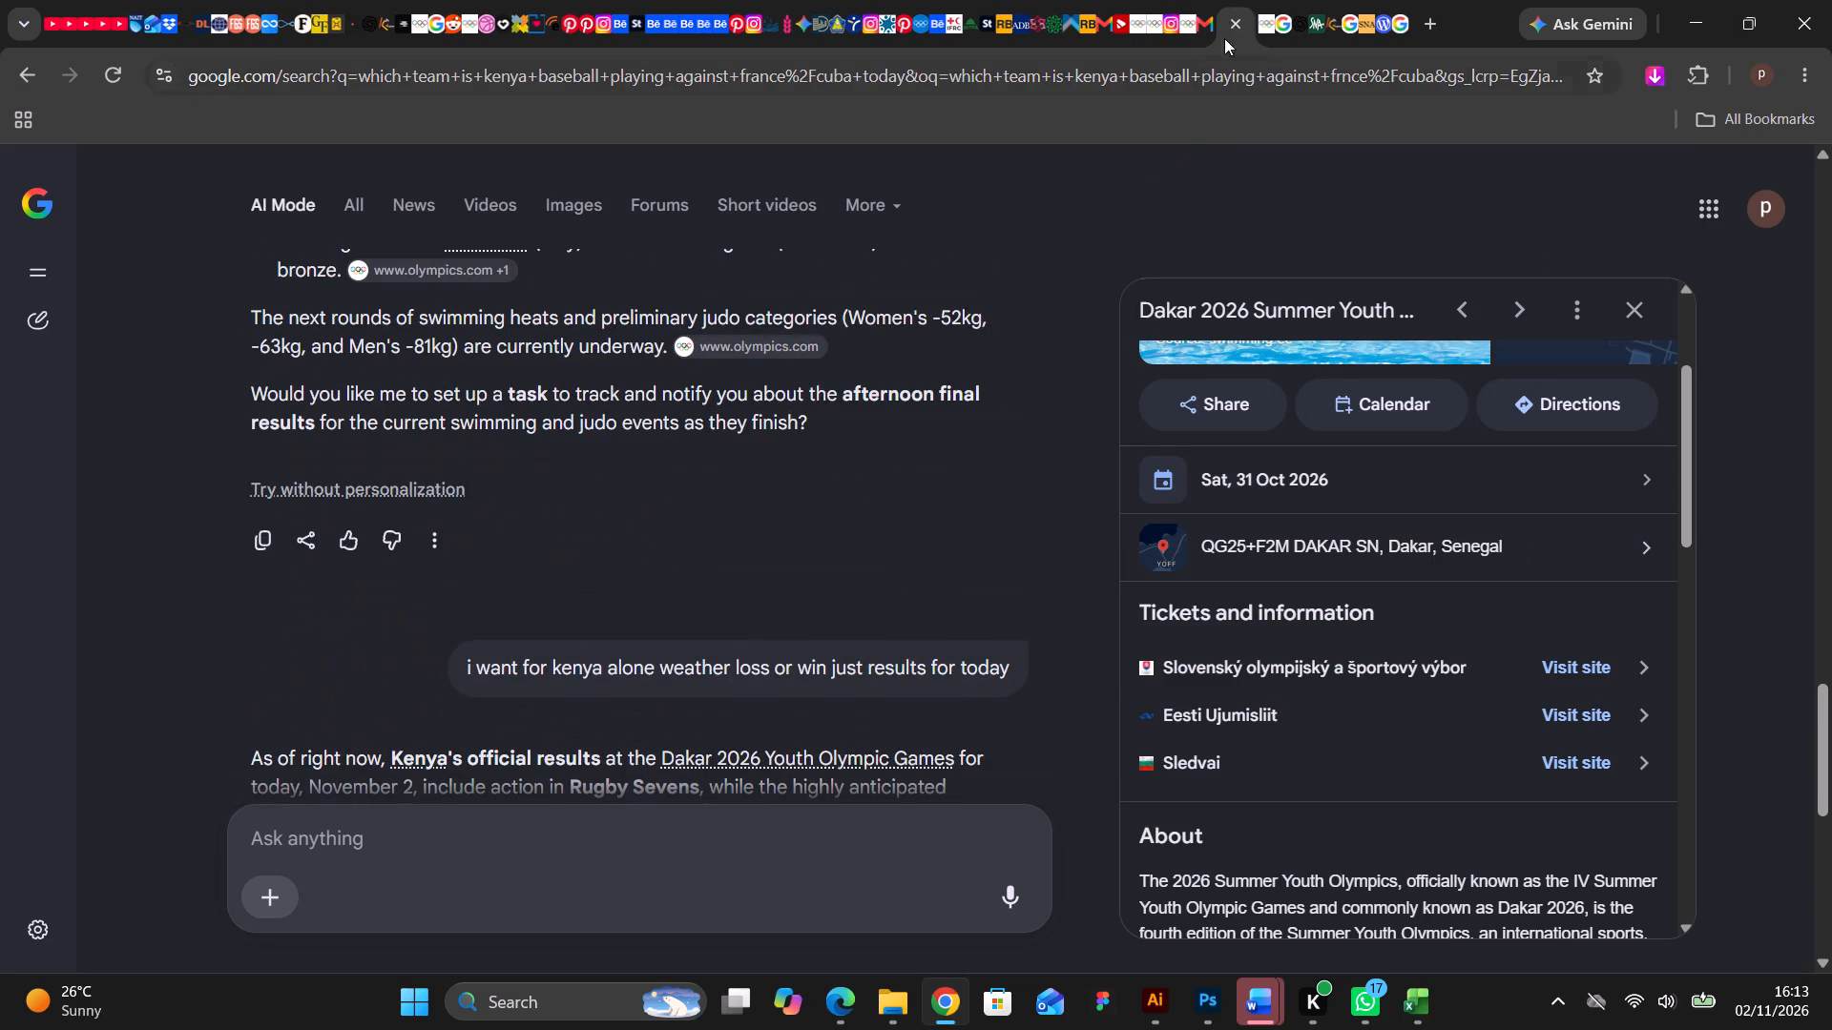
left_click(1286, 27)
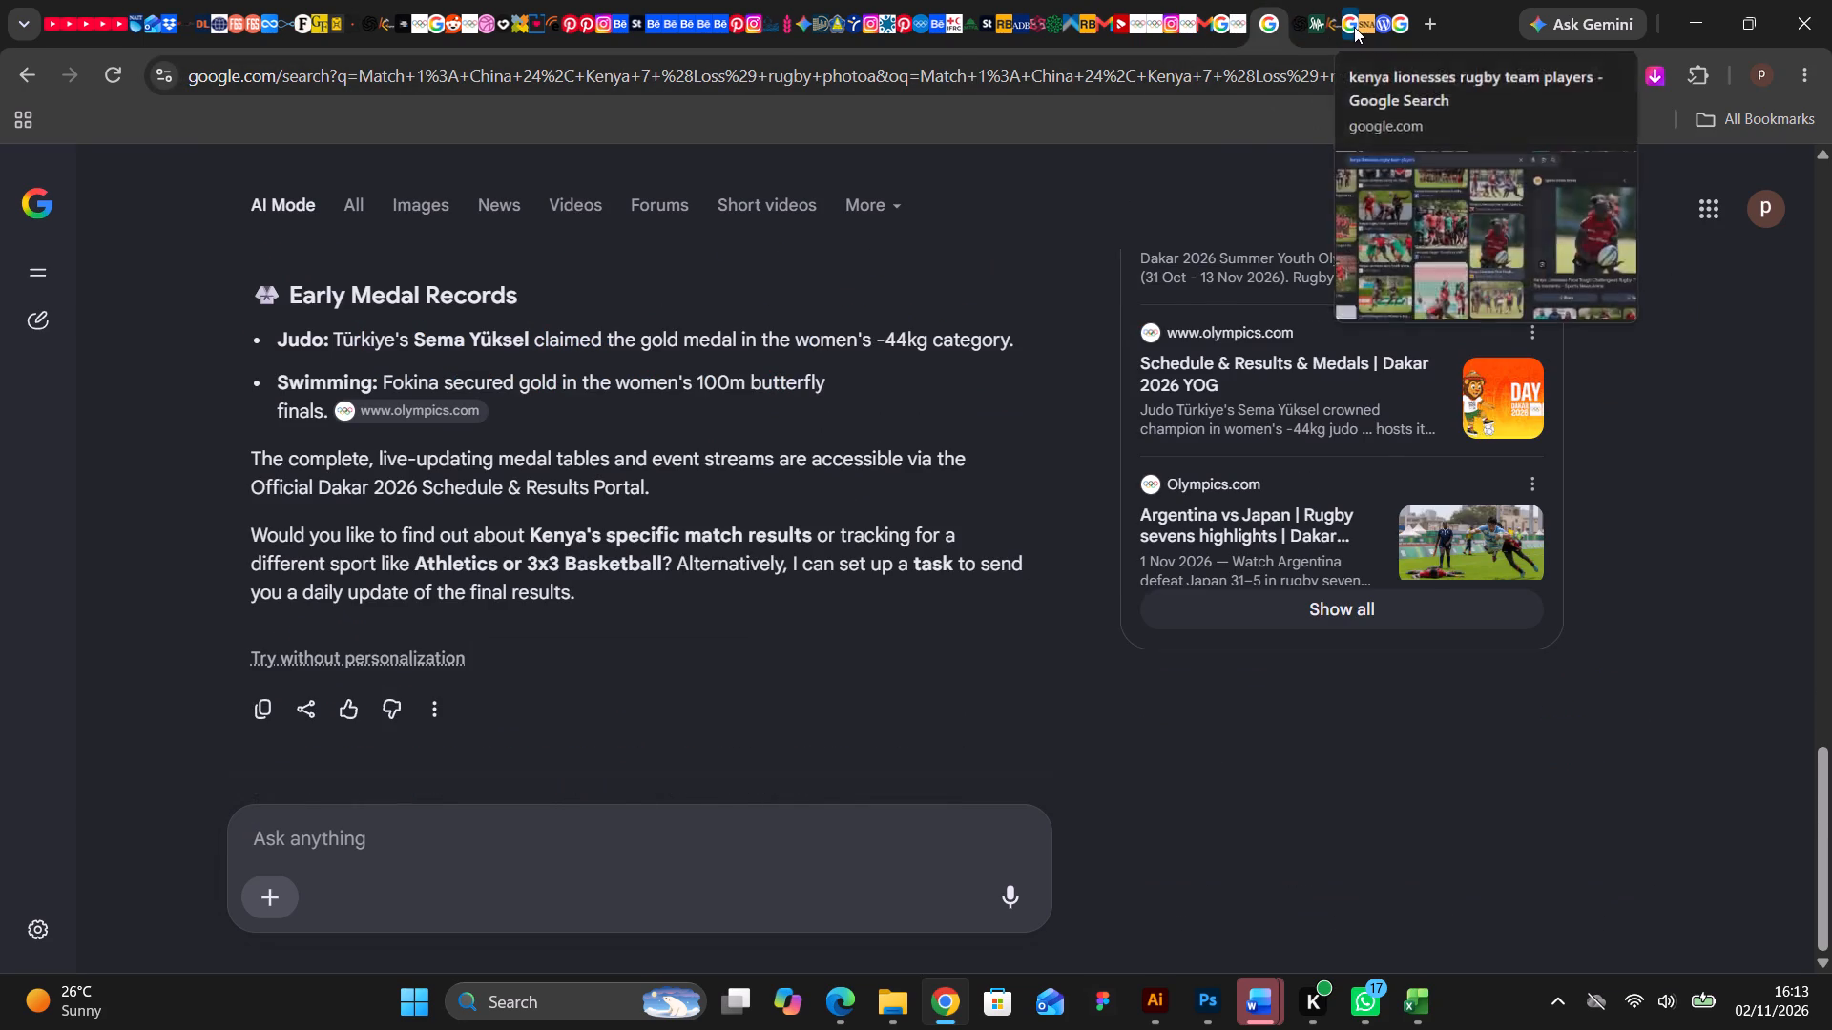
left_click(1354, 27)
Preview the OSBKE photo "What Kenya Rugby Can Expect In 2024" and look through its related images.
scroll(833, 541, "down", 5)
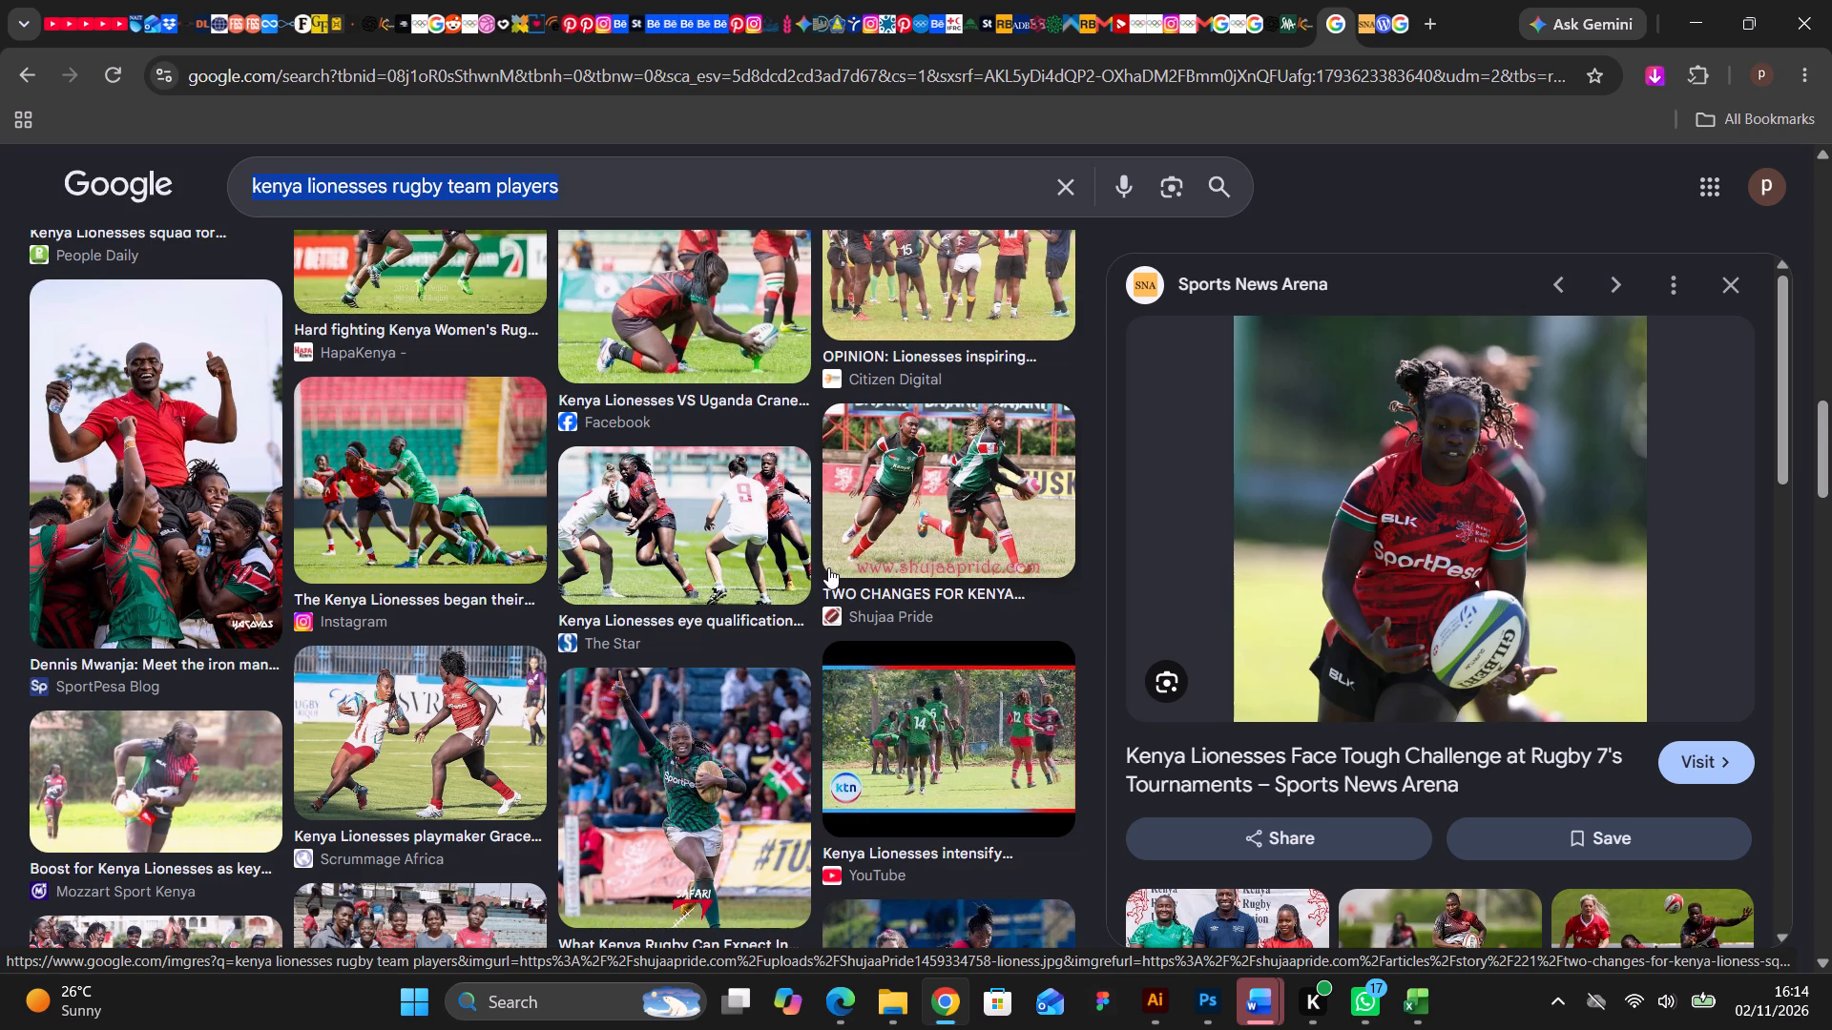
scroll(830, 570, "down", 2)
left_click(732, 564)
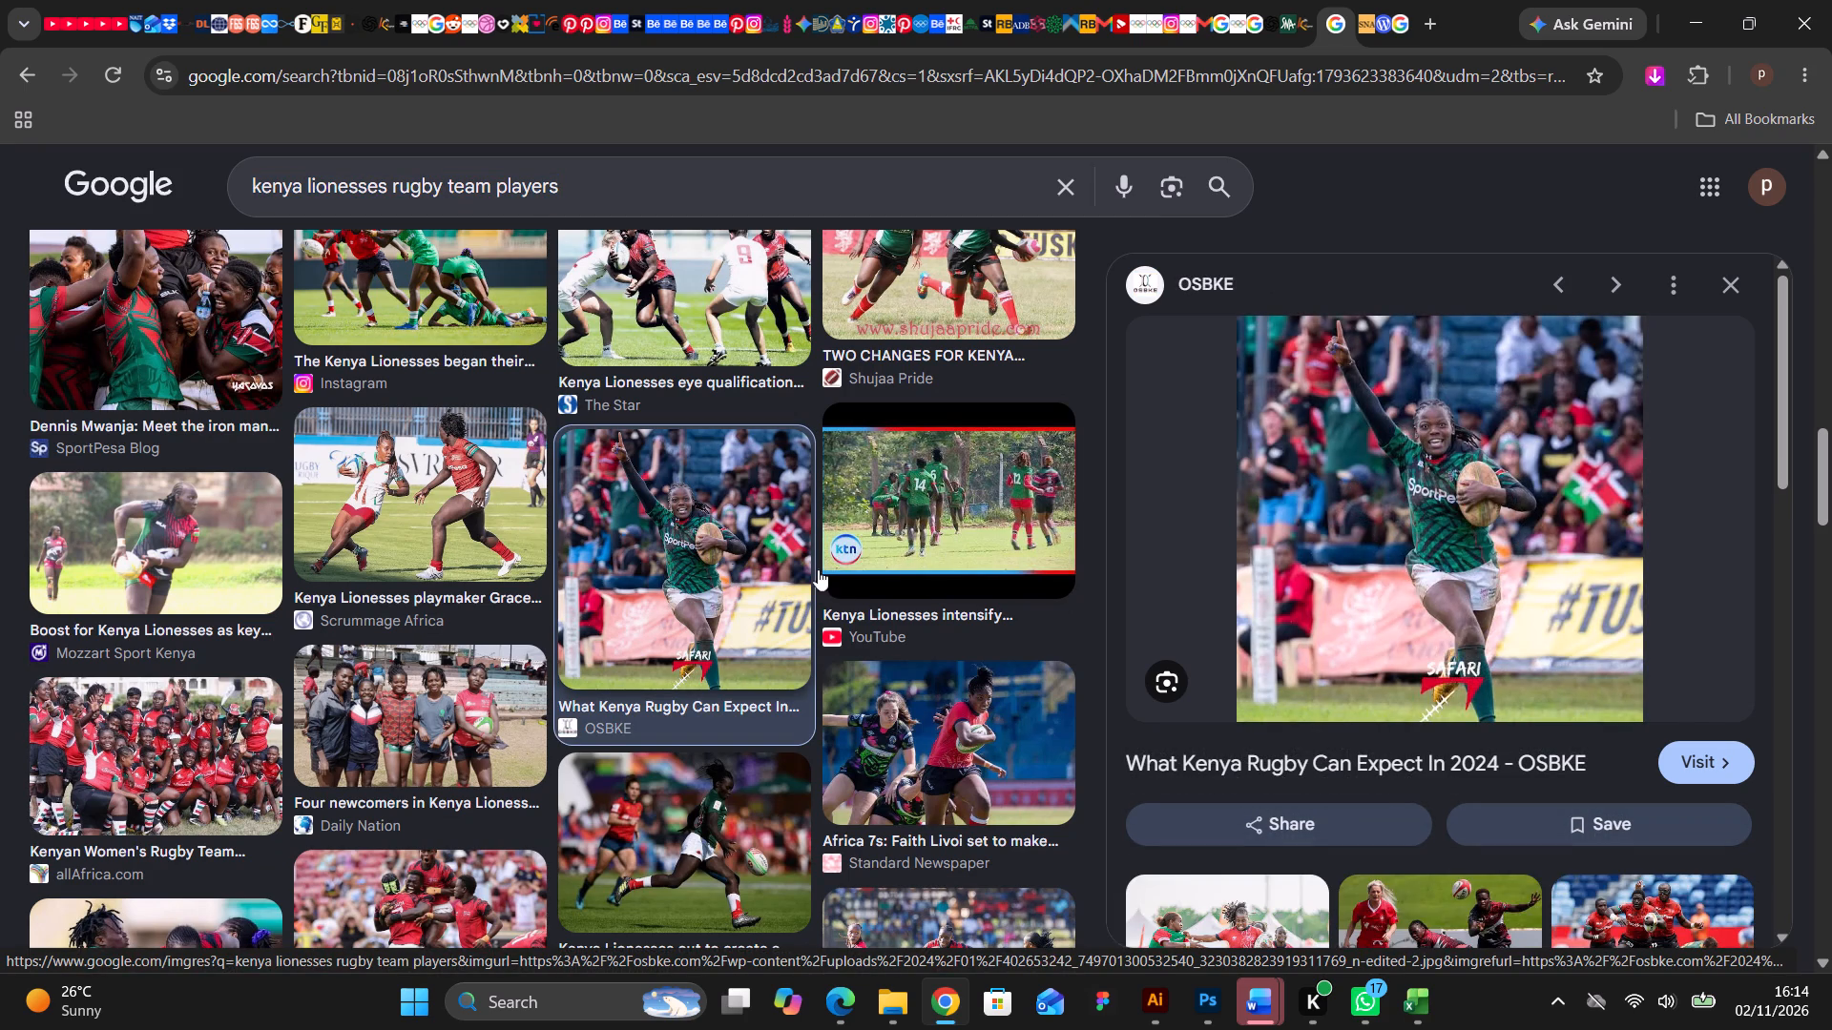
scroll(1380, 525, "down", 3)
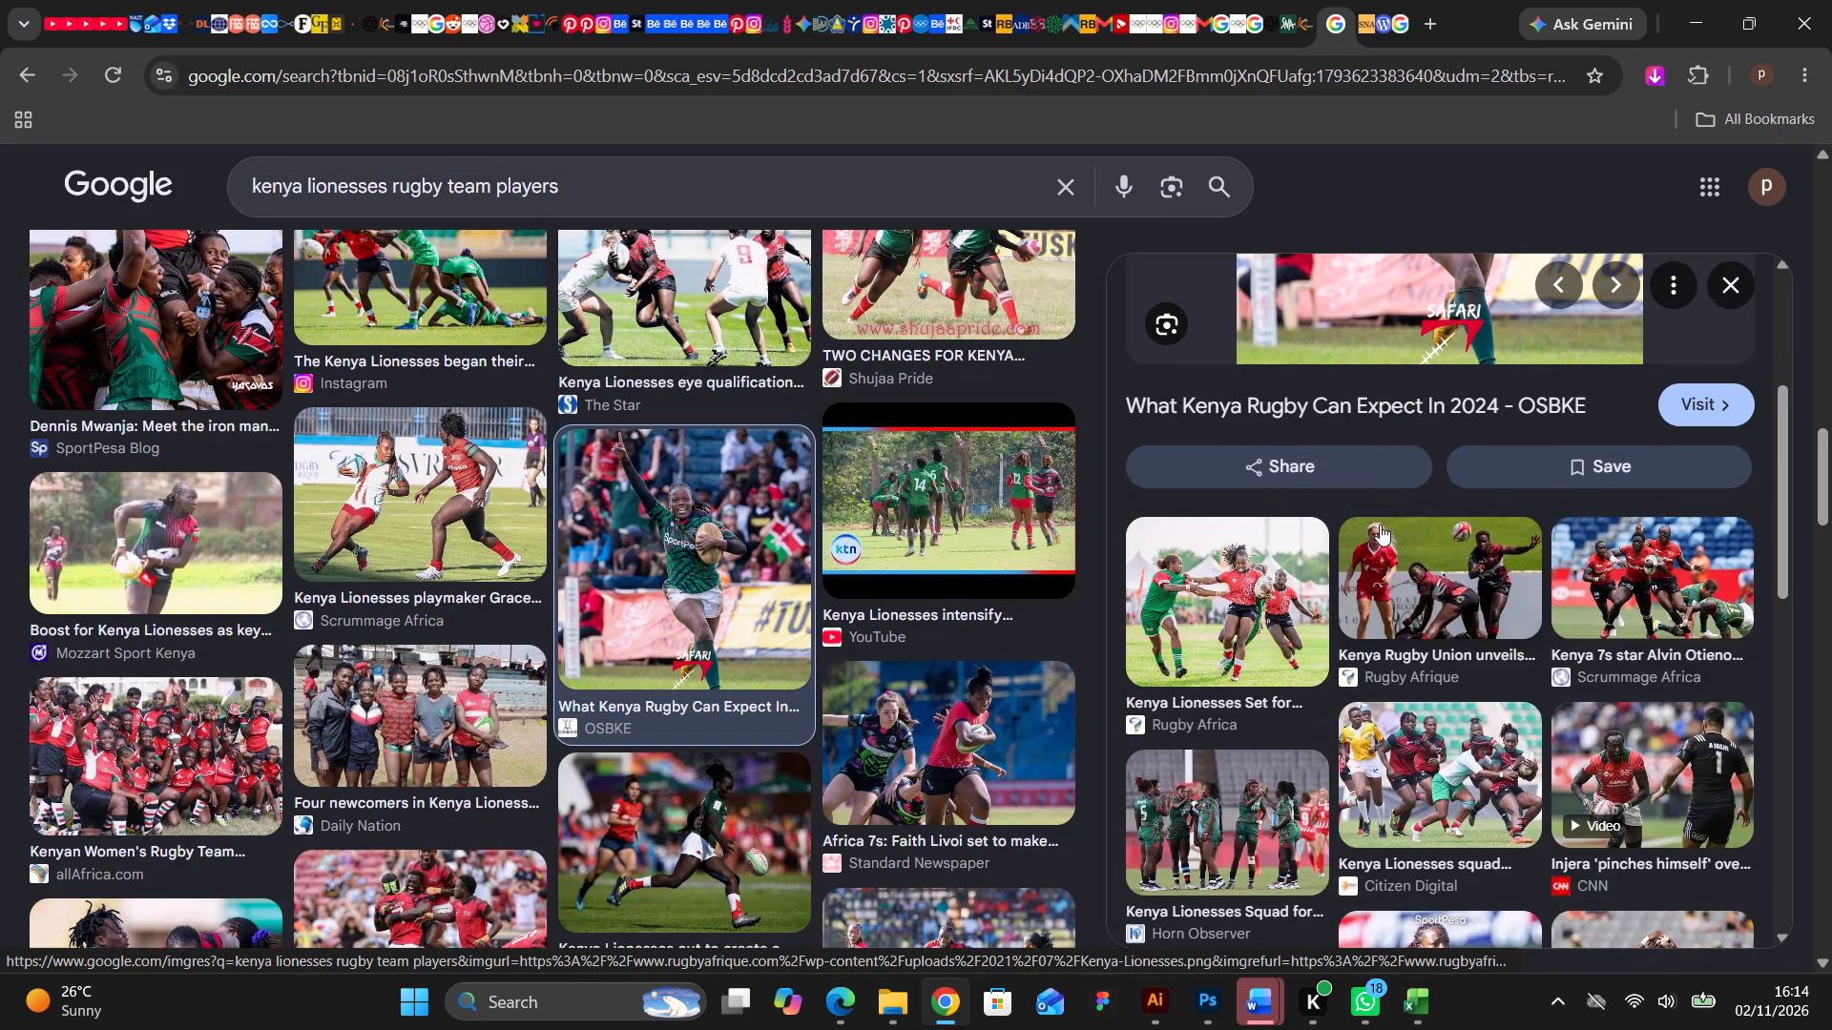
scroll(1380, 525, "down", 2)
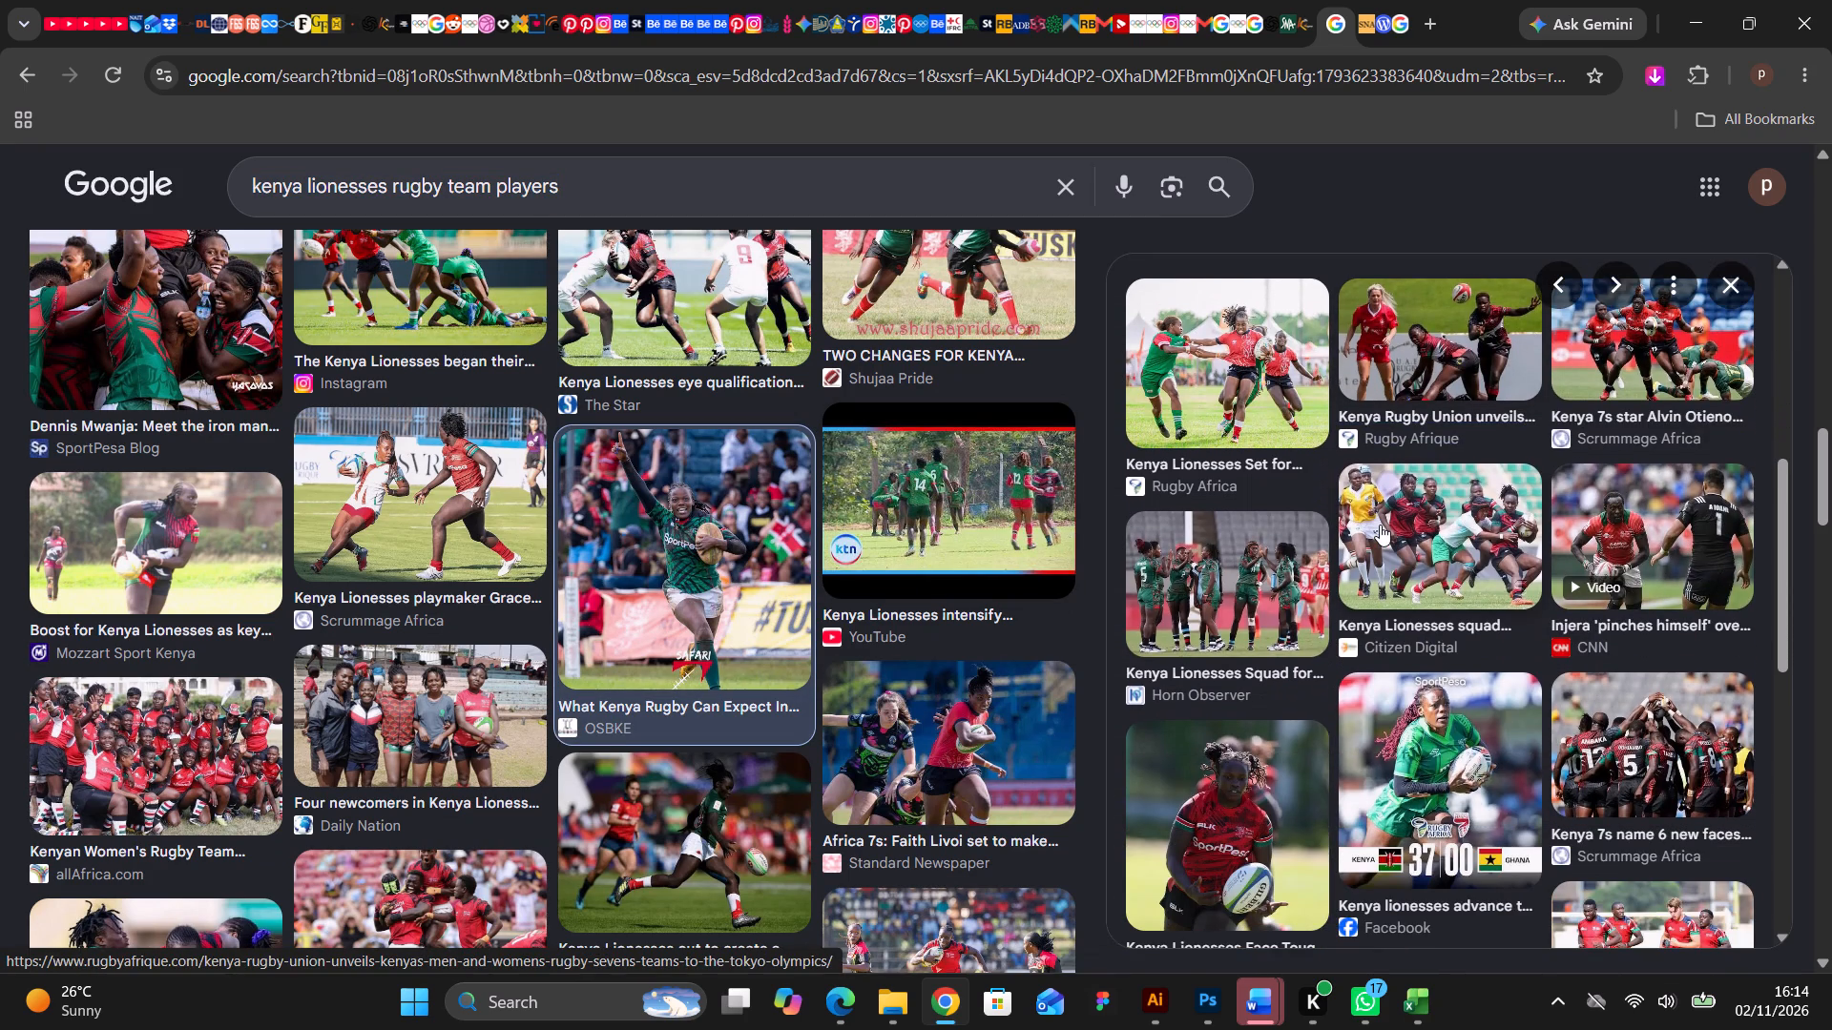
scroll(1380, 525, "down", 1)
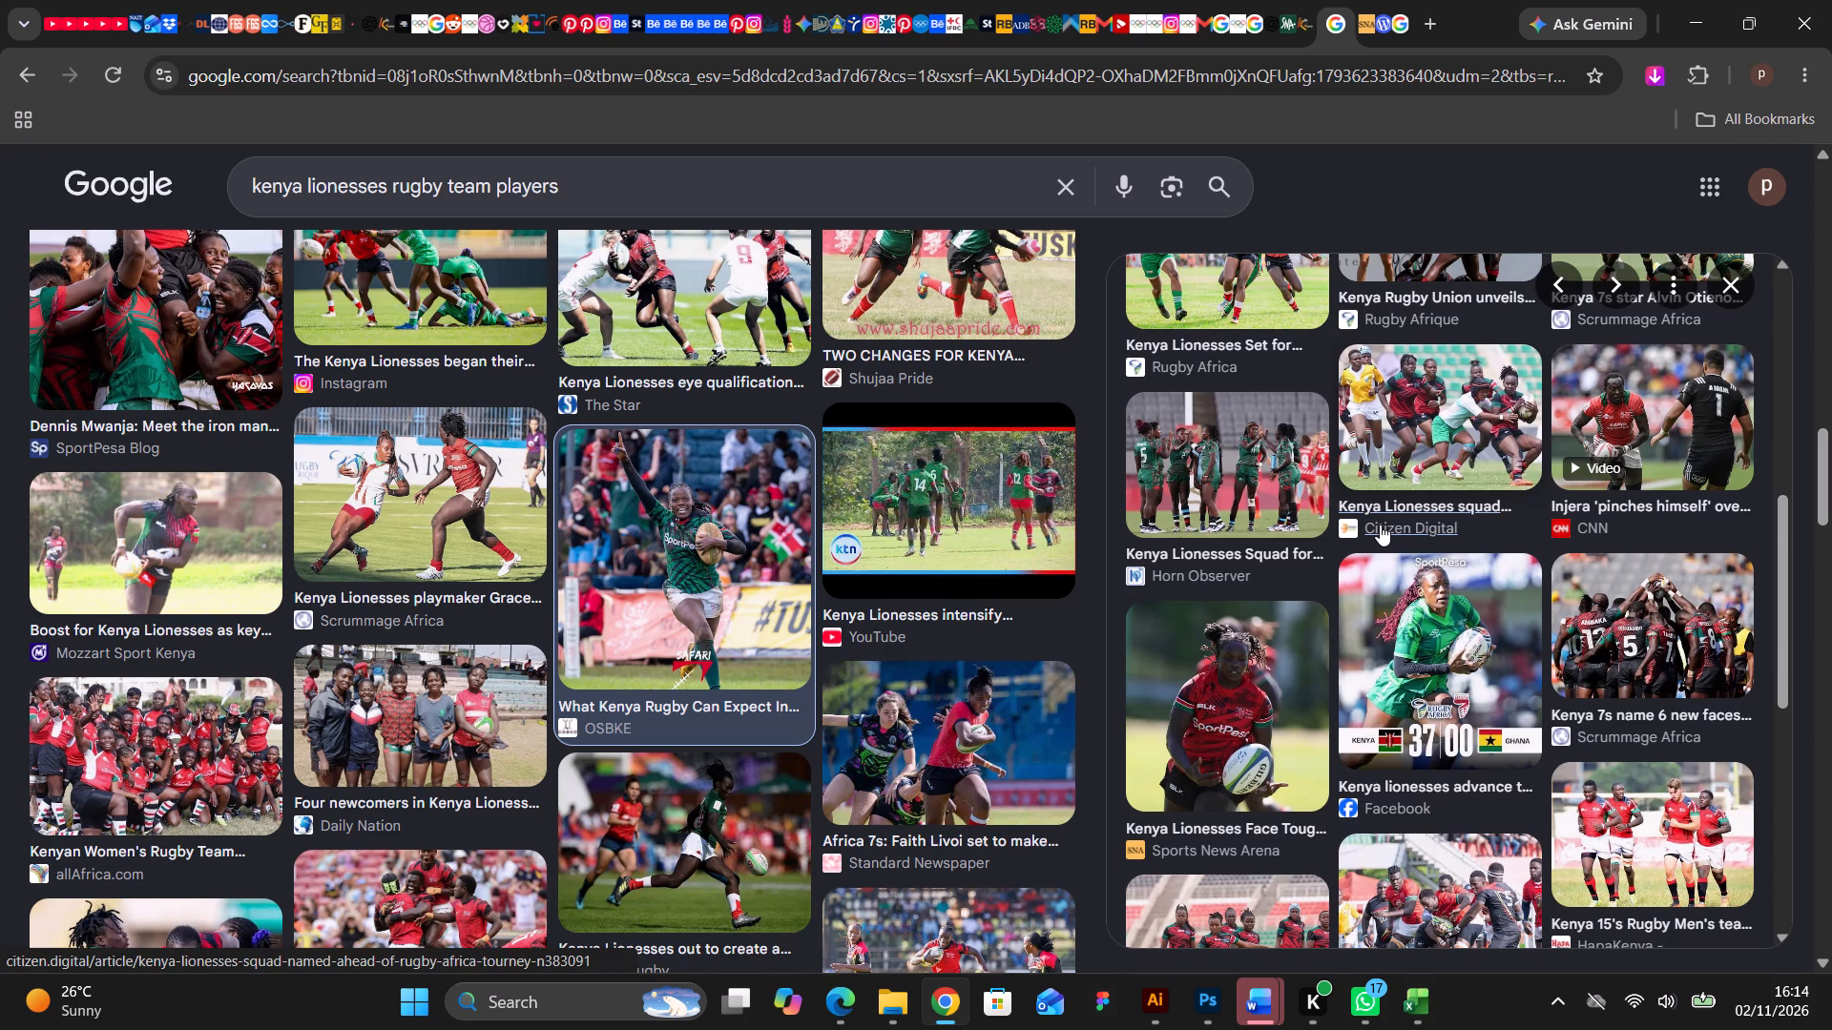
scroll(1380, 525, "down", 1)
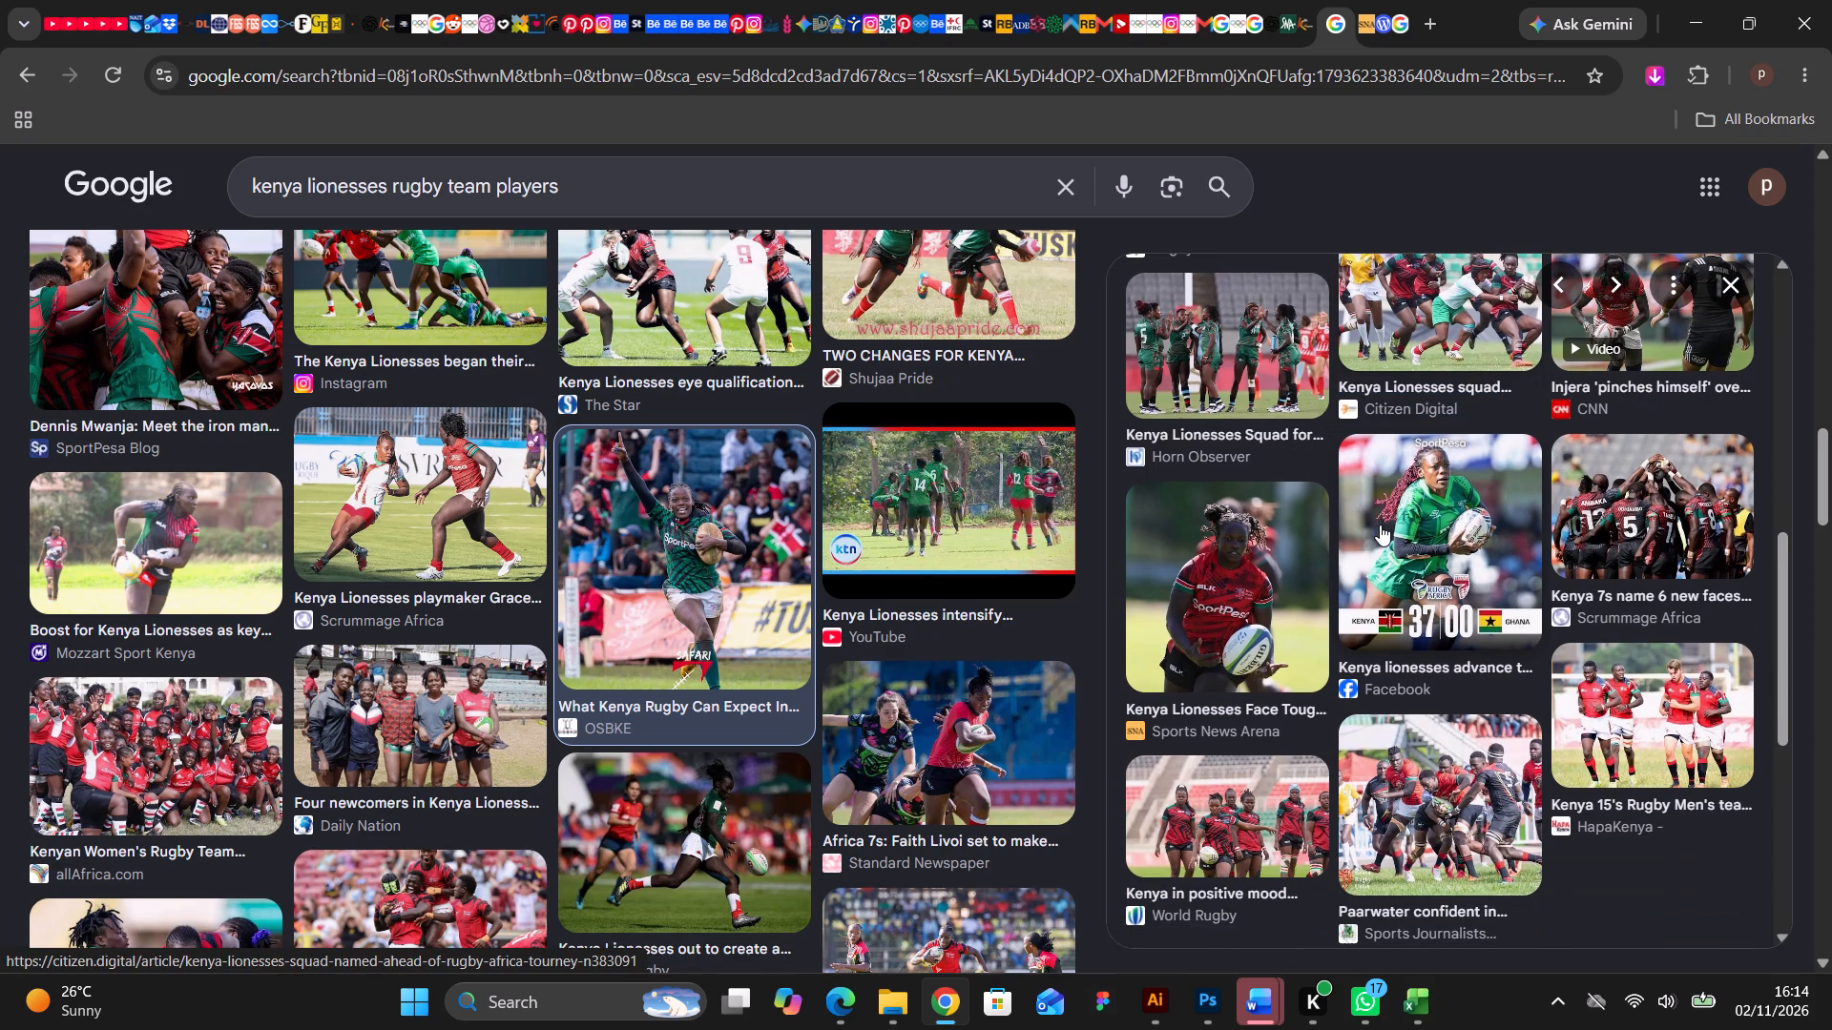
scroll(1380, 525, "down", 1)
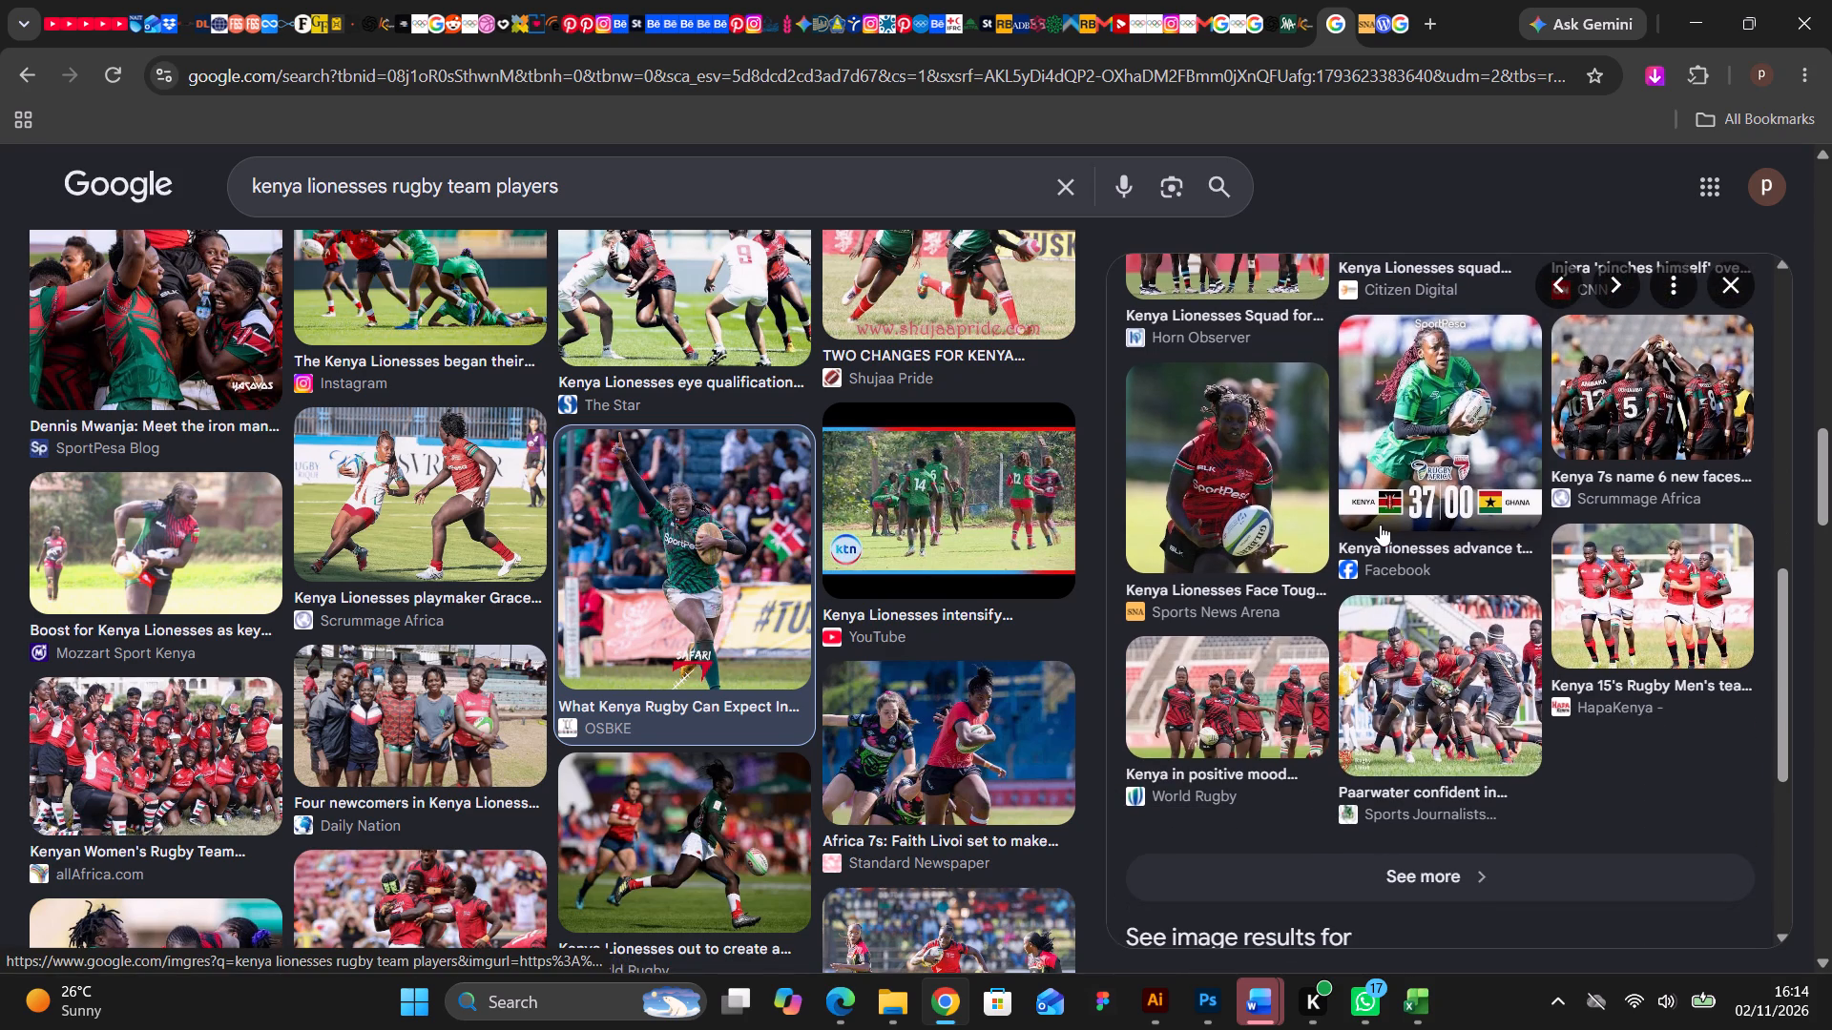
Look through more of the main "kenya lionesses rugby team players" image results for a suitable photo of the players.
scroll(807, 582, "down", 2)
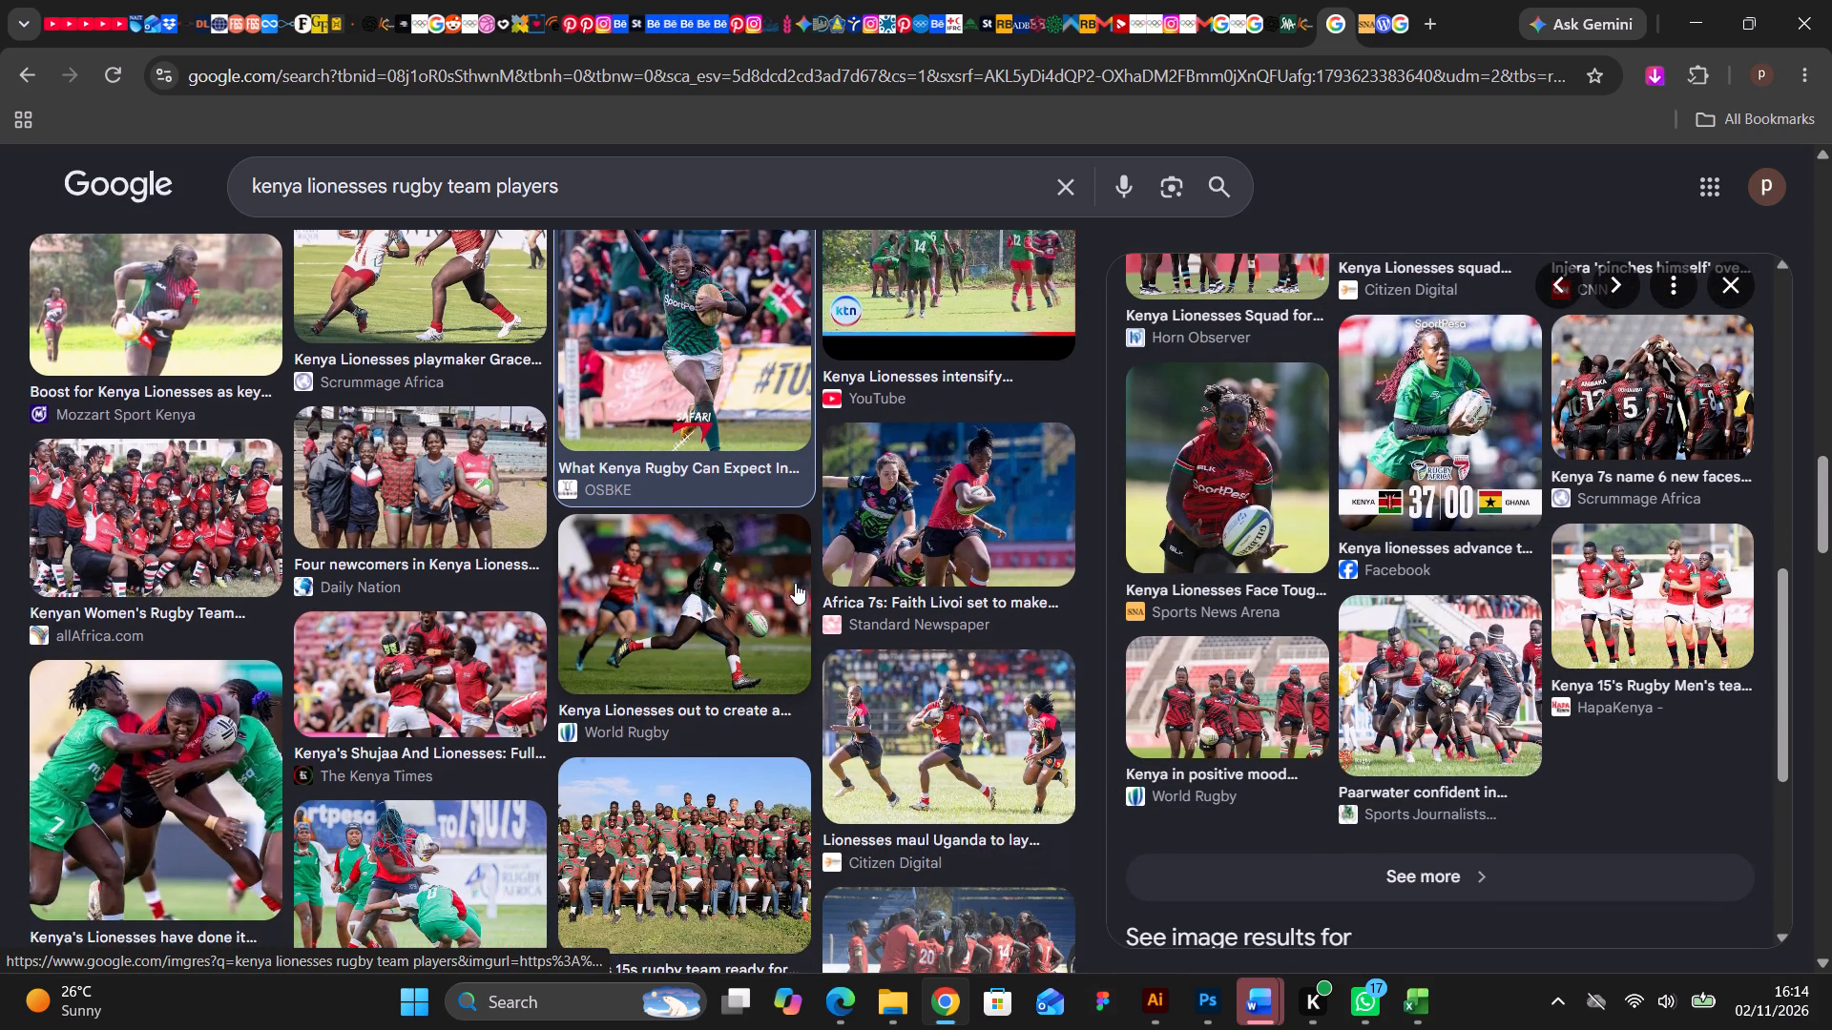
scroll(696, 604, "down", 1)
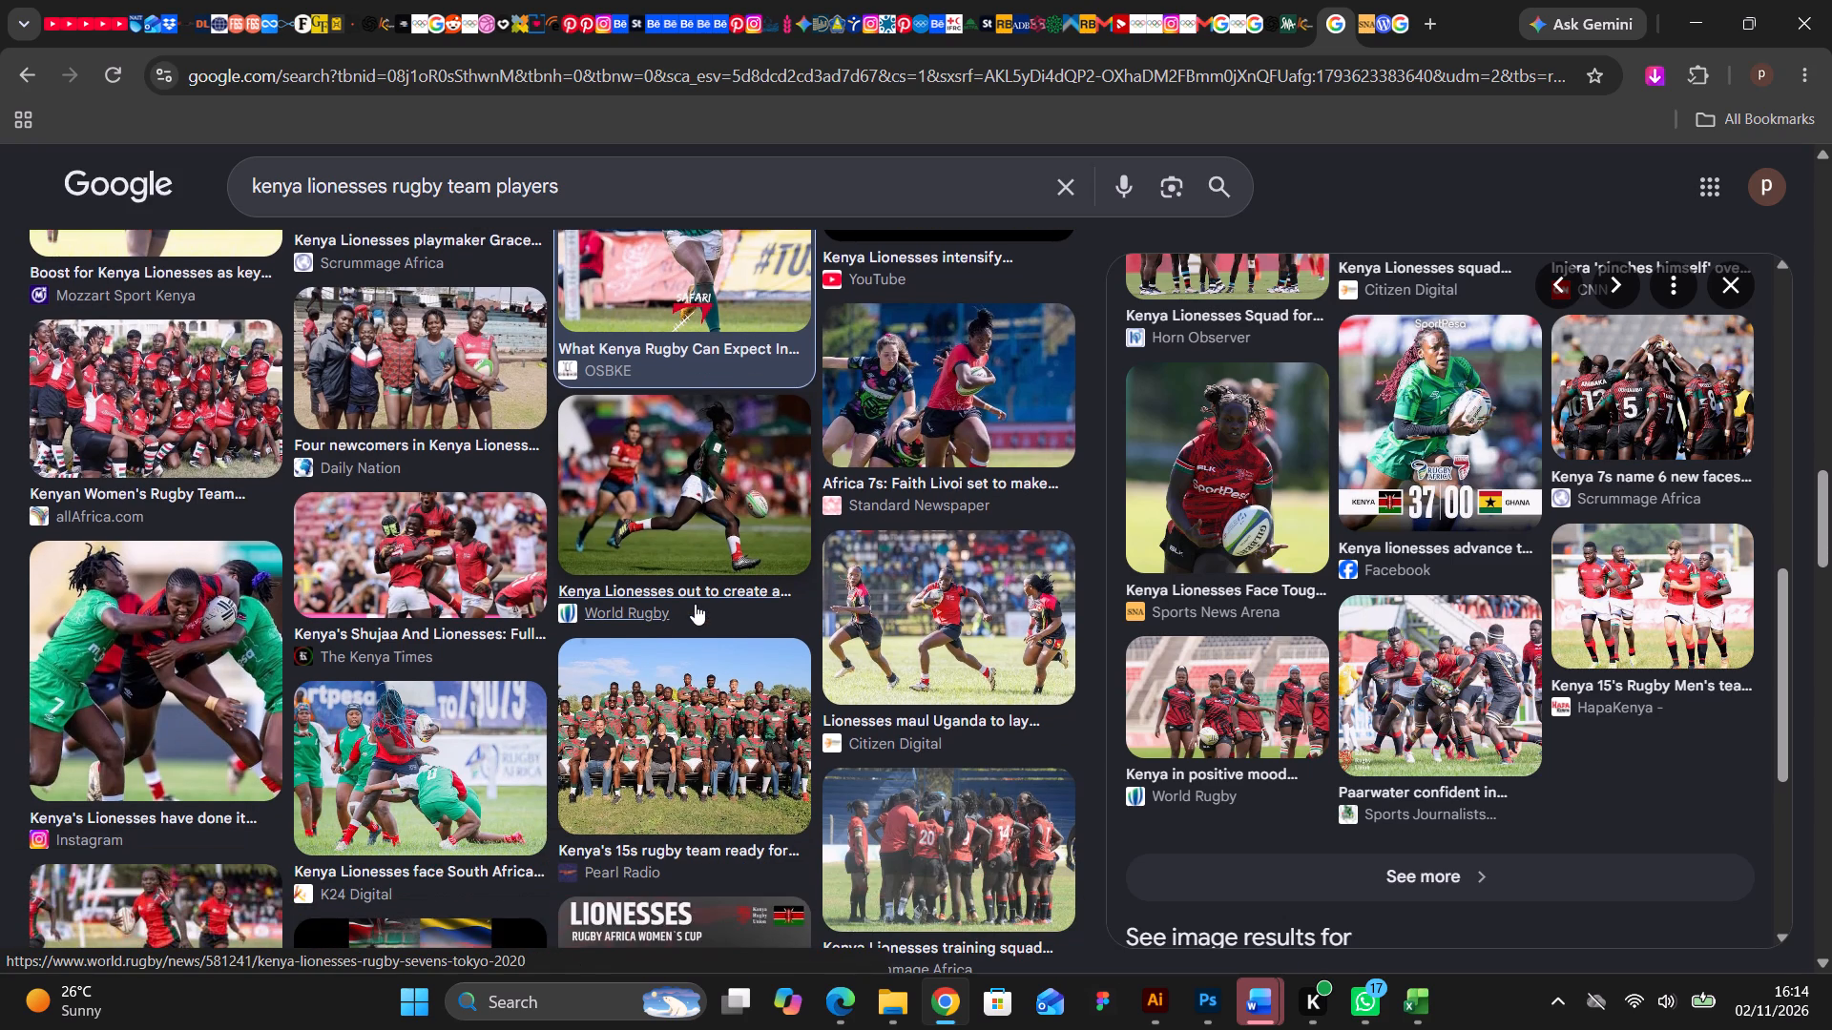
scroll(695, 604, "down", 1)
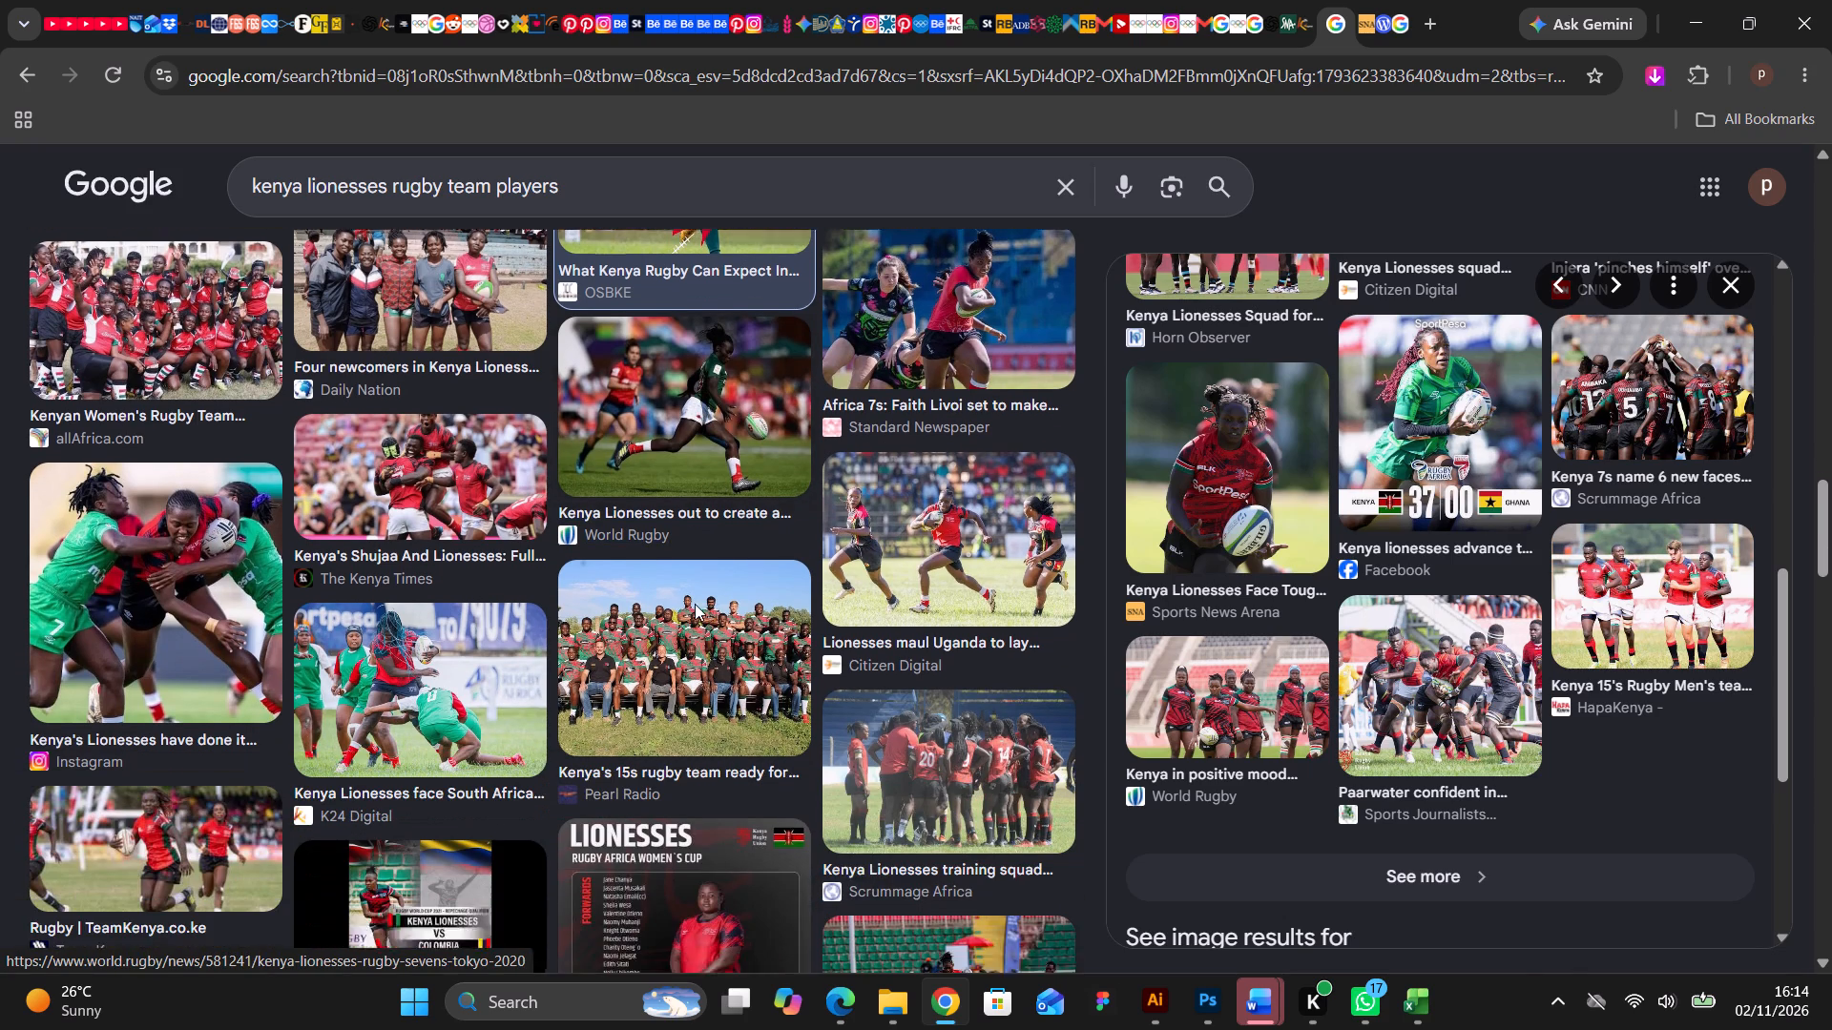
scroll(695, 604, "up", 3)
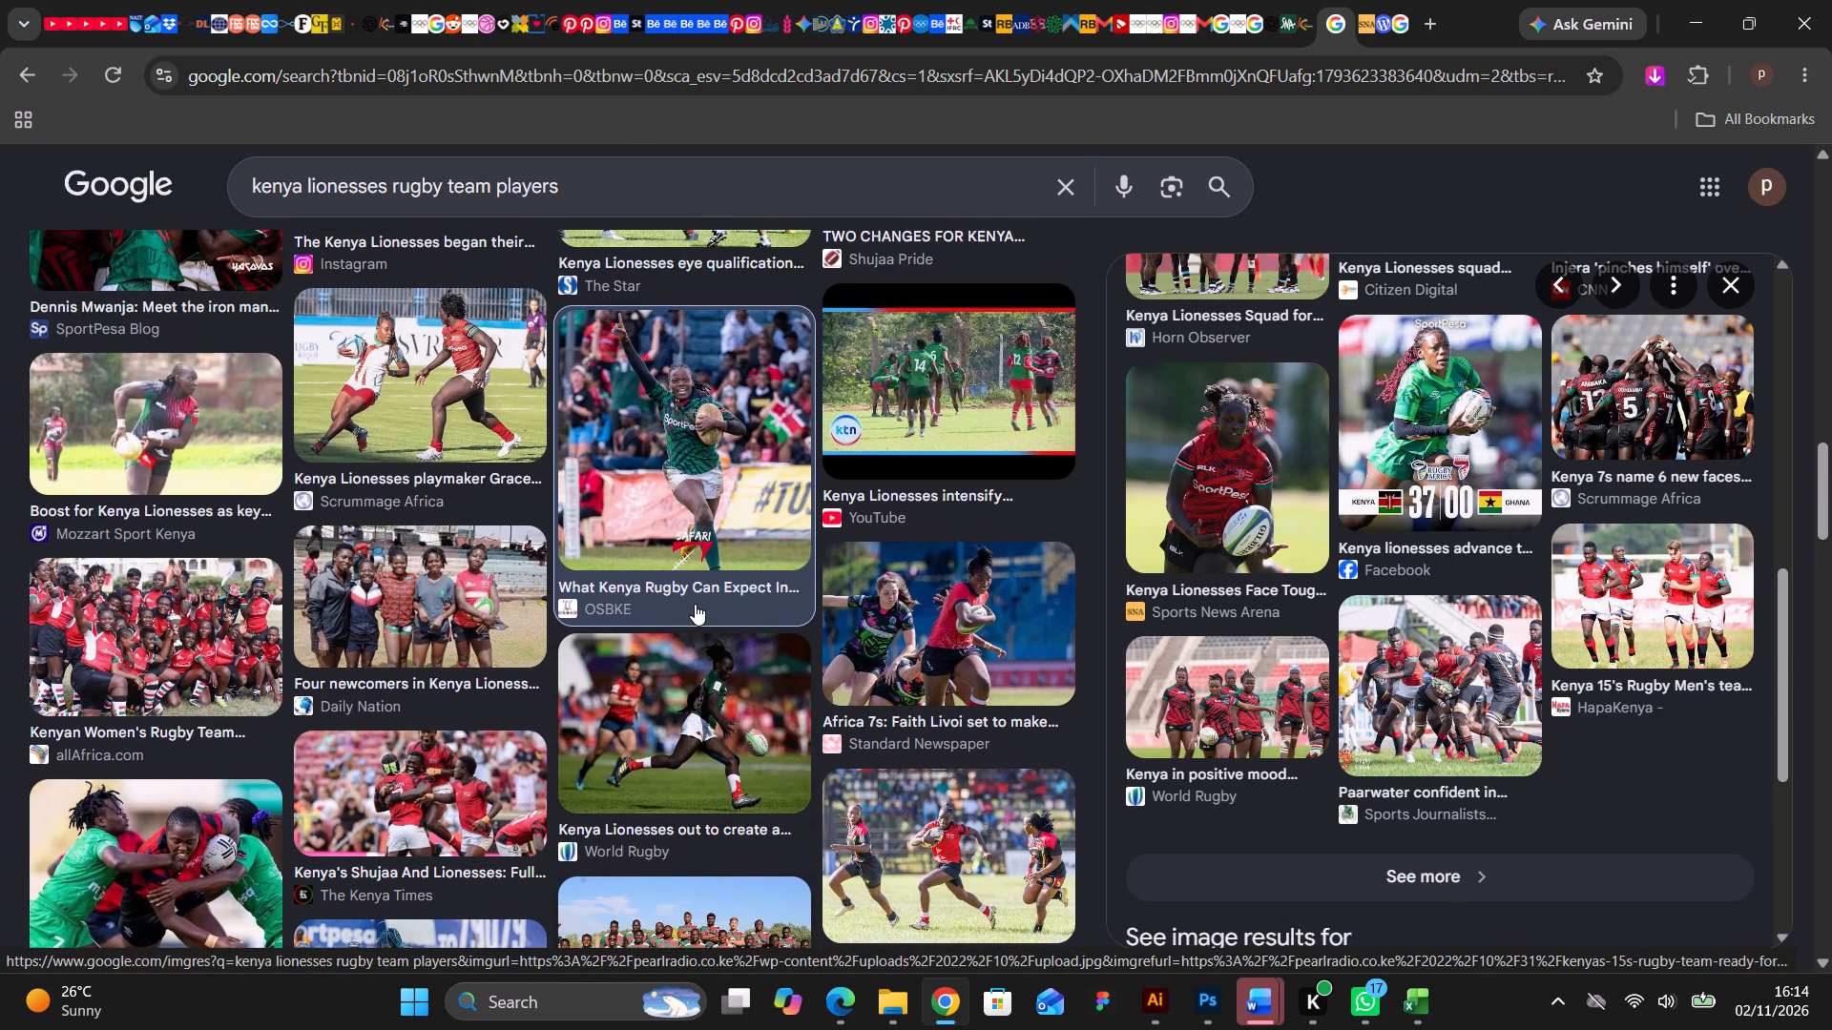
scroll(695, 604, "up", 3)
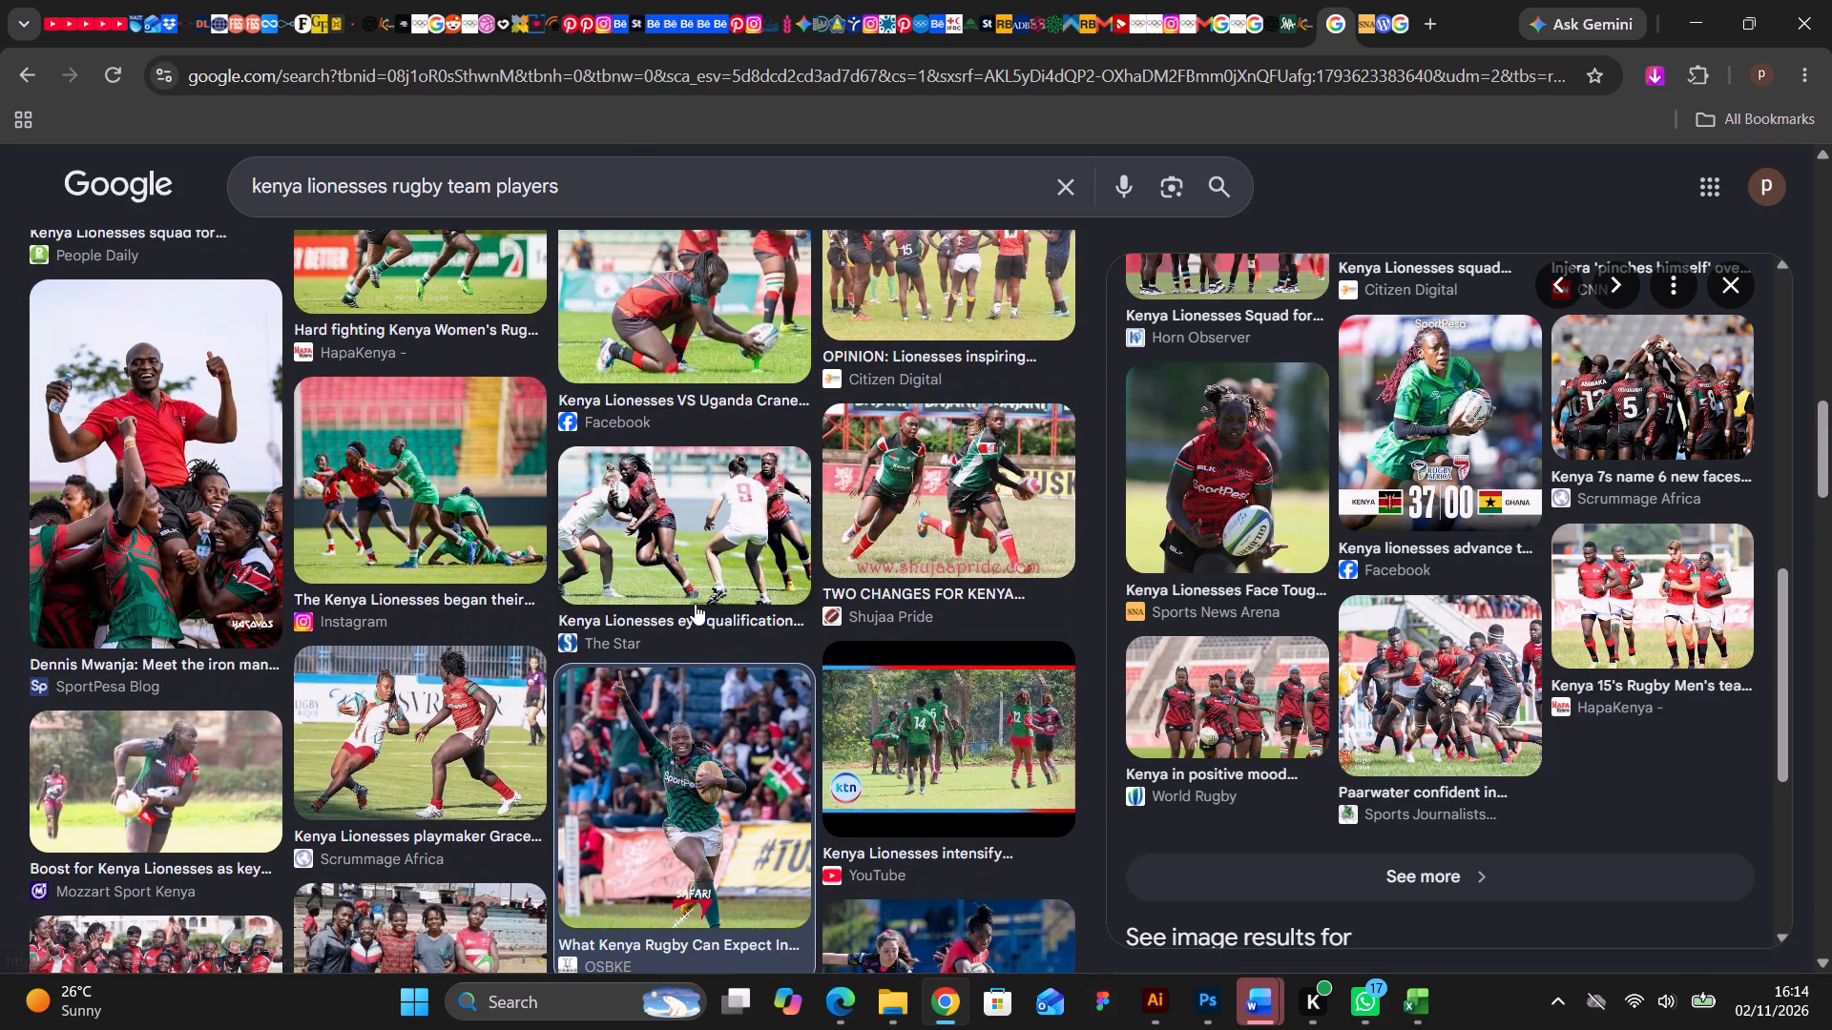
scroll(695, 604, "up", 3)
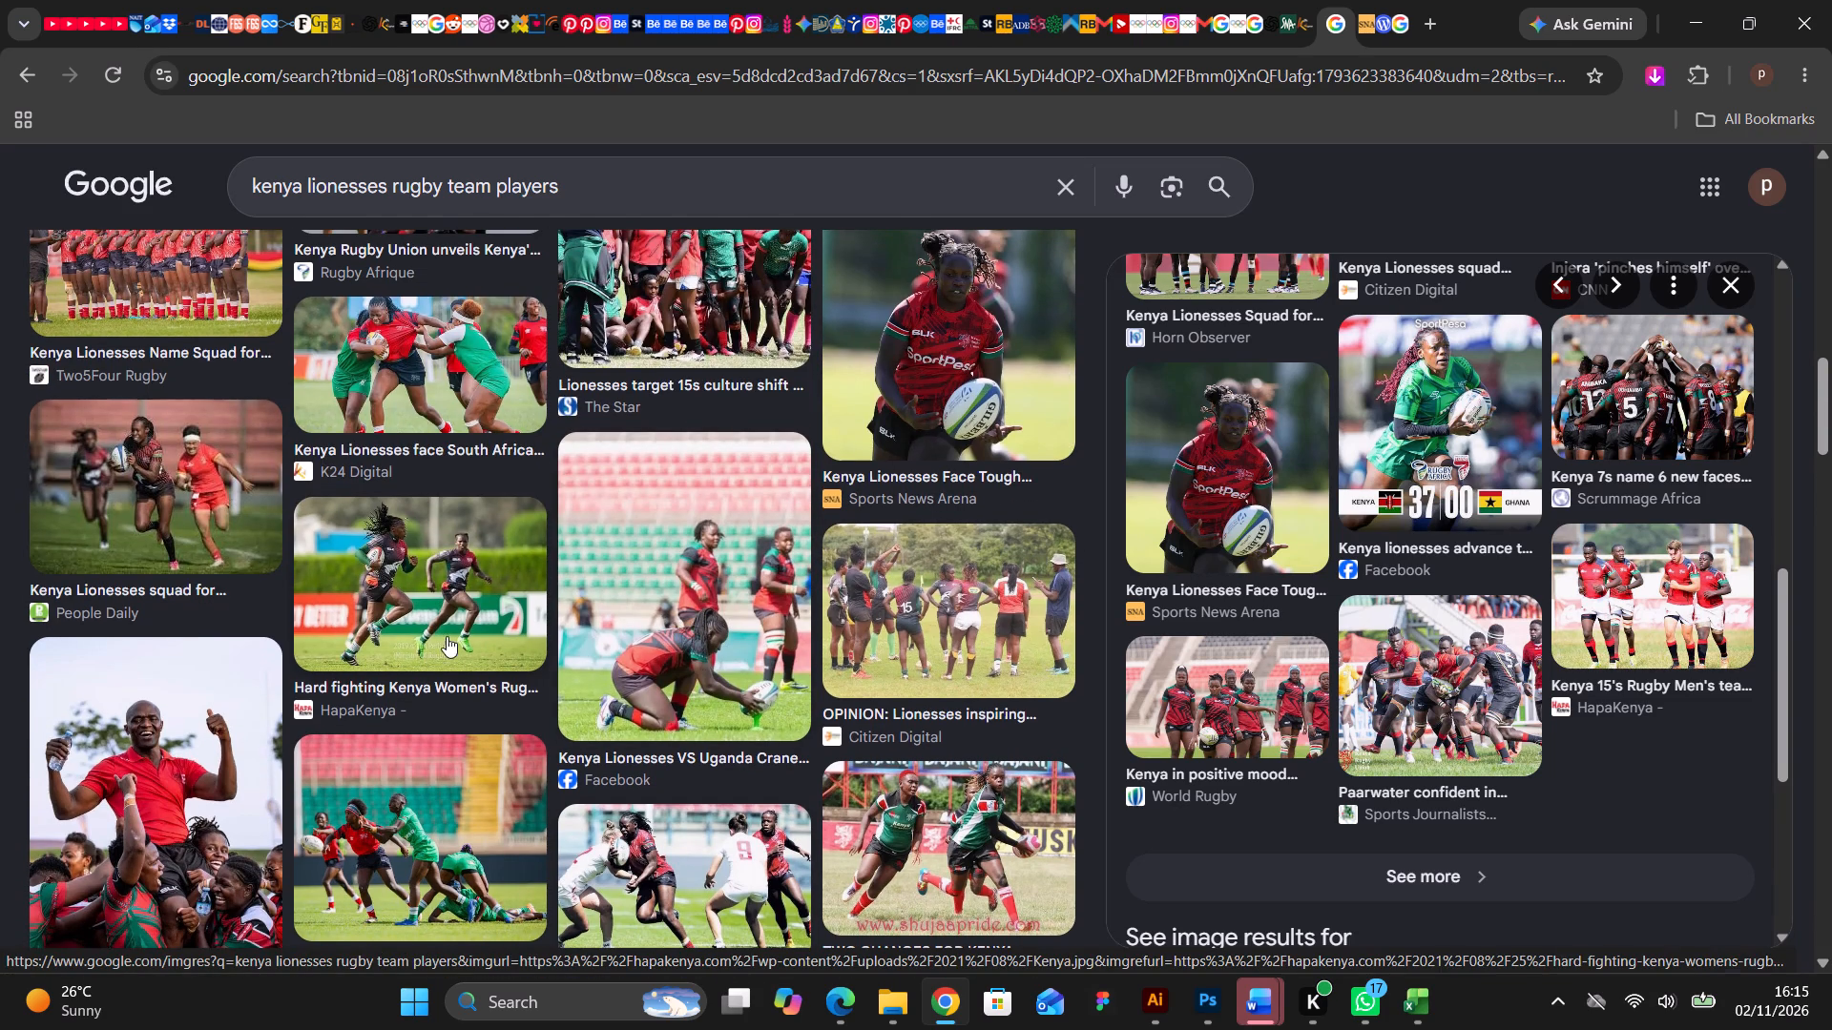
Preview the HapaKenya photo of two running Kenya women's rugby players and look through its related images.
left_click(412, 605)
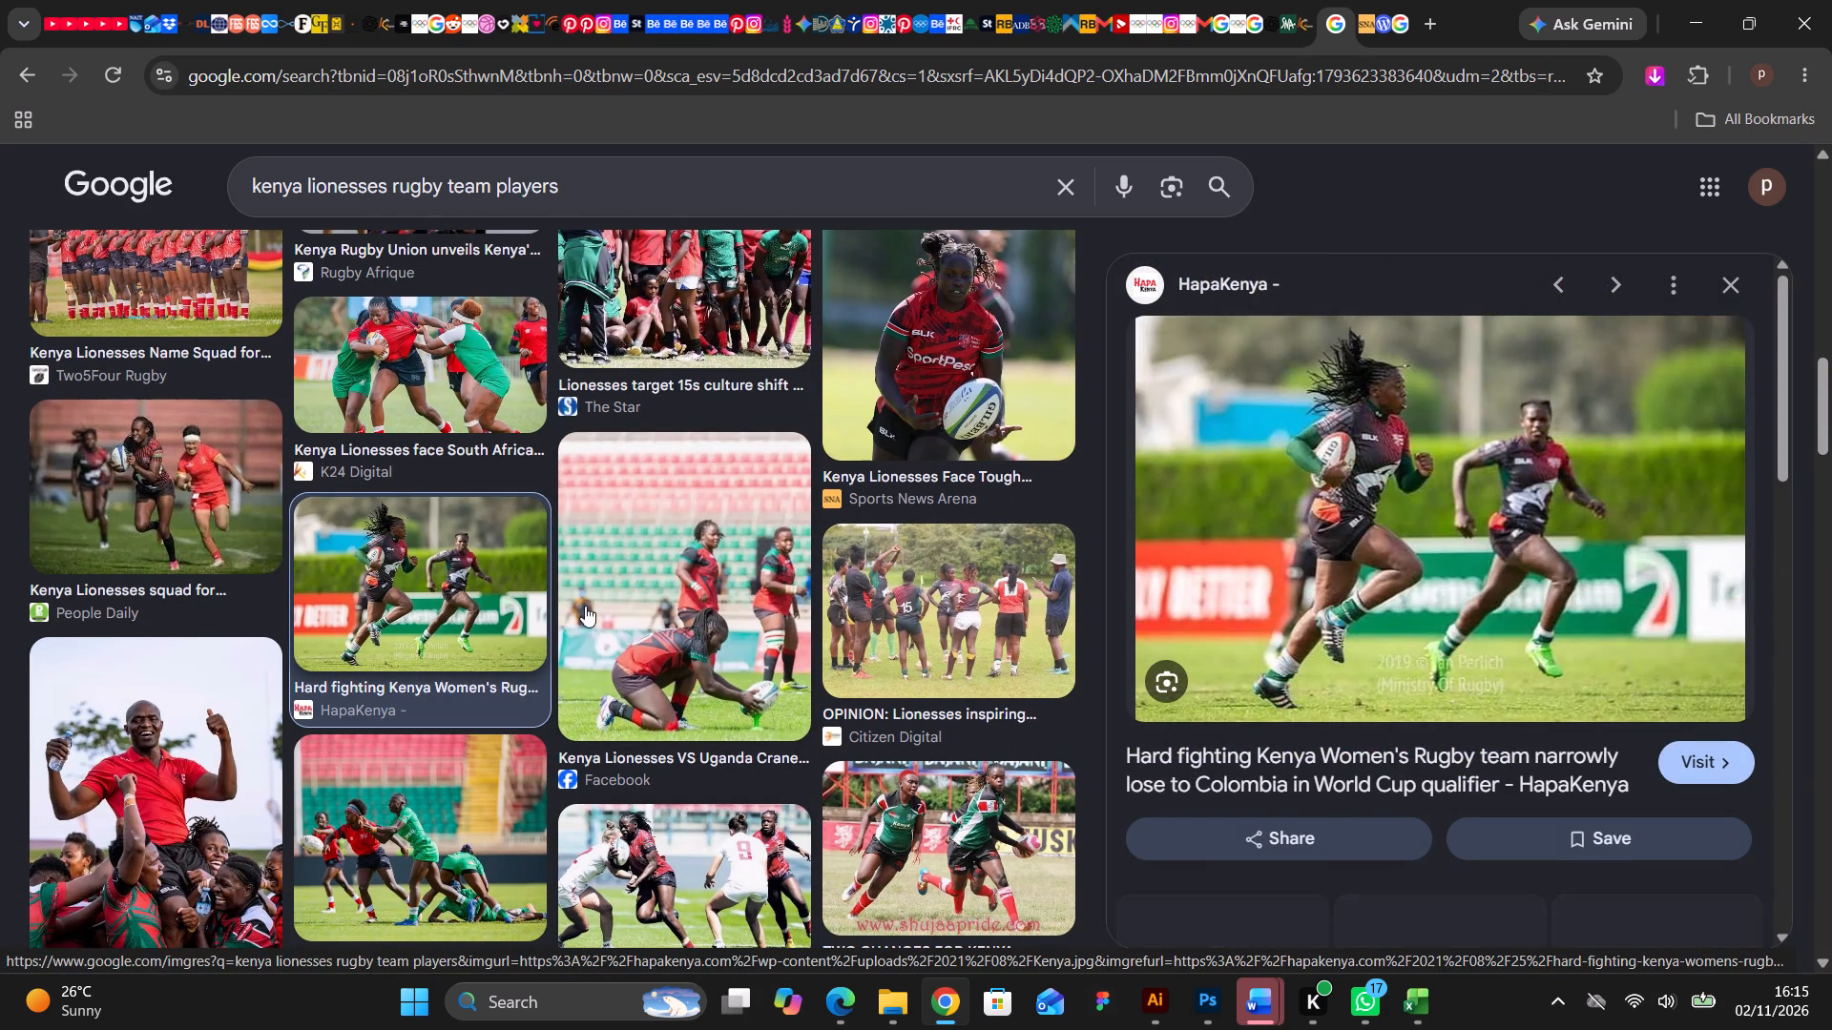
scroll(1365, 595, "down", 2)
scroll(1365, 595, "up", 1)
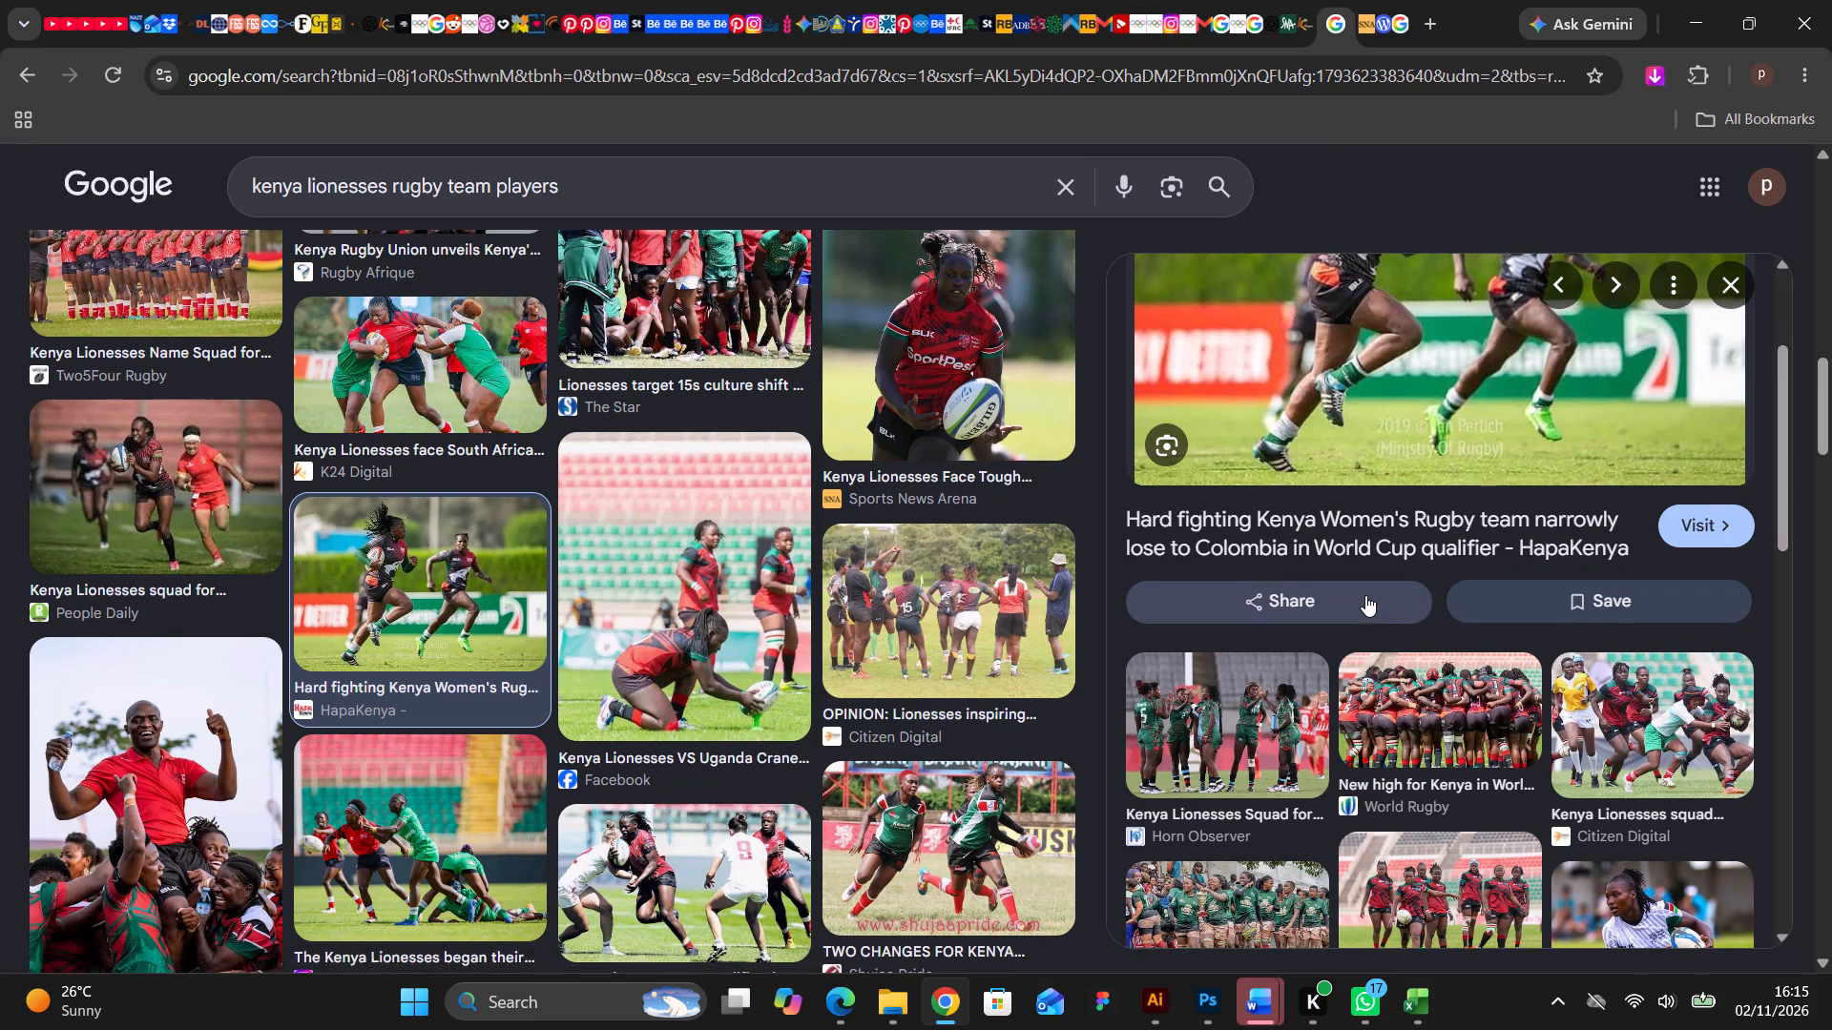
scroll(1365, 595, "up", 1)
scroll(1365, 595, "down", 5)
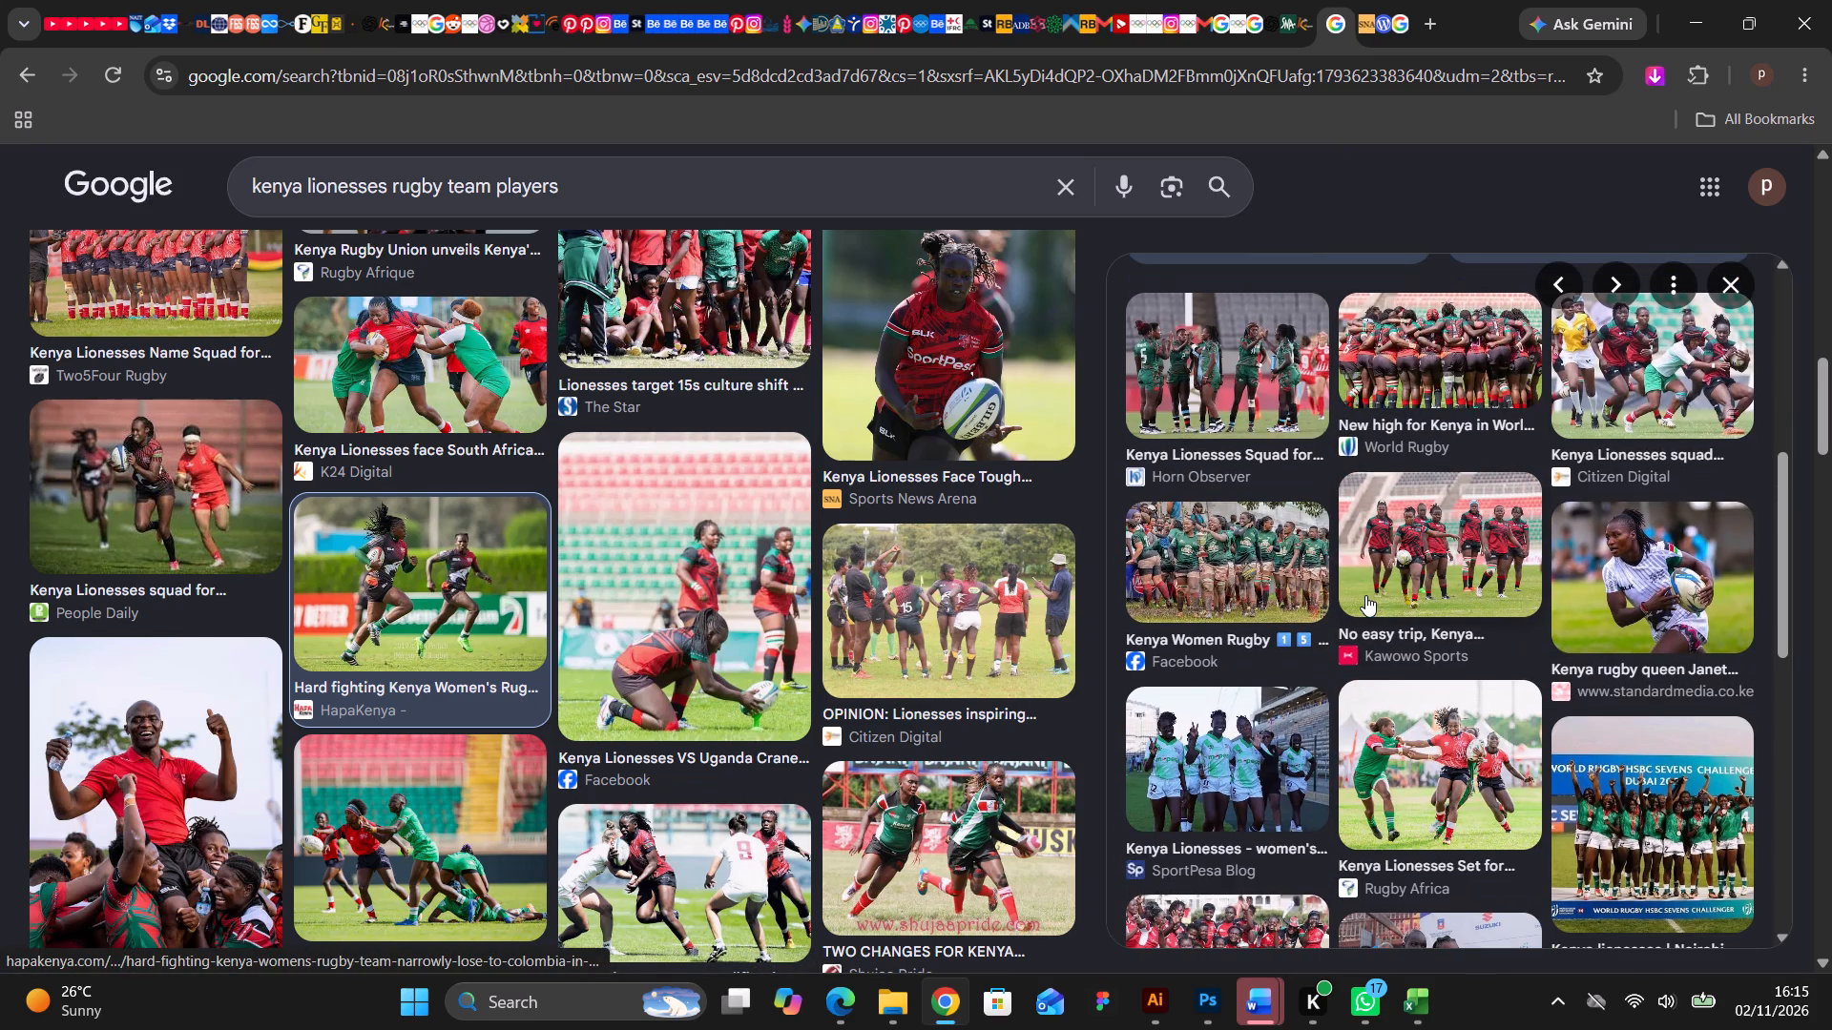
scroll(1365, 595, "down", 4)
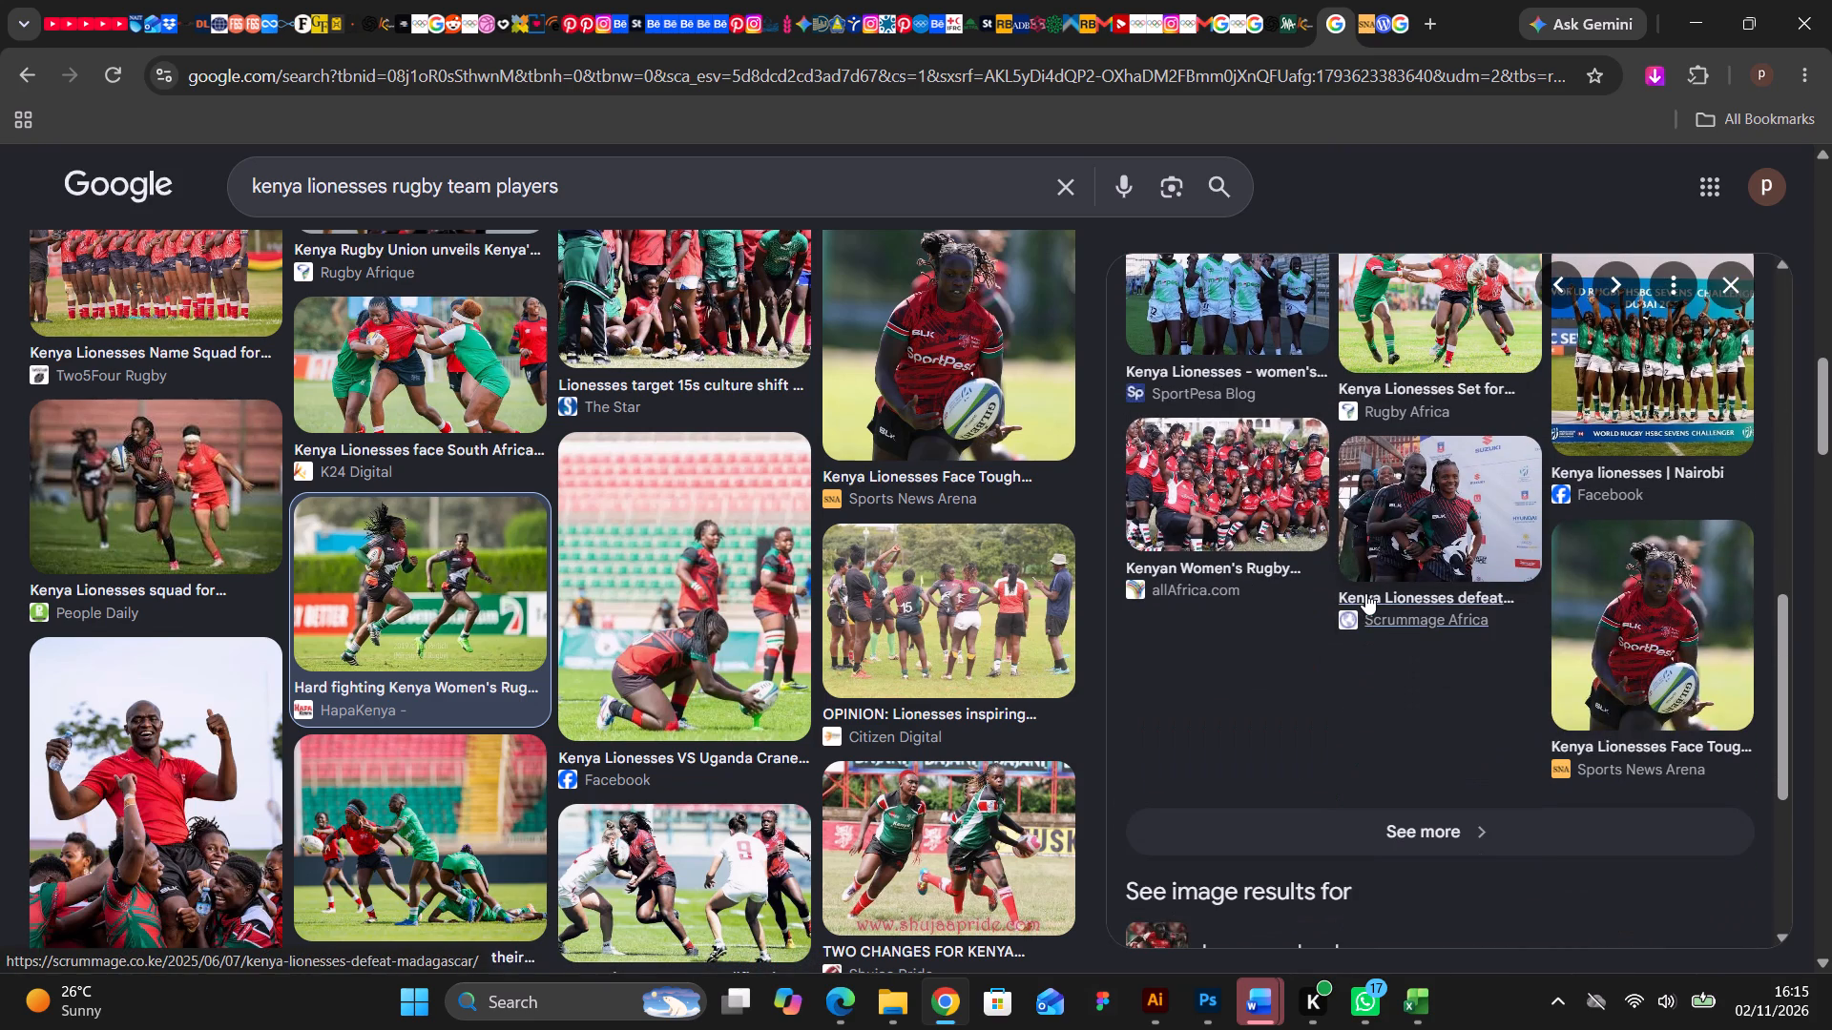
scroll(848, 444, "up", 14)
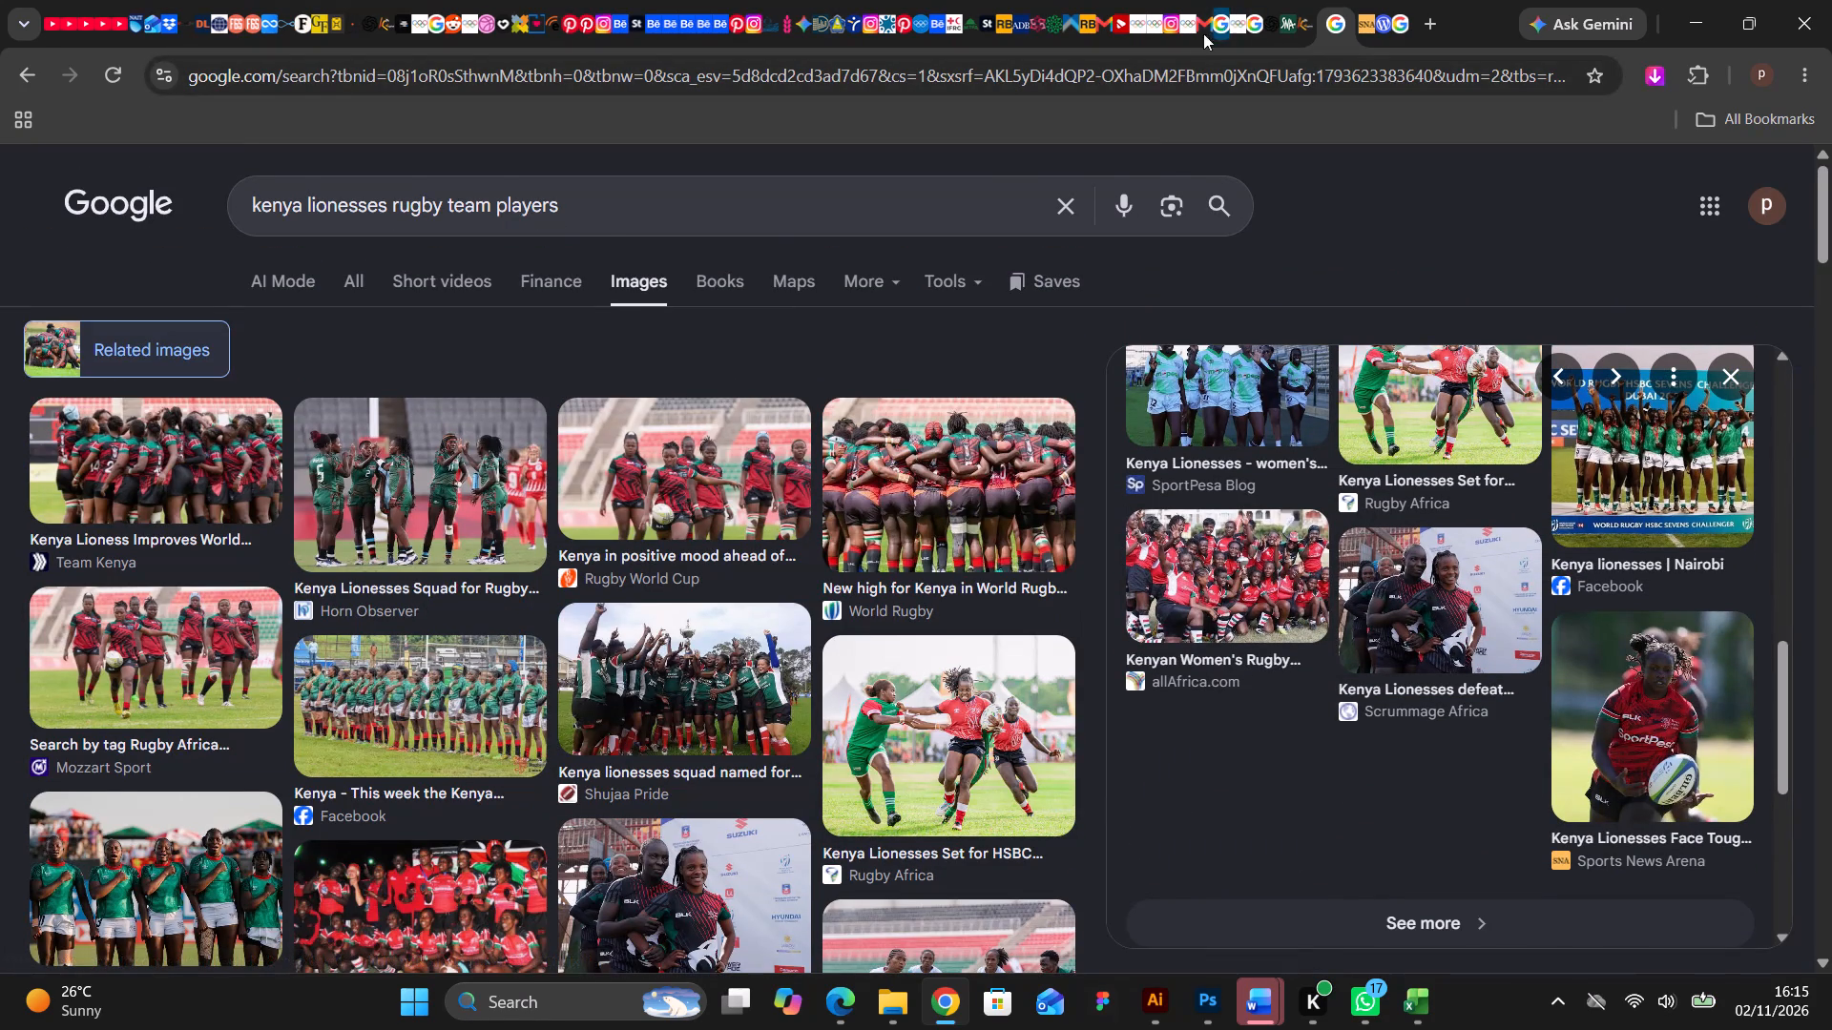
Switch to the open olympics.com Dakar 2026 article on Kenya's baseball5 semifinals and examine its page and team photo.
left_click(1193, 25)
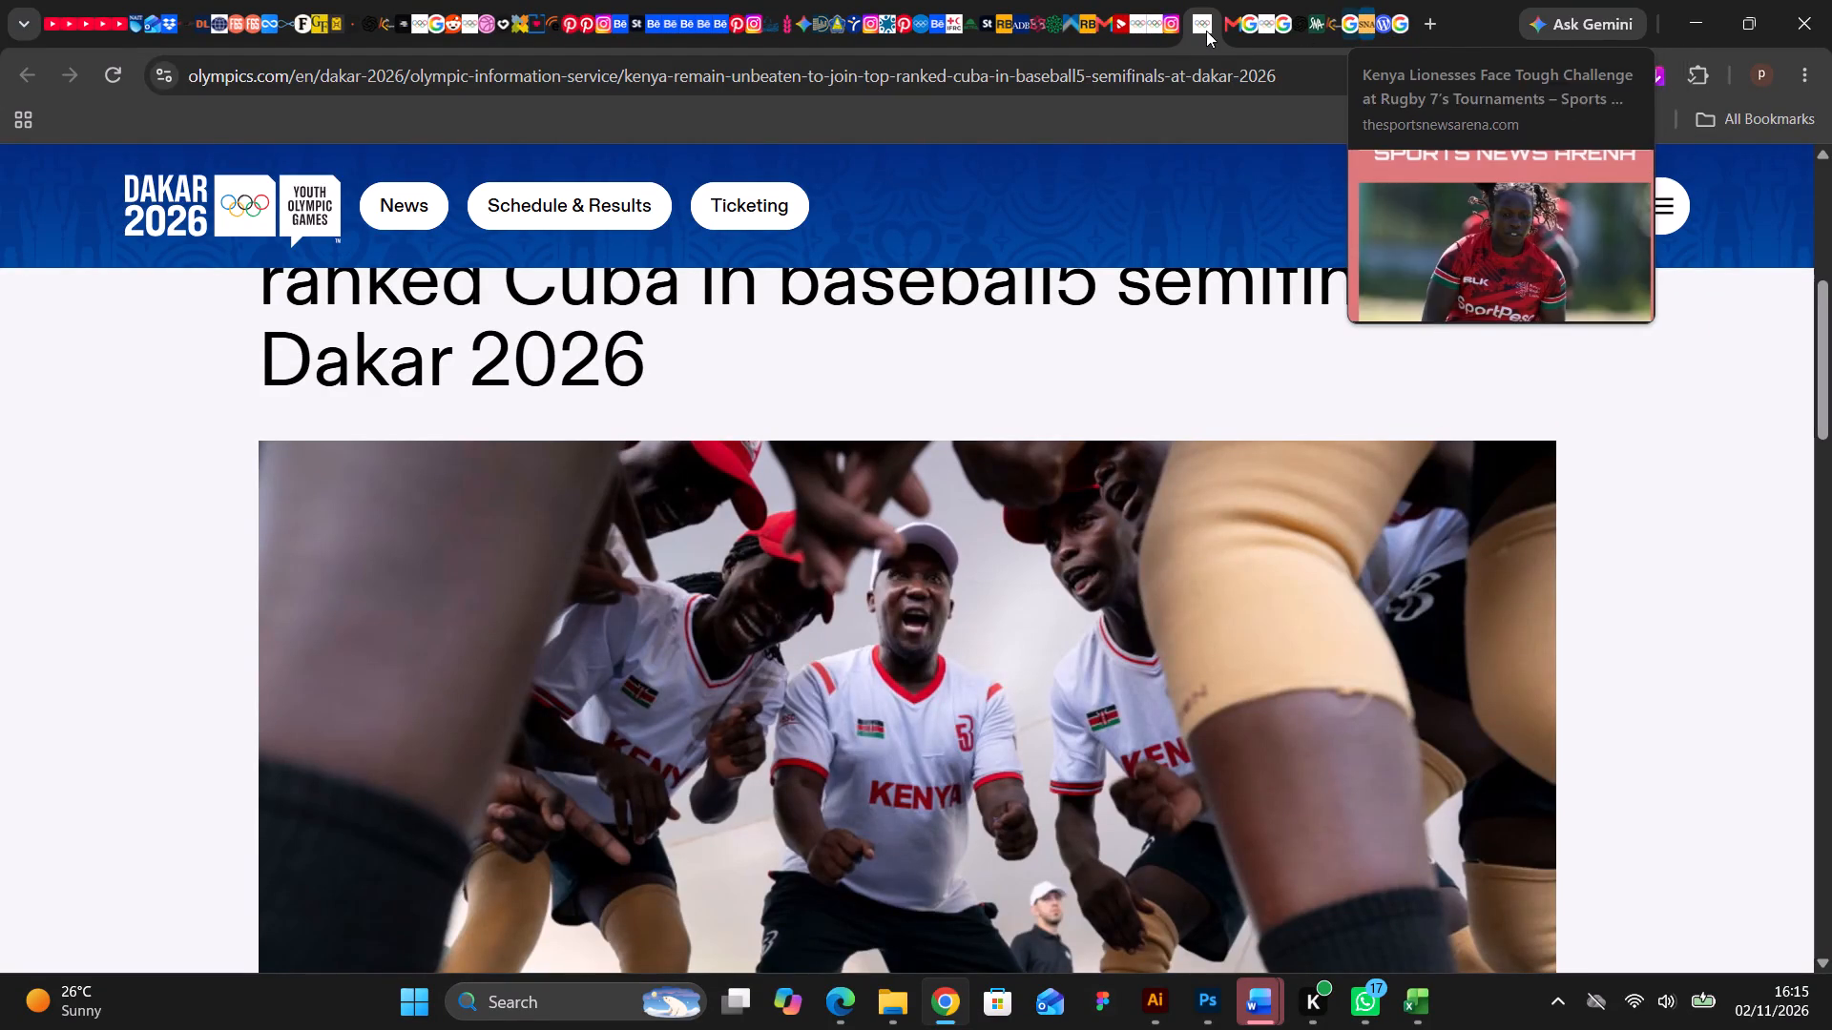
scroll(1135, 342, "down", 5)
scroll(1135, 339, "up", 5)
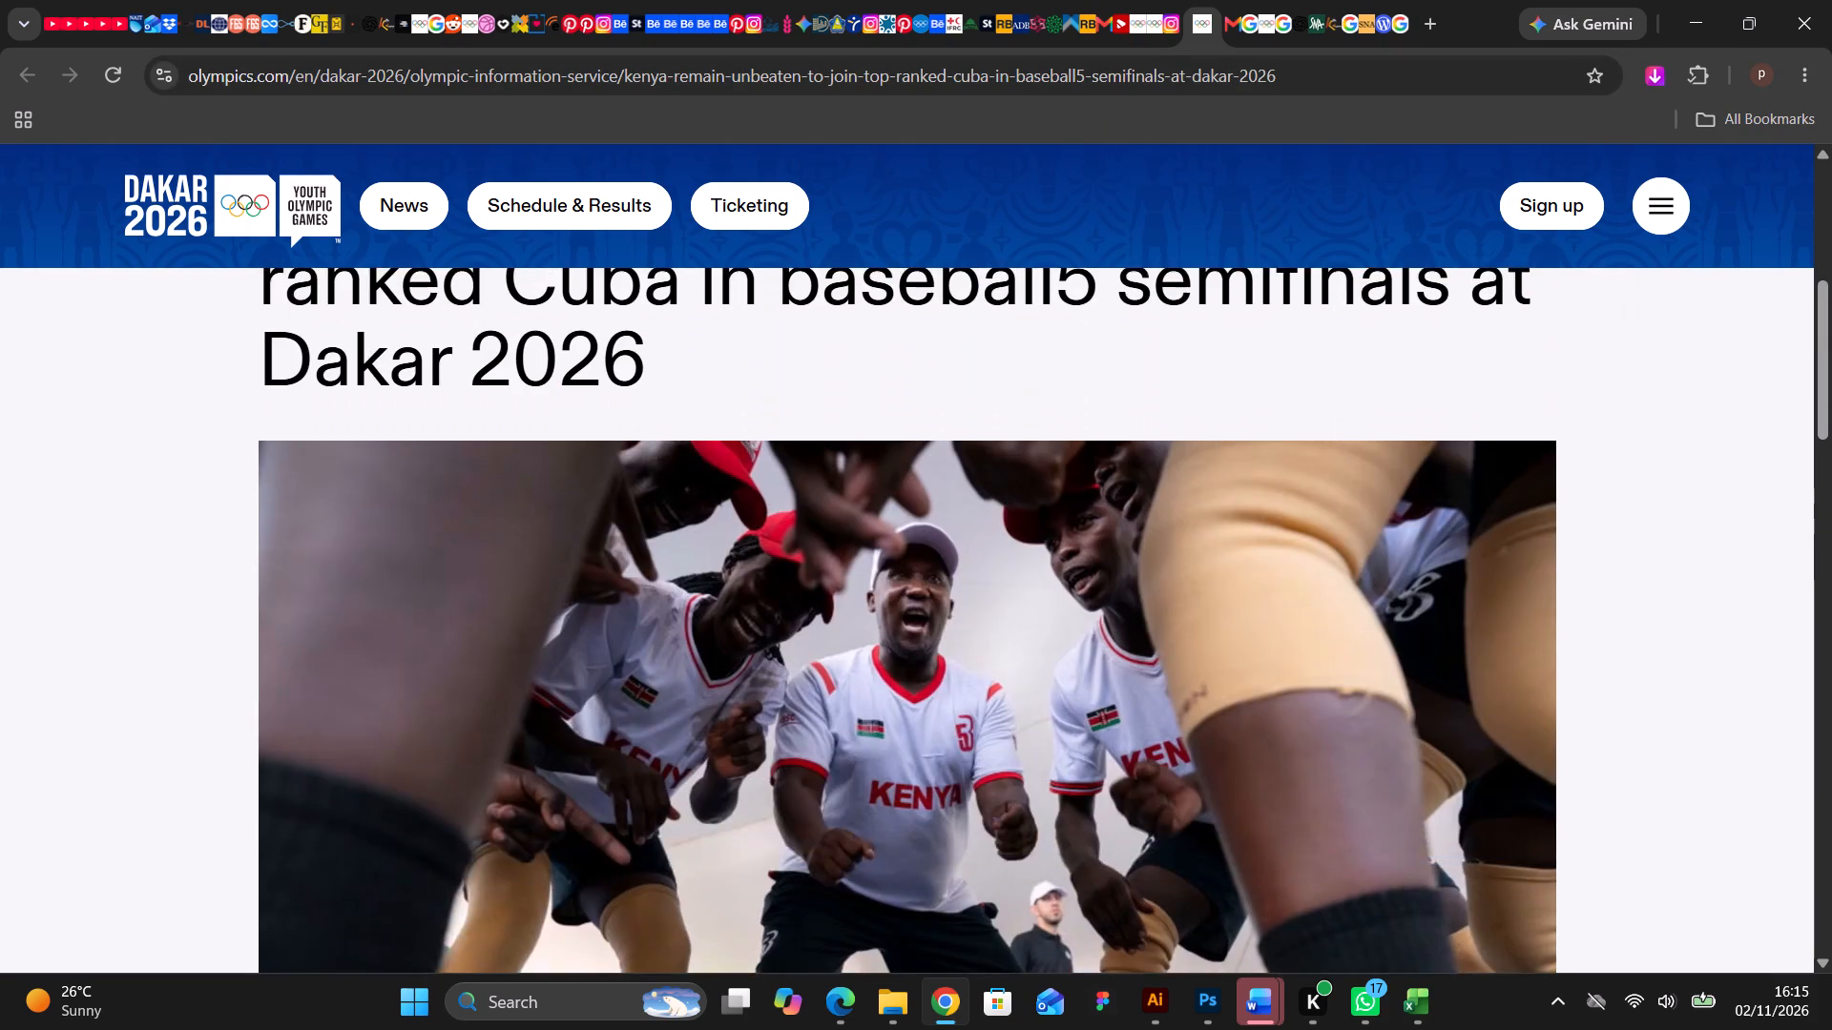
scroll(502, 300, "up", 3)
scroll(680, 286, "up", 1)
scroll(952, 303, "down", 6)
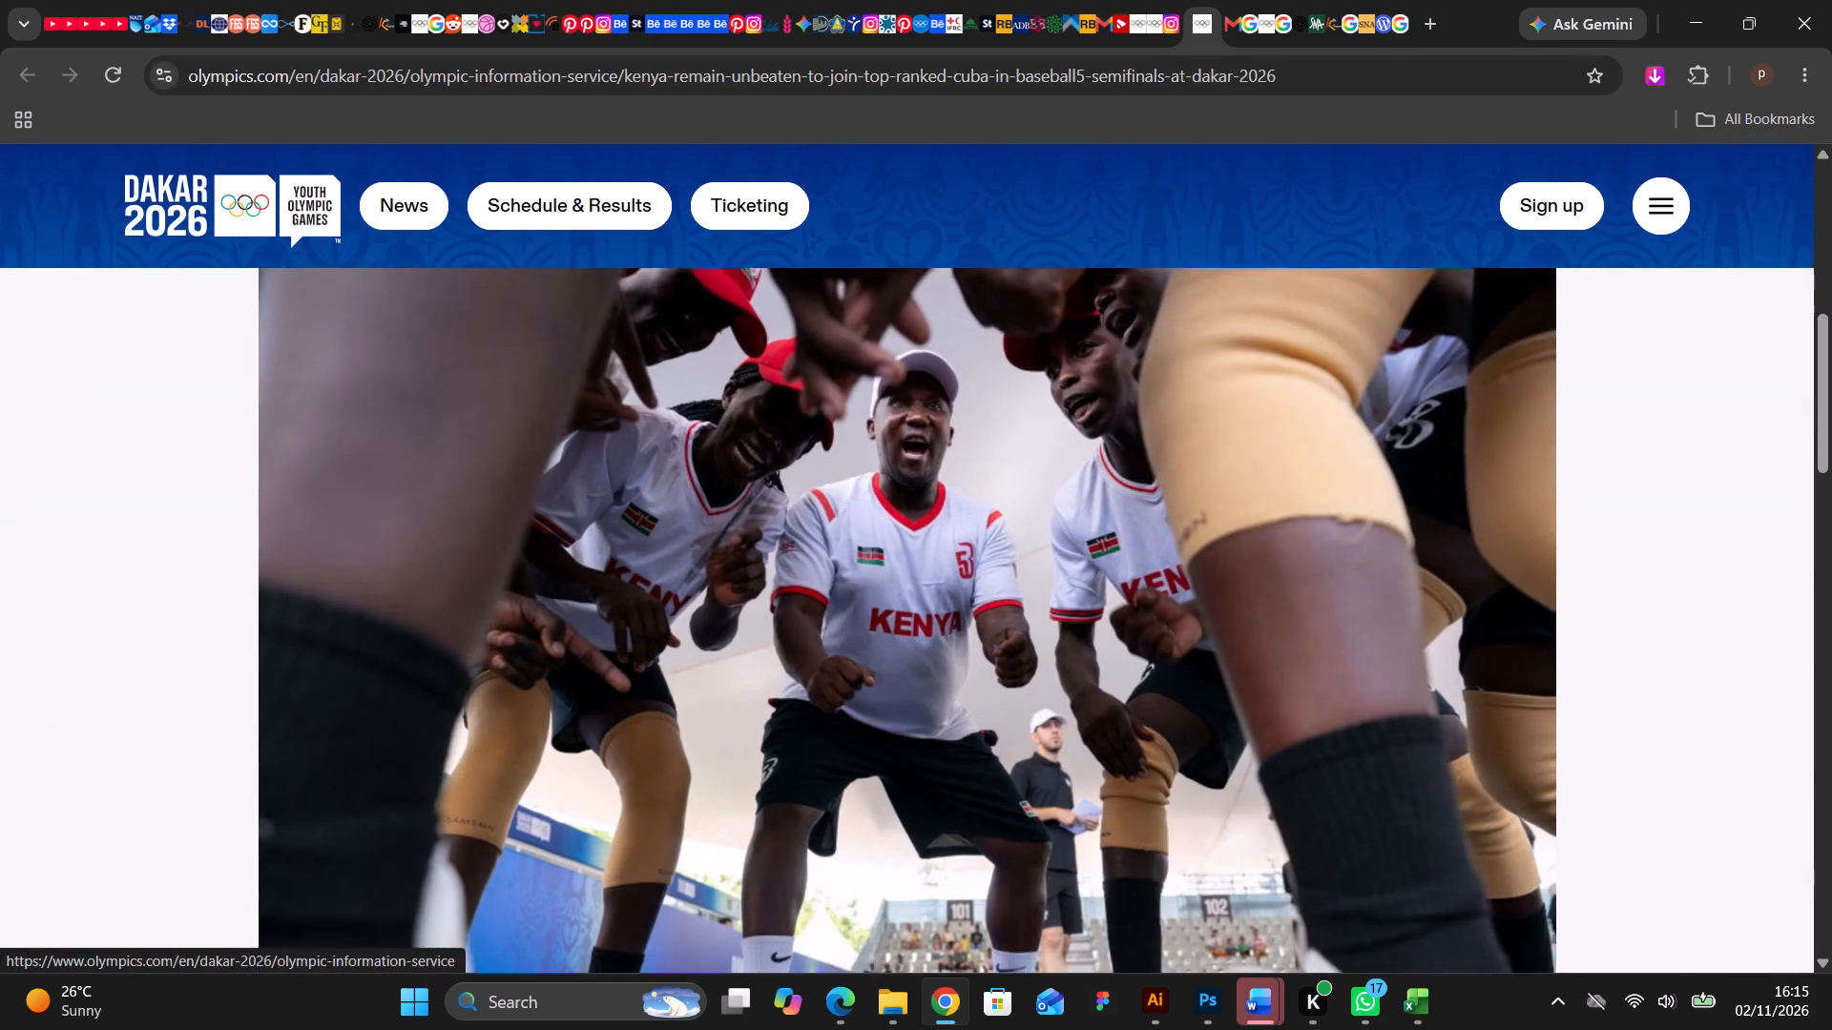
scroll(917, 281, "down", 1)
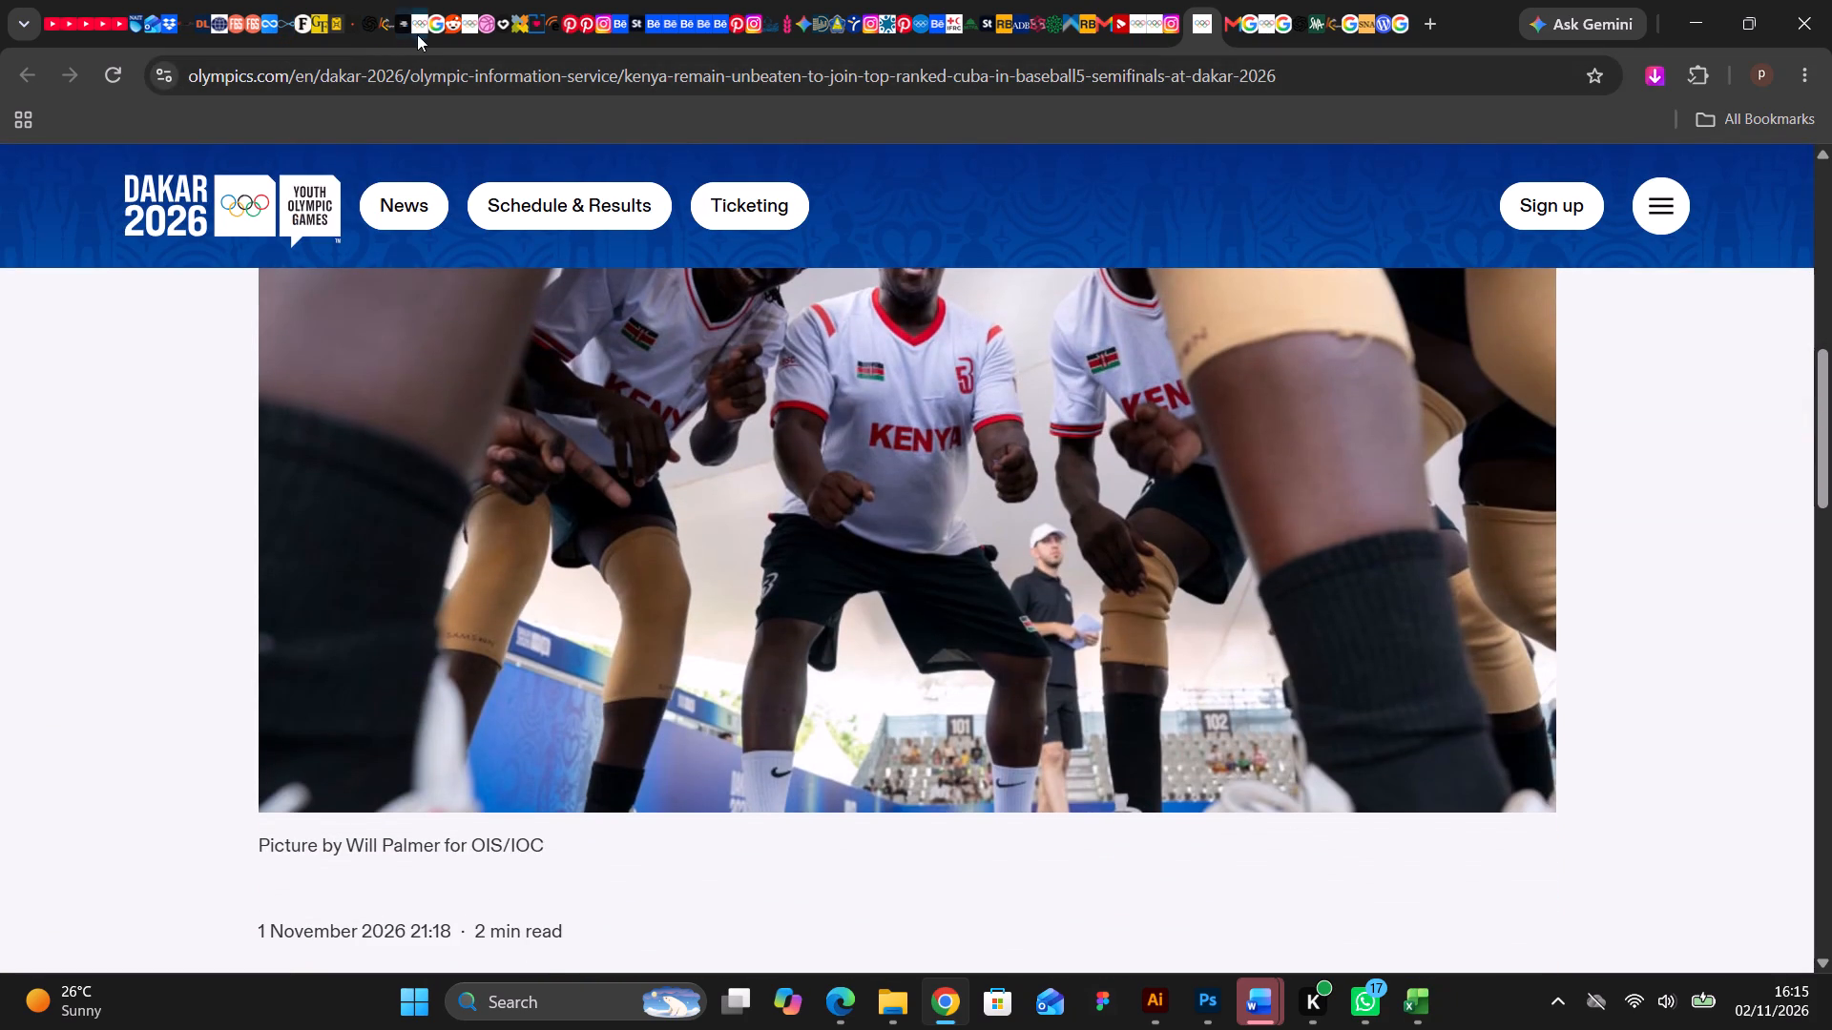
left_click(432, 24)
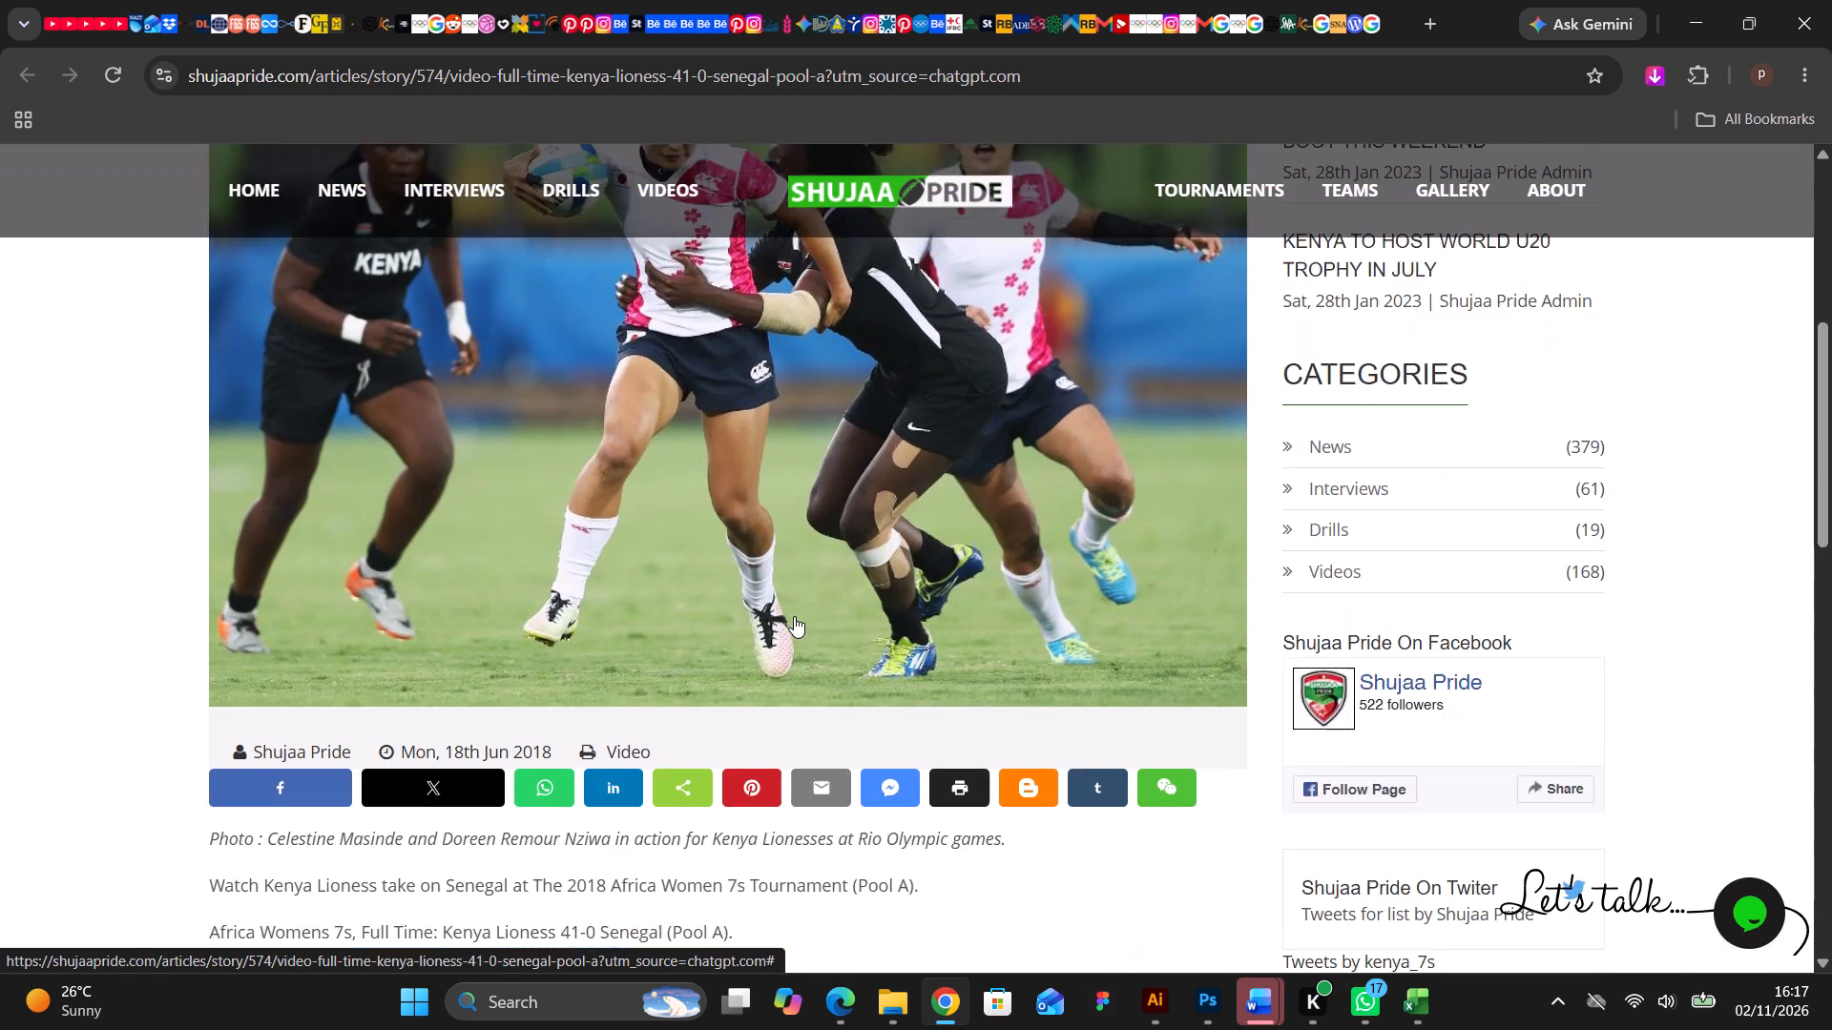
scroll(794, 616, "down", 12)
scroll(794, 616, "up", 3)
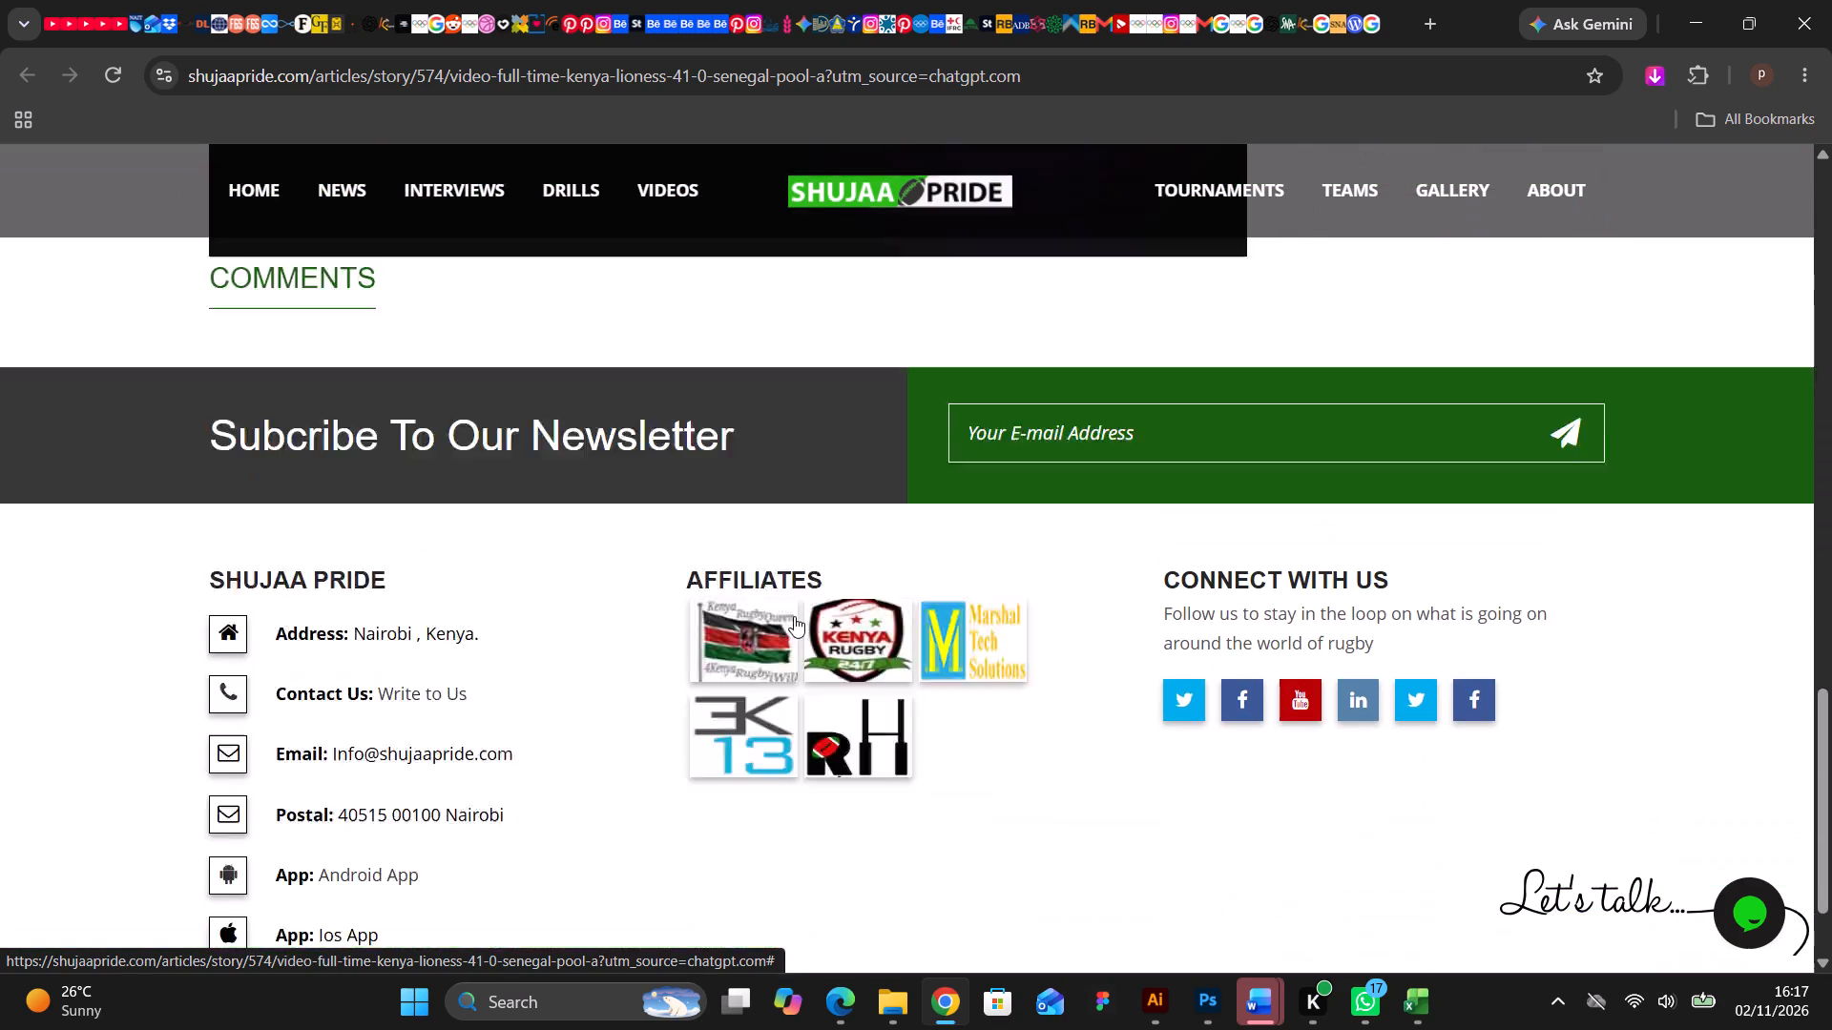
scroll(794, 616, "up", 13)
scroll(794, 616, "down", 2)
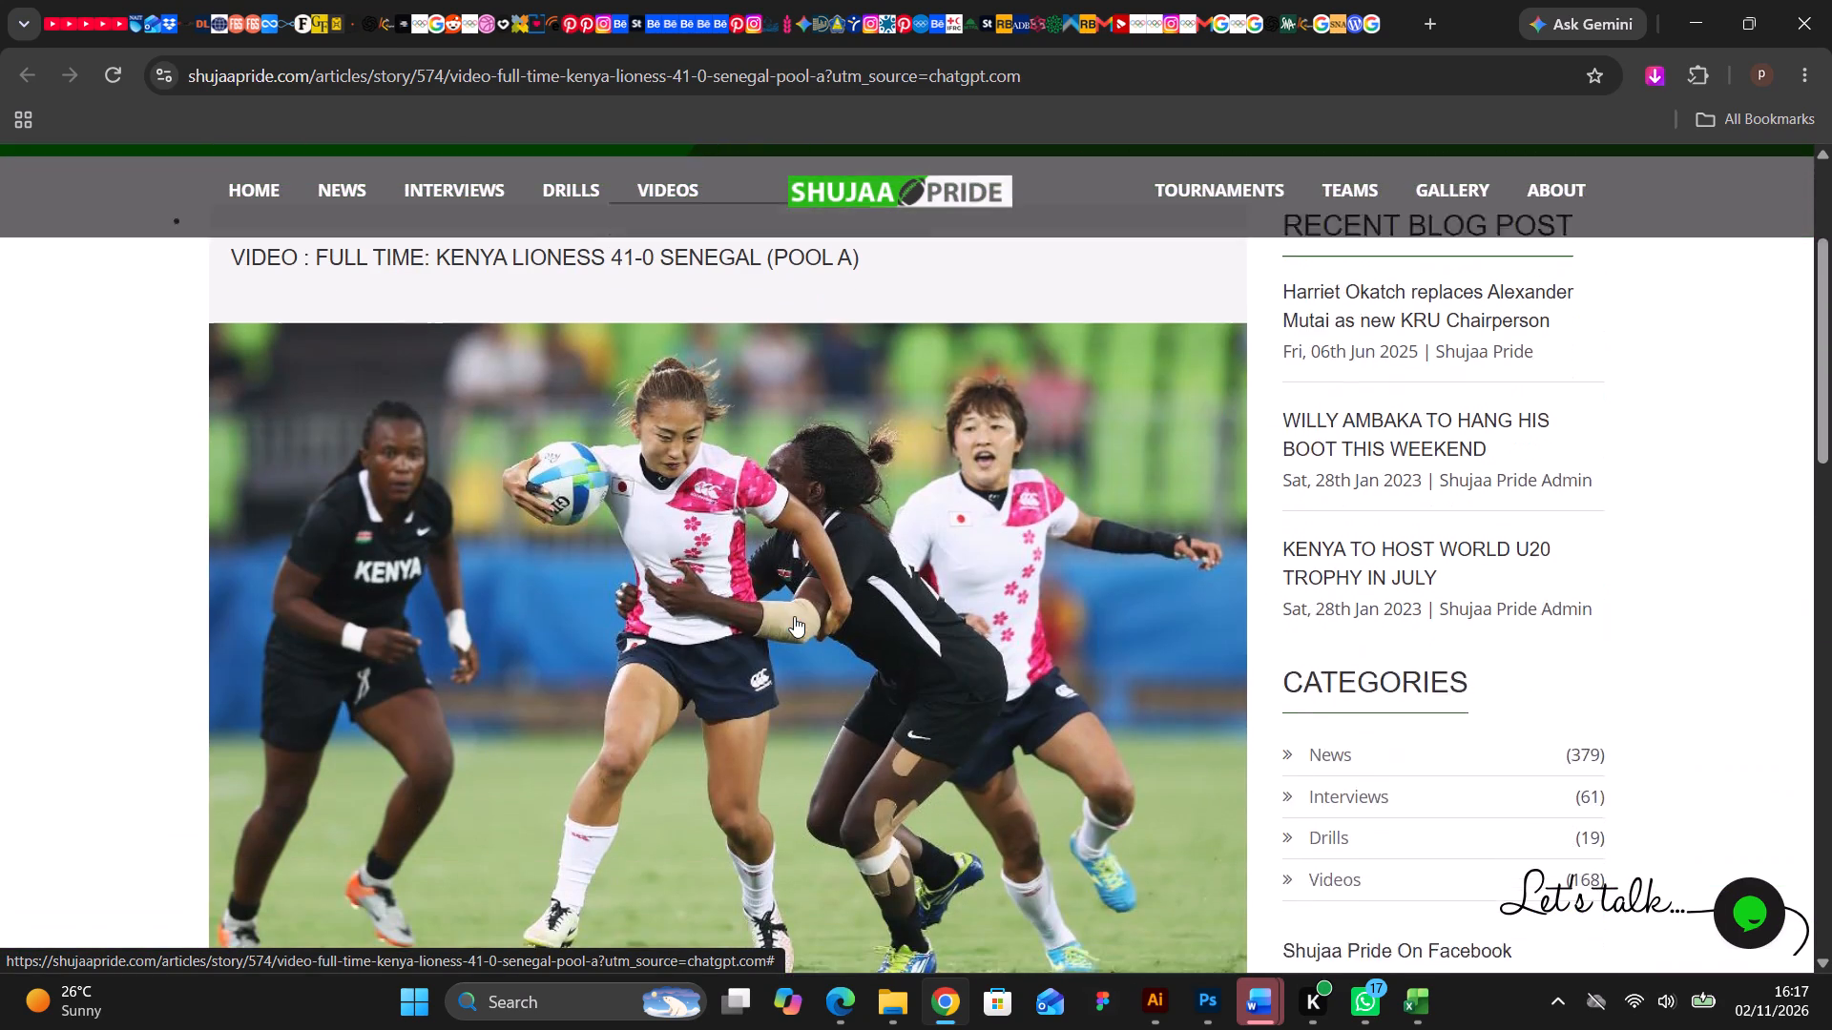
Copy the Shujaa Pride article's lead match photo to the clipboard.
right_click(790, 587)
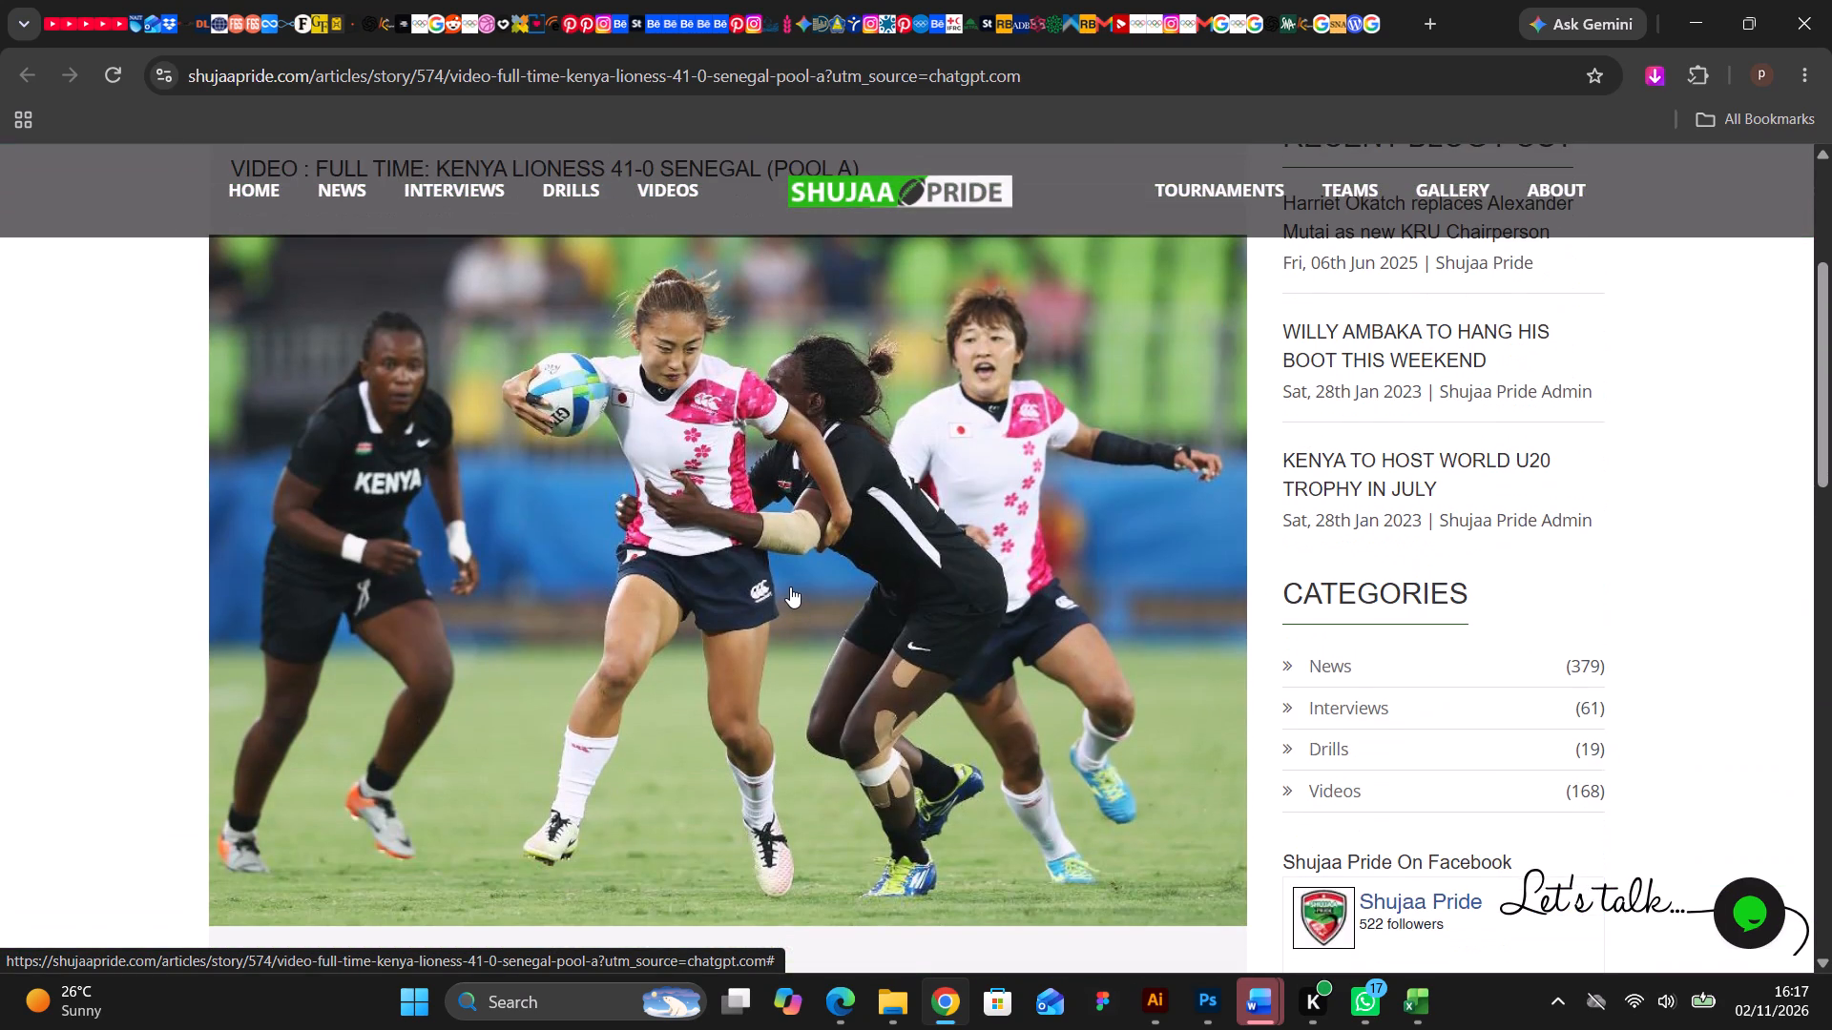
left_click(879, 439)
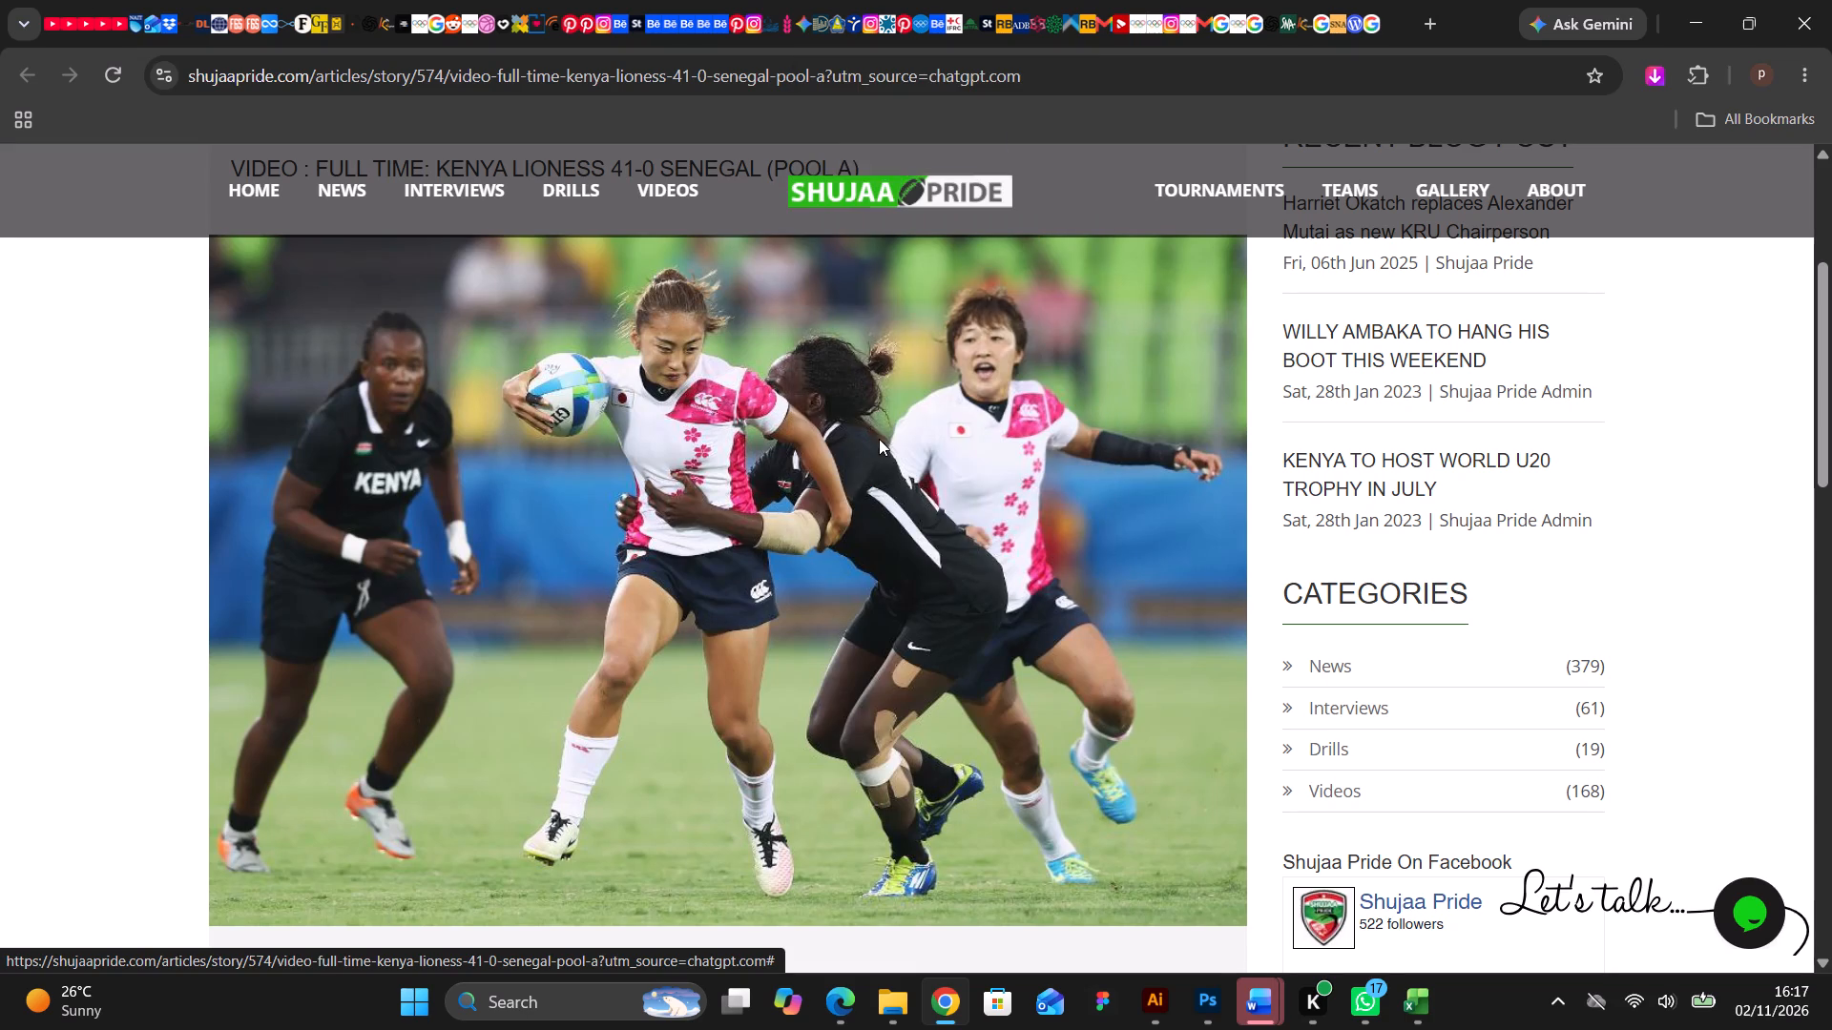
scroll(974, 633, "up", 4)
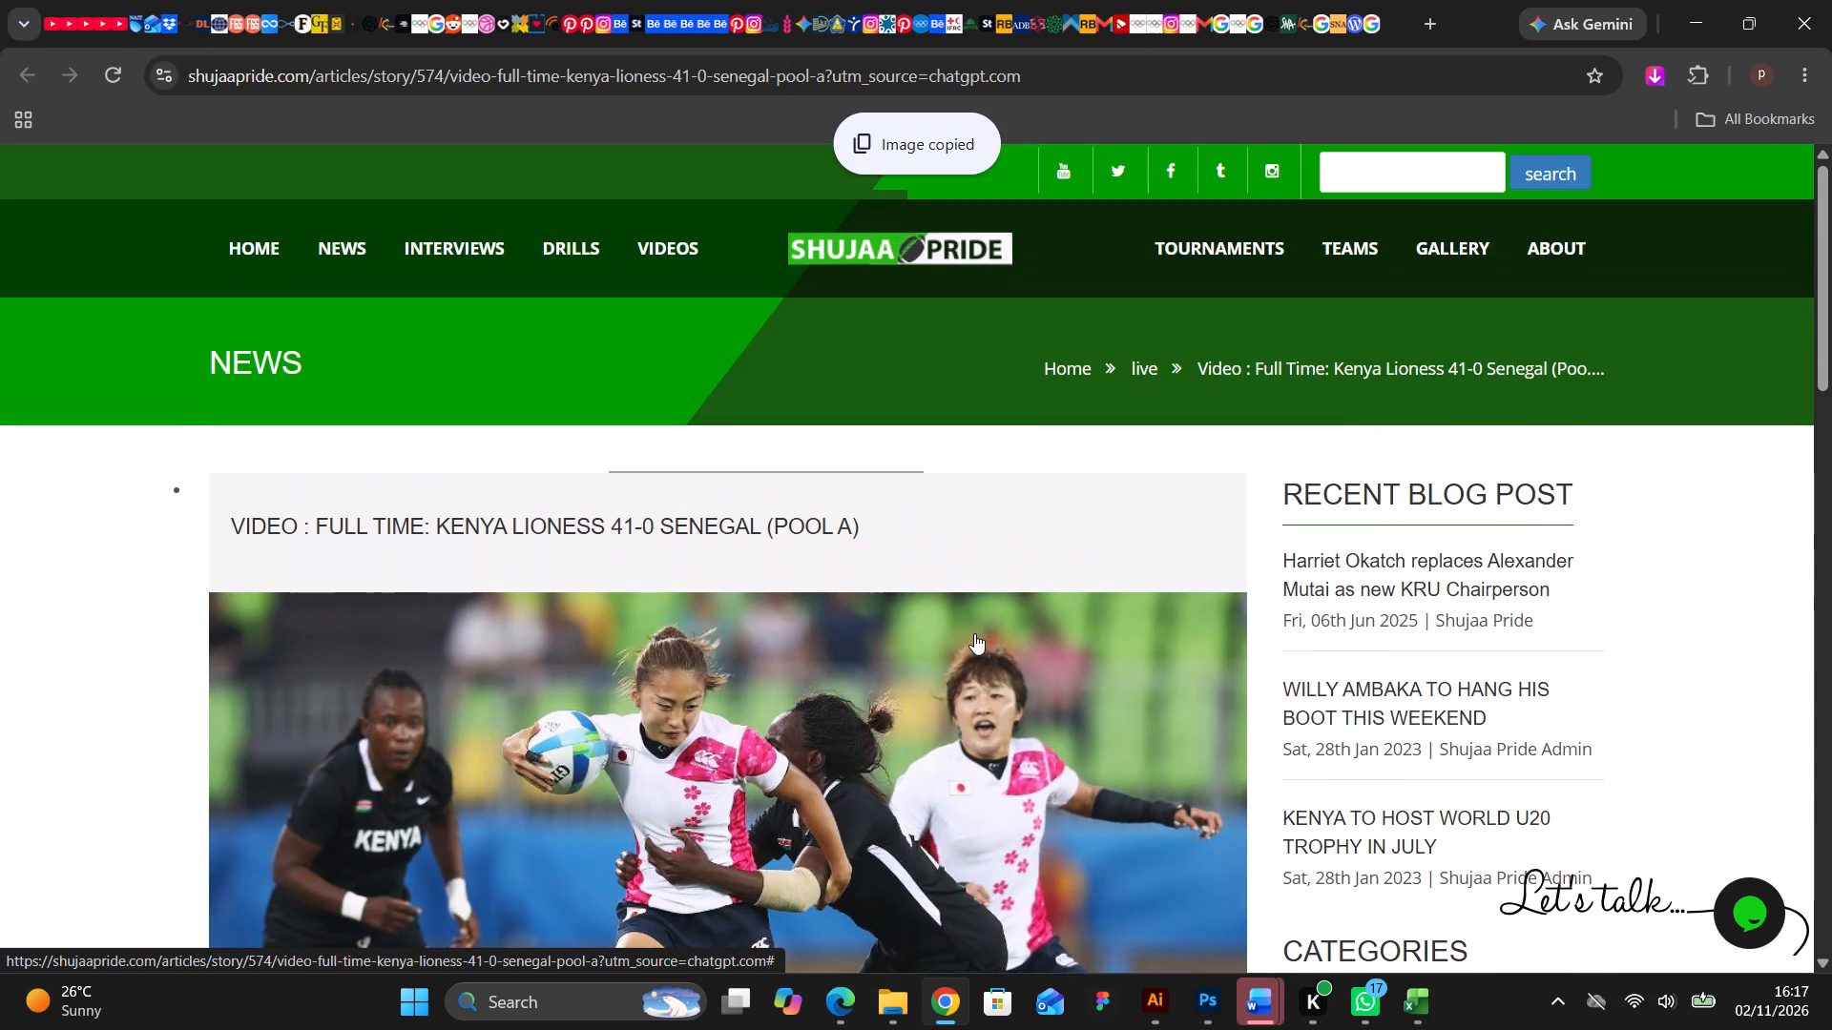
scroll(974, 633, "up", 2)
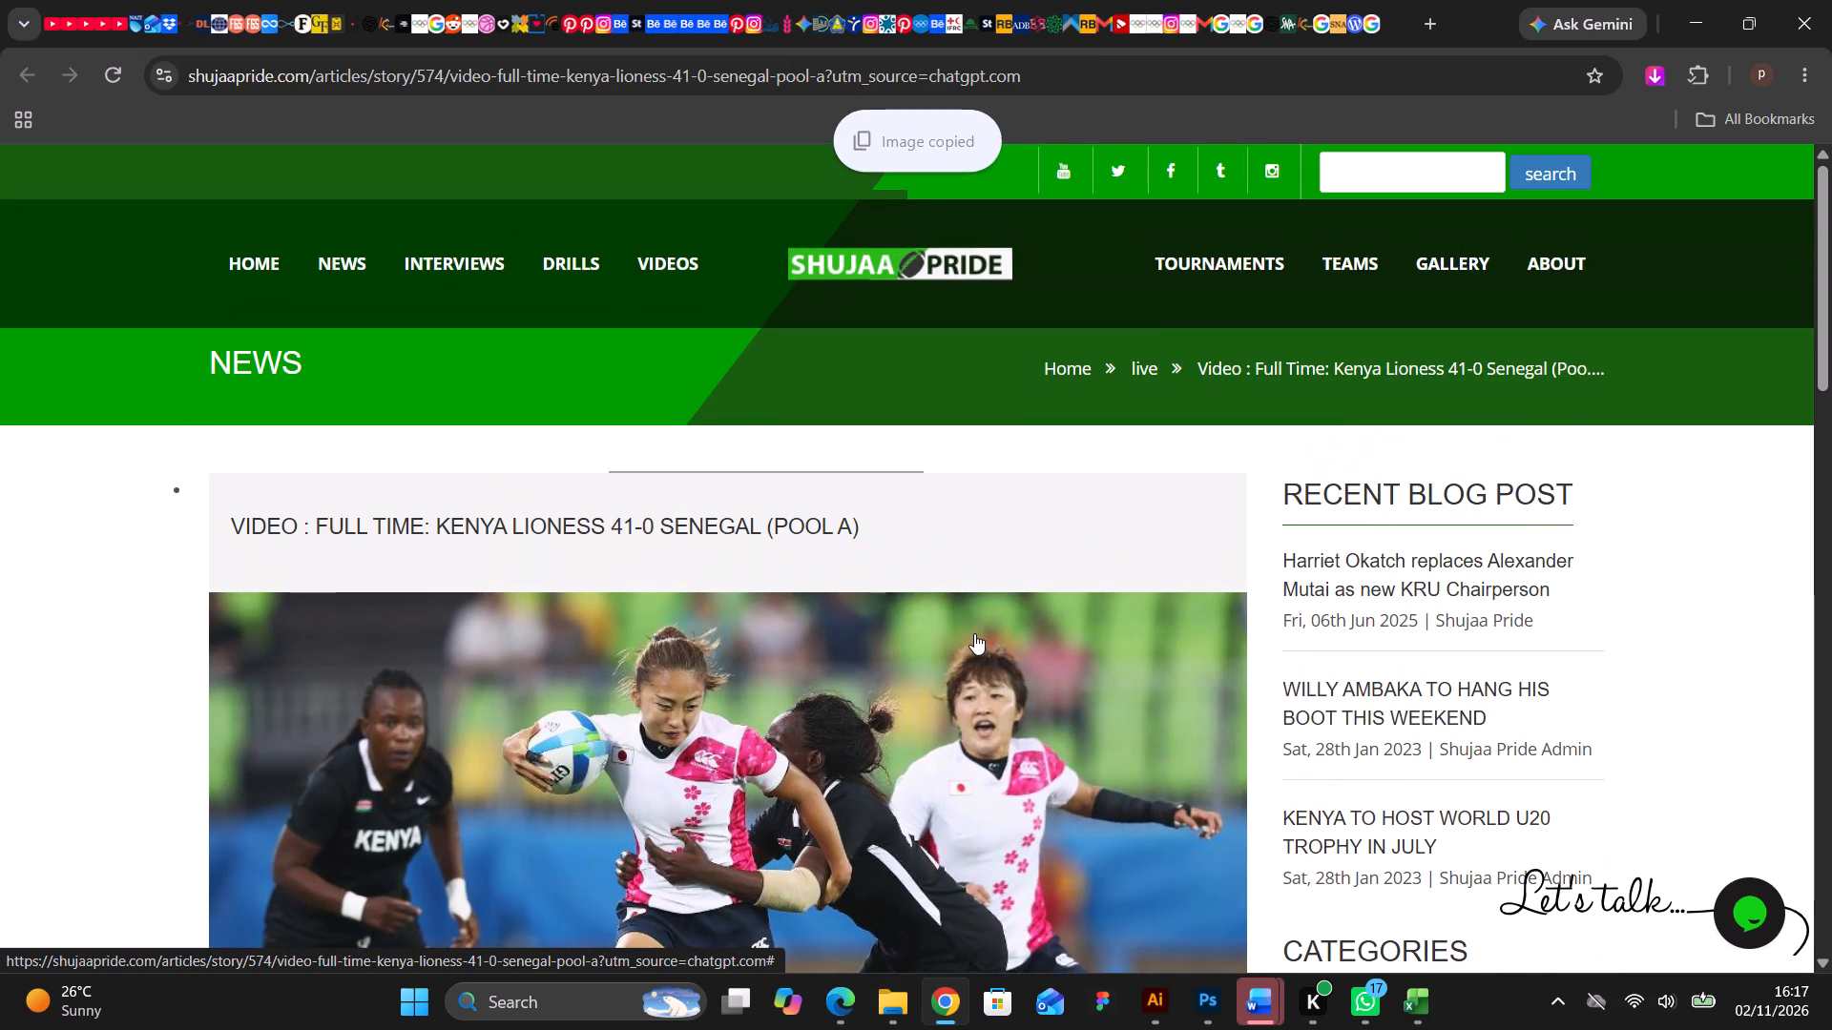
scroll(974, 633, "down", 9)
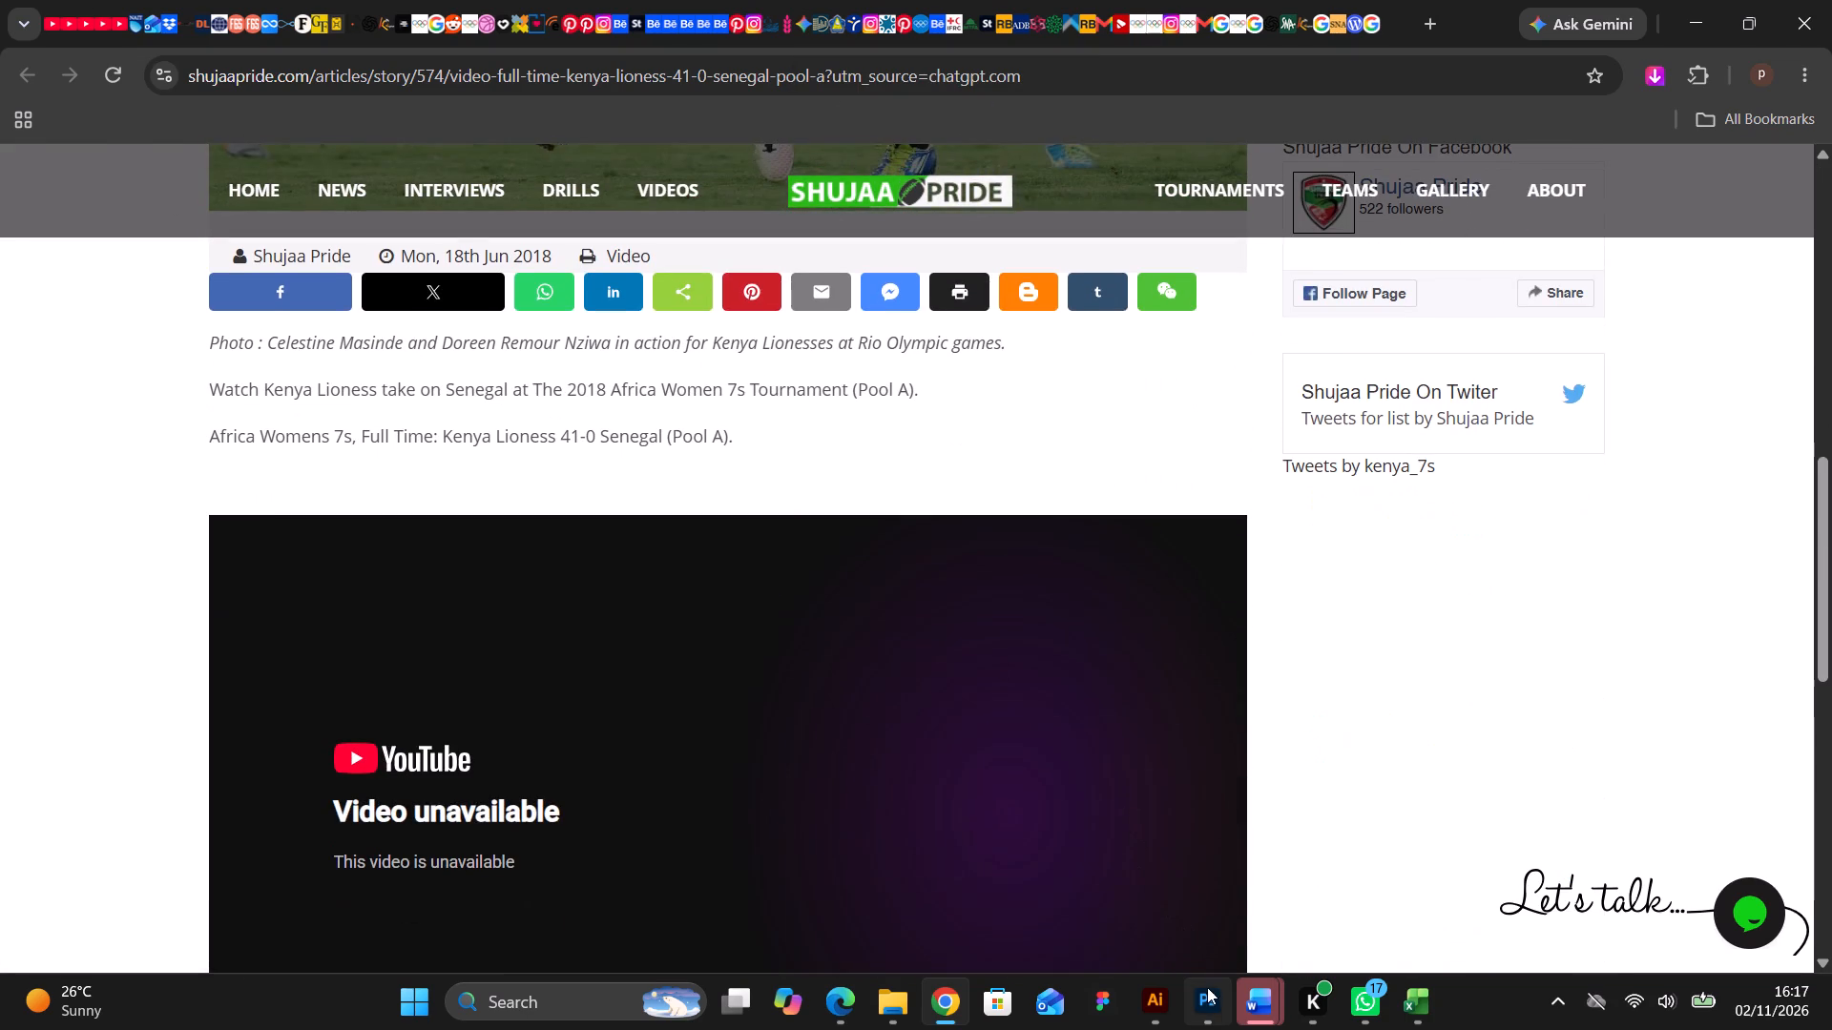
Switch to Photoshop and paste the copied match photo into the Results.psd poster.
left_click(1208, 989)
scroll(1002, 467, "up", 6)
left_click(1155, 509)
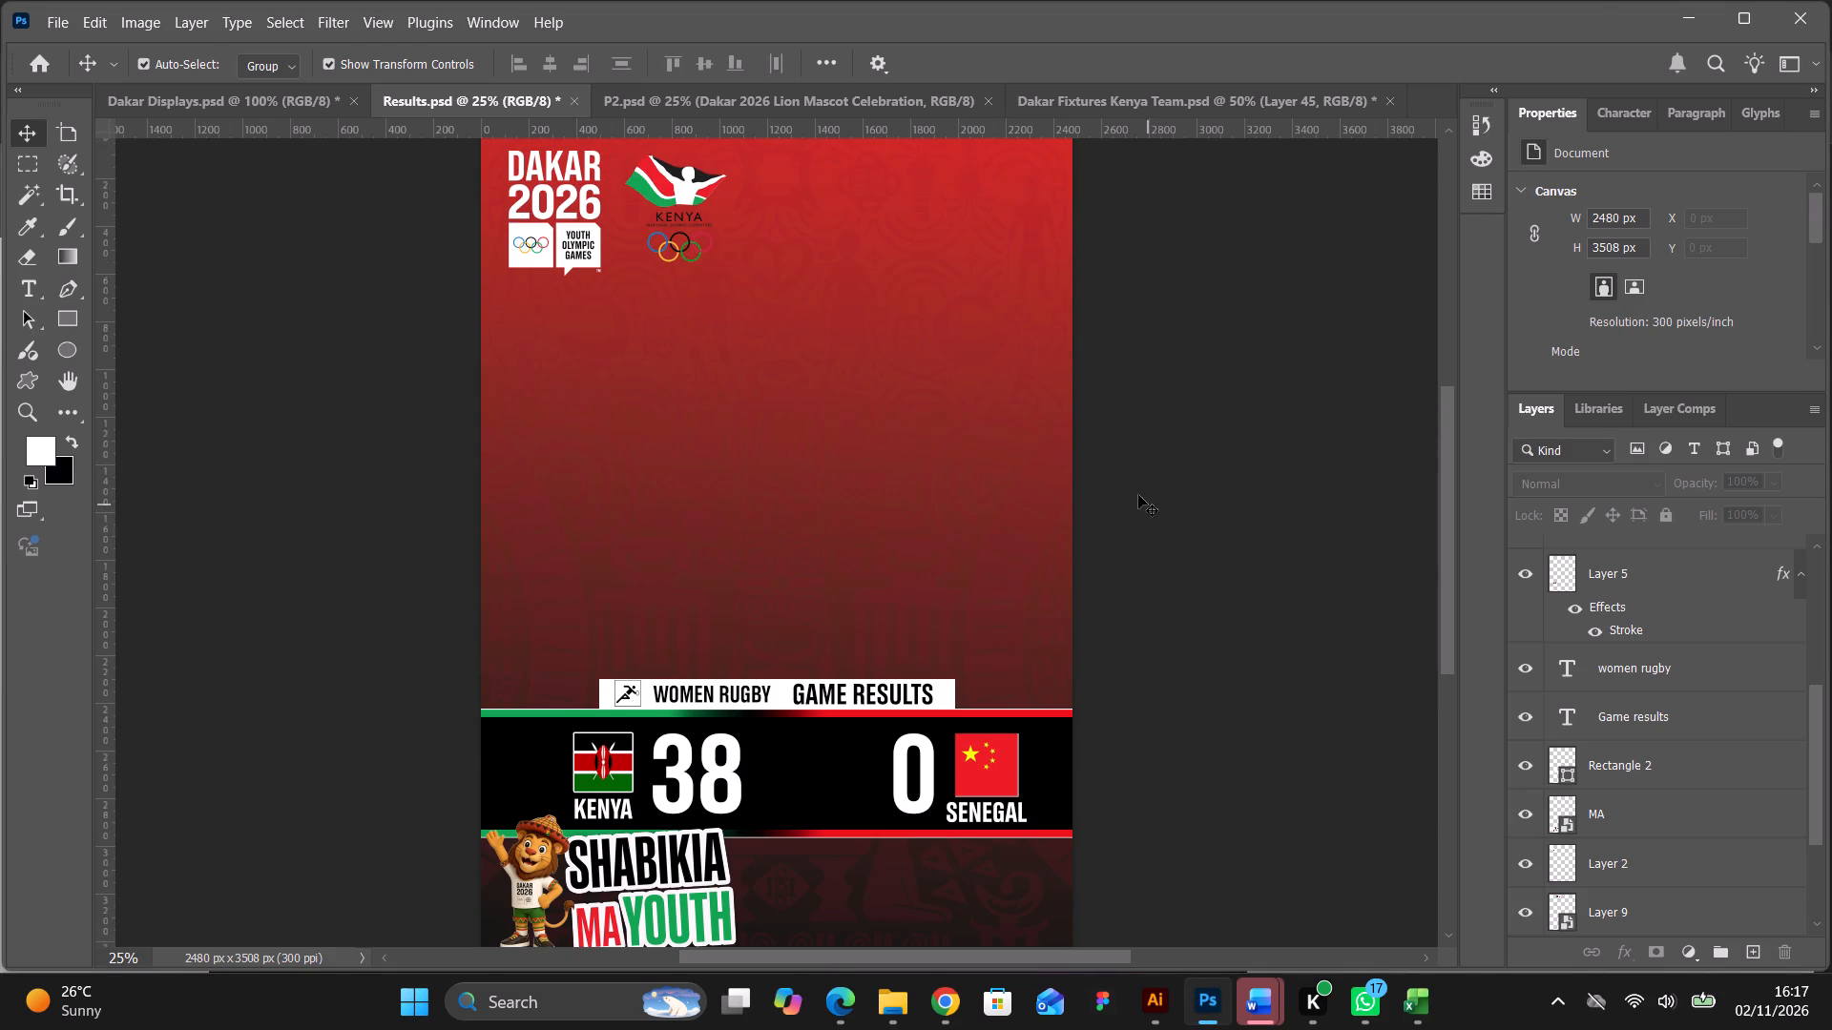
key("ctrl+v")
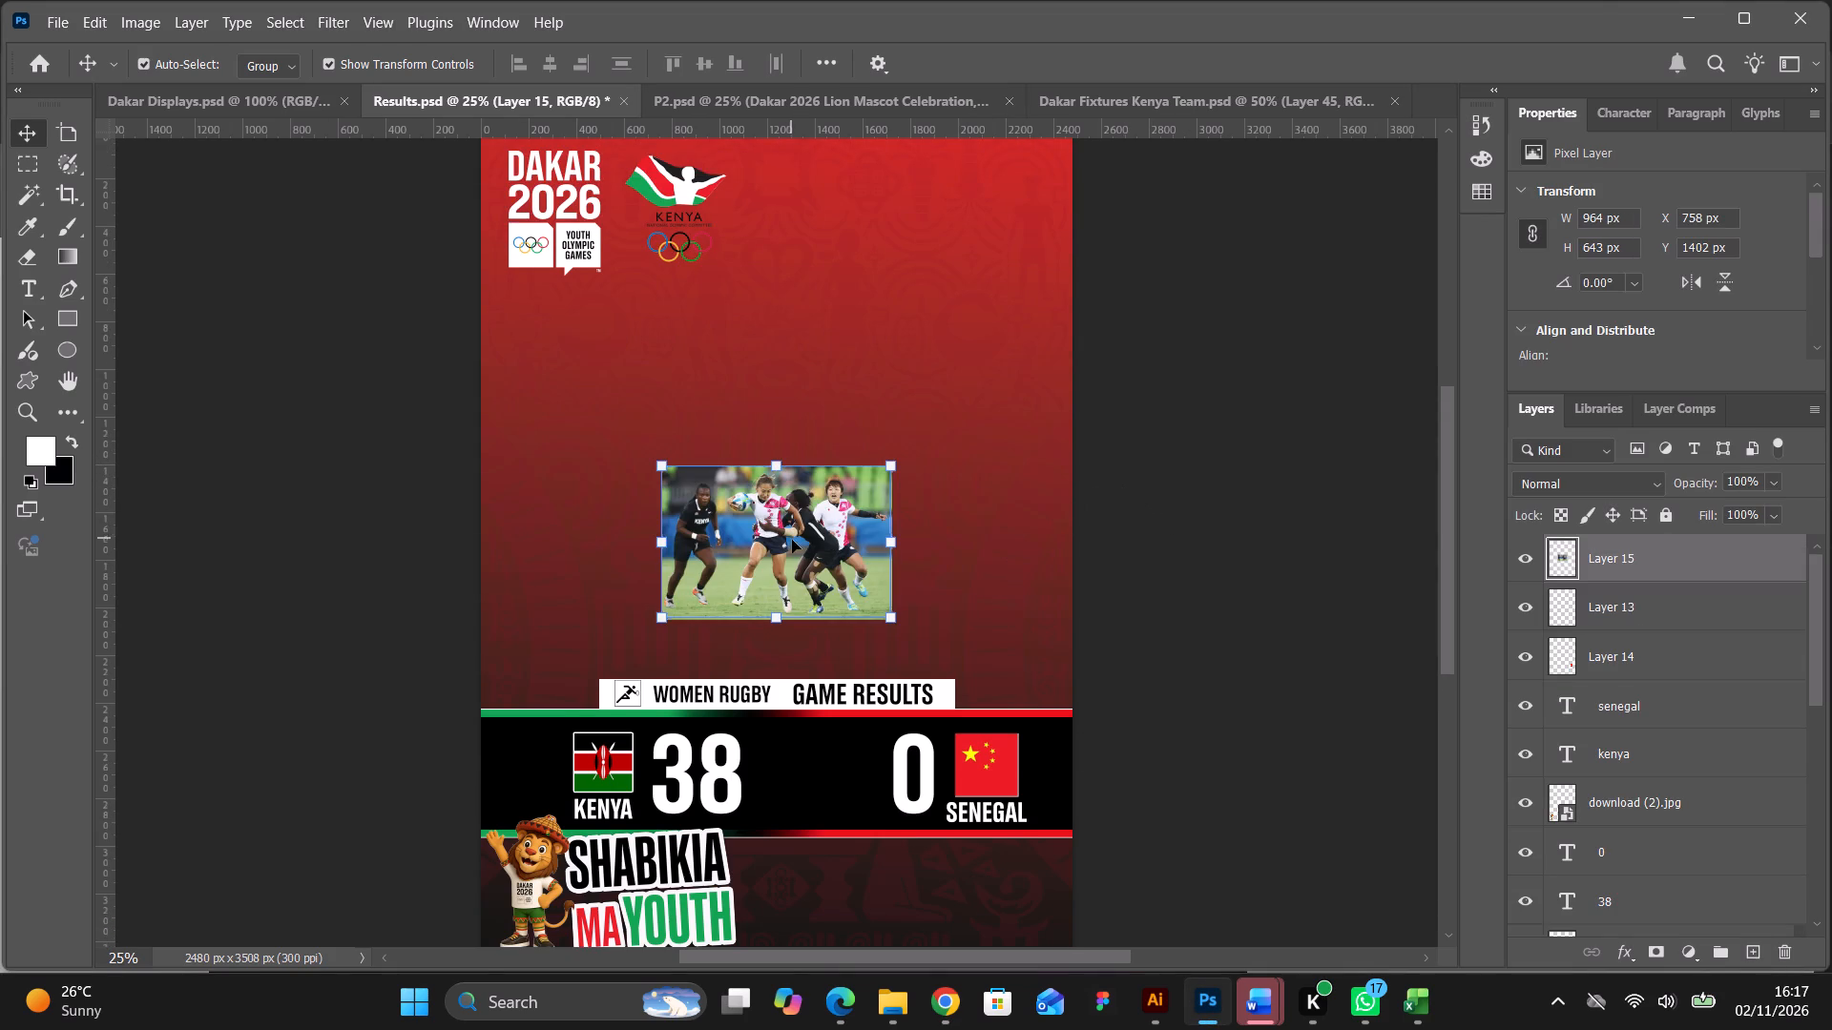
Move Layer 14, the flag square above SENEGAL, down the layer stack to just above Rectangle 1 copy 3.
scroll(792, 540, "up", 3)
scroll(1162, 631, "down", 2)
scroll(1473, 601, "down", 4)
left_click_drag(1617, 570, 1622, 671)
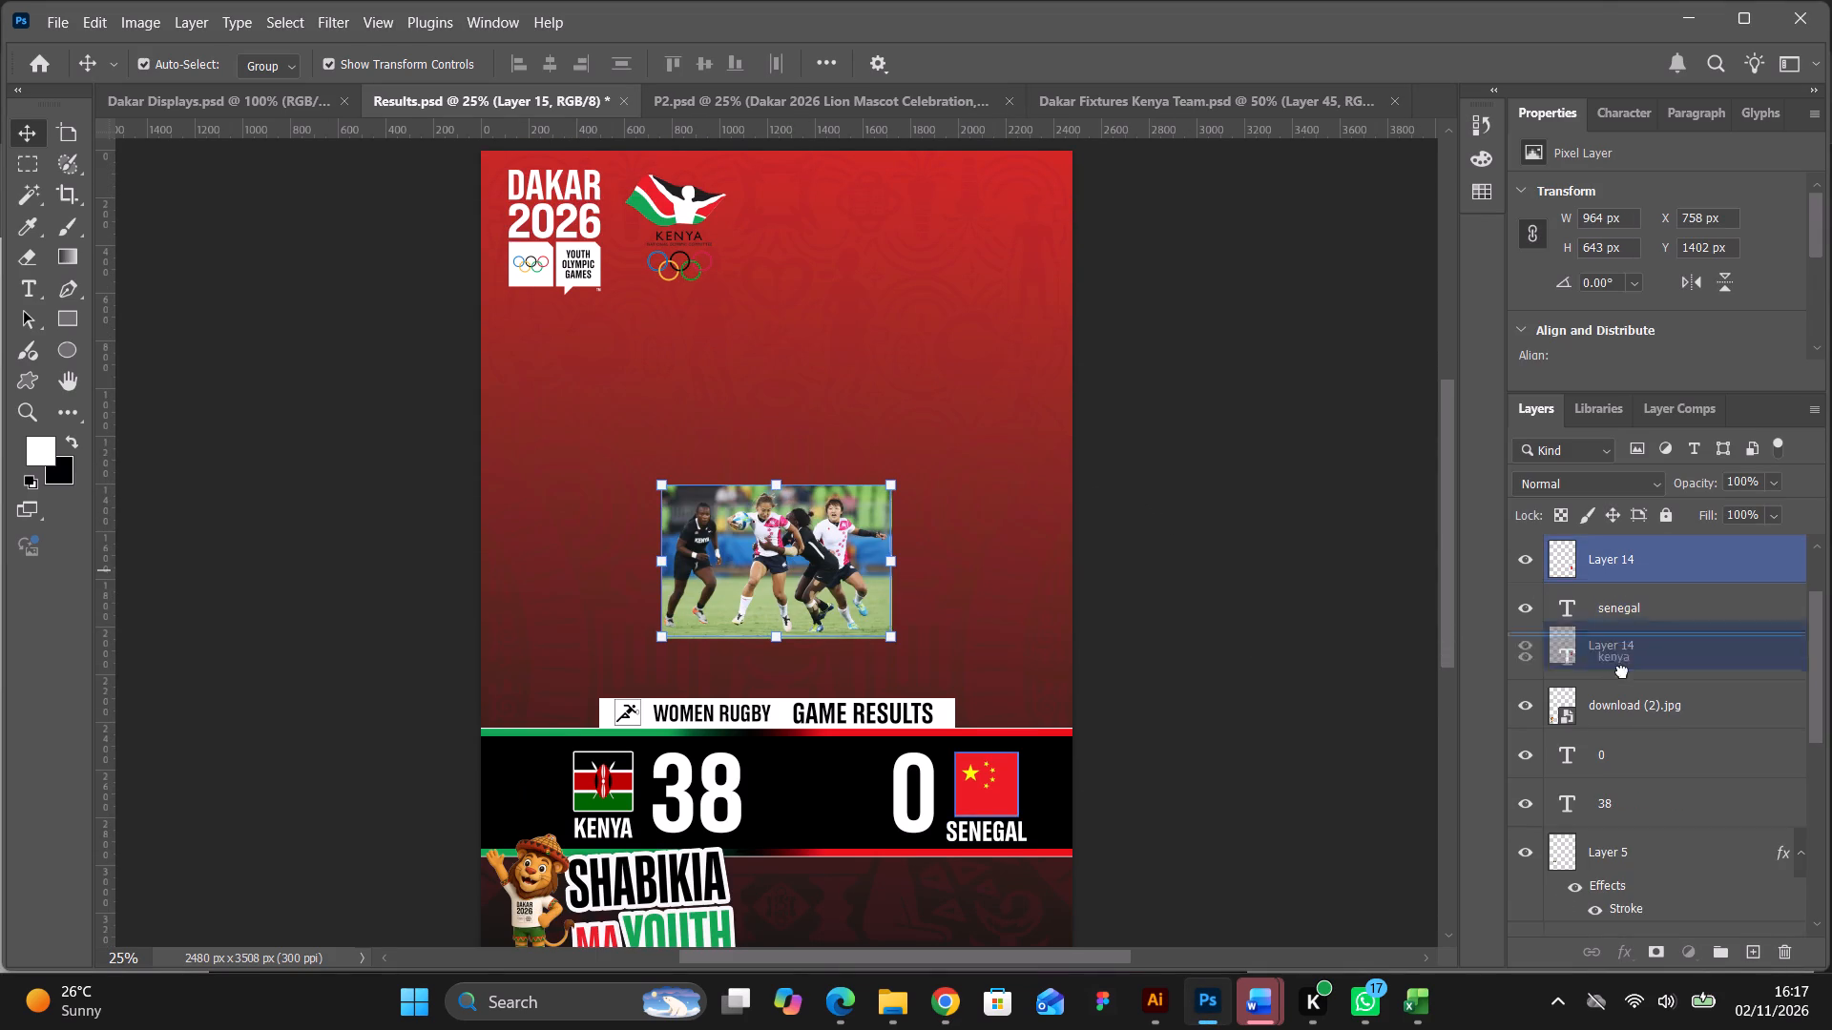
left_click_drag(1622, 671, 1627, 926)
scroll(1635, 889, "down", 6)
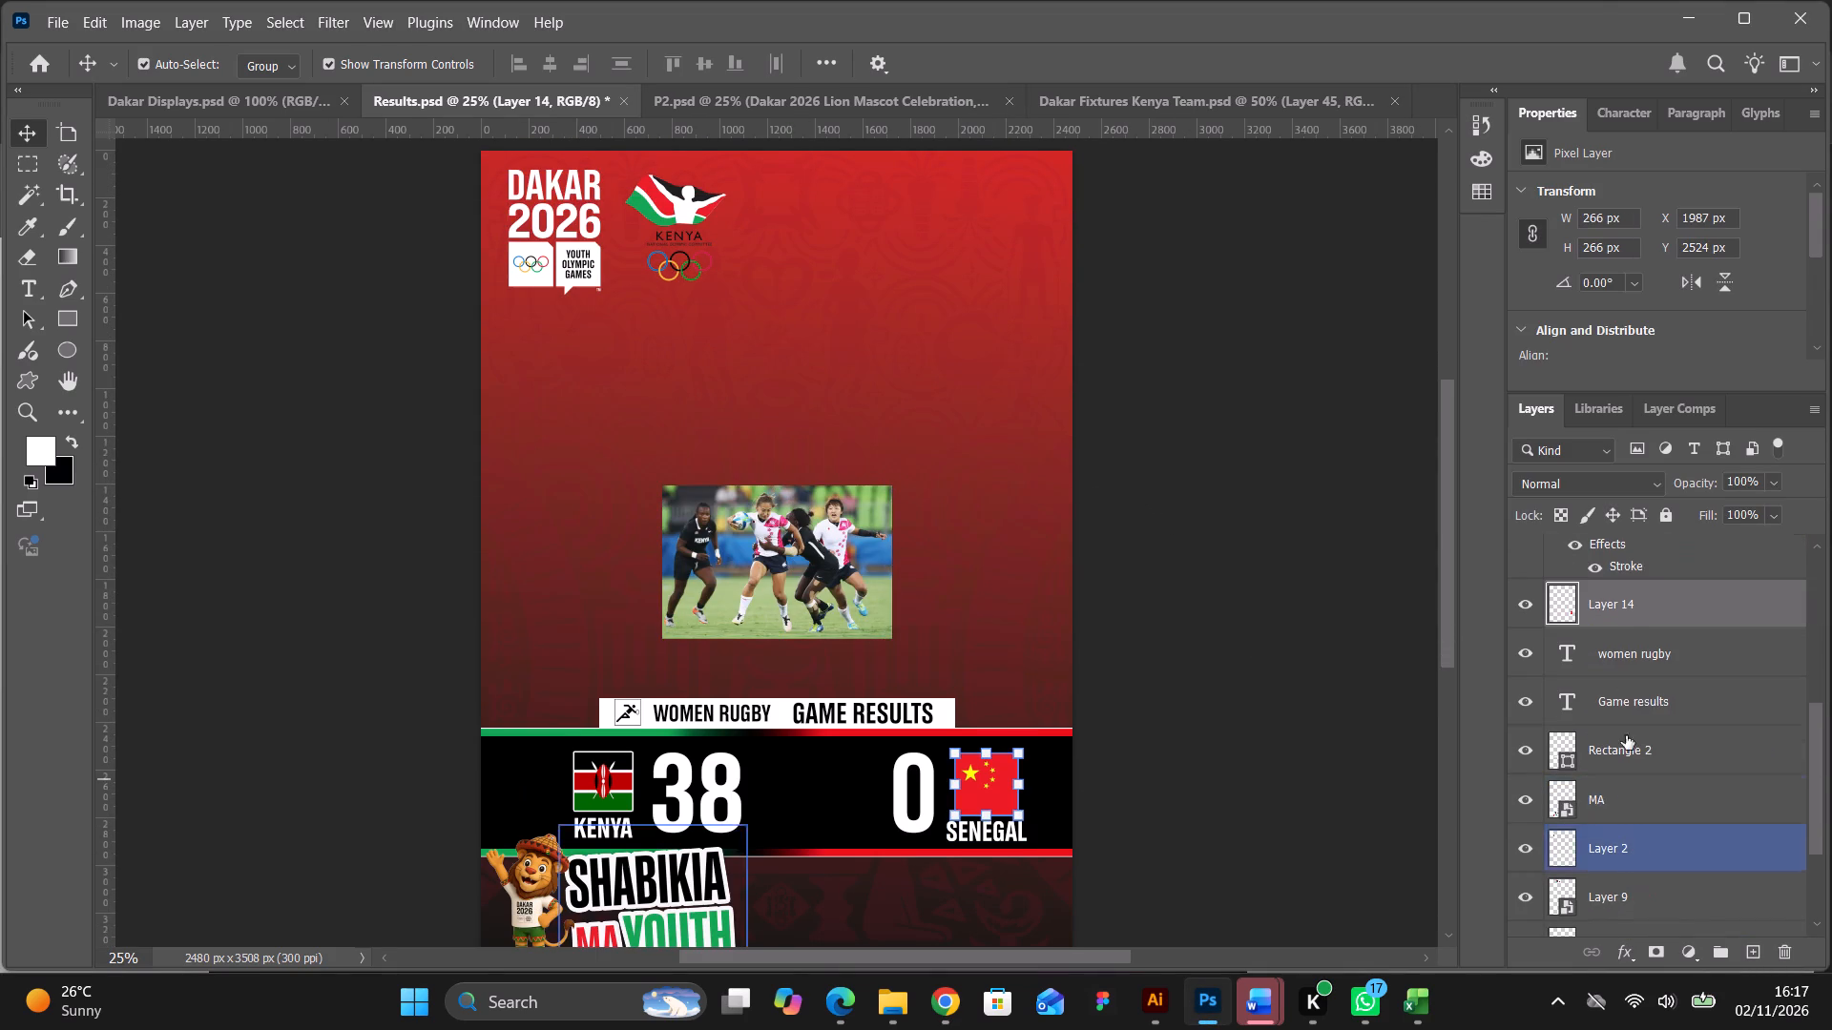
left_click_drag(1628, 608, 1635, 914)
scroll(1653, 897, "down", 4)
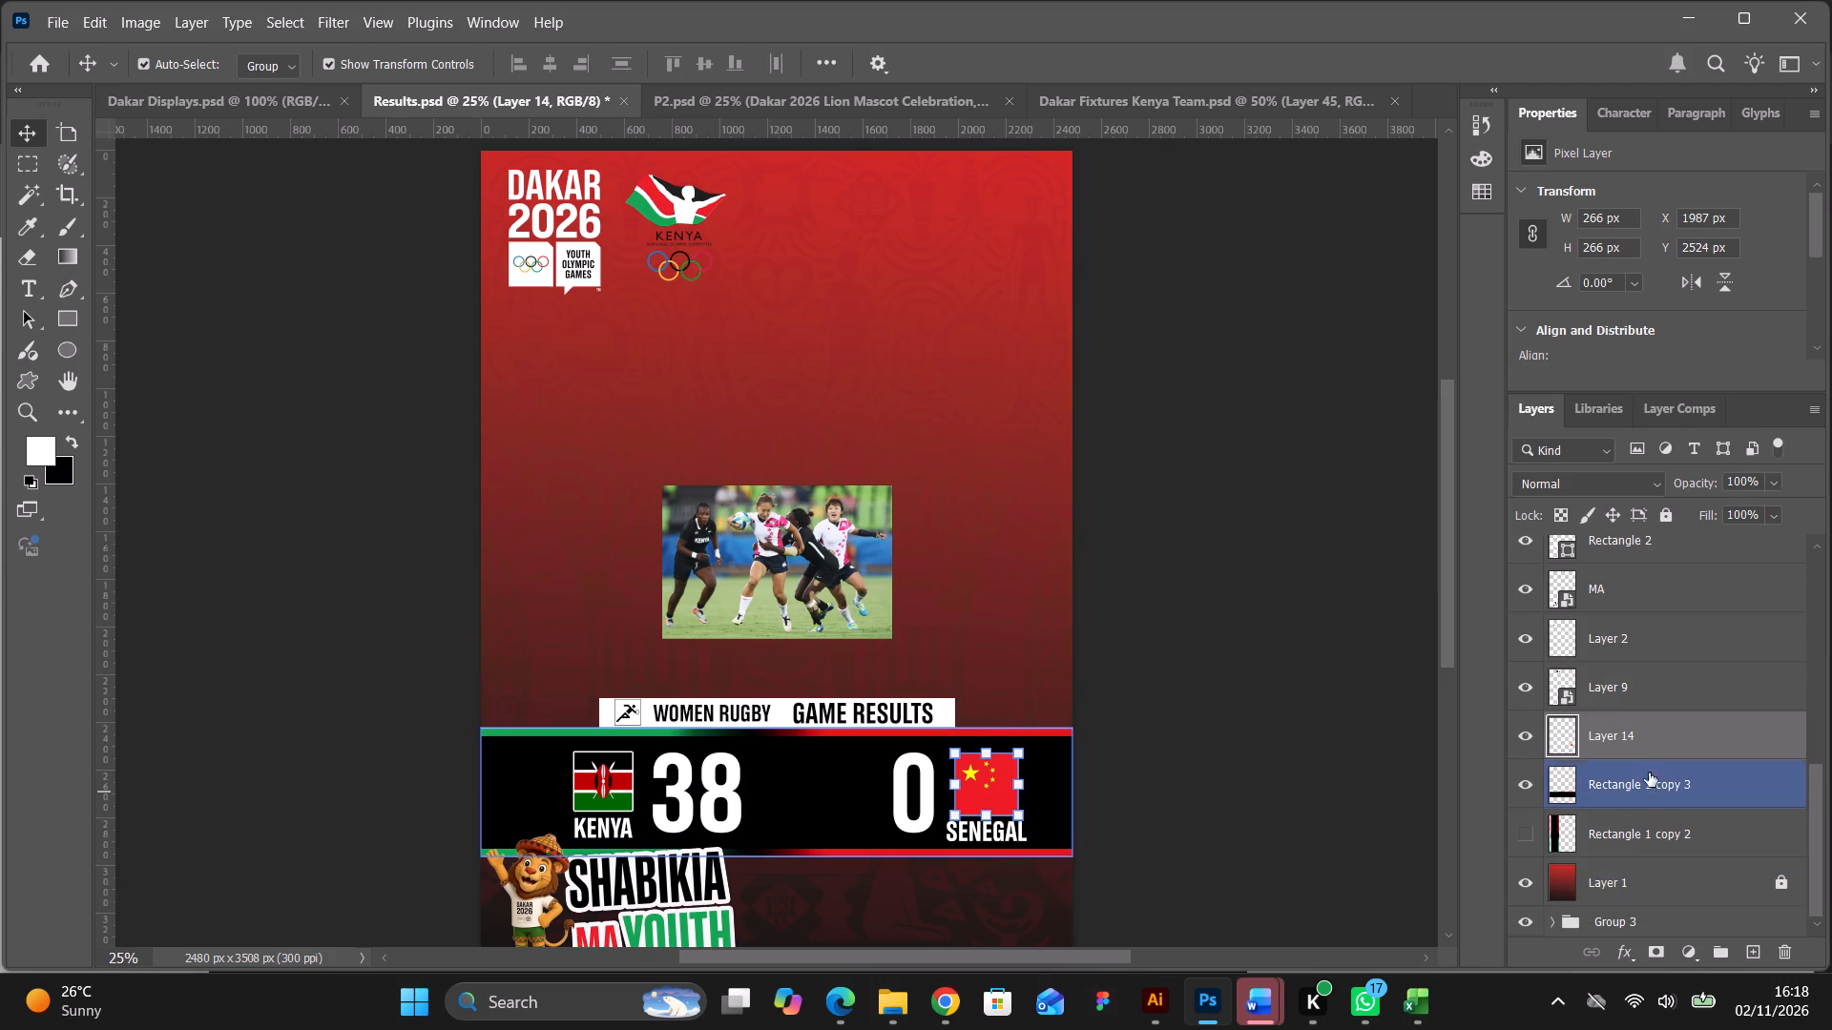
Enlarge the pasted match photo to about 2252 × 1501 px and centre it above the WOMEN RUGBY GAME RESULTS heading.
left_click(843, 564)
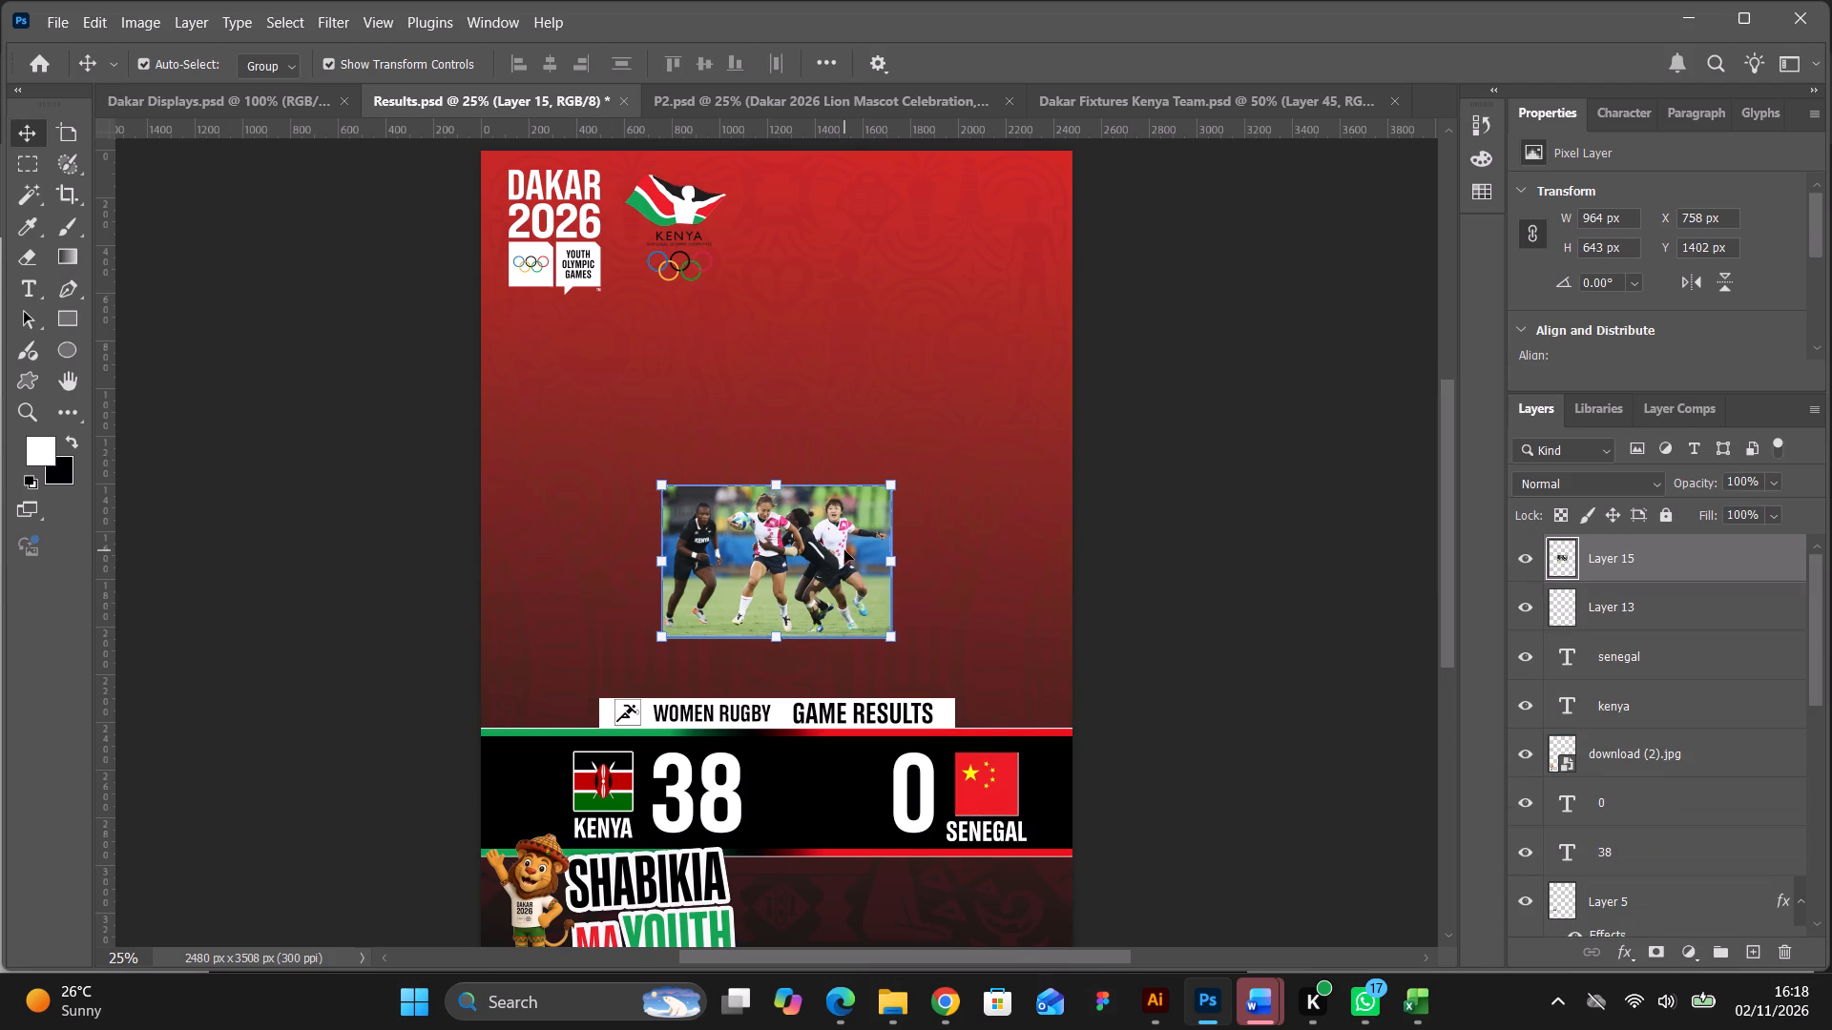
left_click_drag(781, 483, 824, 383)
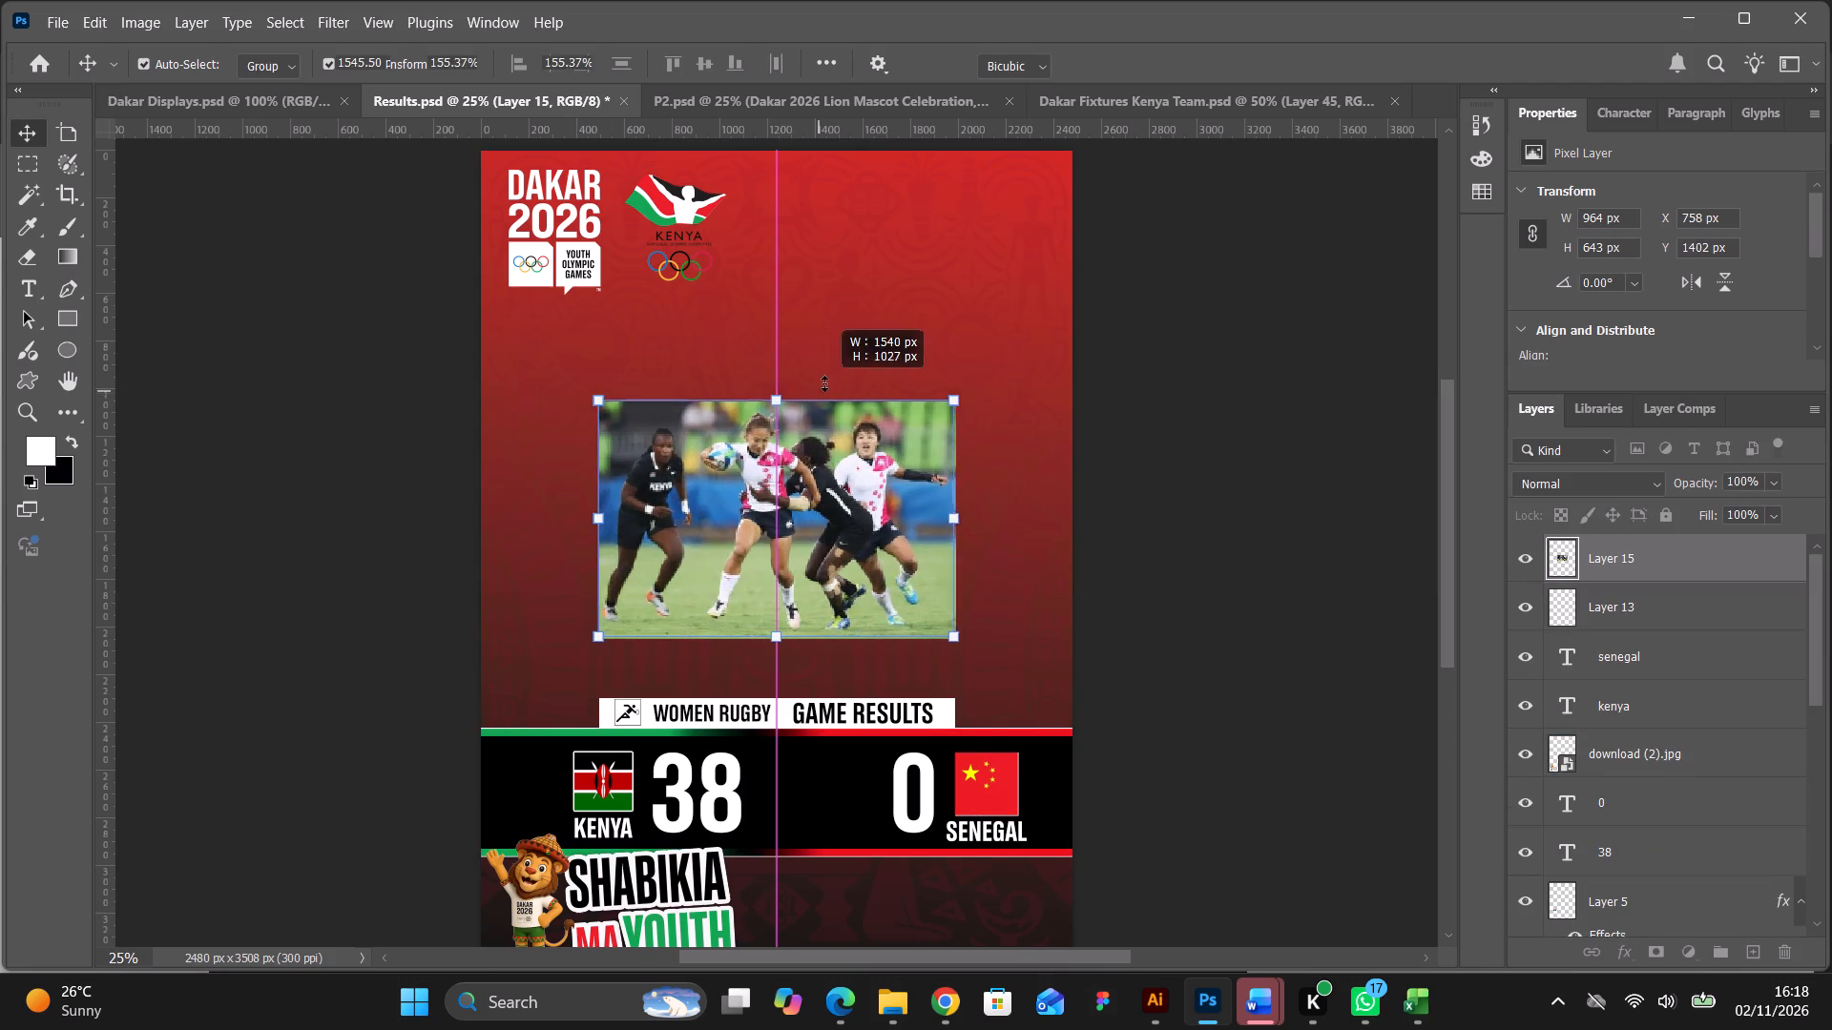
left_click_drag(824, 383, 1039, 195)
left_click_drag(897, 406, 894, 499)
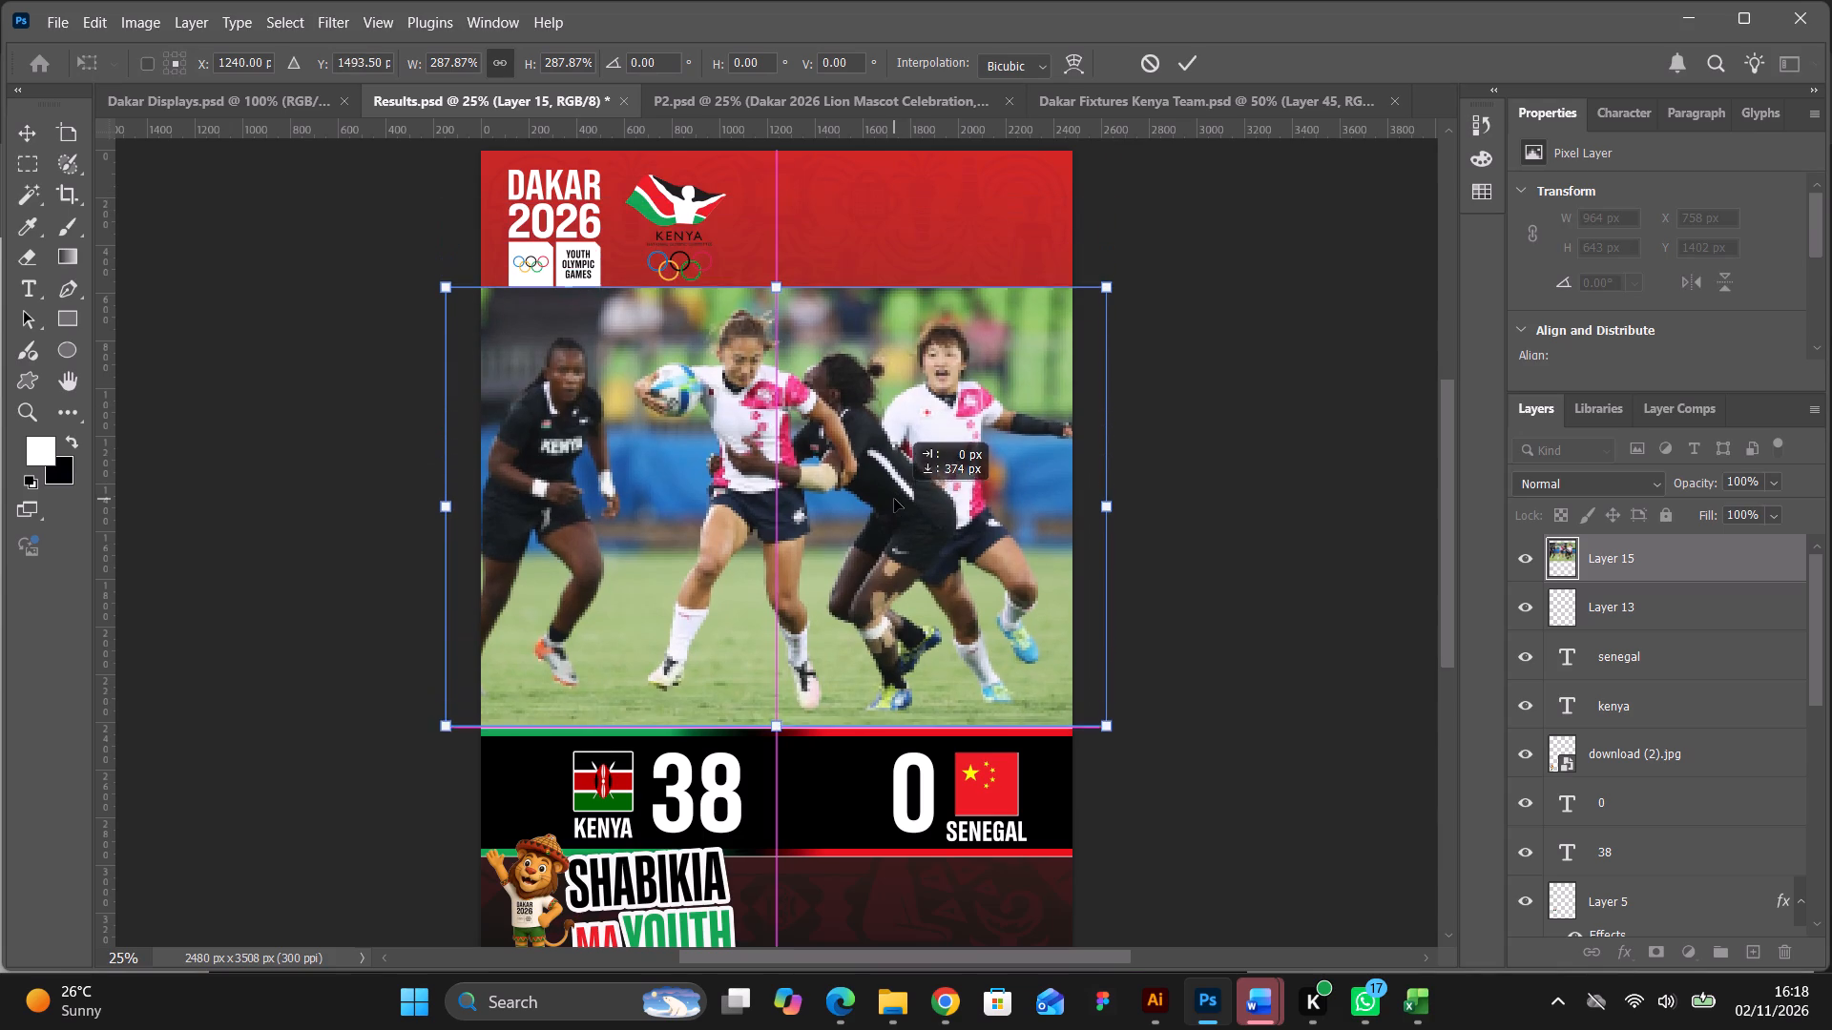
left_click_drag(894, 499, 901, 502)
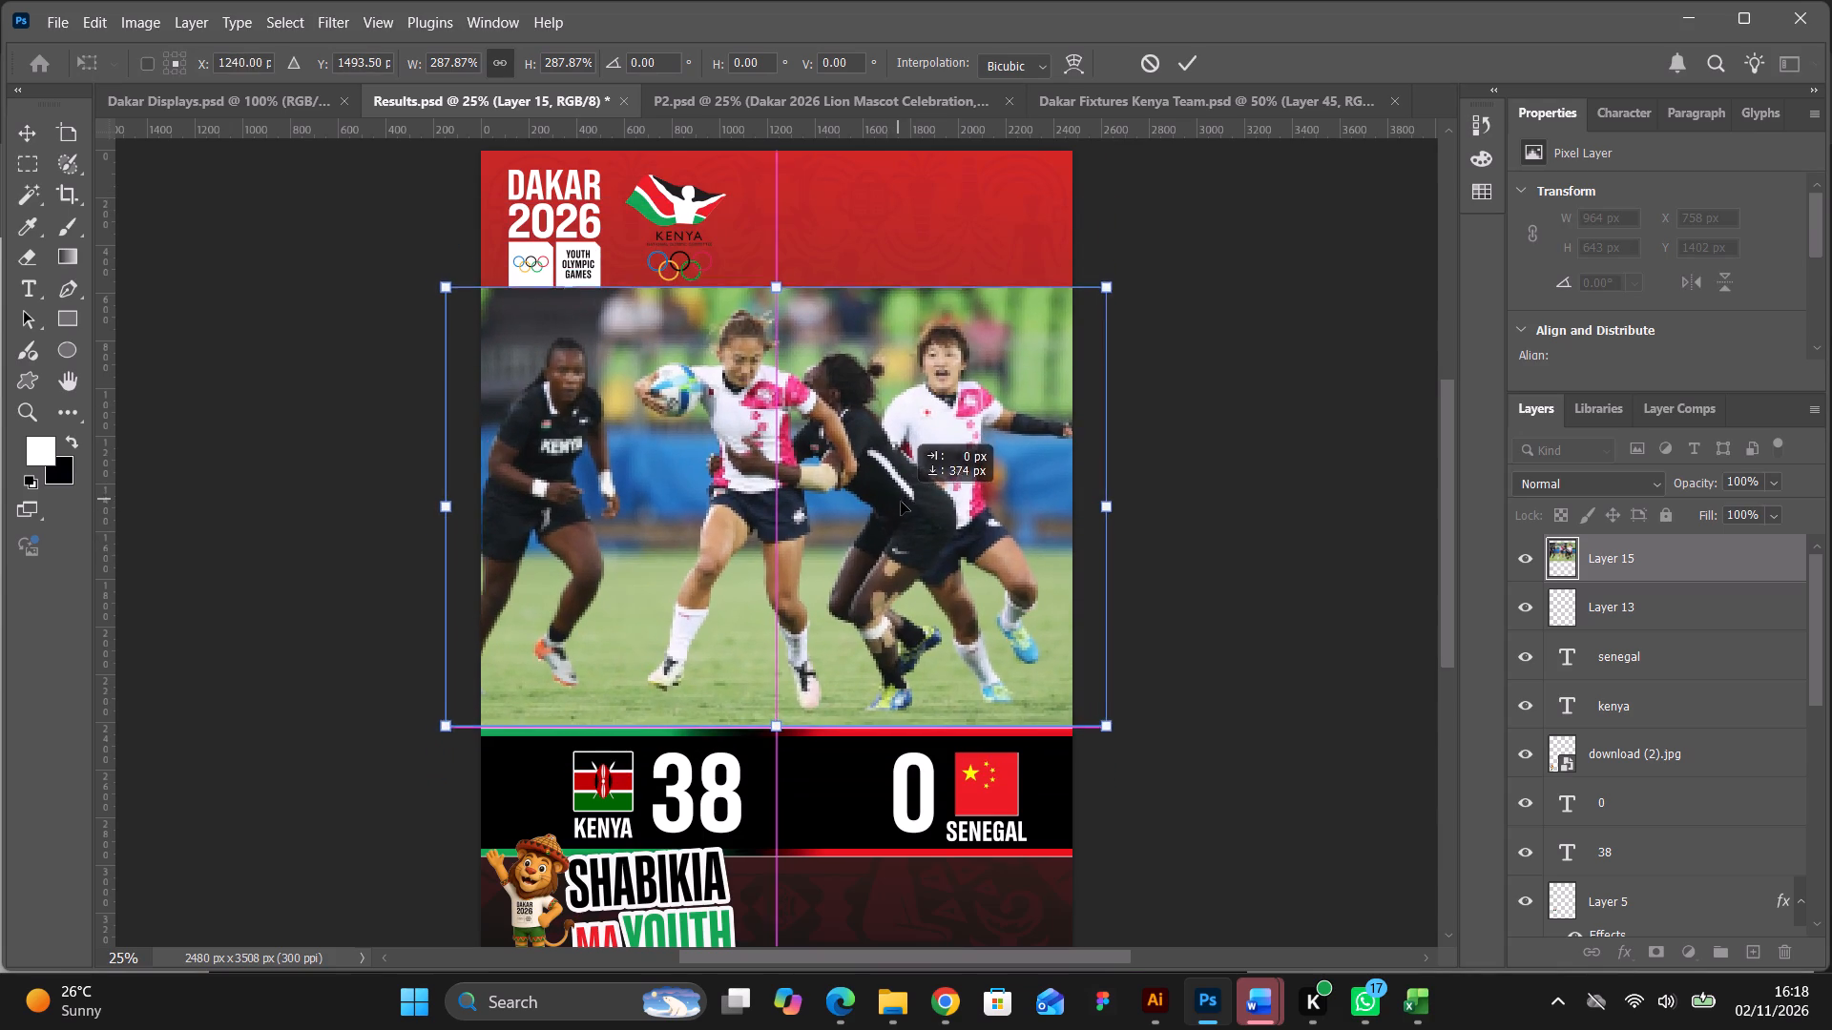
left_click_drag(901, 502, 954, 508)
left_click_drag(1179, 517, 1054, 504)
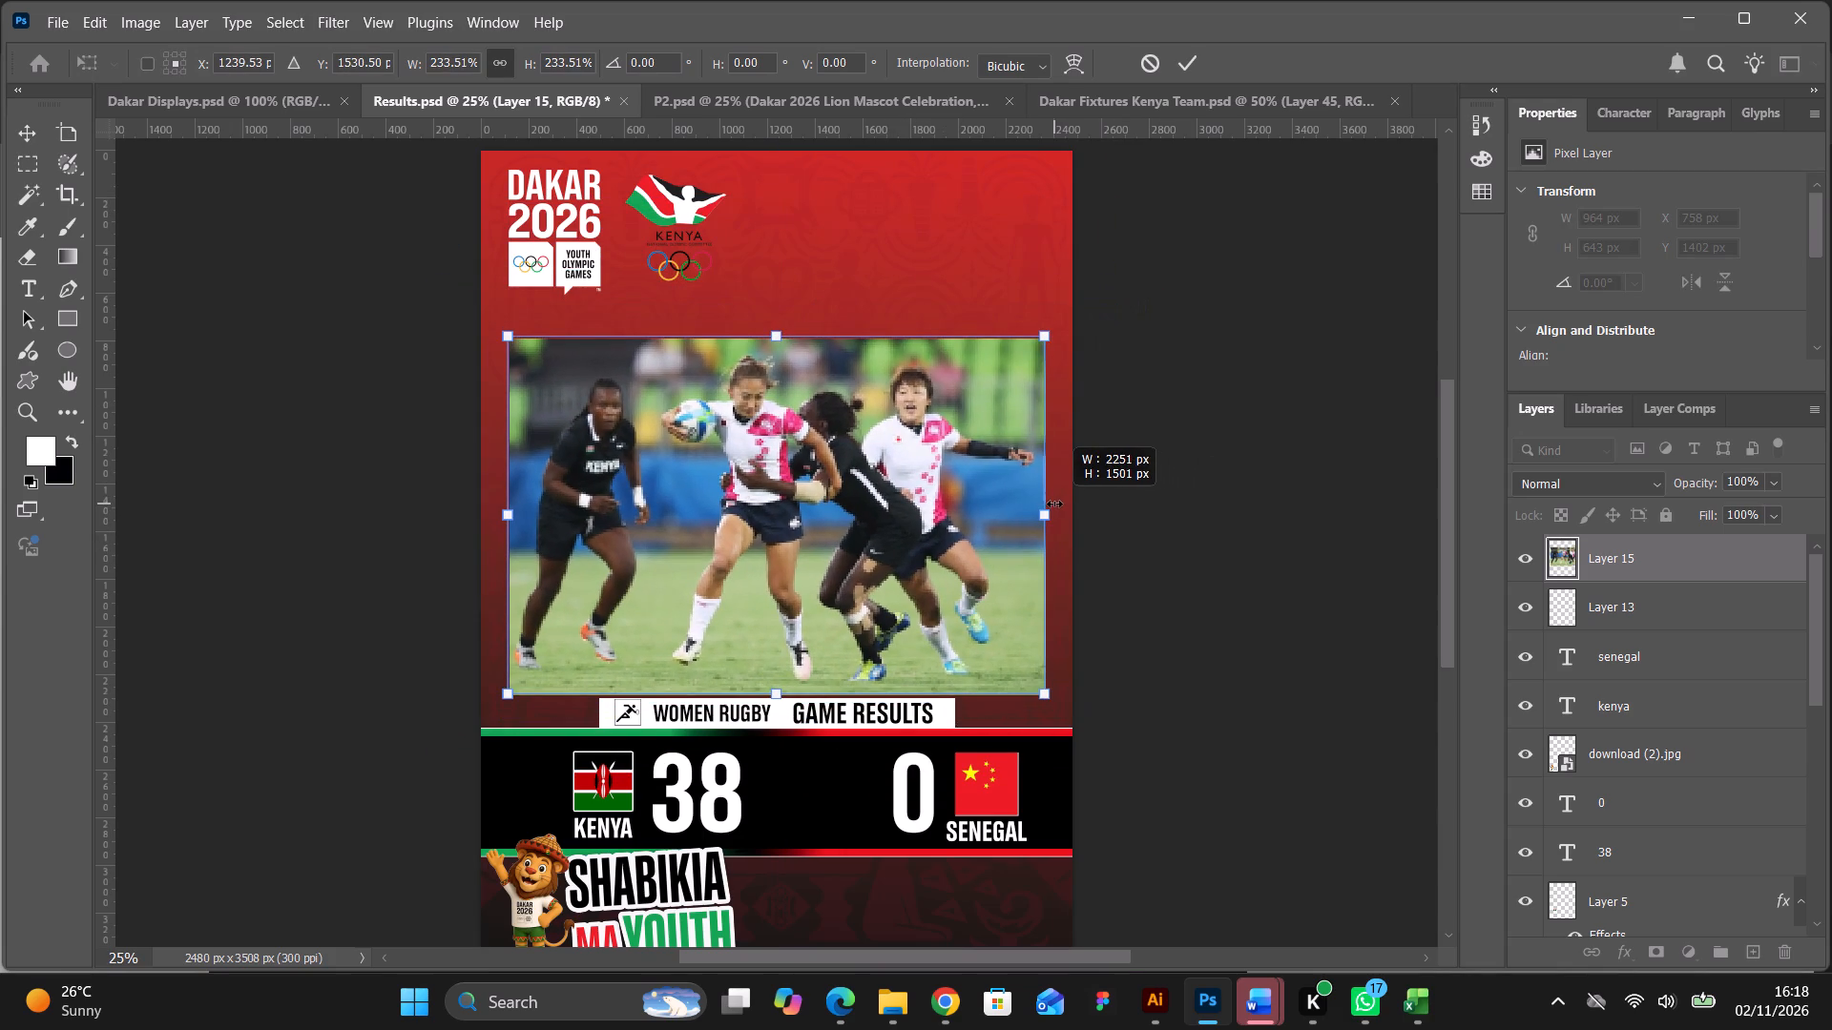
left_click_drag(1054, 504, 1054, 503)
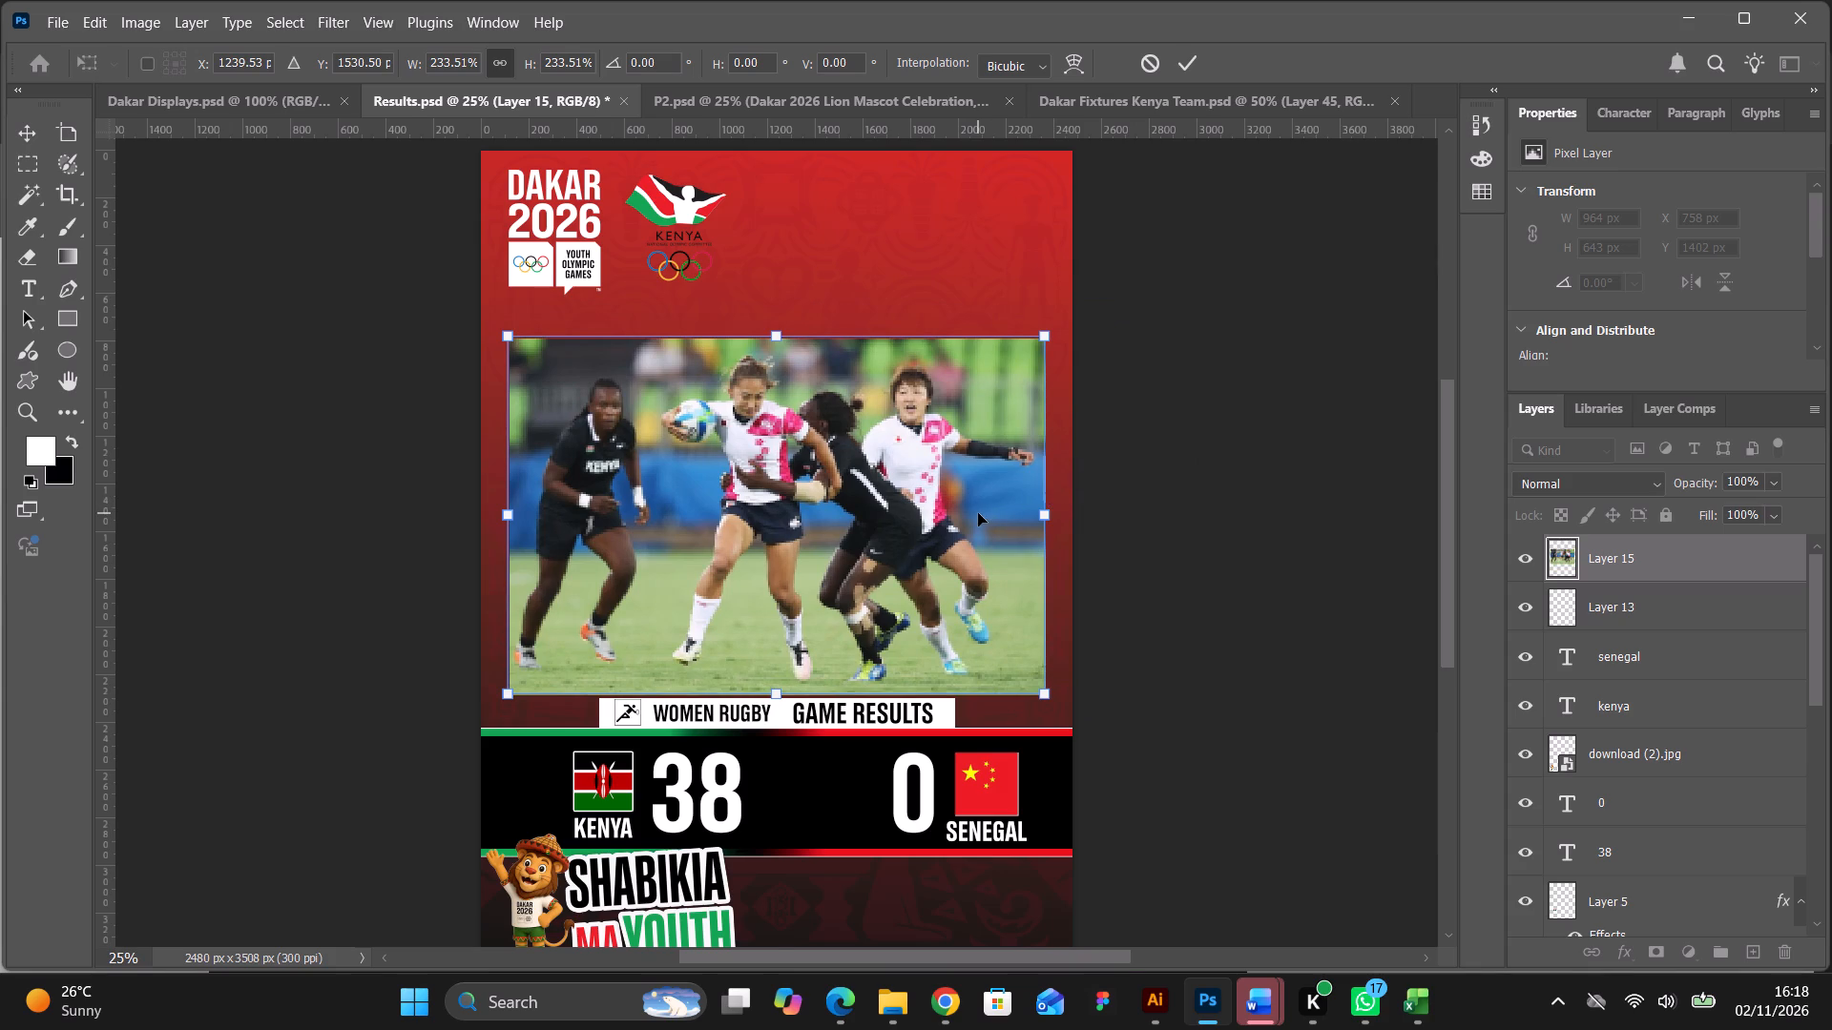
left_click_drag(978, 513, 981, 501)
left_click(1191, 60)
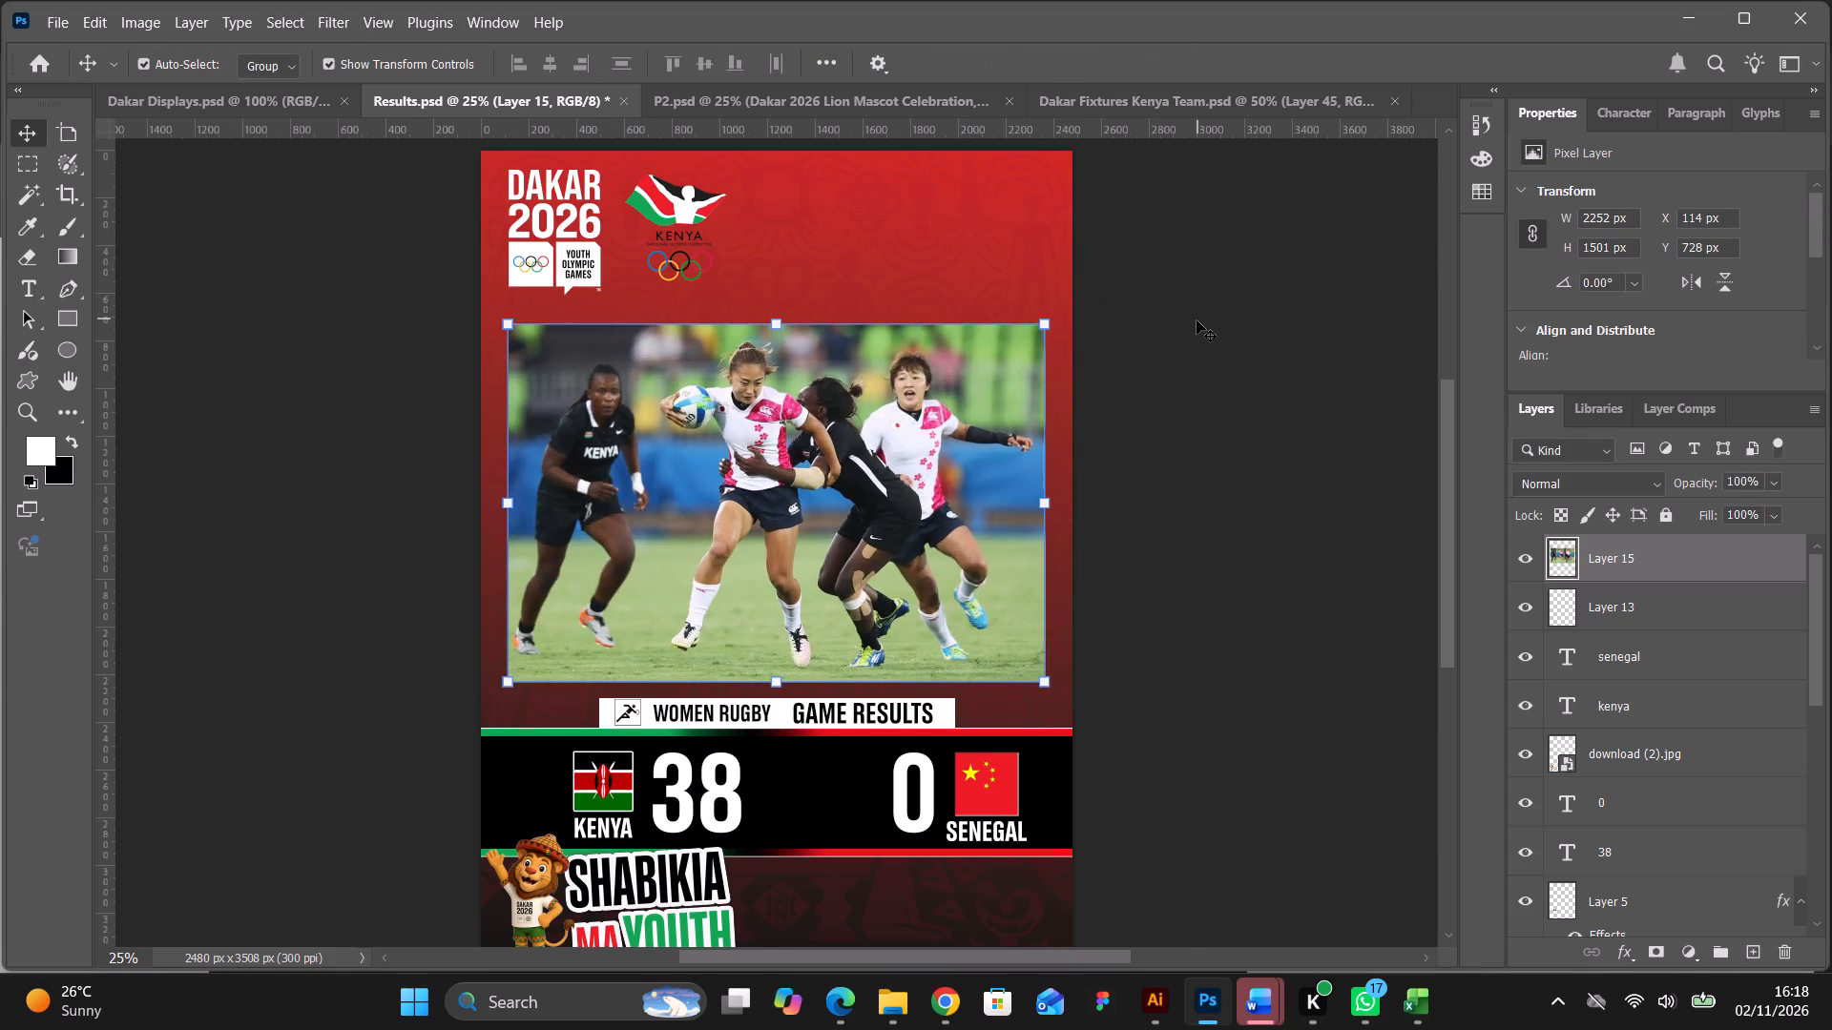
left_click(1208, 381)
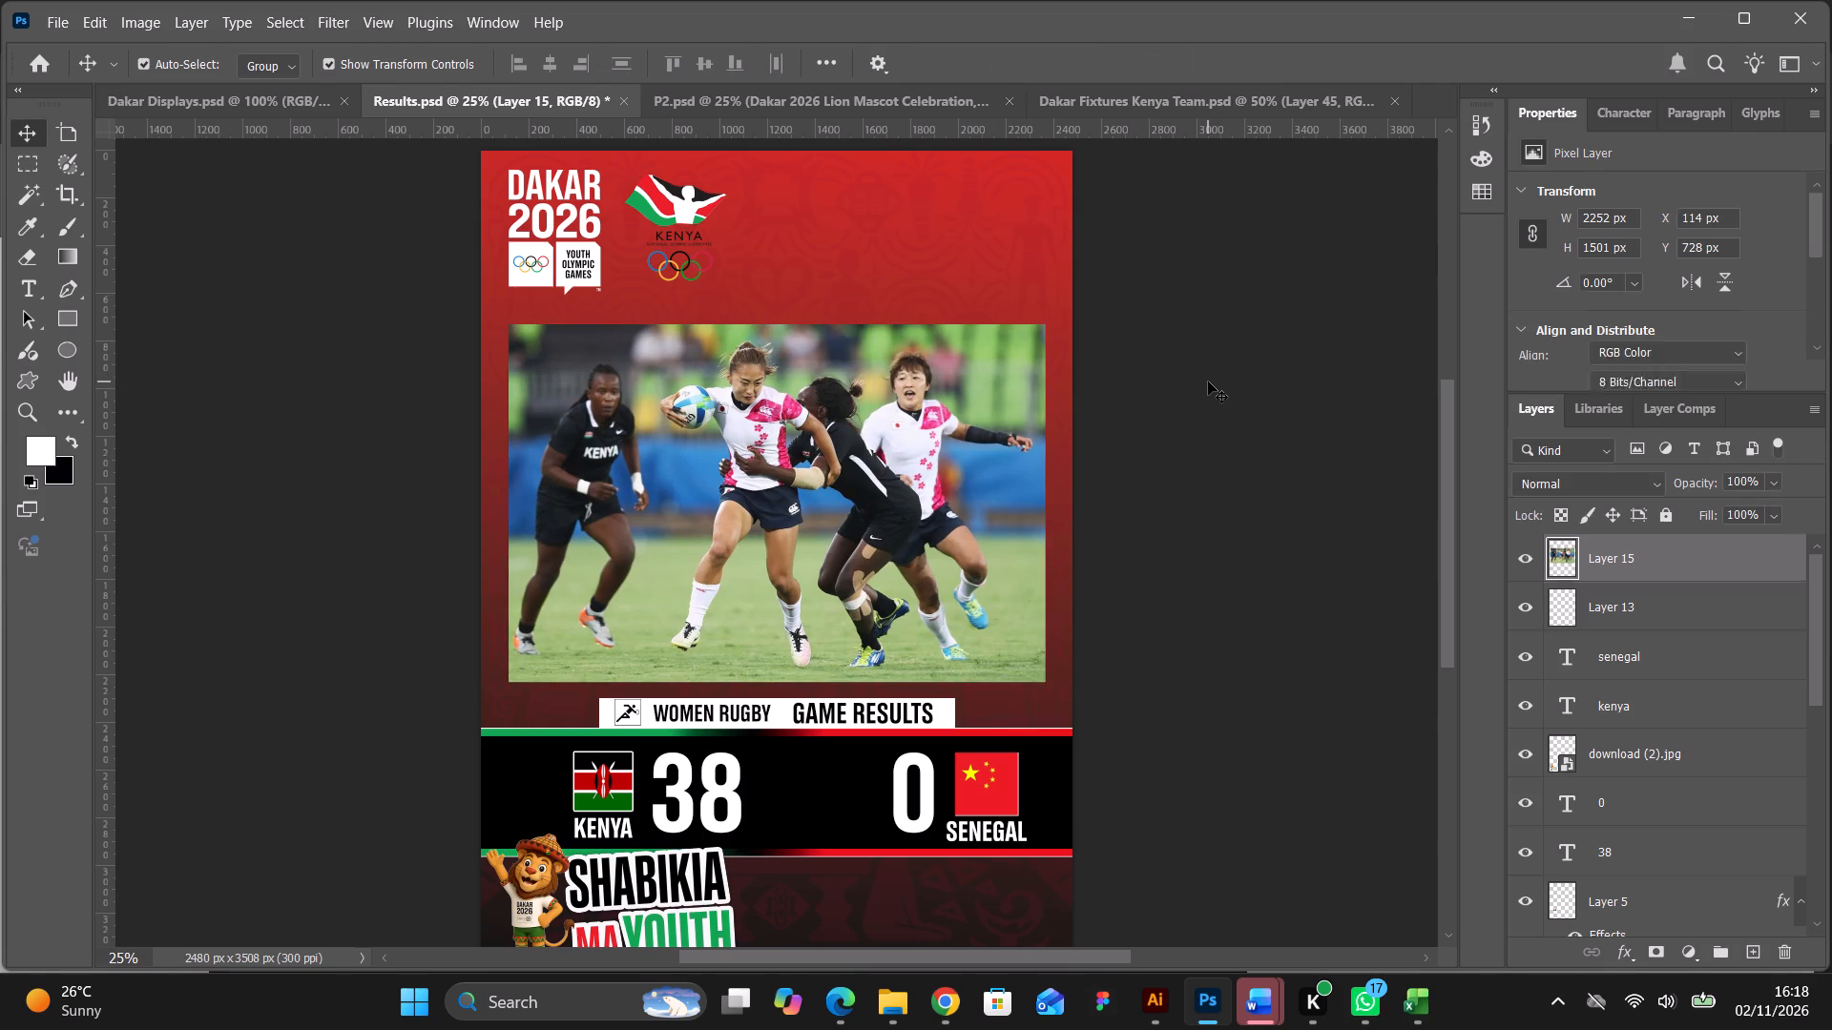
Examine the whole poster layout with the match photo in place, from the logos down to the mascot.
scroll(1208, 381, "down", 2)
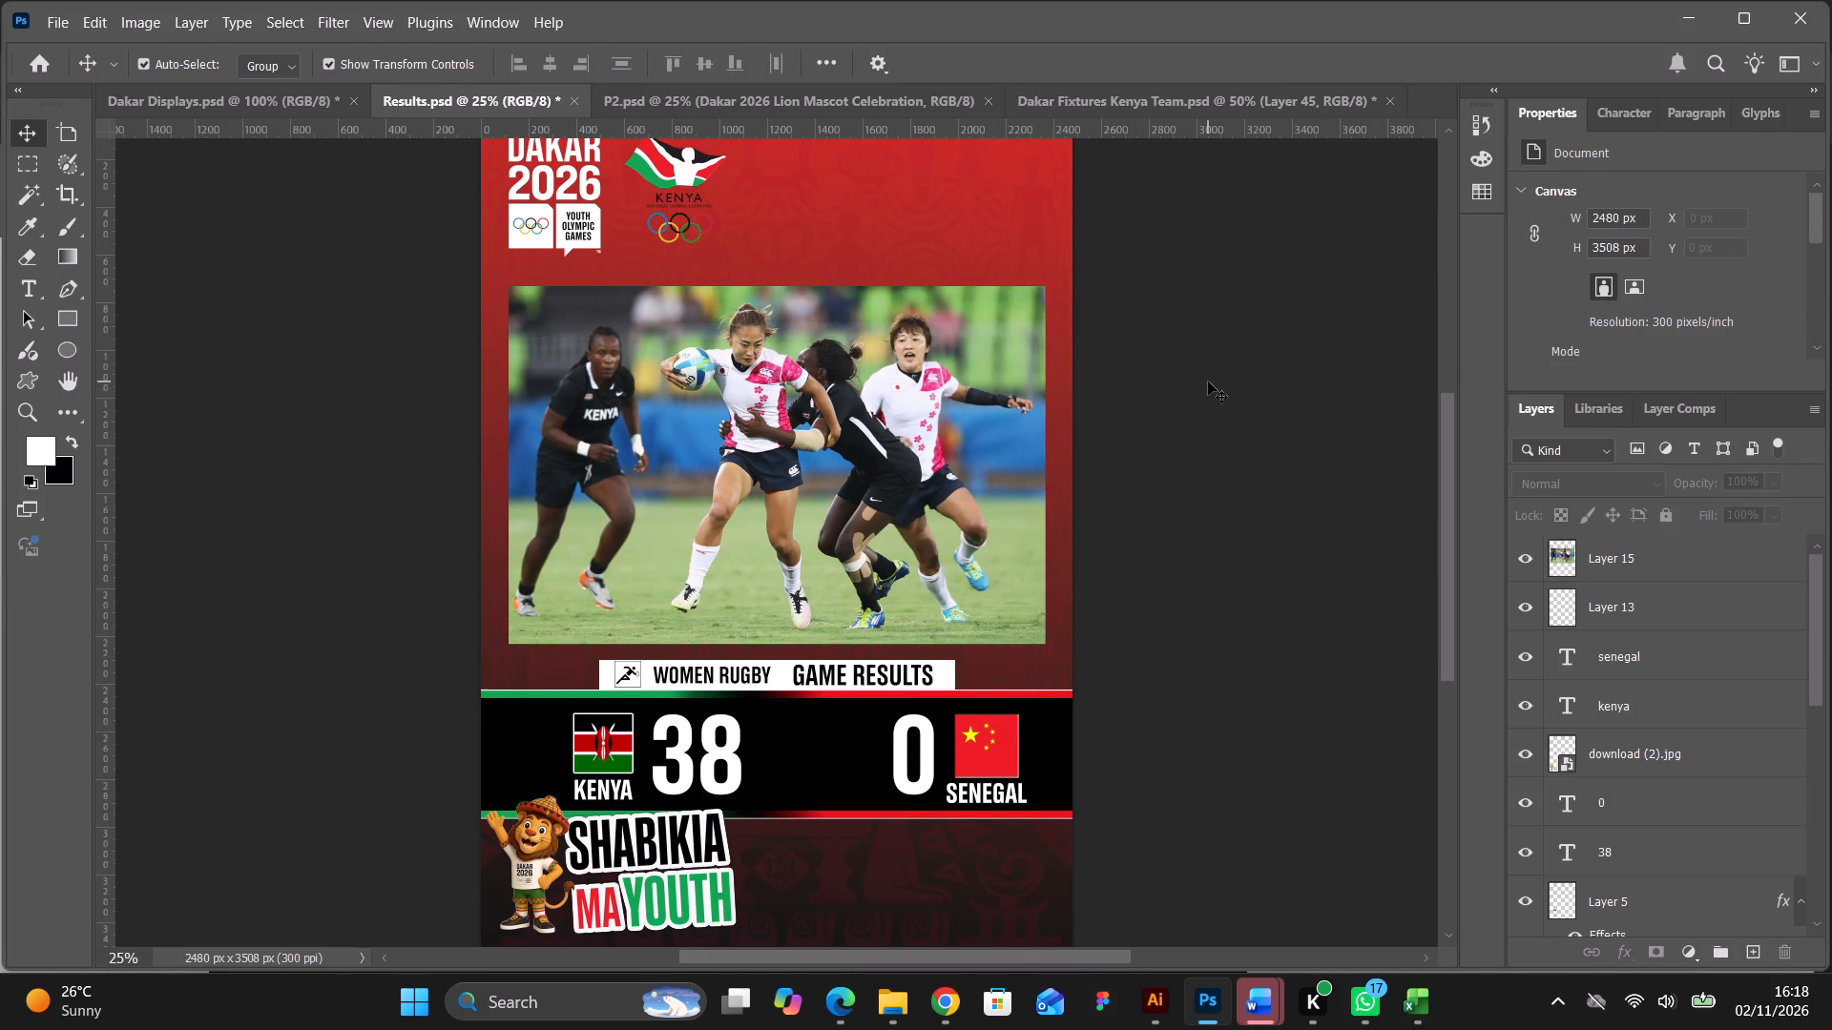
scroll(1208, 381, "up", 3)
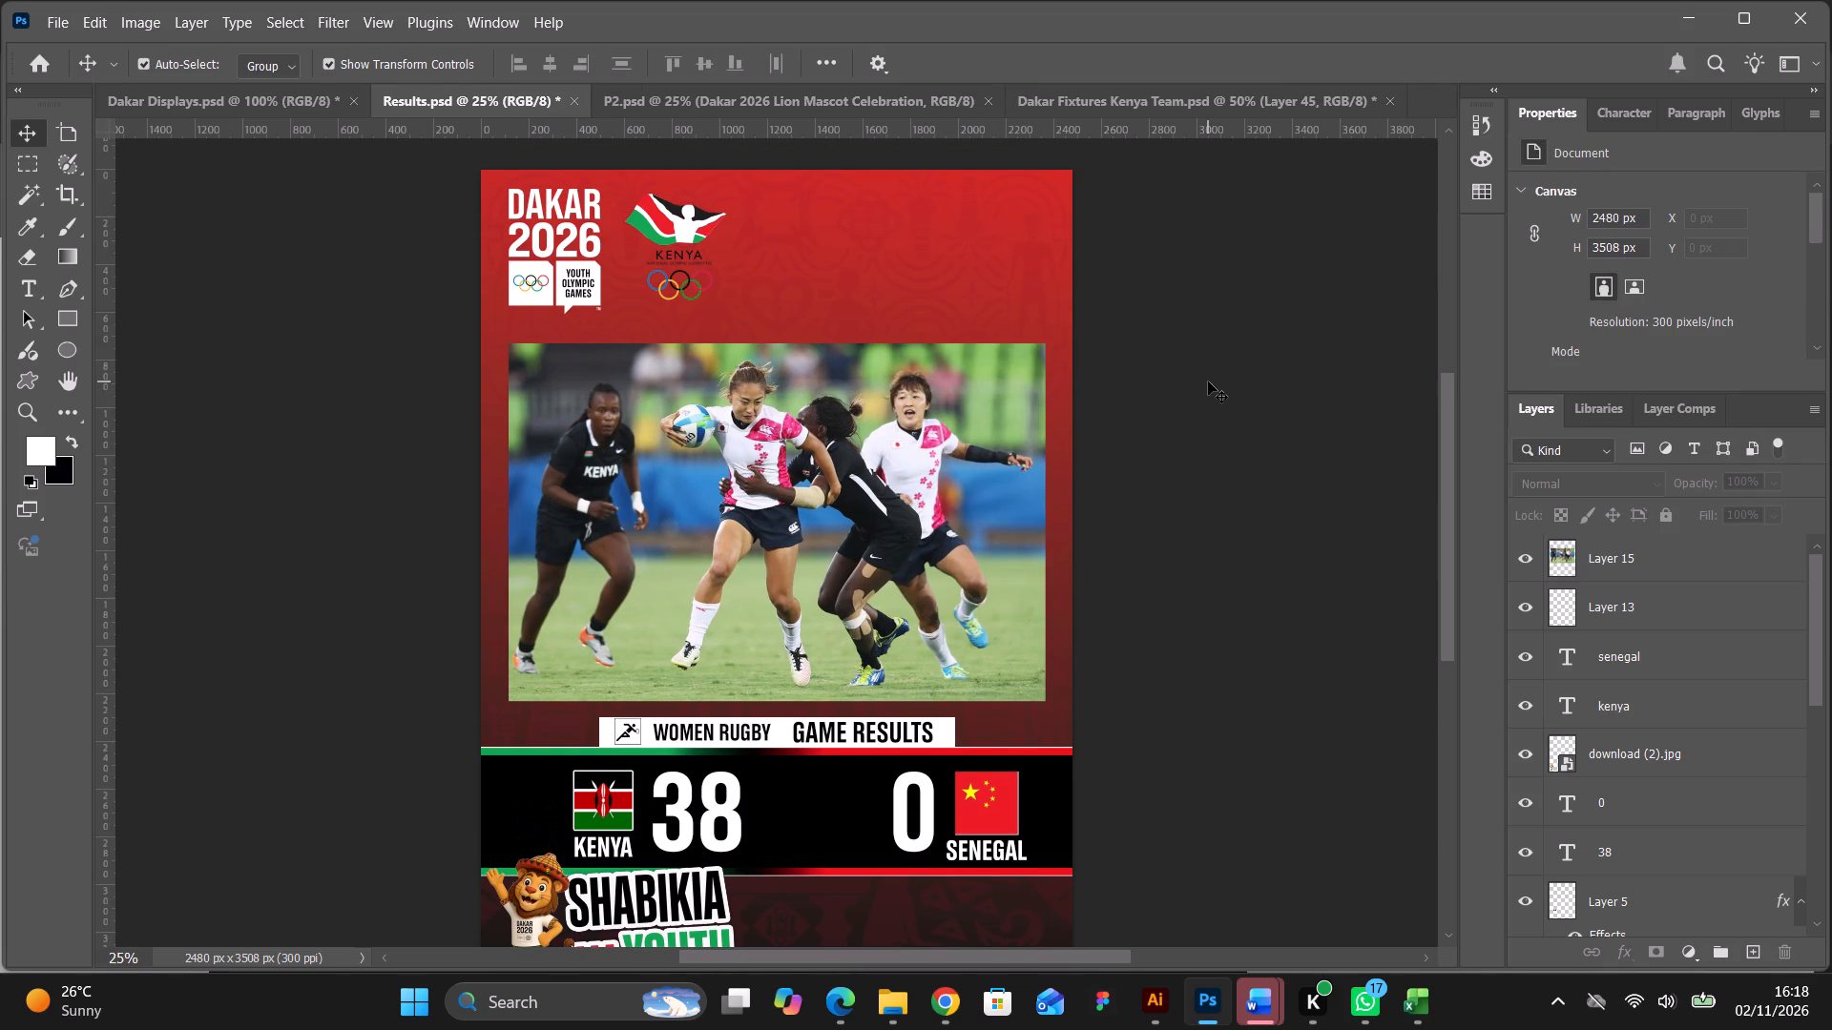
scroll(1208, 381, "down", 3)
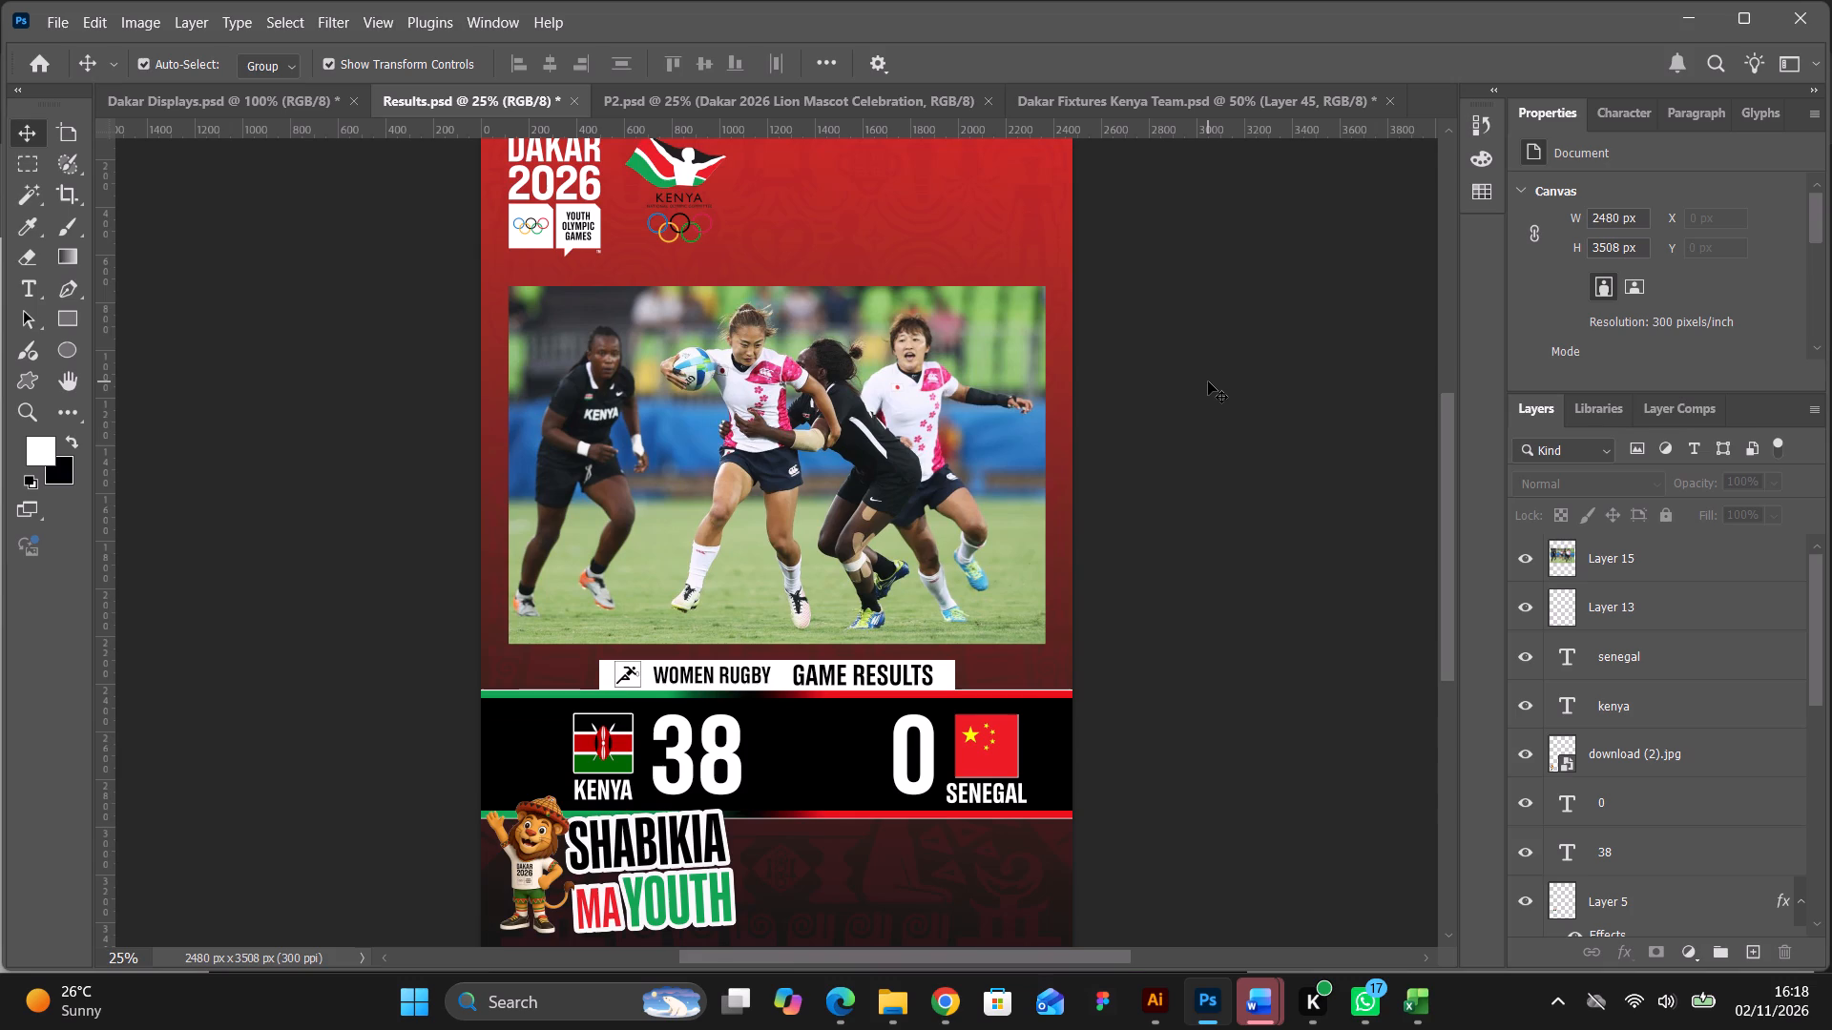
scroll(1208, 381, "down", 4)
scroll(1208, 381, "up", 1)
scroll(1208, 381, "down", 1)
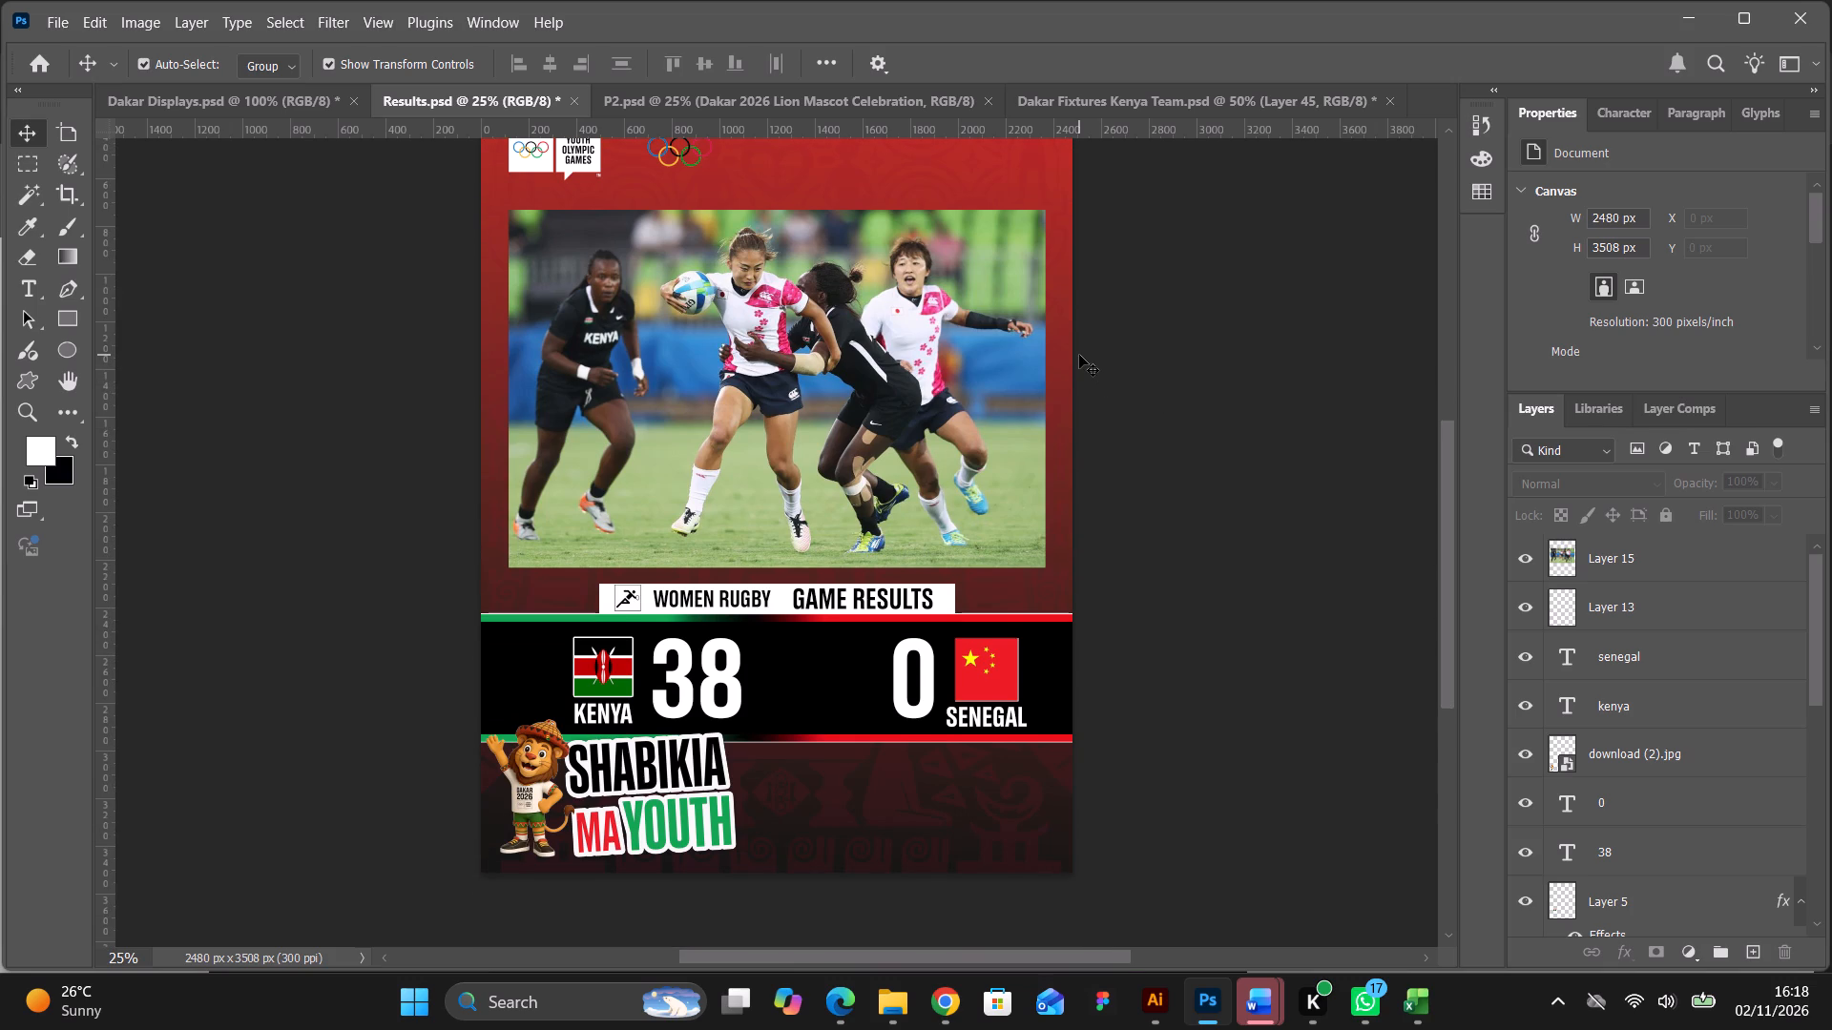
scroll(1077, 371, "down", 3)
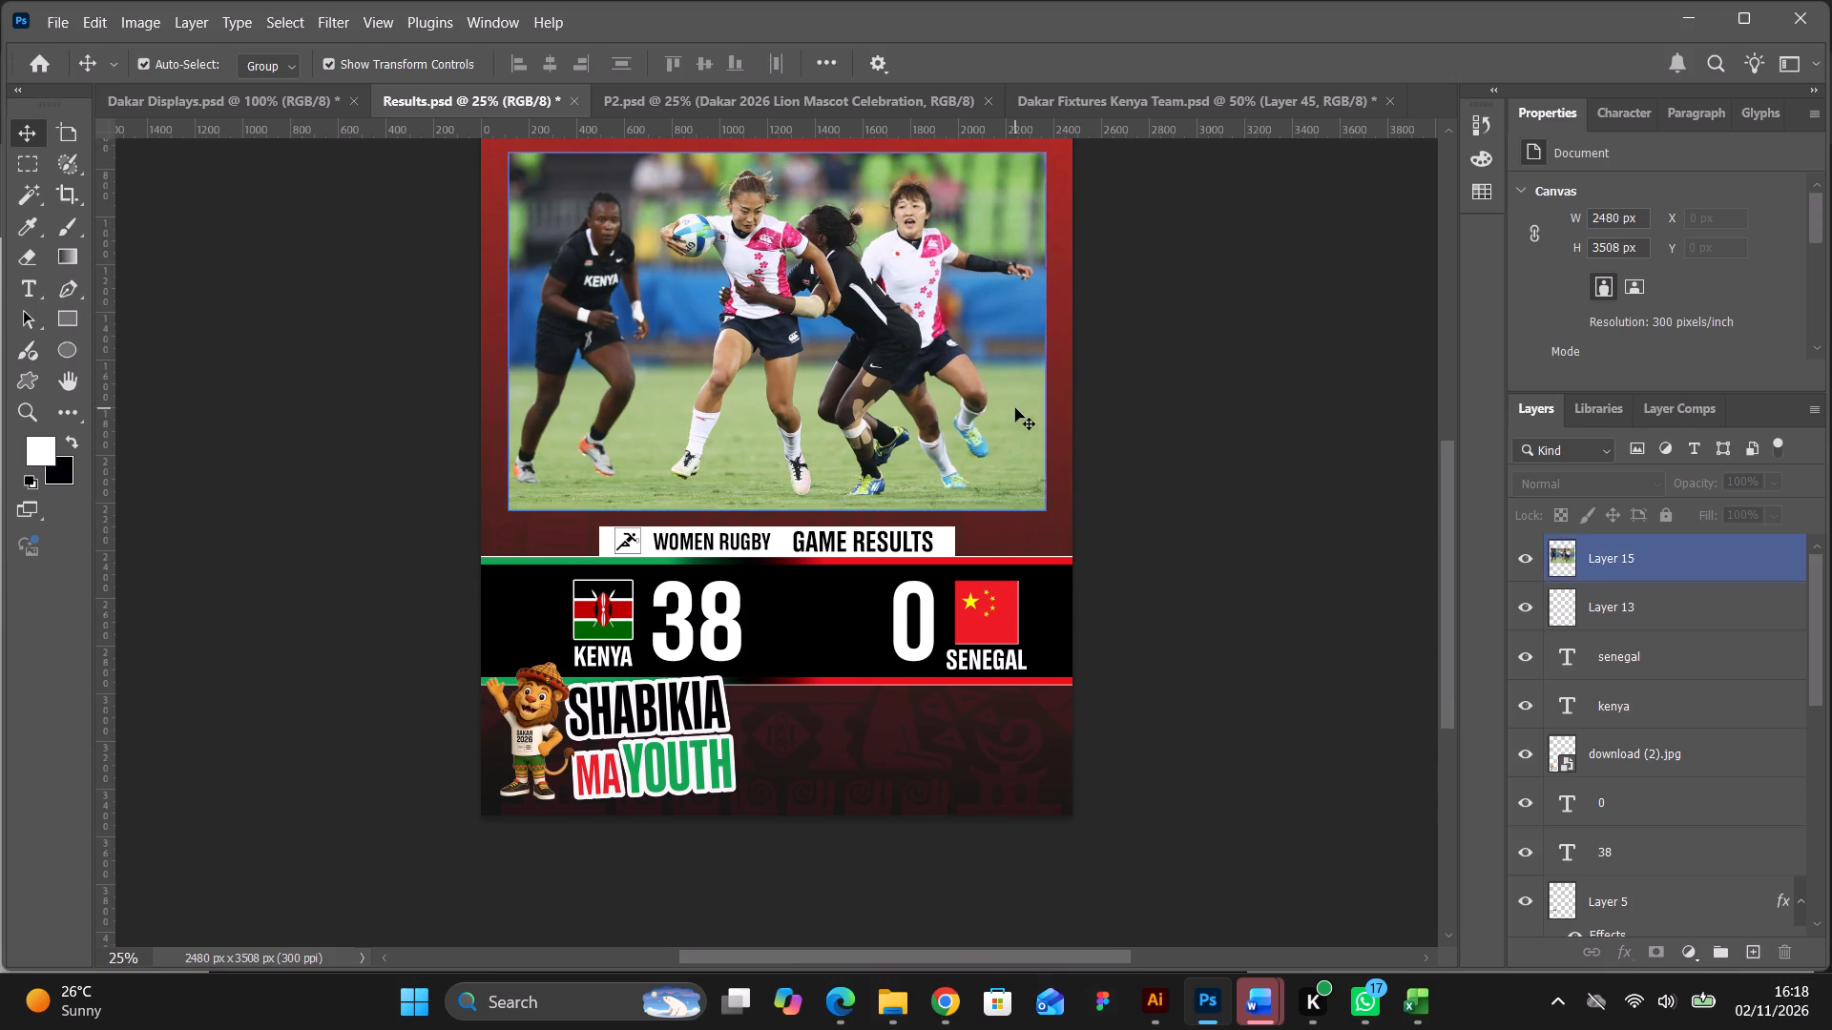
Enlarge the match photo from its lower corner to about 2461 × 1640 px.
left_click(1015, 408)
left_click_drag(1045, 508, 1073, 525)
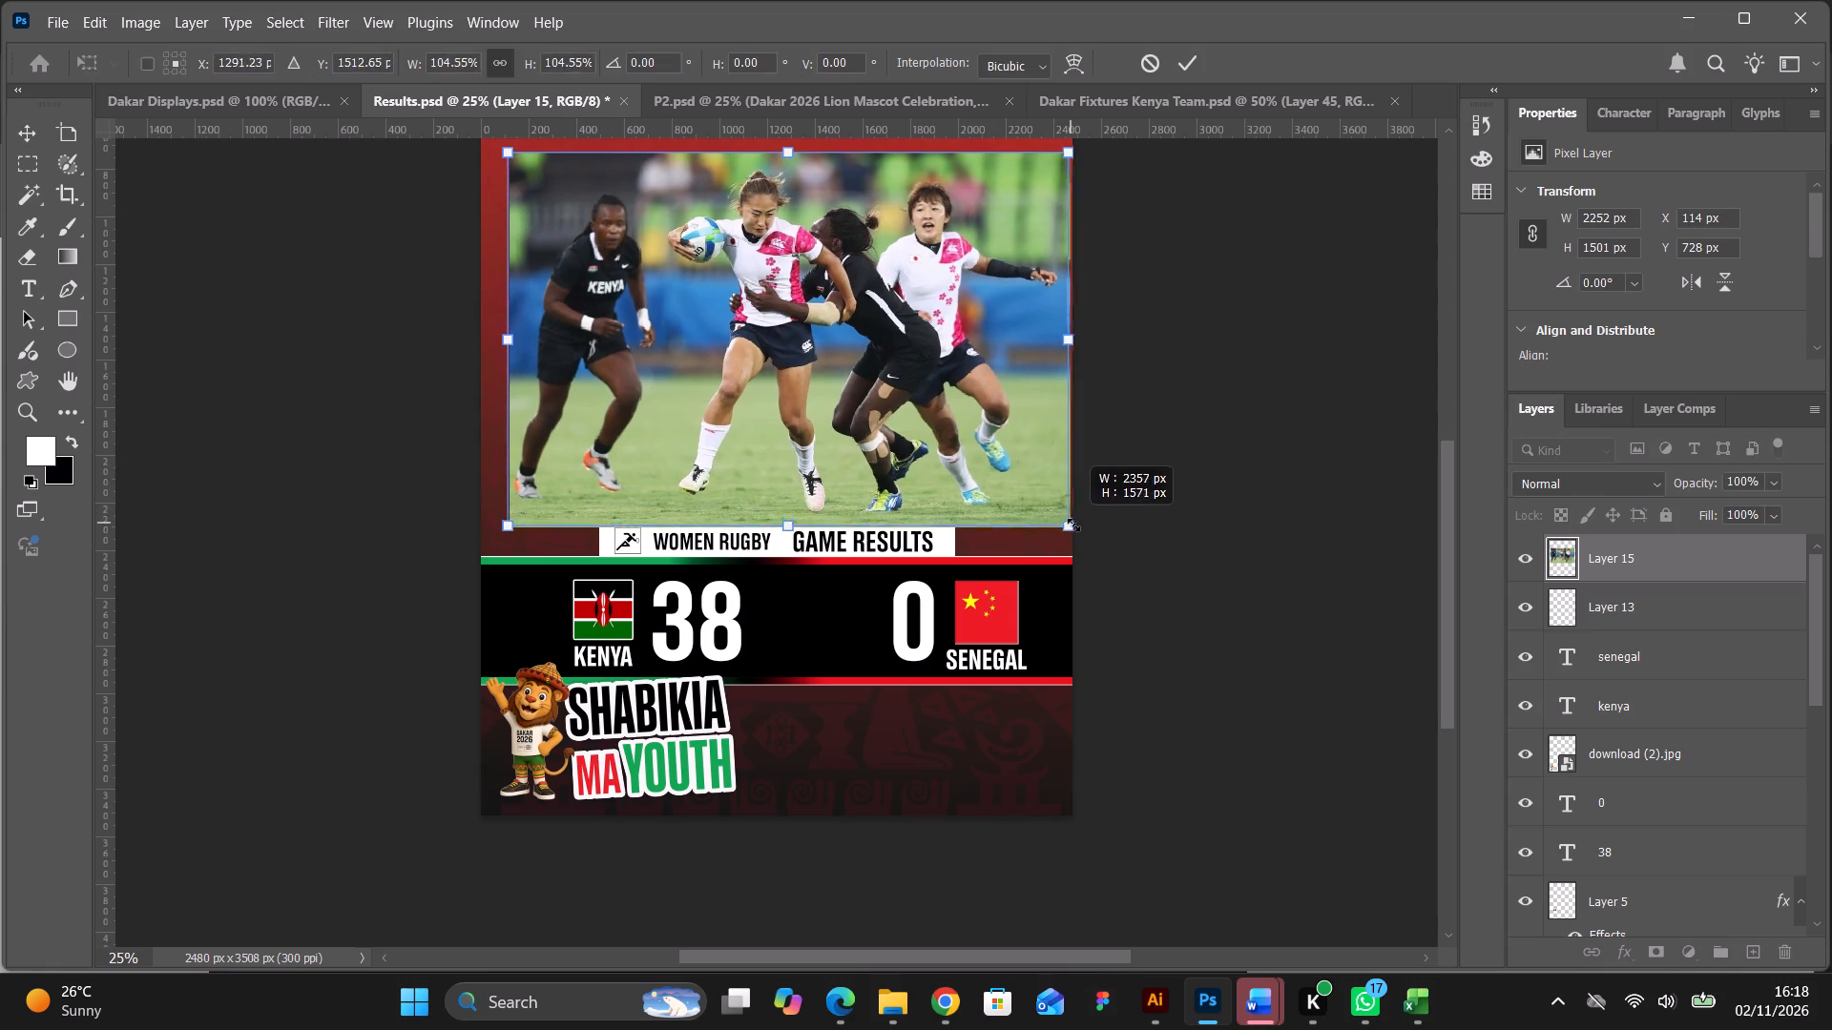
left_click_drag(1073, 525, 1093, 545)
Move the match photo, Layer 15, down the layer stack to directly below the Game results text layer.
left_click_drag(1647, 560, 1650, 573)
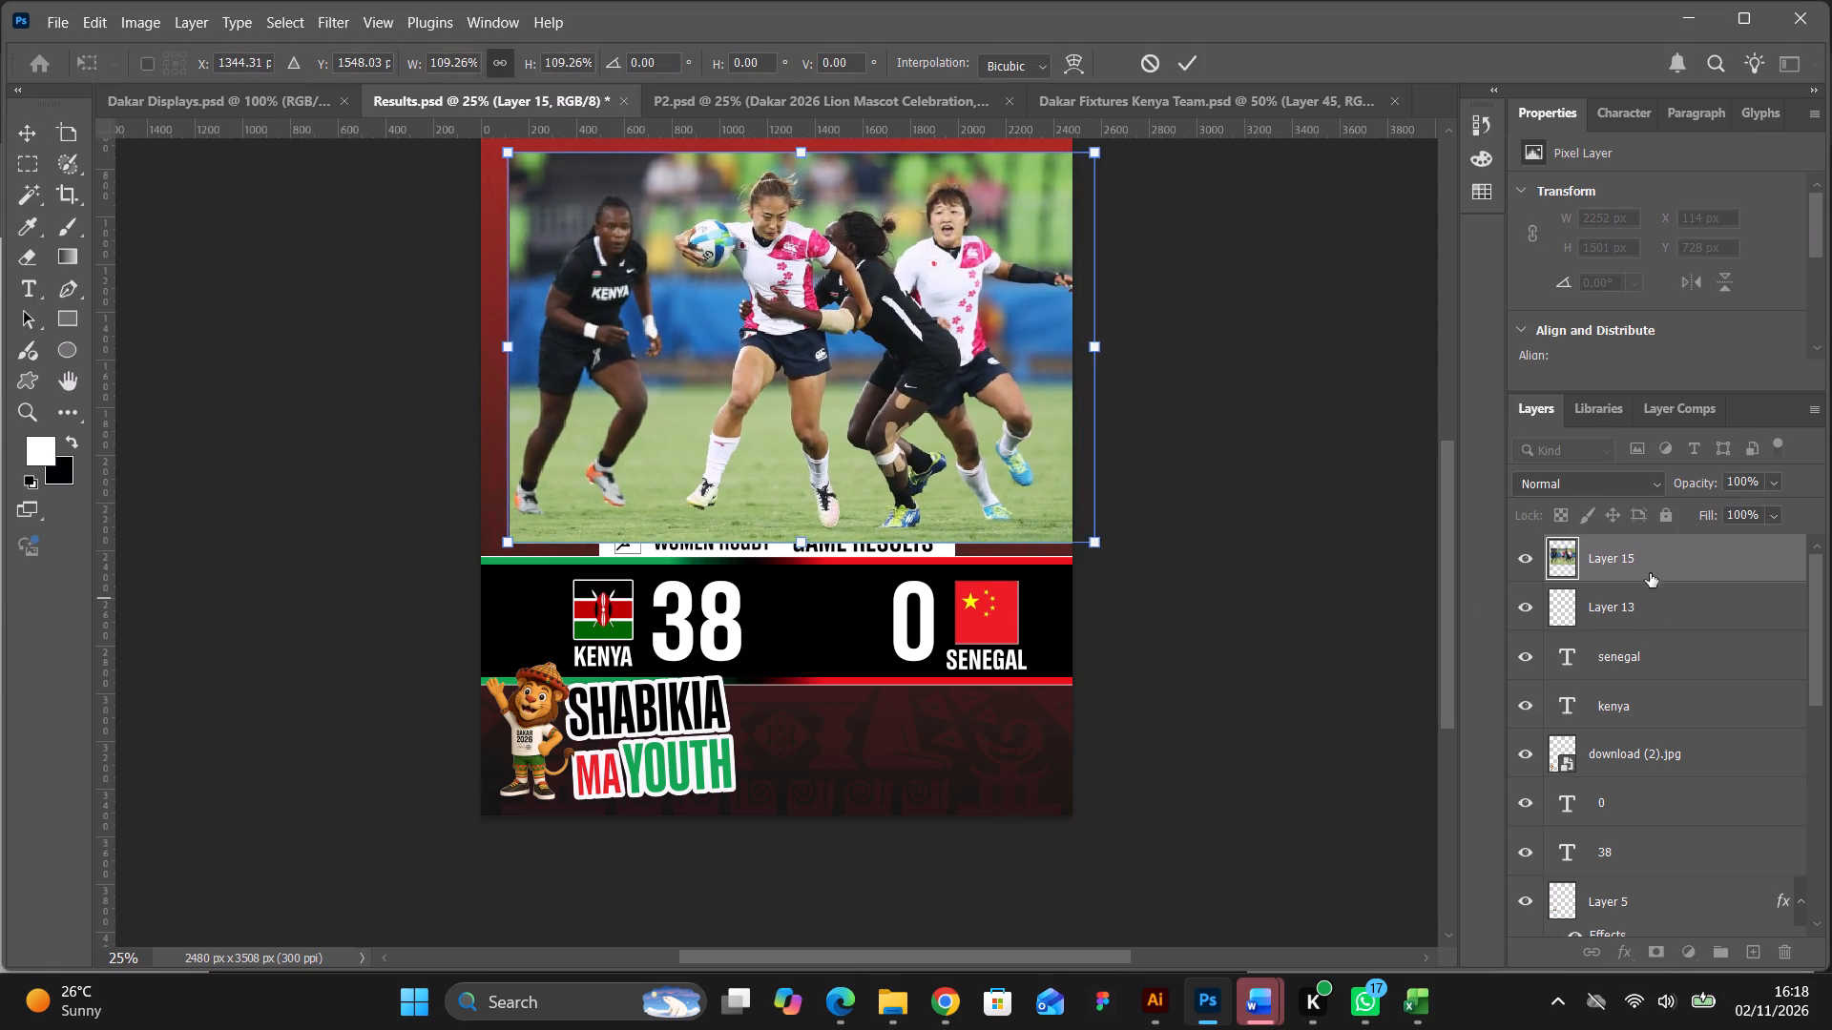
left_click_drag(1650, 573, 1638, 910)
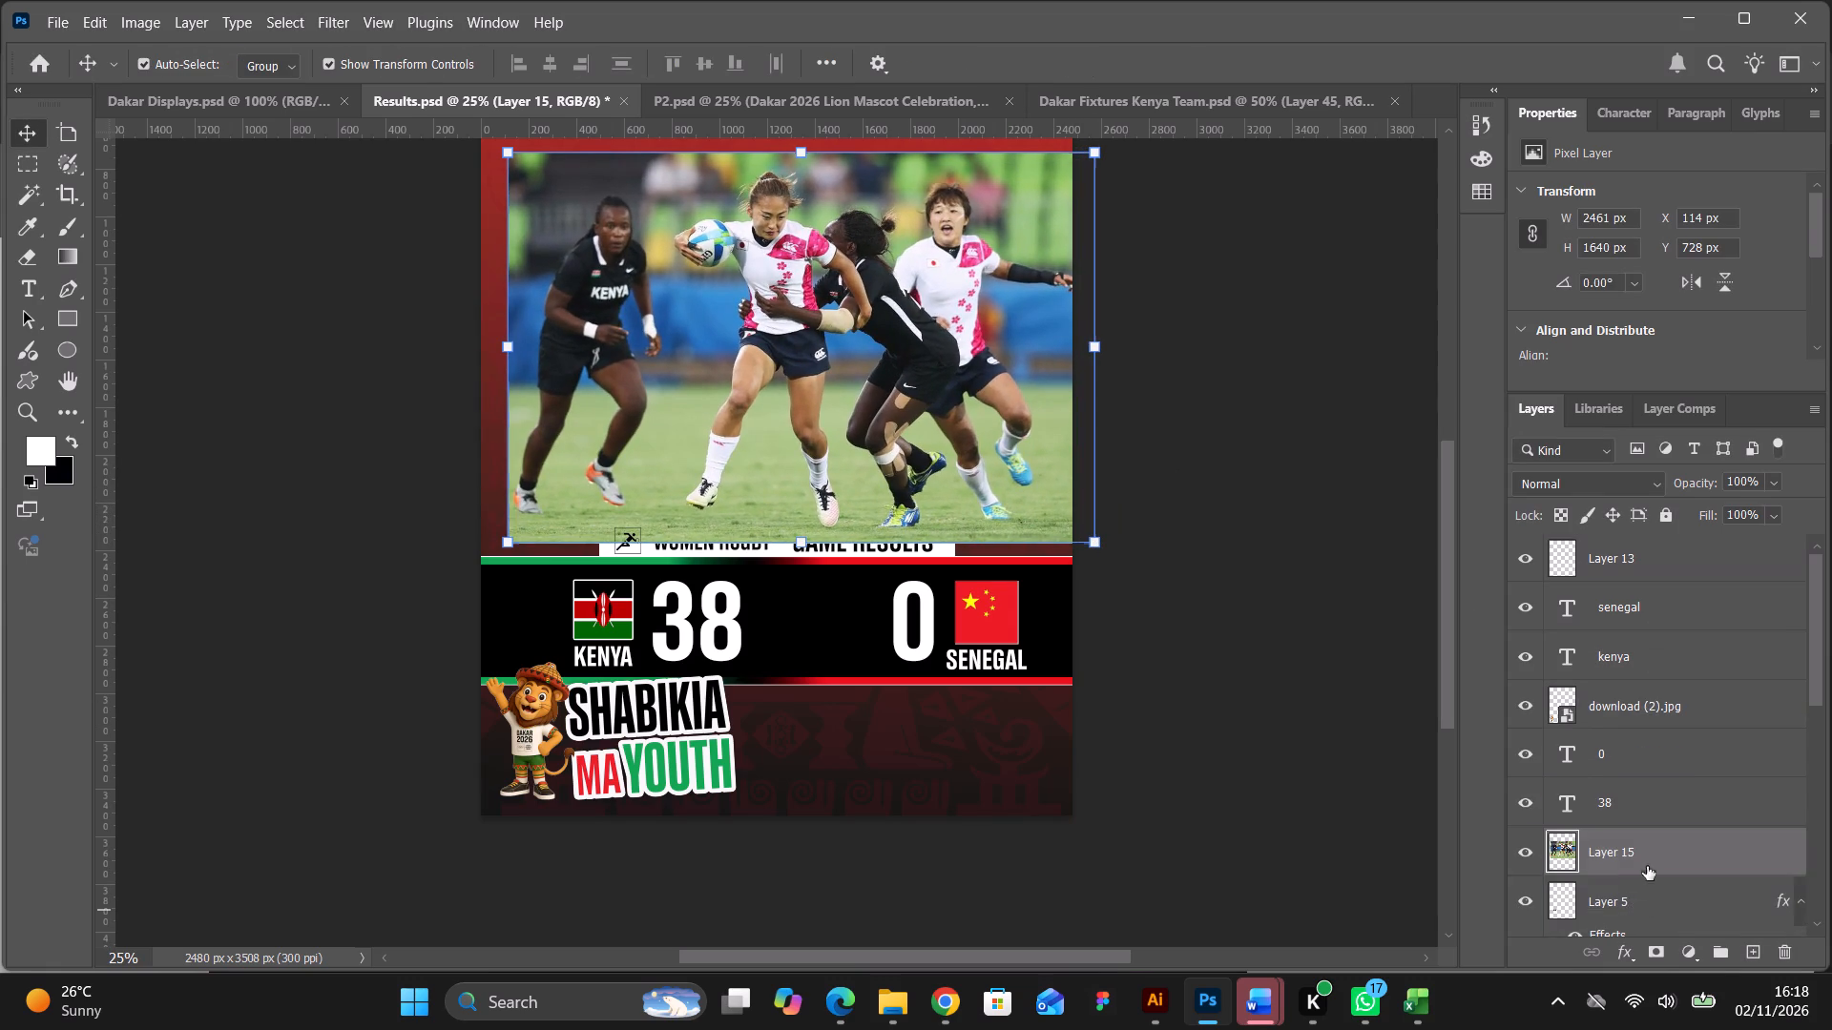
scroll(1650, 853, "down", 4)
left_click_drag(1632, 654, 1634, 860)
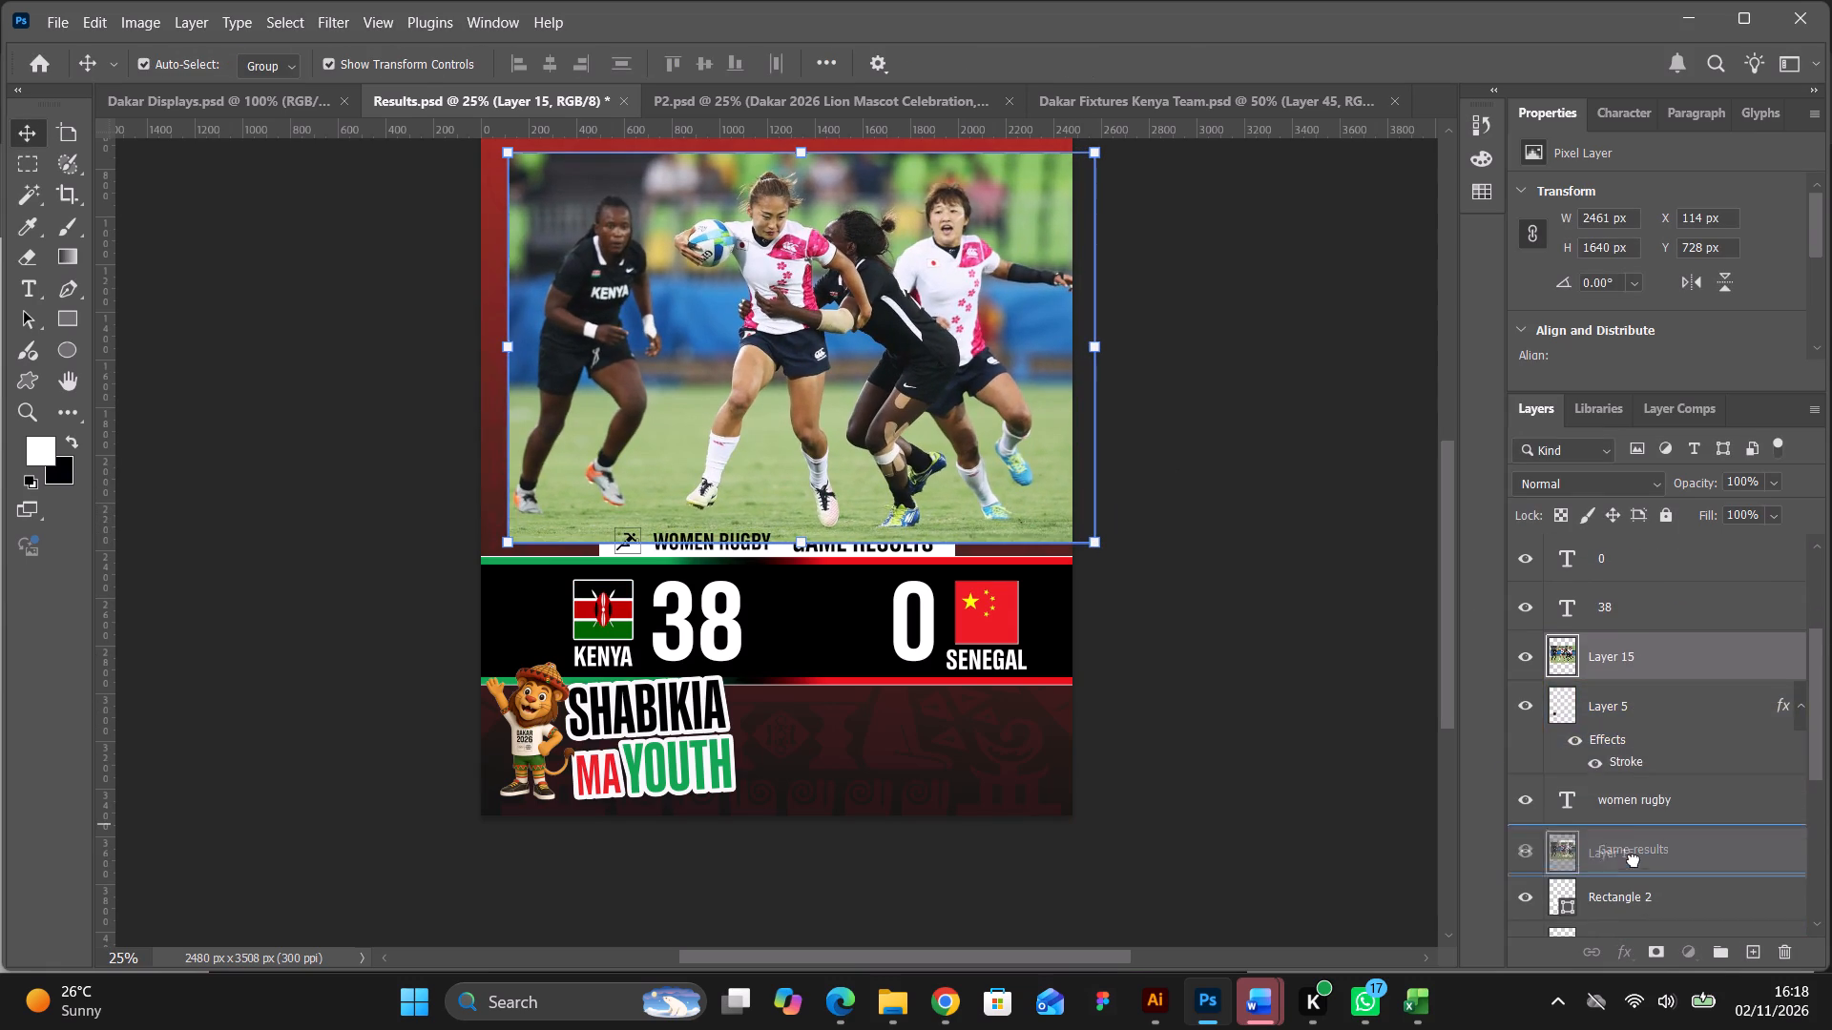
left_click_drag(1634, 860, 1633, 874)
Extend the match photo to the poster's left edge, scaling it proportionally to about 2575 × 1716 px.
scroll(878, 455, "up", 4)
scroll(744, 422, "up", 4)
scroll(609, 437, "up", 1)
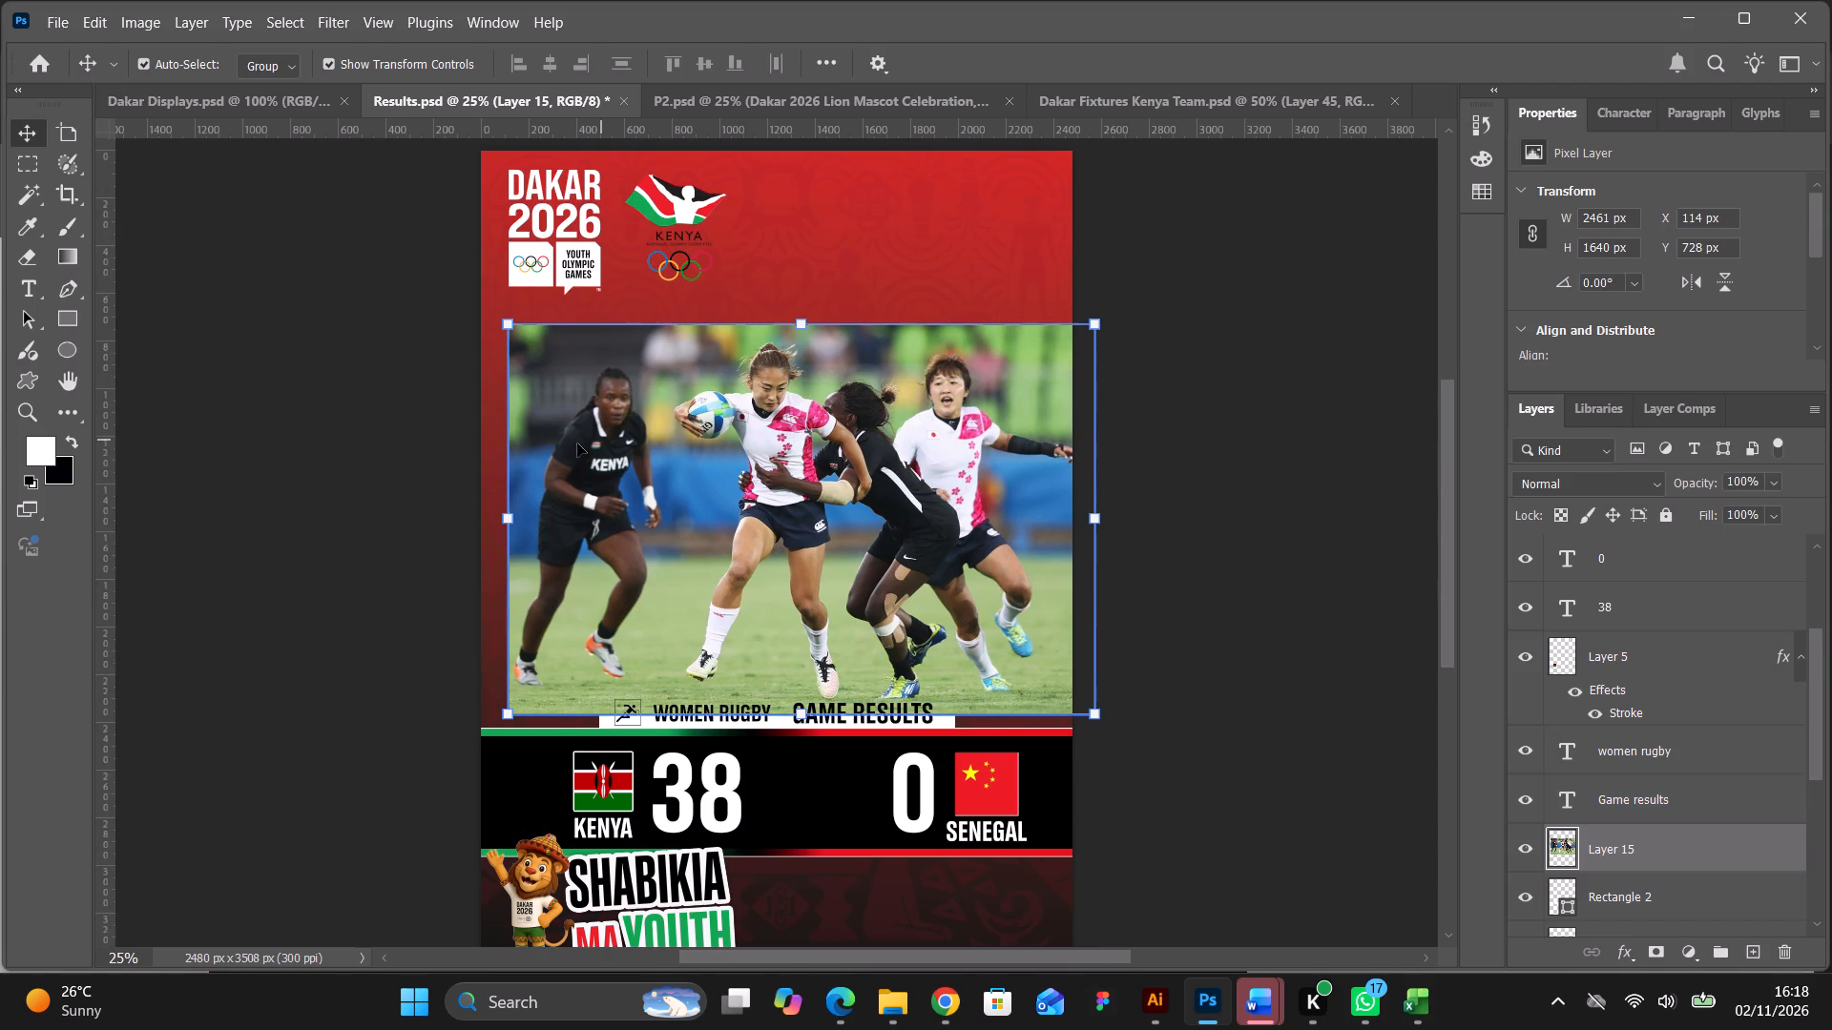
left_click_drag(504, 514, 477, 509)
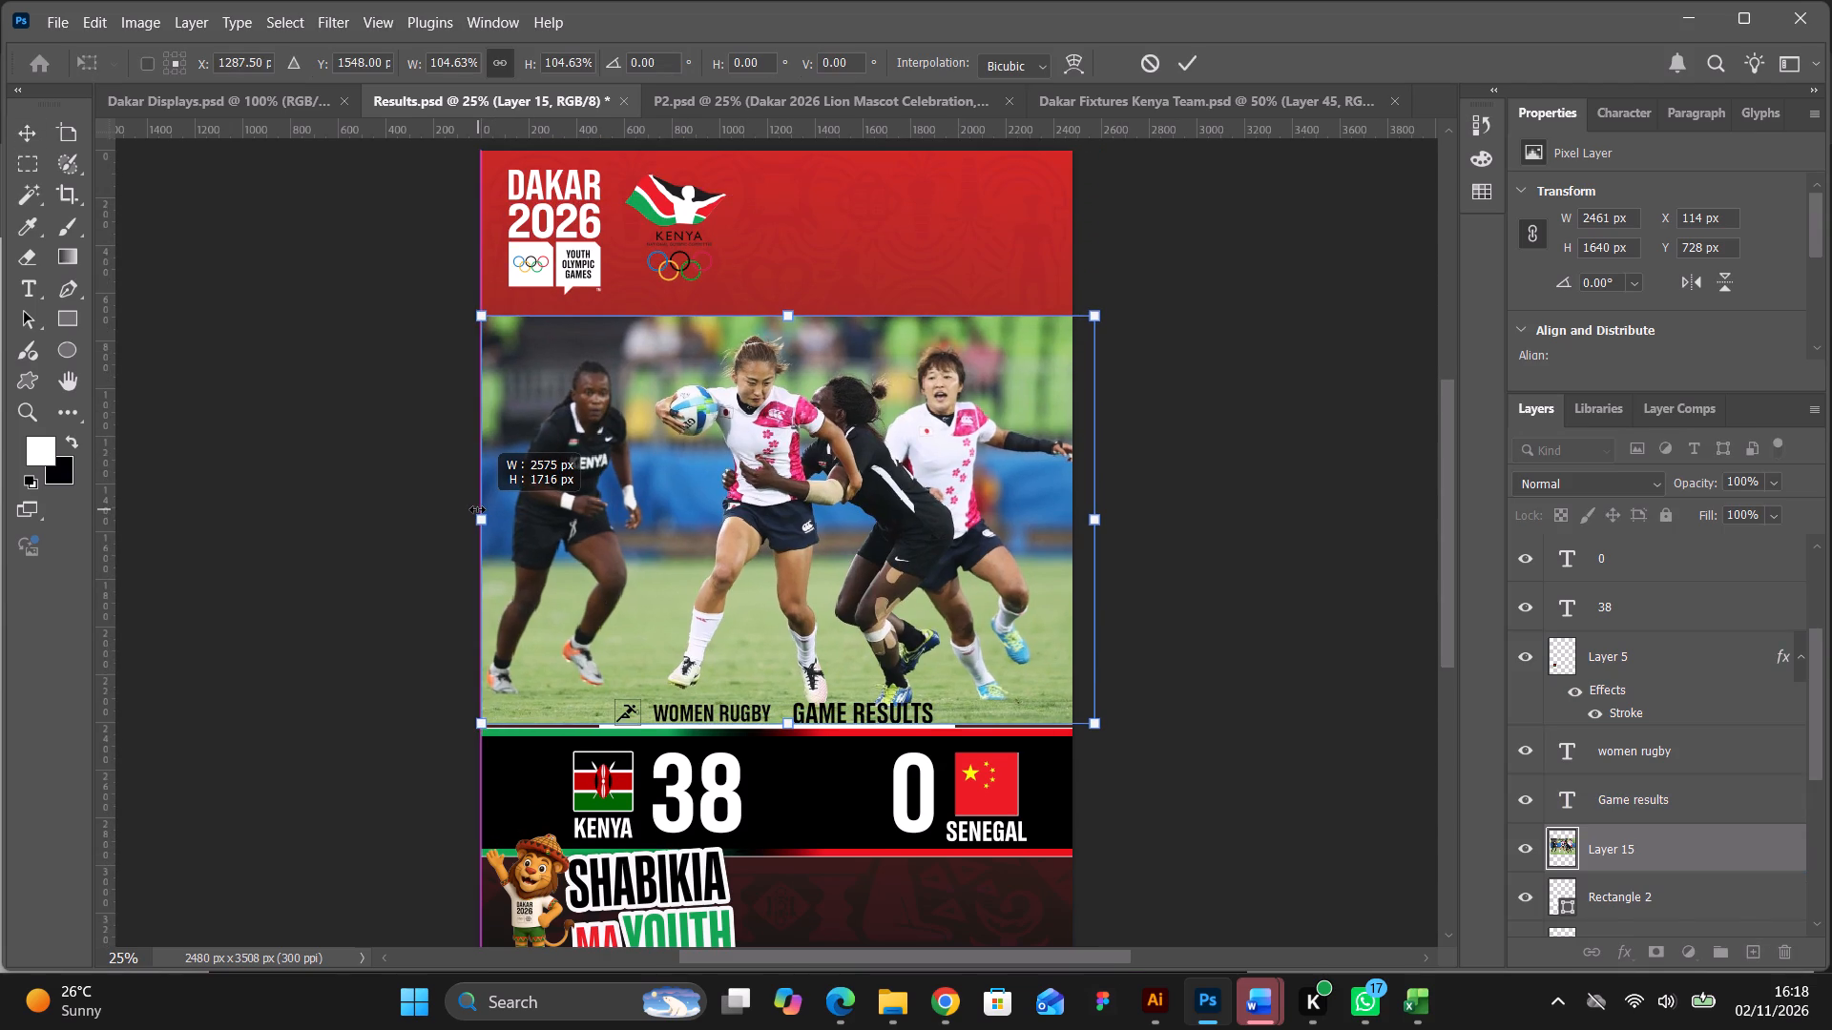
left_click_drag(477, 509, 476, 509)
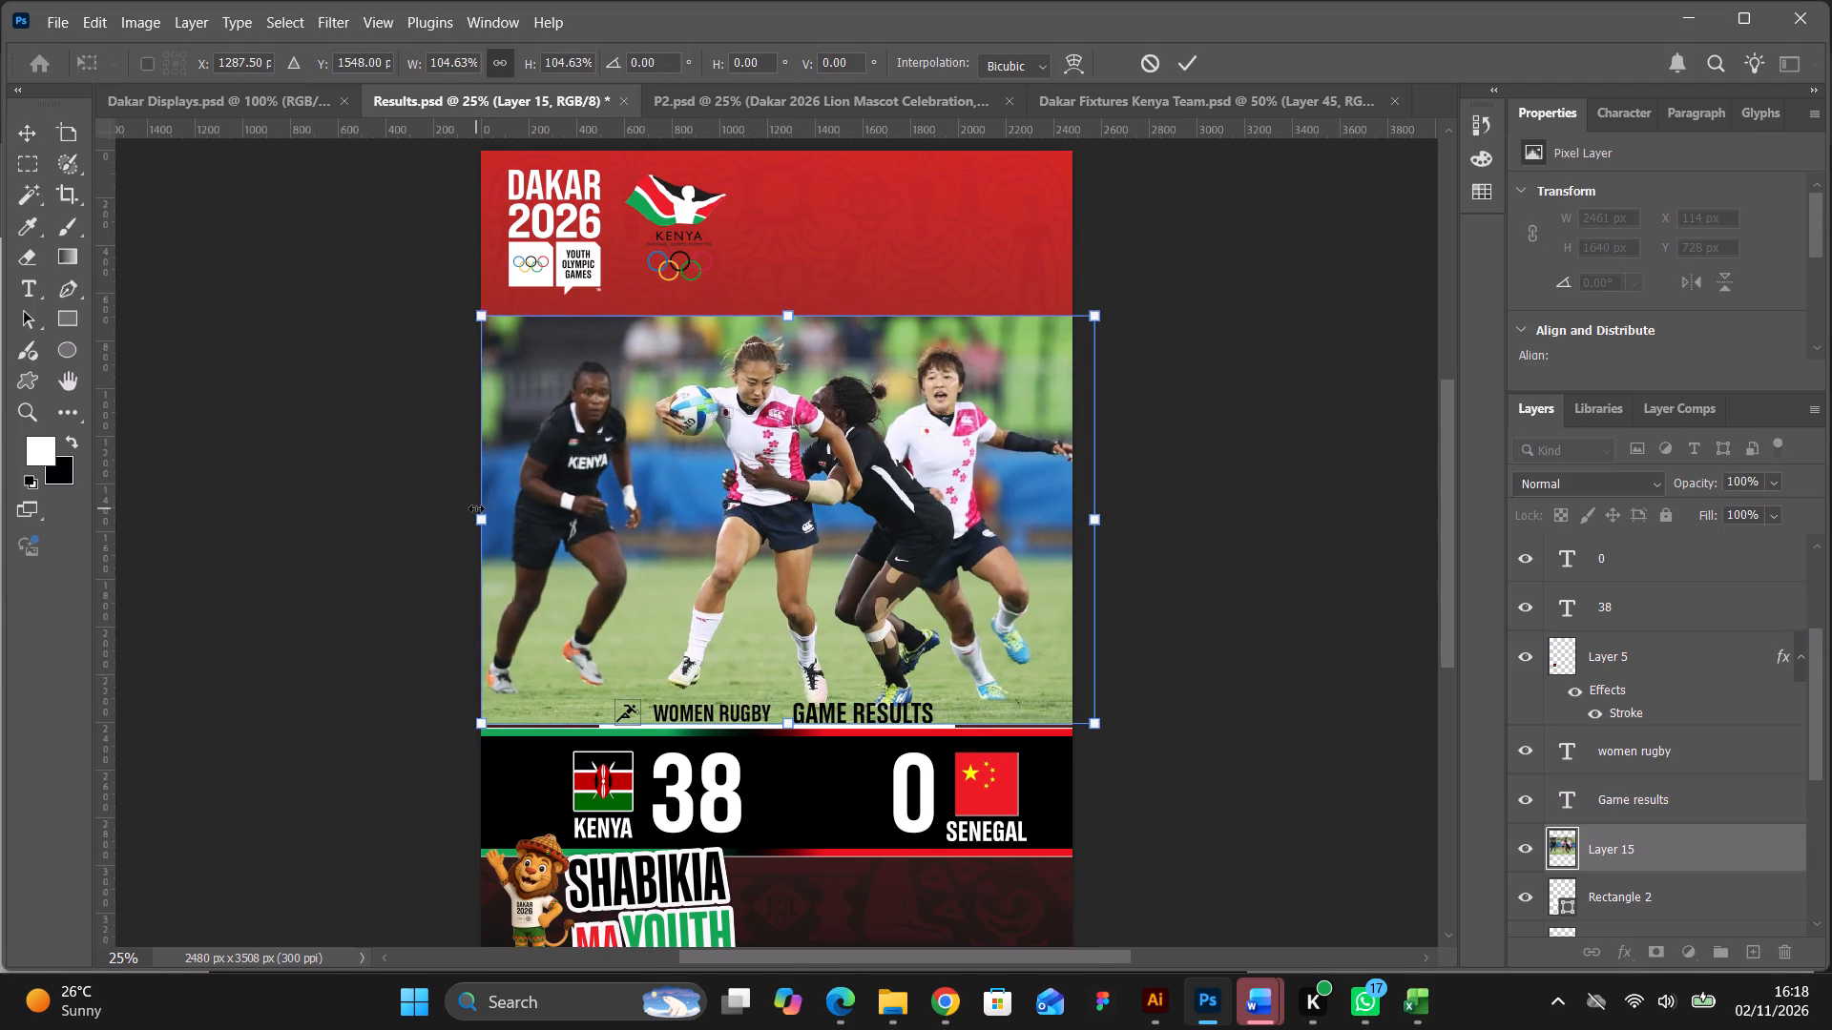
left_click(1091, 317)
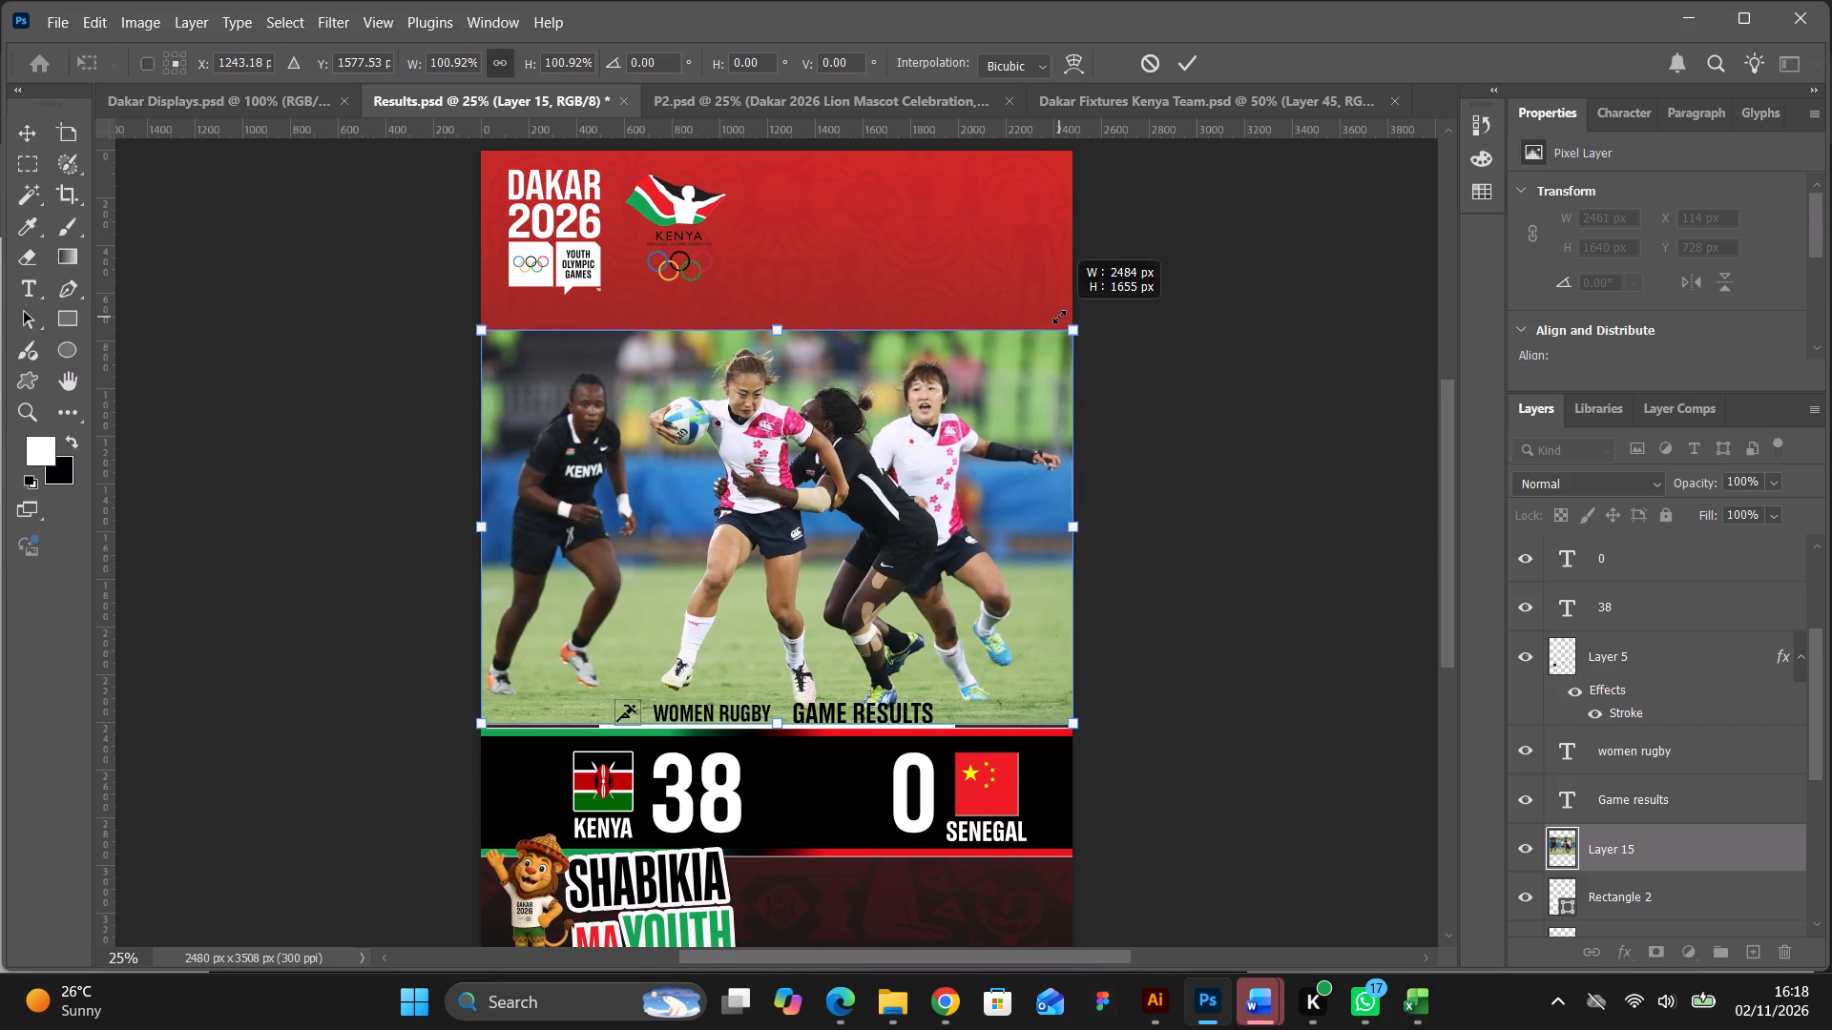
Move the match photo, Layer 15, behind the black score band, directly below Rectangle 1 copy 3 in the layer stack.
scroll(1775, 795, "down", 3)
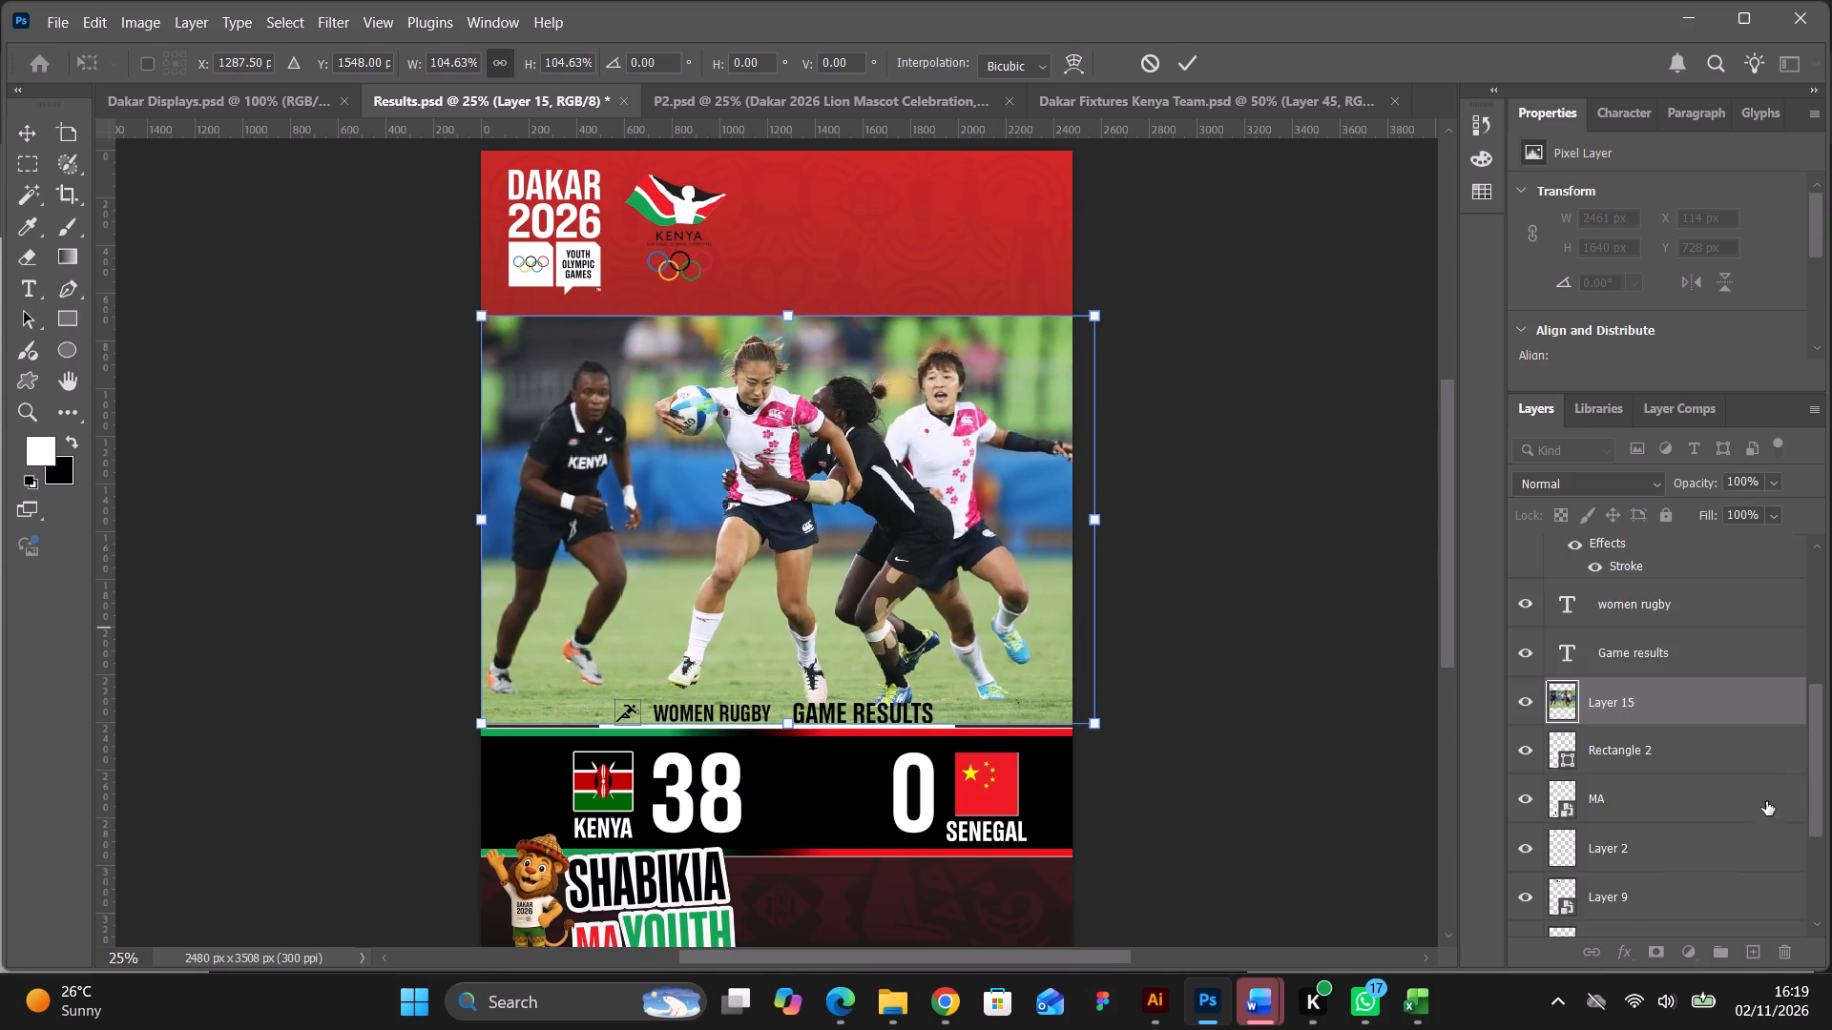
scroll(1719, 772, "down", 3)
left_click_drag(1633, 563, 1639, 734)
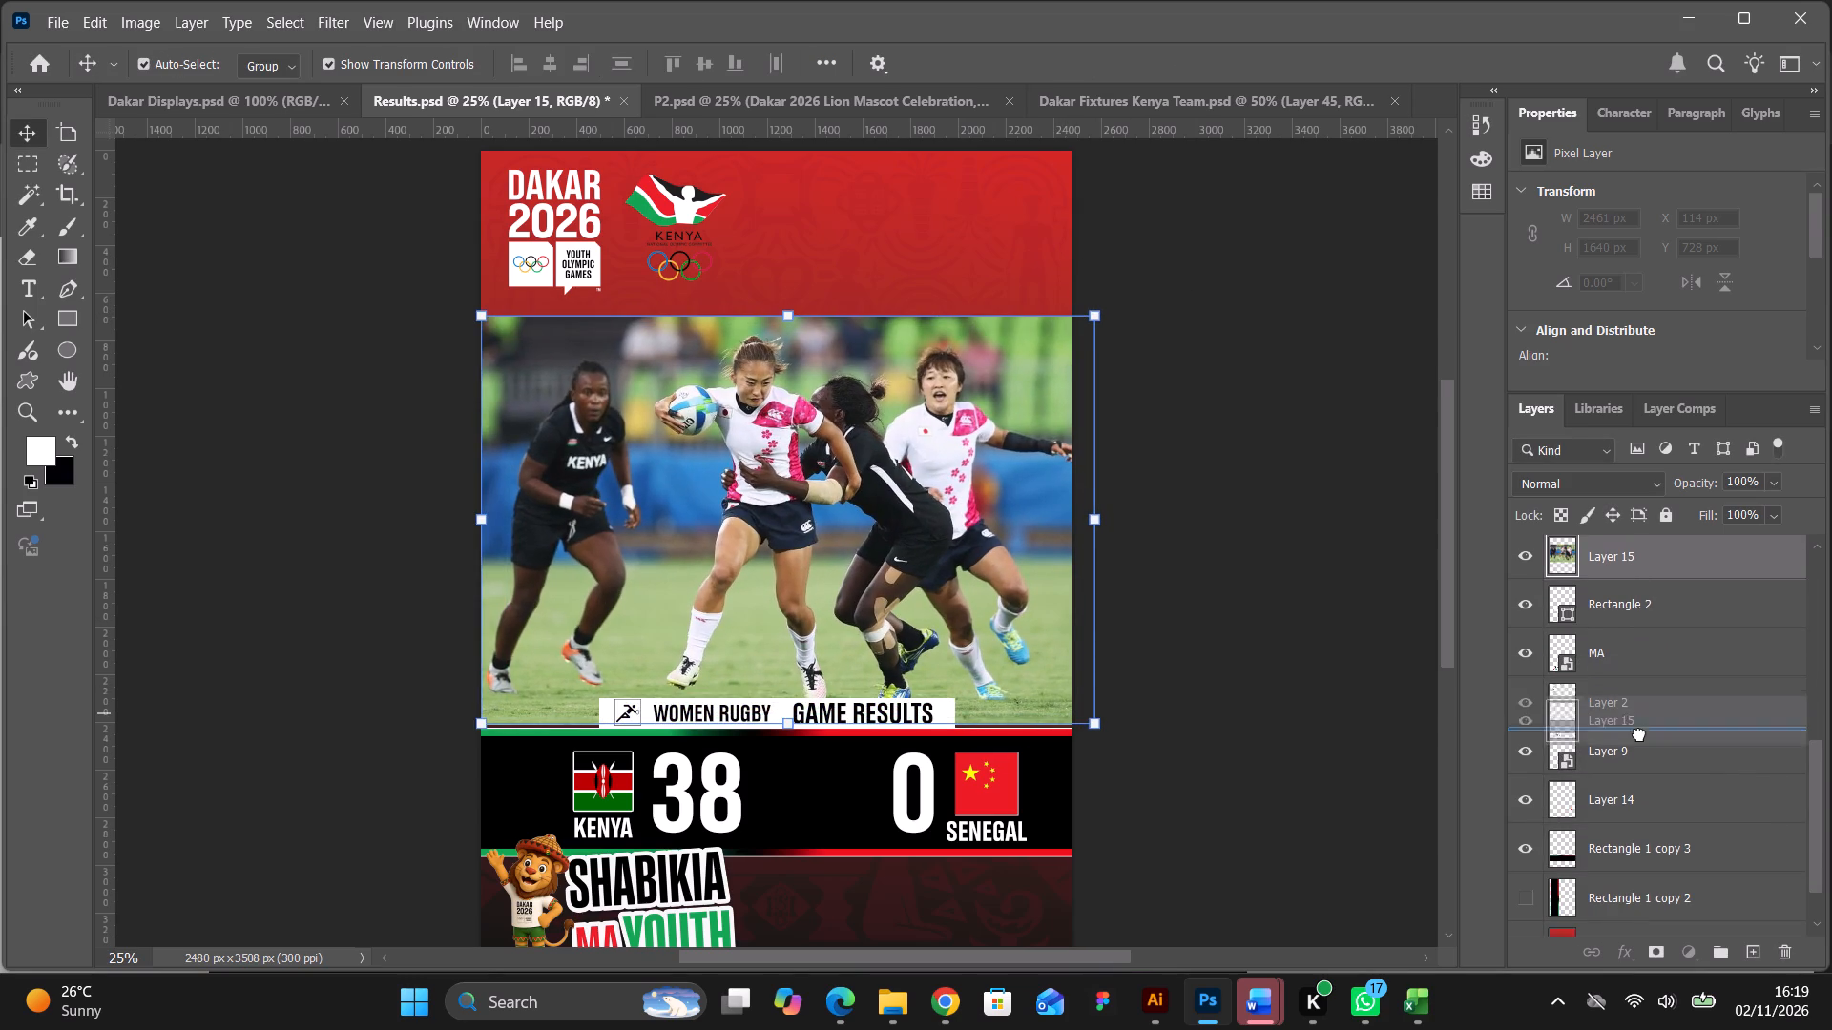
left_click_drag(1639, 734, 1640, 850)
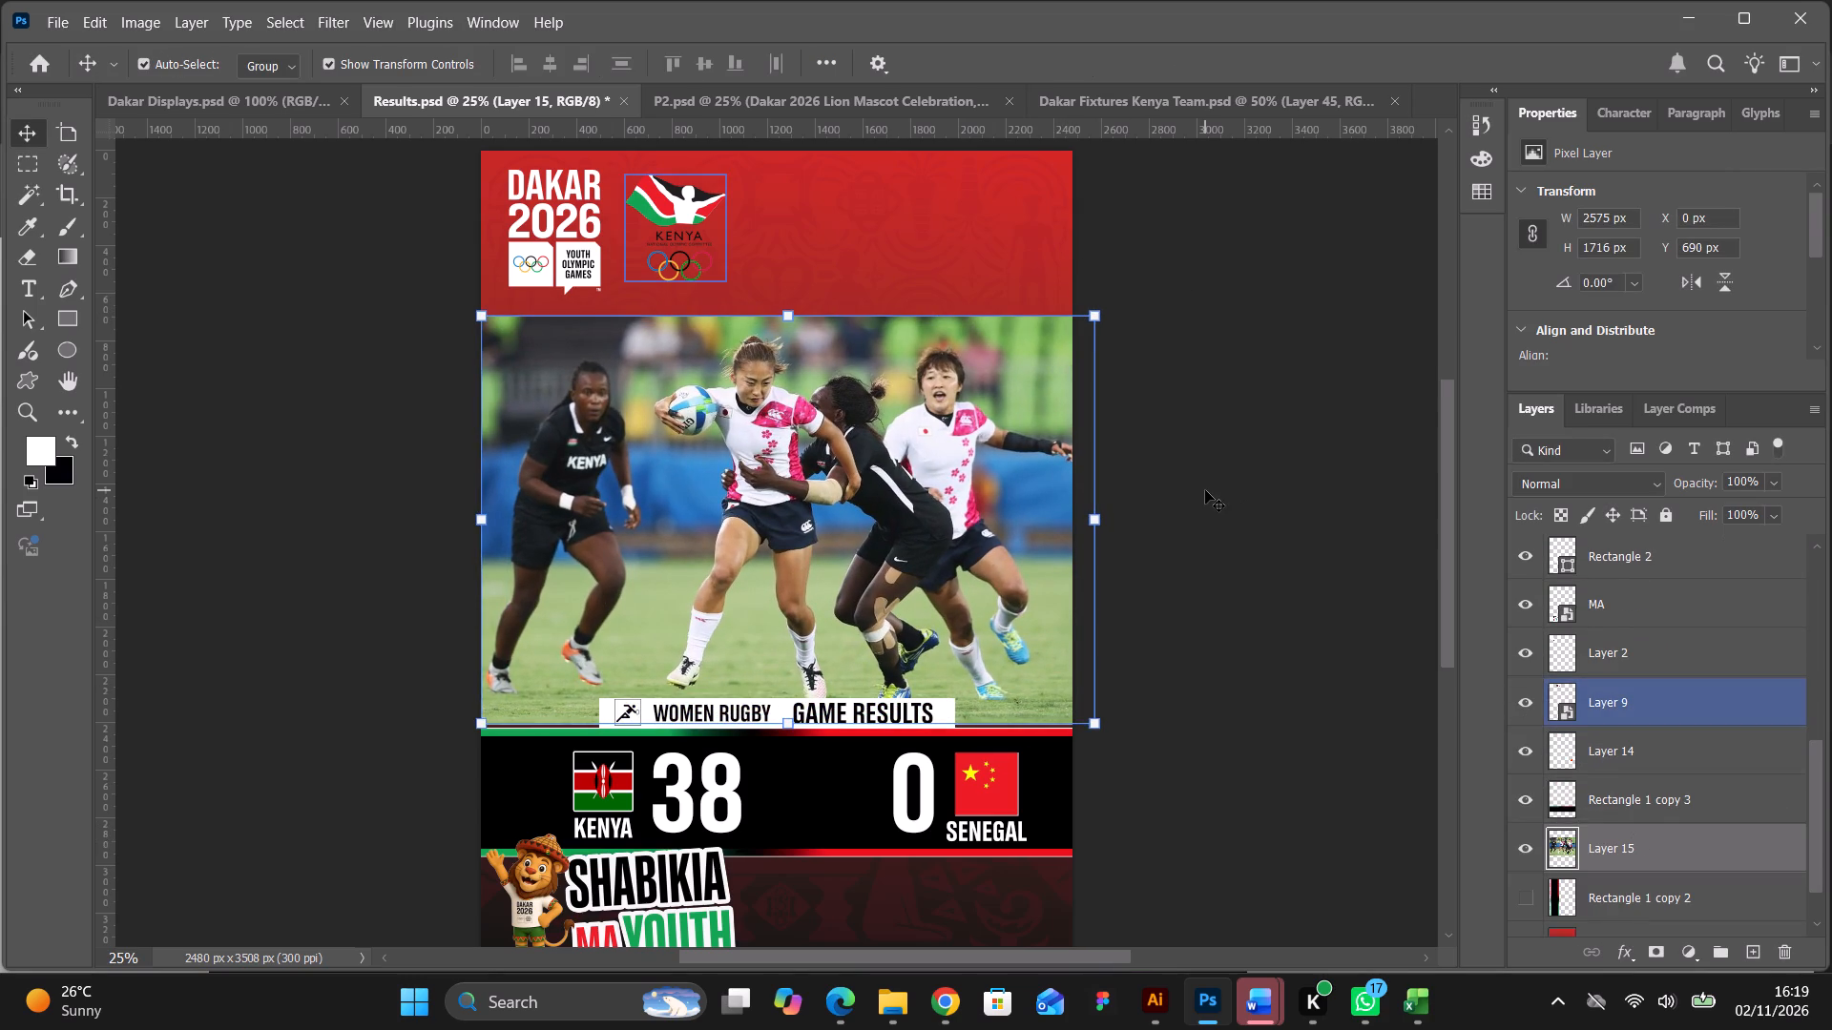
left_click(1173, 296)
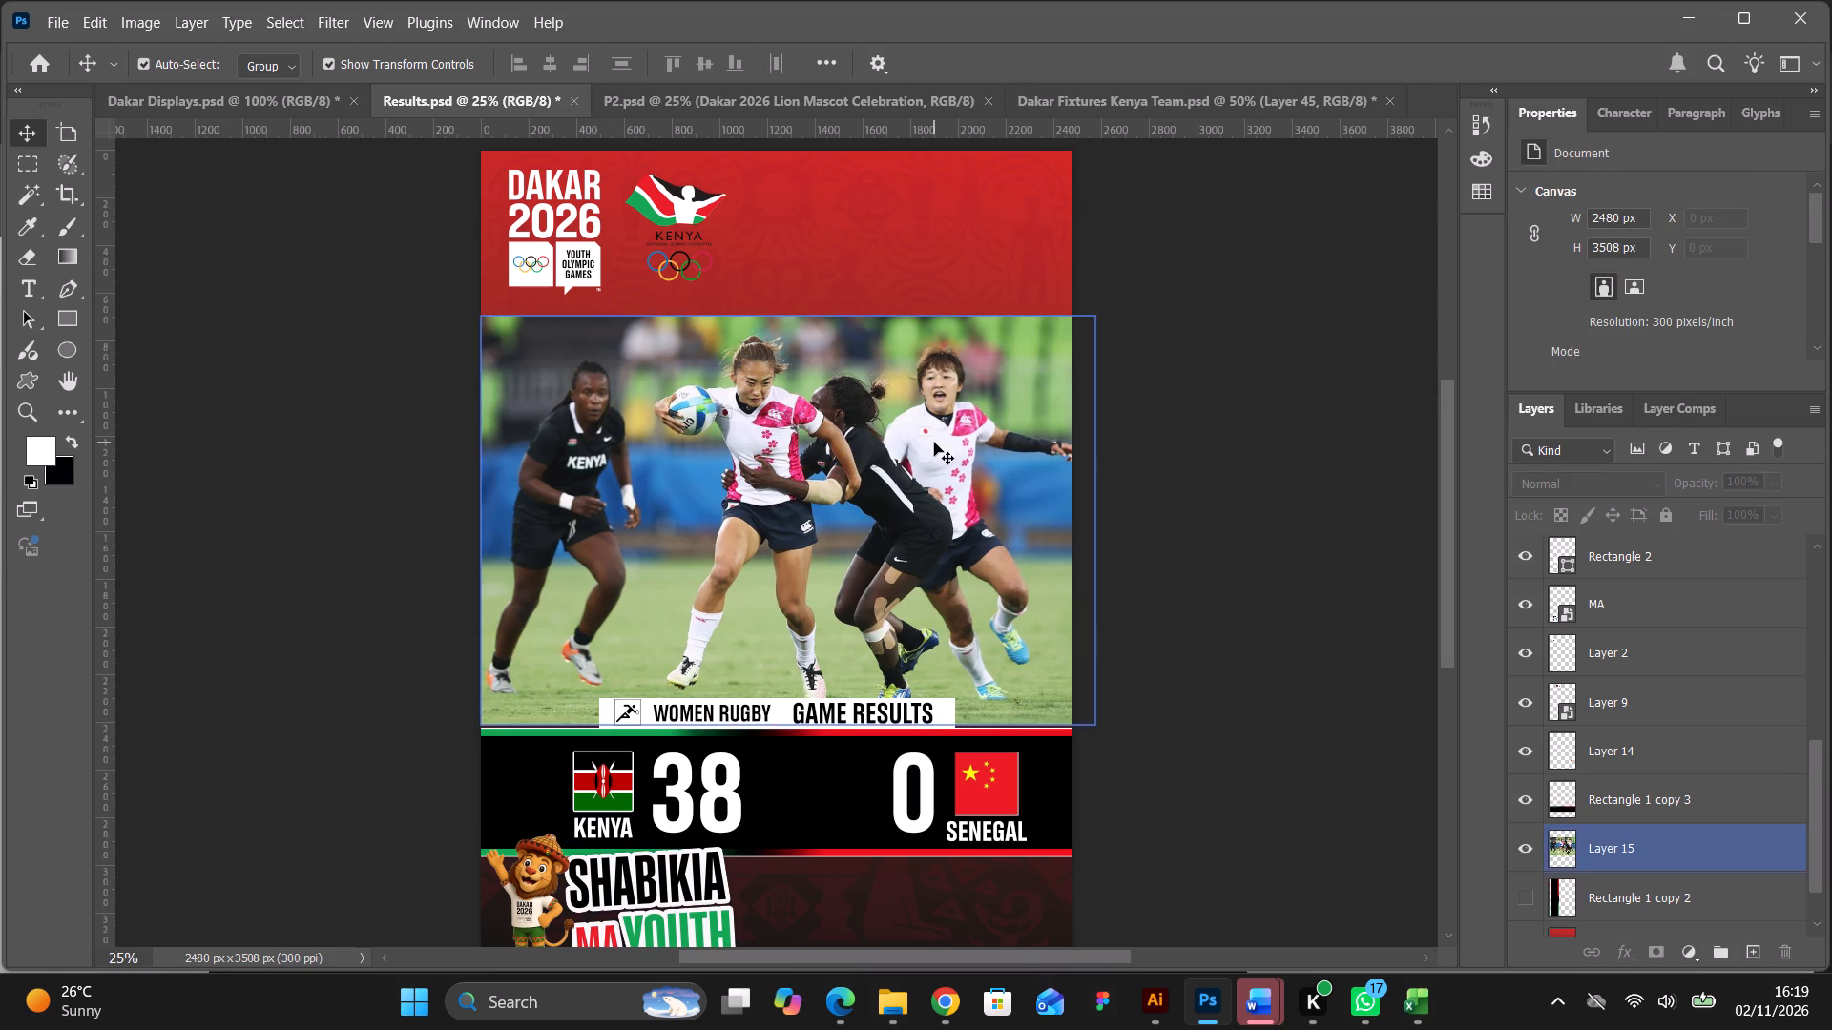
Enlarge the match photo, Layer 15, proportionally to about 3650 × 2432 px and place it at about X -380, Y 529 px.
left_click(934, 443)
left_click_drag(932, 443, 927, 452)
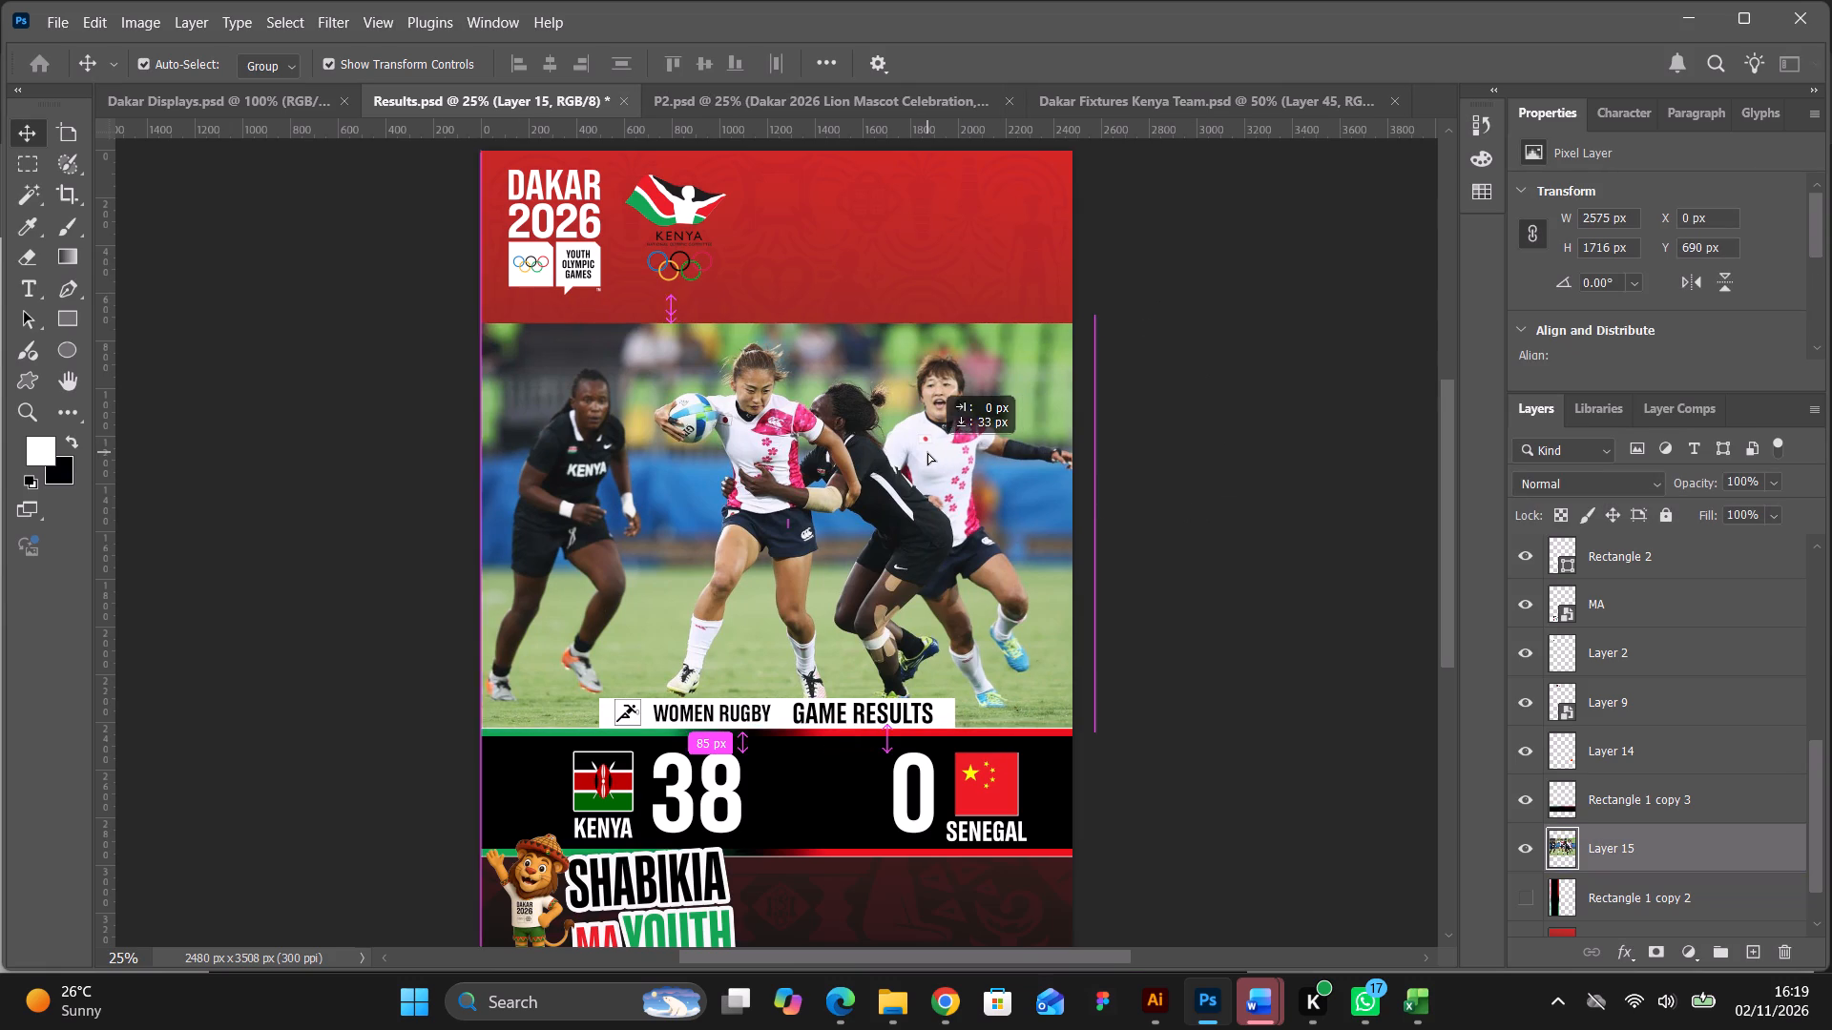
left_click_drag(1098, 321, 1351, 194)
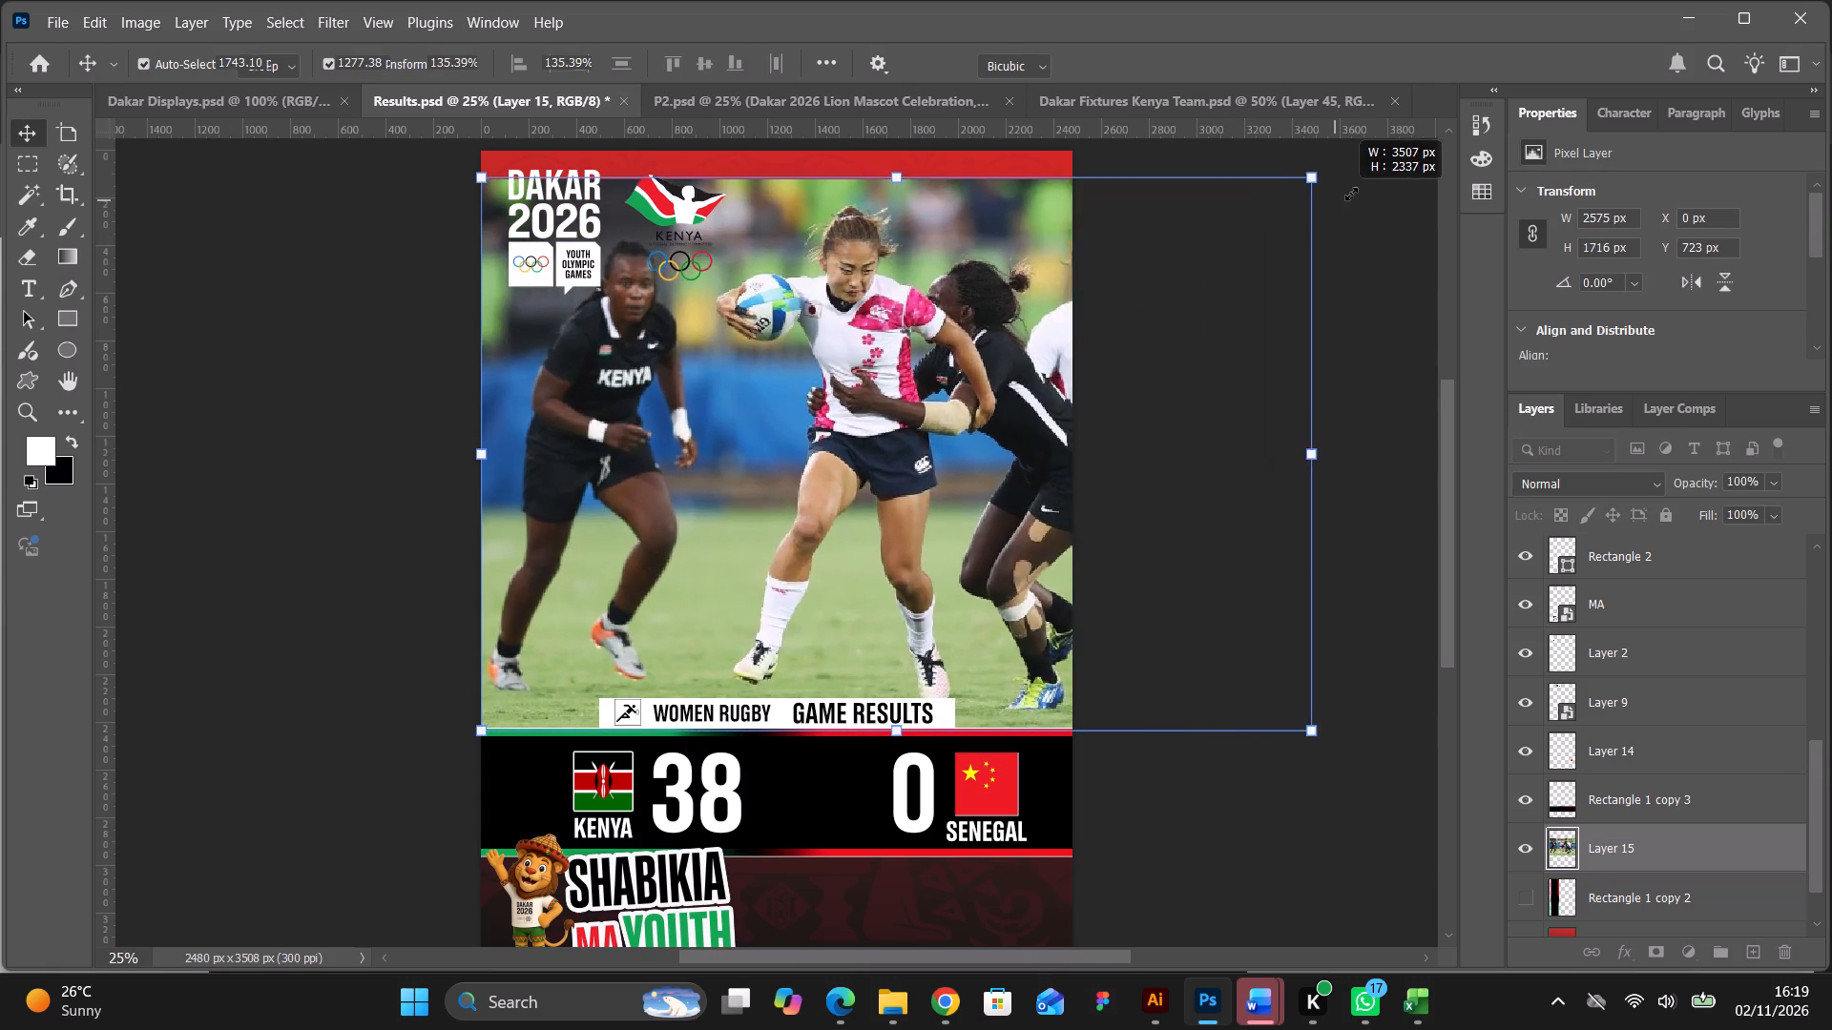
left_click_drag(1351, 194, 1375, 181)
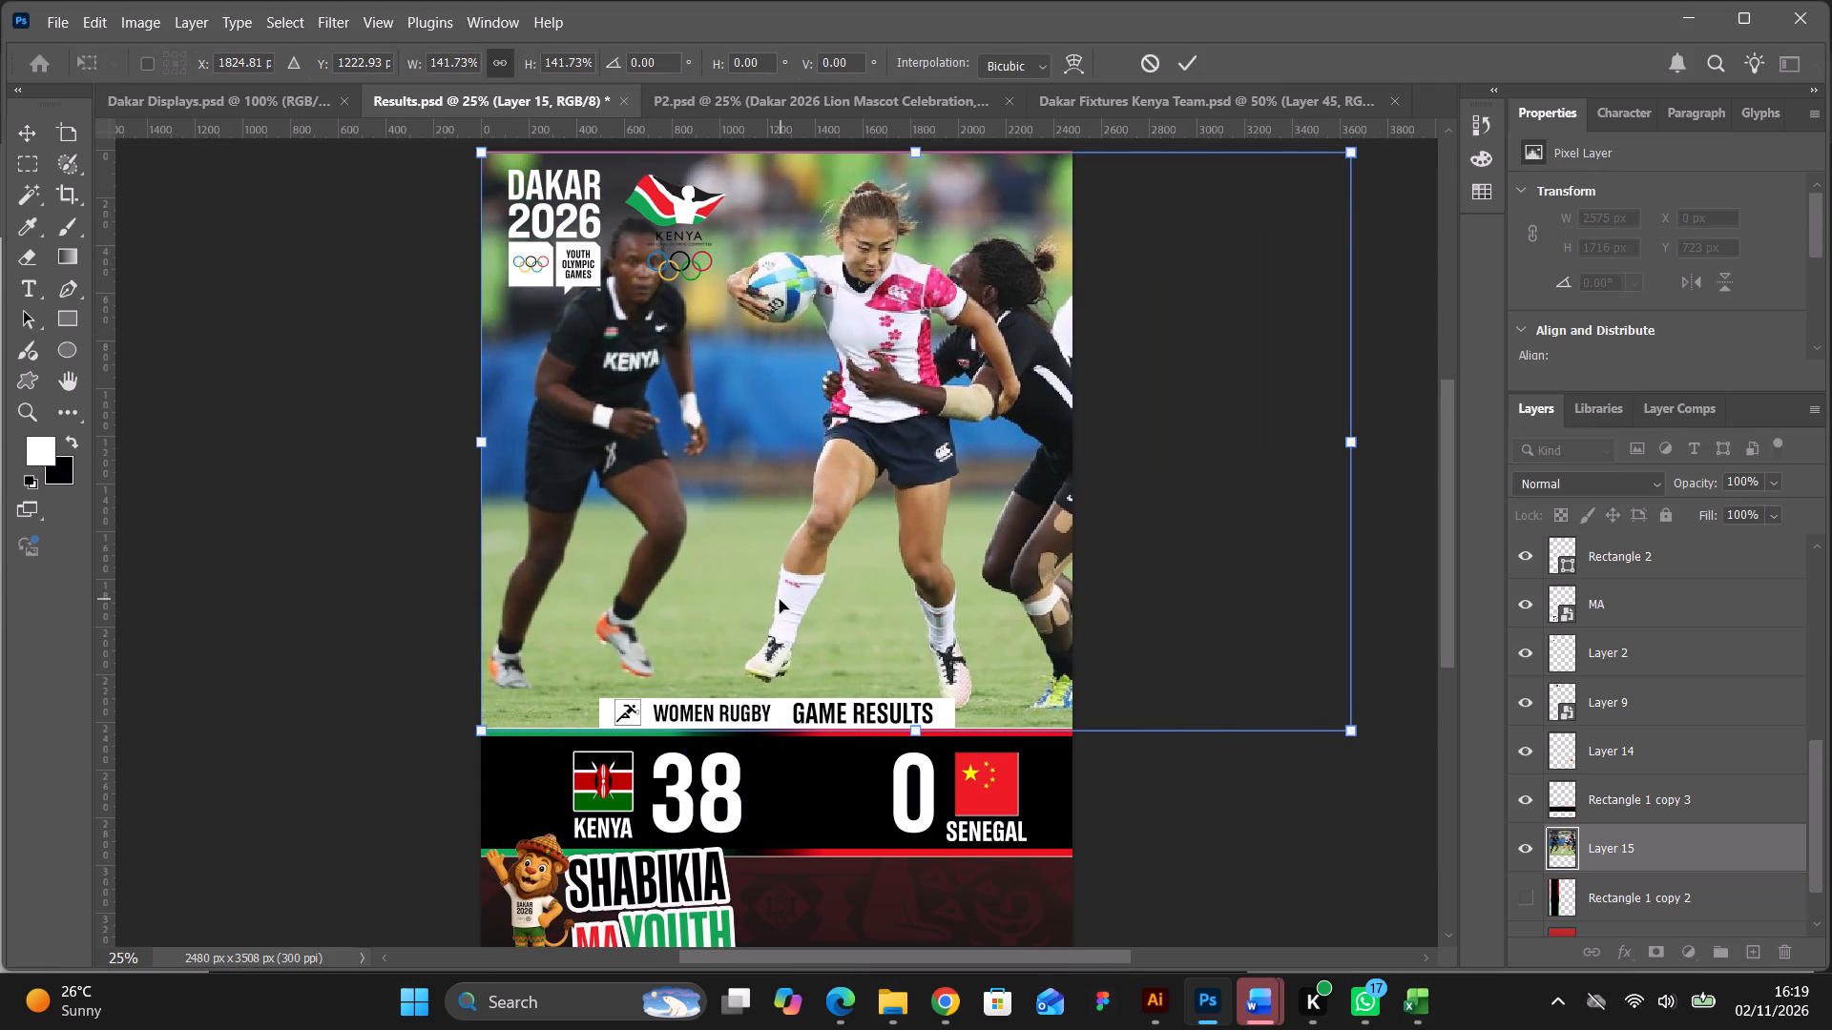
left_click_drag(778, 600, 678, 608)
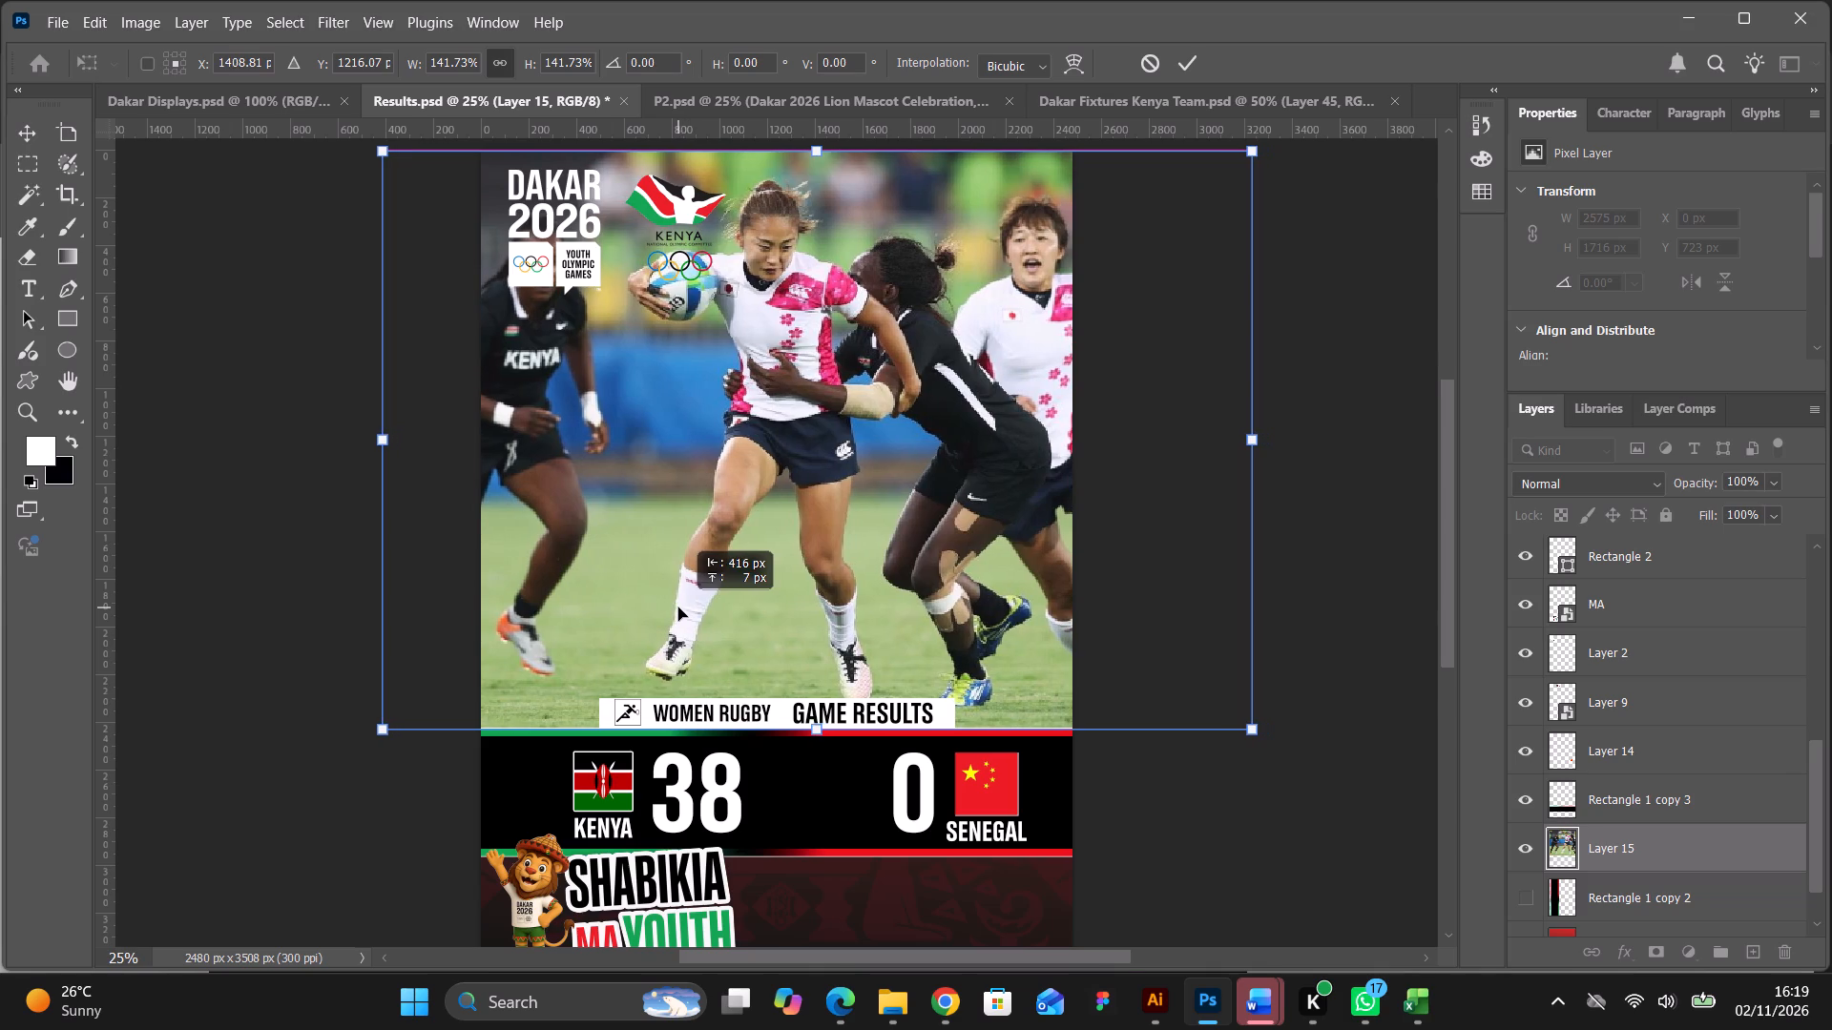
left_click_drag(678, 608, 685, 608)
left_click_drag(816, 525, 817, 516)
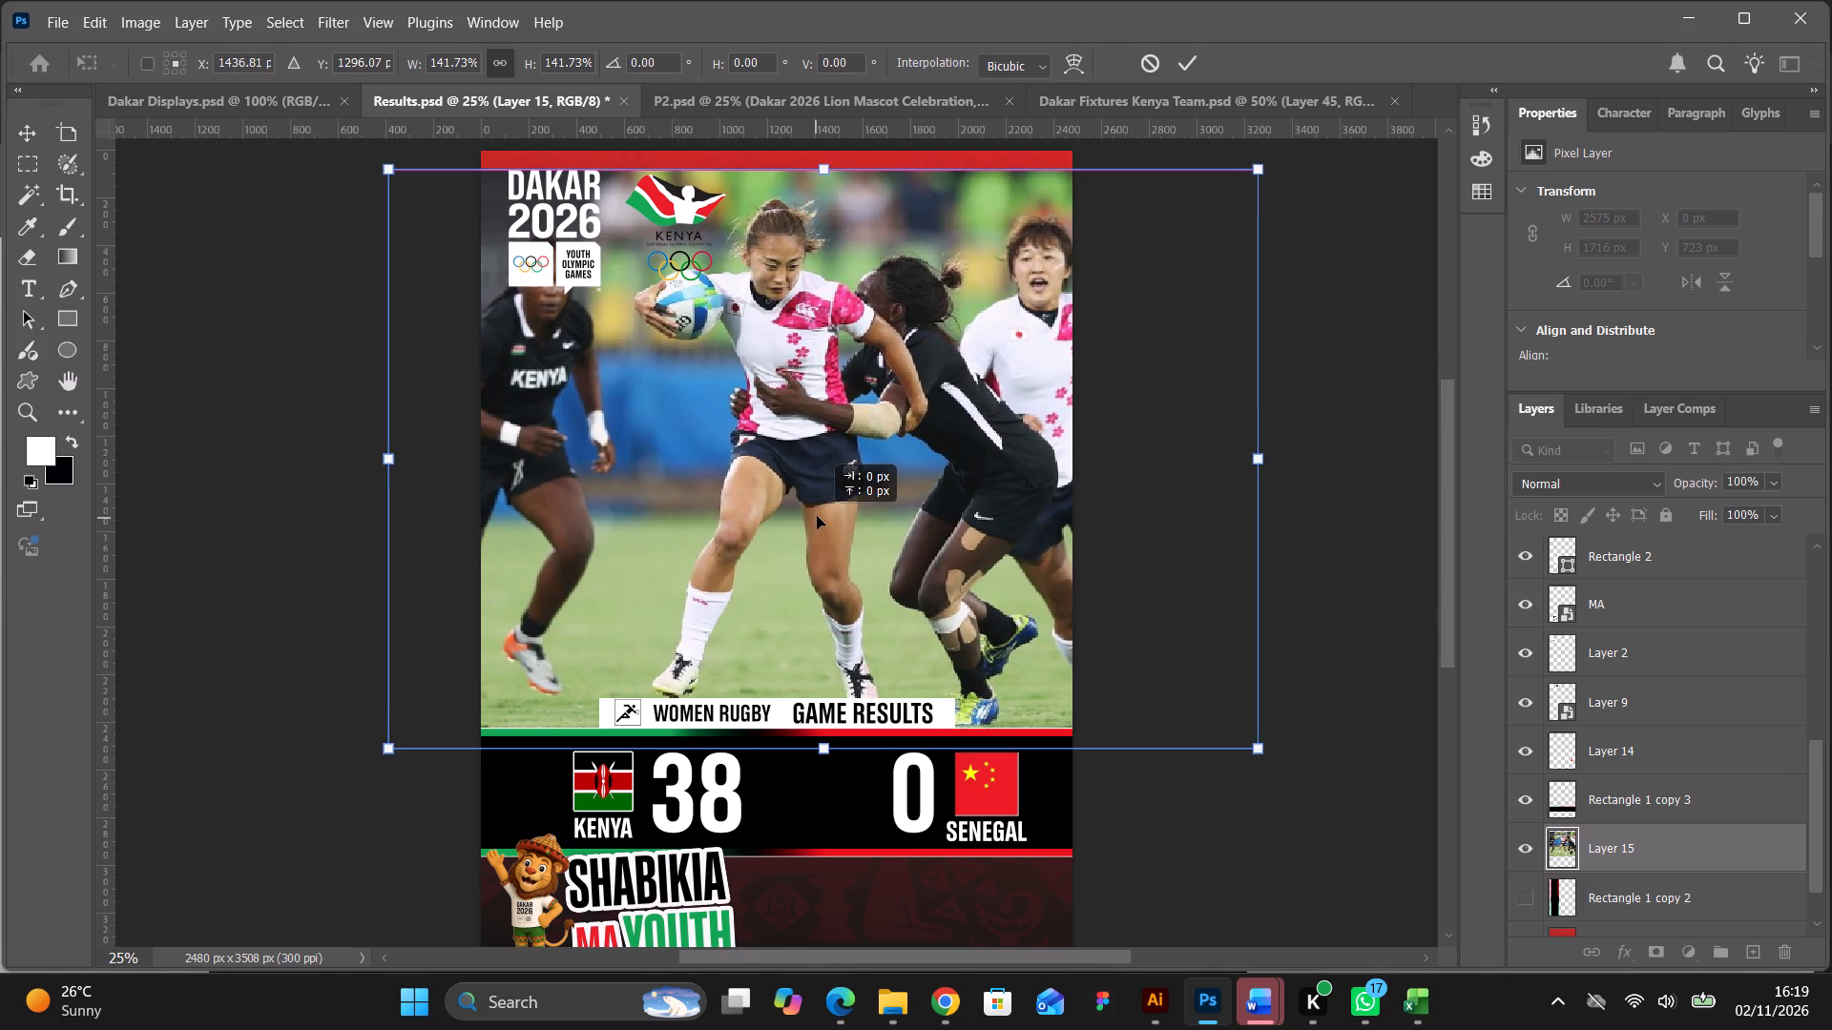
left_click_drag(817, 516, 819, 632)
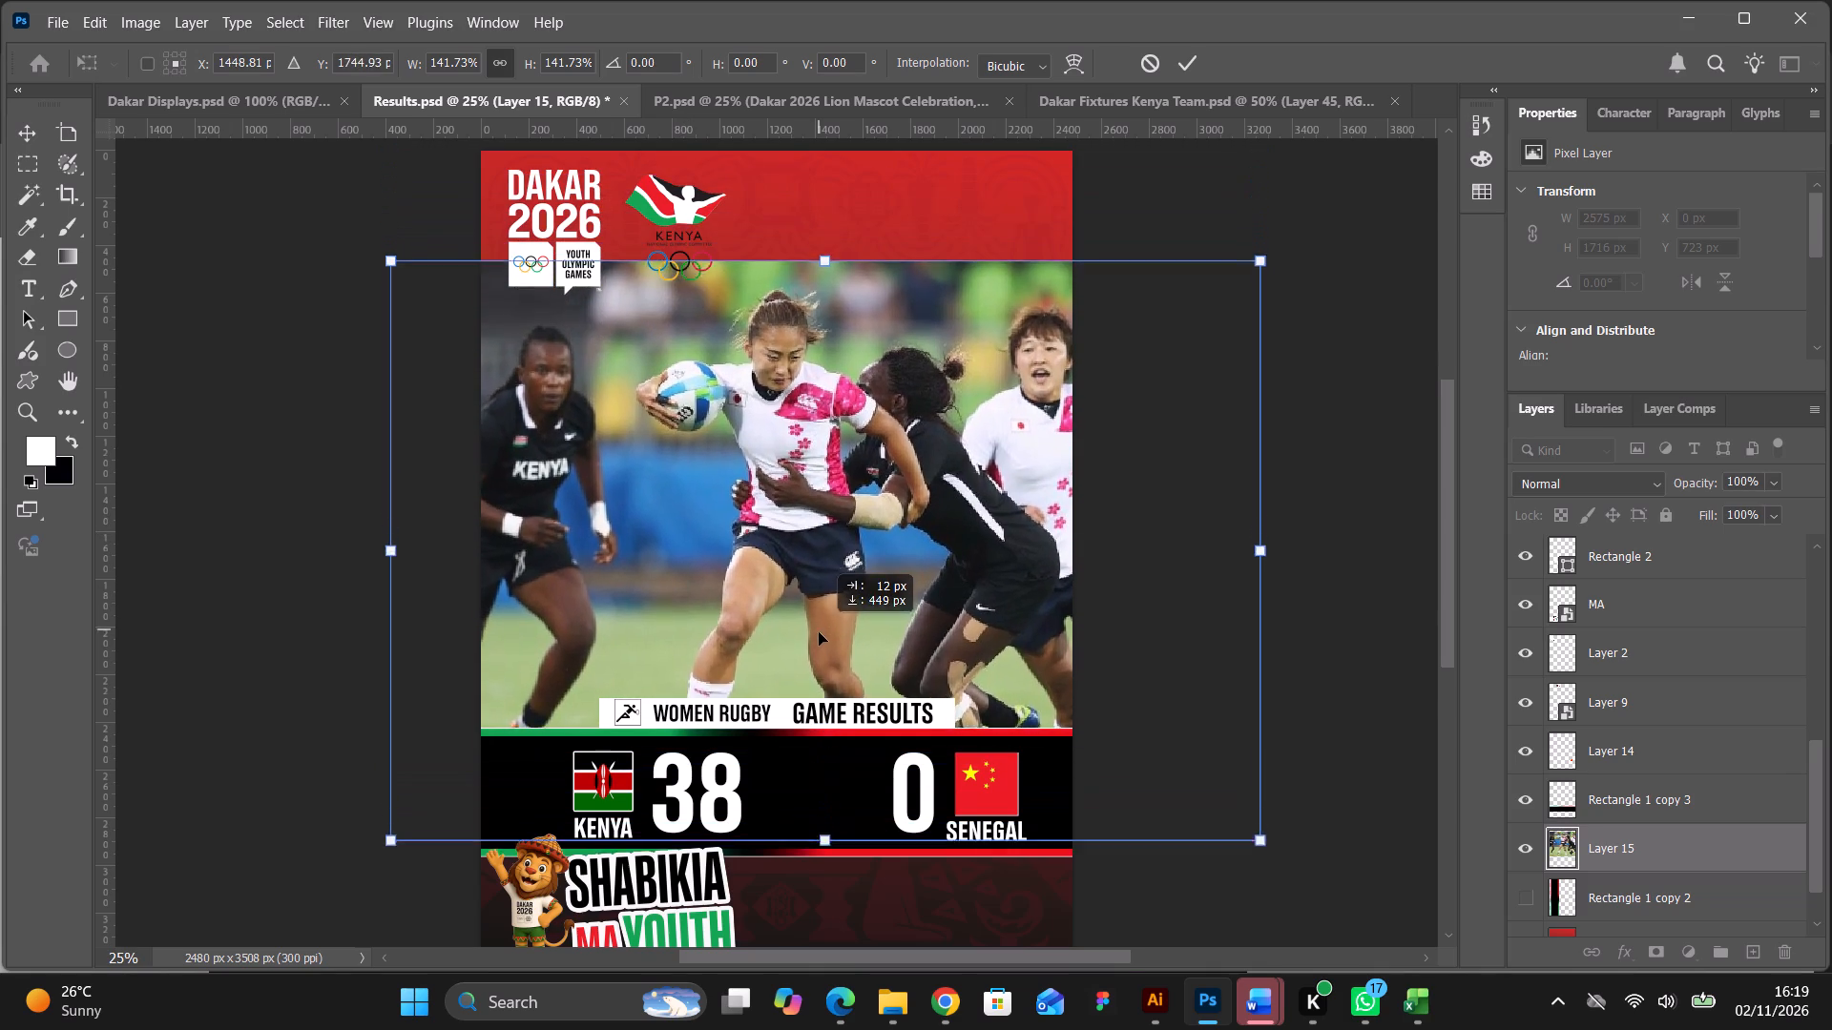
left_click_drag(819, 632, 818, 635)
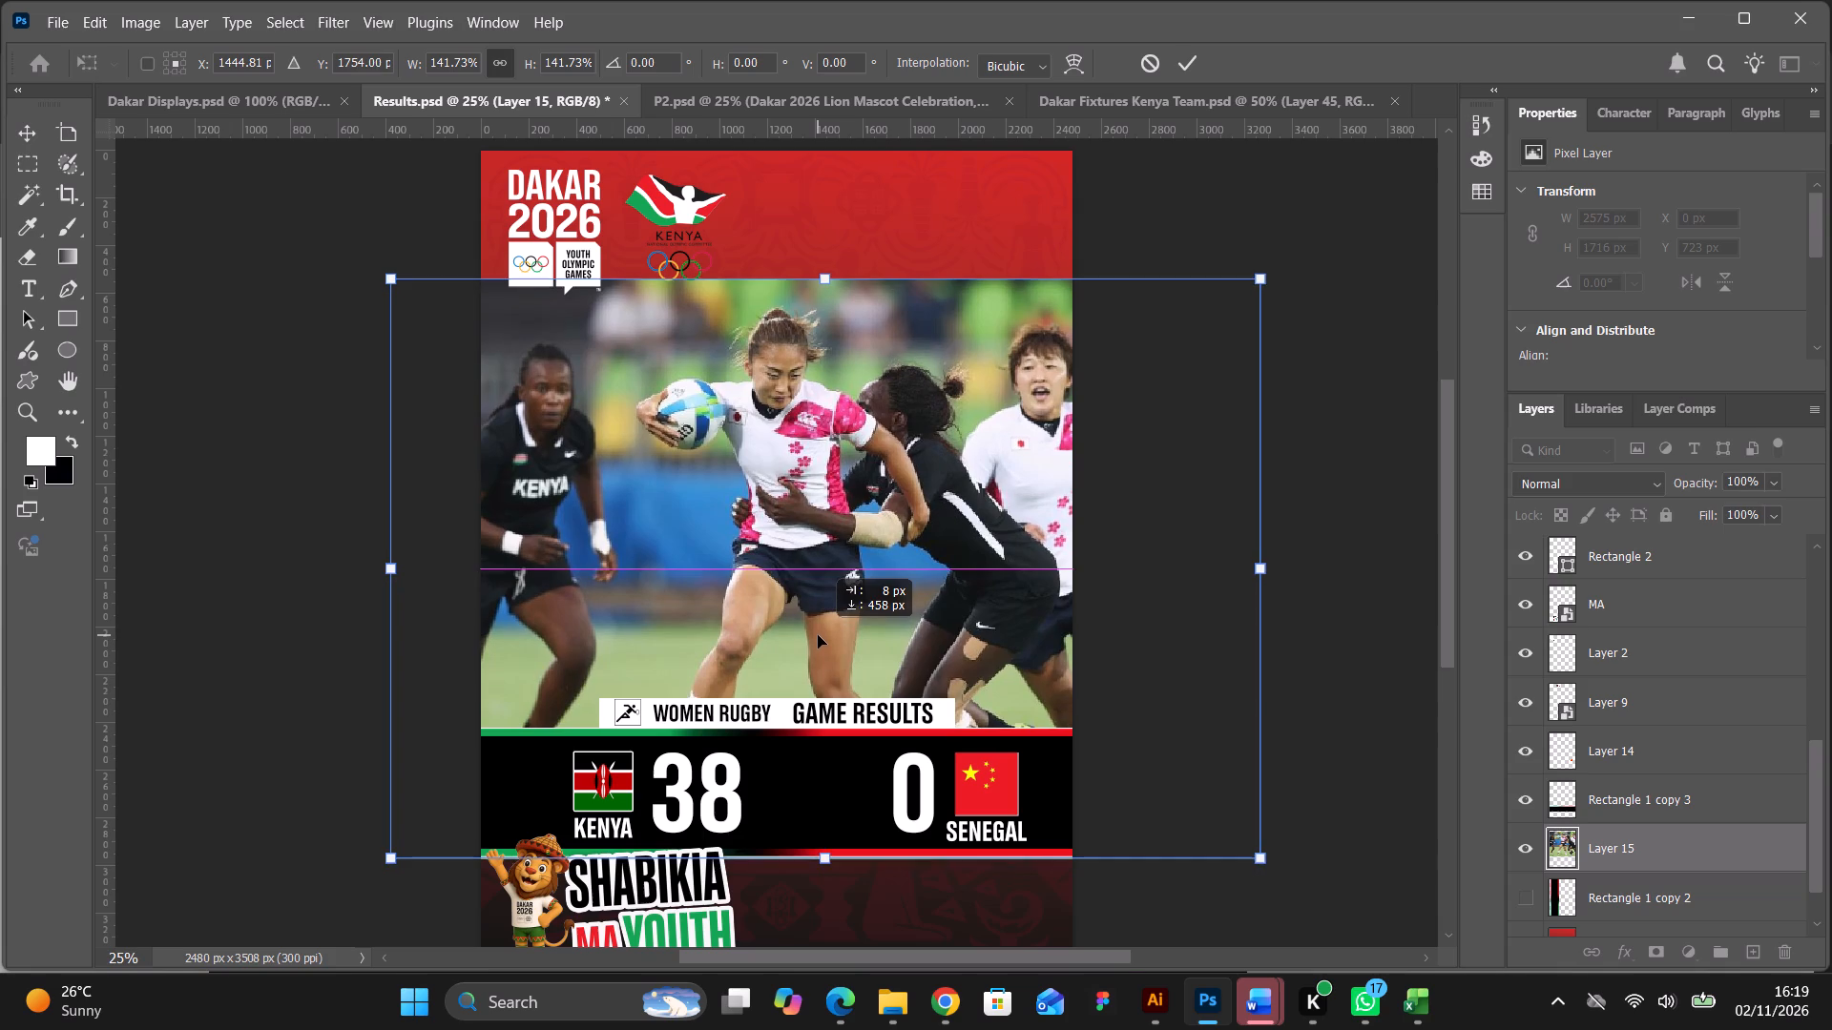
left_click_drag(818, 635, 818, 633)
left_click(1184, 63)
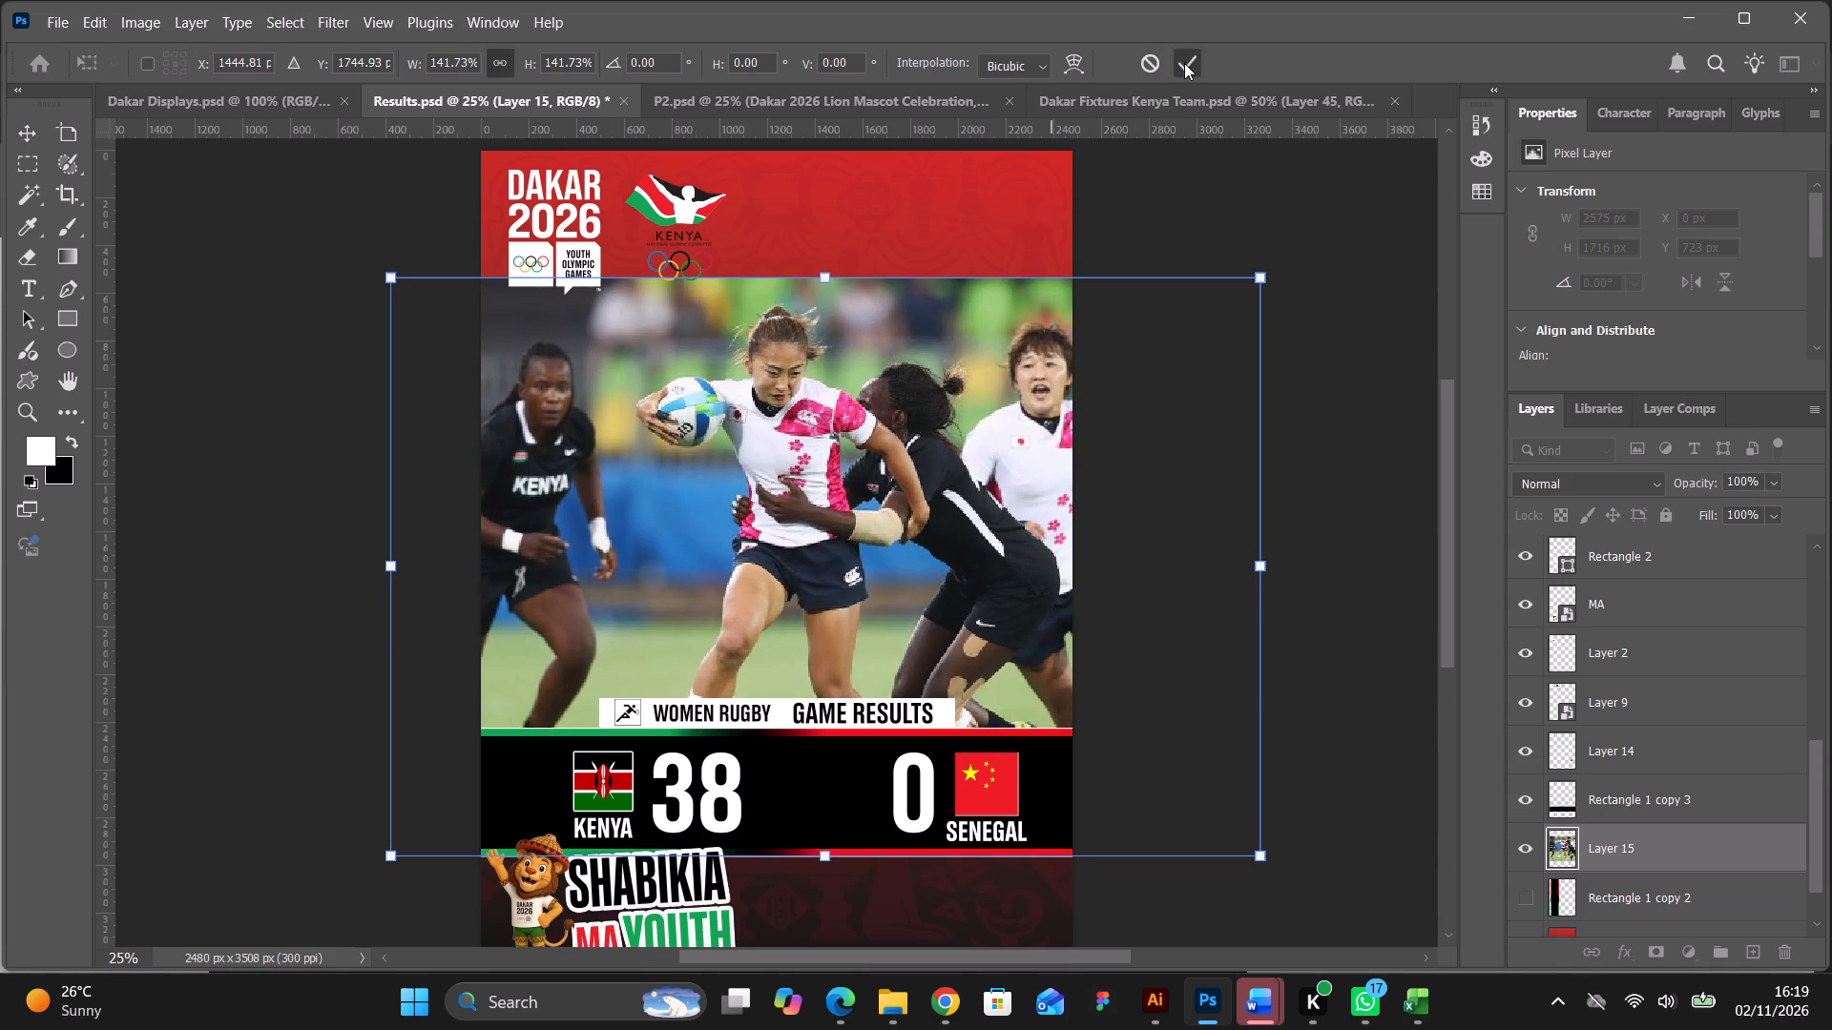
left_click(1328, 562)
Group the Shabikia Ma Youth lettering with the lion mascot and hide the group.
scroll(1330, 562, "down", 6)
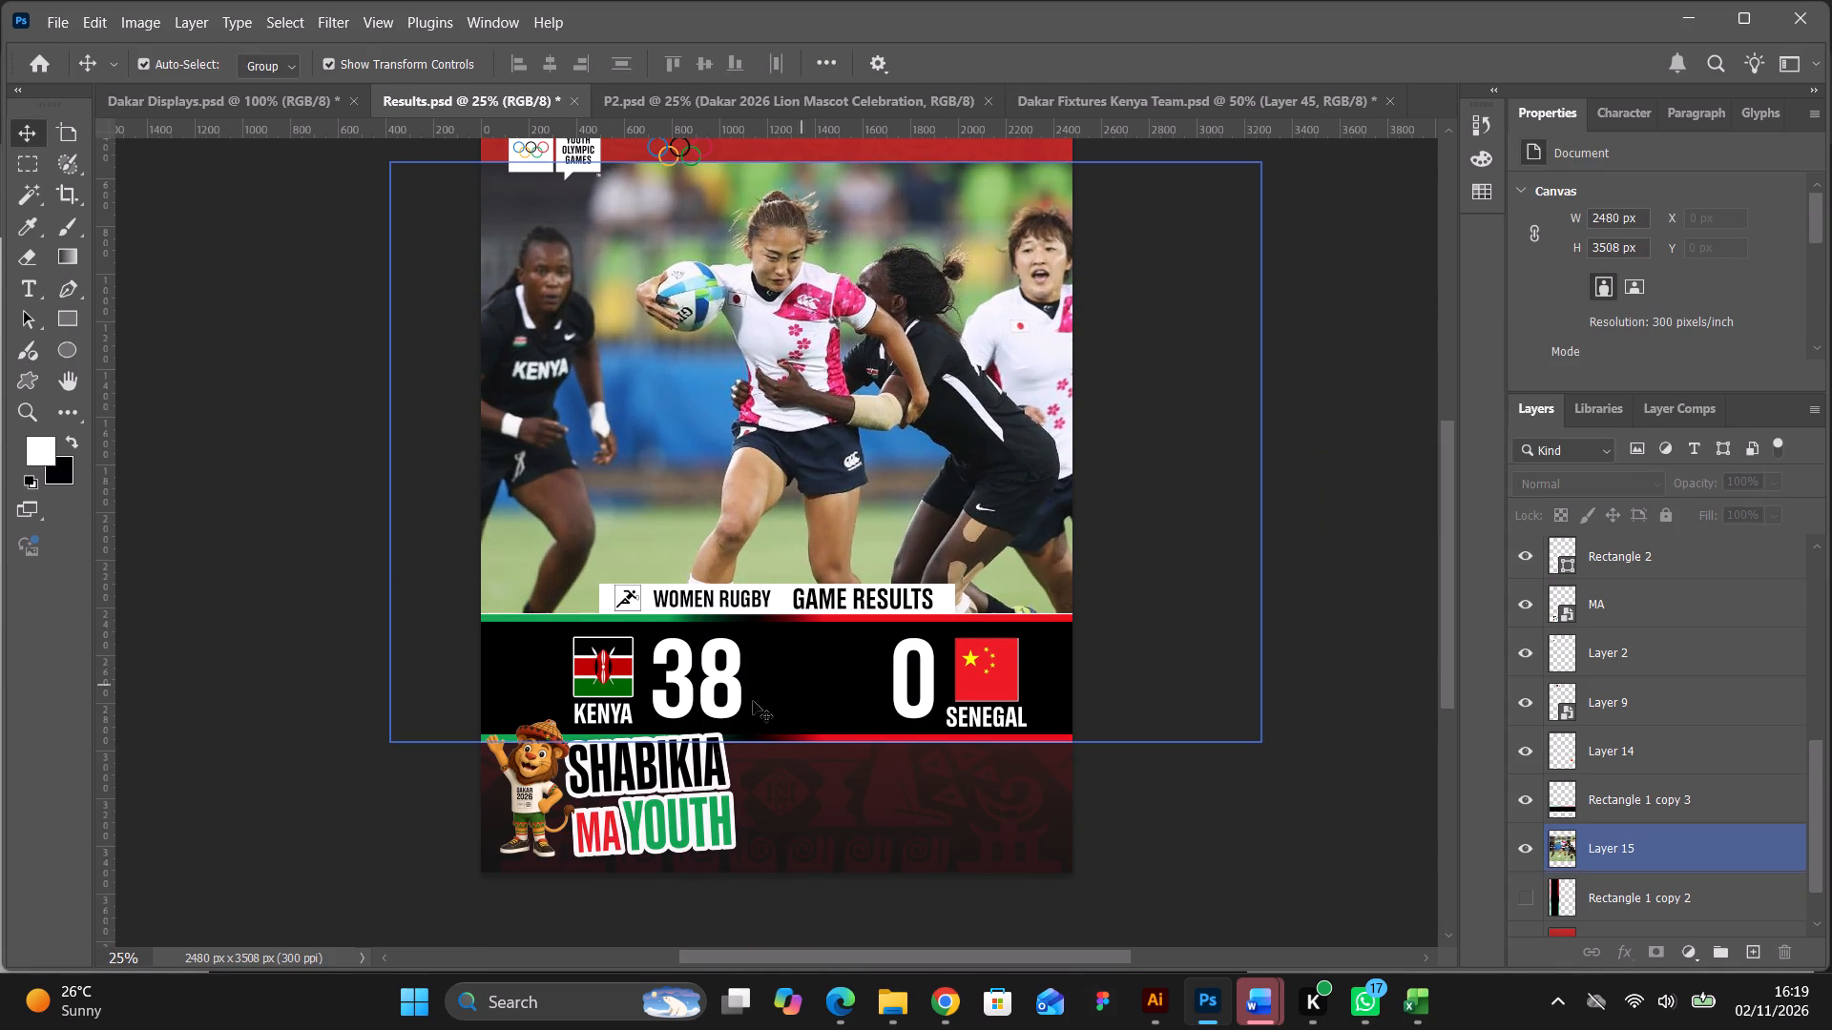
left_click(687, 784)
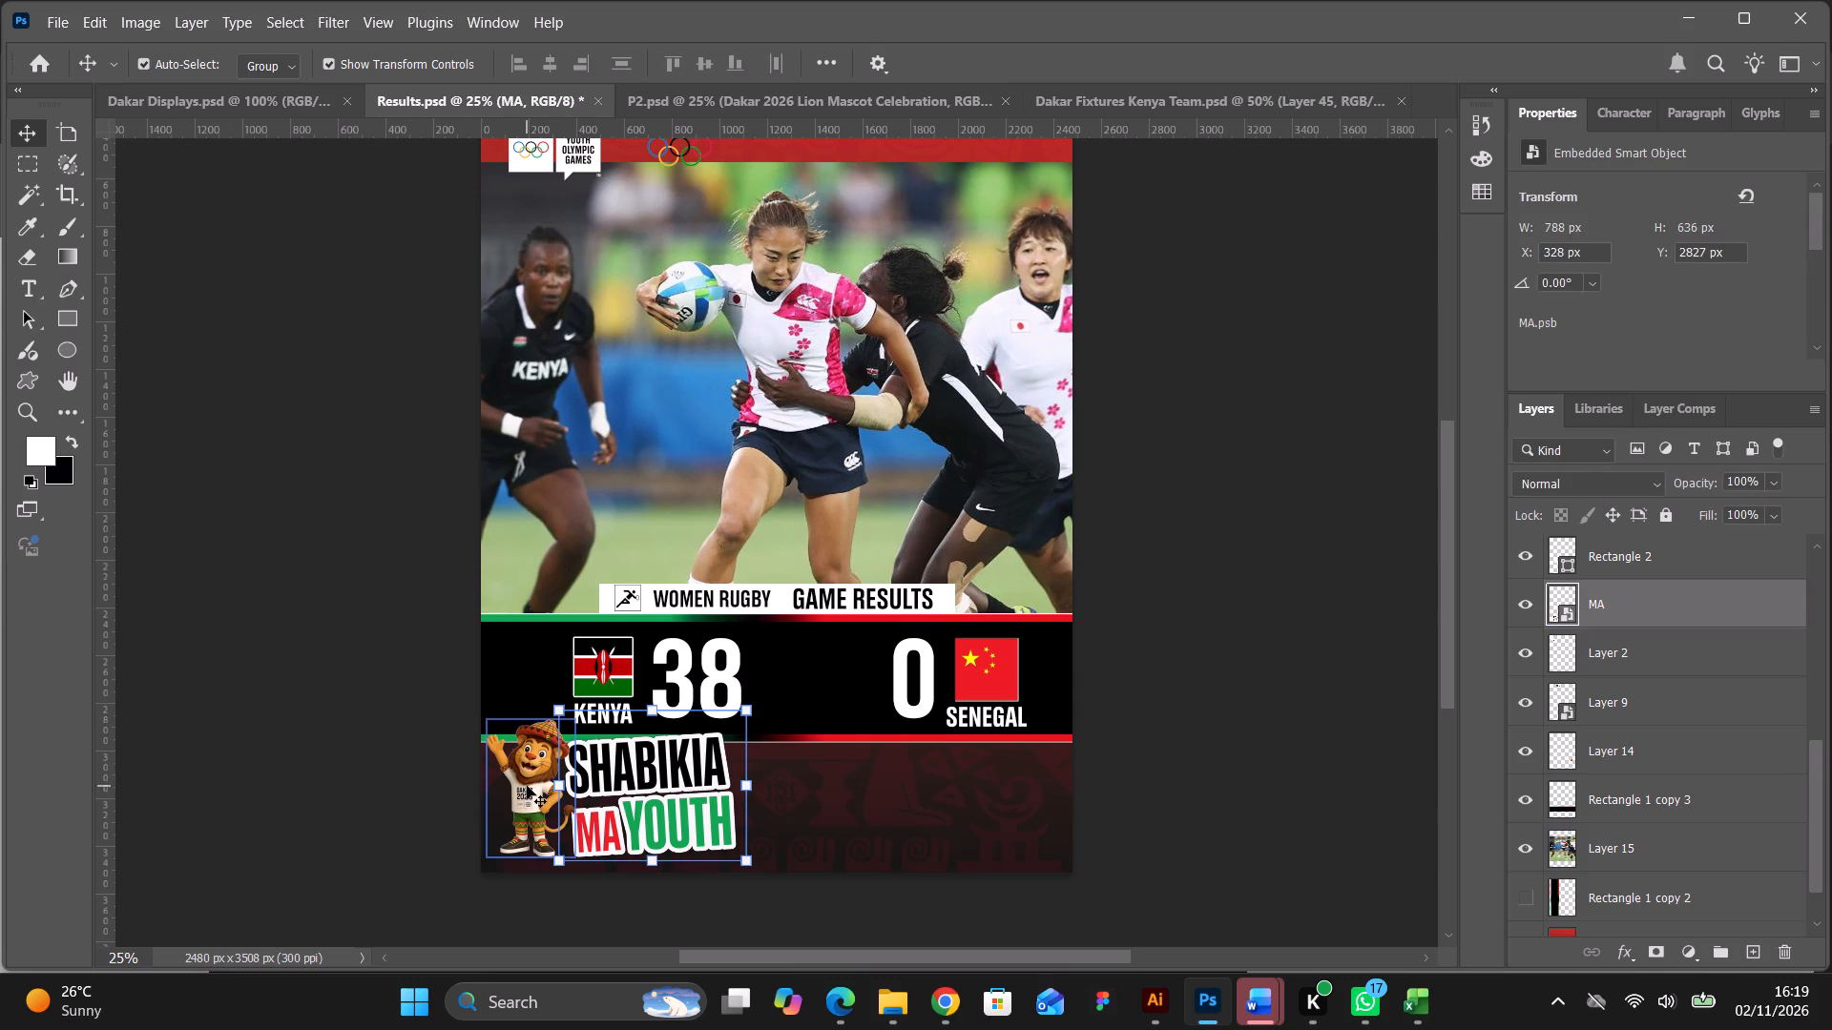
left_click(527, 786, "shift")
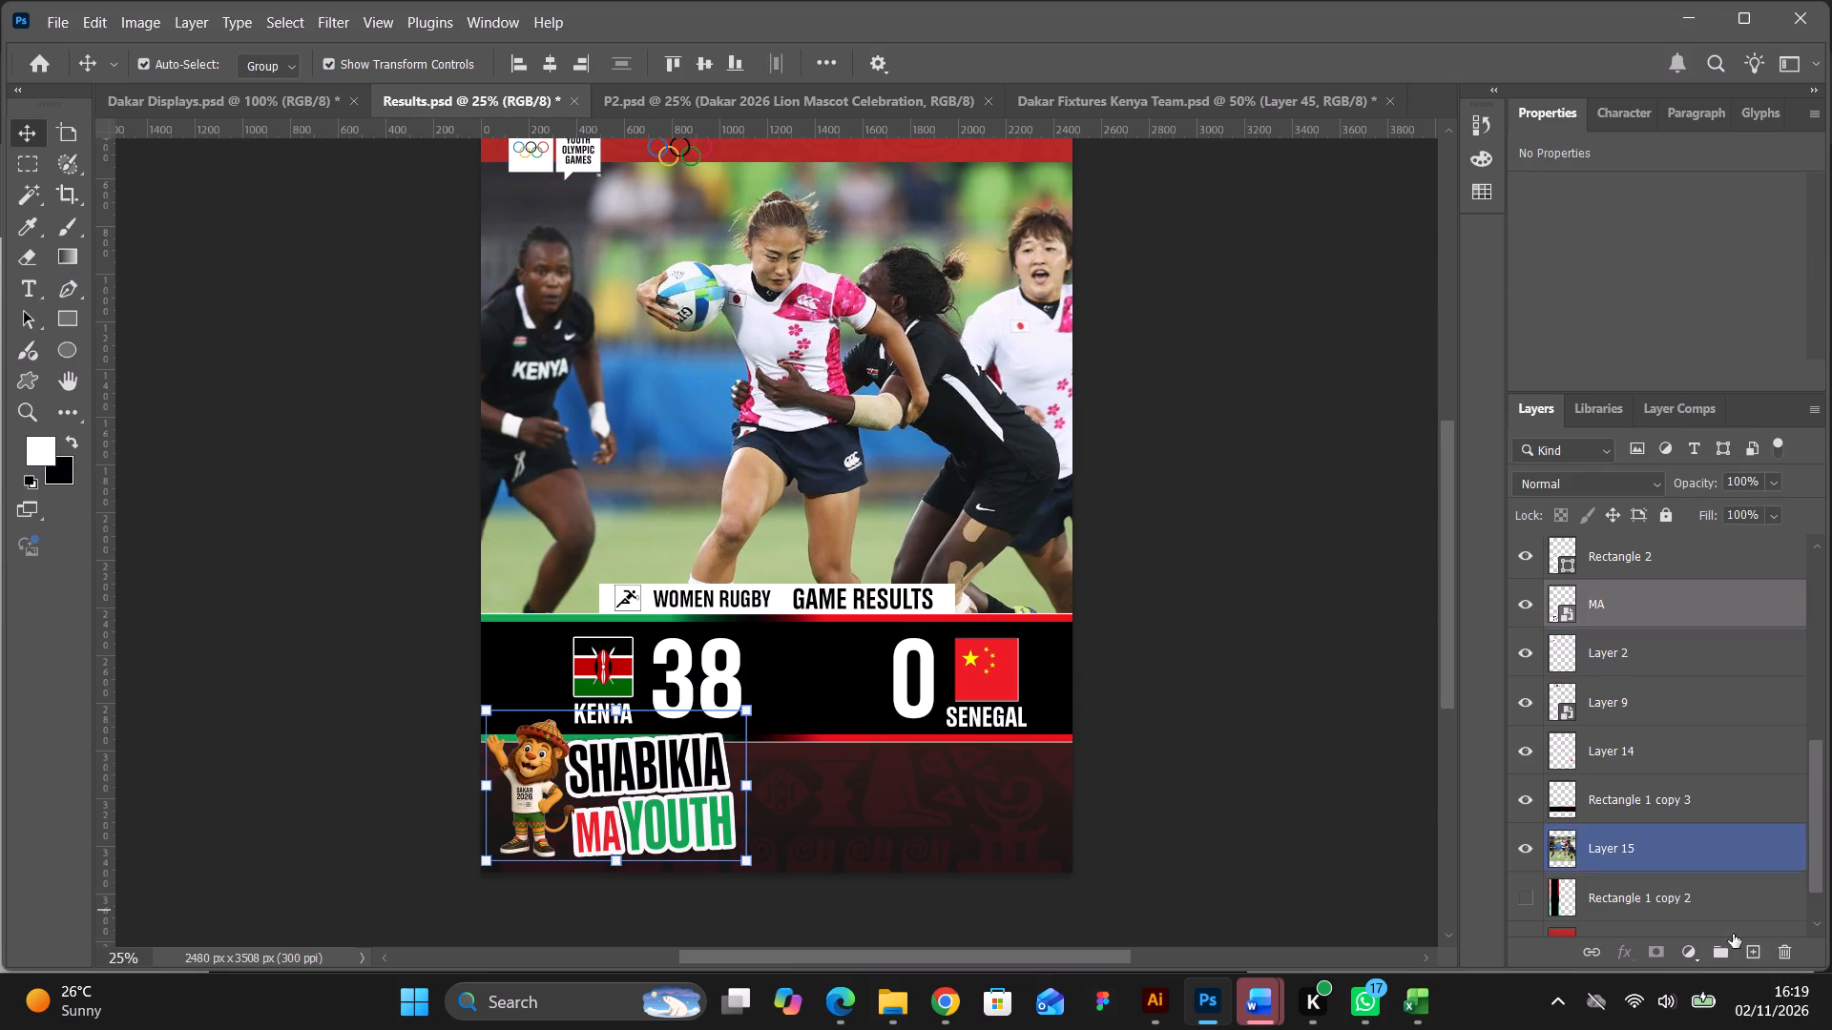
left_click(1725, 951)
left_click(1525, 554)
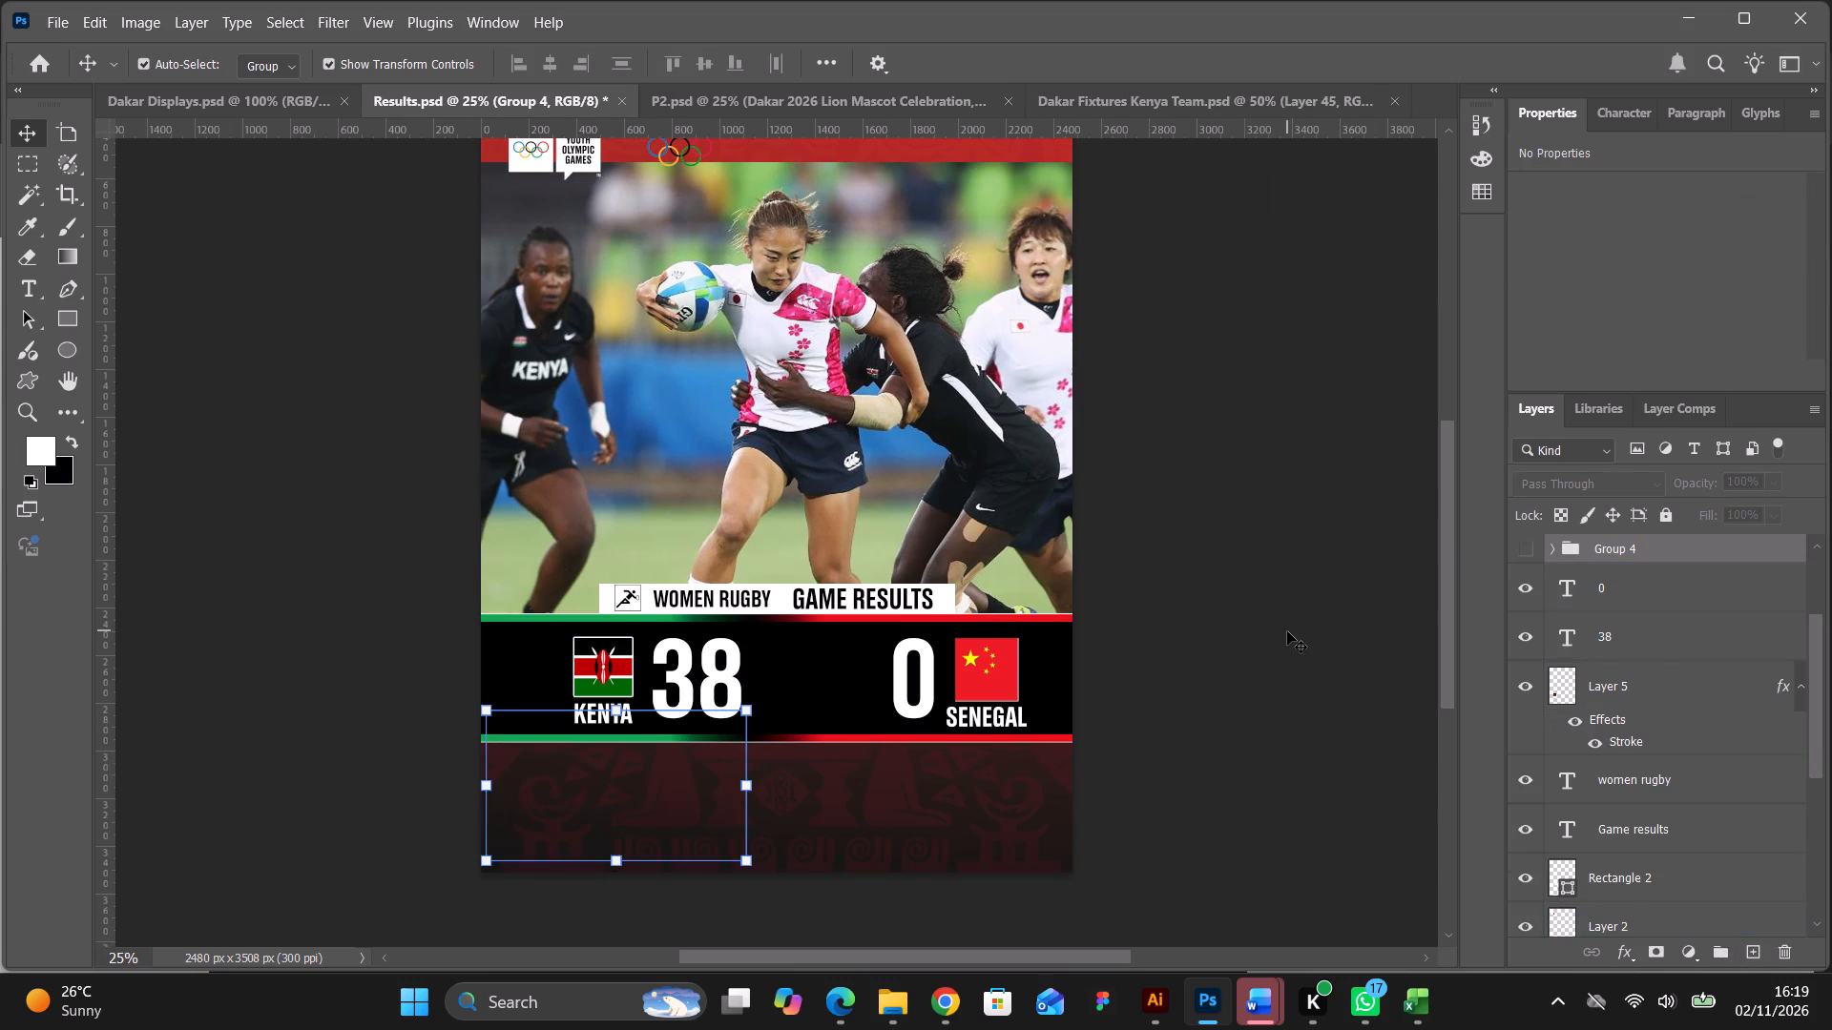
left_click(1286, 631)
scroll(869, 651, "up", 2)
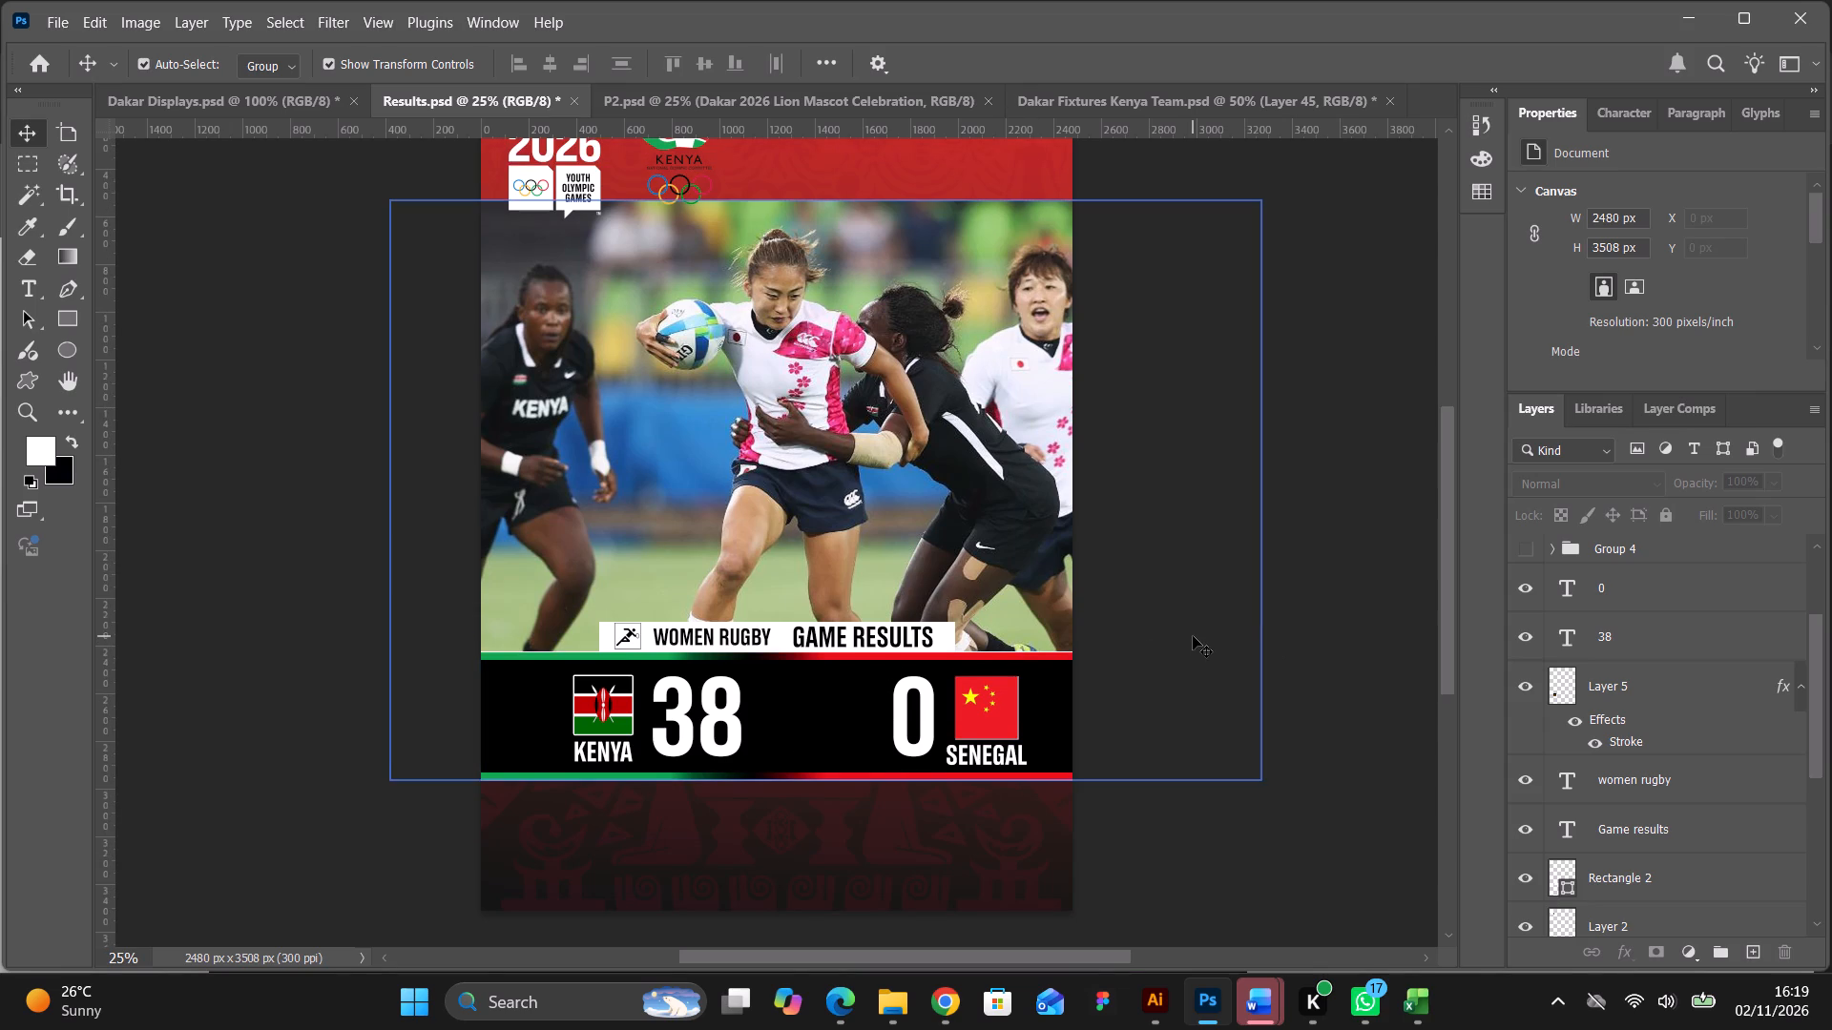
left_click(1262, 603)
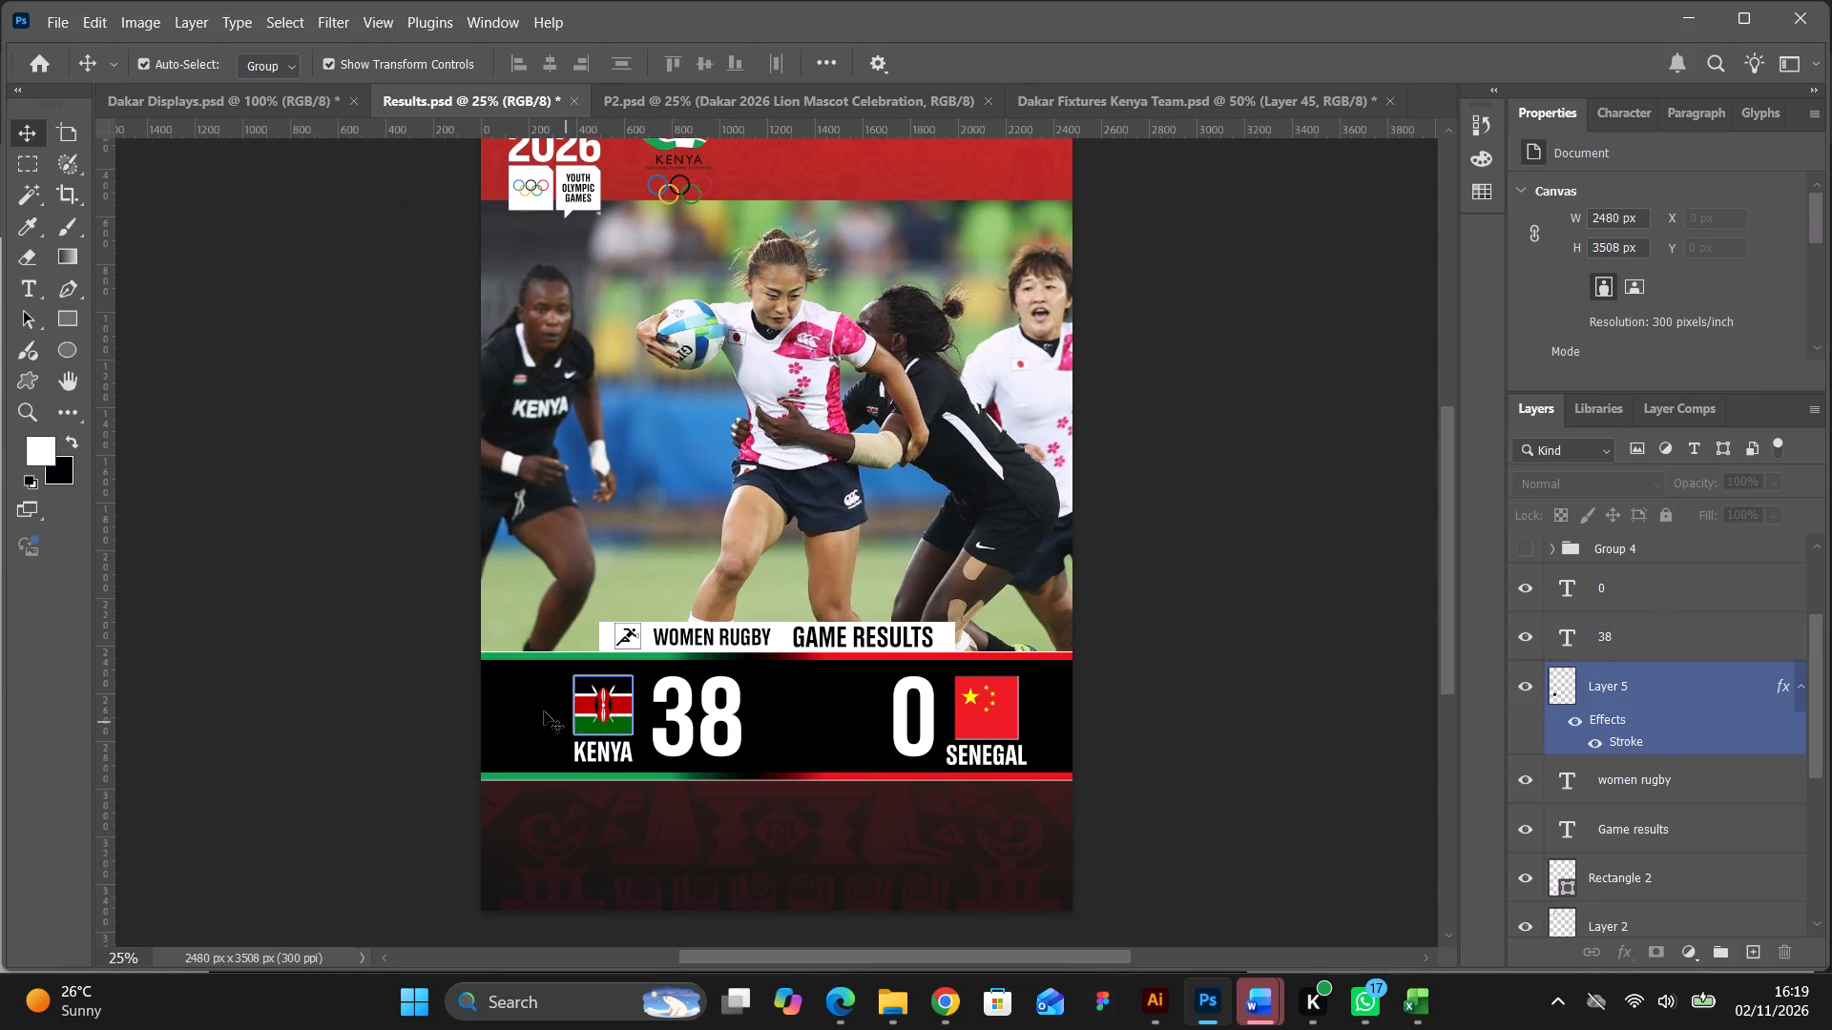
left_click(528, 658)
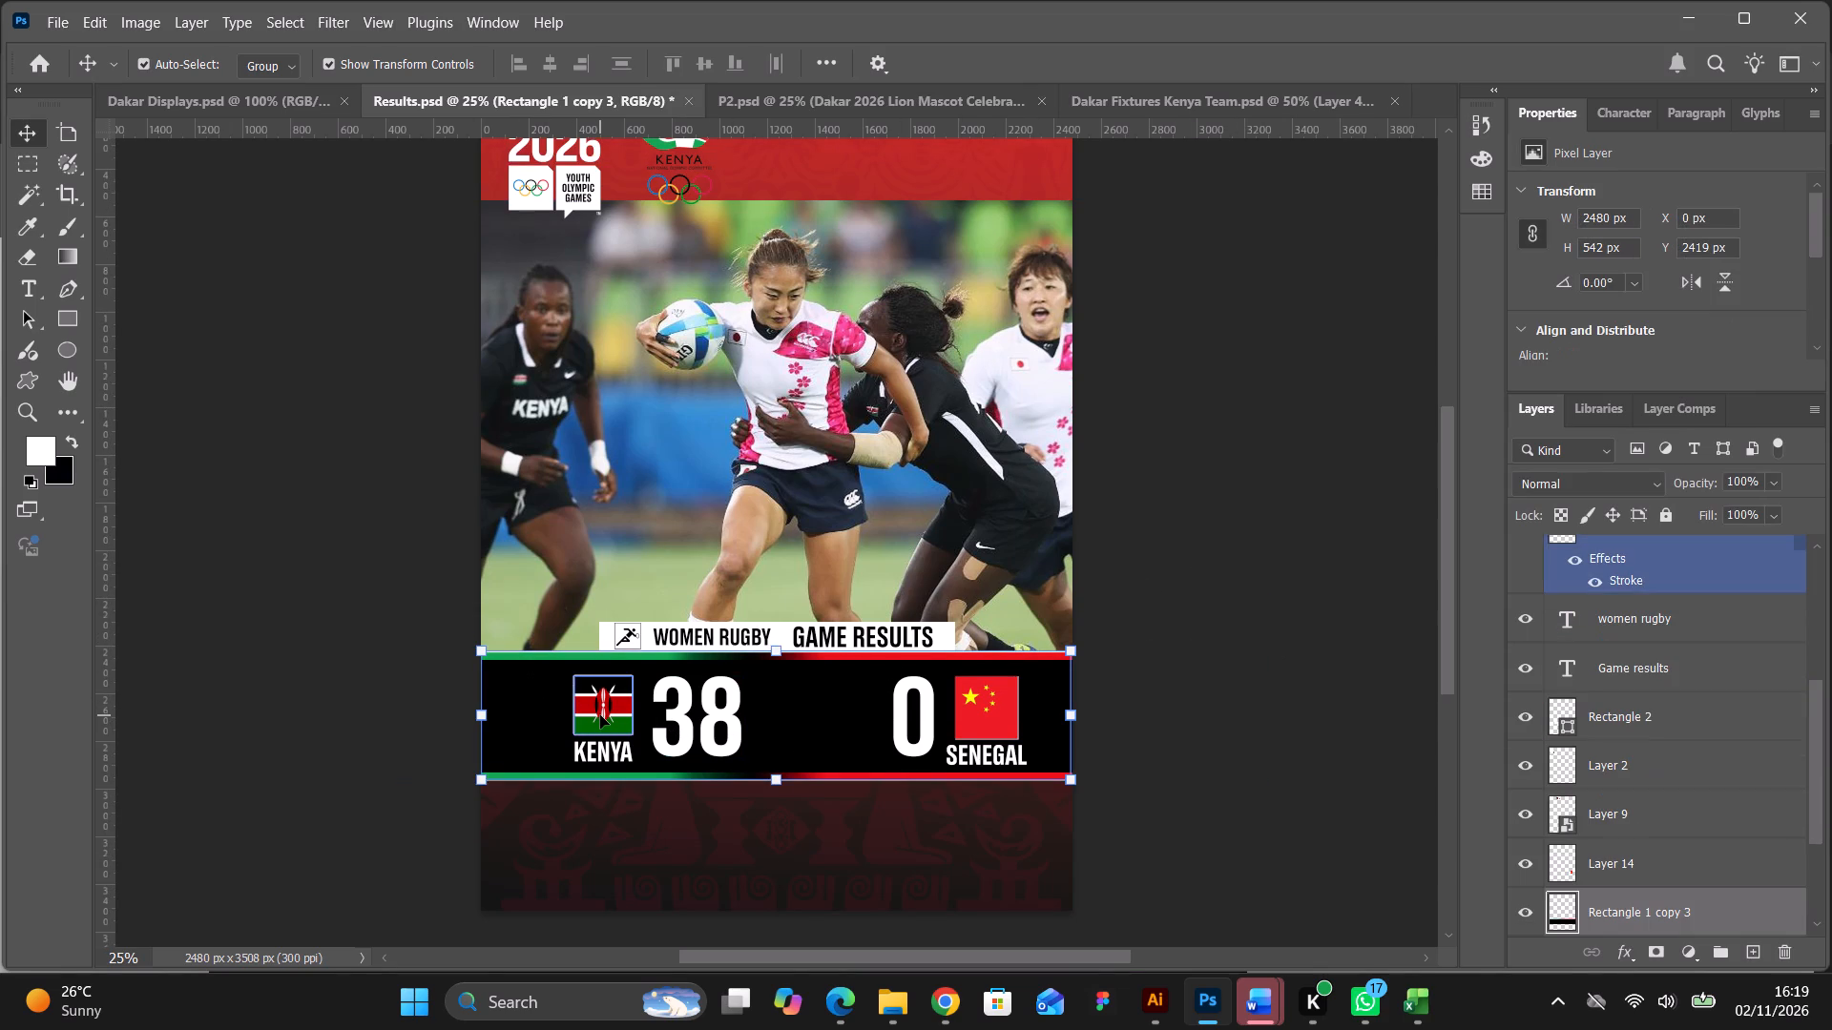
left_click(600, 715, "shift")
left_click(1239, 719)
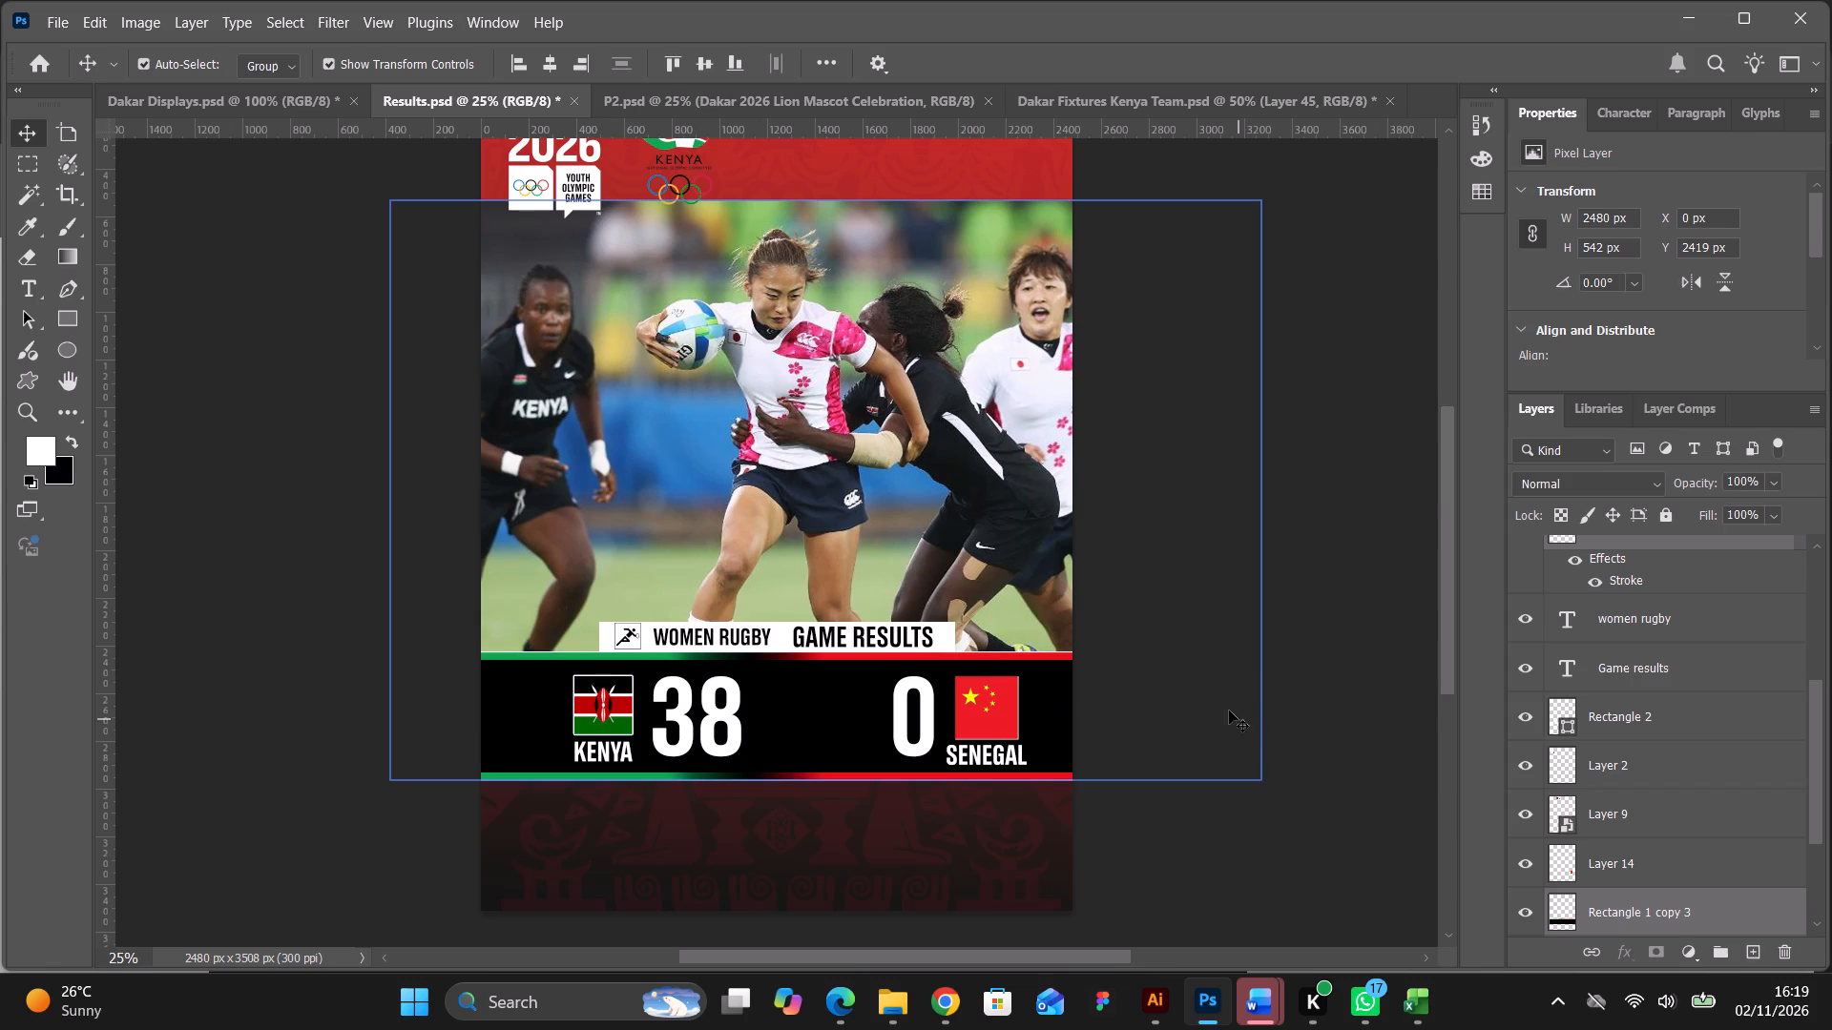
Move the match photo down behind the score band to about X -514, Y 1012 px.
left_click(727, 528)
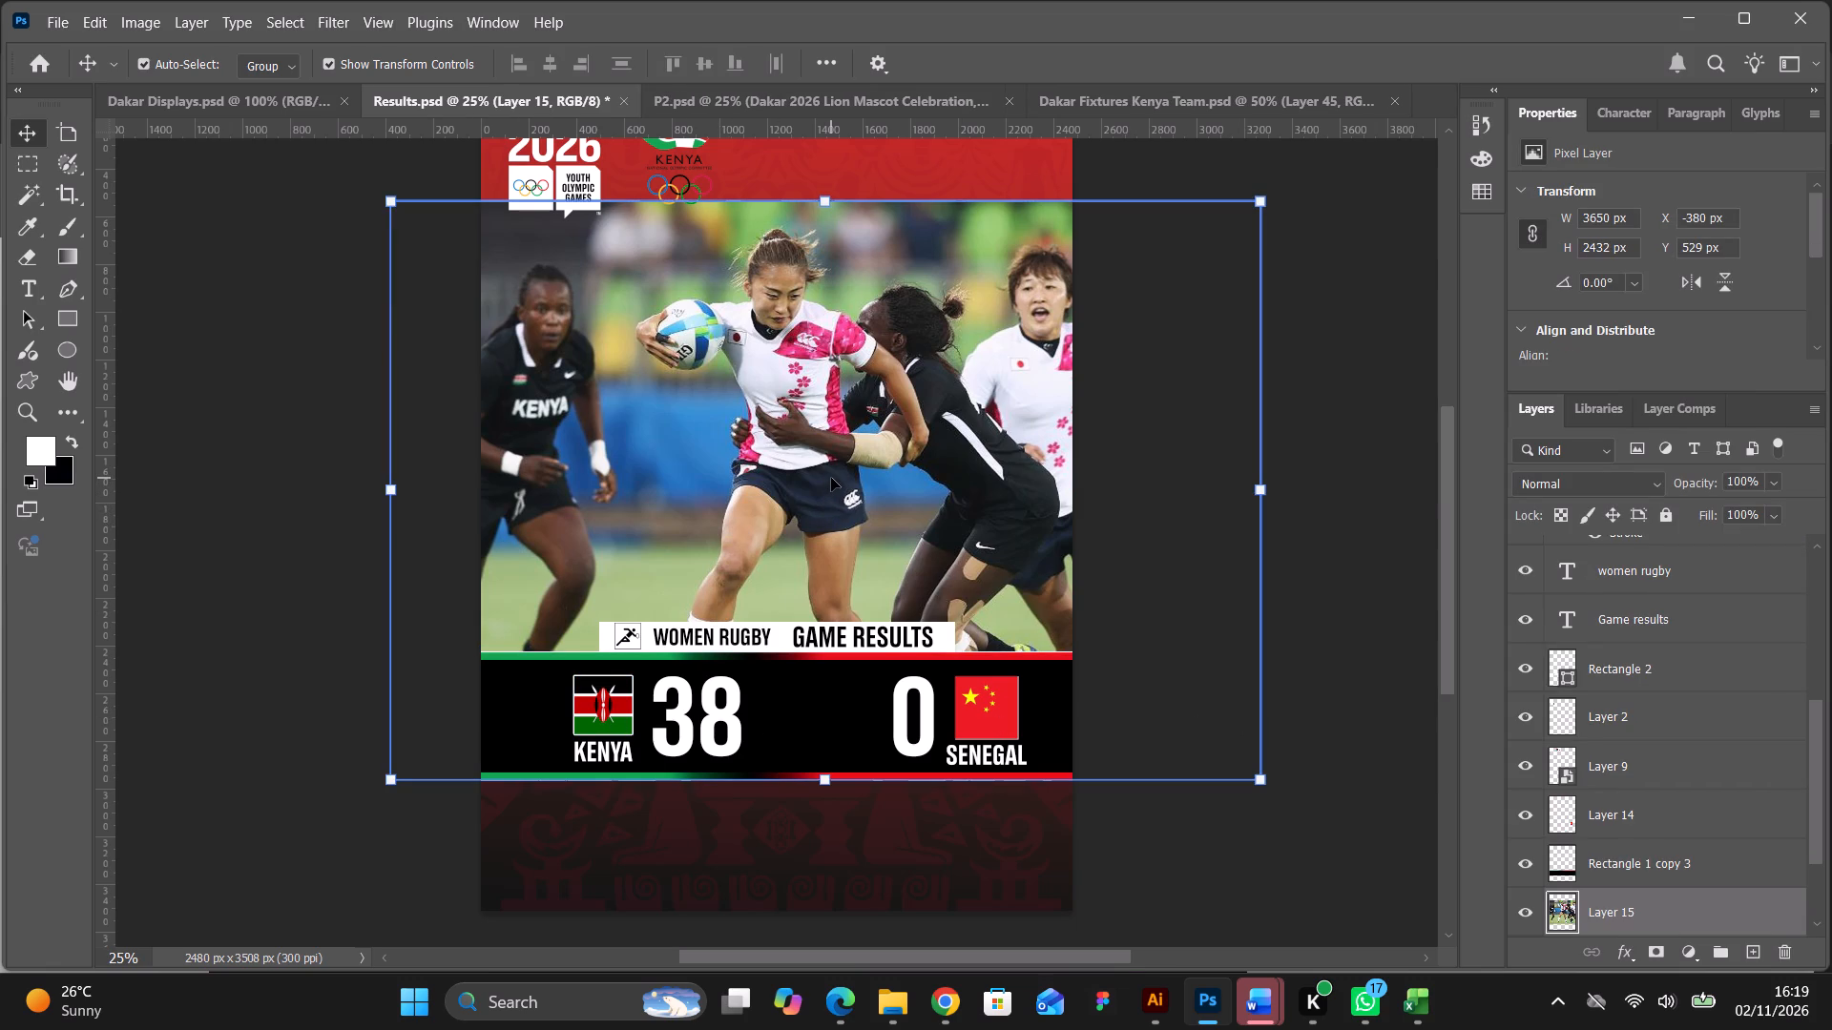
left_click_drag(831, 478, 799, 612)
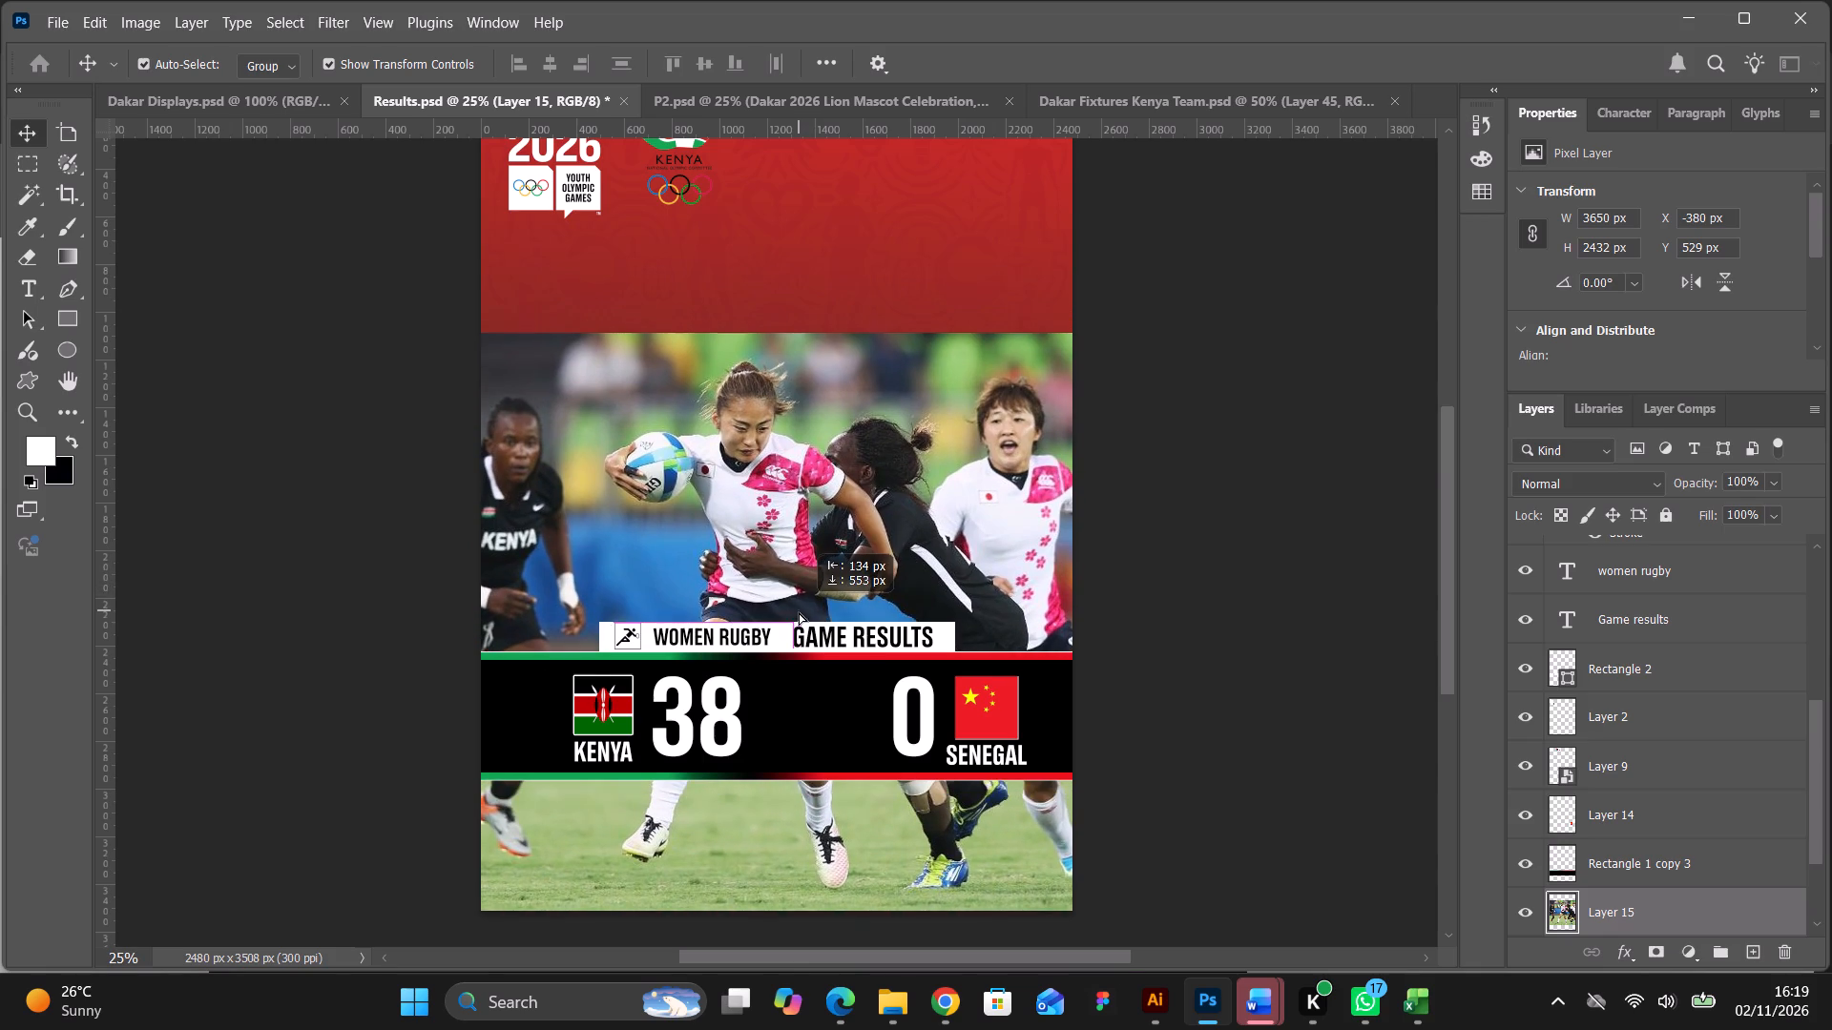
left_click_drag(799, 612, 795, 608)
left_click_drag(795, 604, 797, 588)
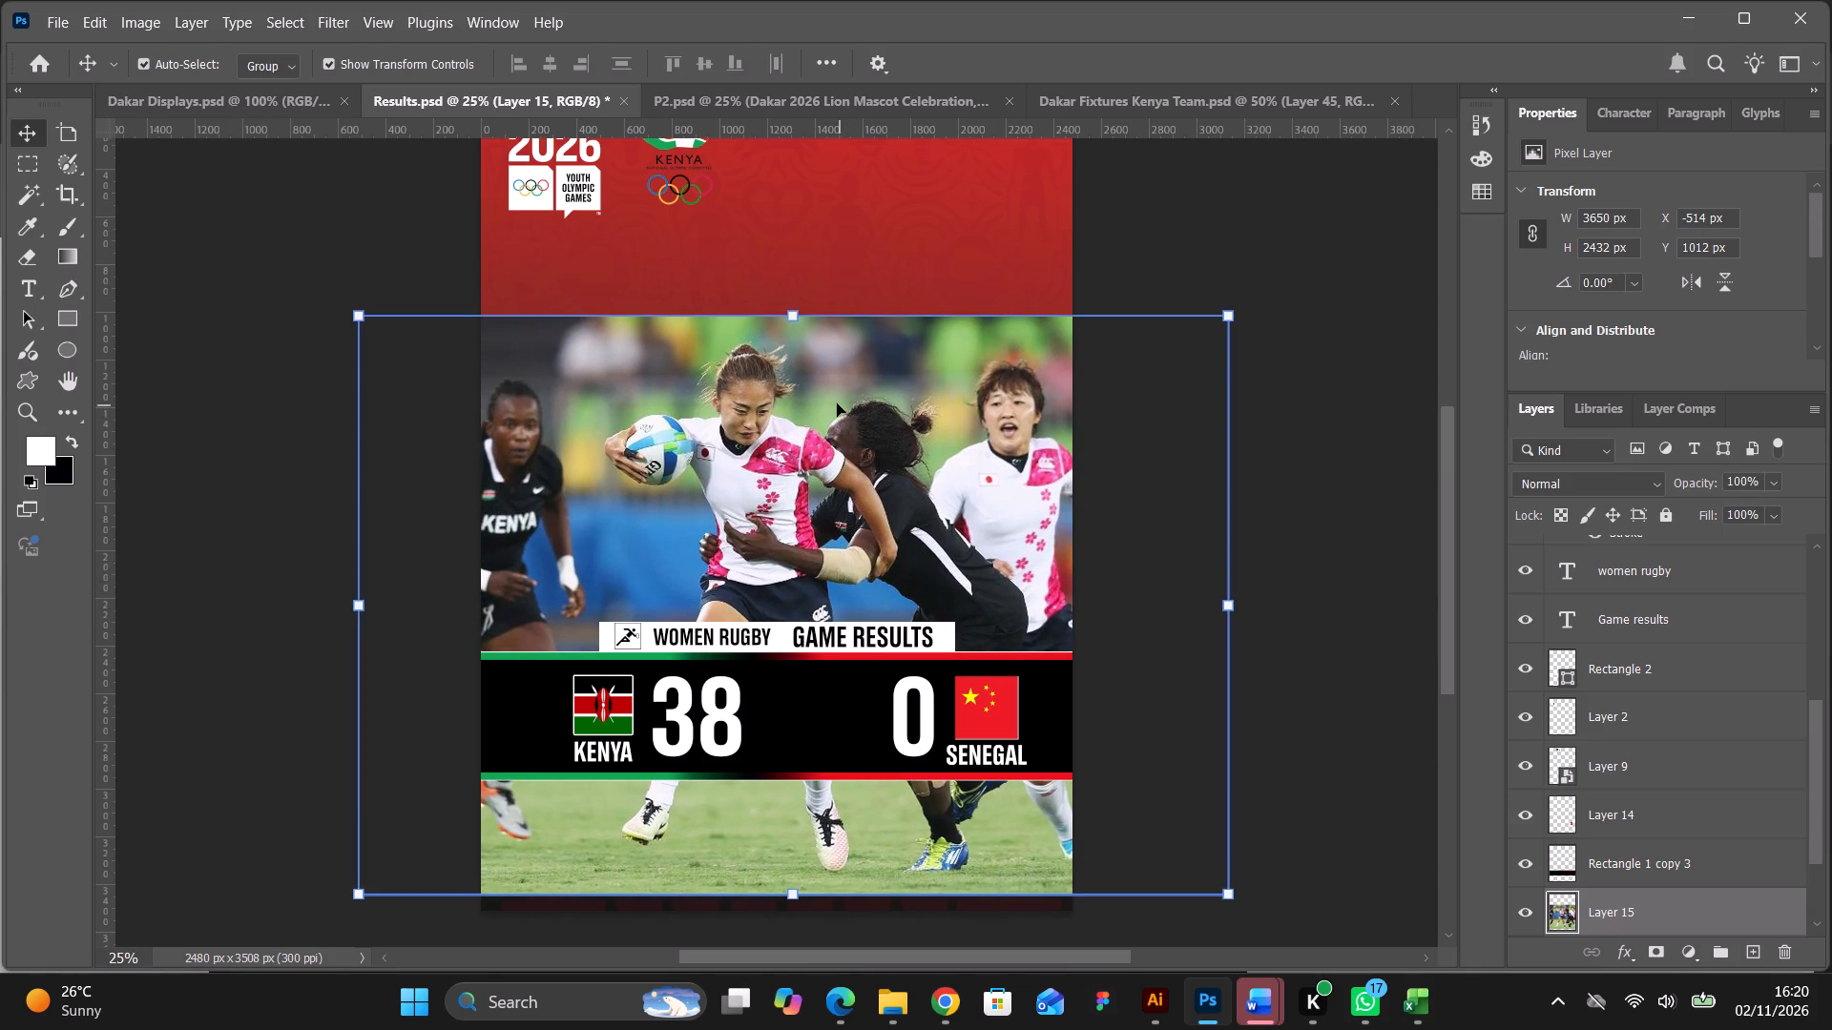
Enlarge the match photo to about 4034 × 2688 px and shift it to X -662, Y 820 px, reaching the poster's bottom edge.
left_click_drag(797, 315, 795, 262)
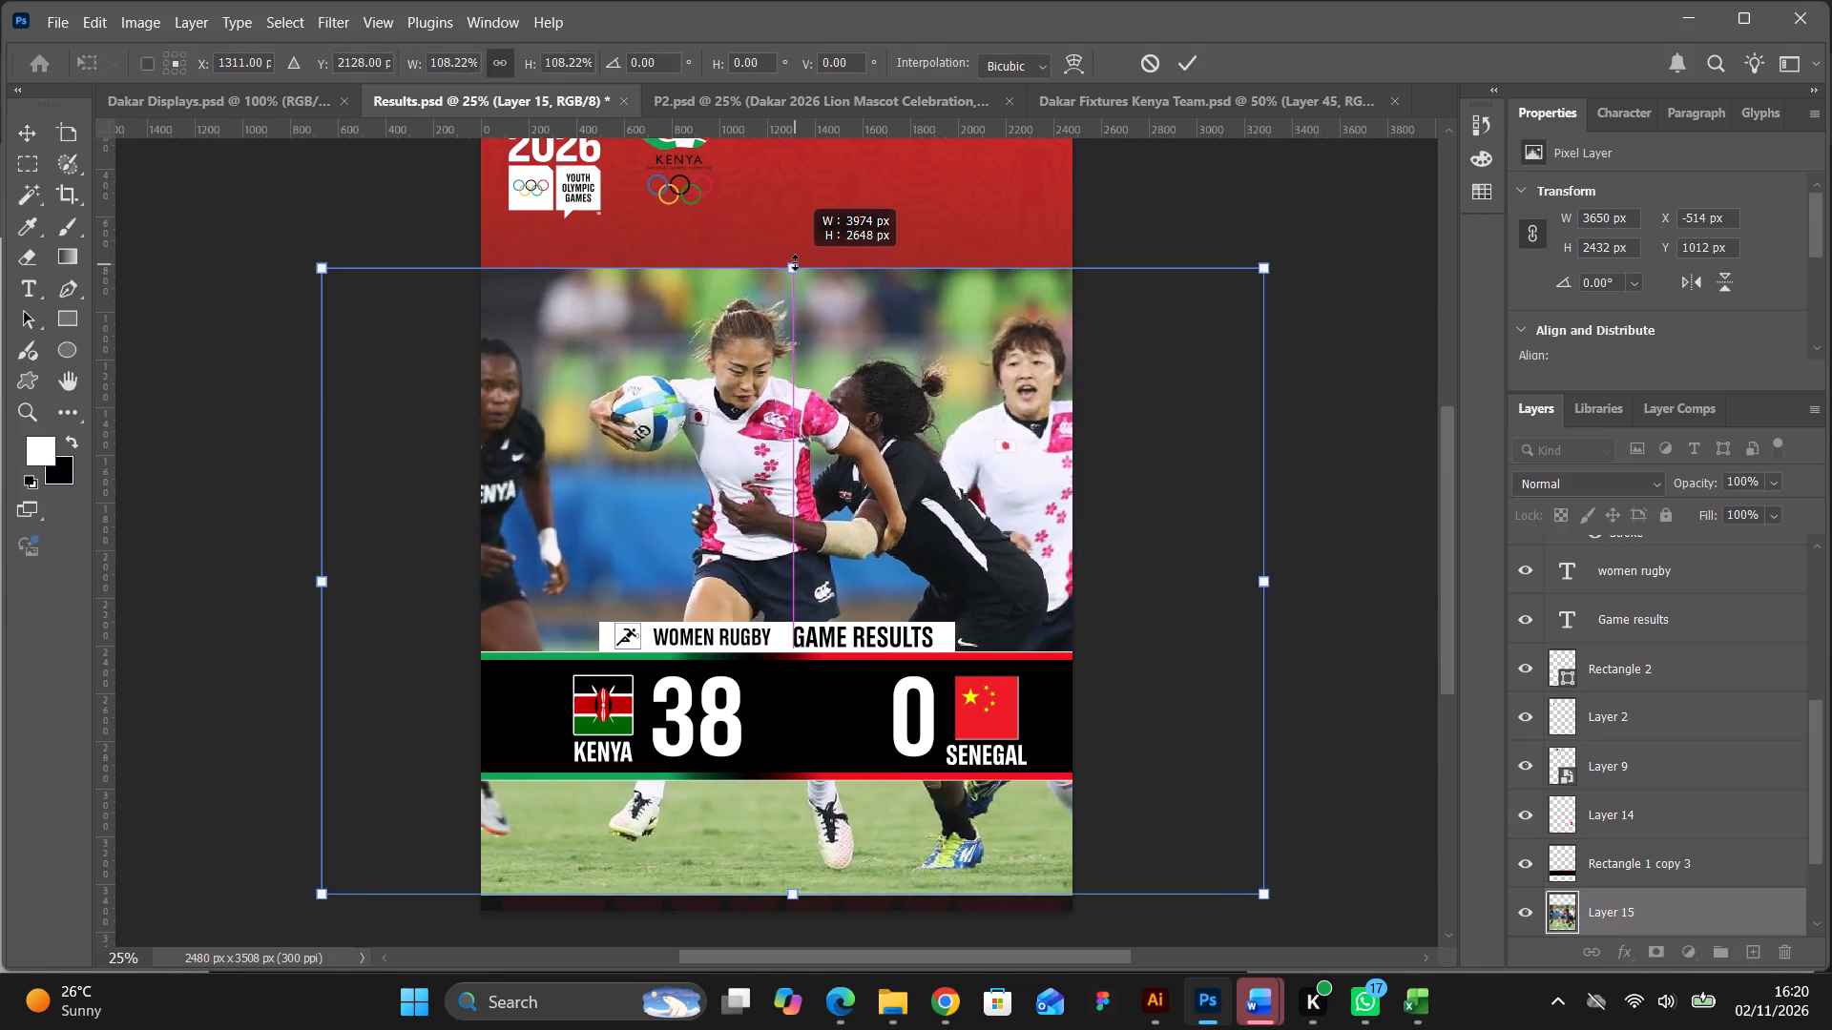
left_click_drag(795, 262, 796, 254)
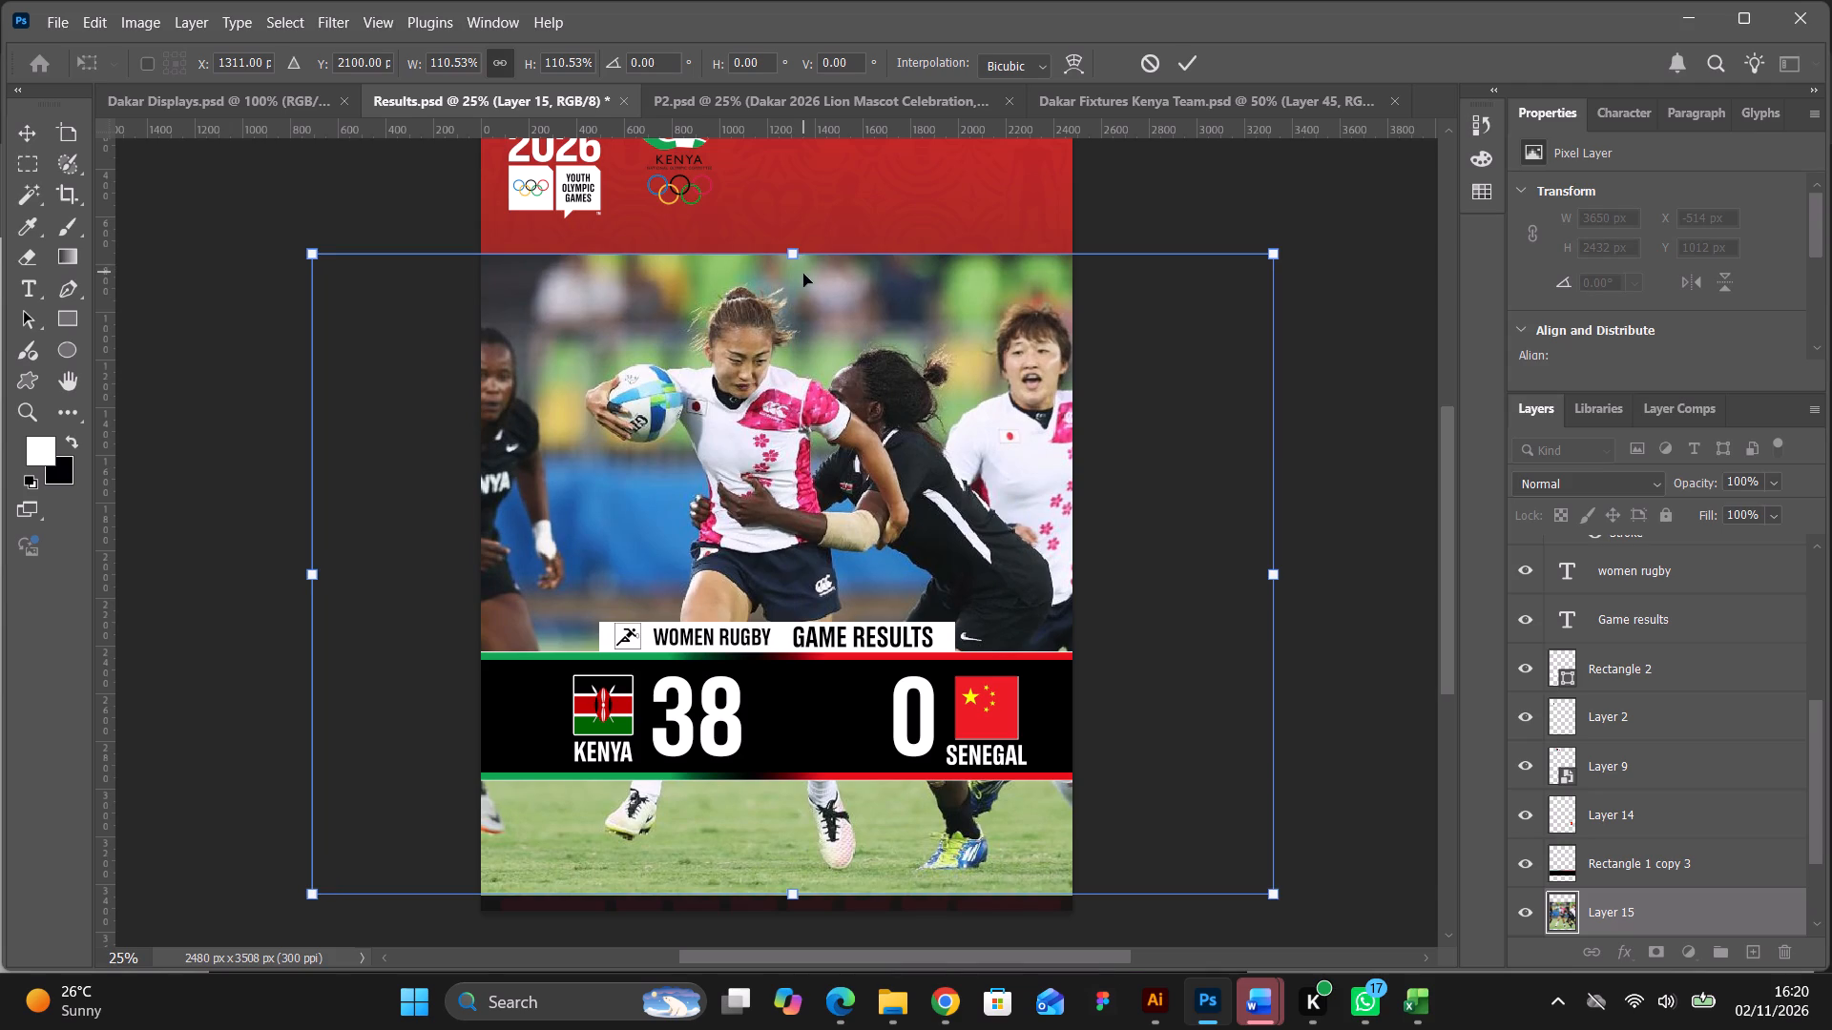
left_click_drag(751, 365, 765, 362)
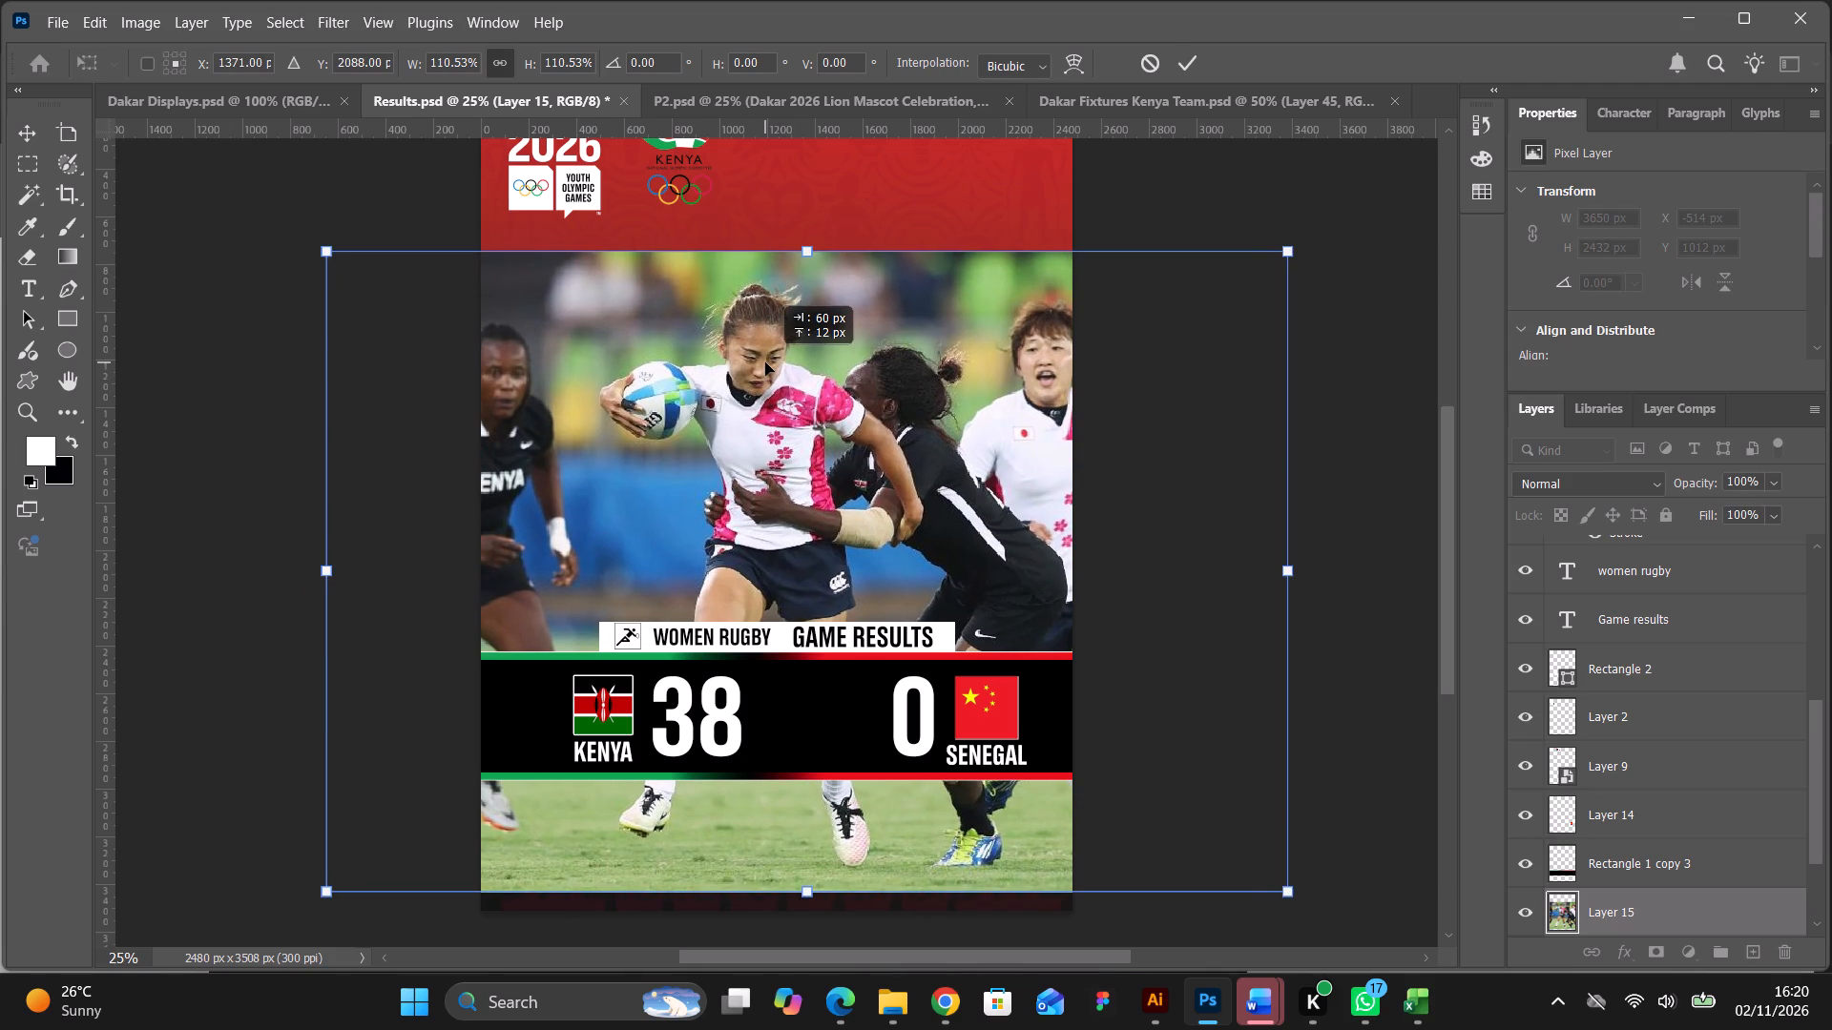
left_click_drag(765, 362, 761, 379)
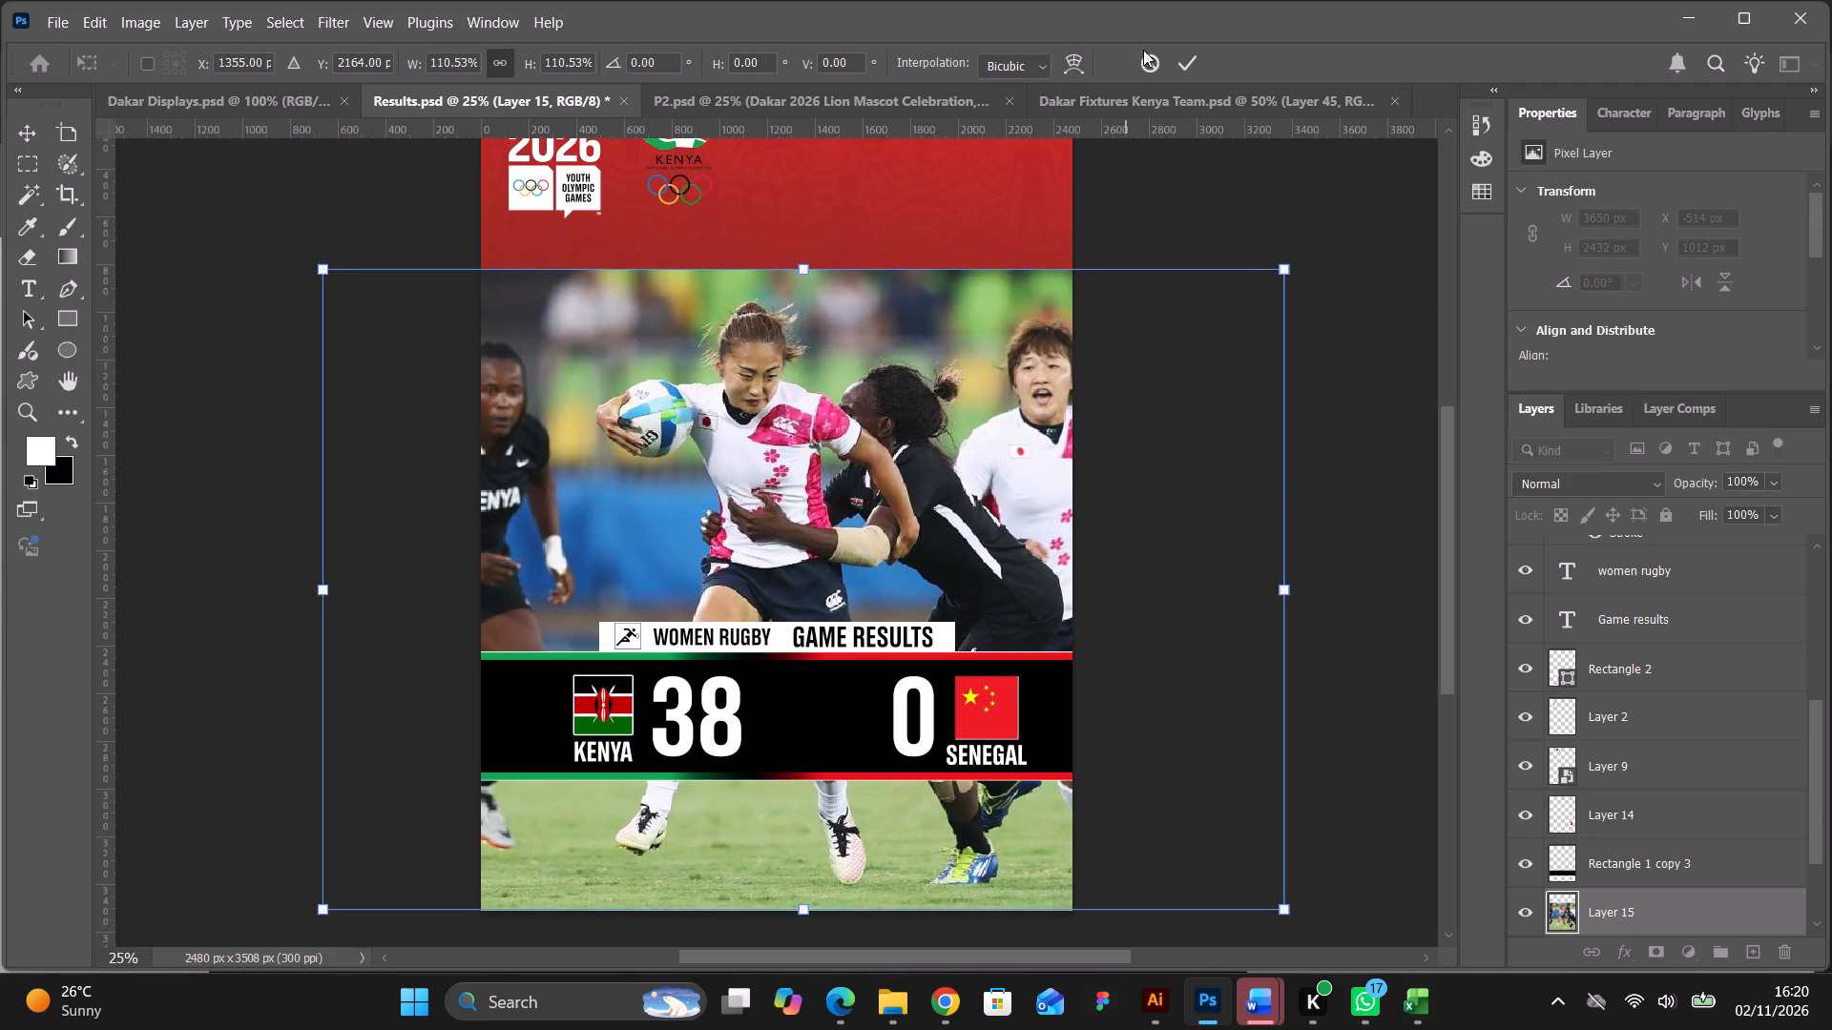
left_click(1184, 60)
left_click(1179, 228)
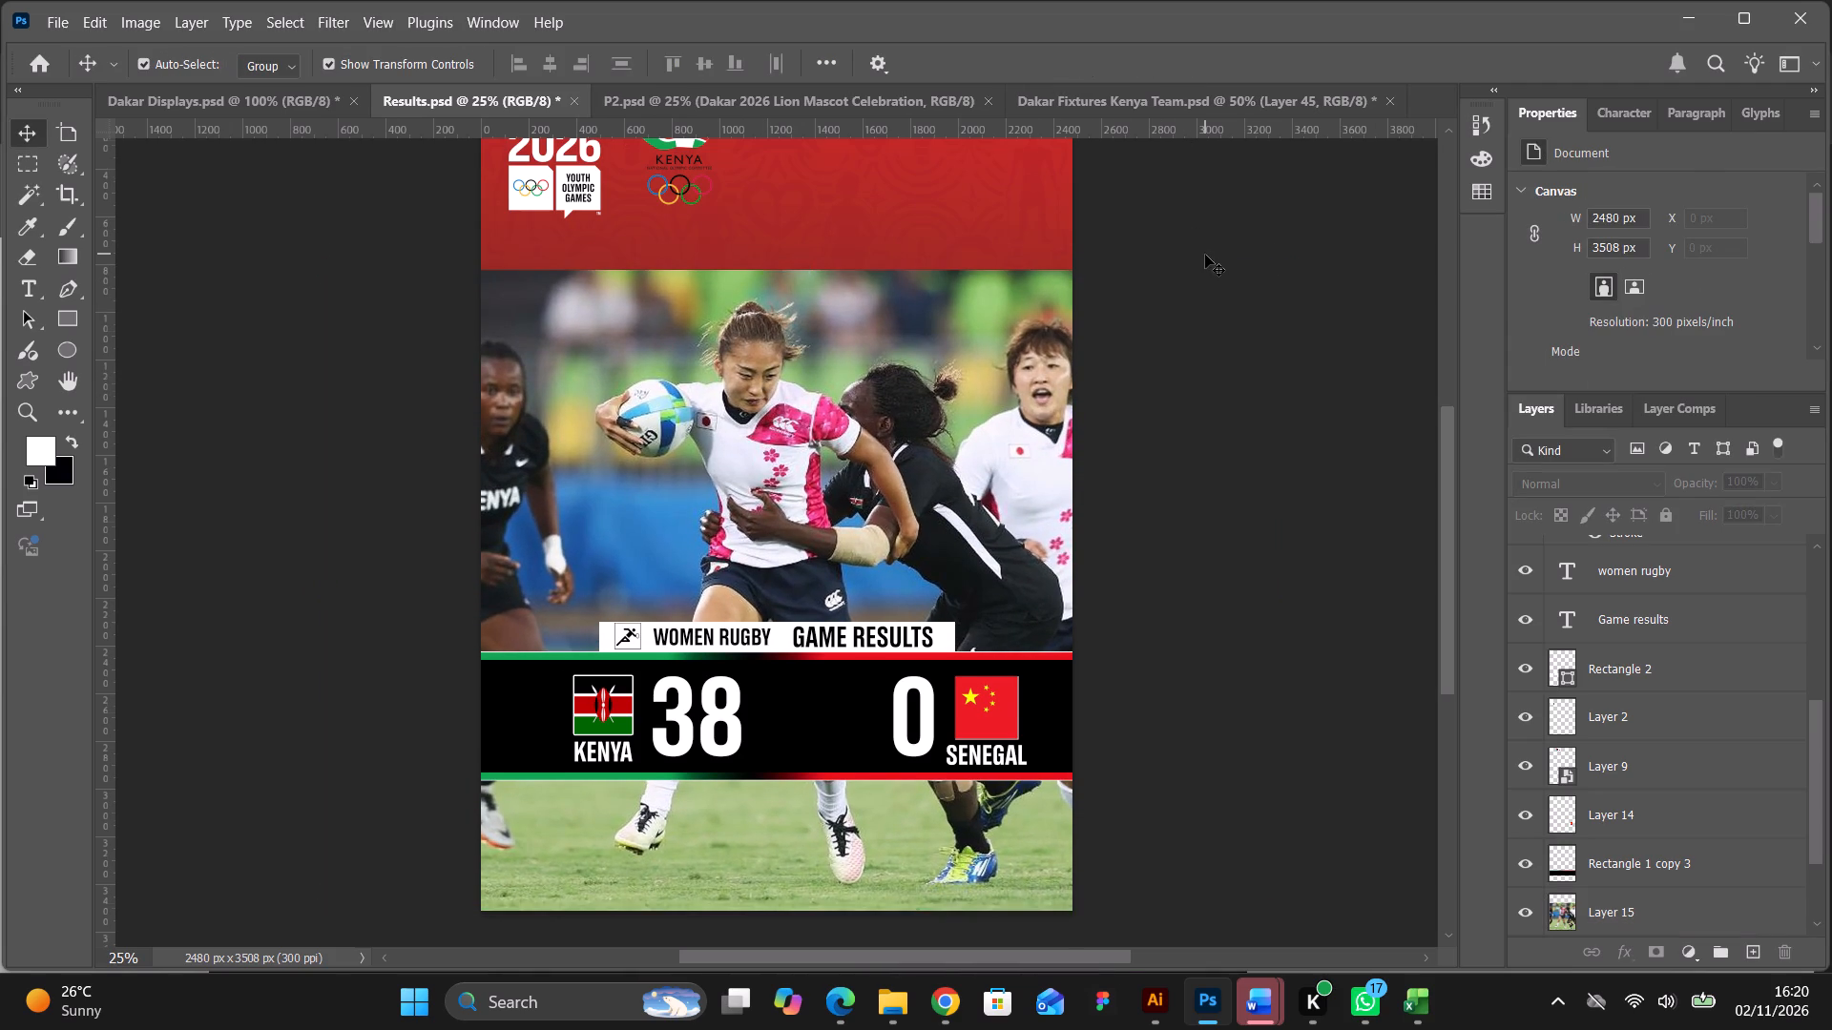
Move the match photo straight up about 183 px so its top edge sits just below the logos.
scroll(1205, 255, "up", 6)
left_click_drag(907, 443, 902, 406)
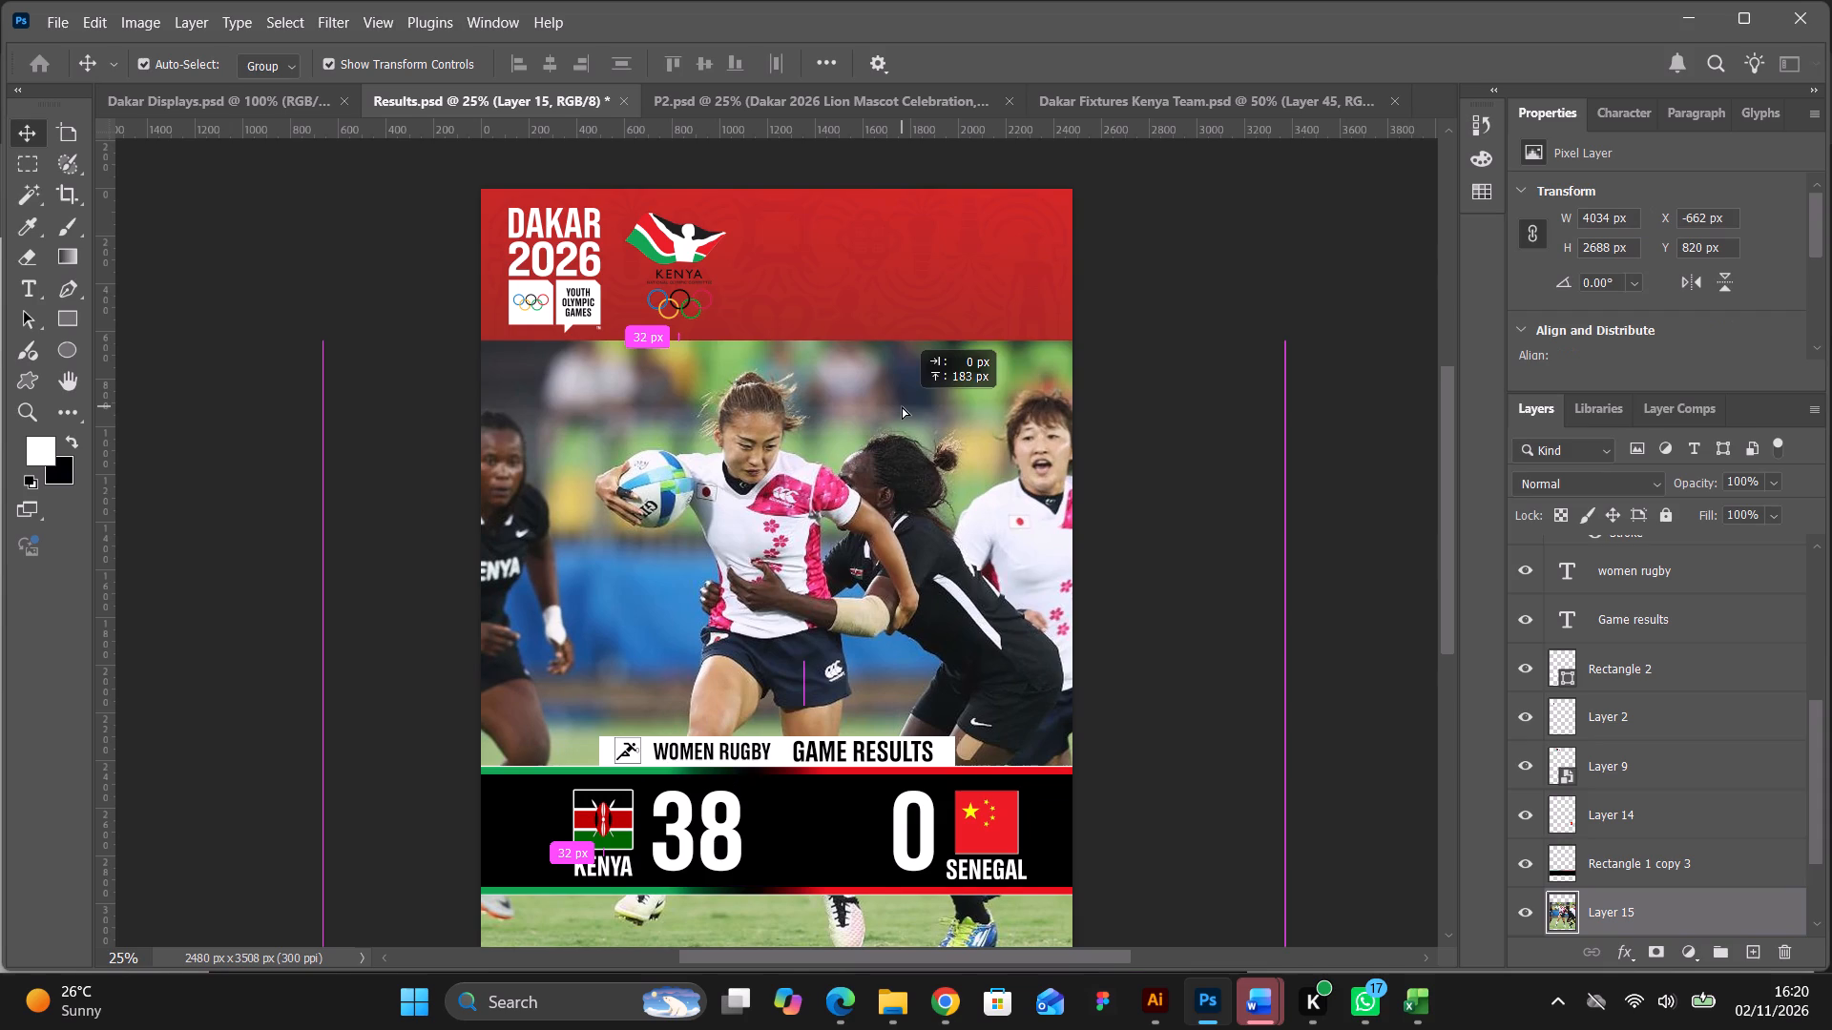
left_click_drag(902, 406, 902, 405)
Extend the match photo down past the poster's bottom edge, scaling it proportionally to about 4382 × 2920 px.
scroll(904, 409, "down", 4)
scroll(1169, 477, "down", 6)
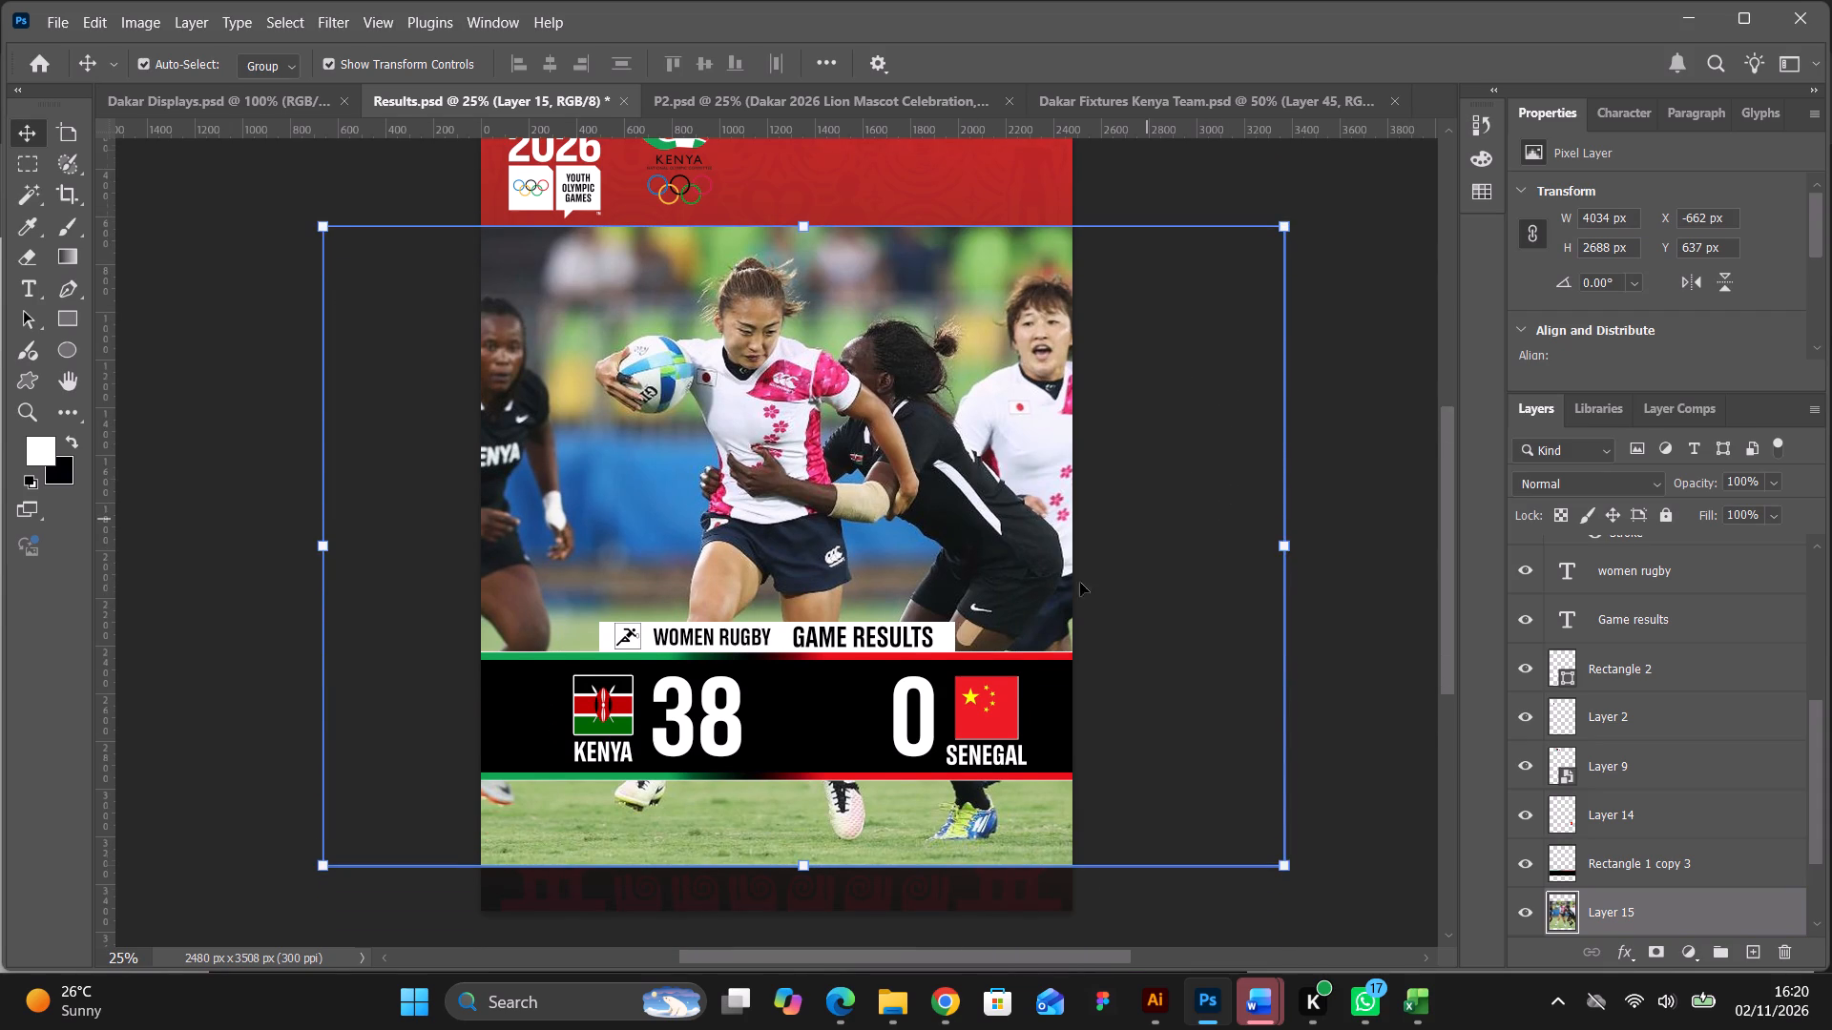
scroll(1080, 583, "down", 2)
left_click_drag(801, 754, 800, 786, "shift")
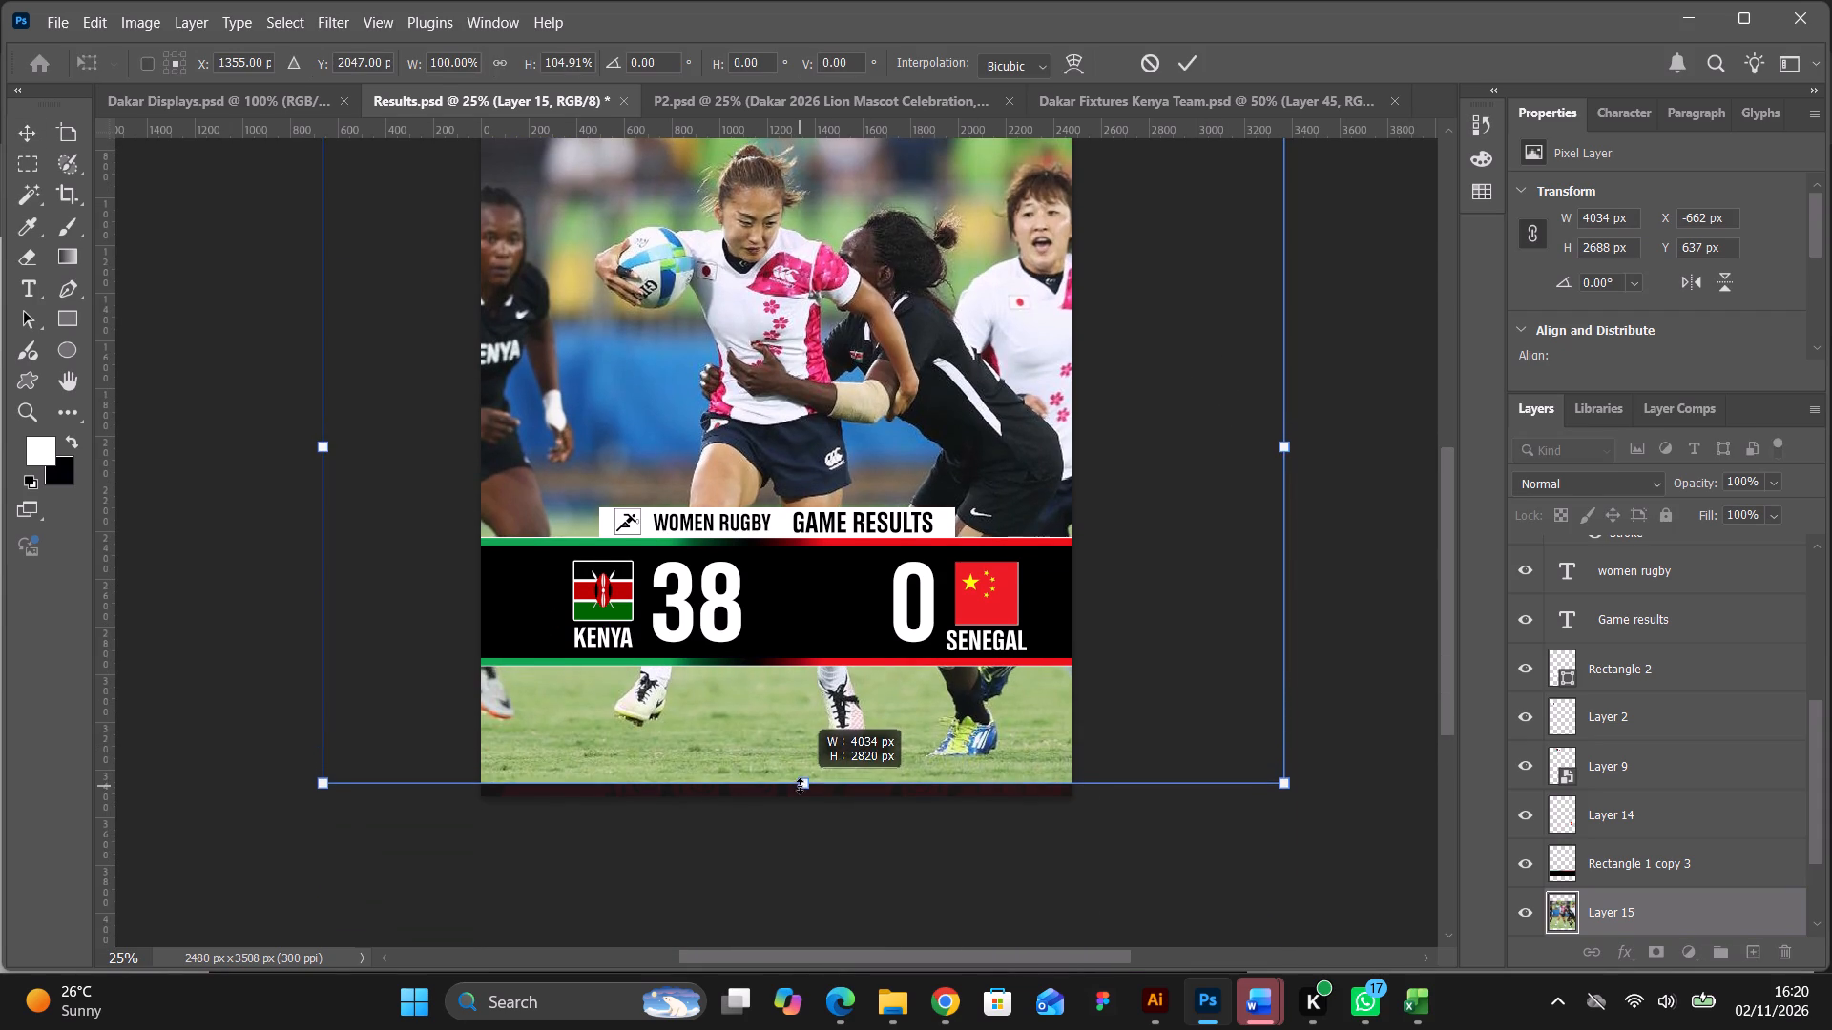
left_click_drag(800, 786, 801, 810, "shift")
scroll(1202, 176, "up", 13)
left_click(1190, 67)
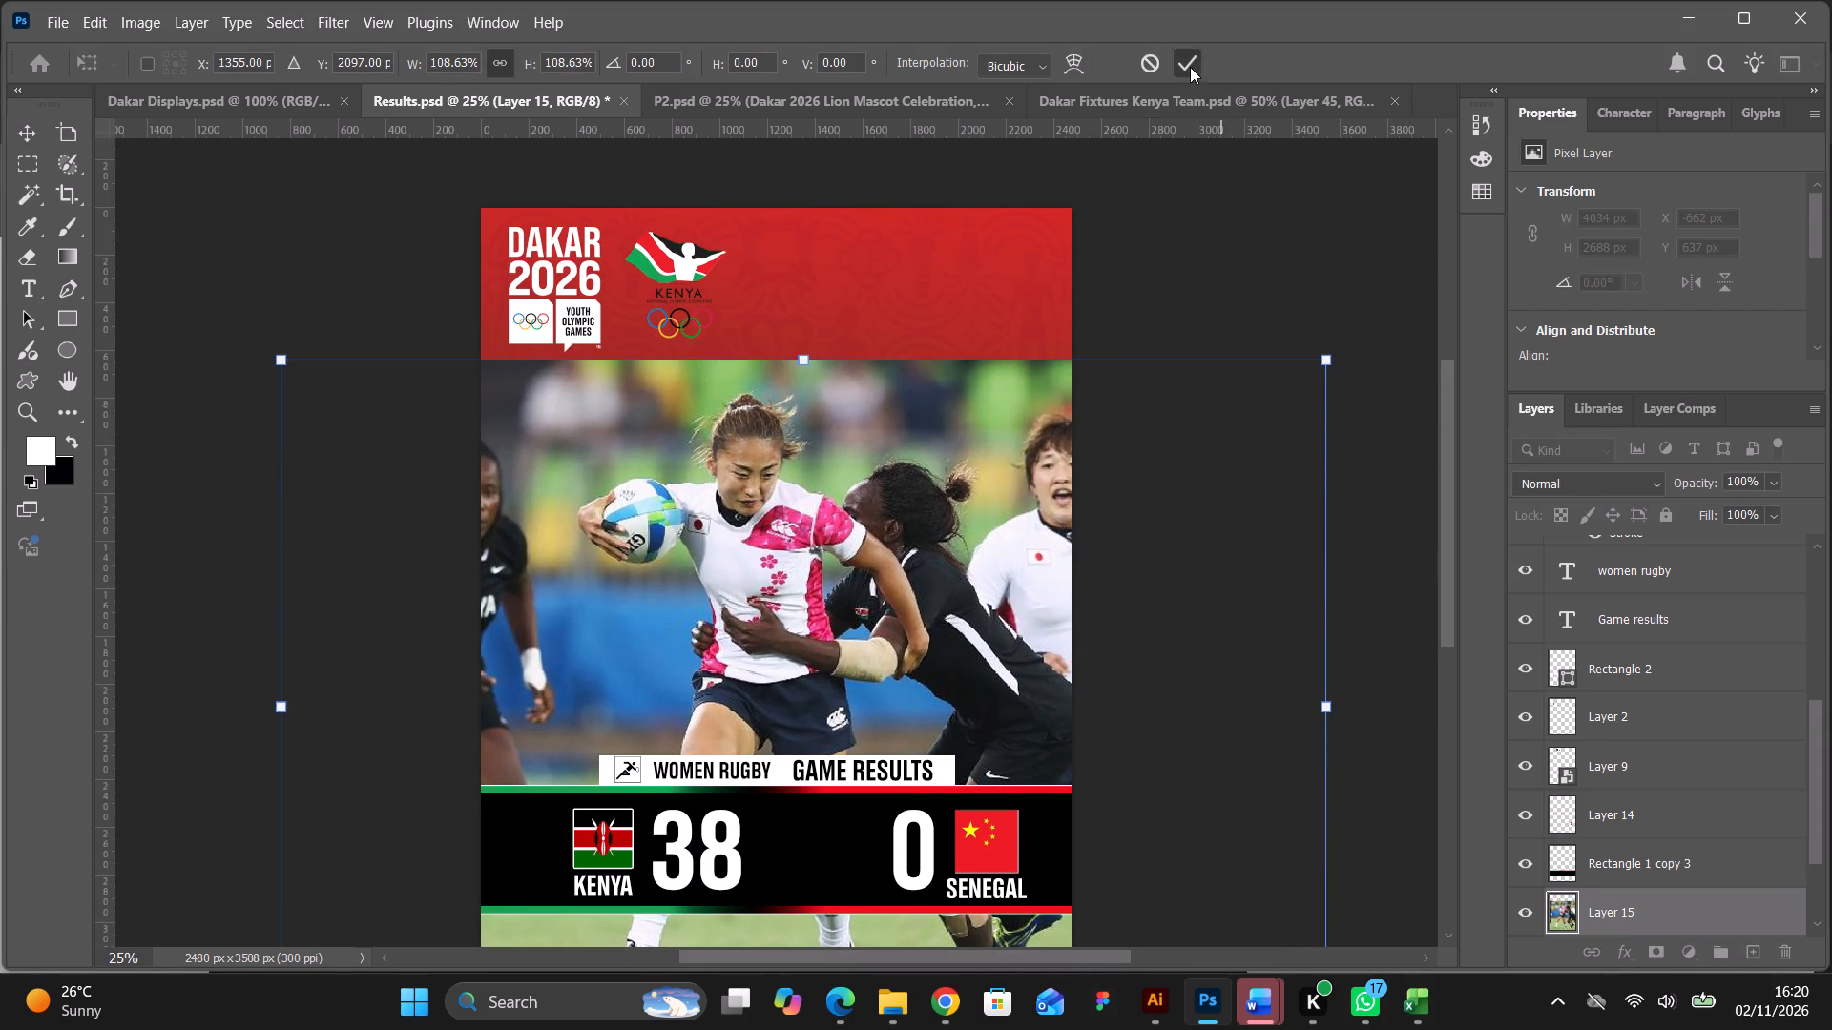
Slide the match photo horizontally to bring the Kenya player at the poster's left edge fully into the frame.
left_click_drag(858, 462, 943, 463)
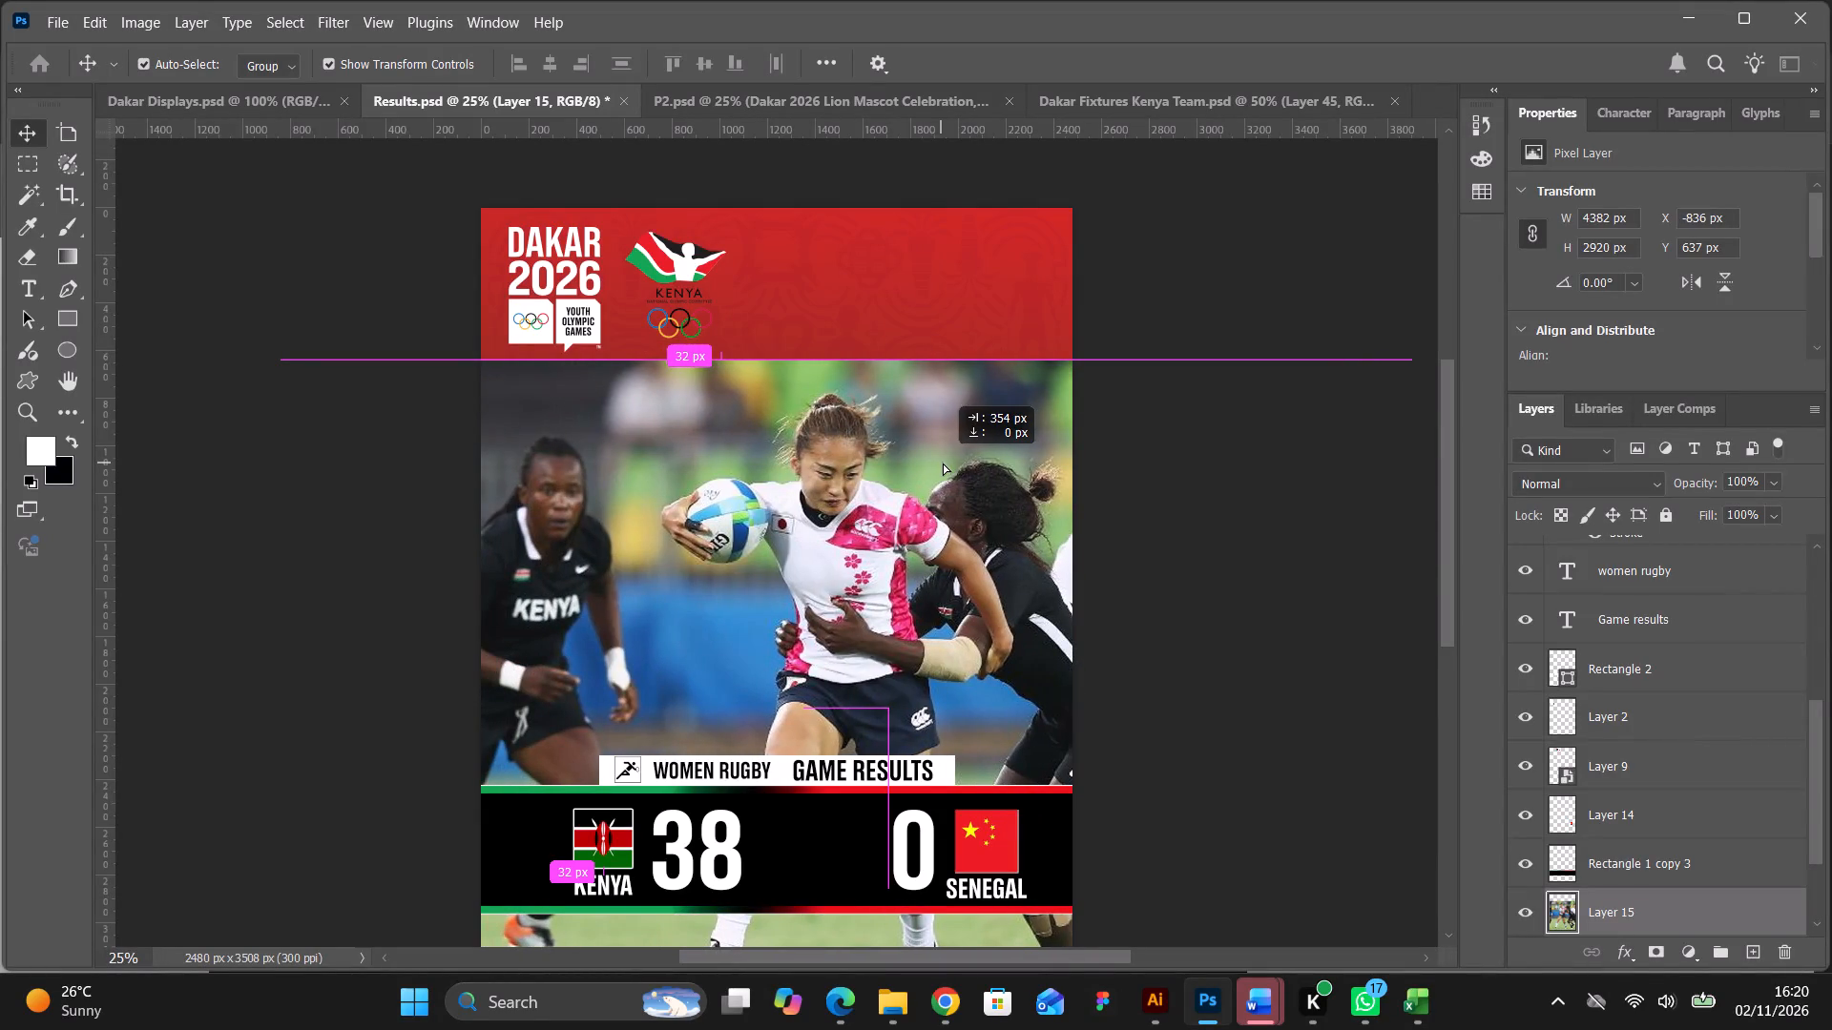
left_click_drag(943, 463, 963, 467)
left_click(1180, 237)
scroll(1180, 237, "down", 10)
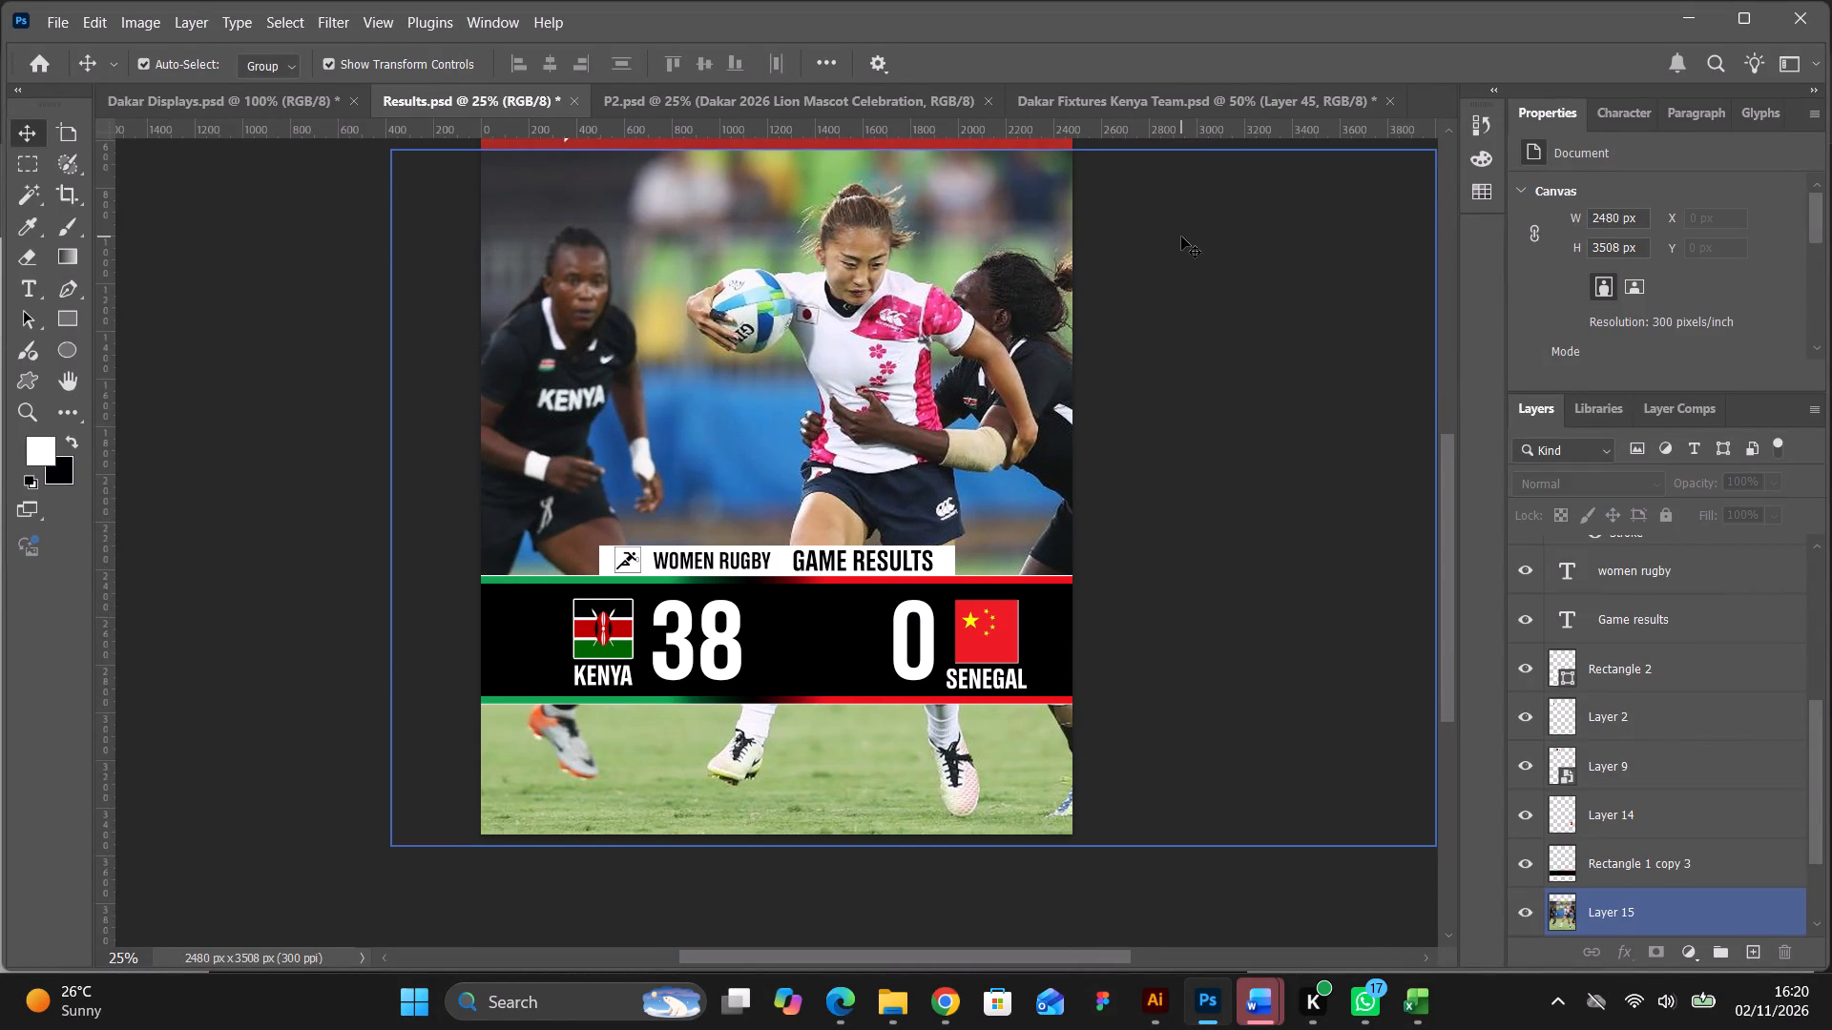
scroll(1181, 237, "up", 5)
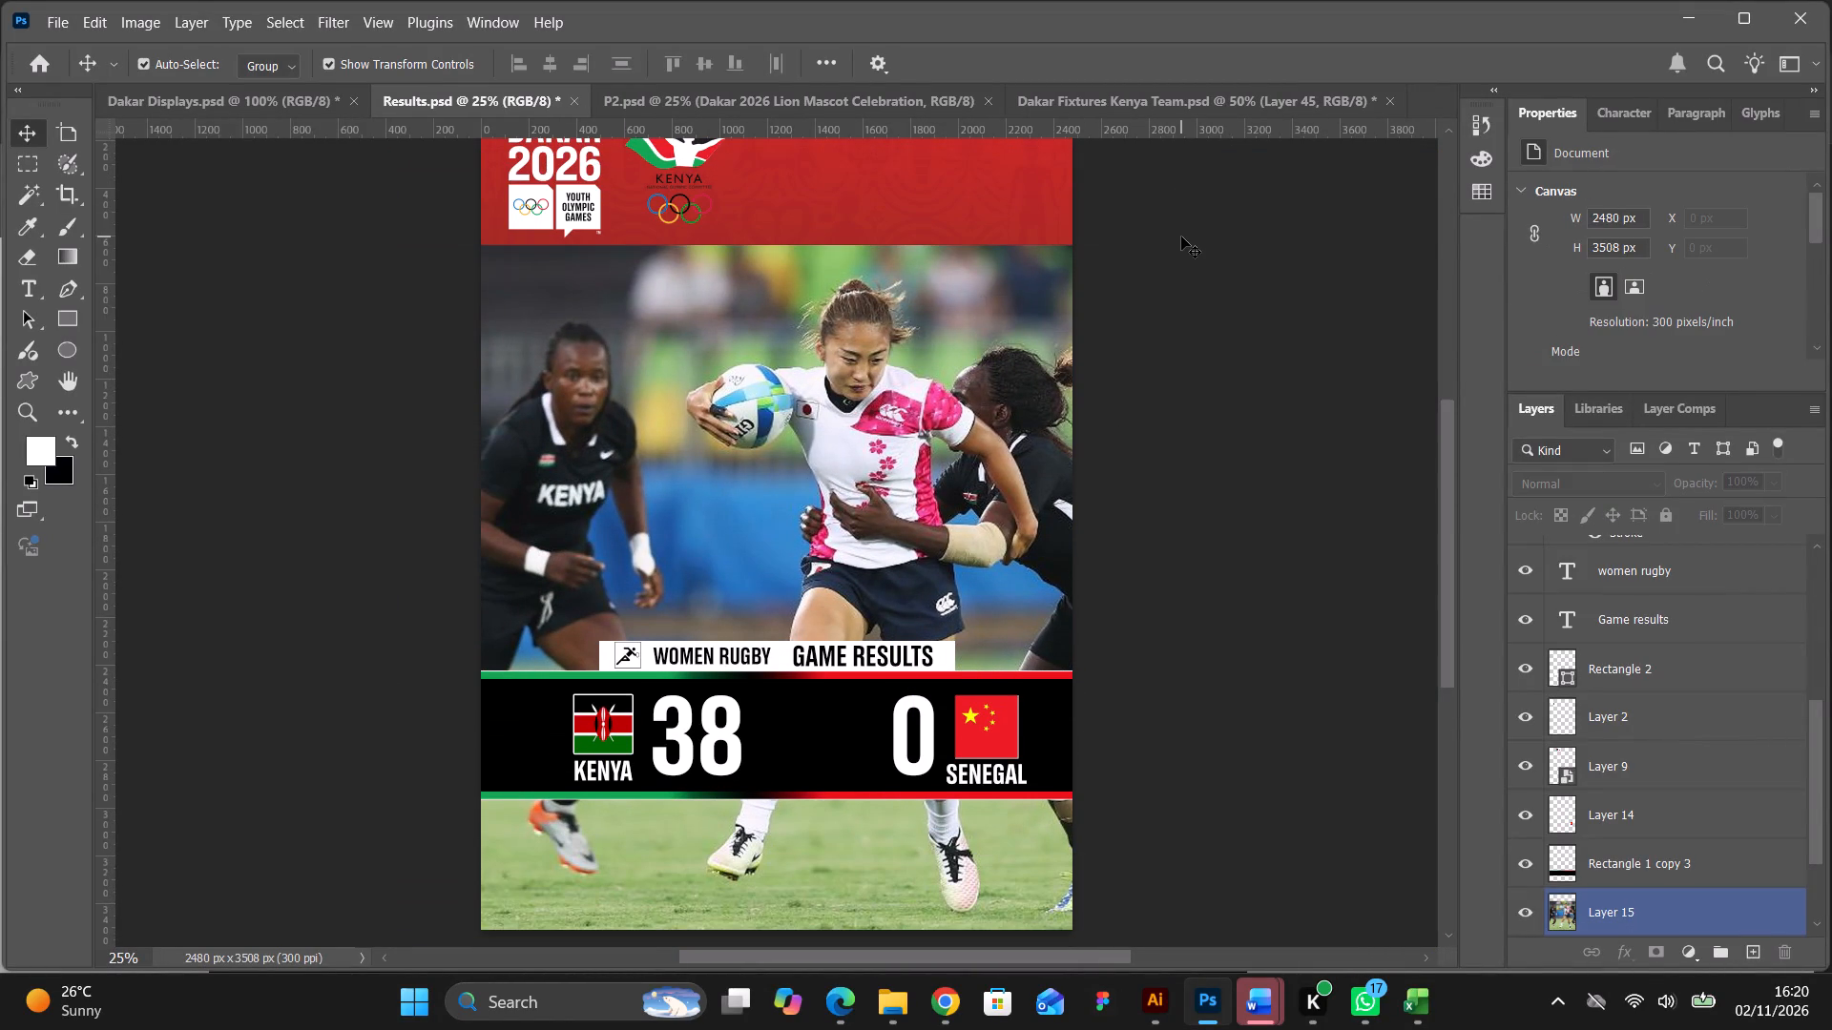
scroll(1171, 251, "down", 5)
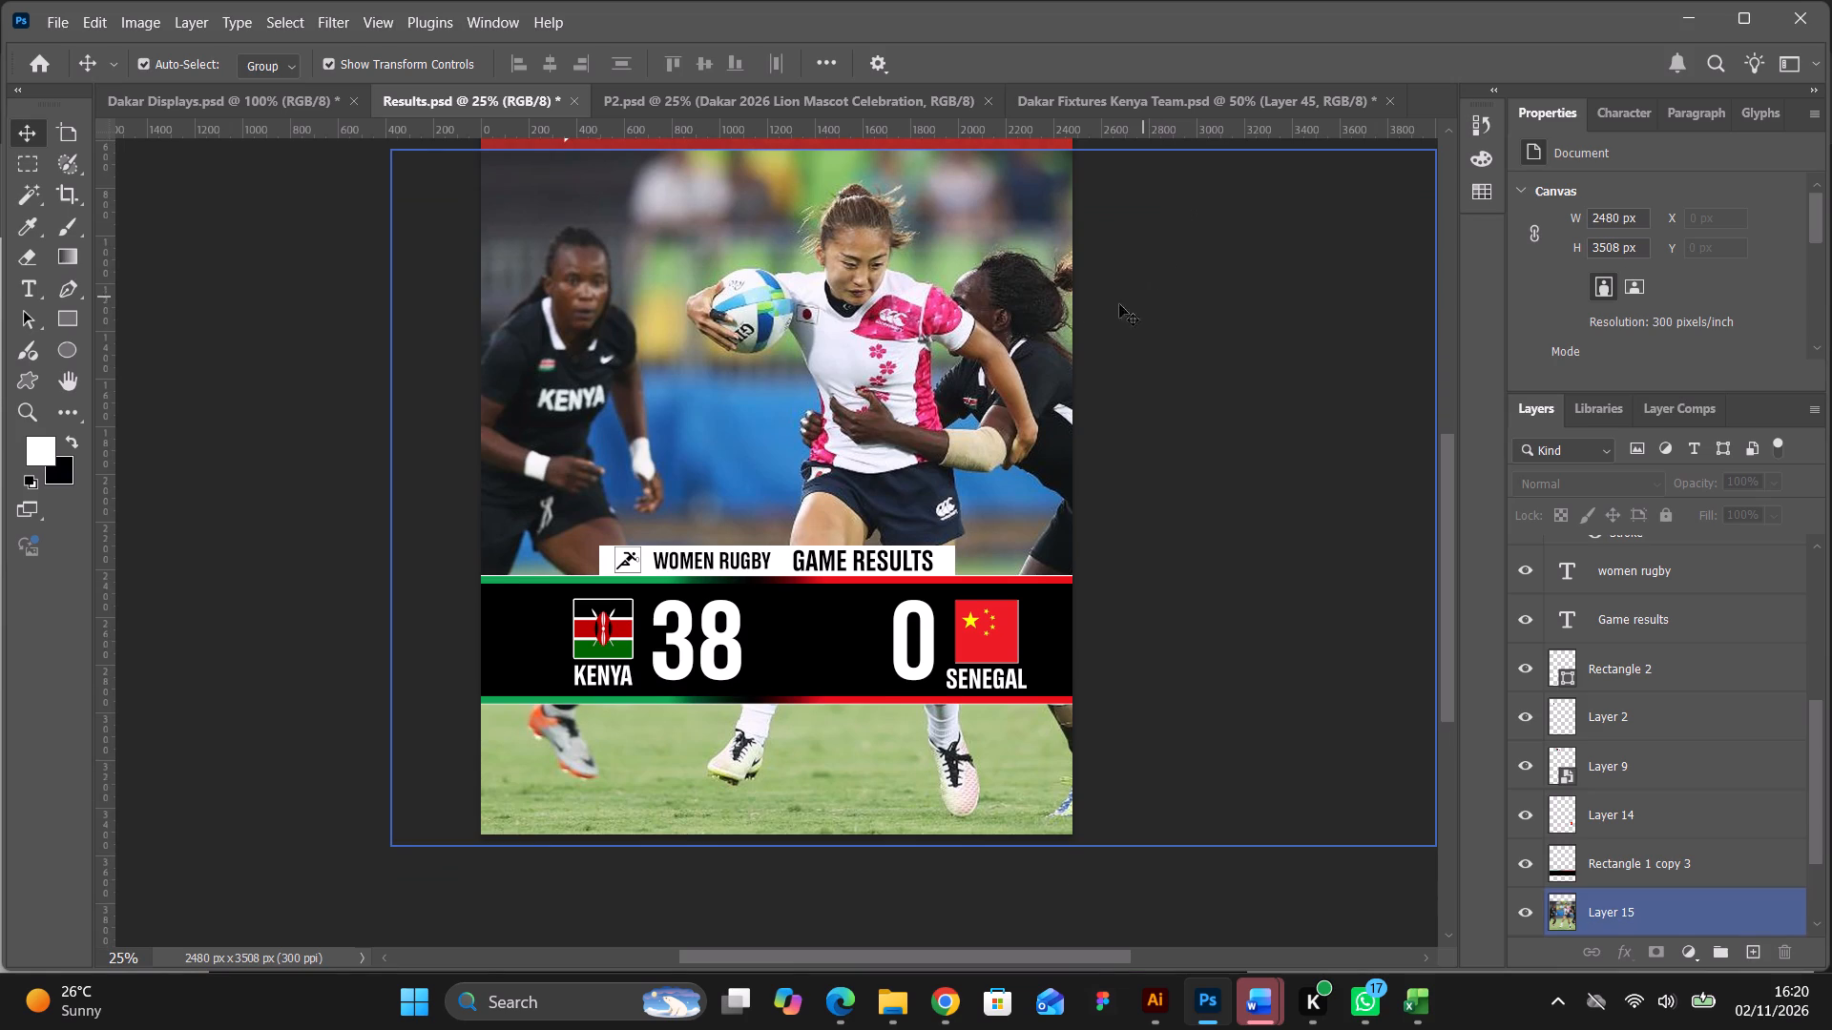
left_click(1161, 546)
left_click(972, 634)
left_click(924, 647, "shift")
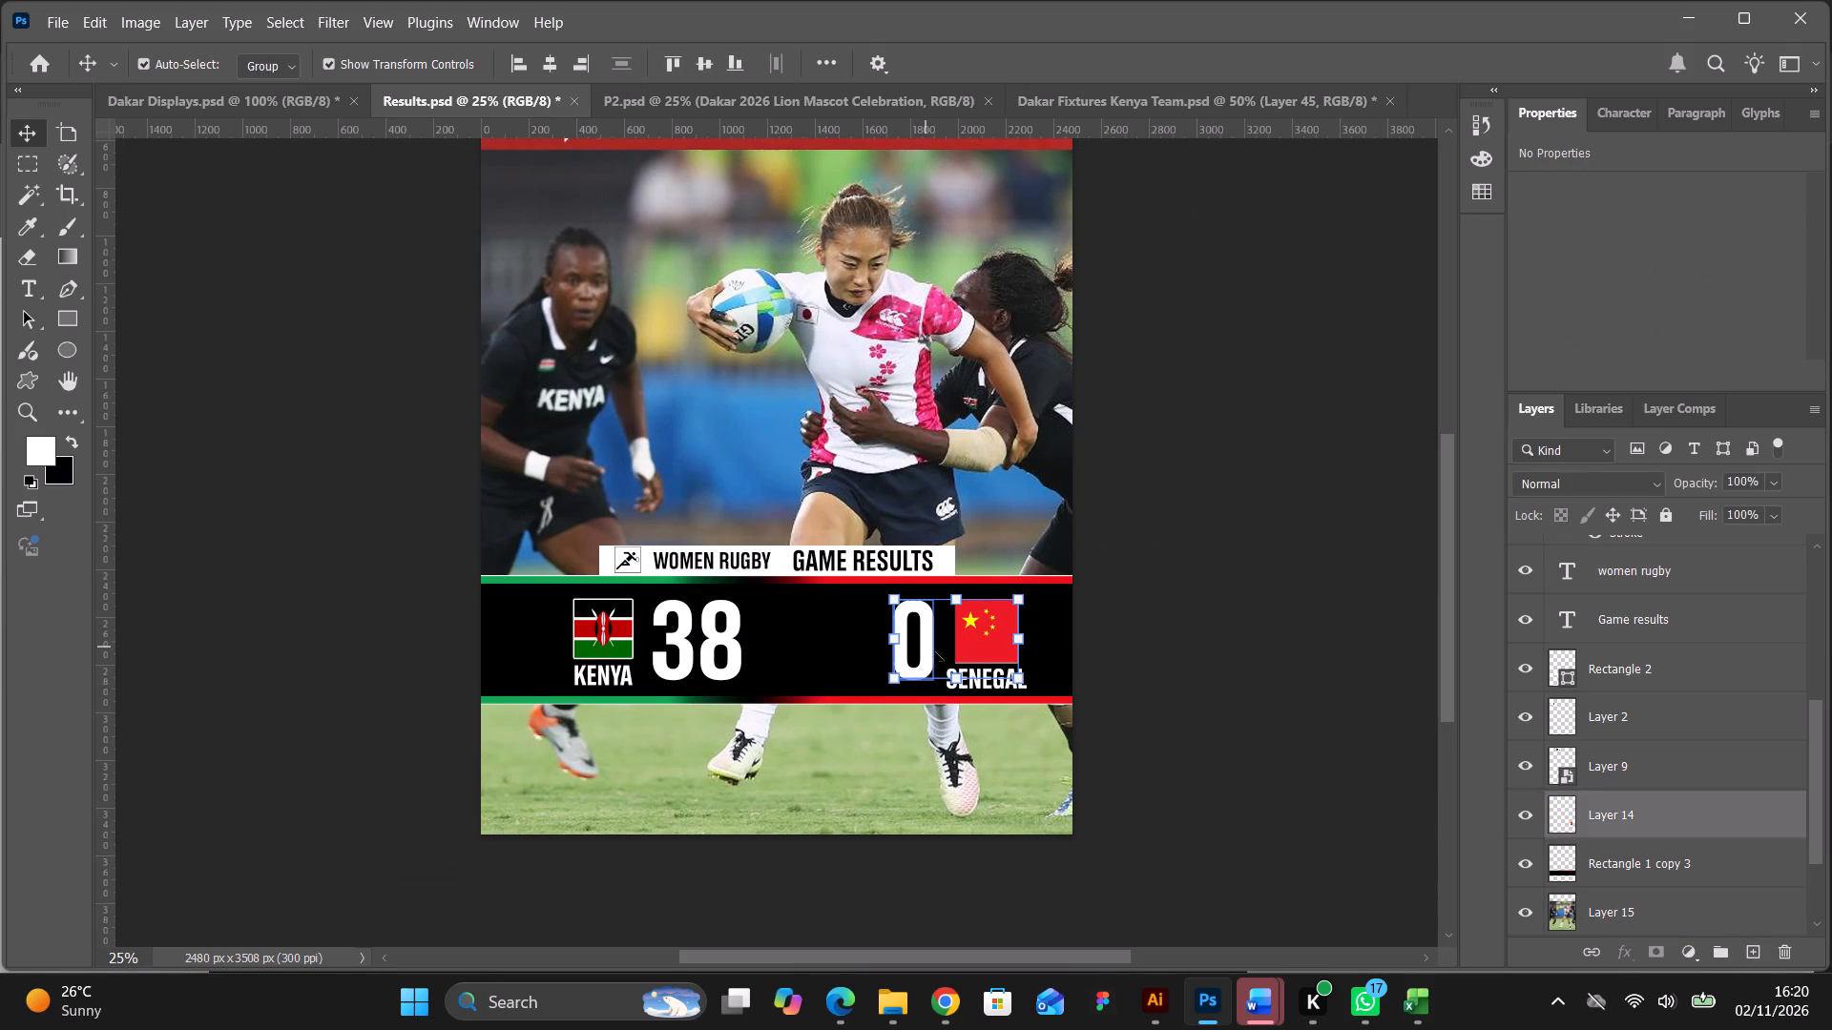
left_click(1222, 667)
Move the 0 score, the red flag and the SENEGAL label together horizontally towards the centre of the score band.
left_click(990, 677)
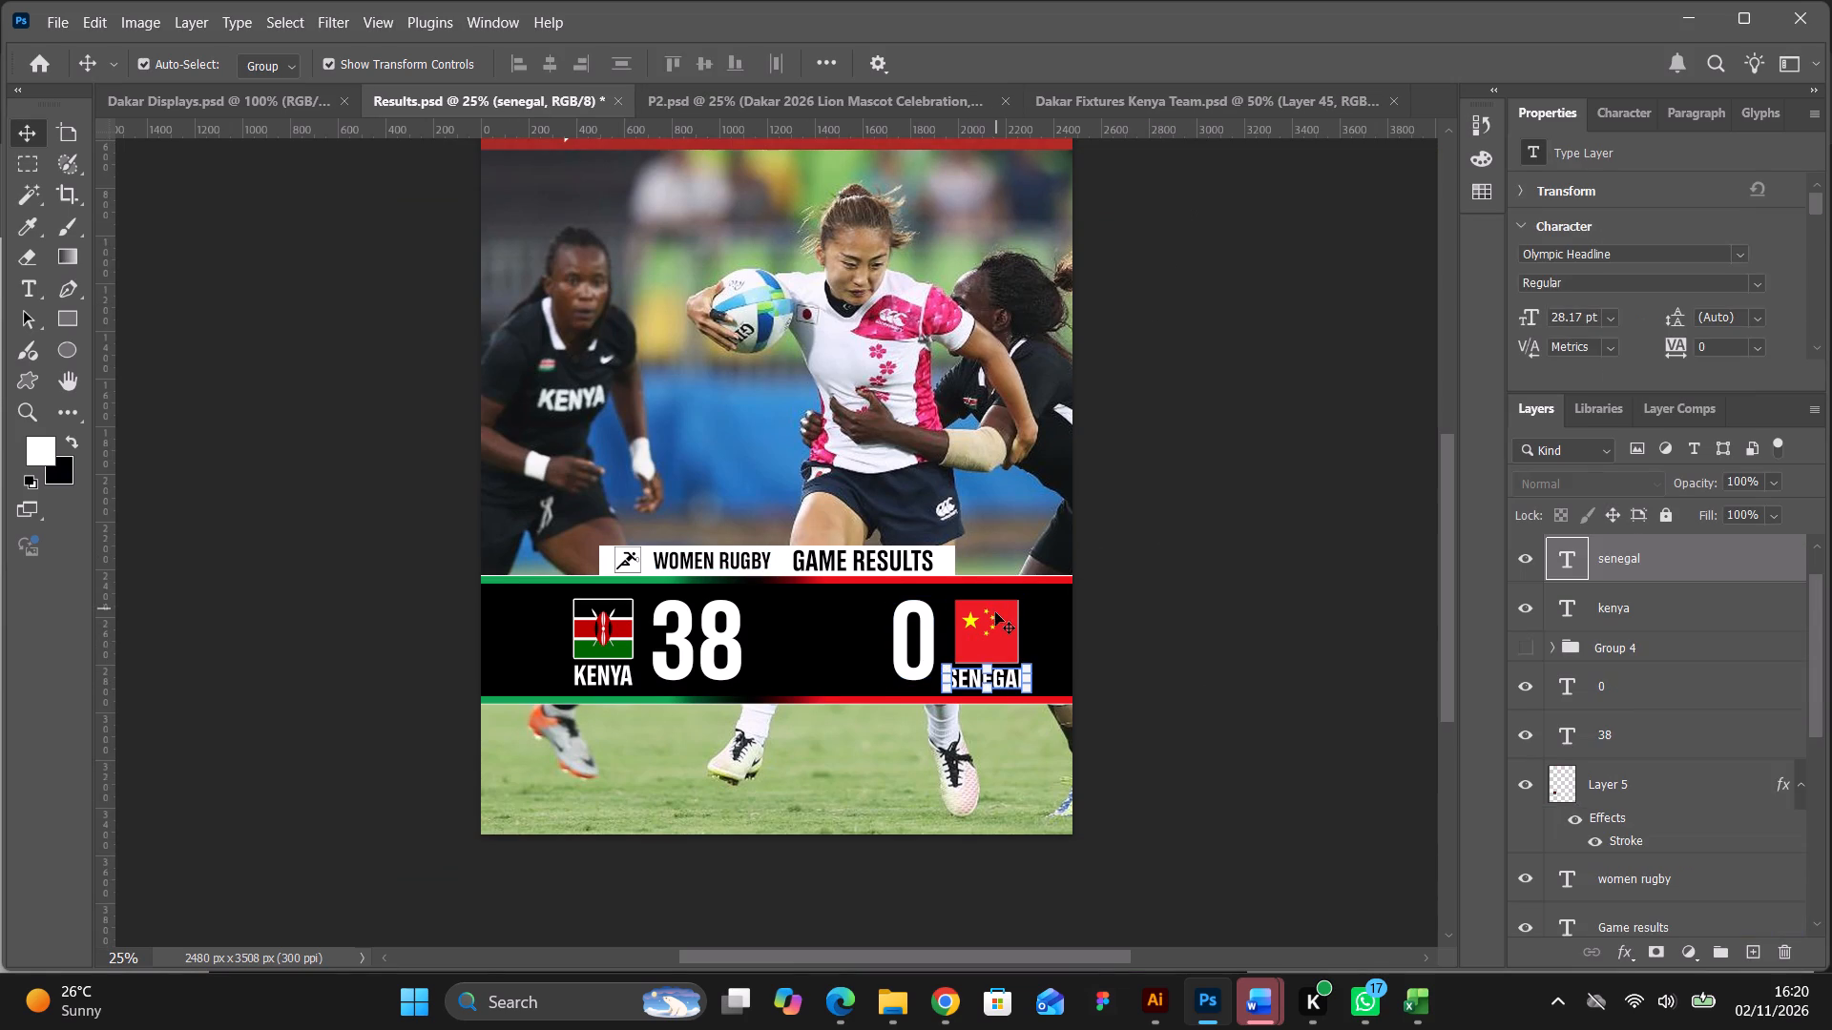
left_click(995, 616, "shift")
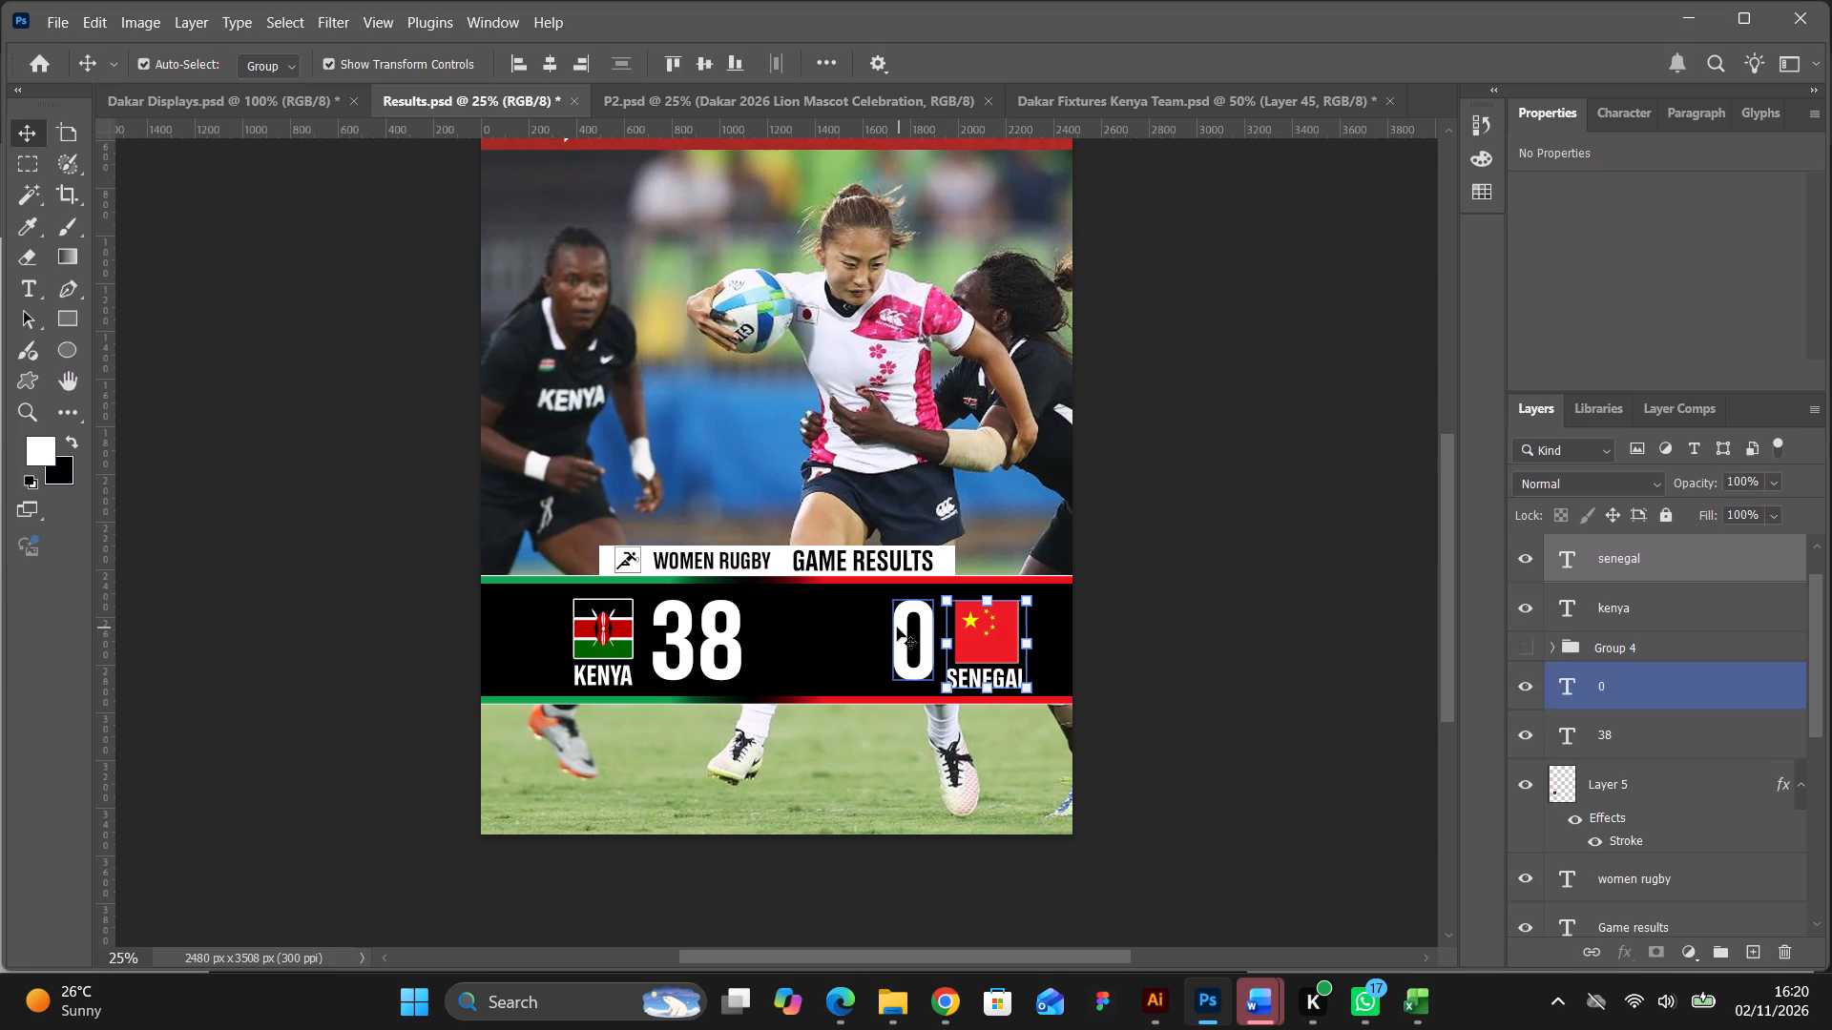
left_click(897, 628, "shift")
left_click_drag(978, 632, 920, 632)
left_click(1245, 625)
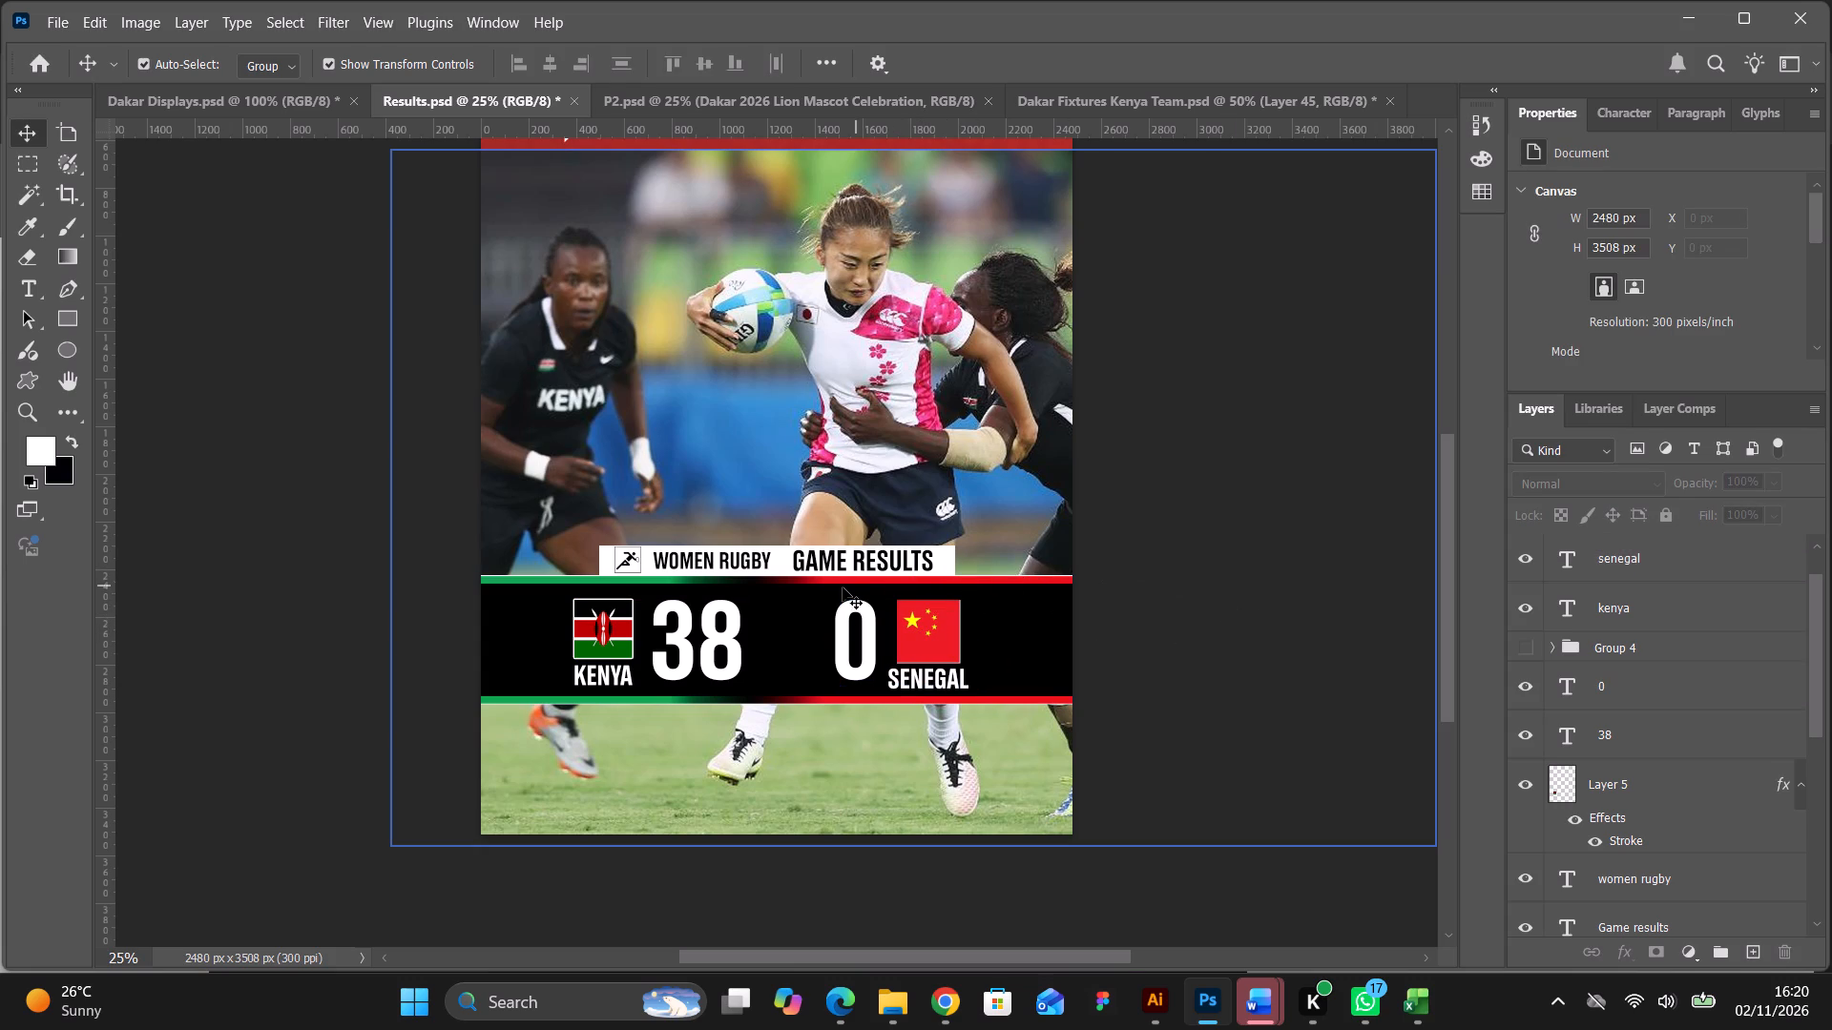
Stretch the left end of the white heading bar outward until it is 1591 px wide and starts at X 395 px.
left_click(604, 558)
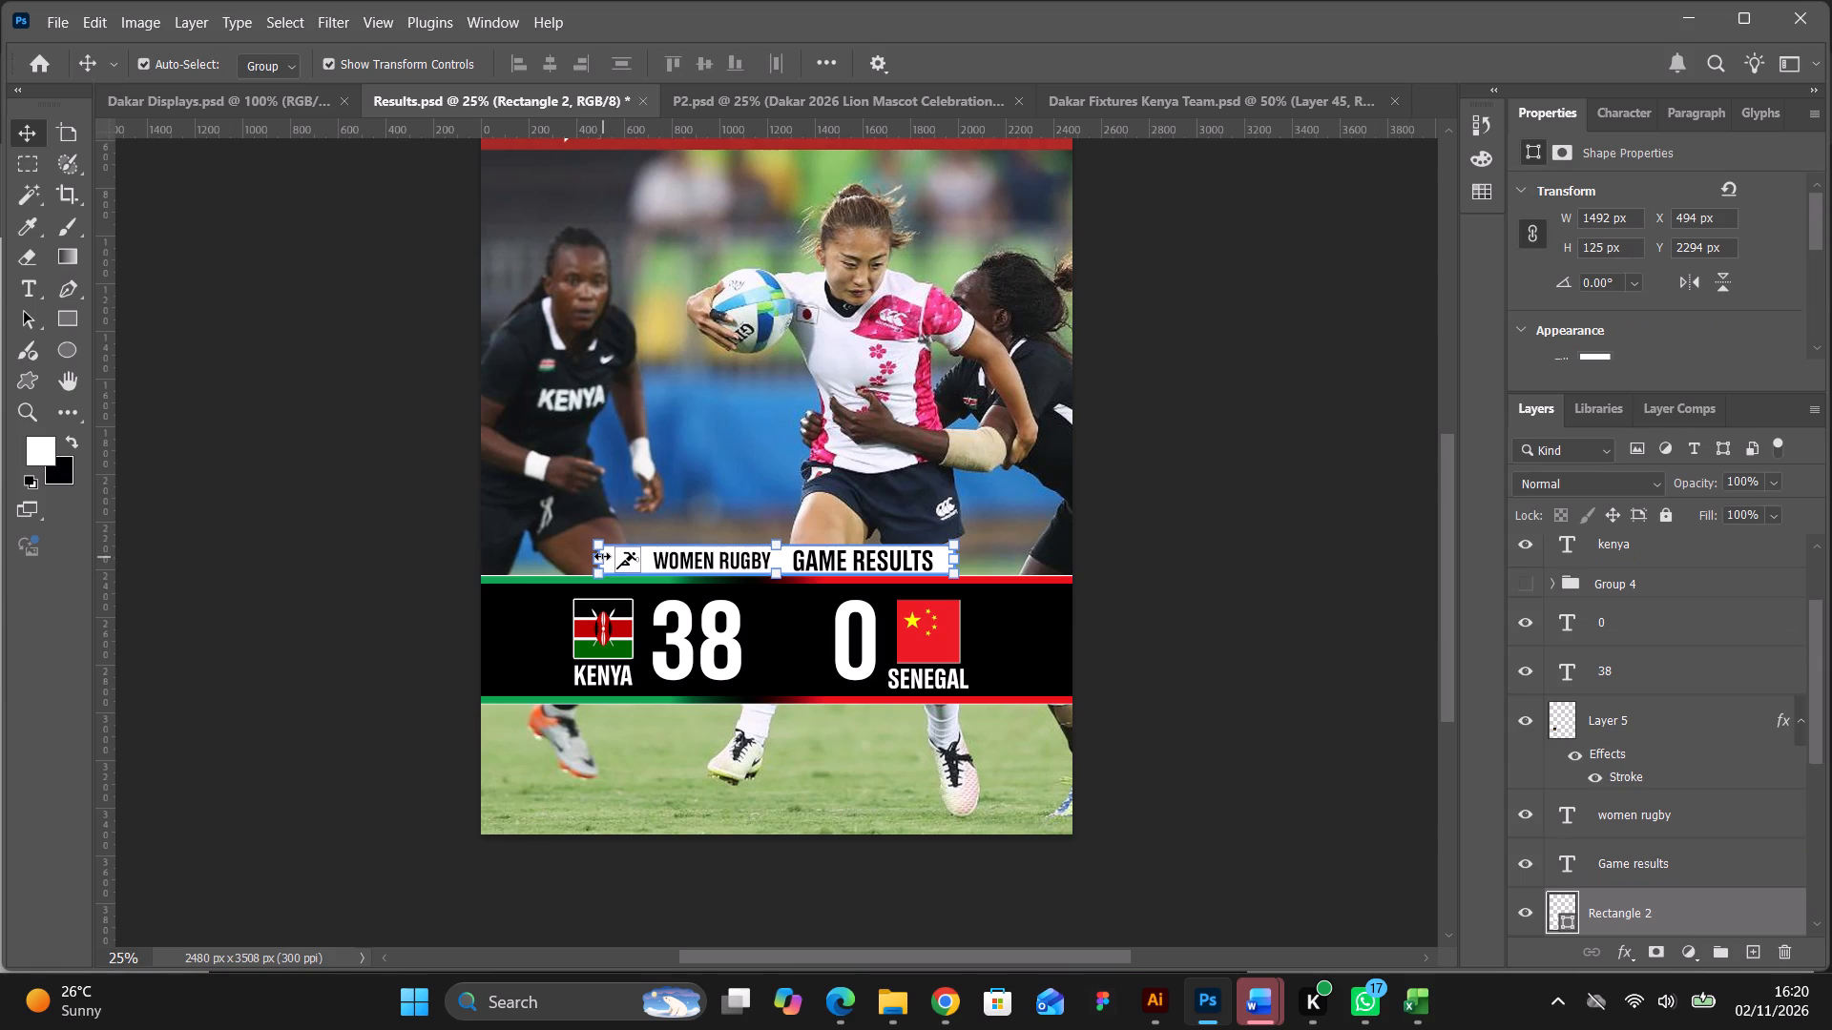
left_click_drag(601, 558, 589, 558)
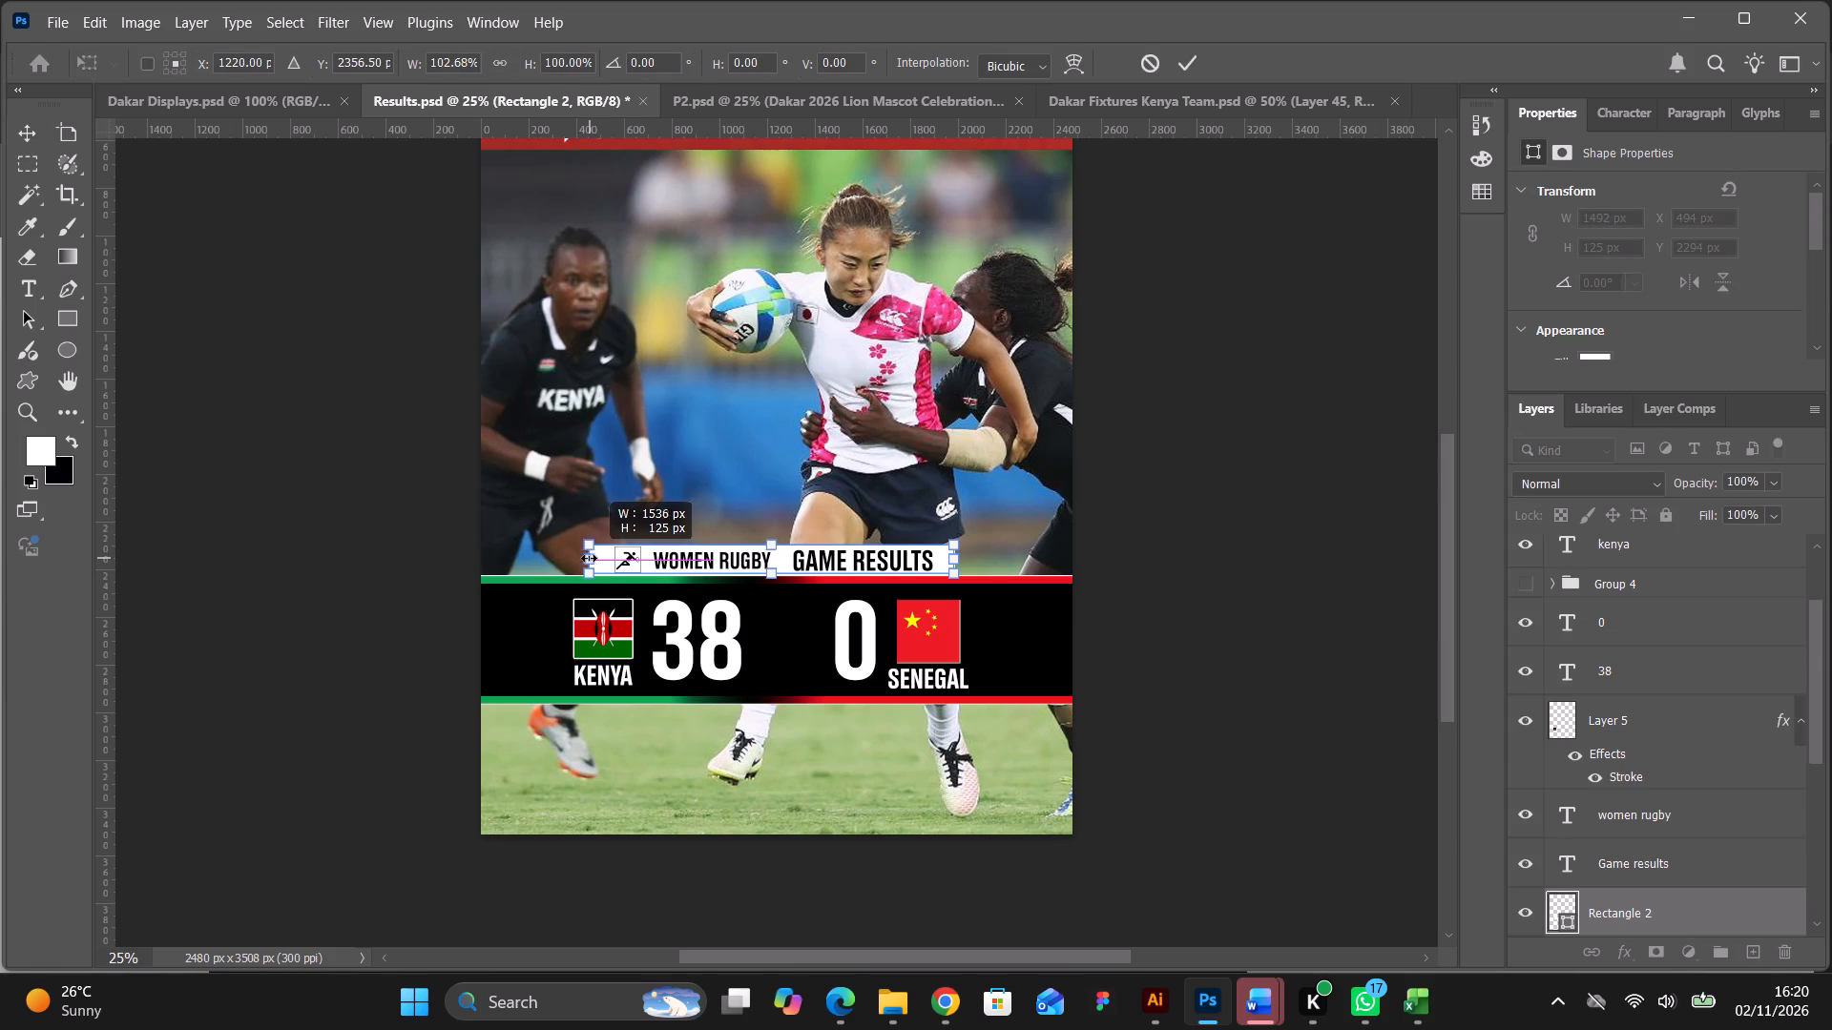
left_click_drag(589, 558, 583, 558)
left_click(1280, 549)
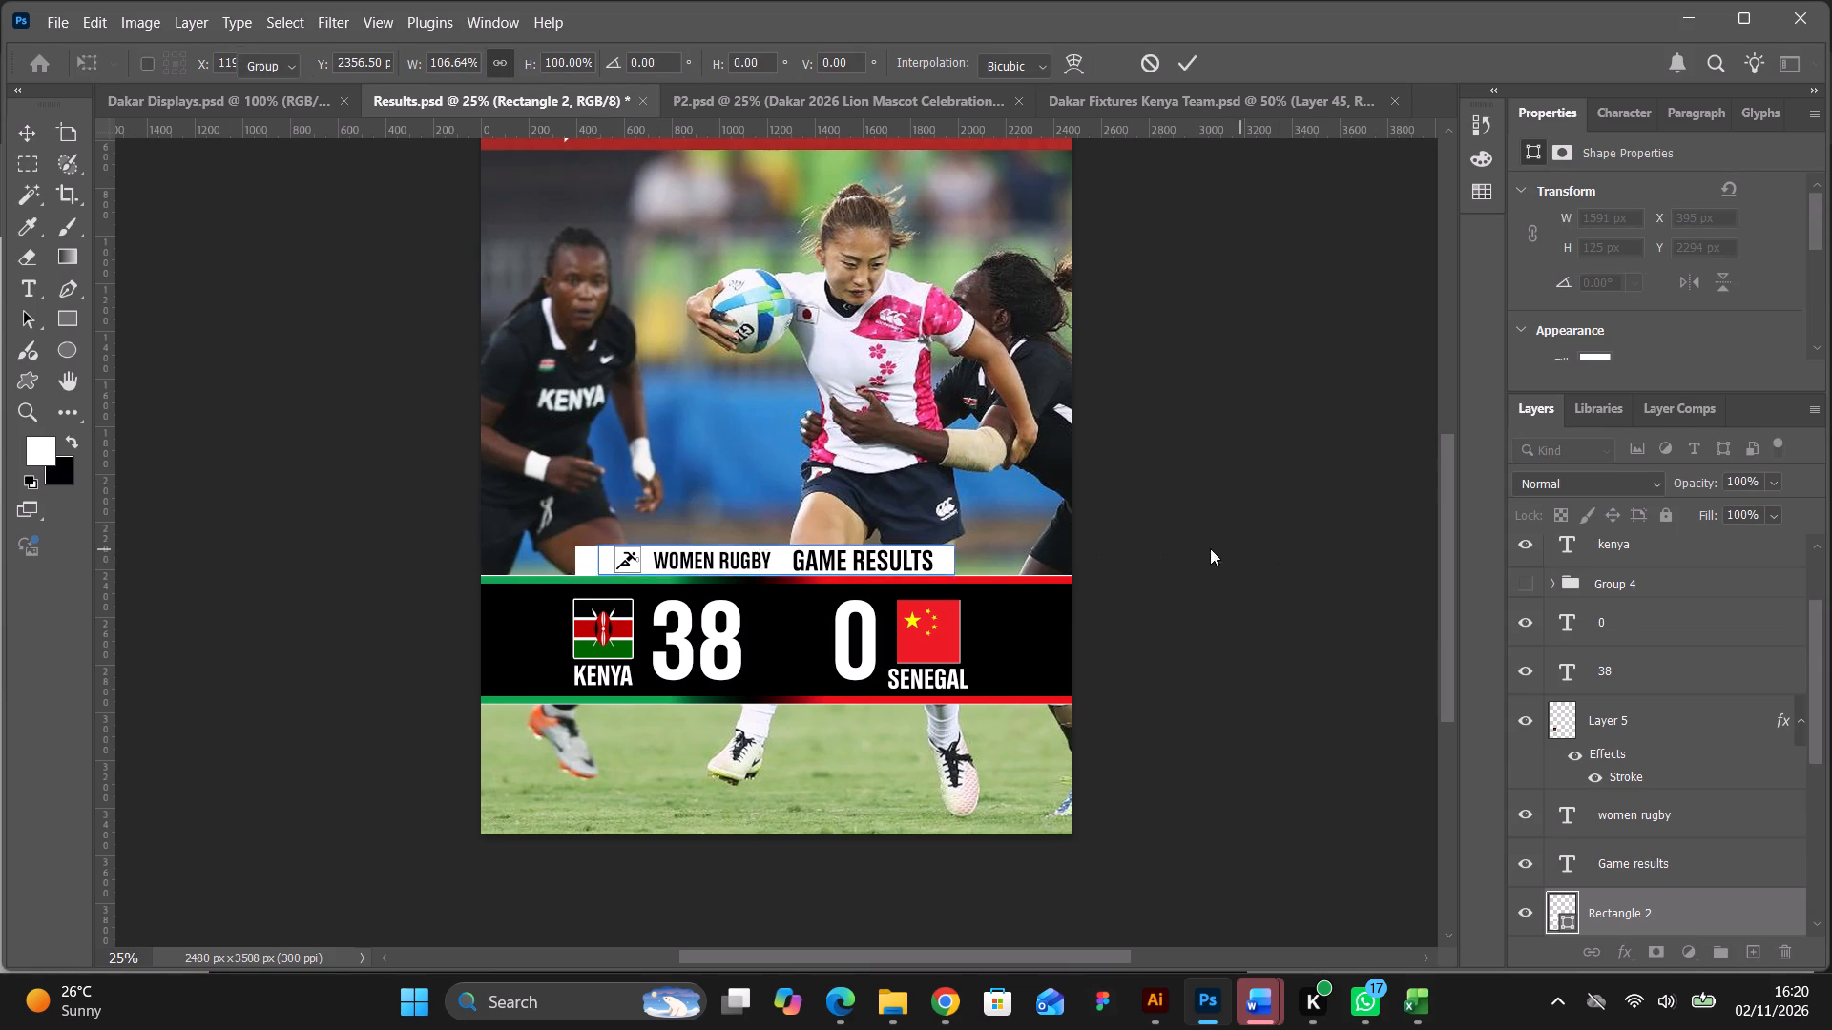
left_click(1259, 562)
Extend the right end of the white heading bar proportionally, making it 1699 px wide and about 133 px high.
left_click(947, 561)
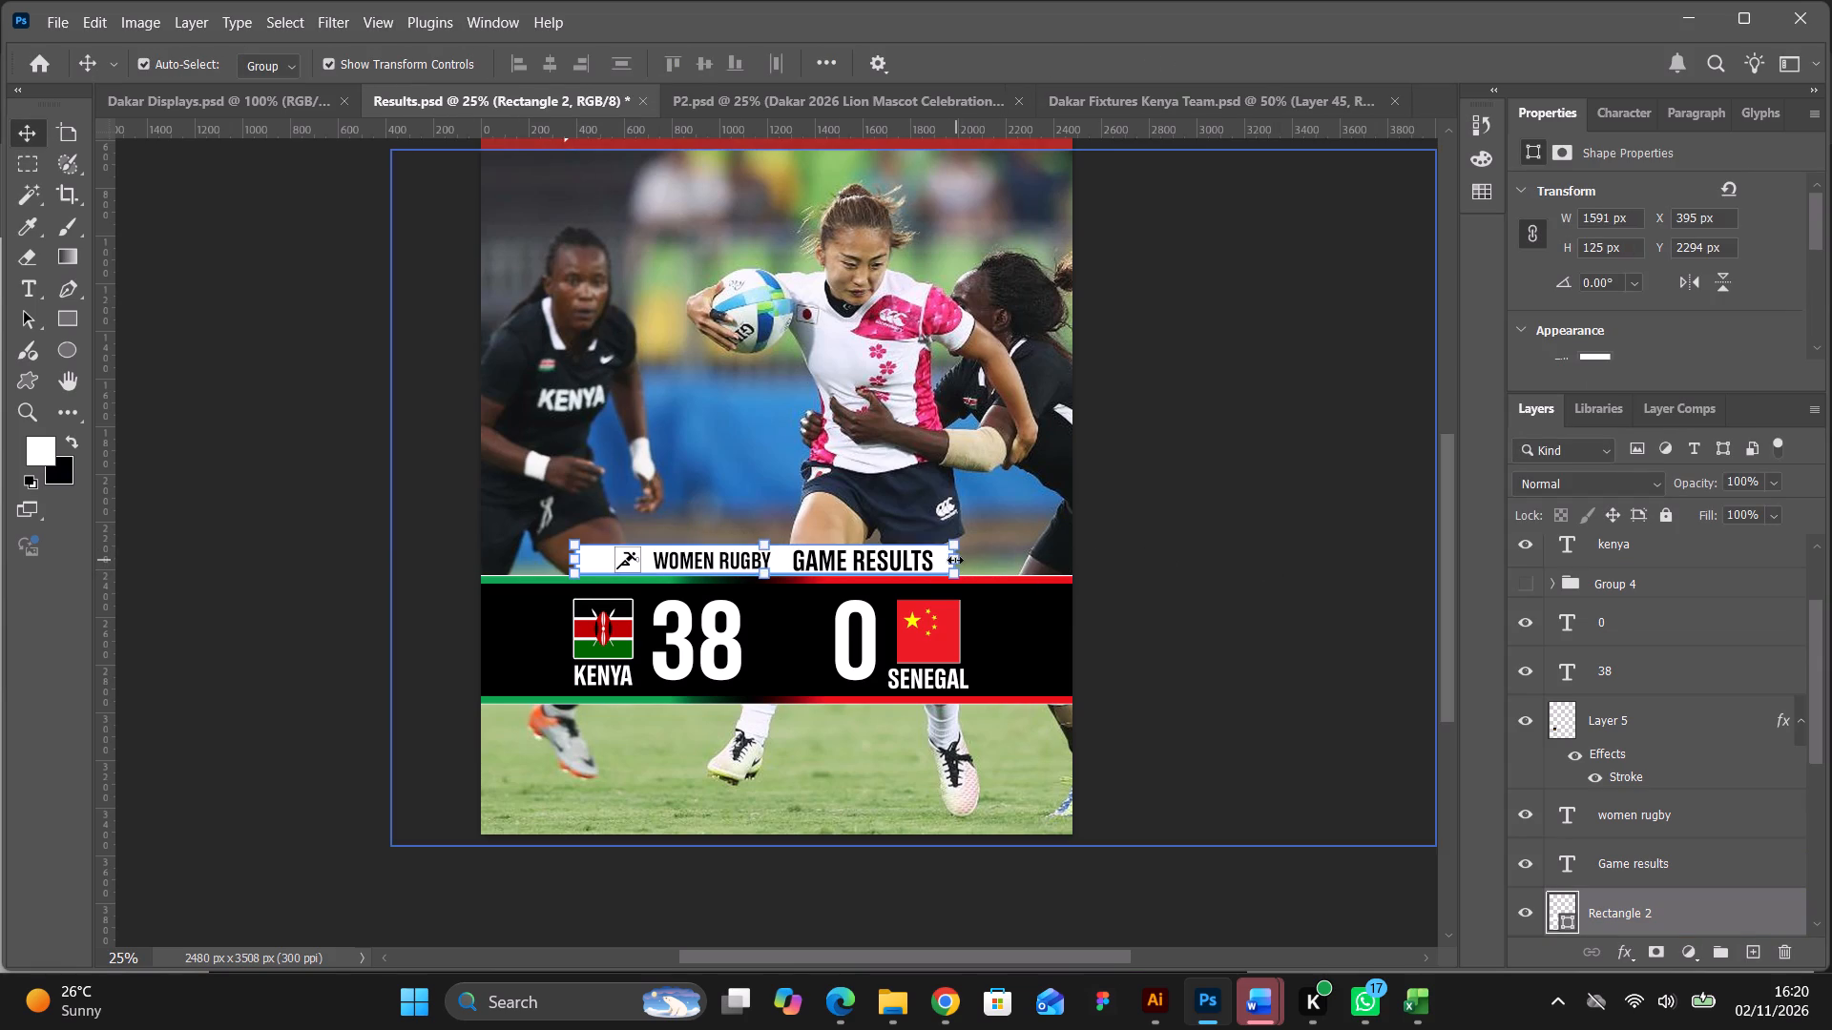
left_click_drag(954, 562, 968, 559)
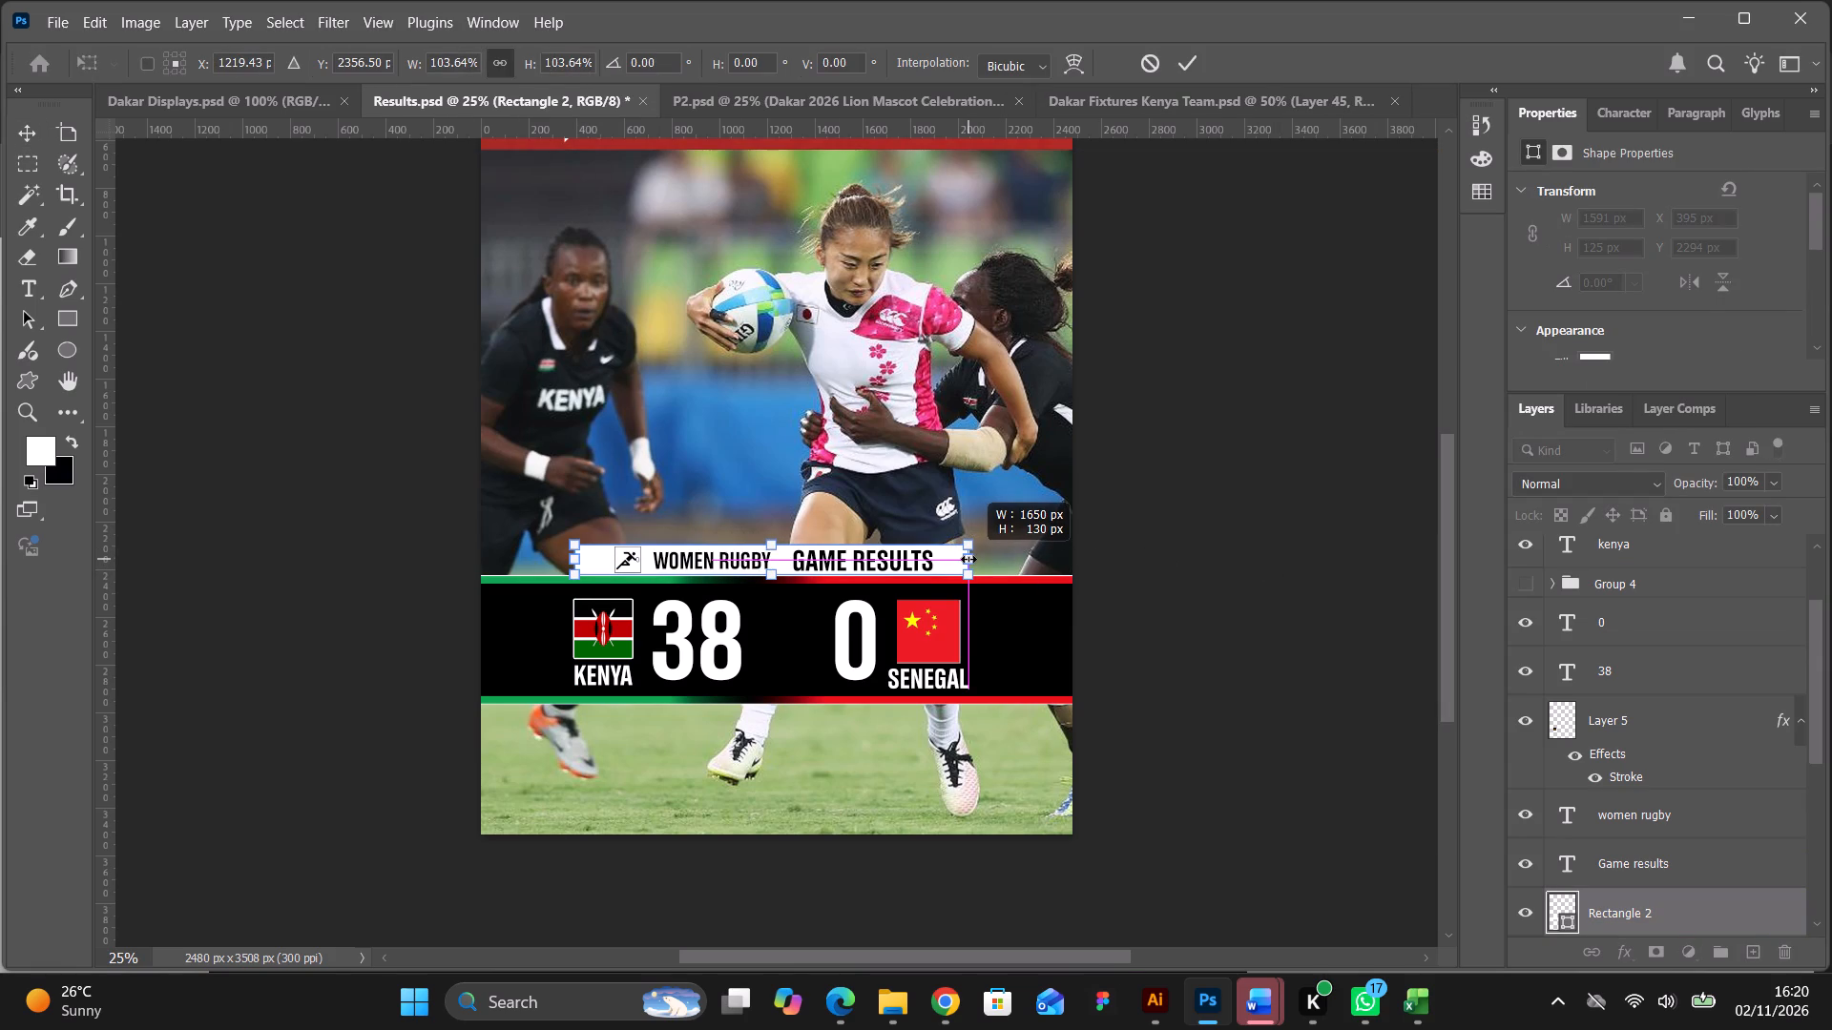
left_click_drag(968, 559, 980, 559)
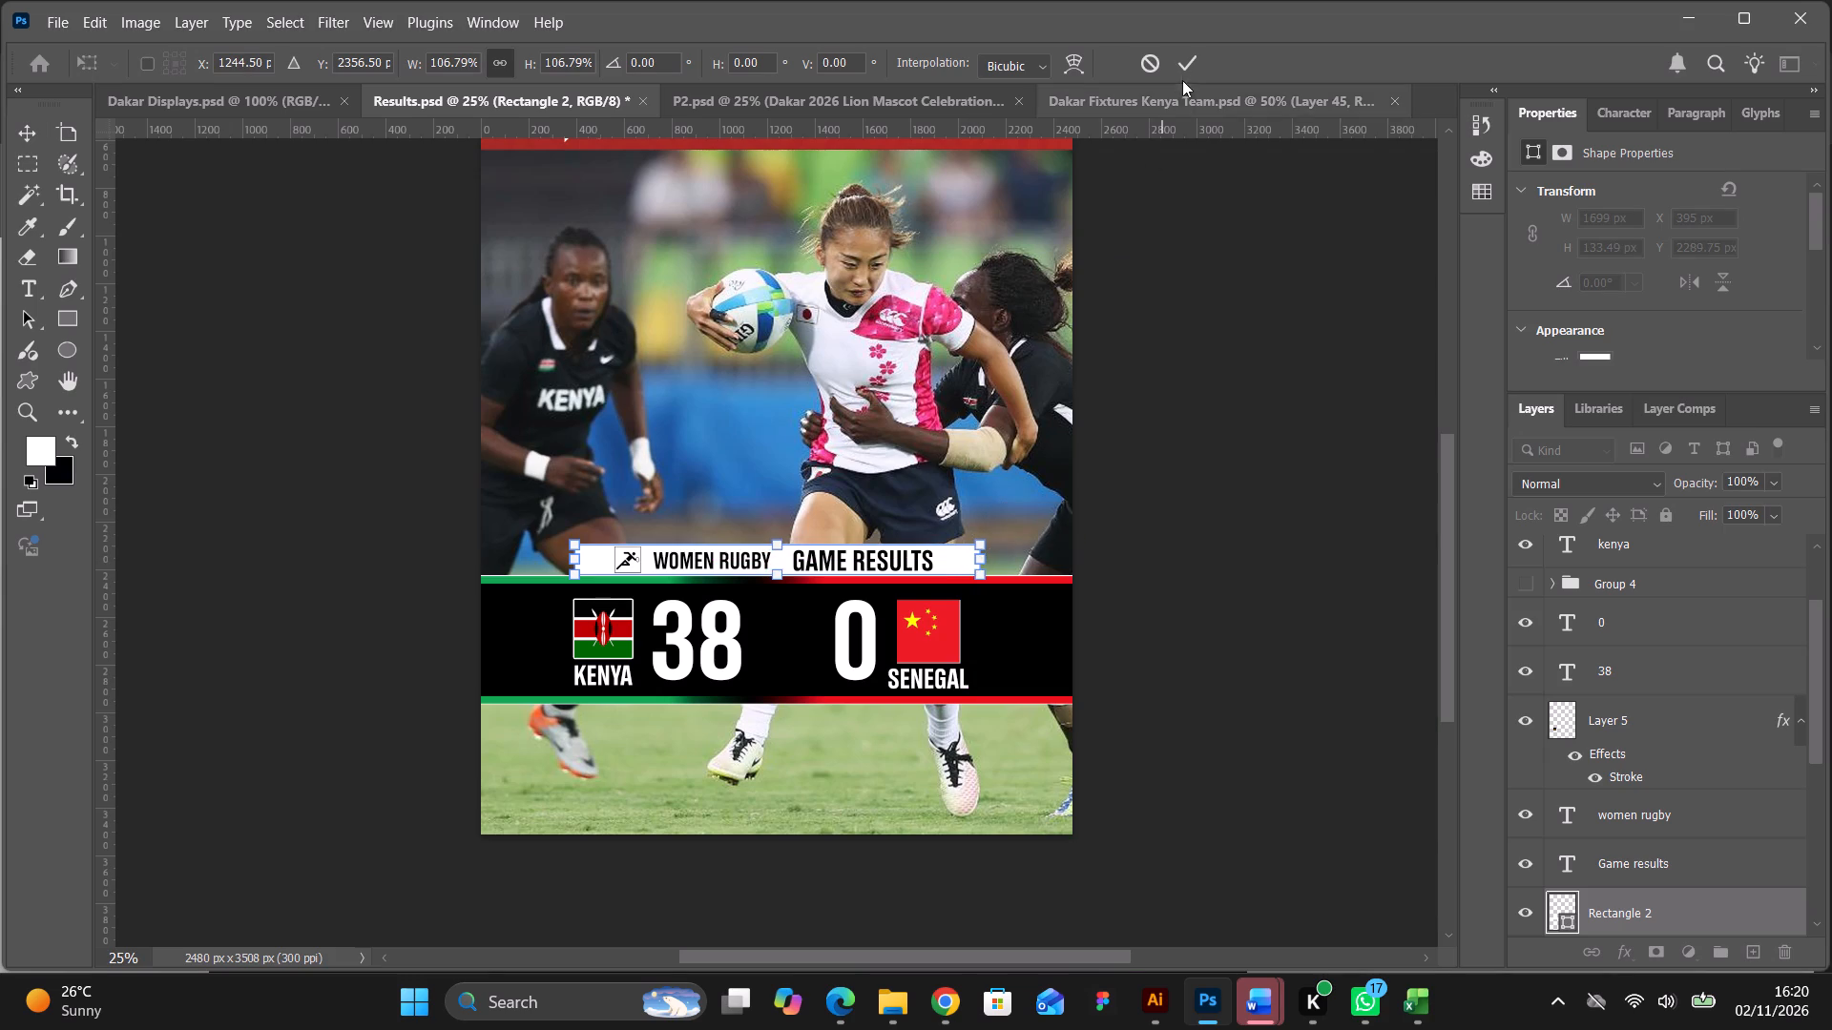
left_click(1182, 61)
left_click(1273, 547)
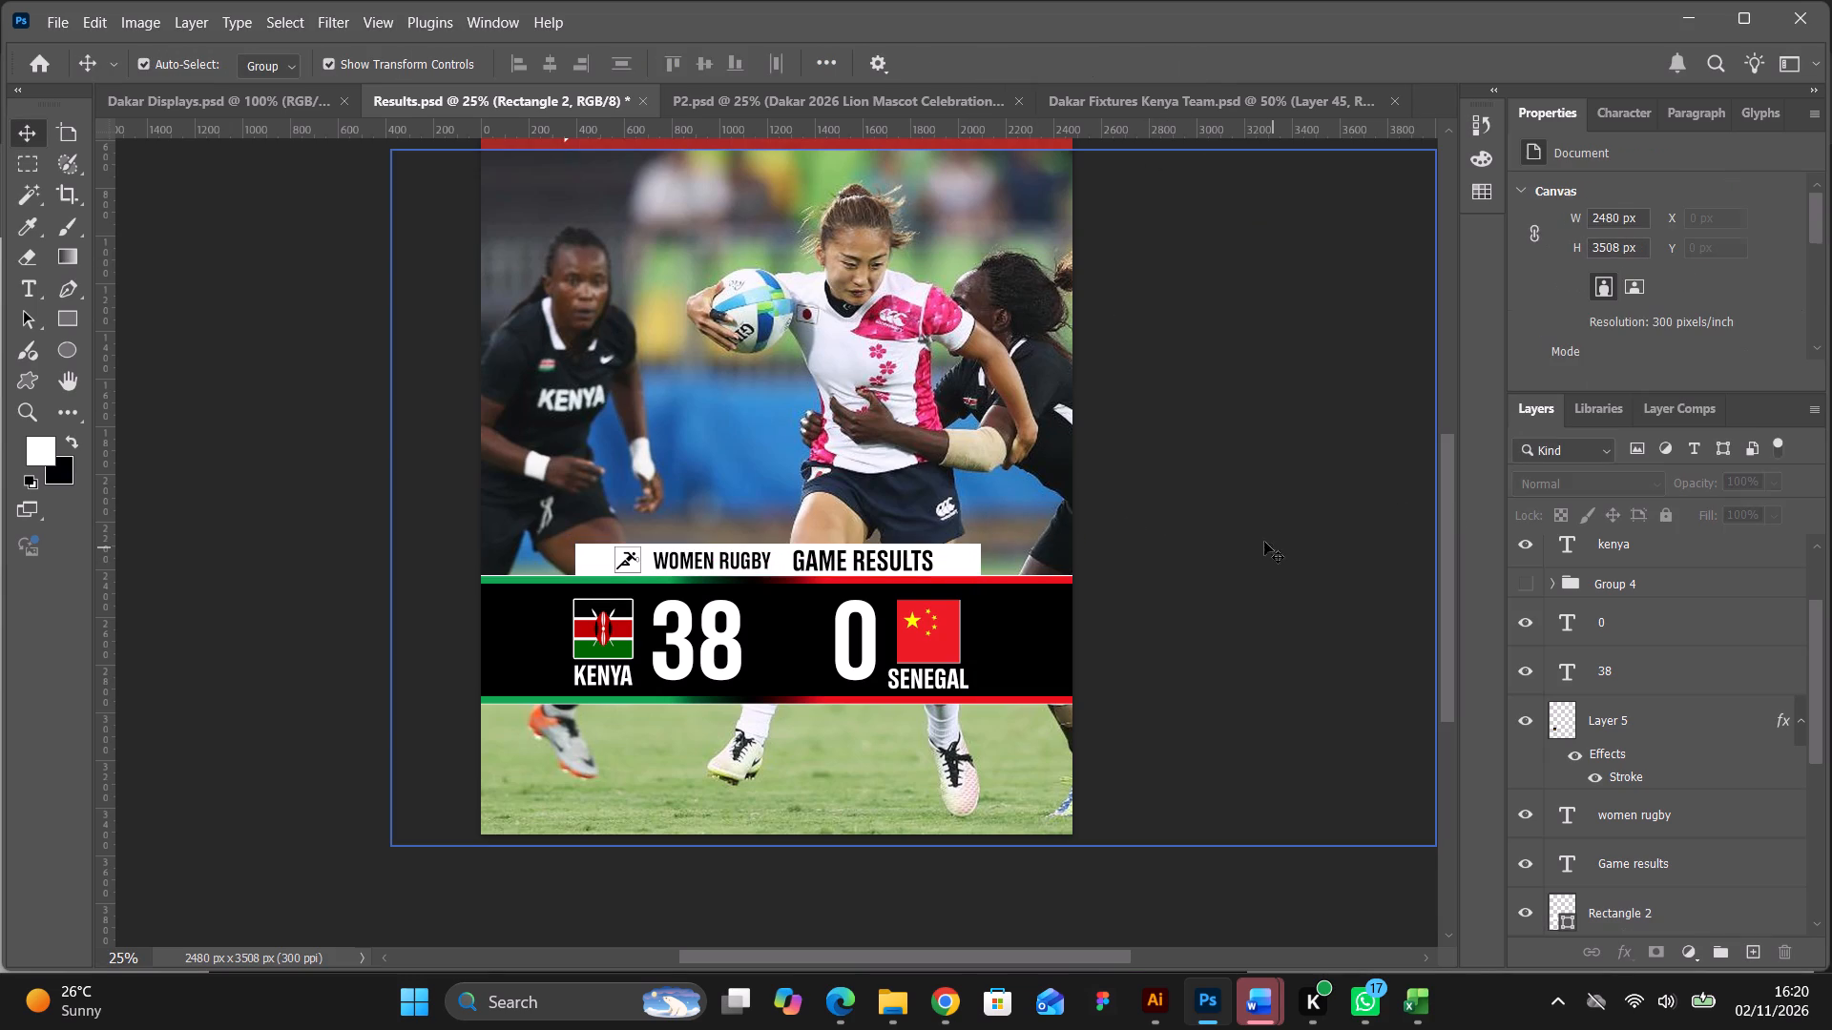
Centre the white heading bar and the black score band horizontally with each other.
left_click(963, 557)
scroll(1717, 873, "down", 11)
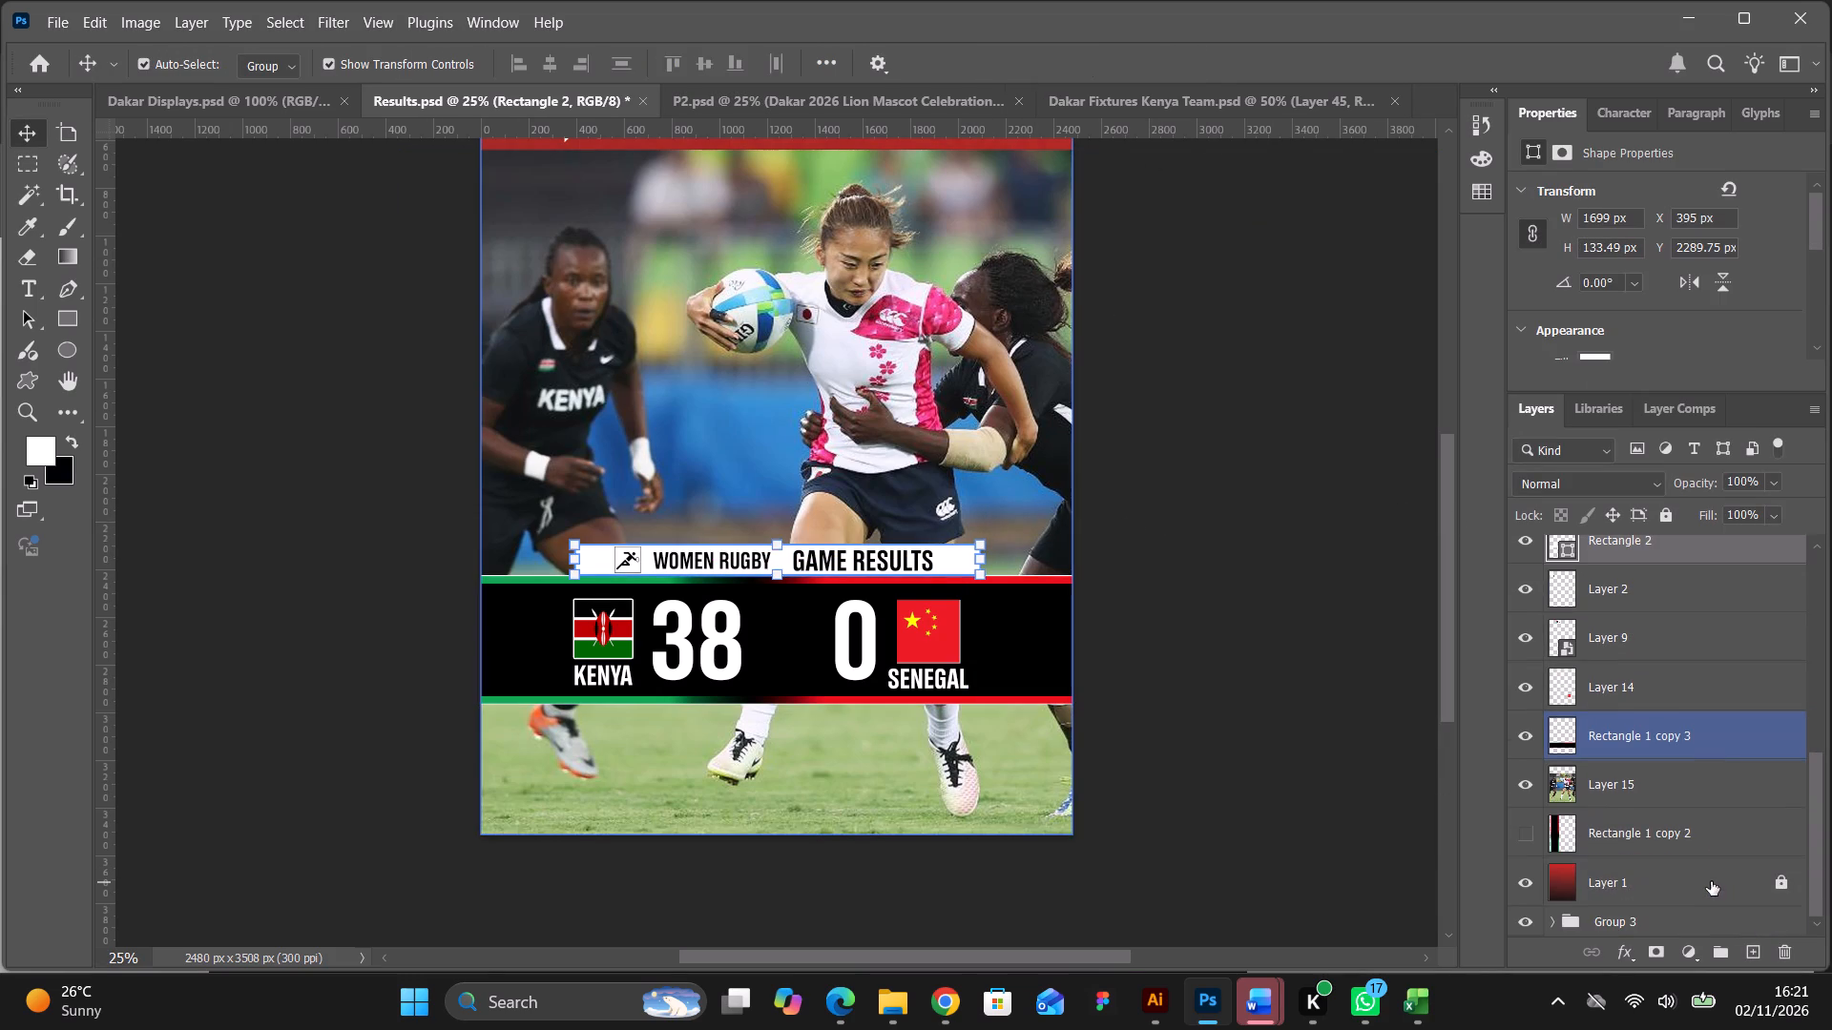
scroll(1711, 881, "down", 3)
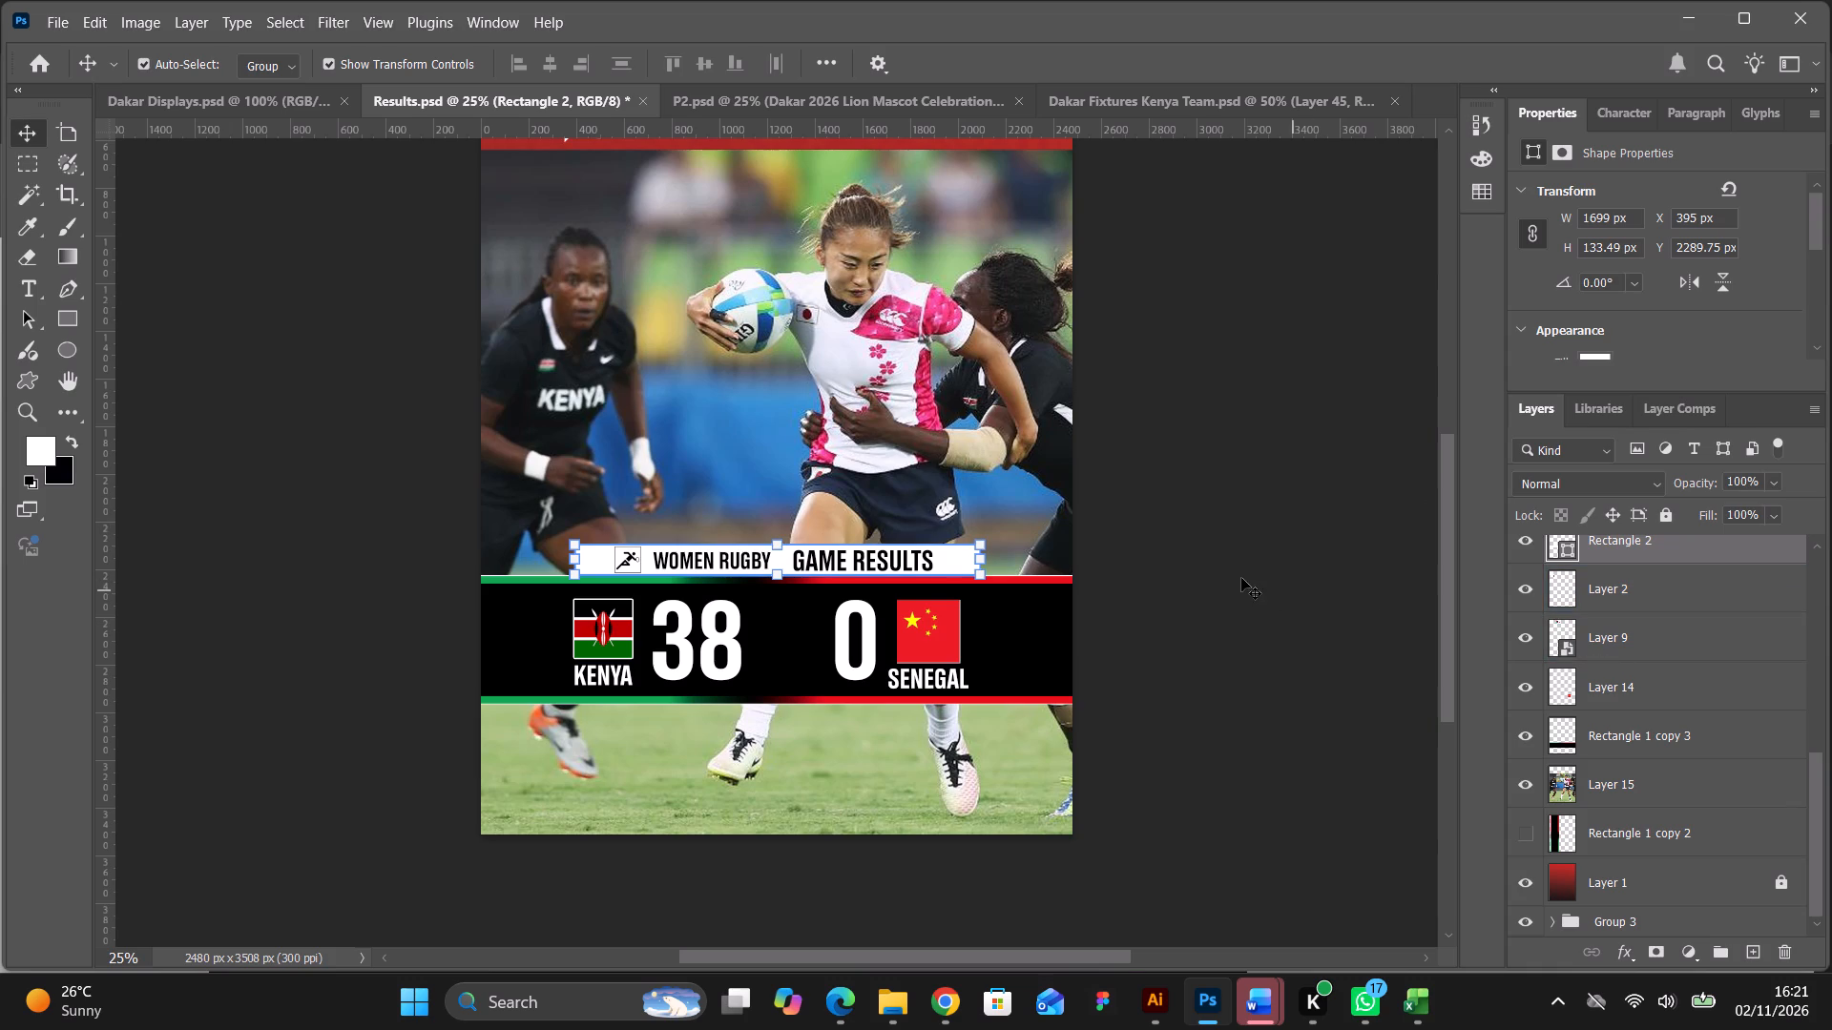
left_click(1056, 612, "ctrl")
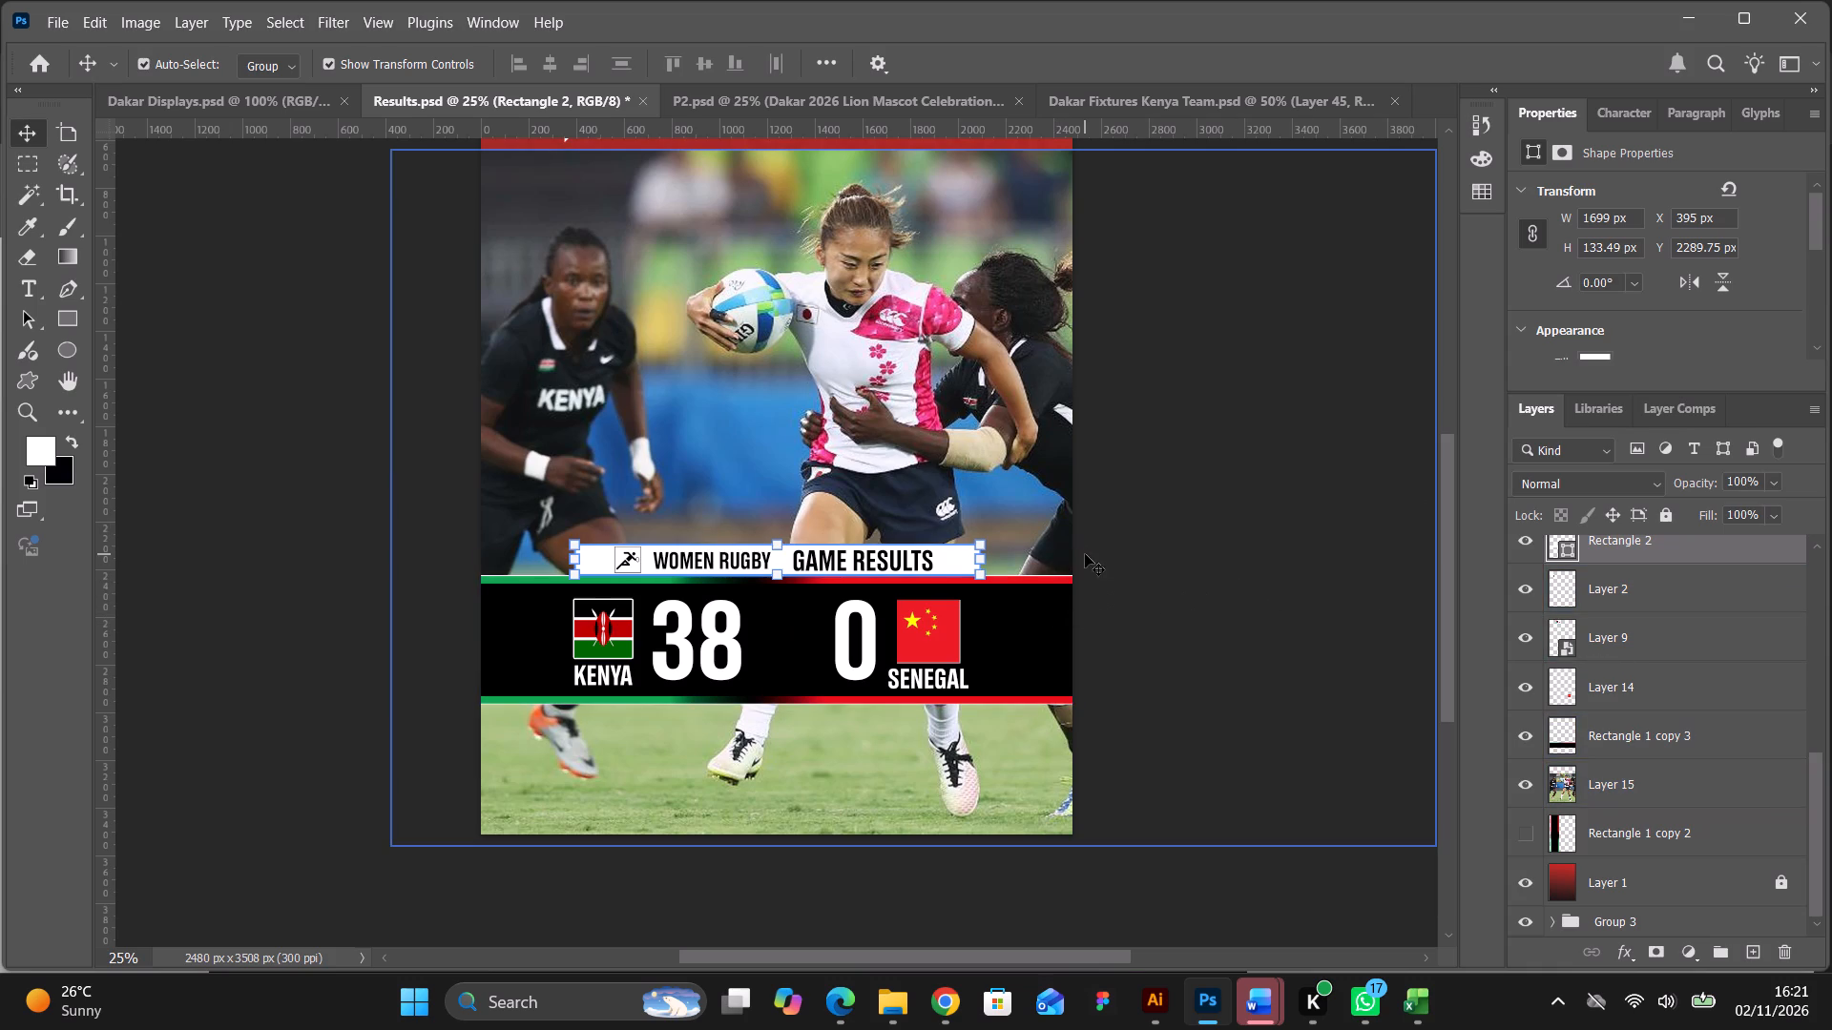
left_click(1089, 543)
left_click(968, 551)
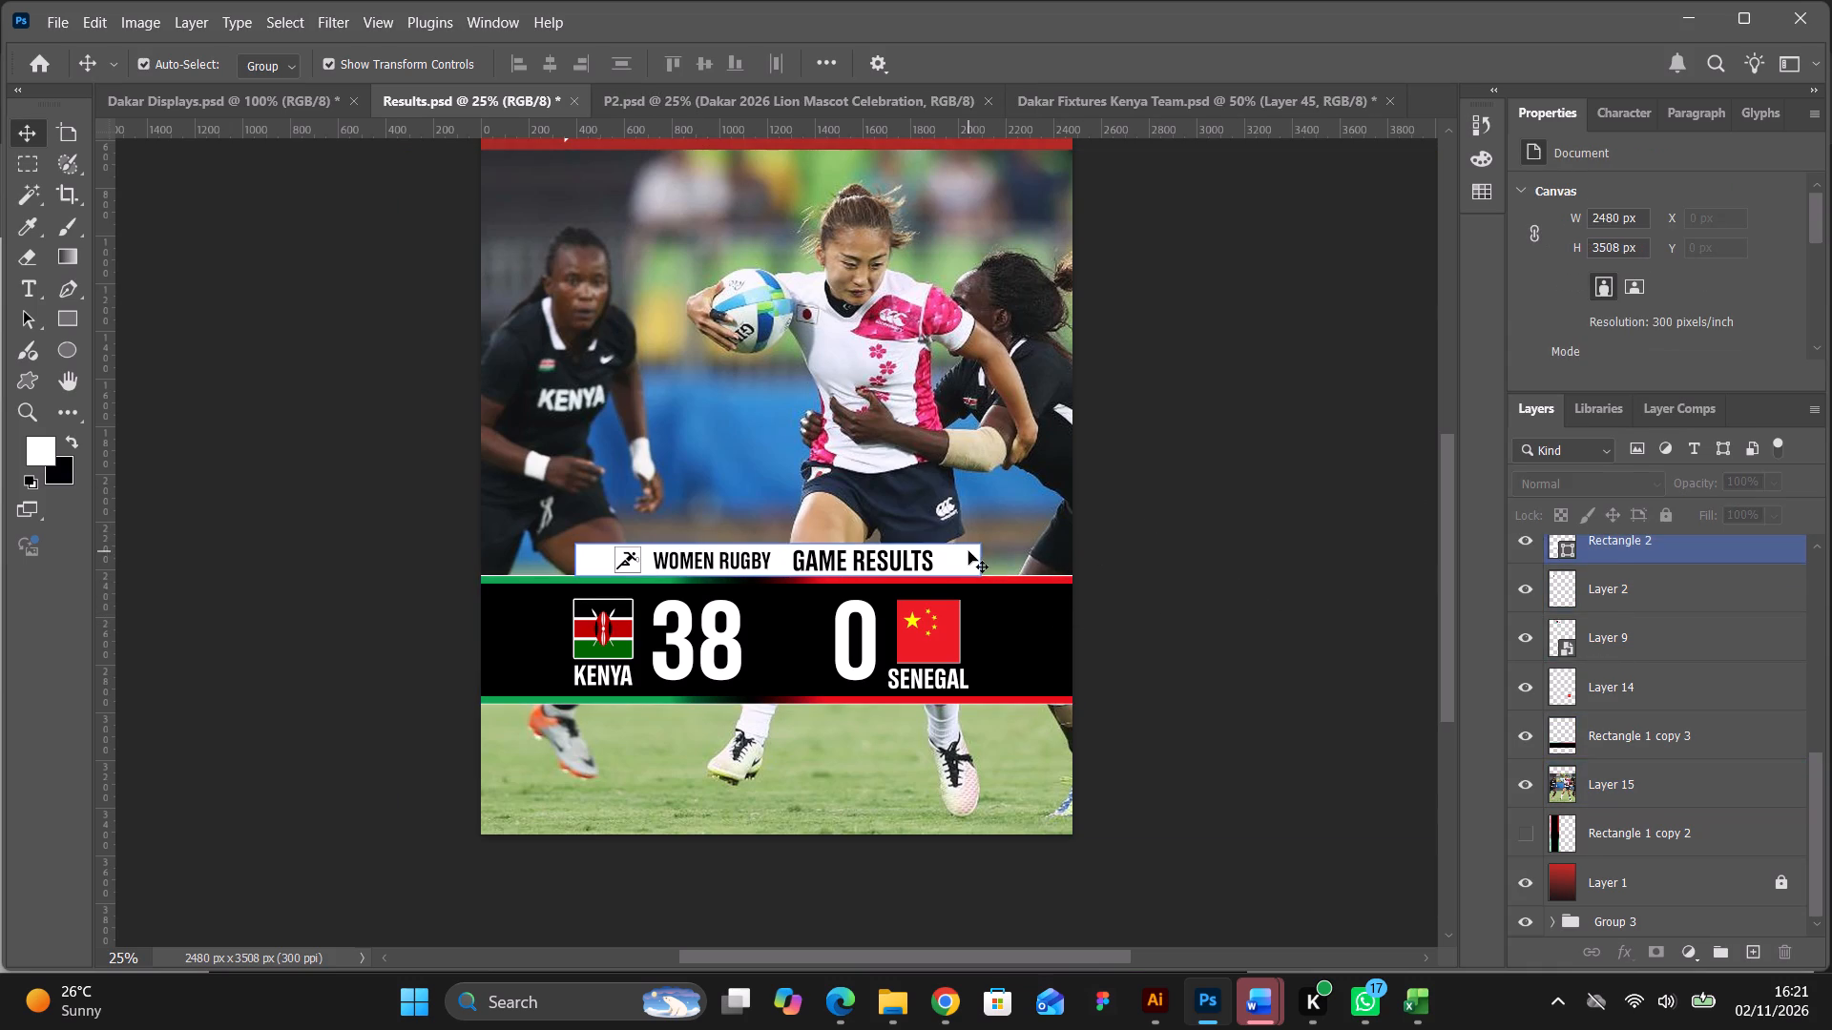
left_click(1025, 649, "shift")
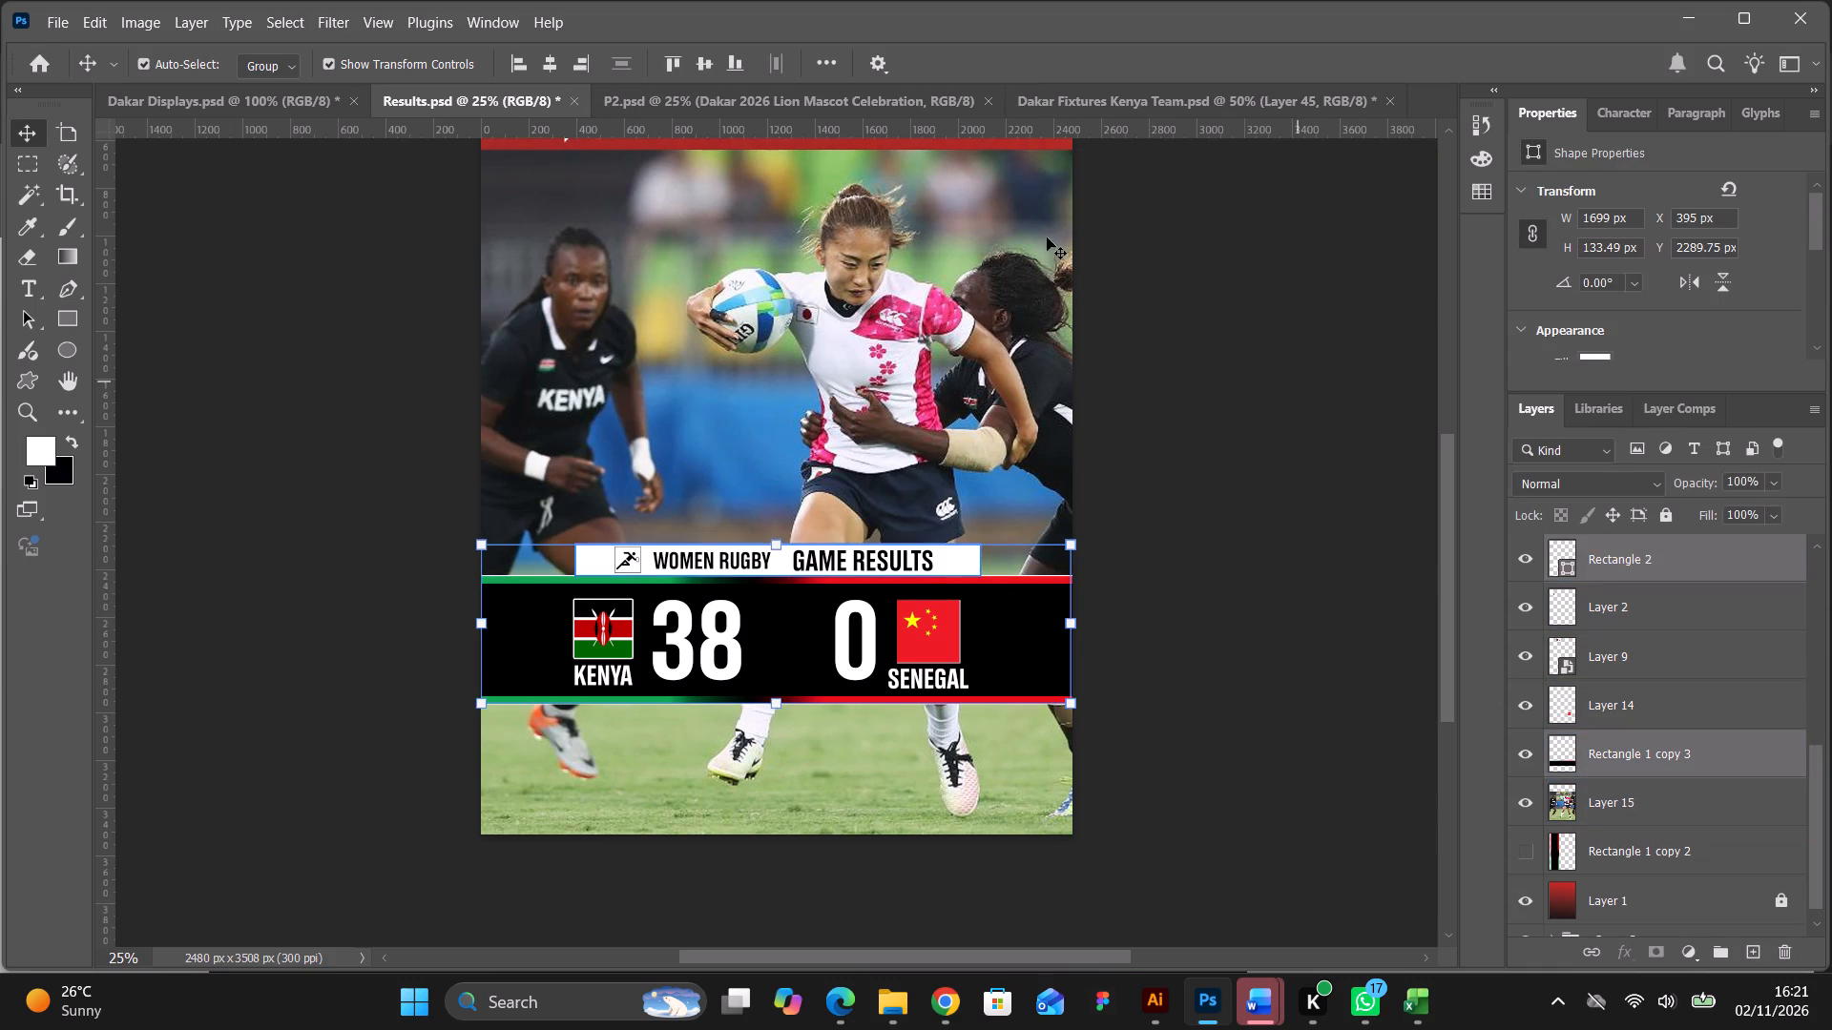
left_click(549, 62)
double_click(1227, 409)
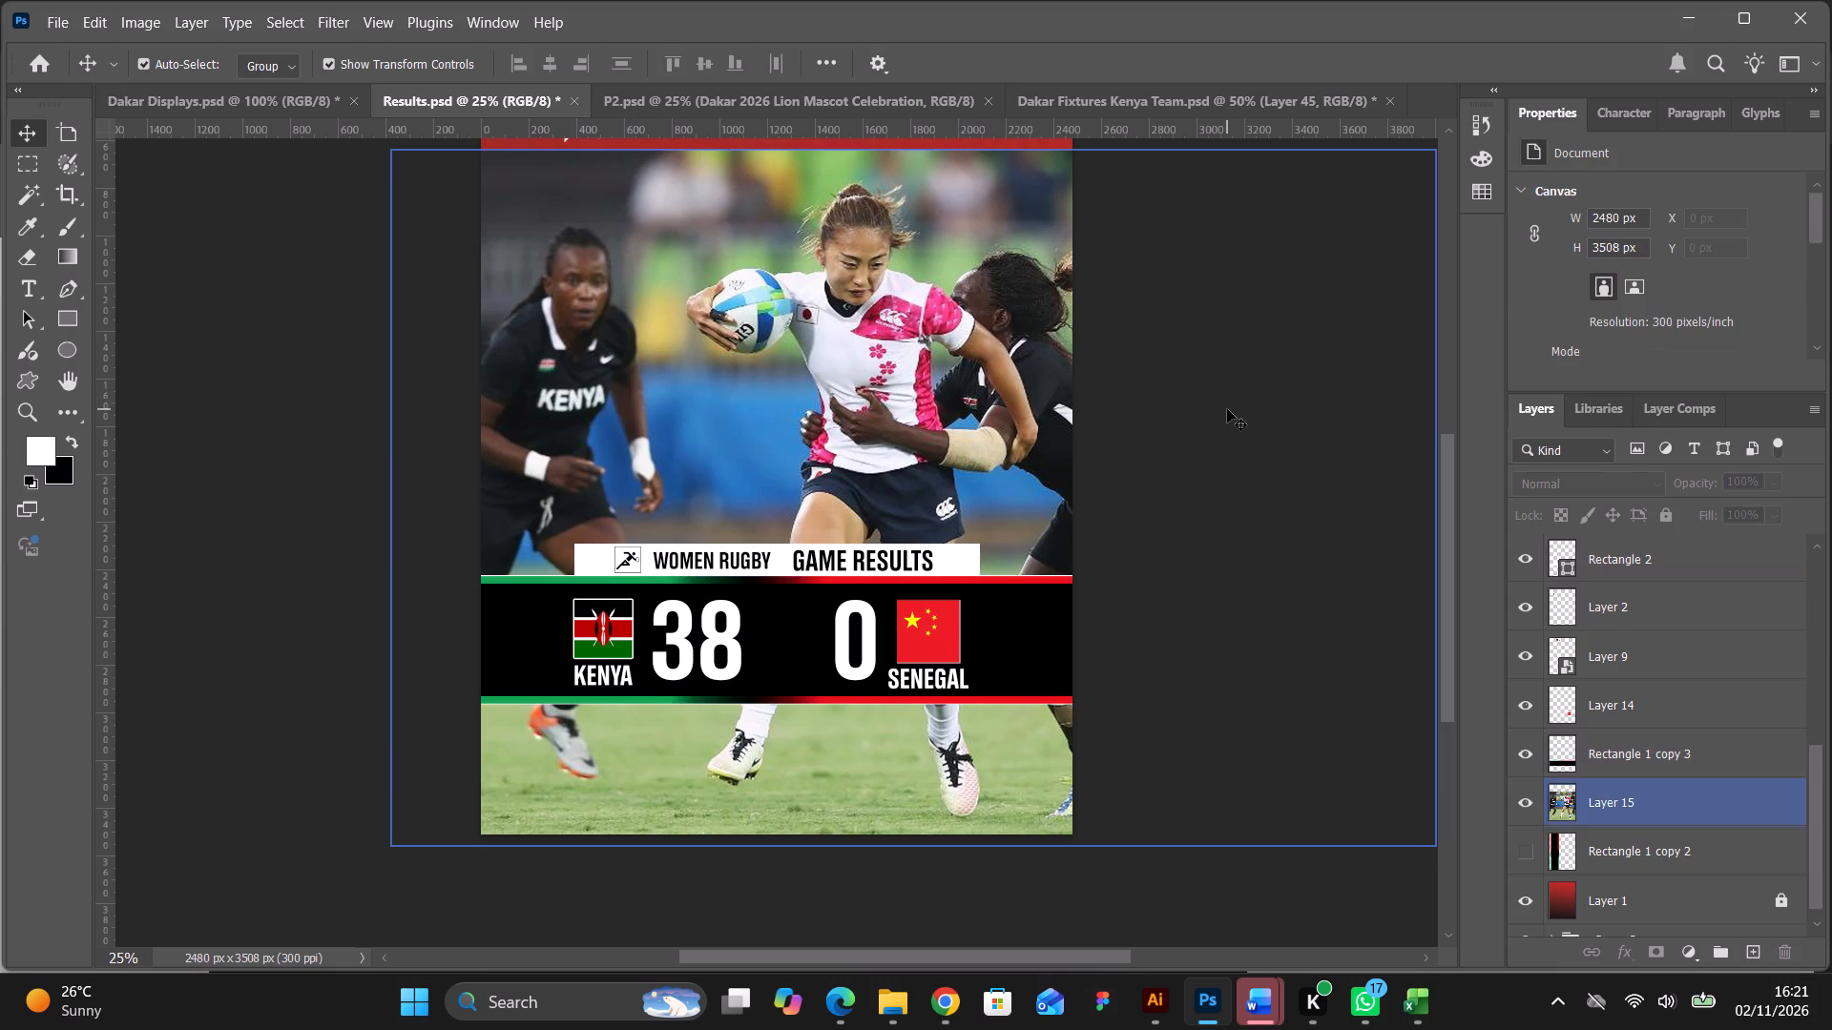
Shift the red flag and SENEGAL label together about 45 px outward, lining the label up with the heading bar's right end.
key("ctrl+equal")
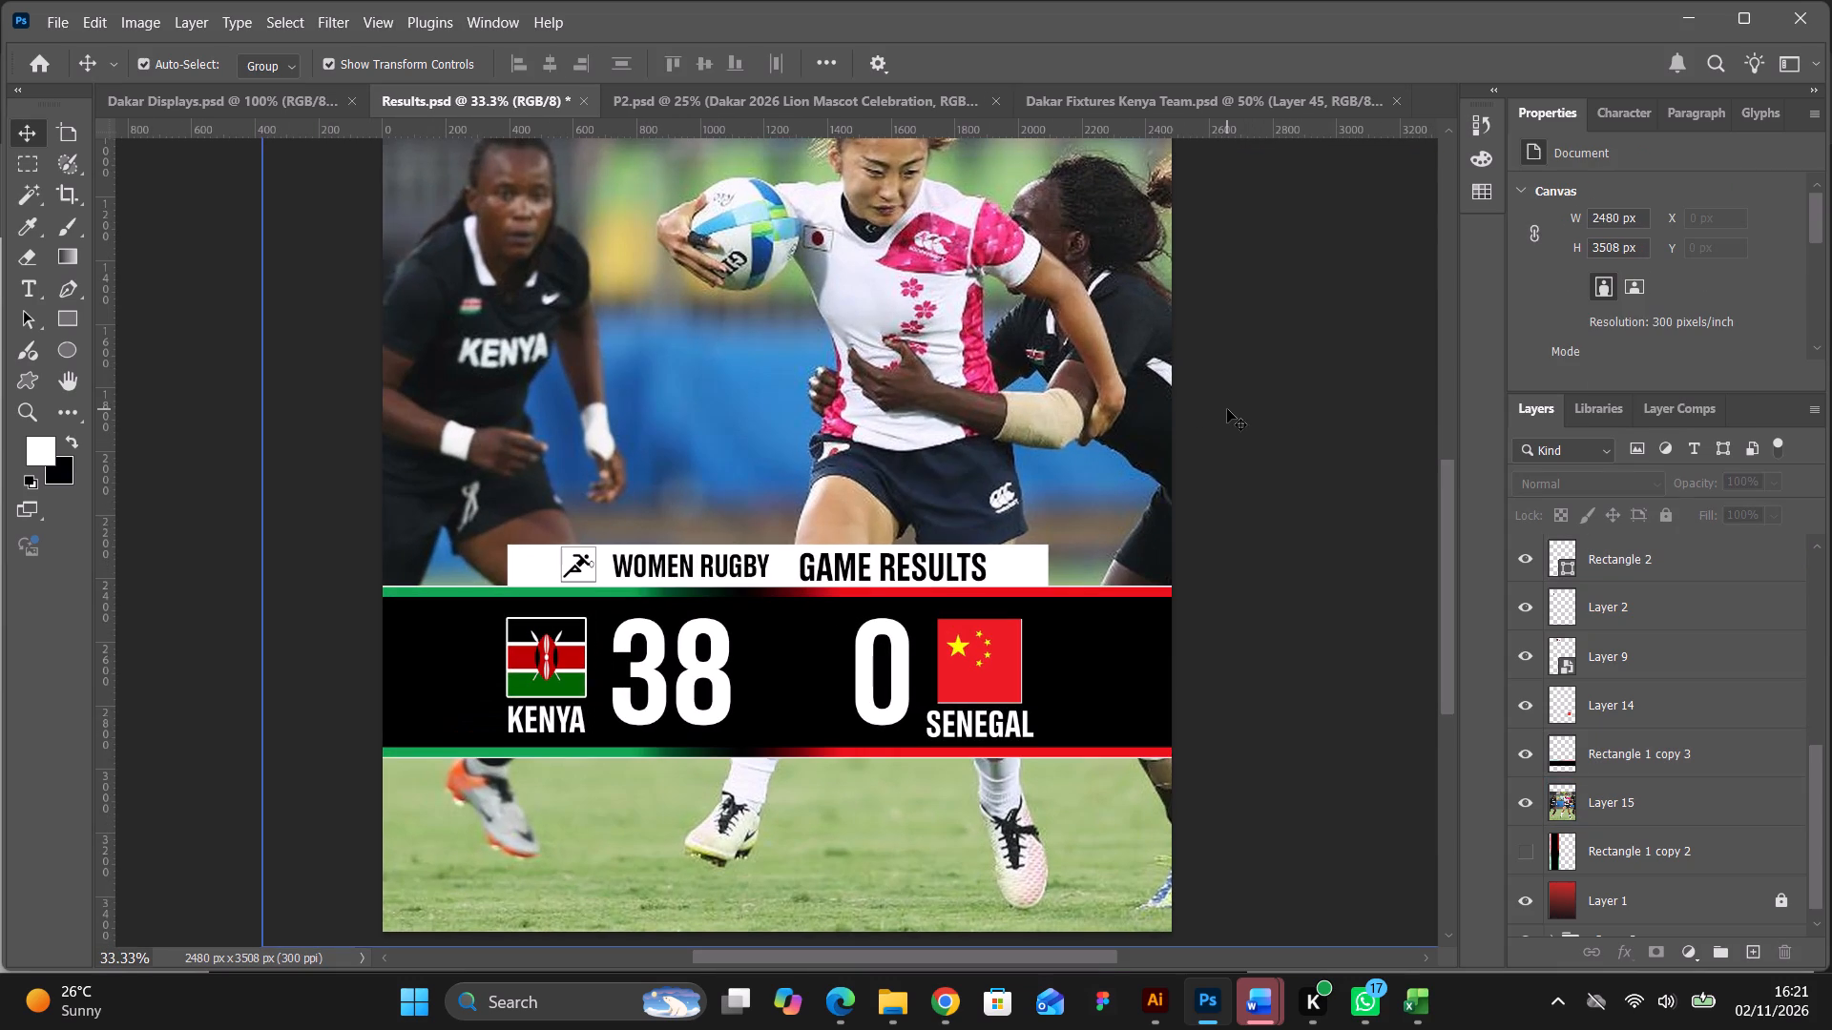
left_click(1001, 669)
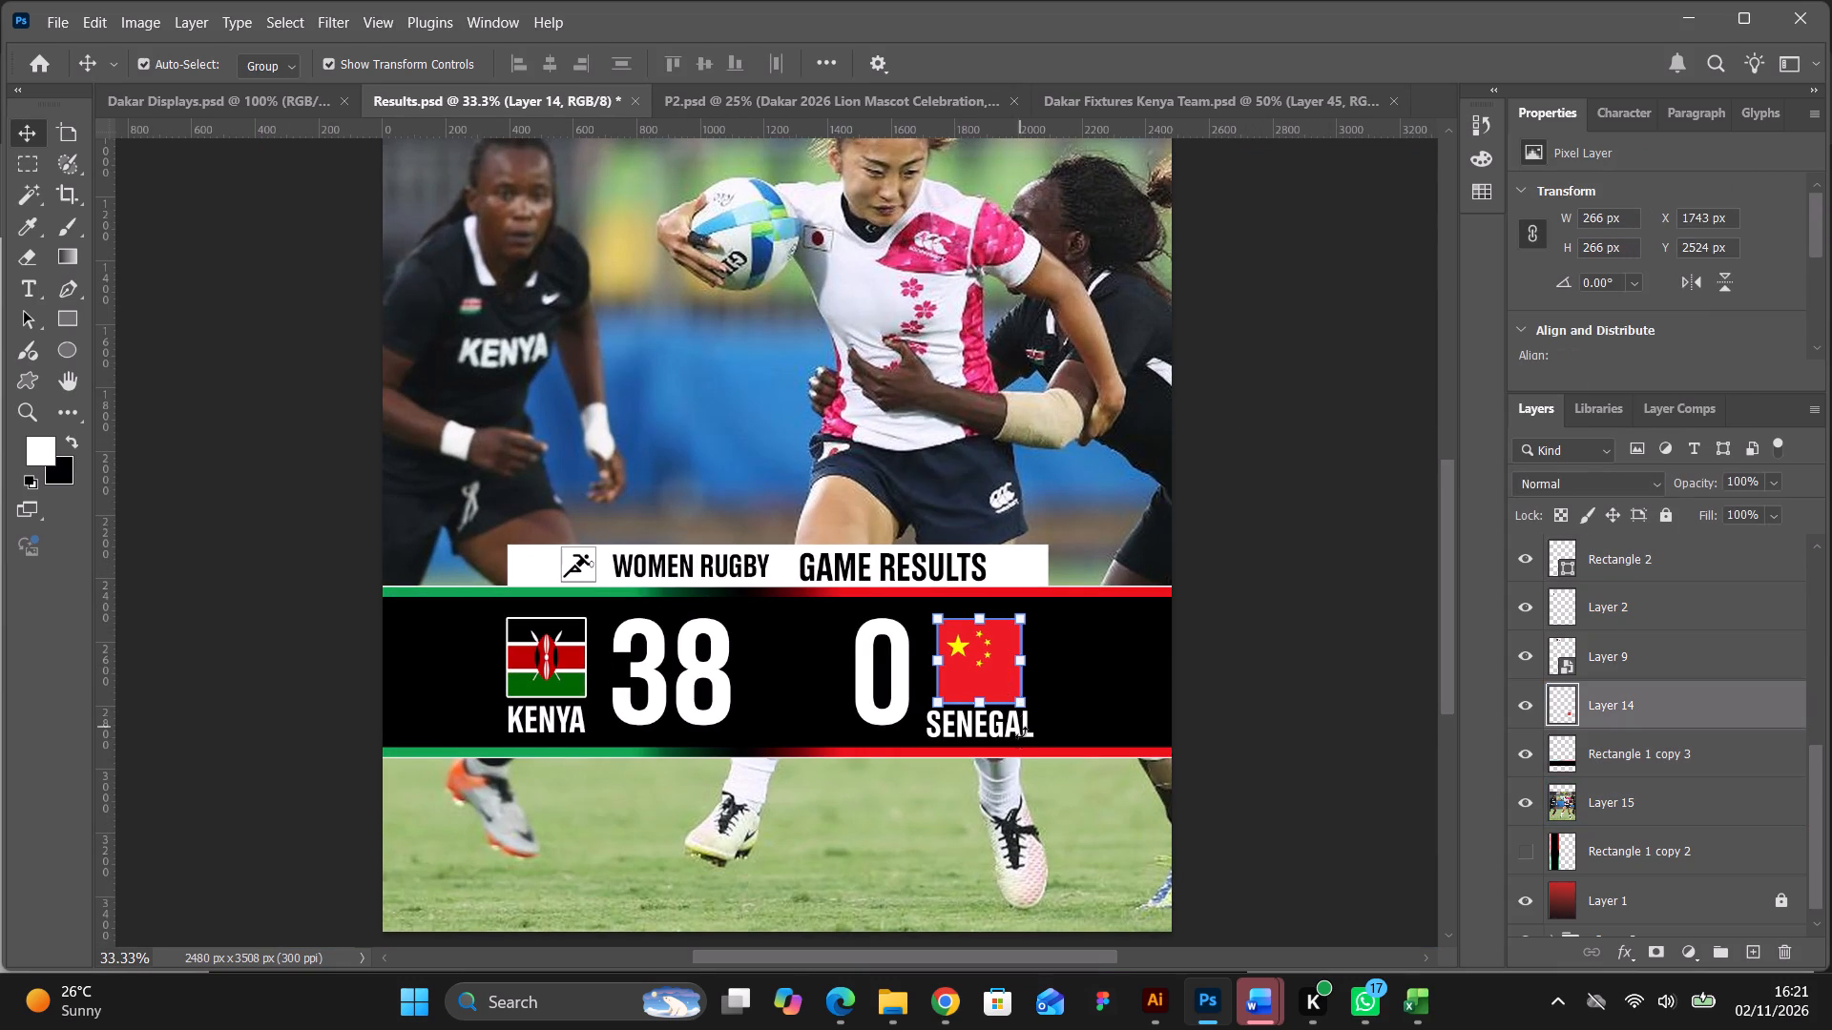
left_click(1023, 732, "shift")
left_click_drag(1004, 672, 1019, 670)
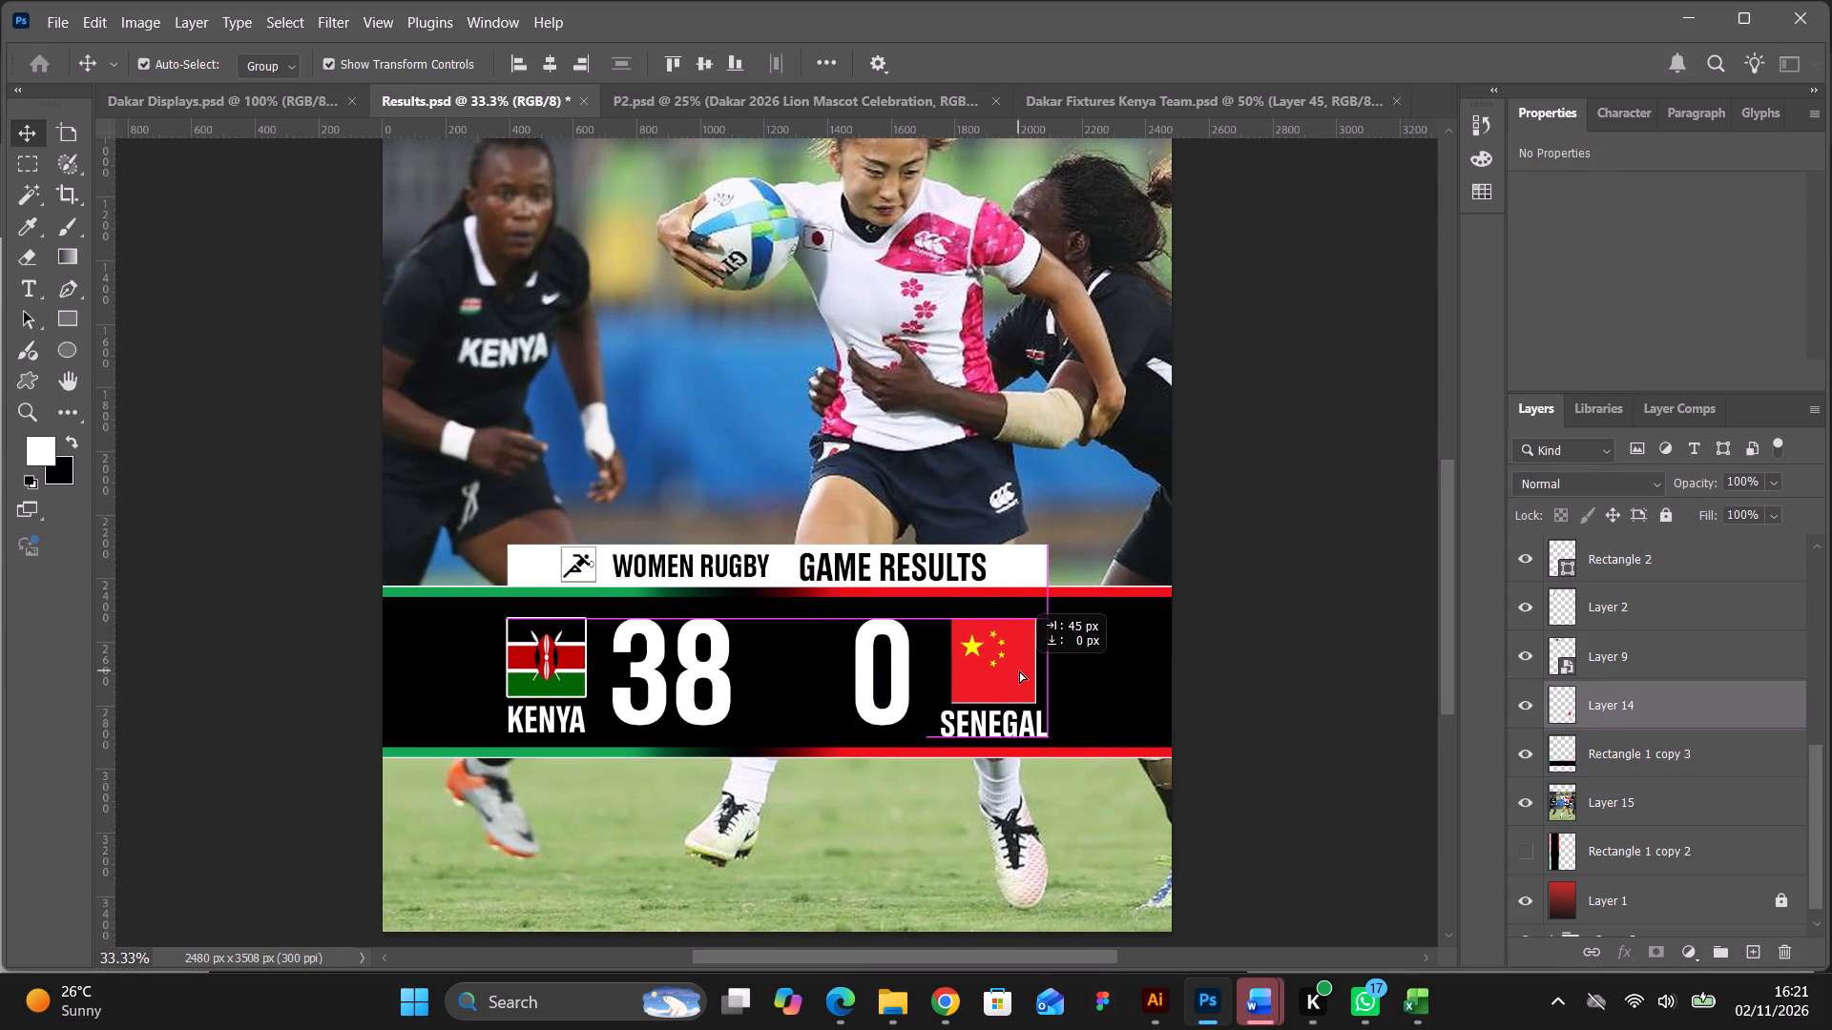
left_click_drag(1019, 670, 1020, 670)
left_click(1284, 669)
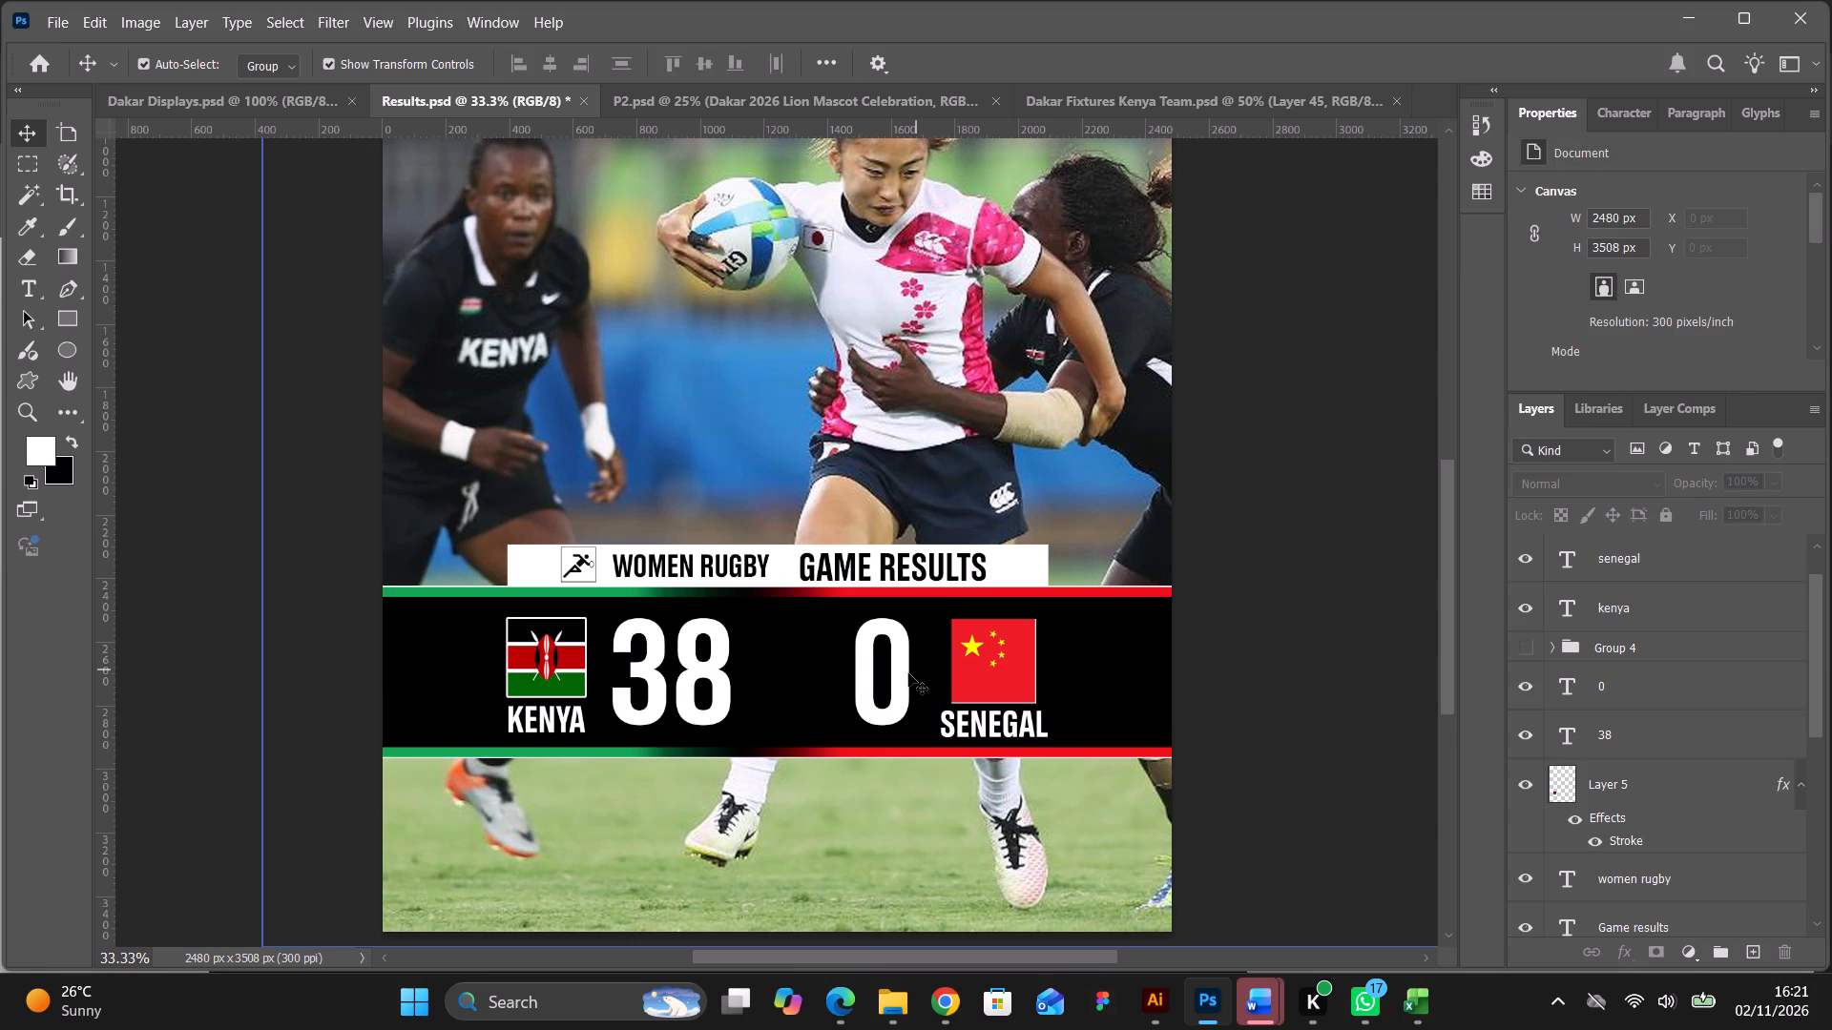
Move the 0 score horizontally closer to the red flag, keeping it level with the 38.
left_click_drag(906, 673, 926, 671)
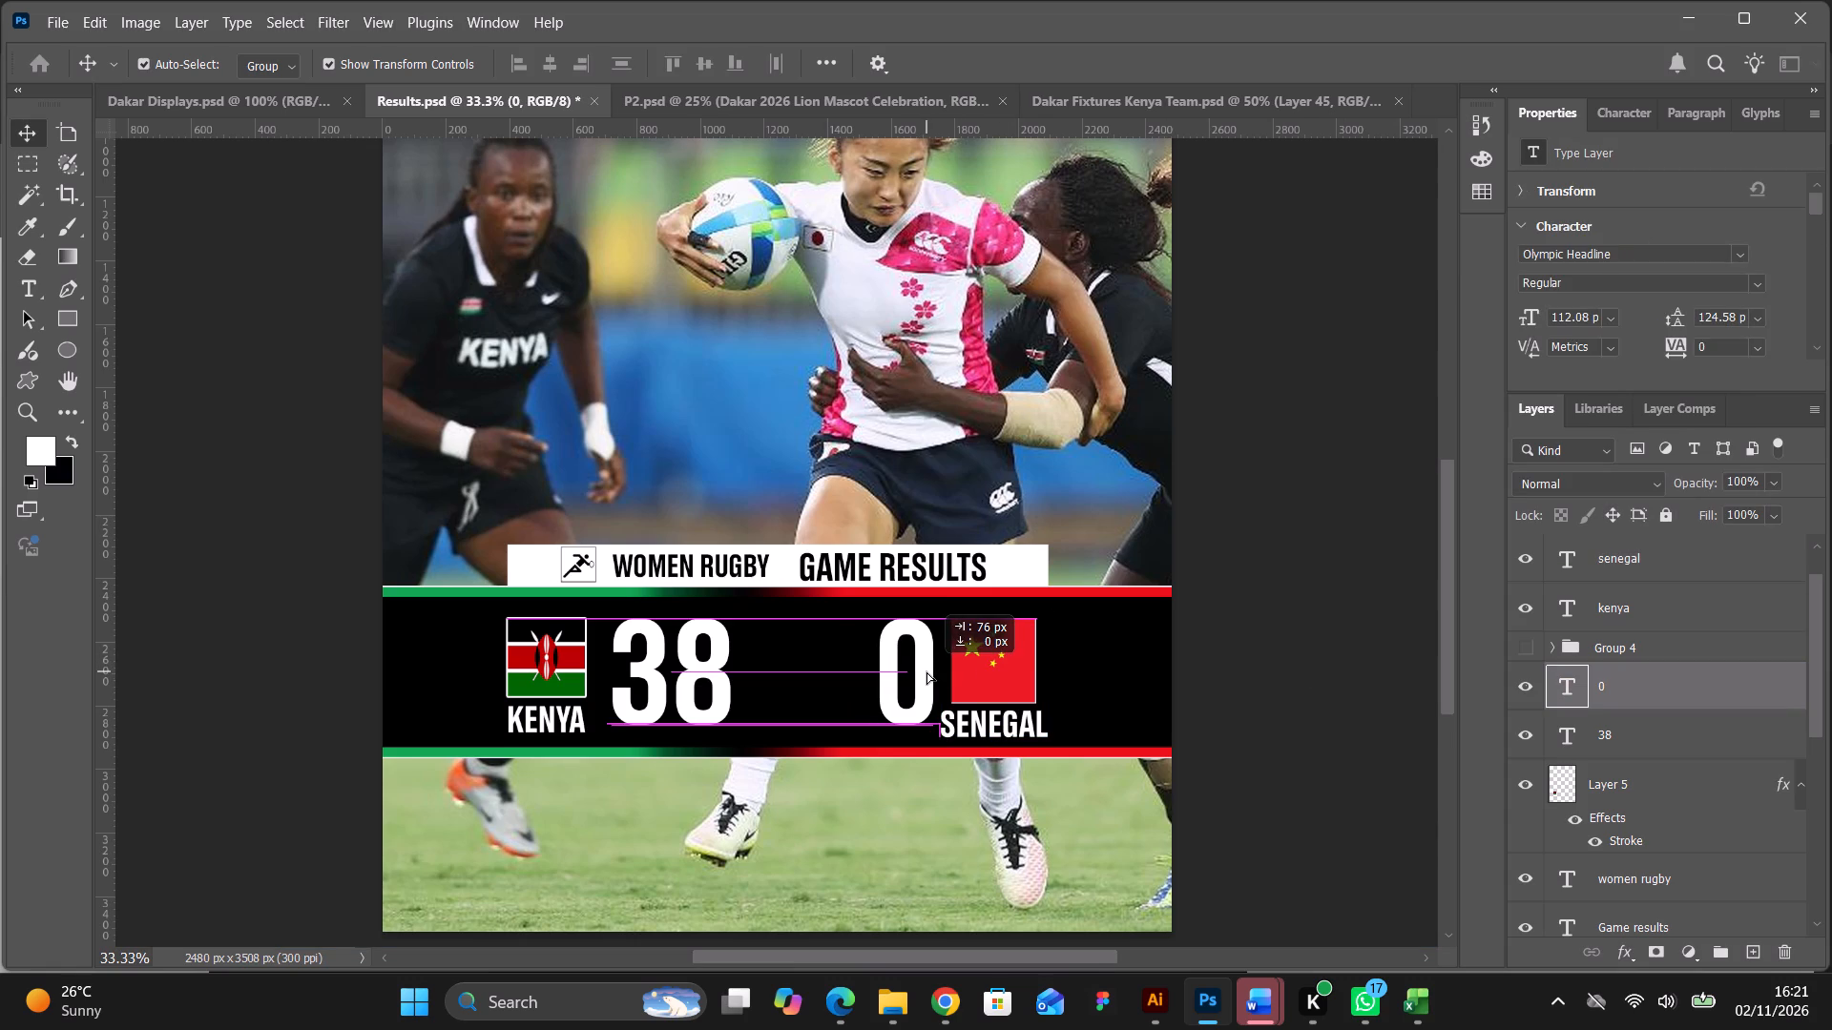
left_click_drag(926, 671, 923, 671)
left_click(1323, 682)
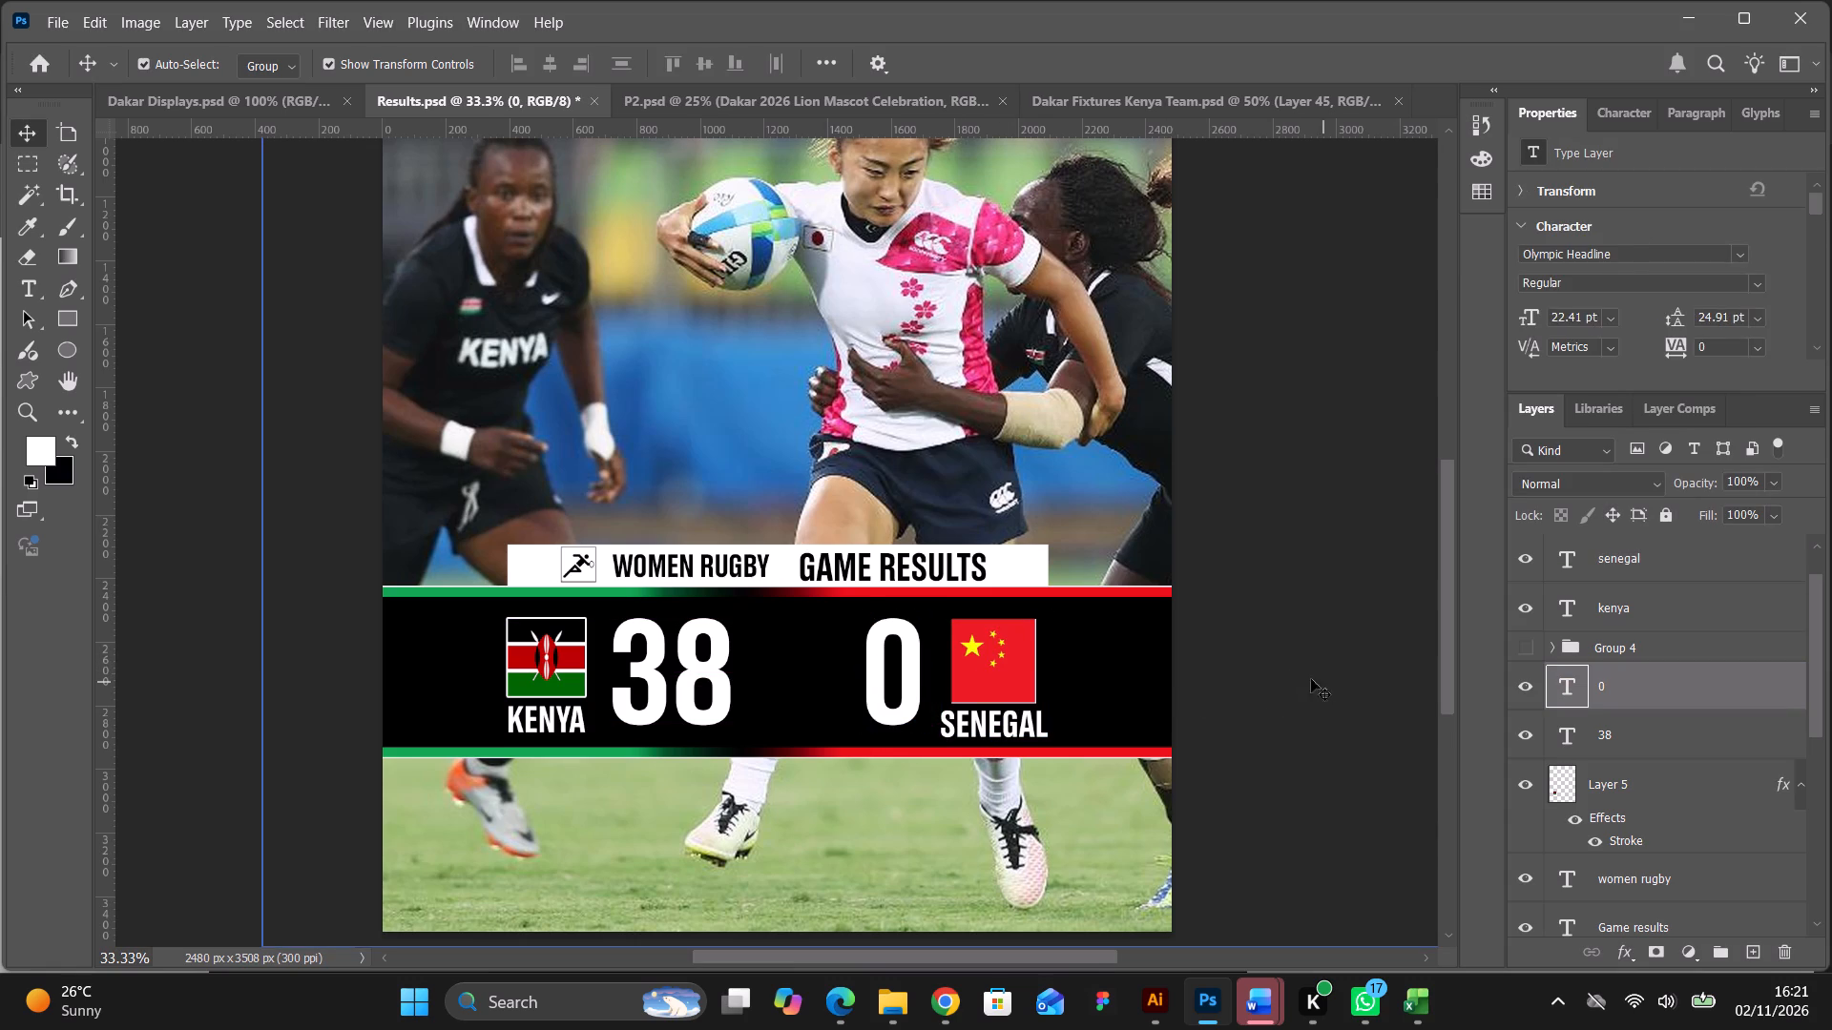
left_click(1342, 661)
Review the poster from the red logo header down to the score band.
scroll(1336, 656, "up", 3)
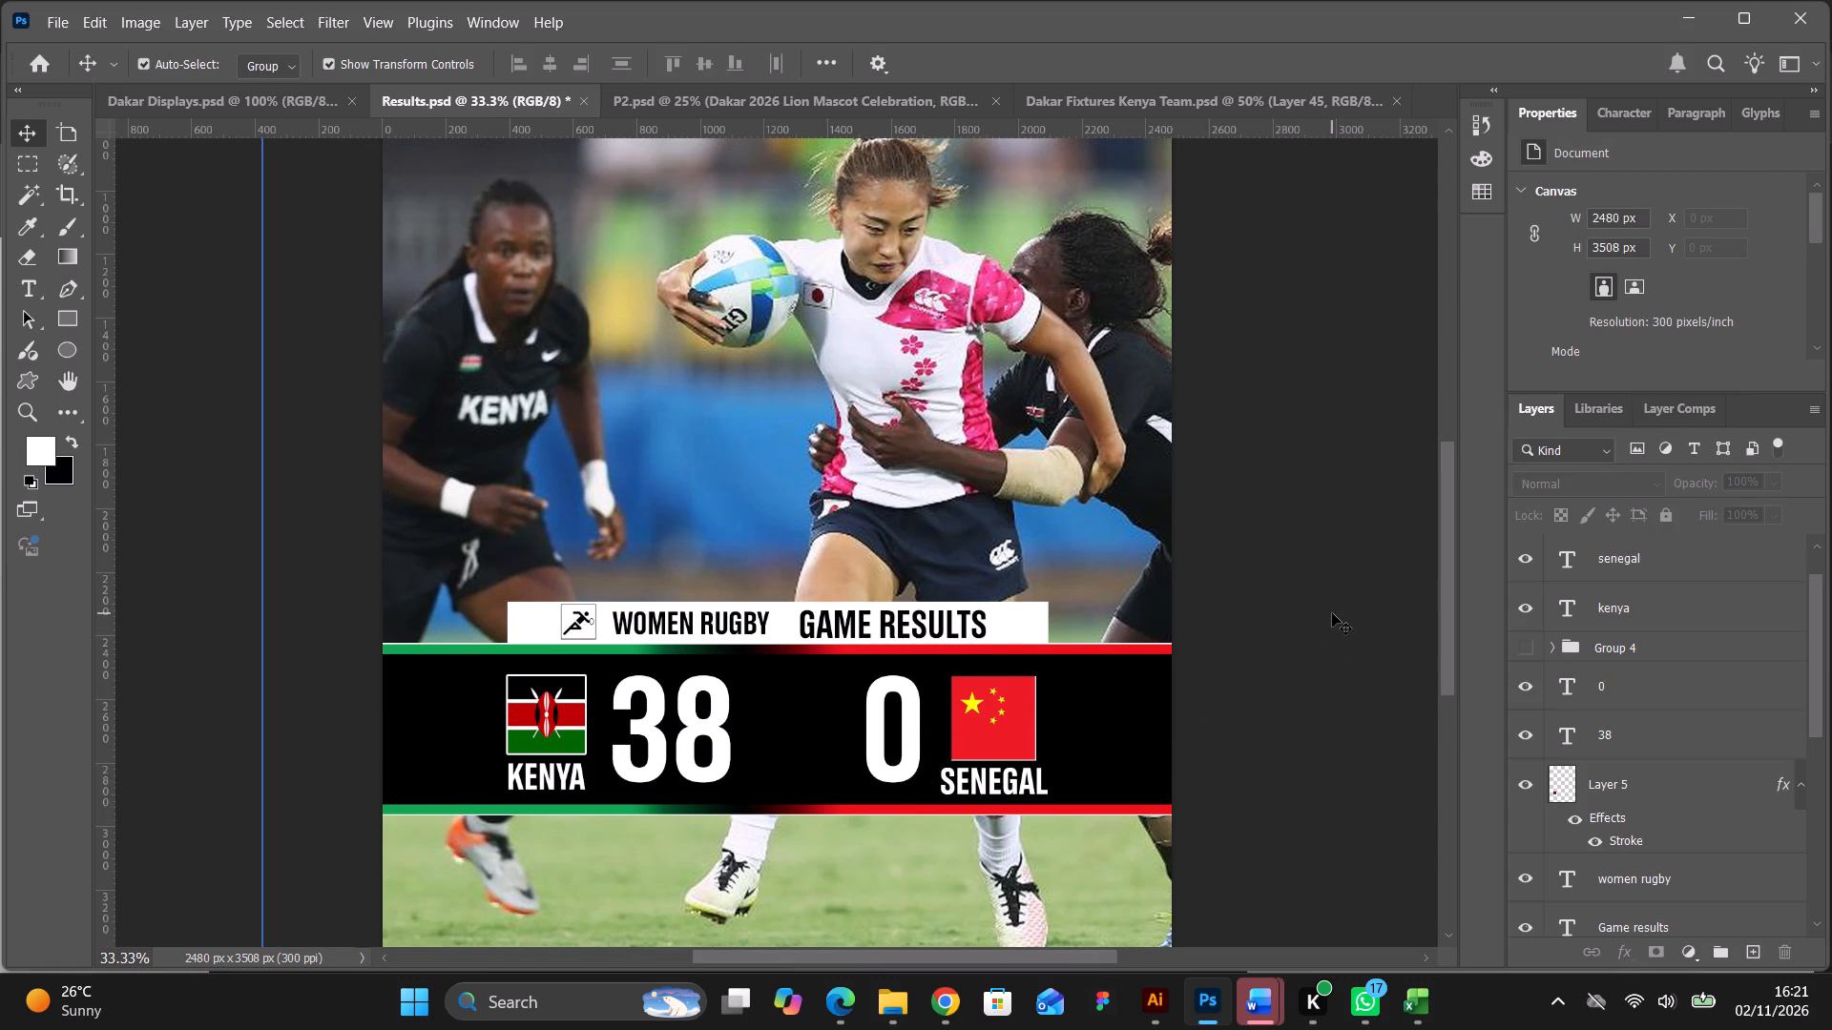
scroll(1330, 613, "up", 3)
scroll(1339, 602, "down", 5)
scroll(1338, 602, "up", 20)
scroll(1338, 602, "up", 2)
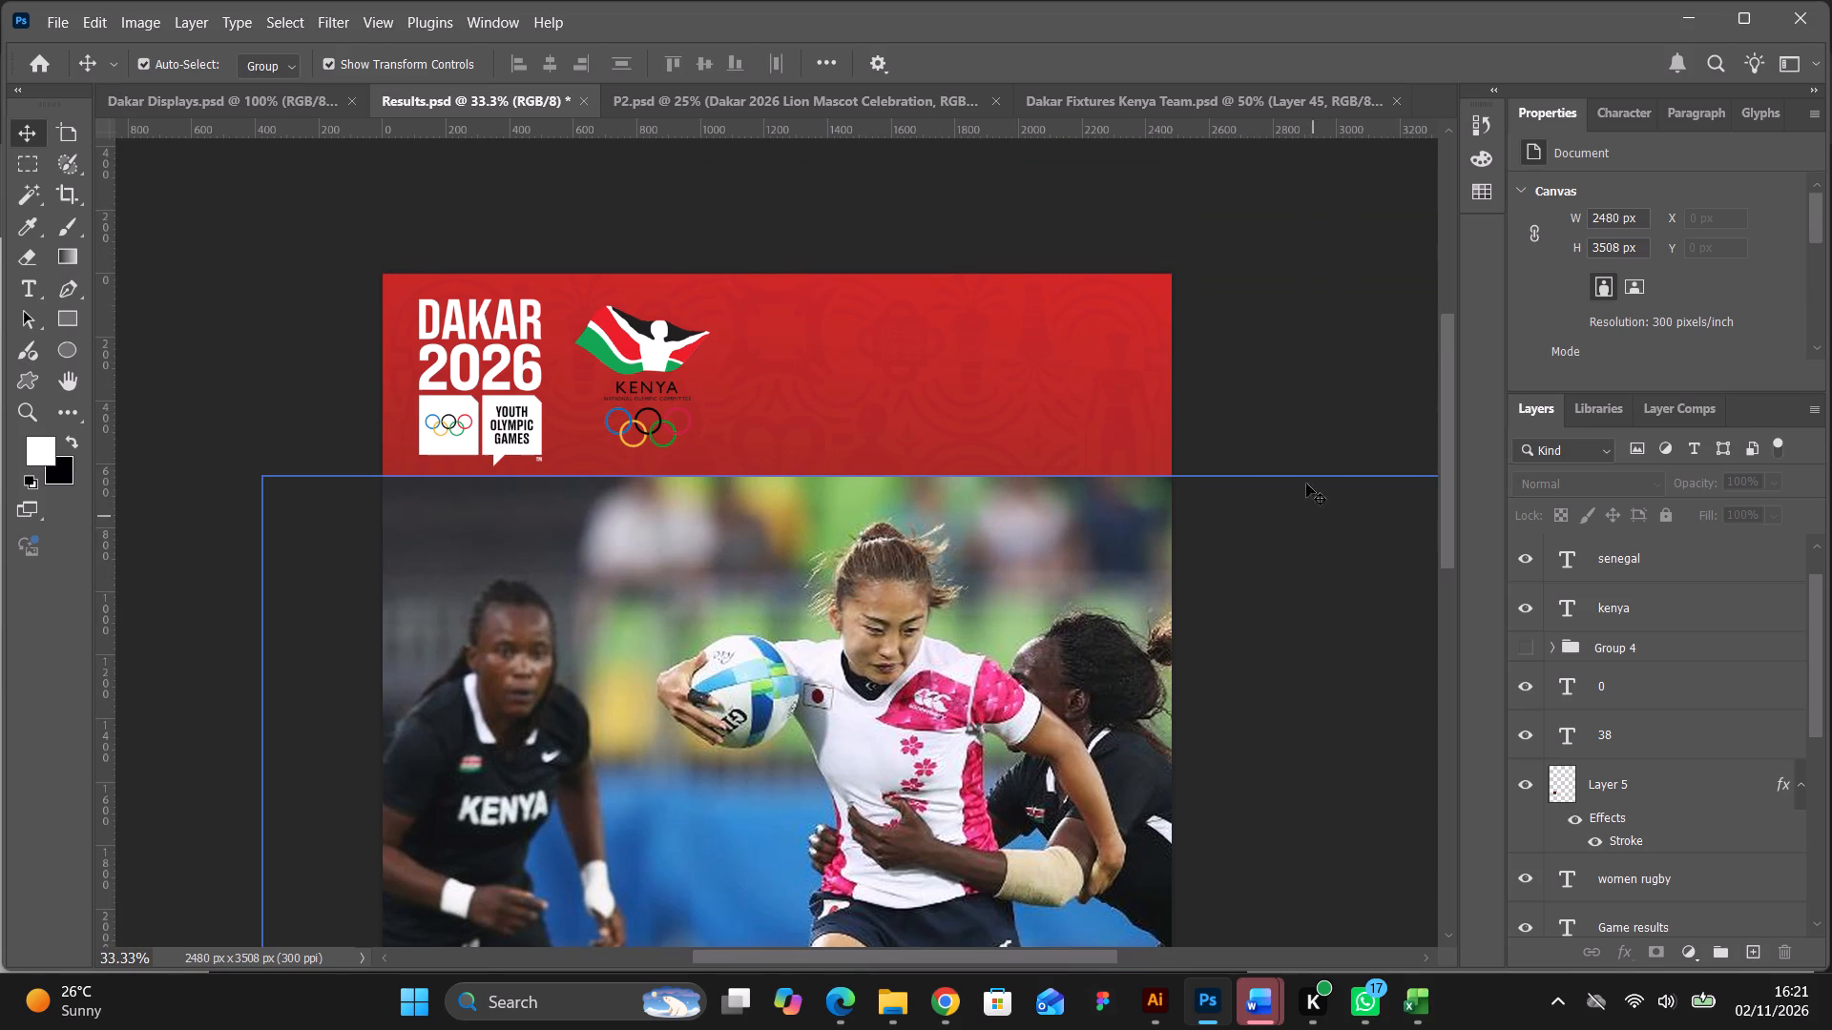
left_click(1296, 426)
scroll(1281, 417, "down", 15)
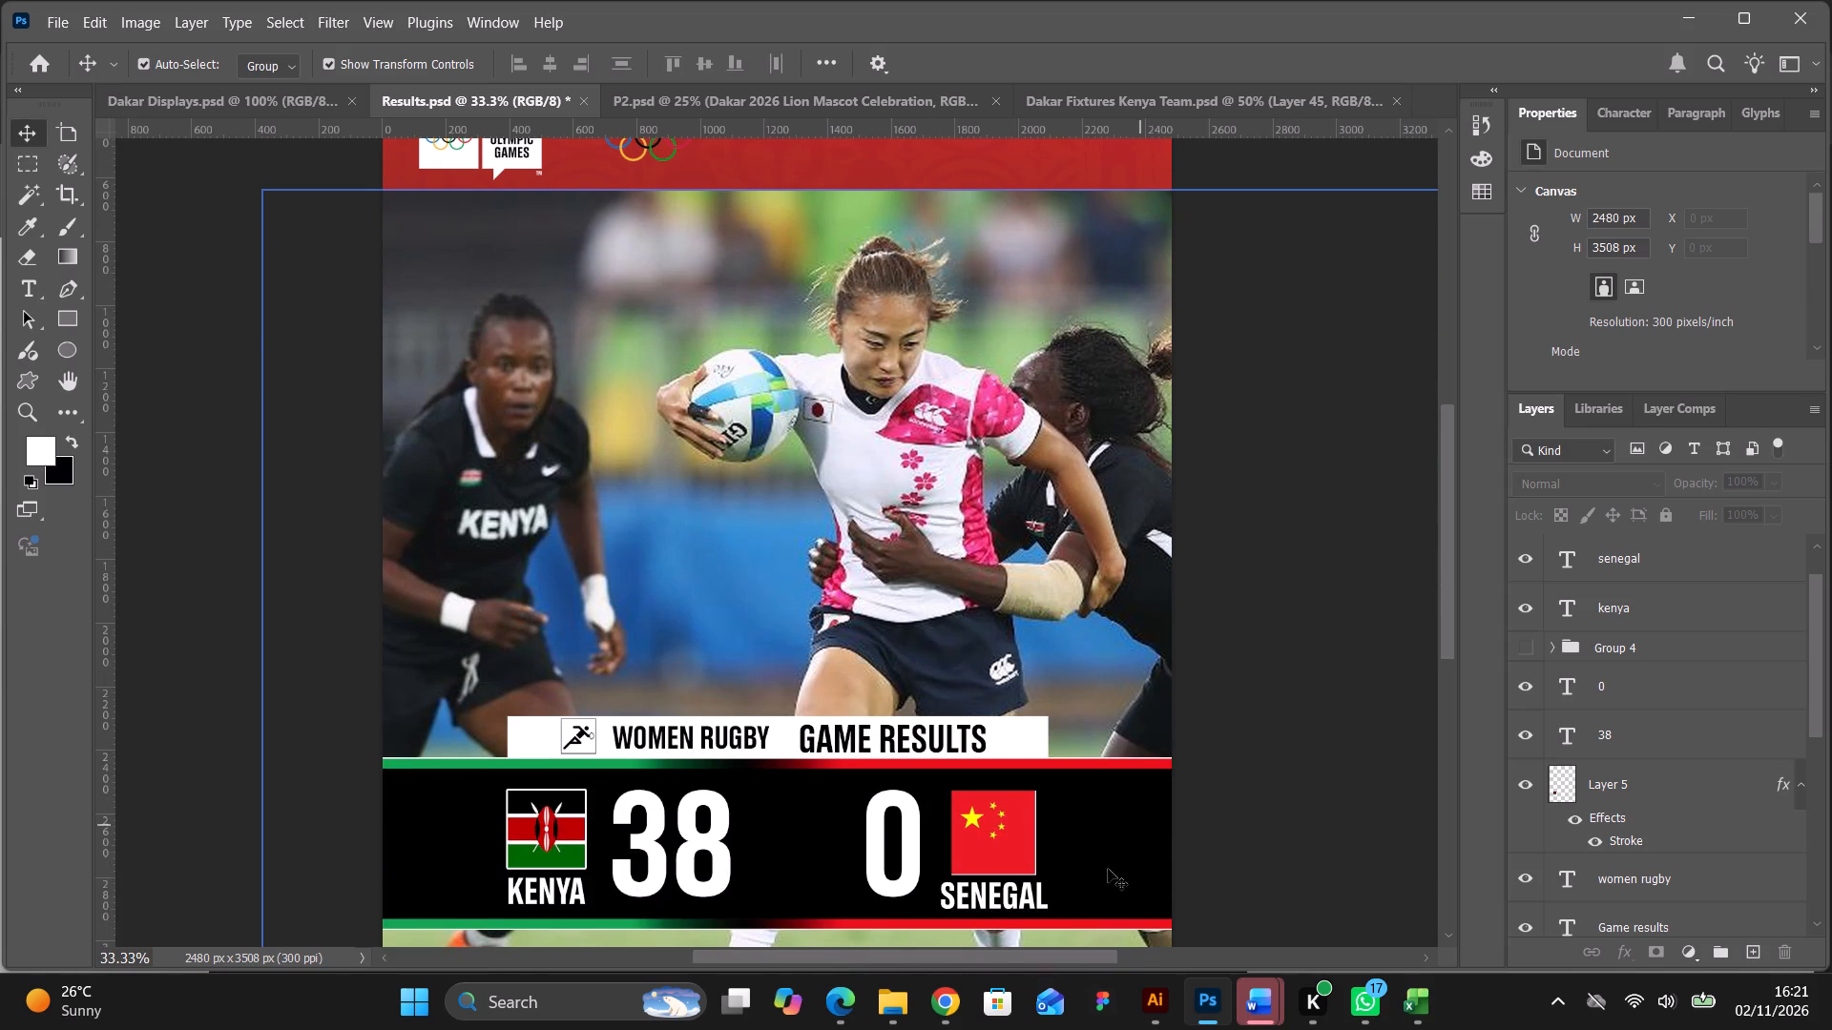
Switch to Chrome and examine the Shujaa Pride article on the Kenya Lionesses against Senegal and its match photo.
left_click(947, 992)
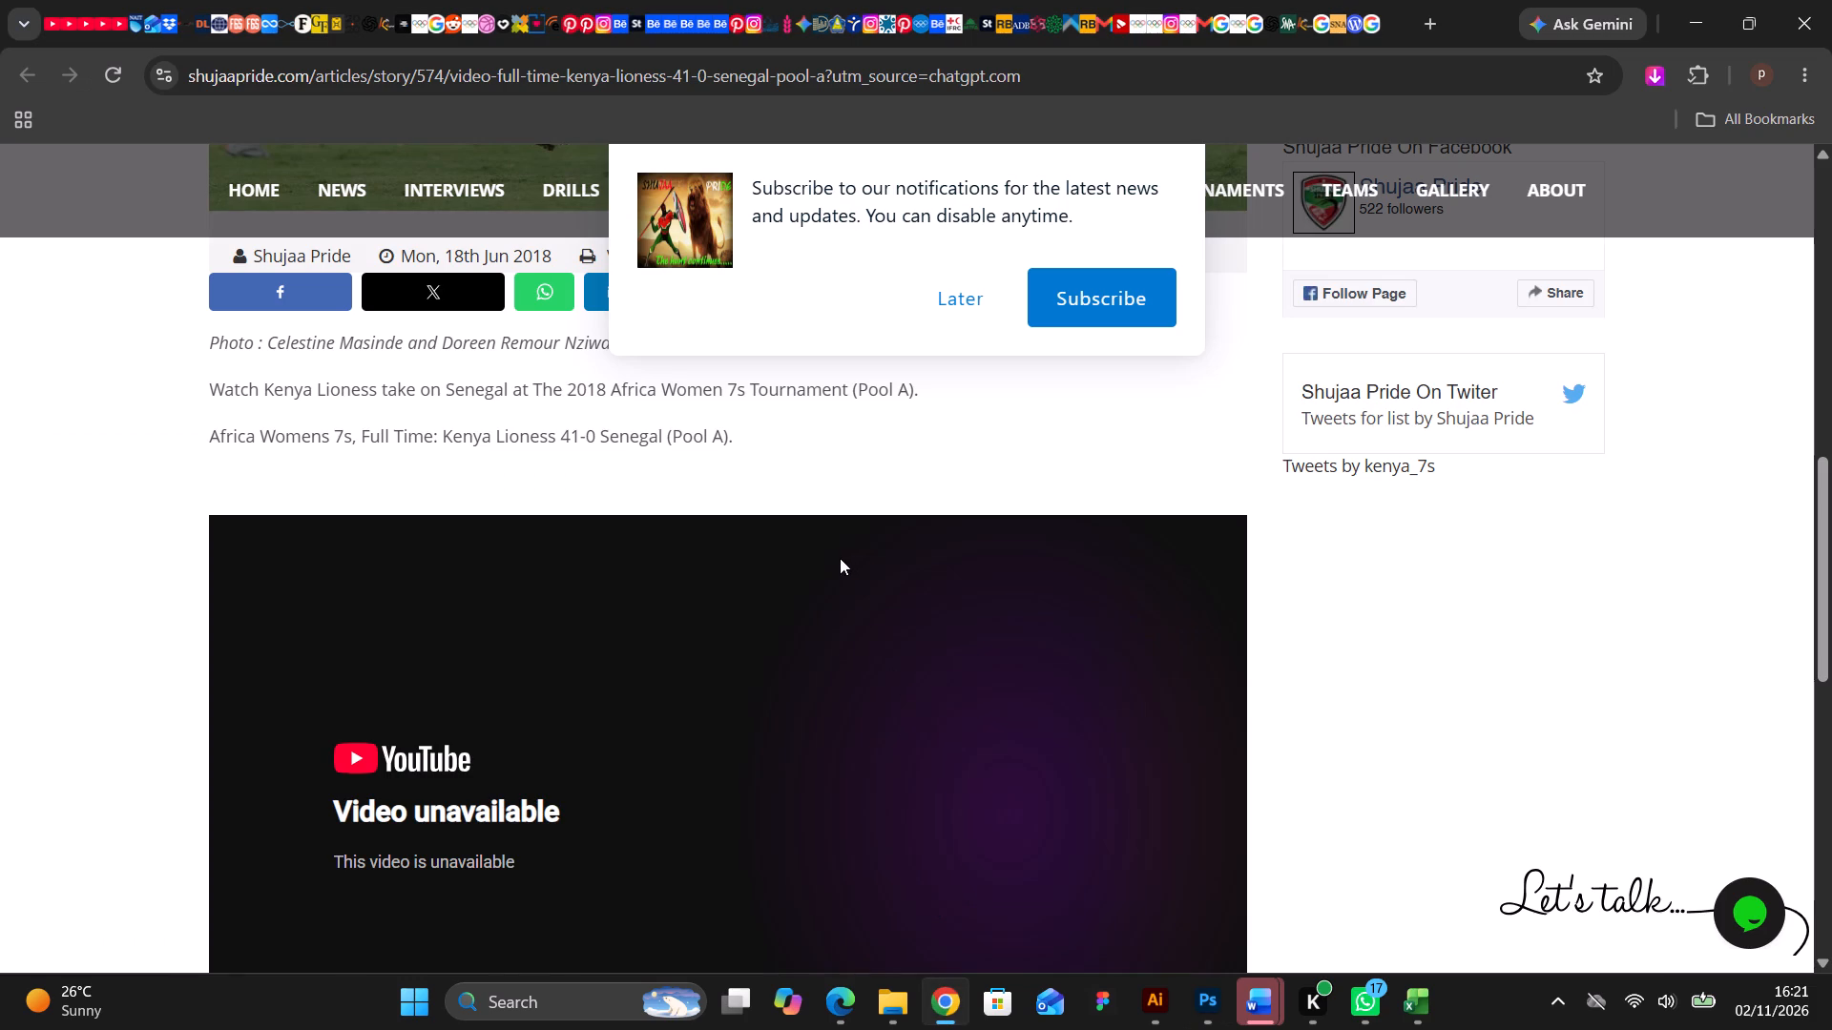
scroll(812, 522, "up", 4)
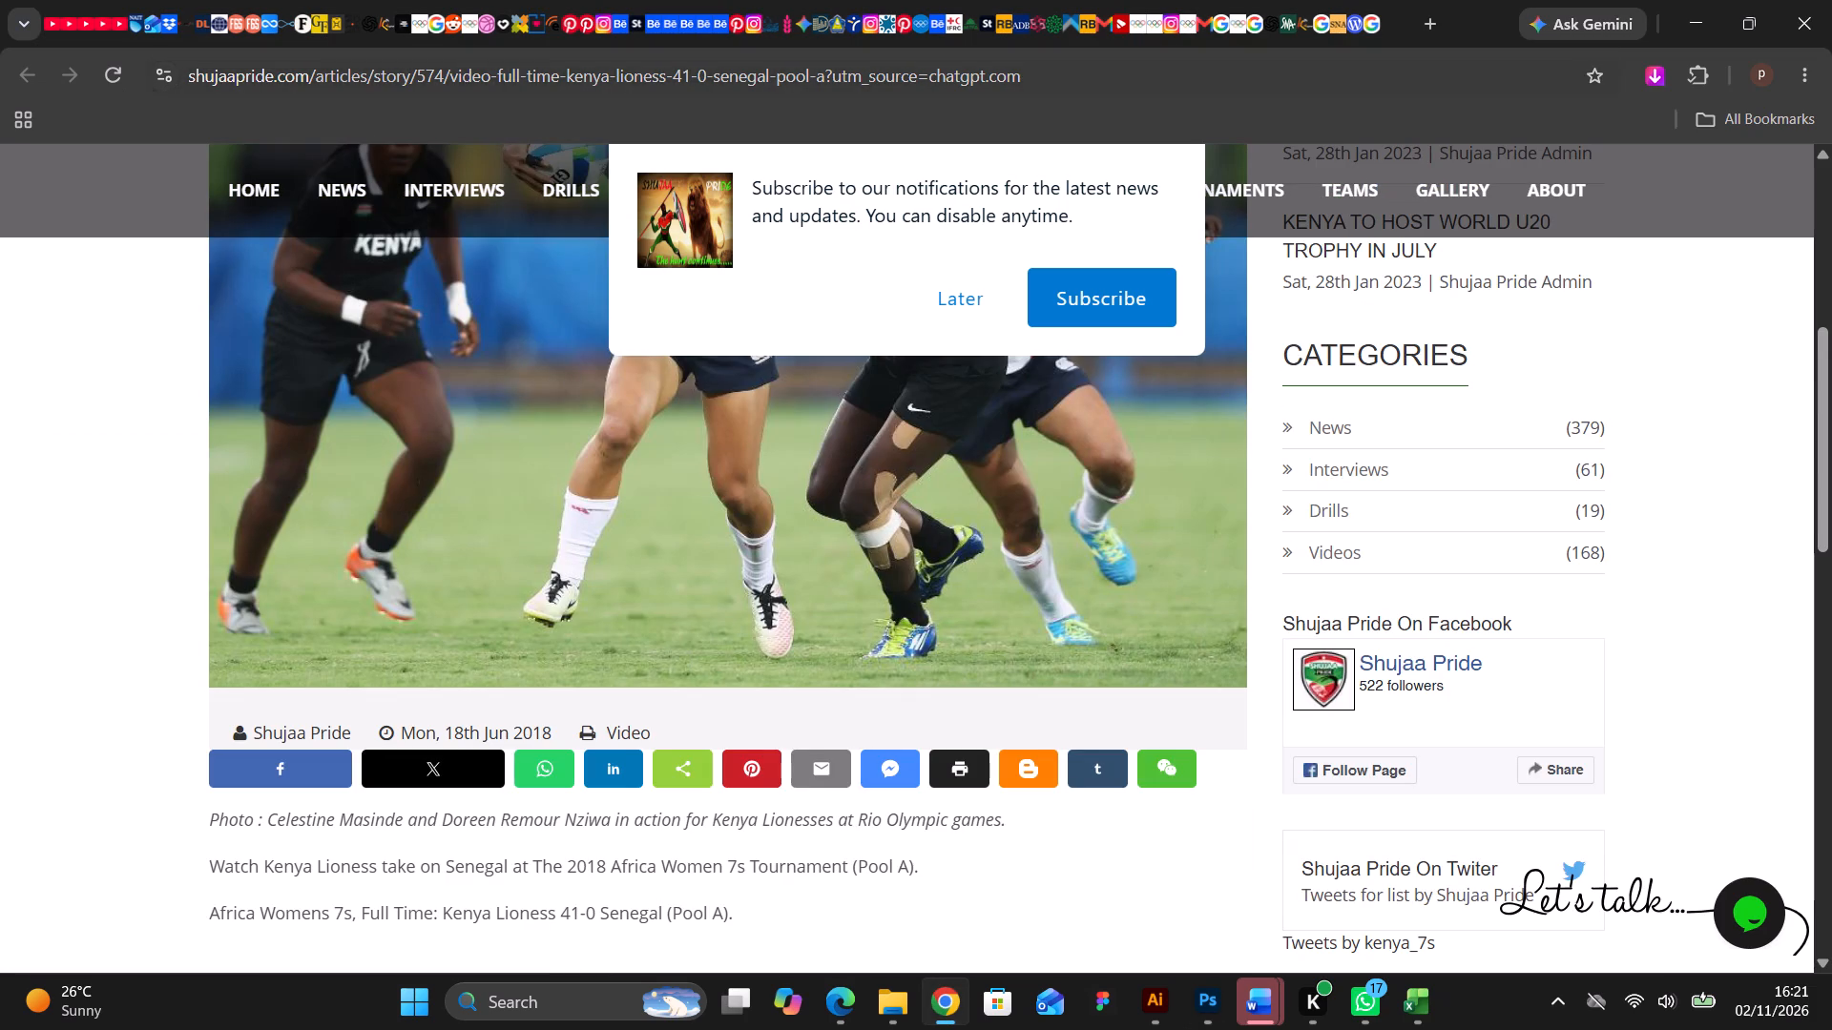
scroll(439, 182, "up", 12)
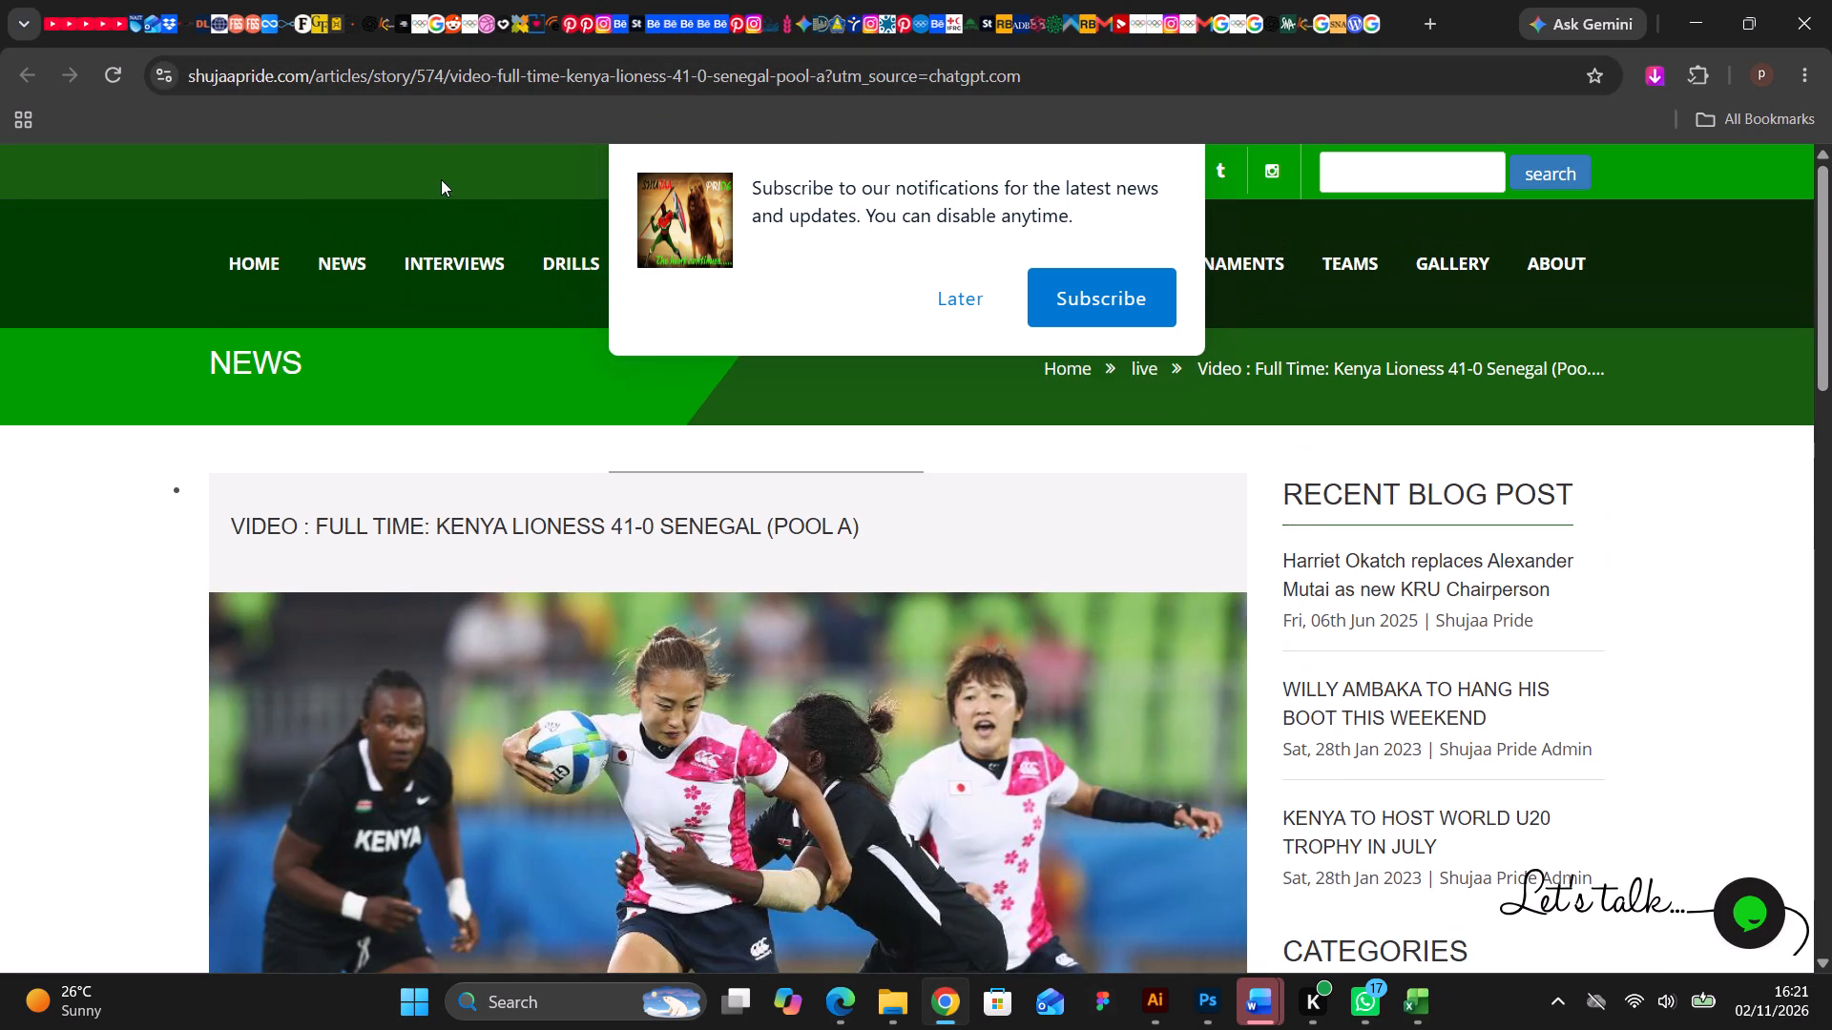
scroll(441, 179, "up", 6)
left_click(171, 131)
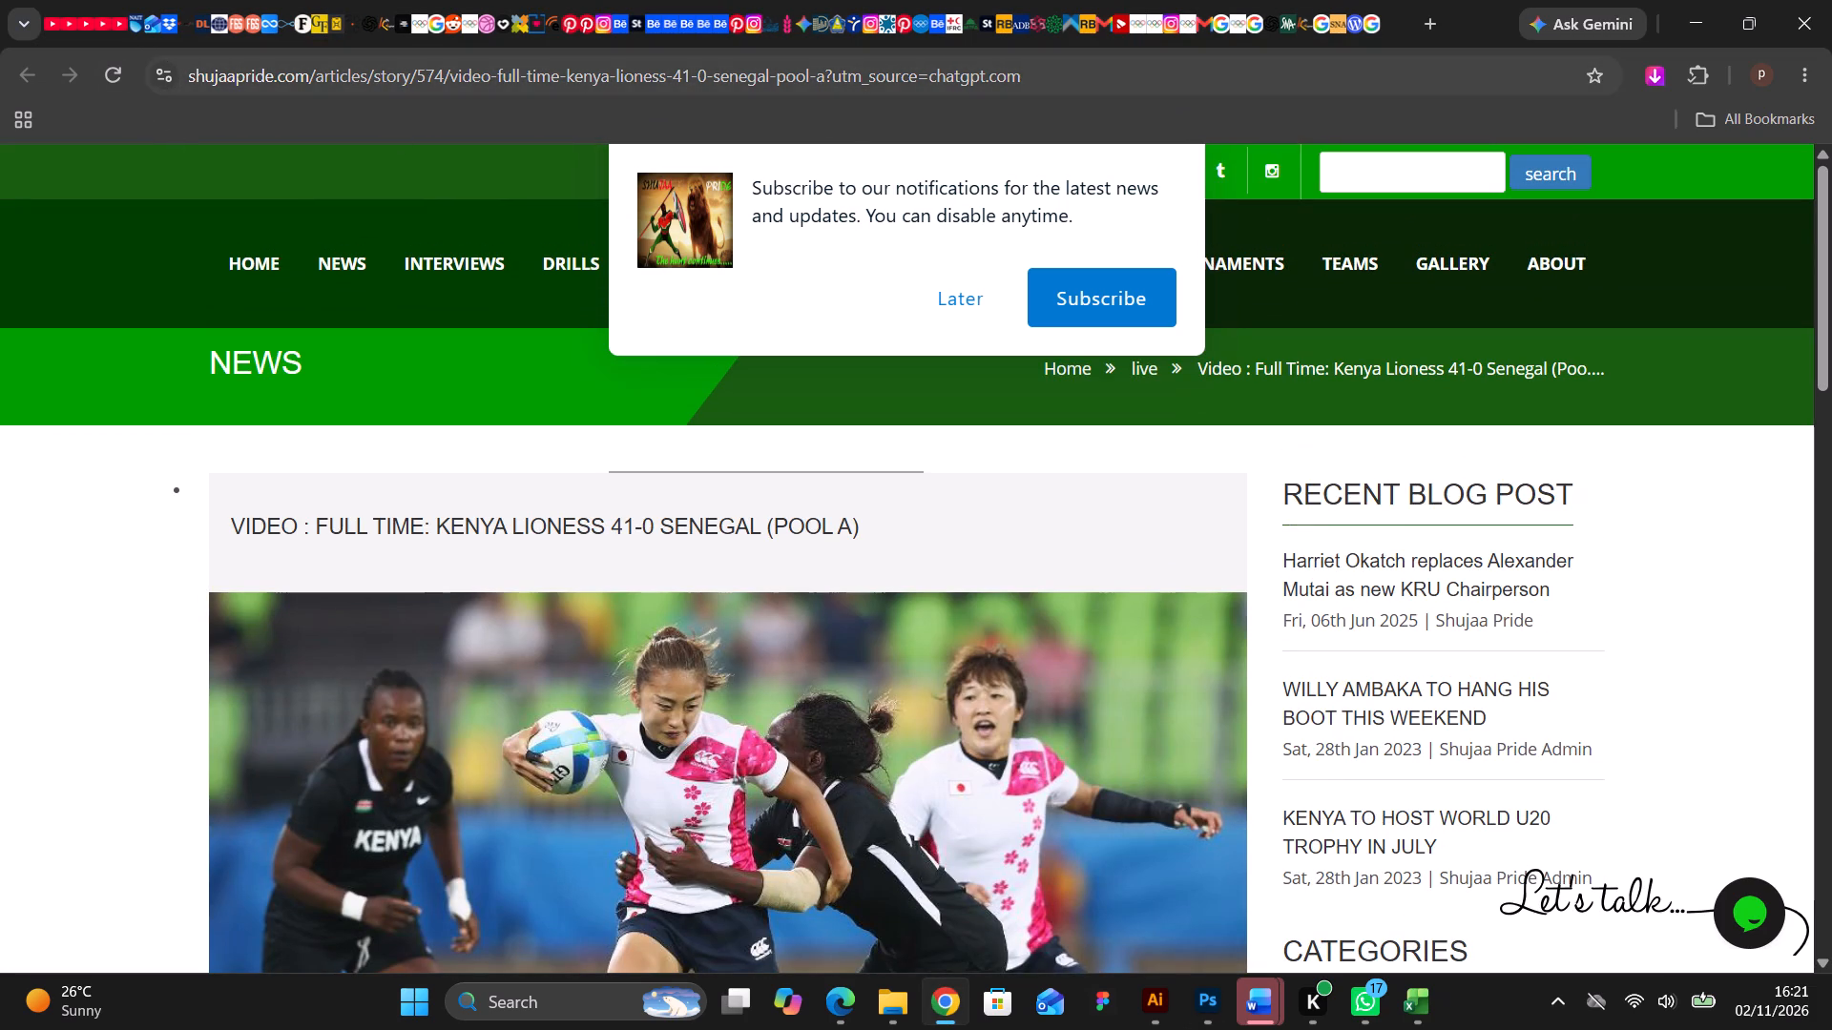
Close the browser tab with the image search for "kenya rugby lioness vs senegal".
left_click(1375, 23)
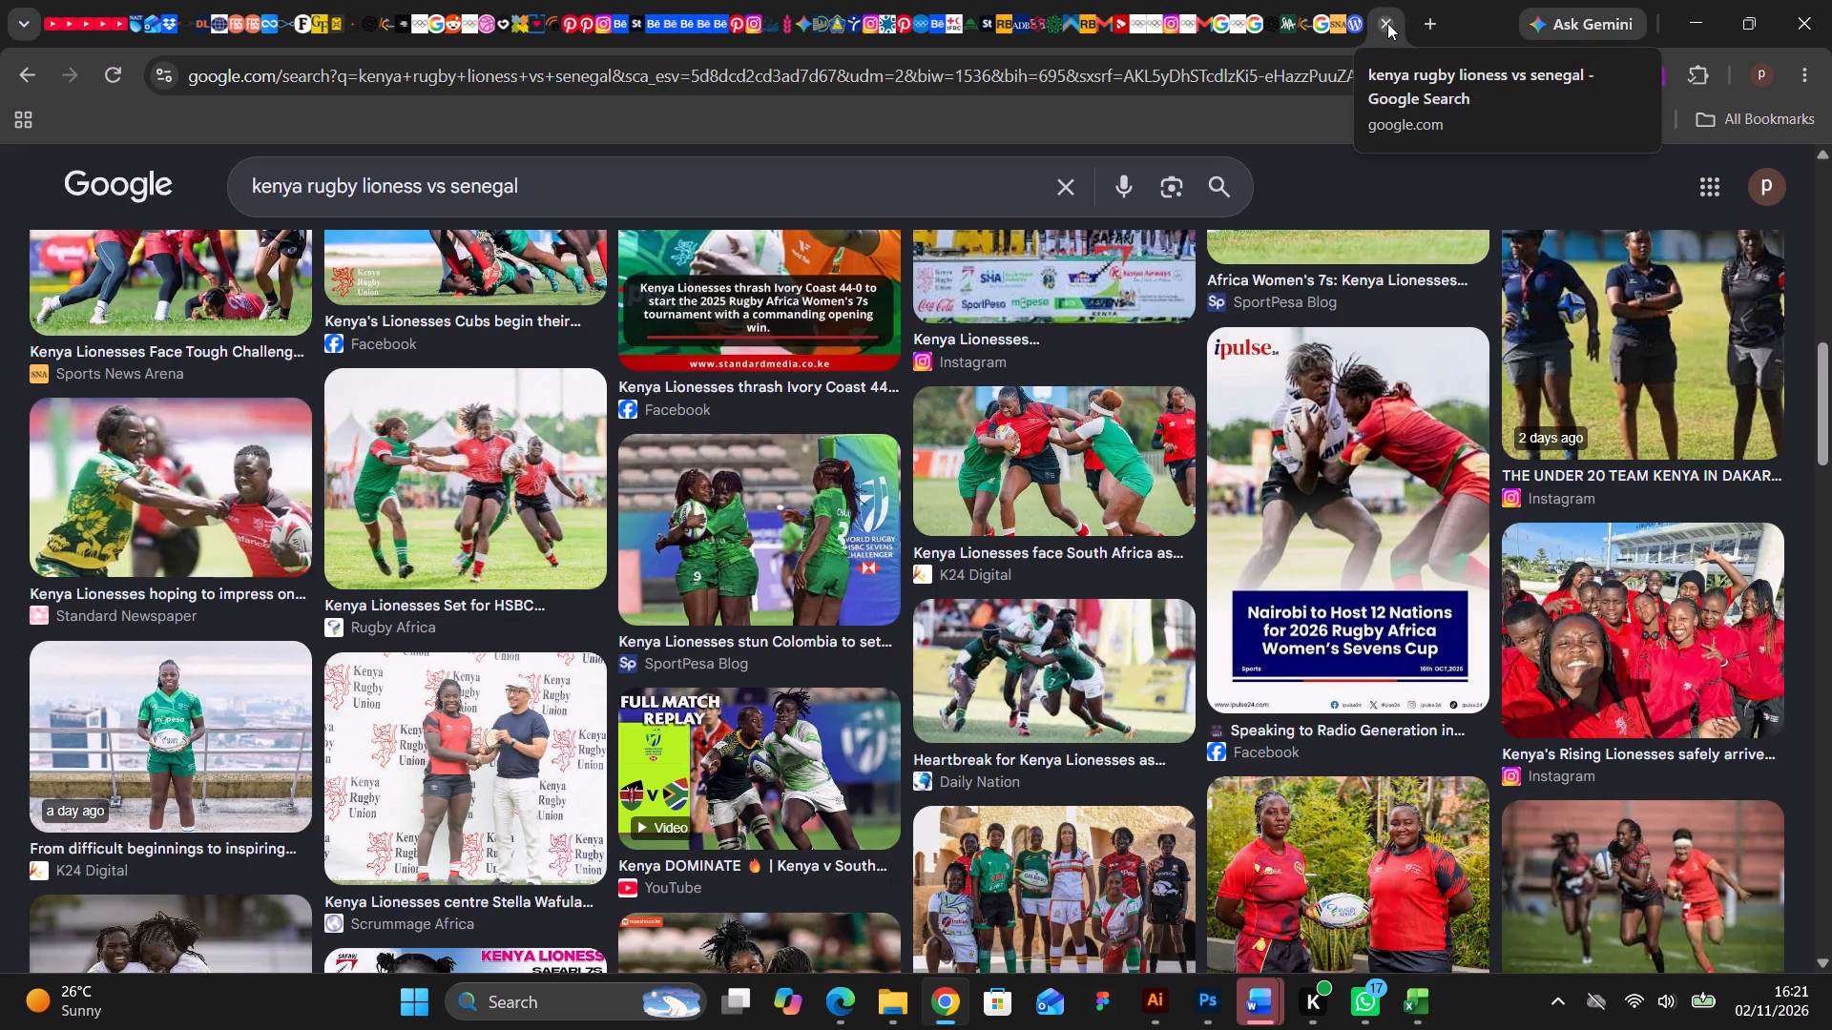
left_click(1387, 23)
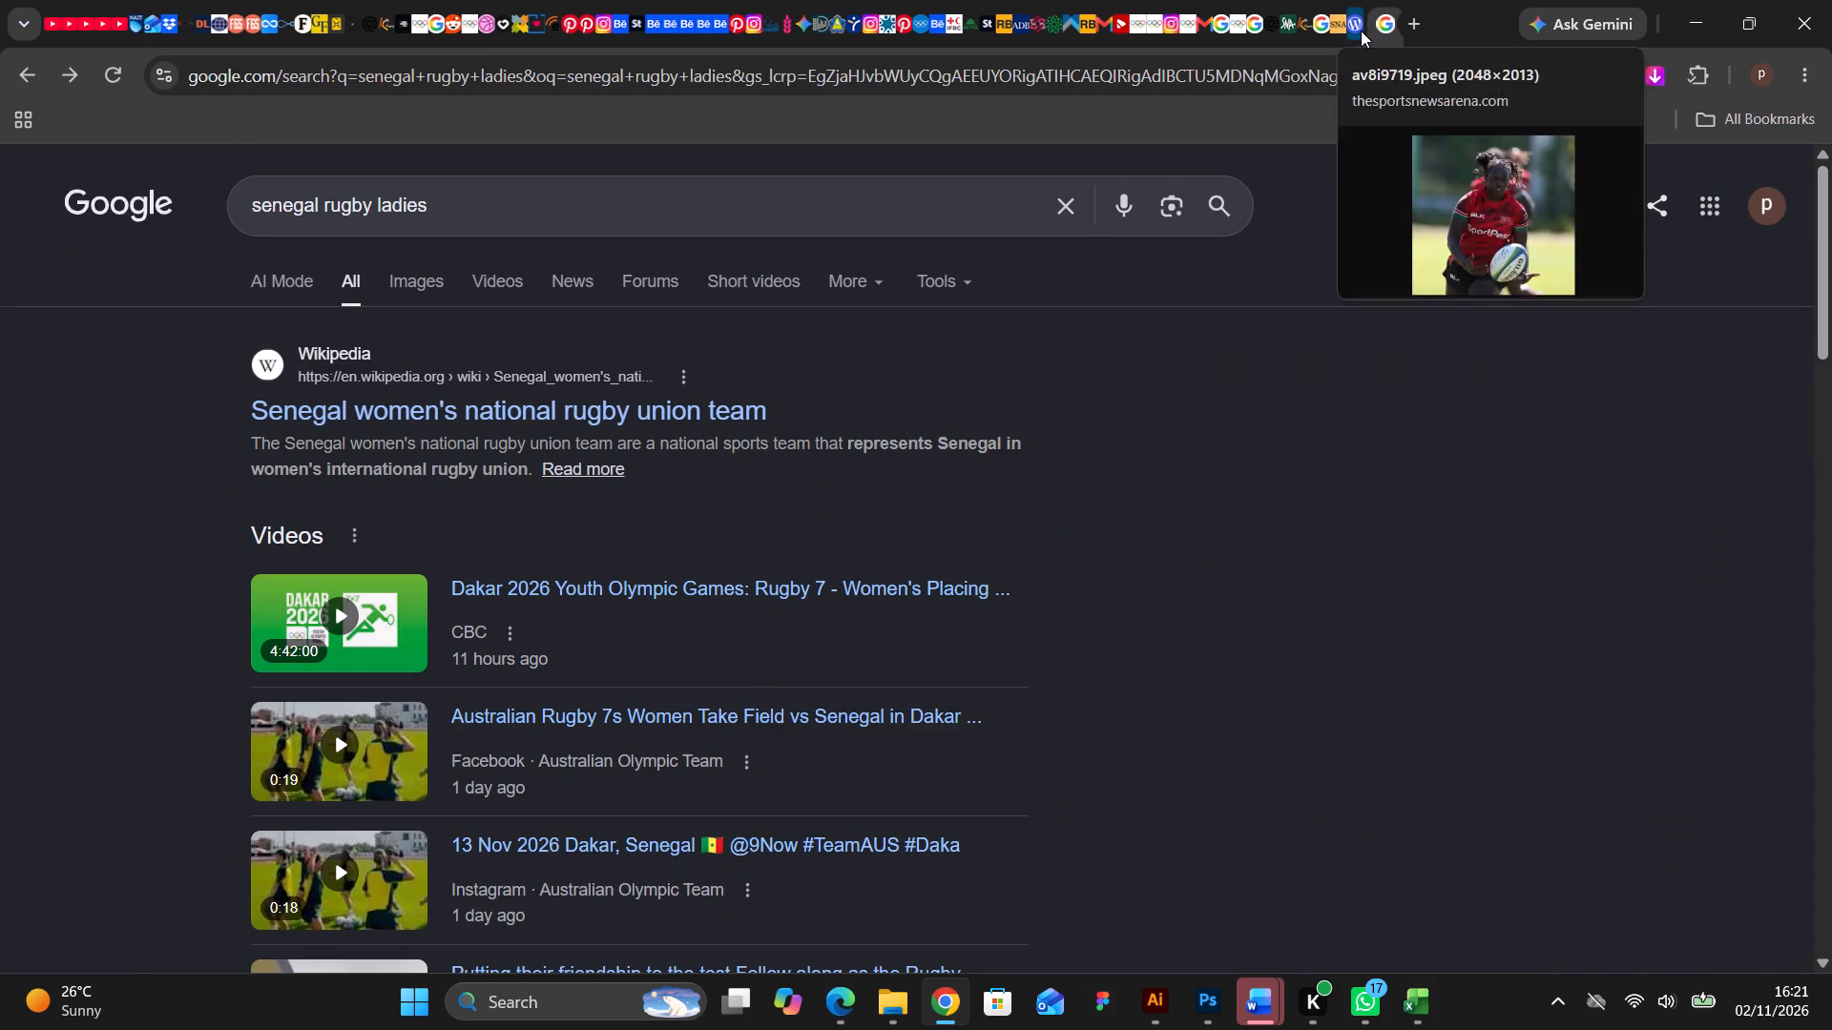
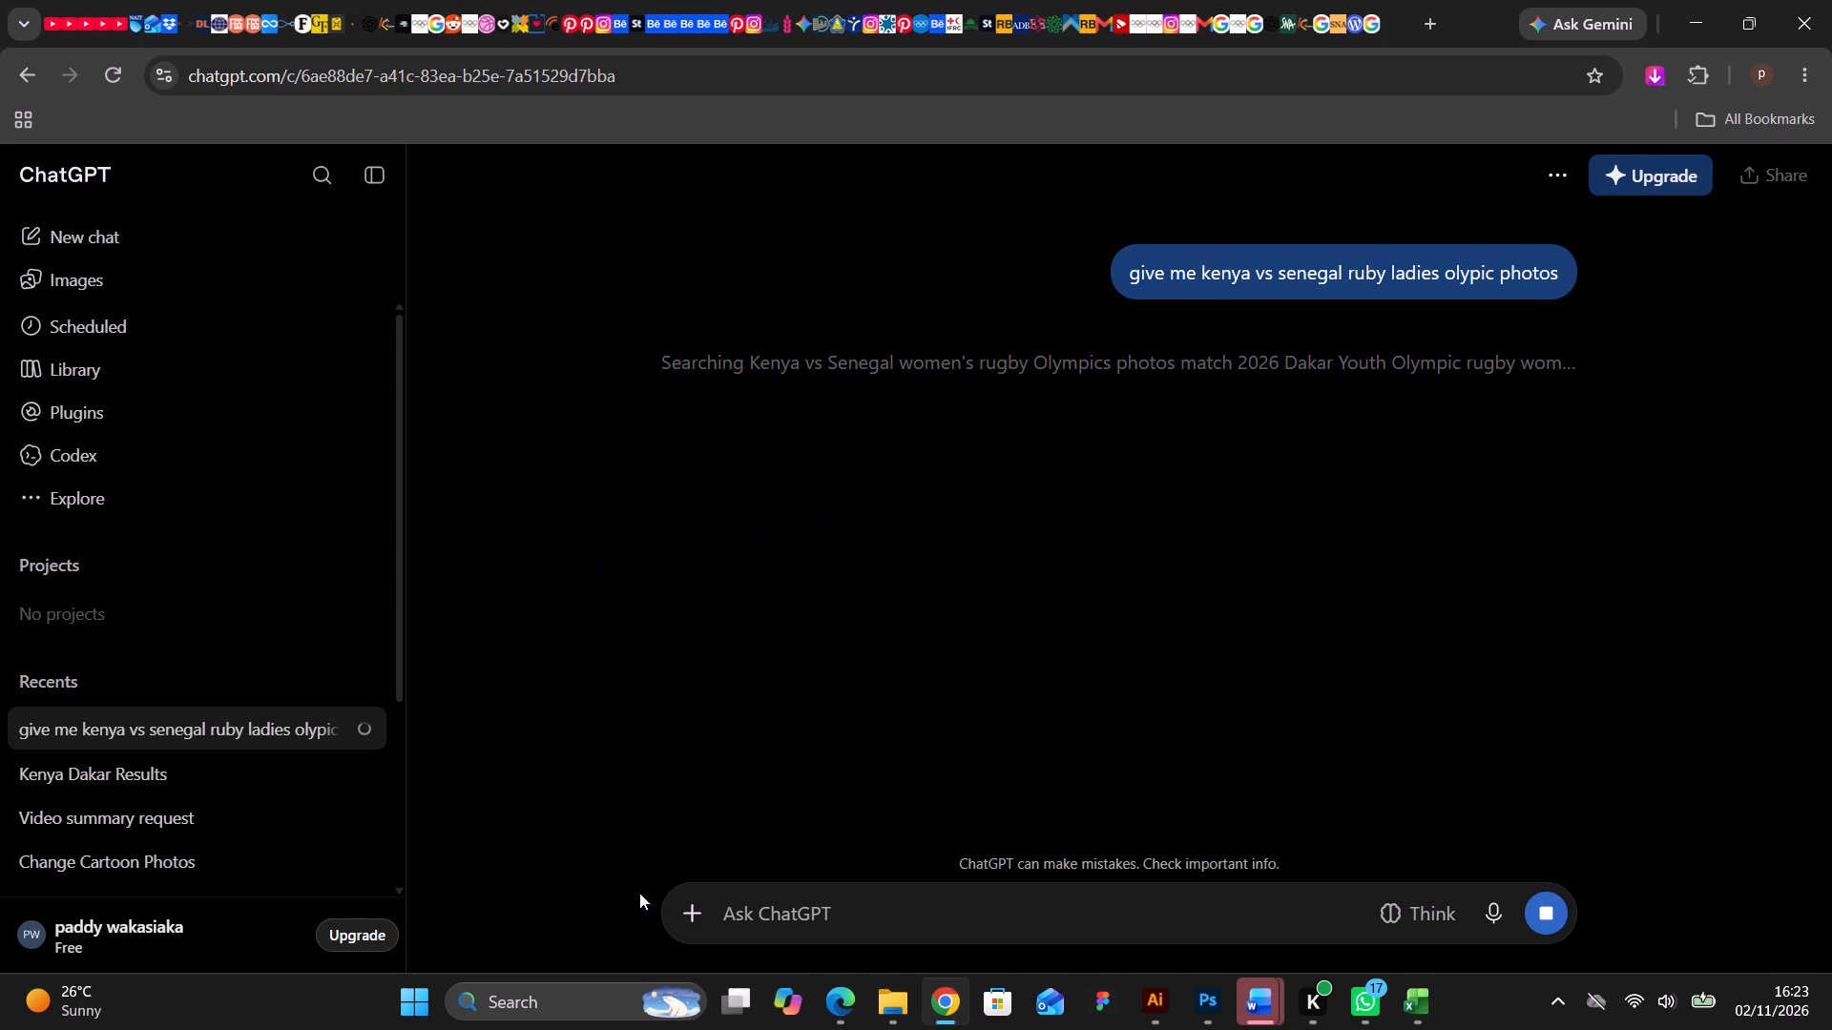
On the YouTube tab, skip the ad on the Warriors vs Clippers highlights and open the recommended "Steph & Draymond Were Shocked Watching Yaxel Do THIS" video.
left_click(66, 26)
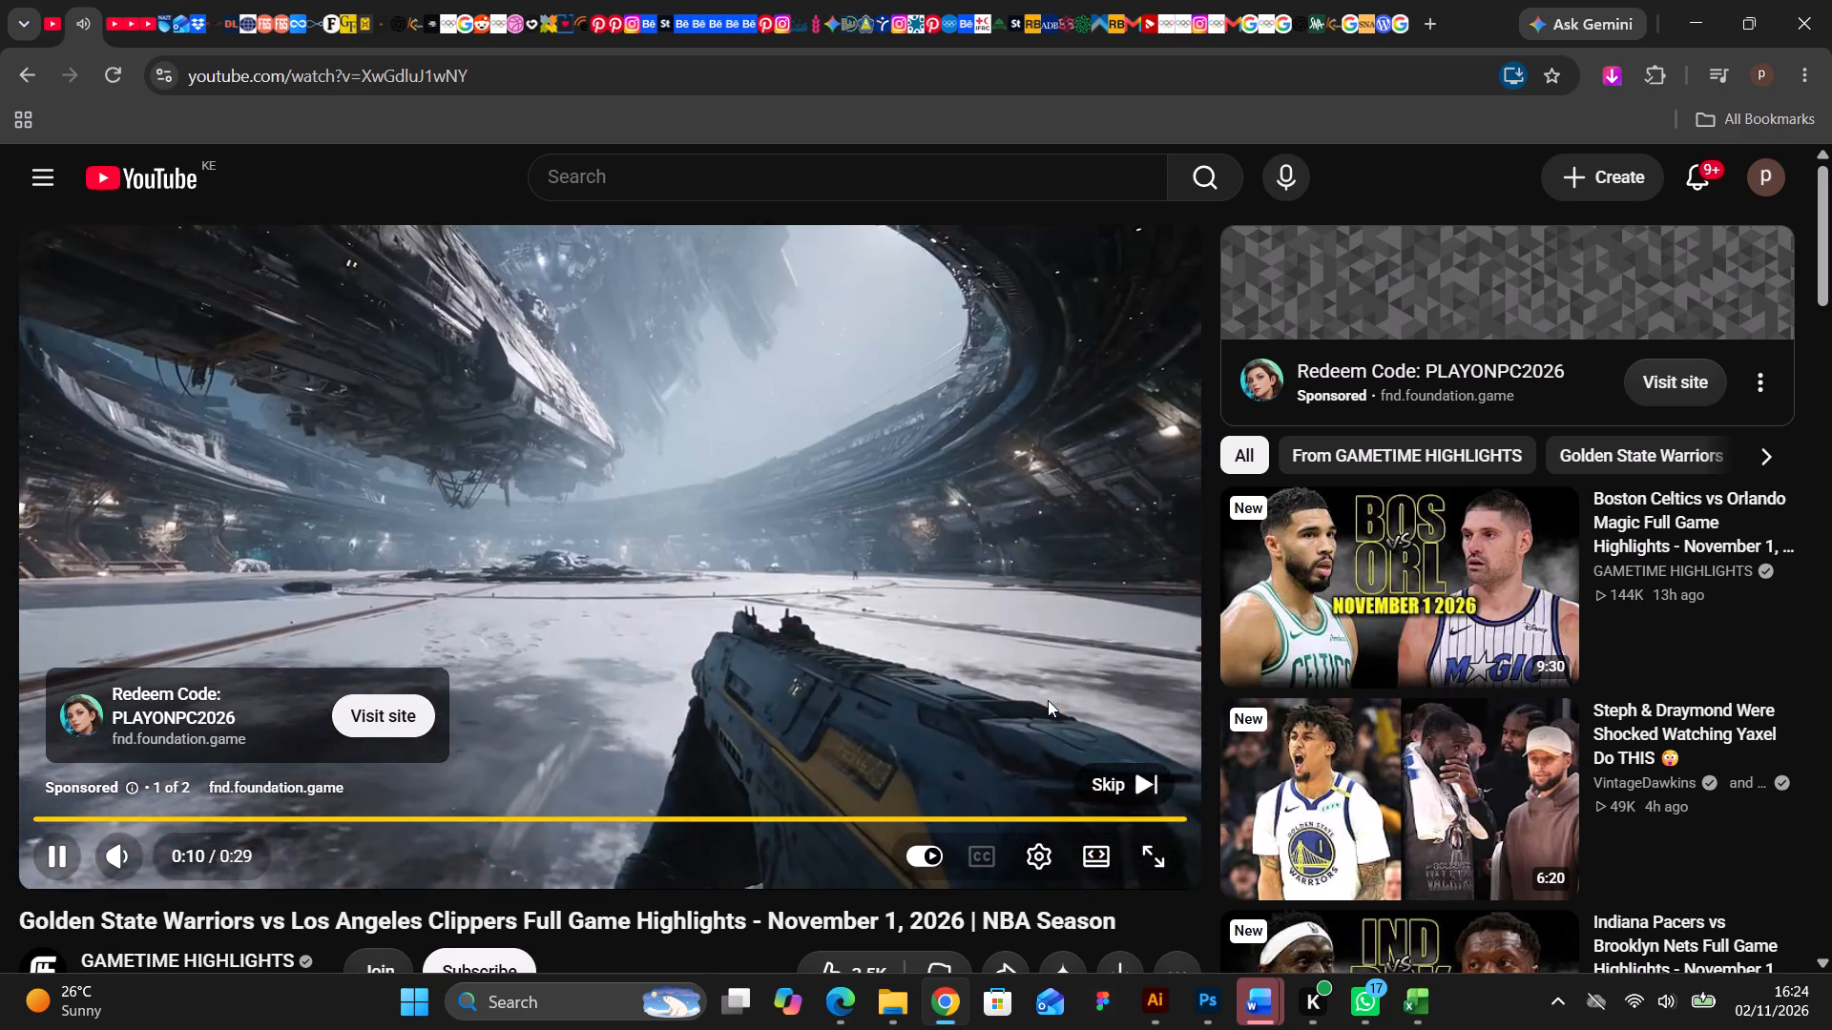
left_click(1095, 779)
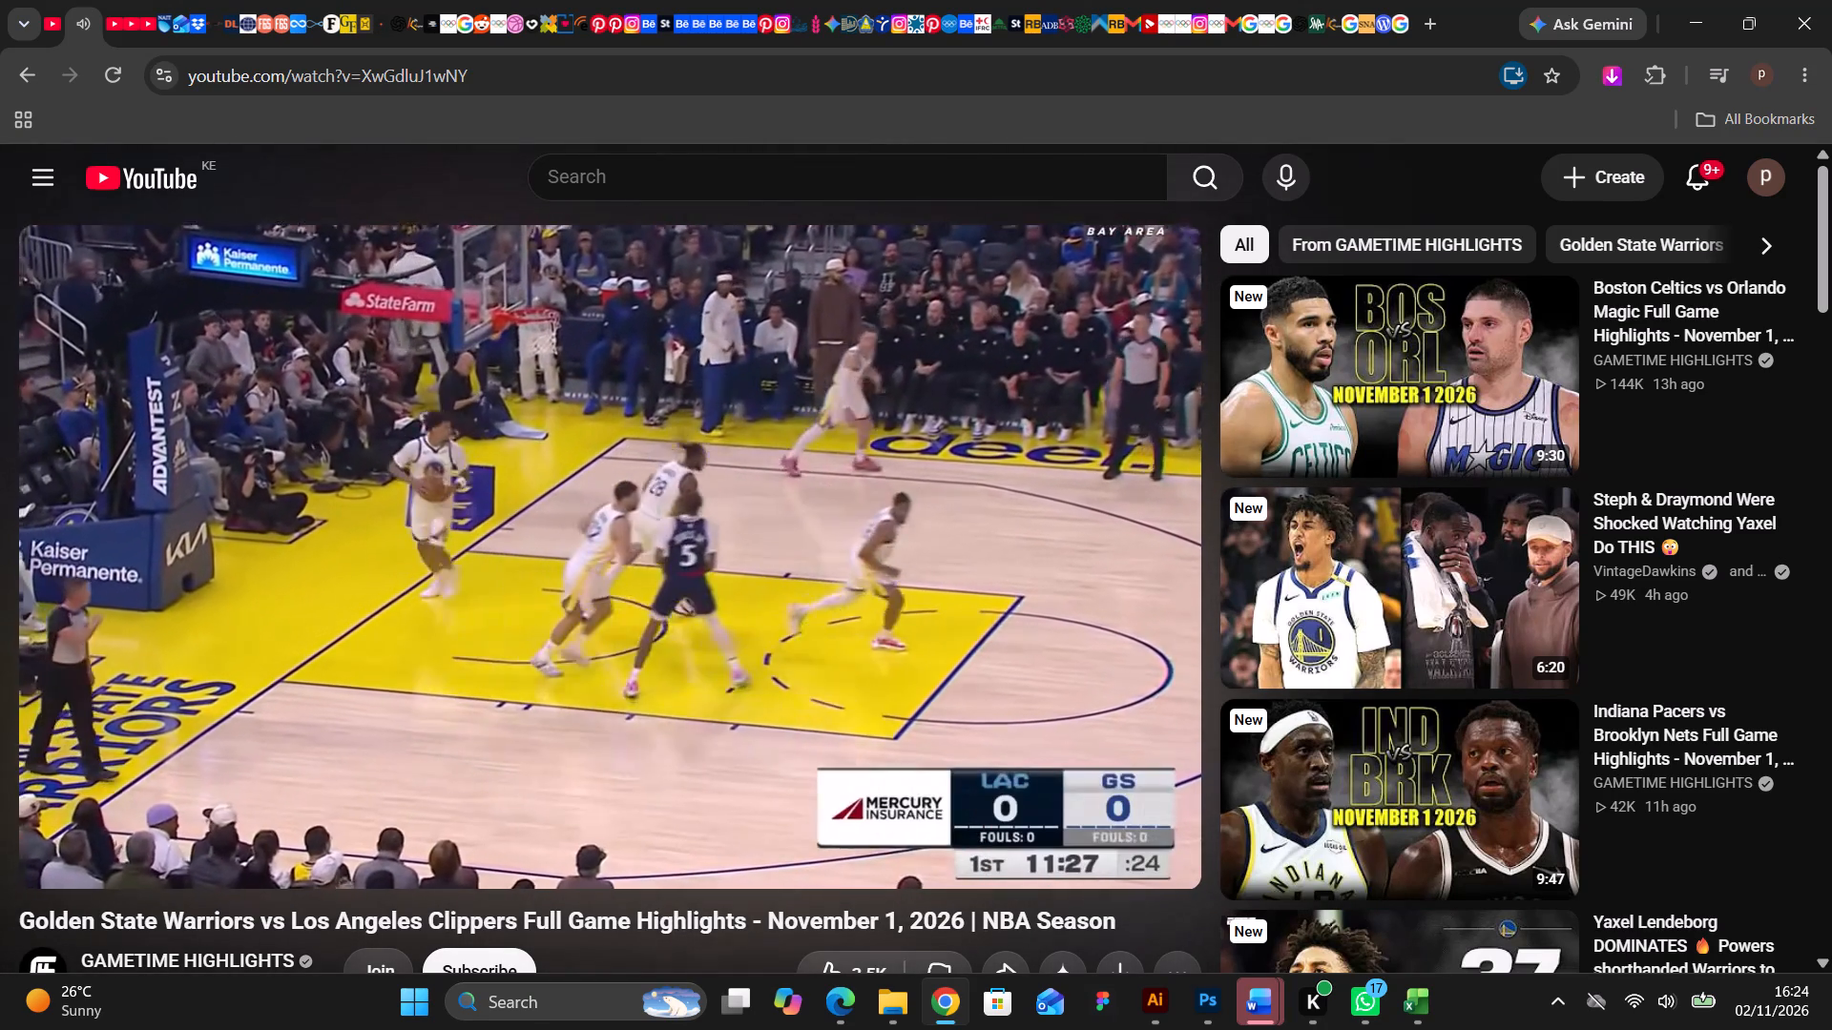
left_click(1431, 616)
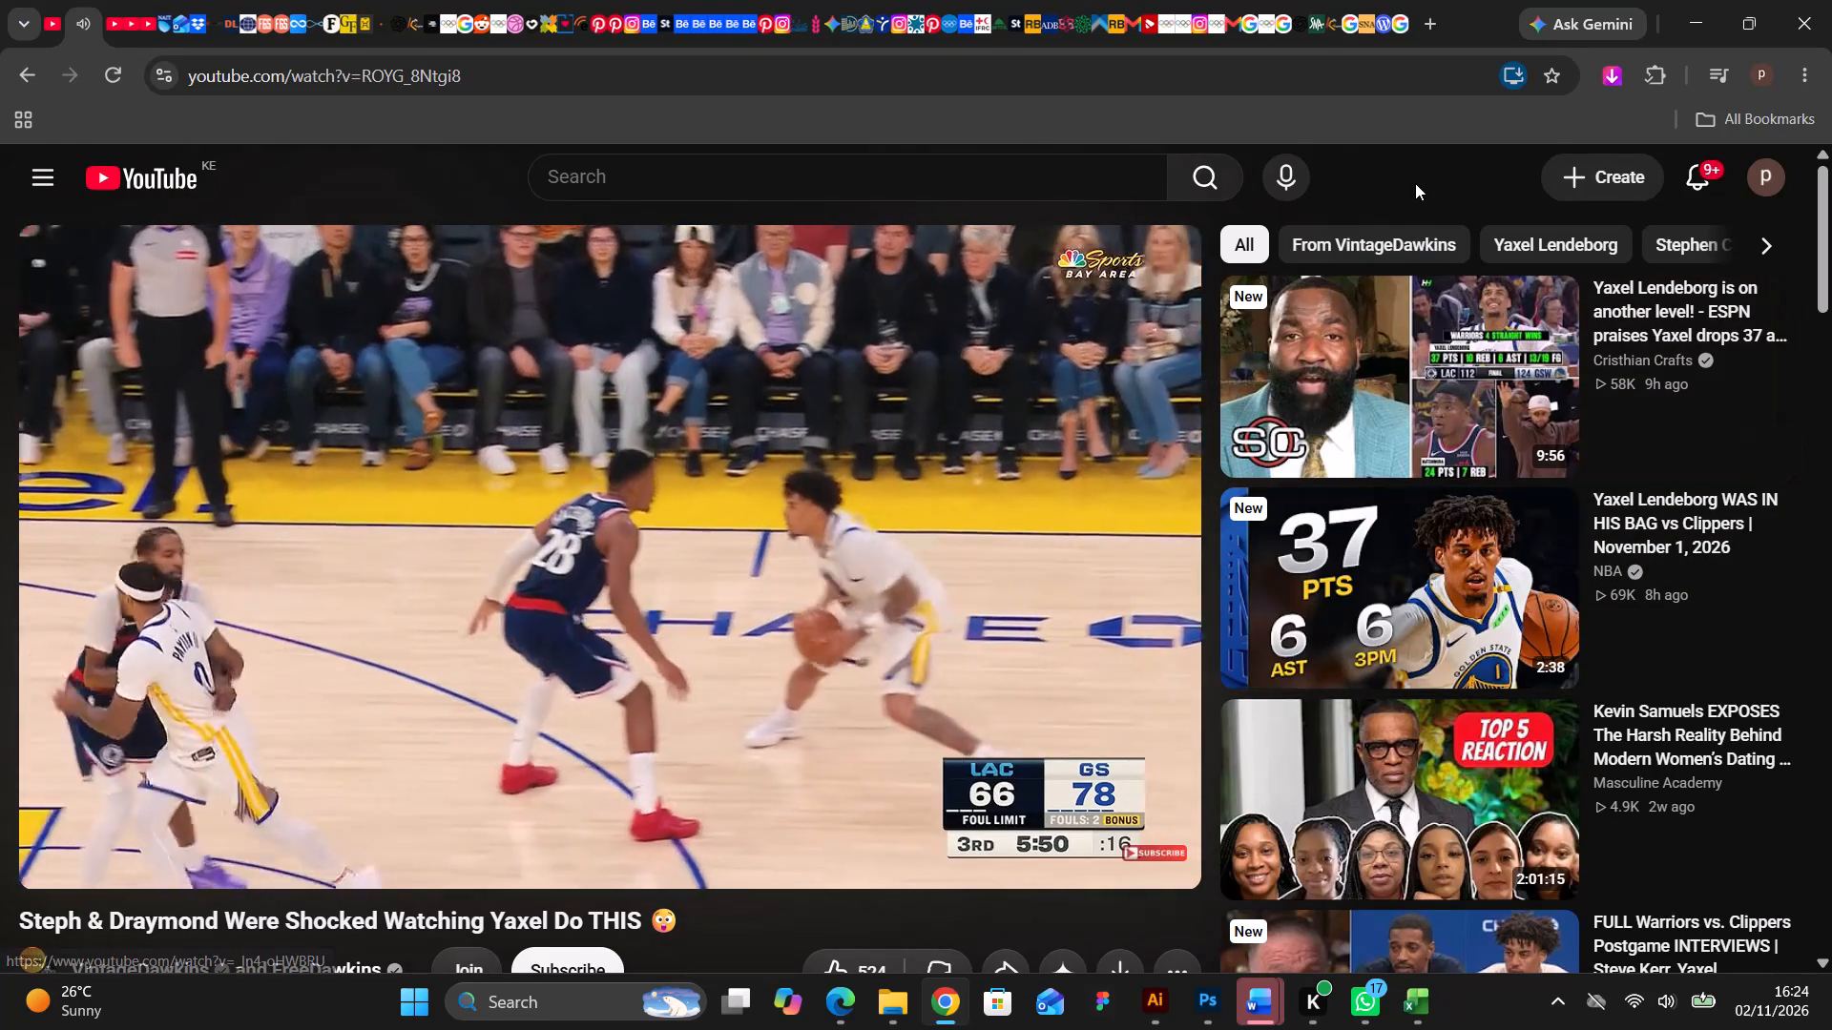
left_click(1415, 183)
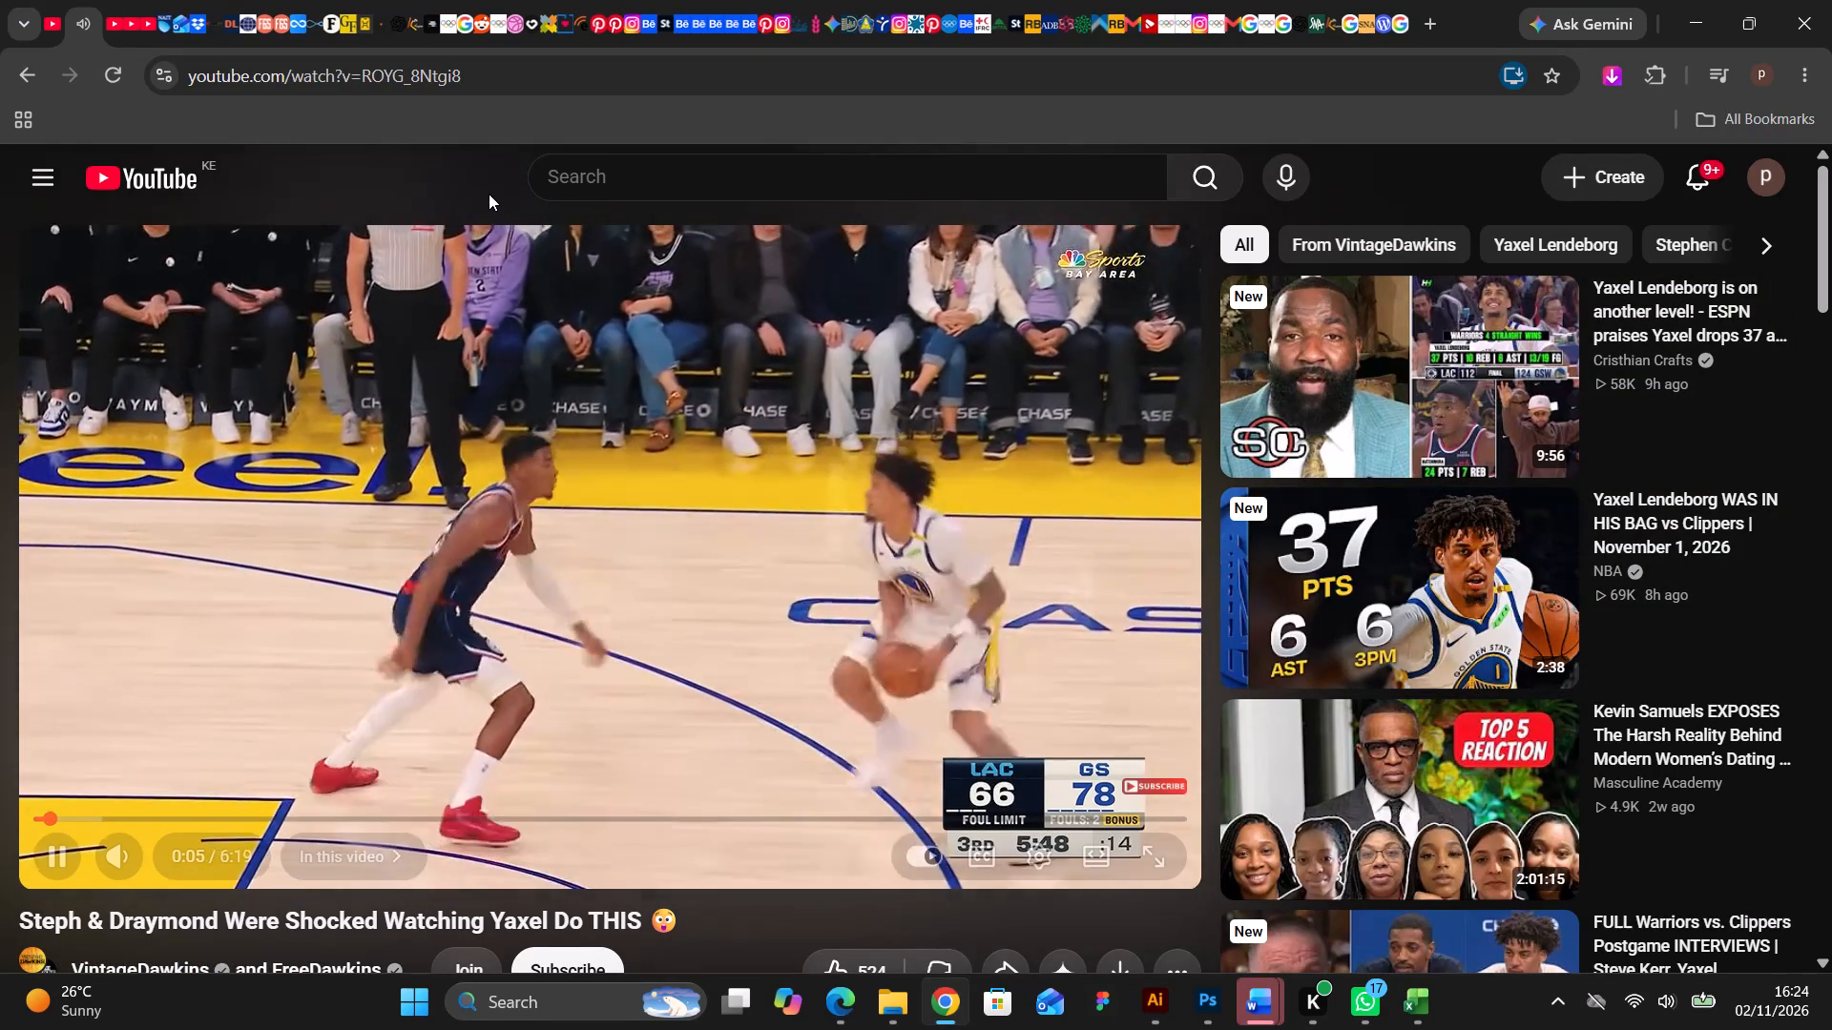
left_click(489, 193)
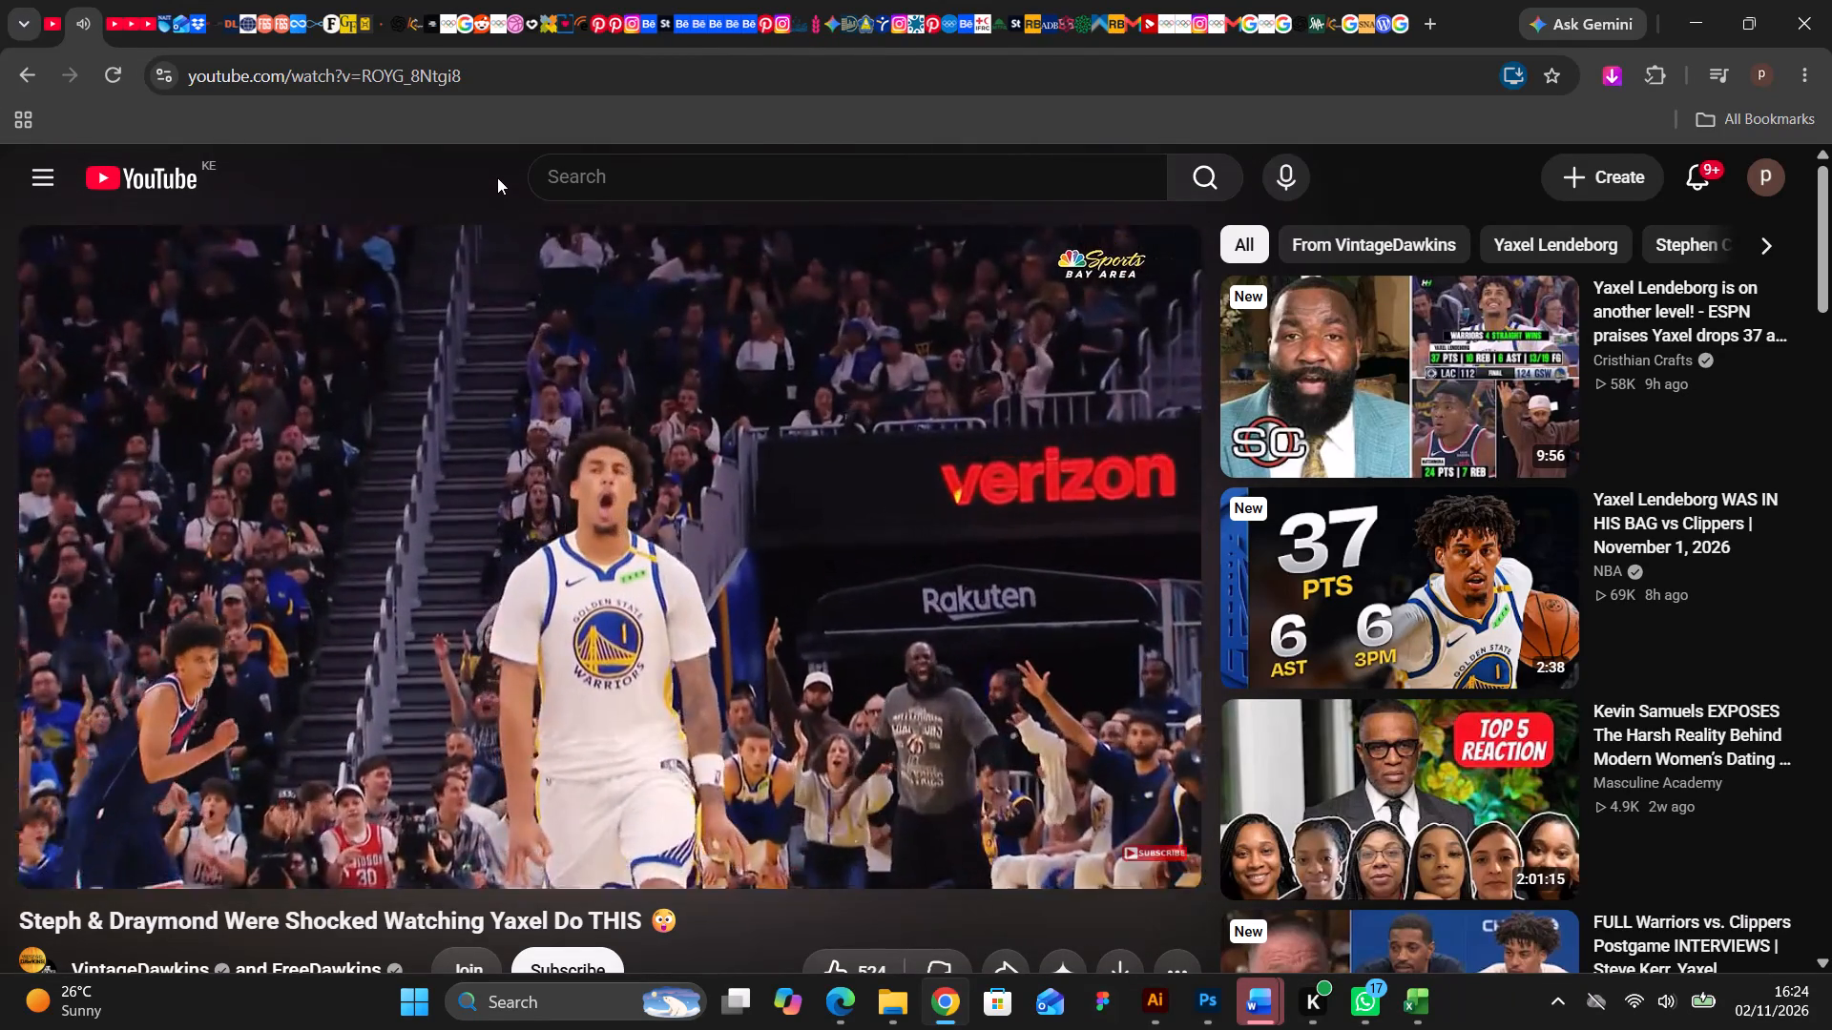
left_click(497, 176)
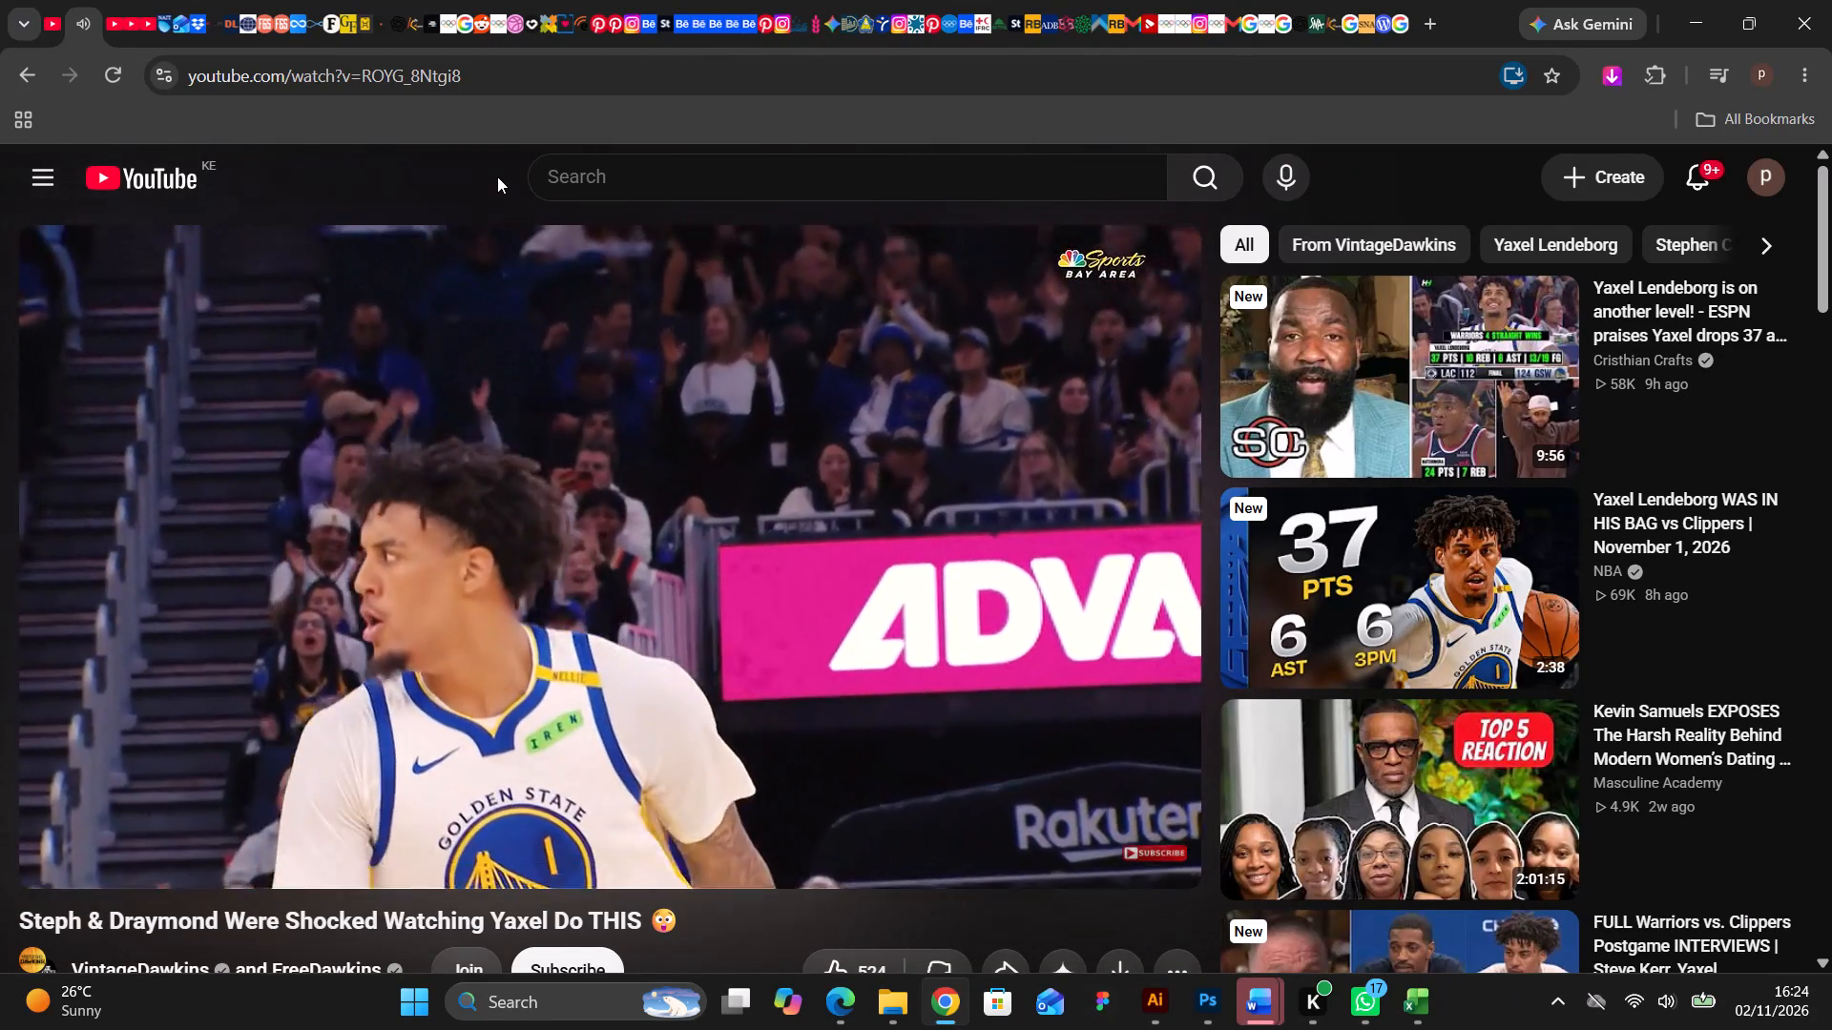
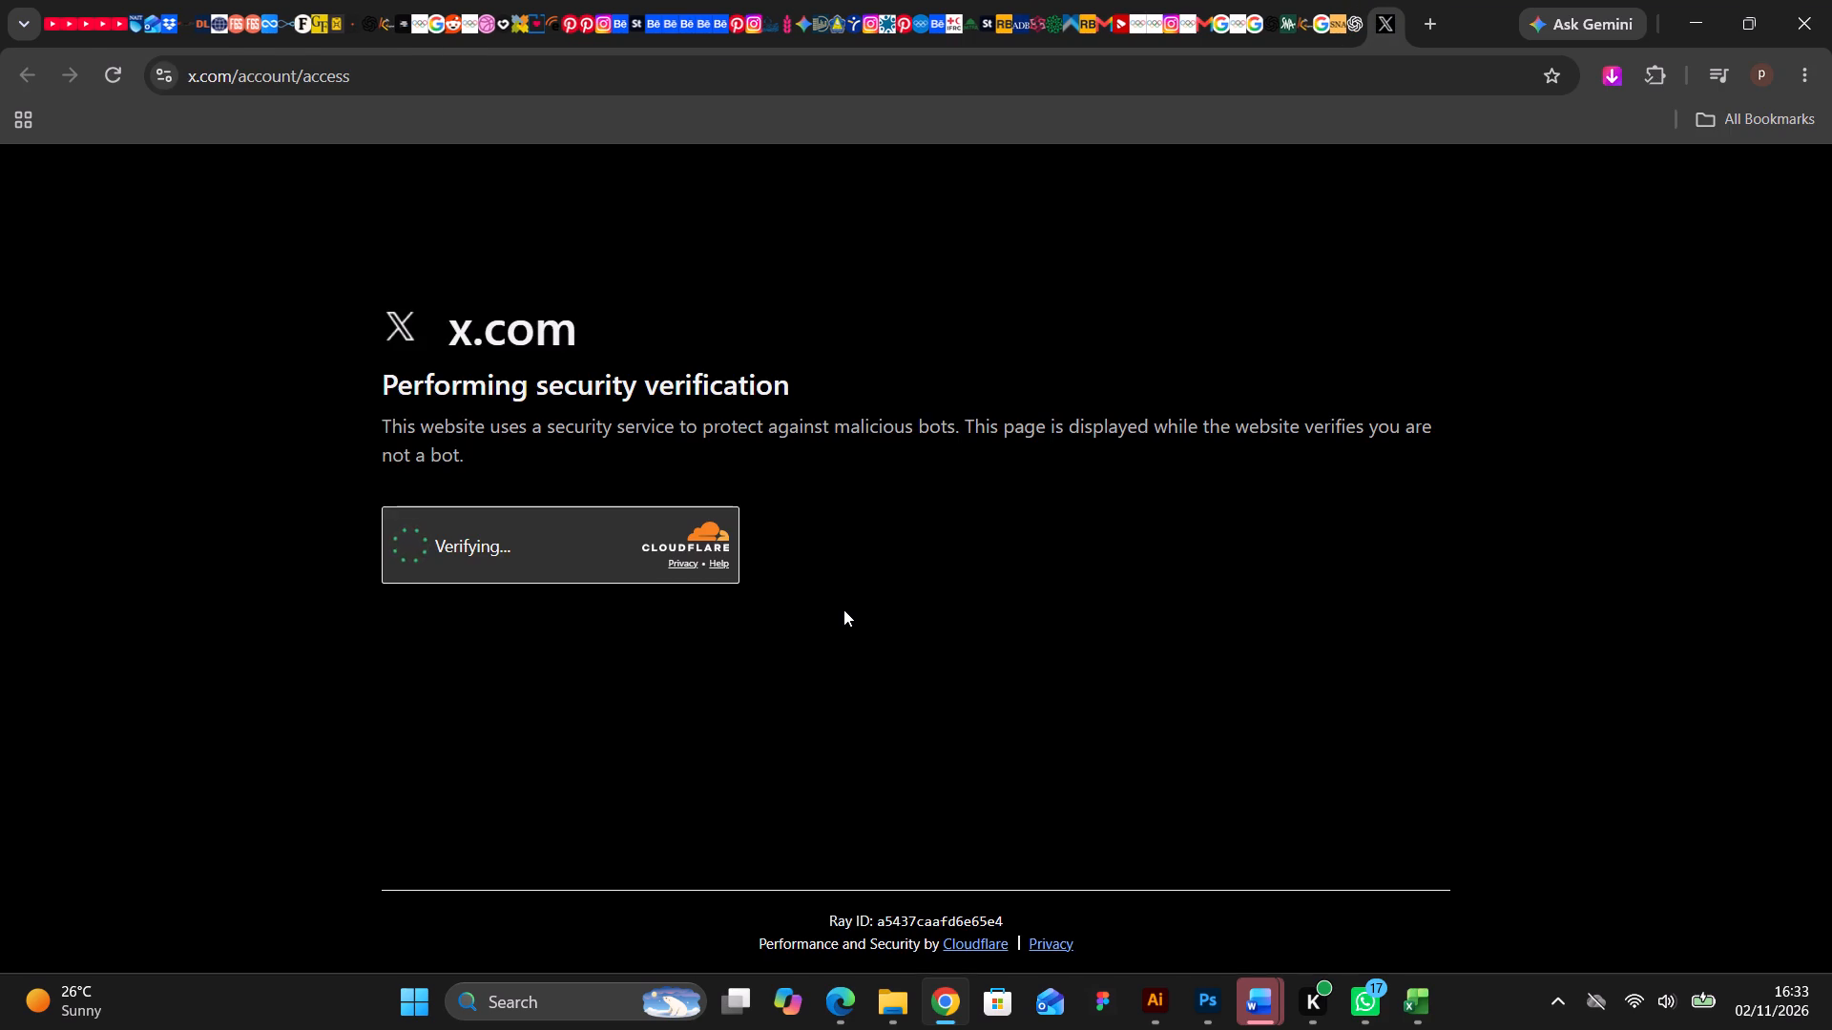
Switch to the Team Kenya schedule in Excel and locate the women's Rugby Sevens entry against Senegal.
left_click(1423, 997)
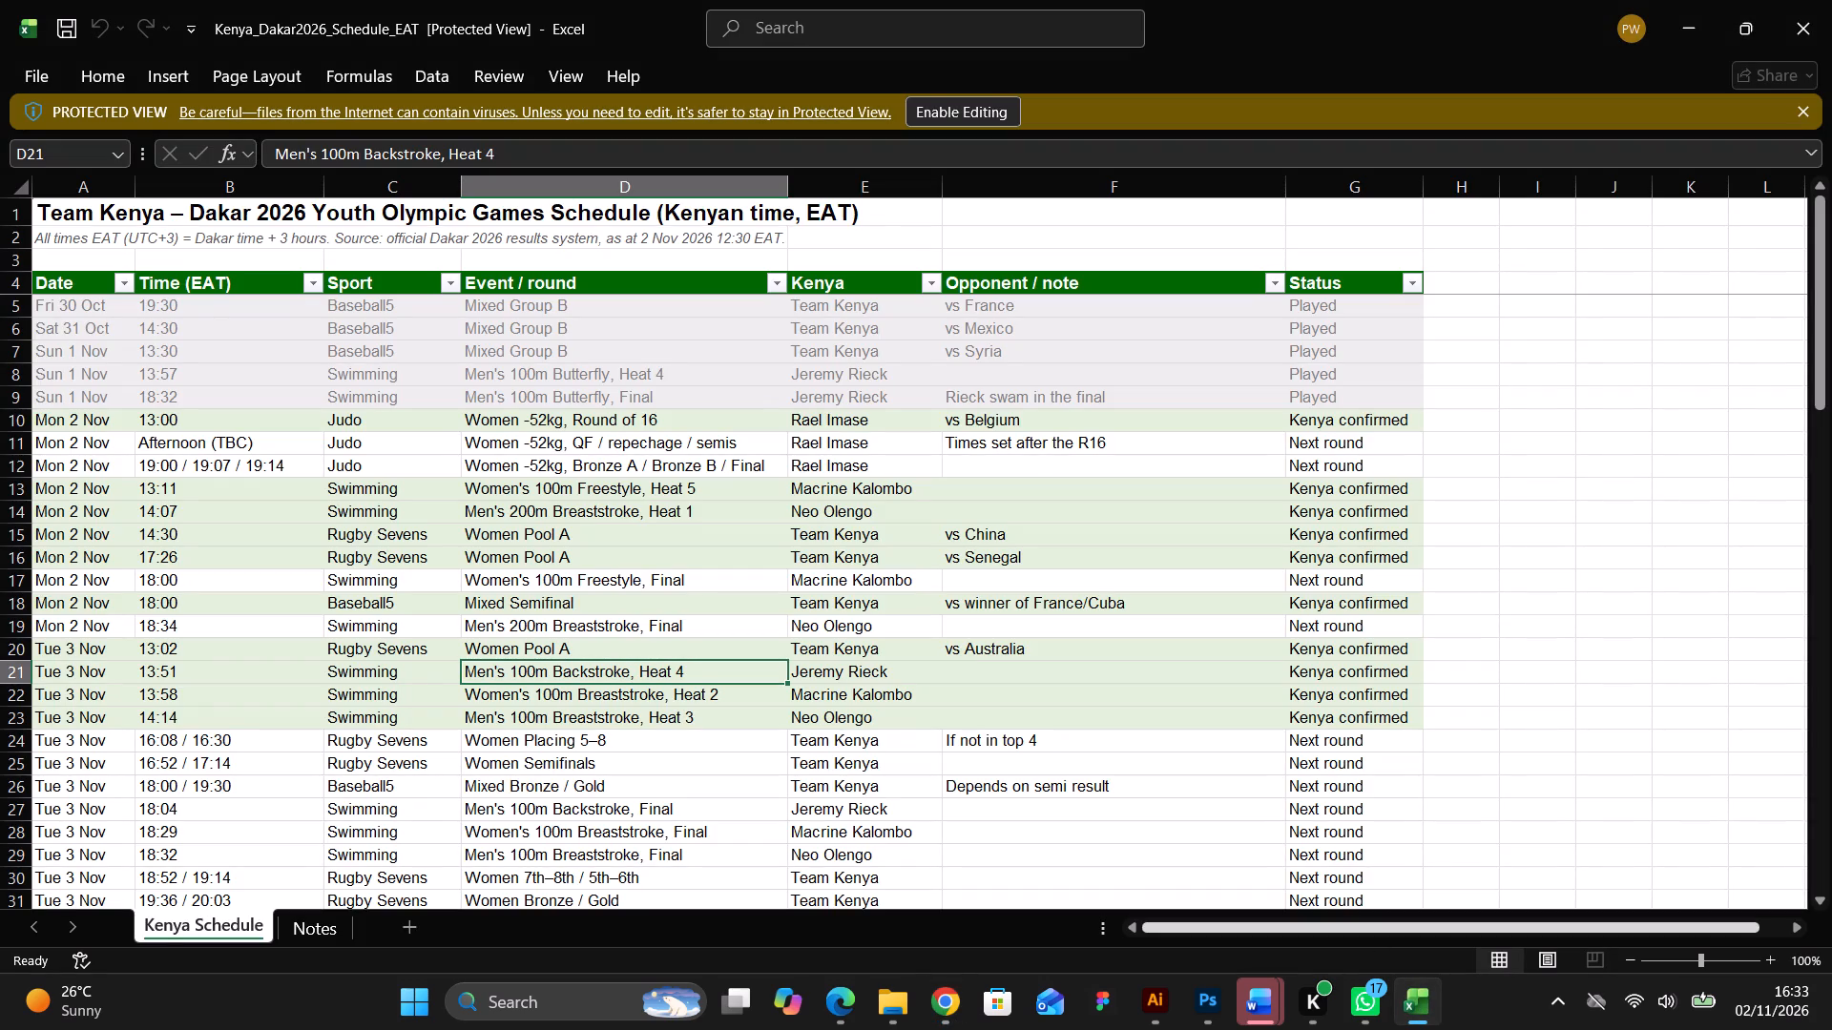
left_click(967, 566)
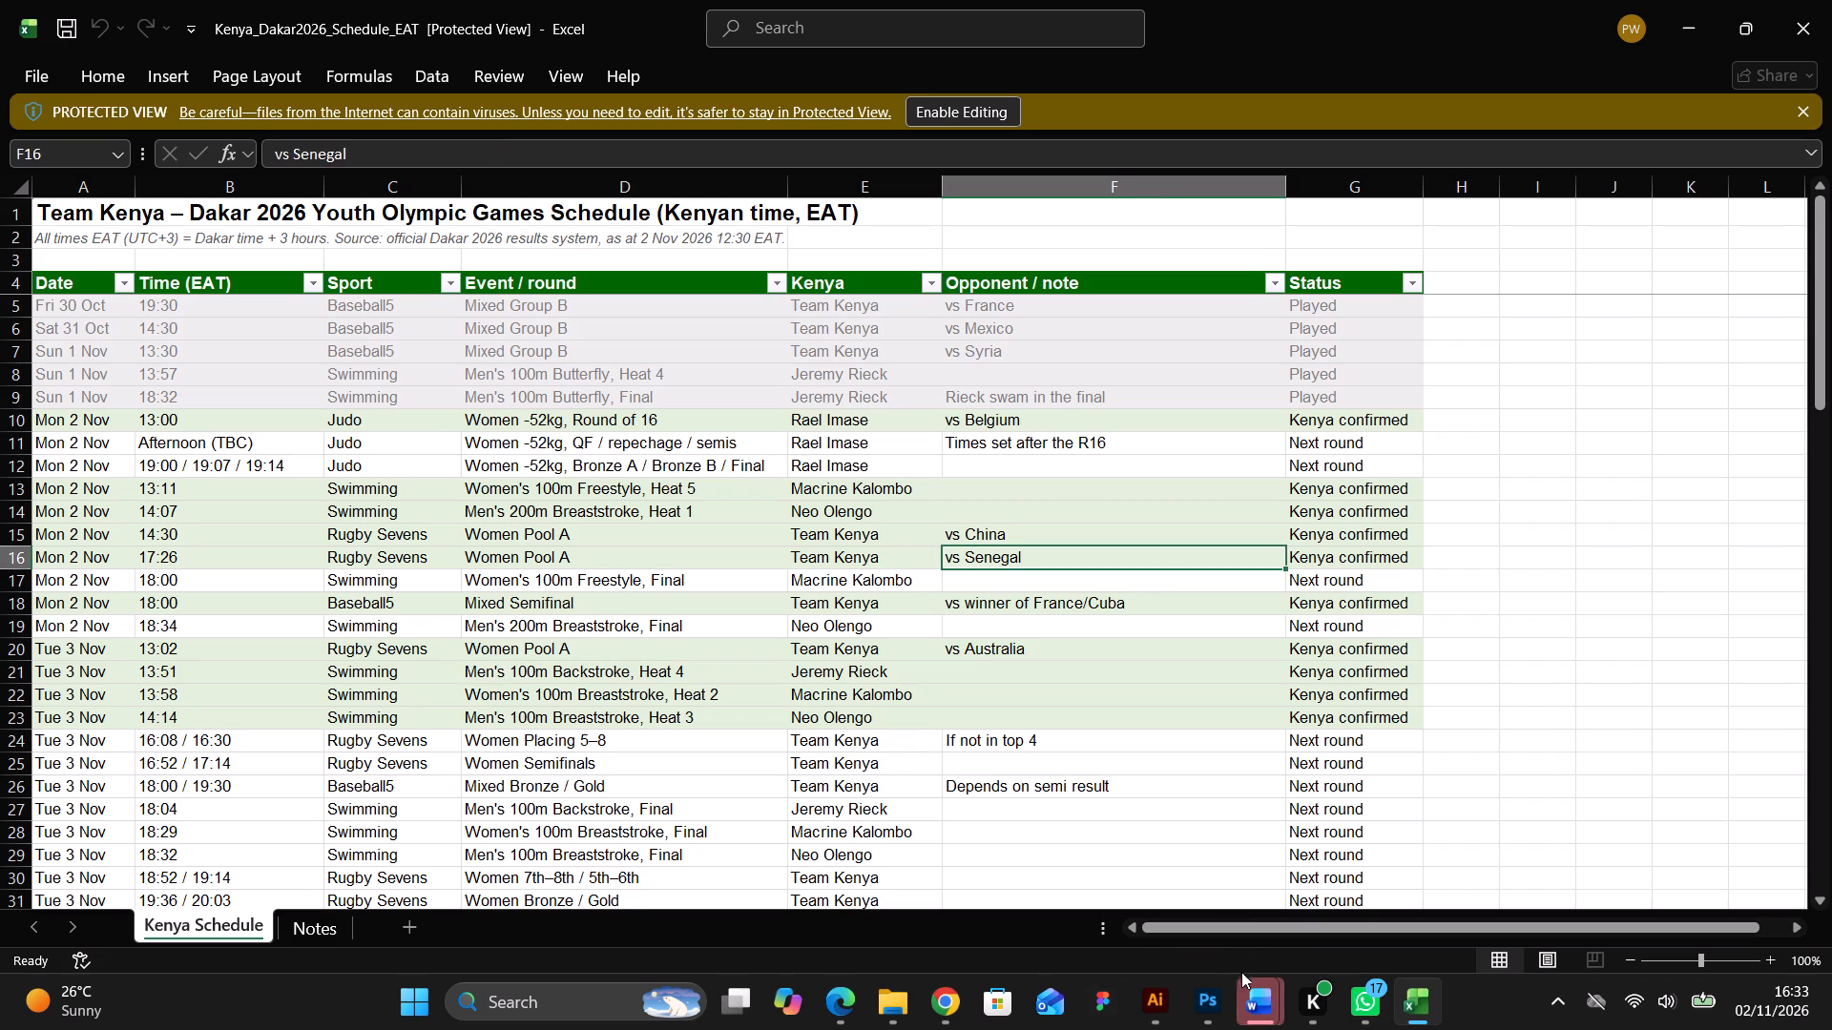
Switch to Photoshop and delete the old rugby match photo from the Results.psd poster.
left_click(1203, 1002)
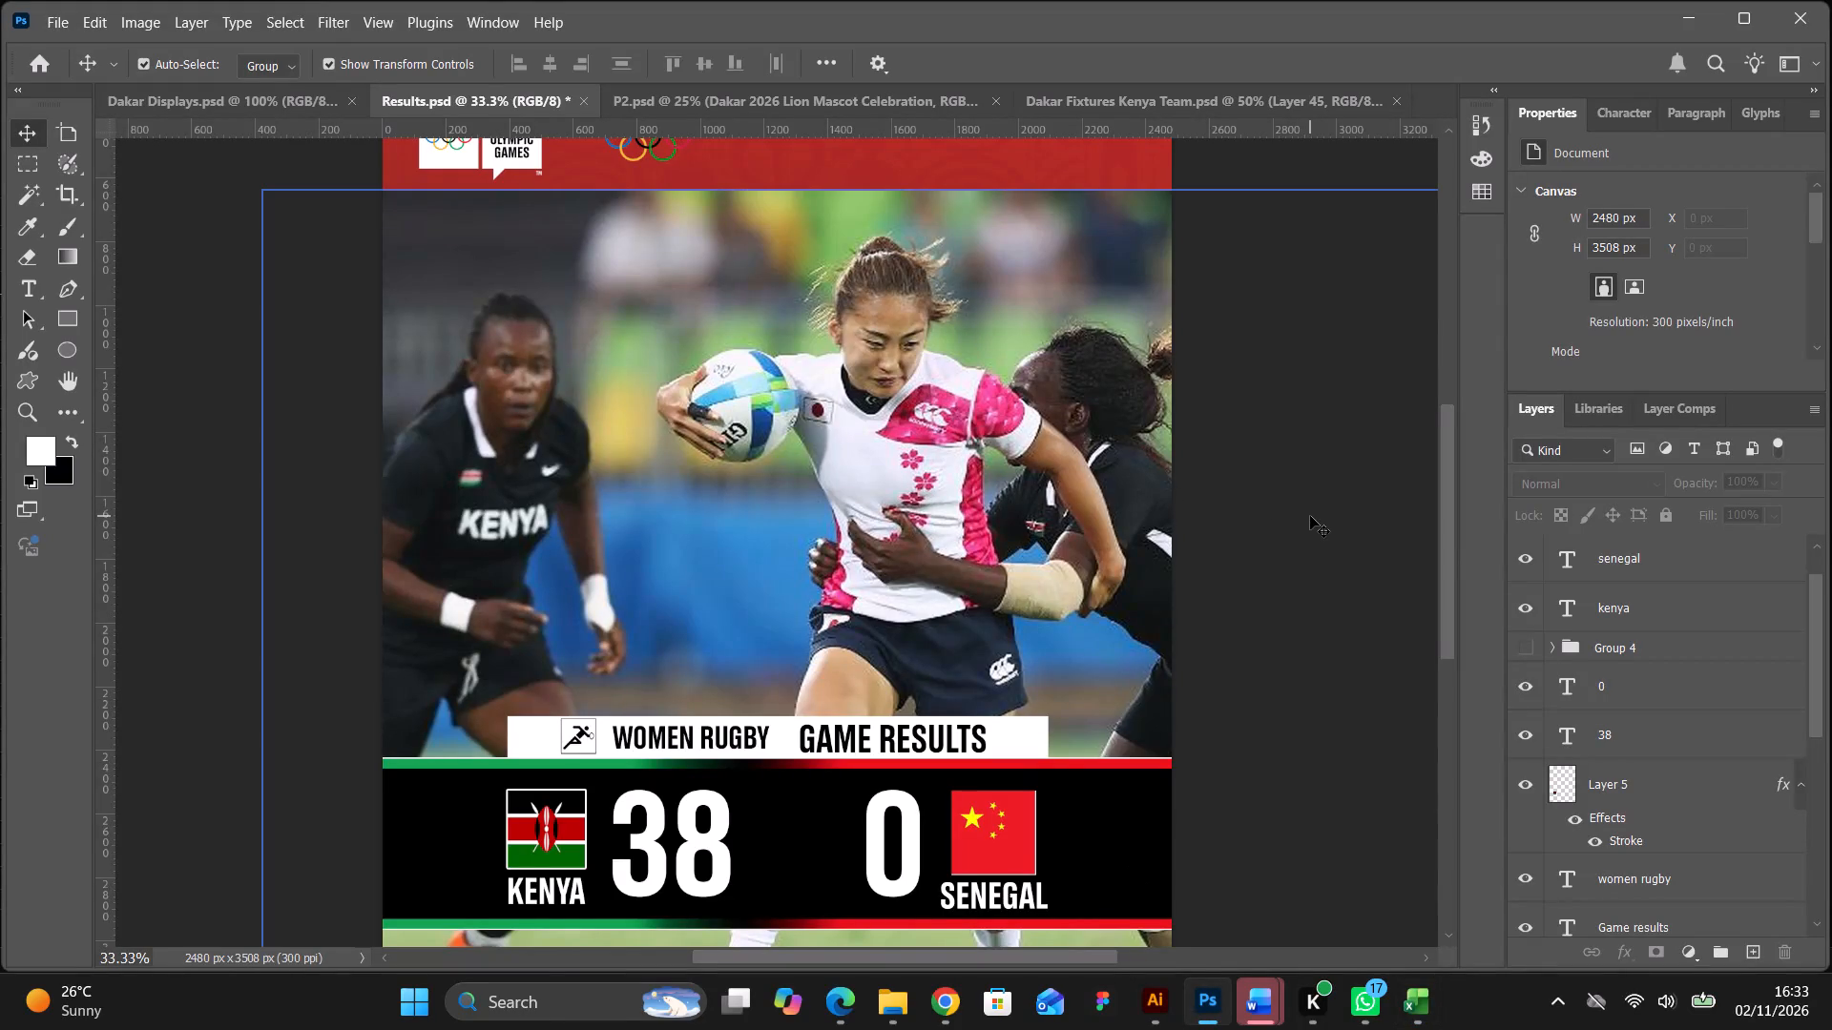
left_click(1311, 515)
scroll(1313, 522, "down", 13)
scroll(1314, 526, "up", 13)
left_click(983, 475)
key("BackSpace")
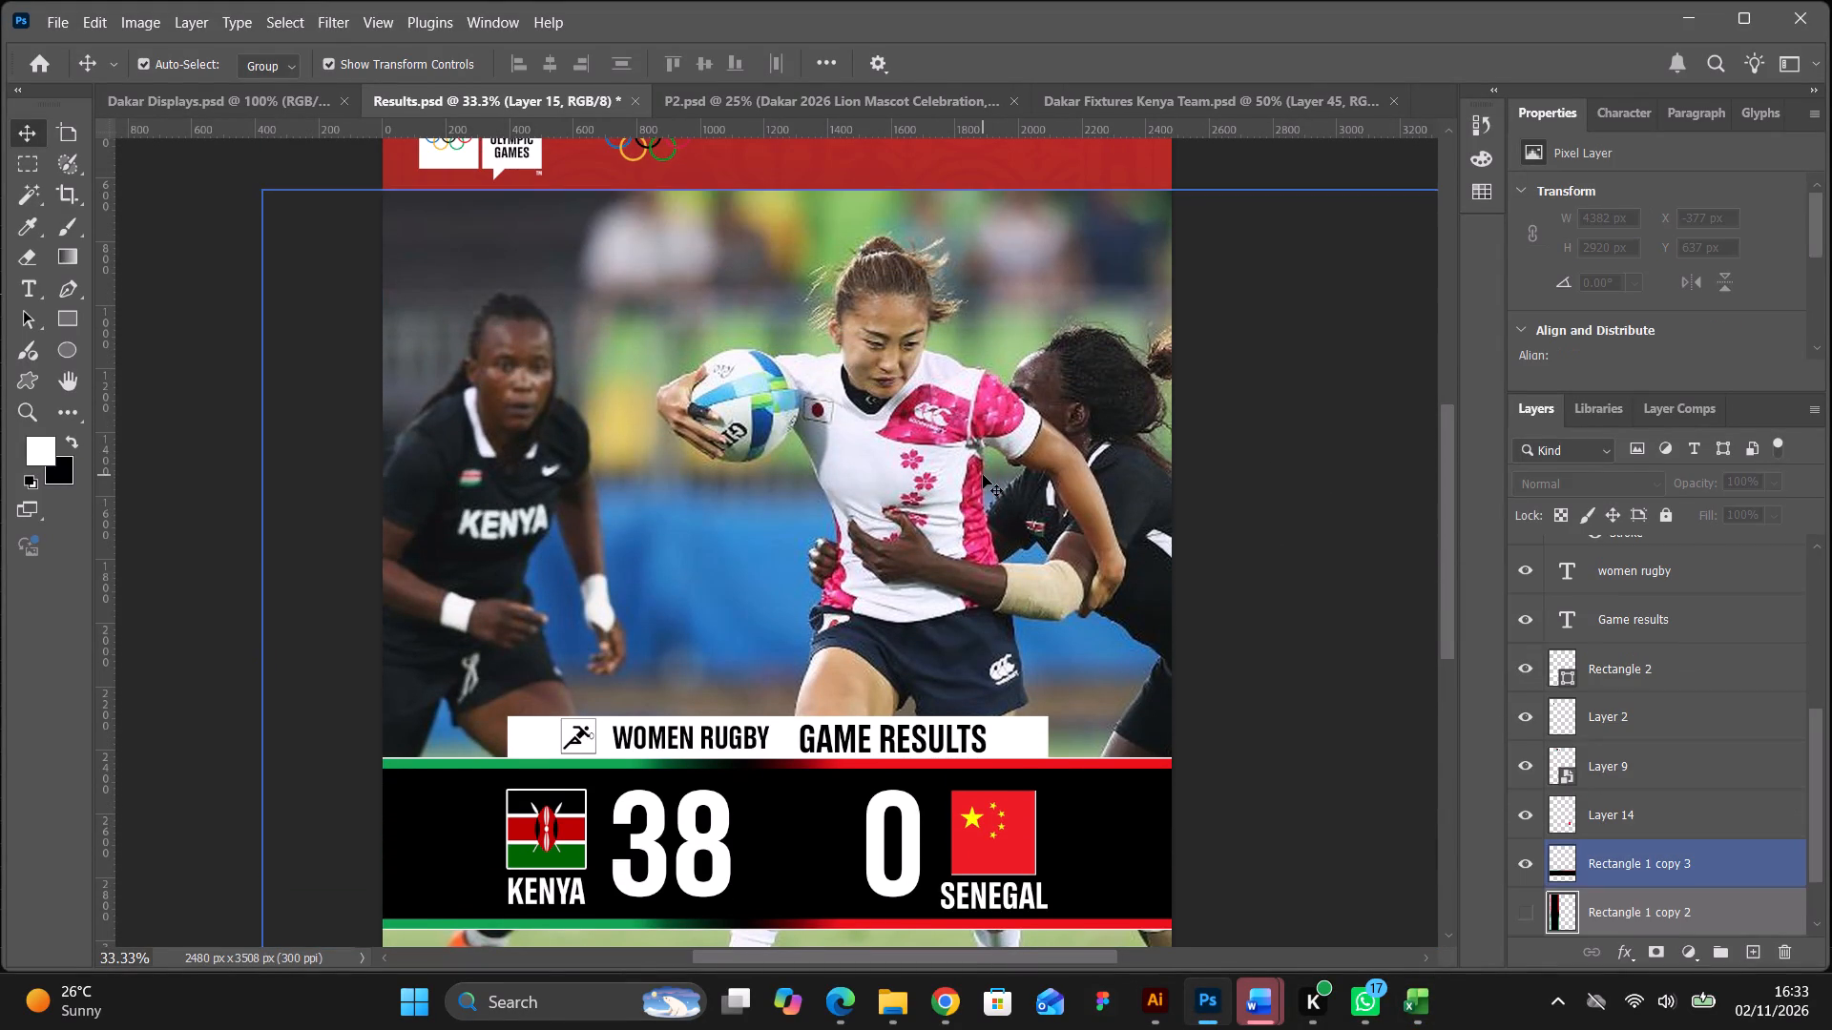
Delete the Chinese flag above the SENEGAL team name in the score band.
scroll(937, 529, "down", 6)
scroll(1120, 538, "down", 4)
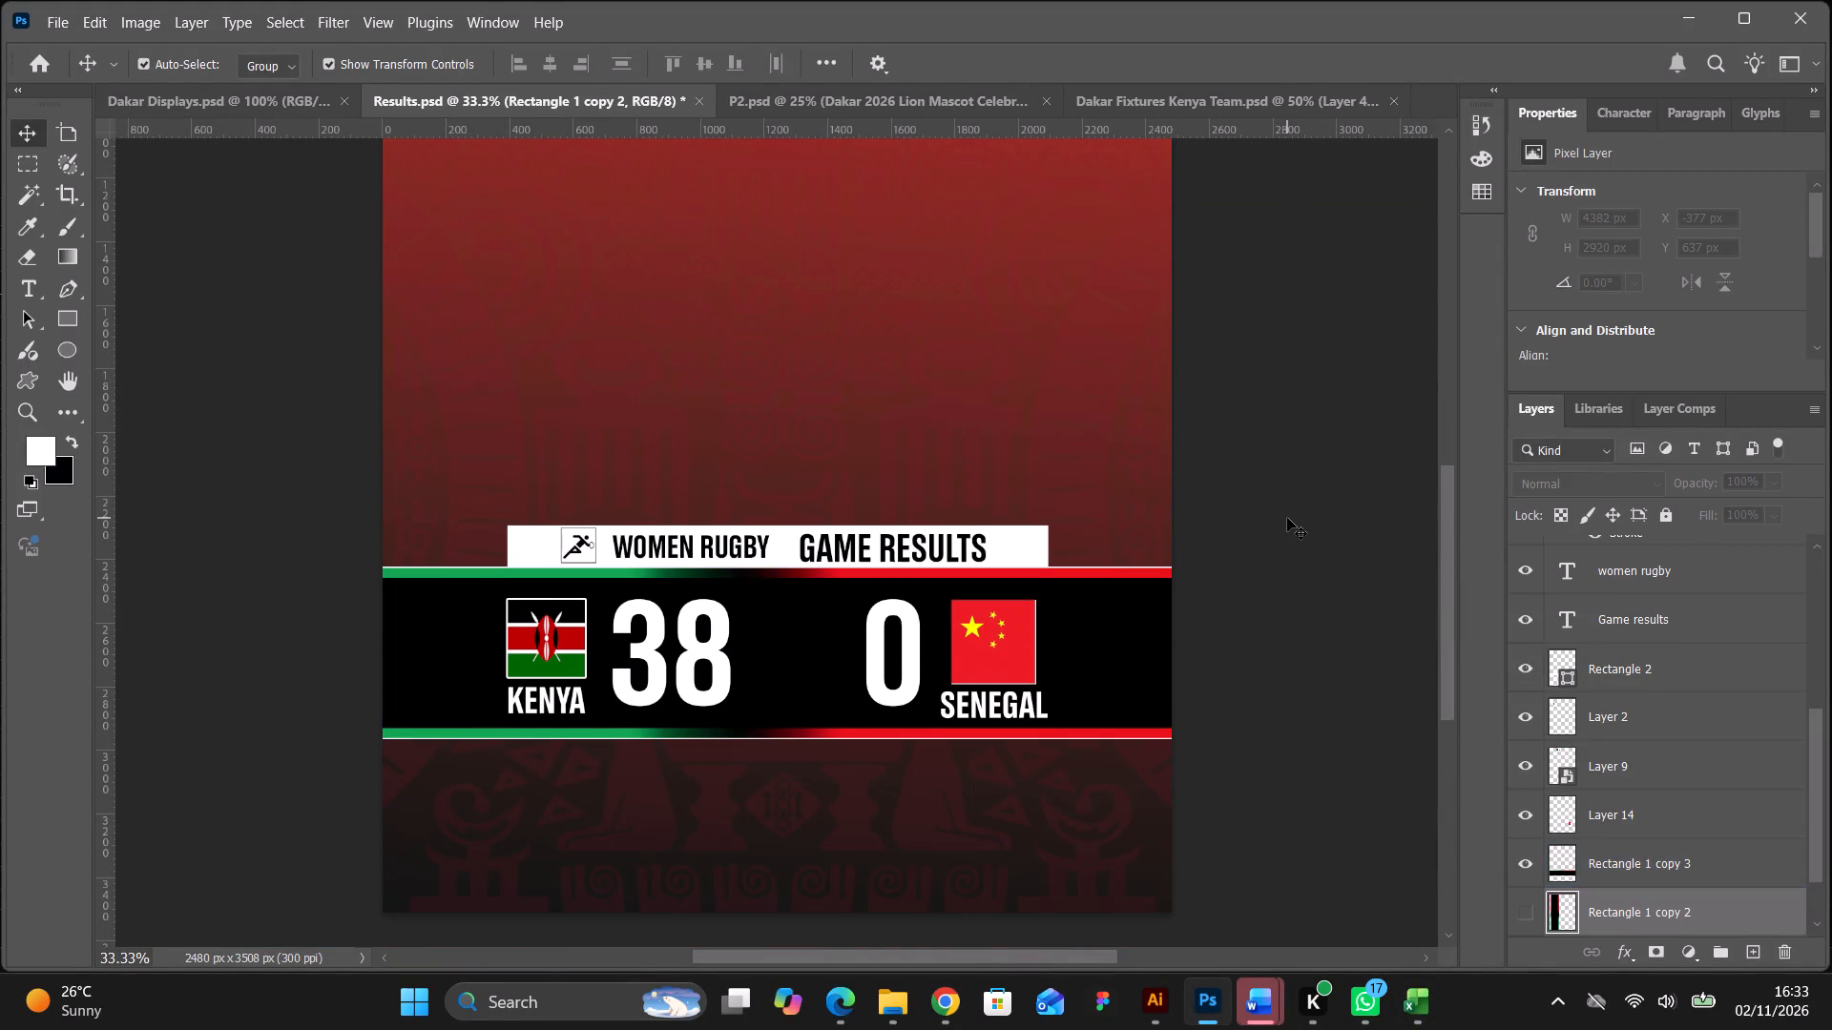
left_click(1287, 518)
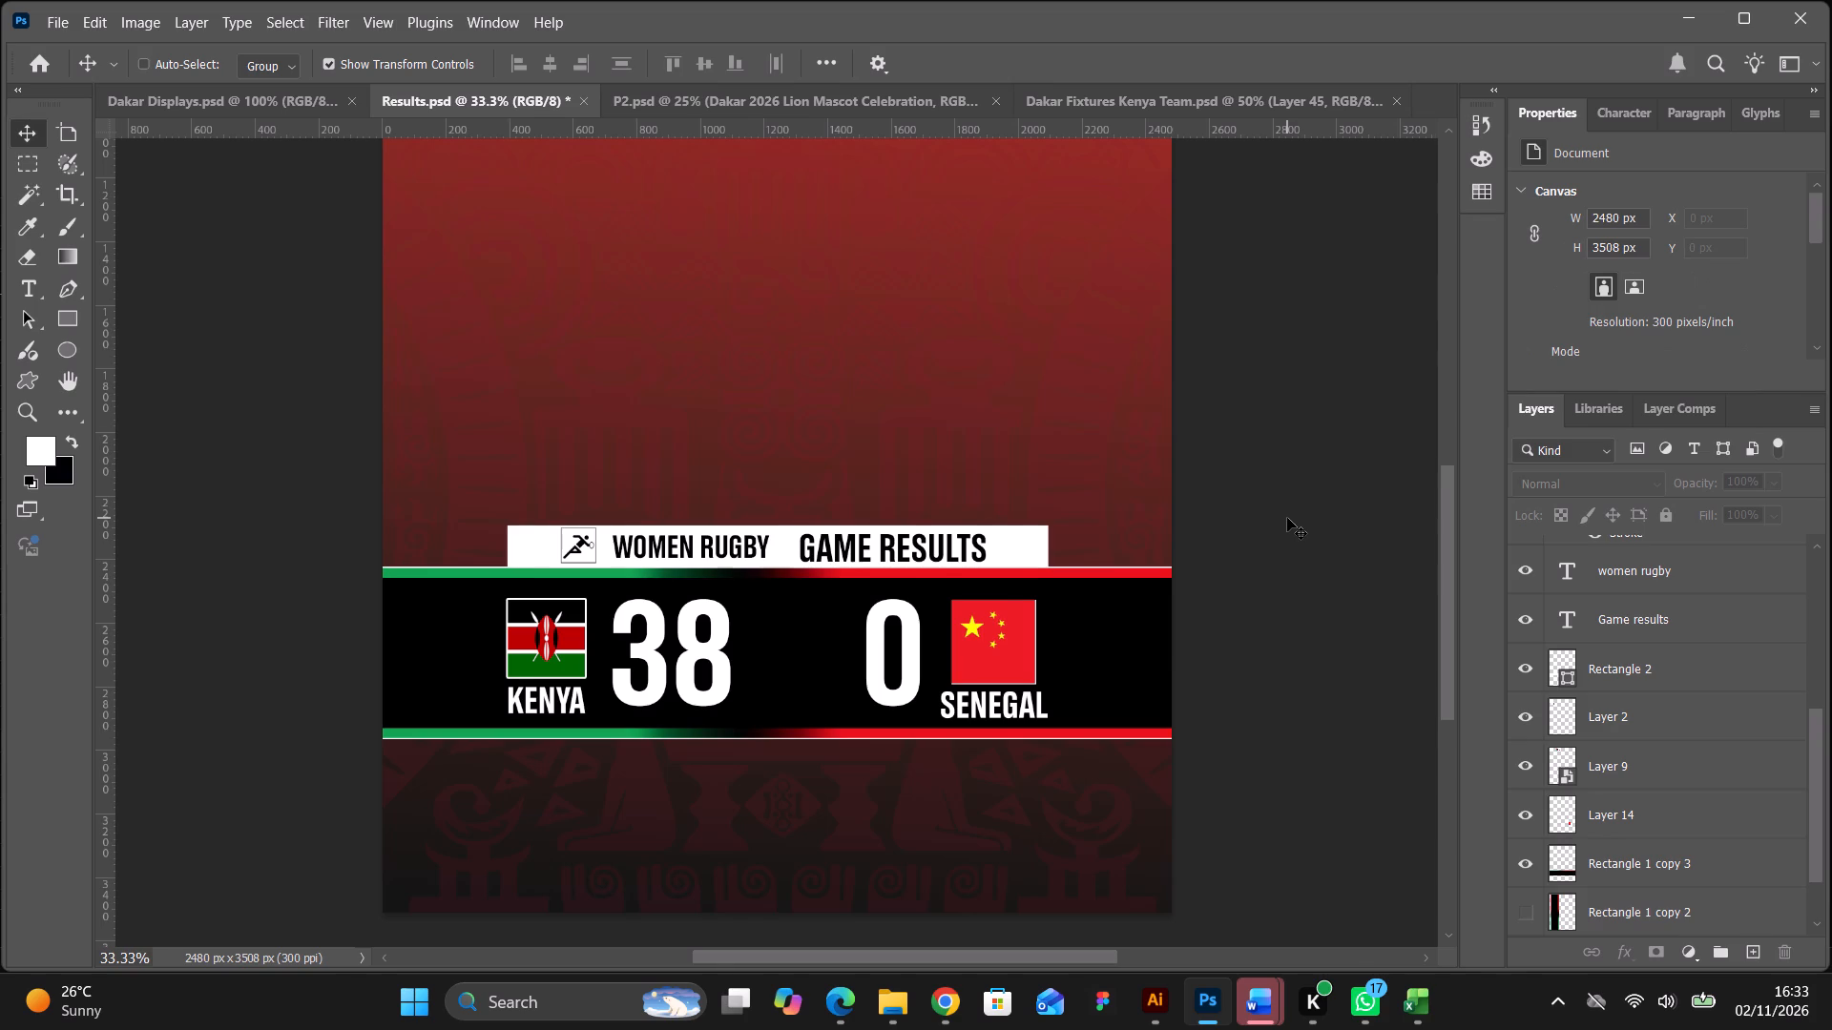
key("ctrl+equal")
scroll(1257, 534, "down", 12)
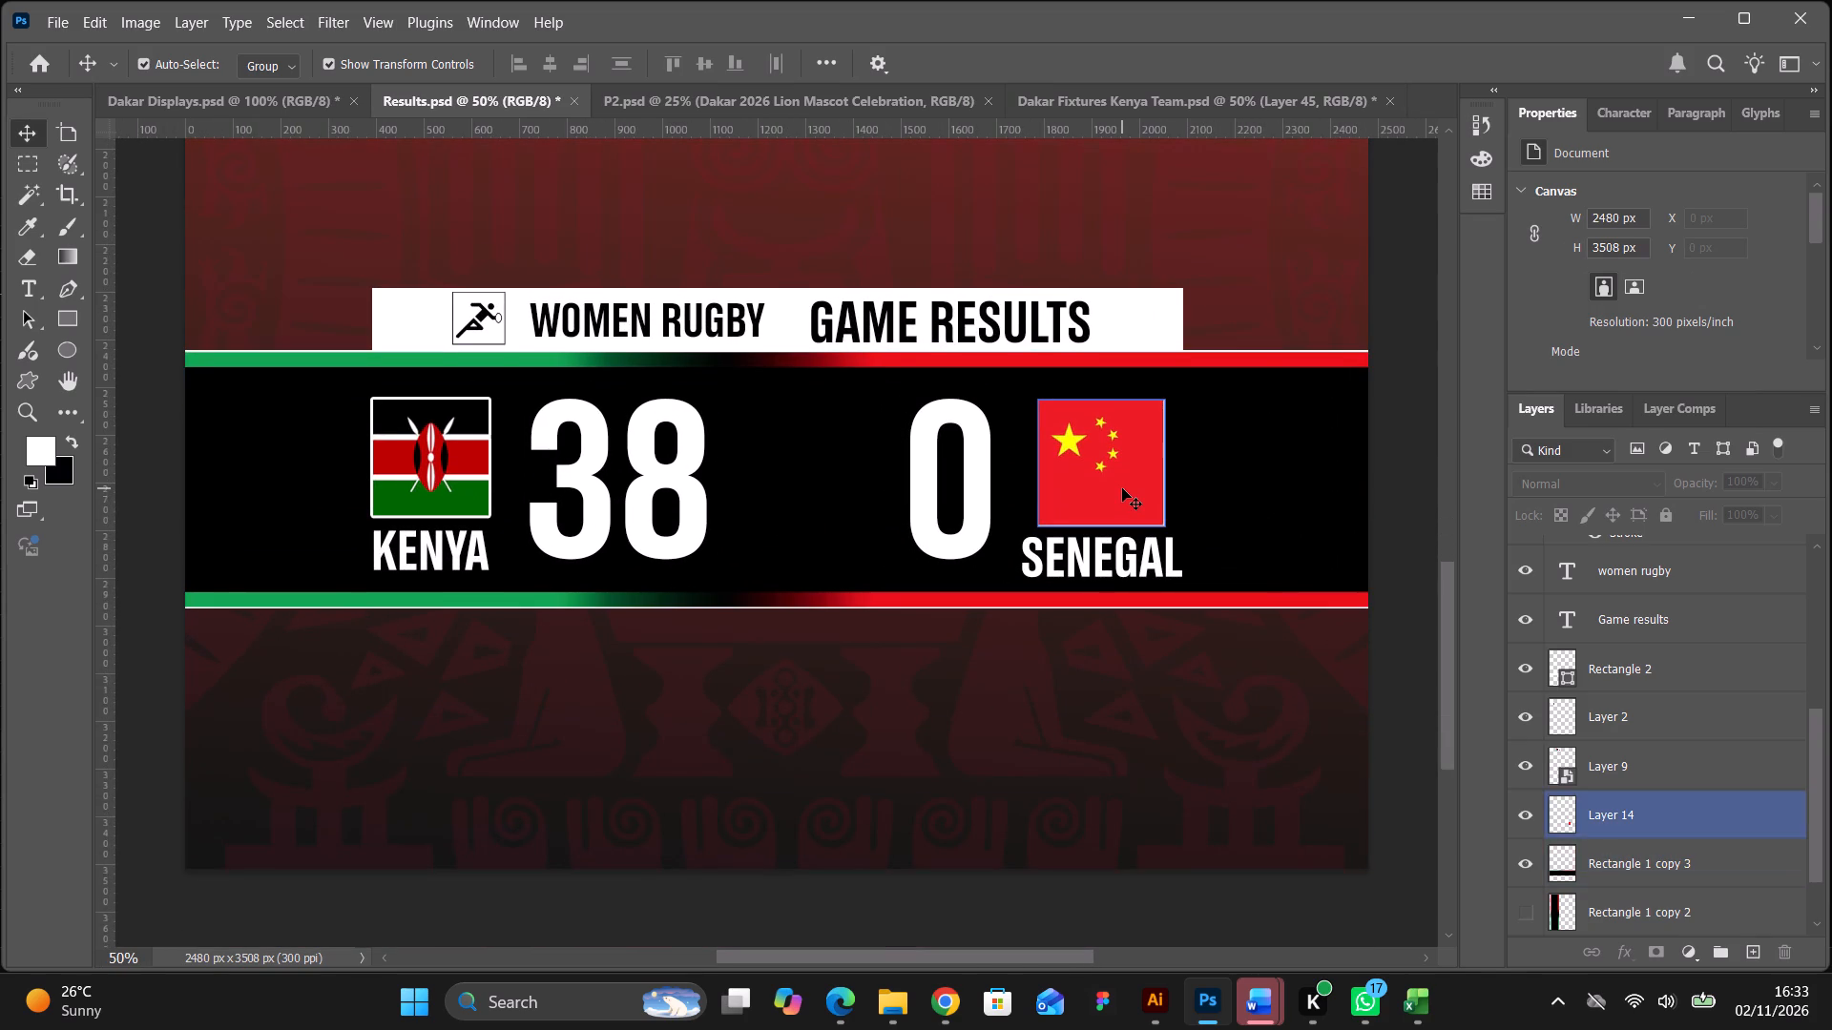
left_click(1122, 488)
key("BackSpace")
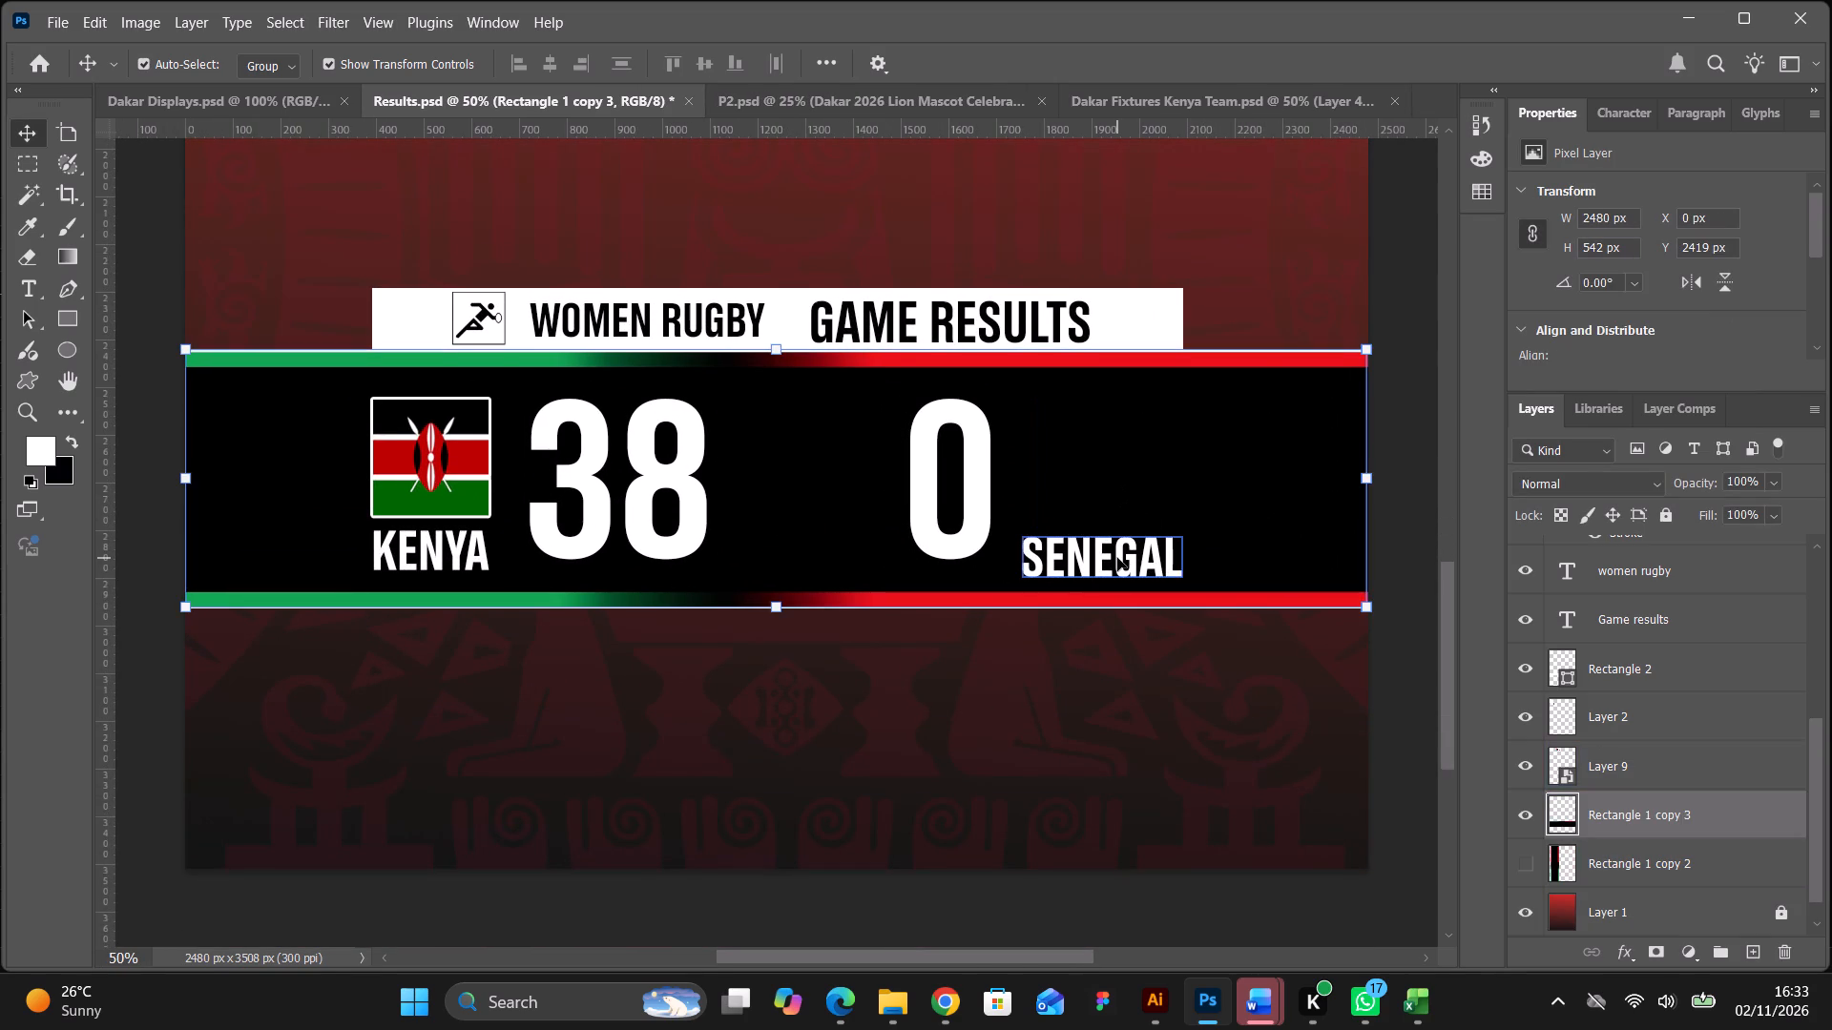
Scale the 38 score in the score band up proportionally to about 110.5%.
left_click(1117, 558)
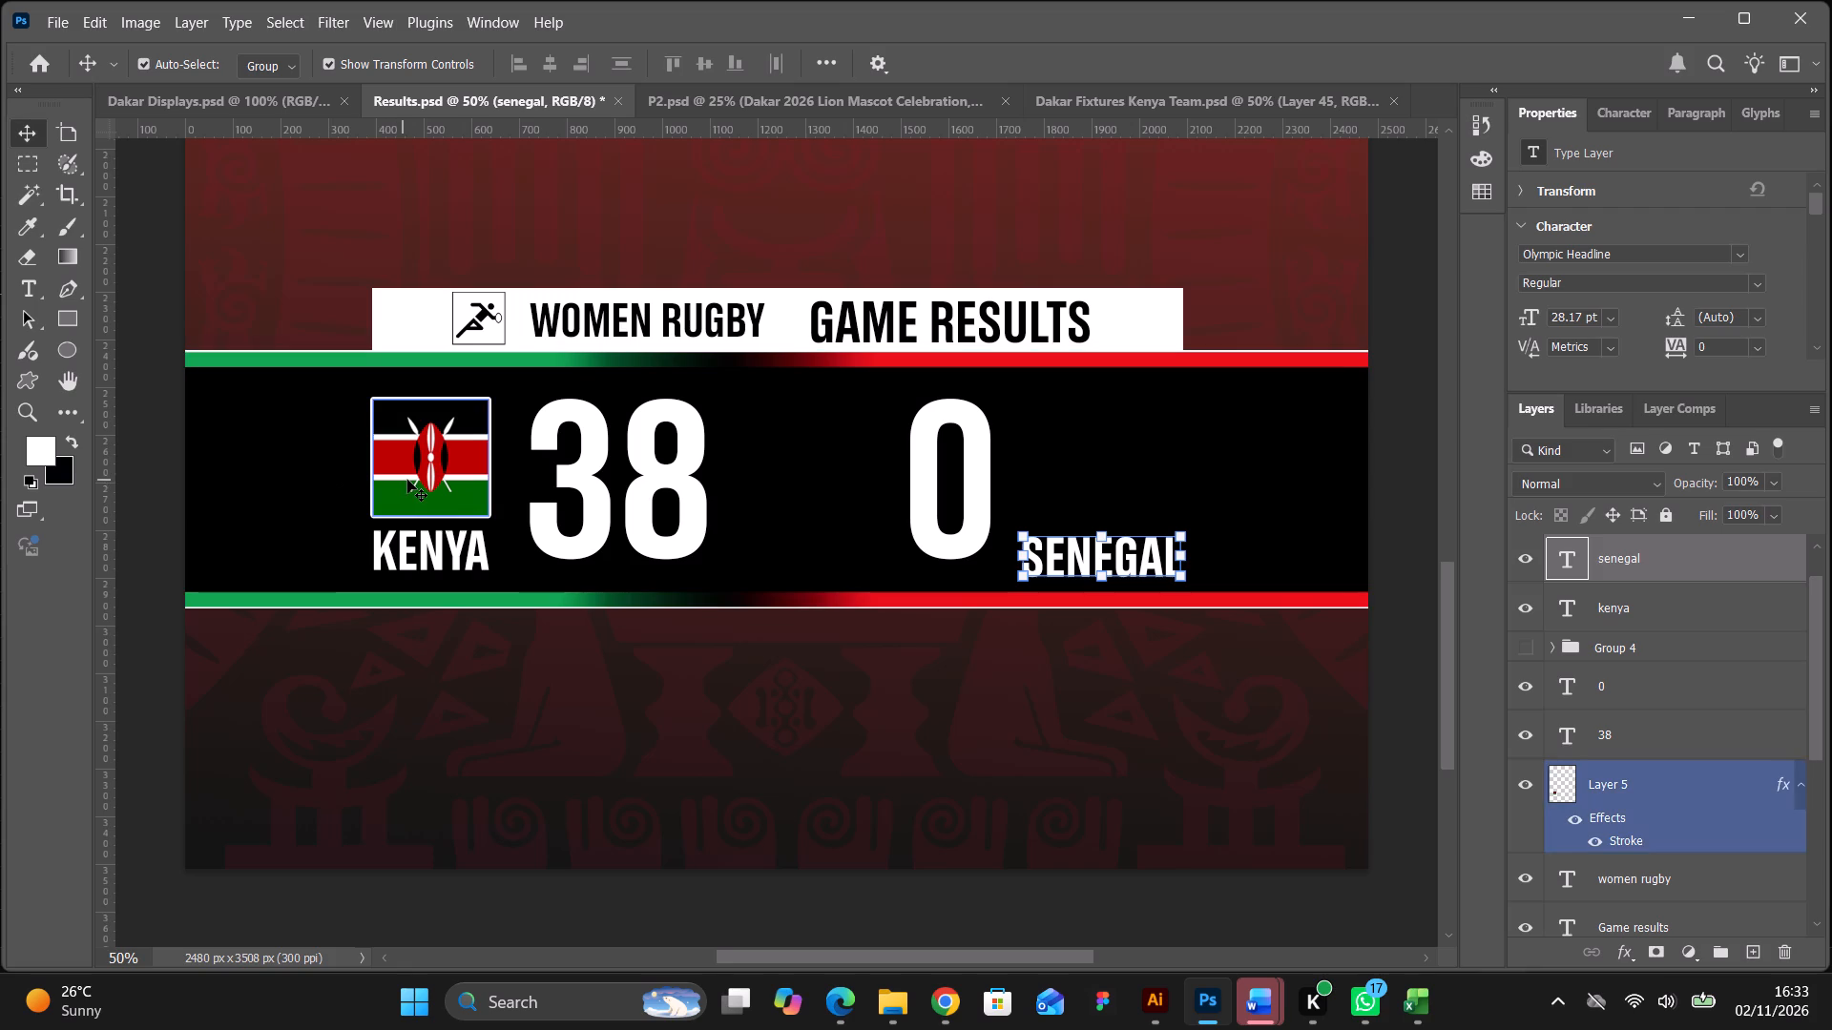
scroll(1236, 605, "down", 4)
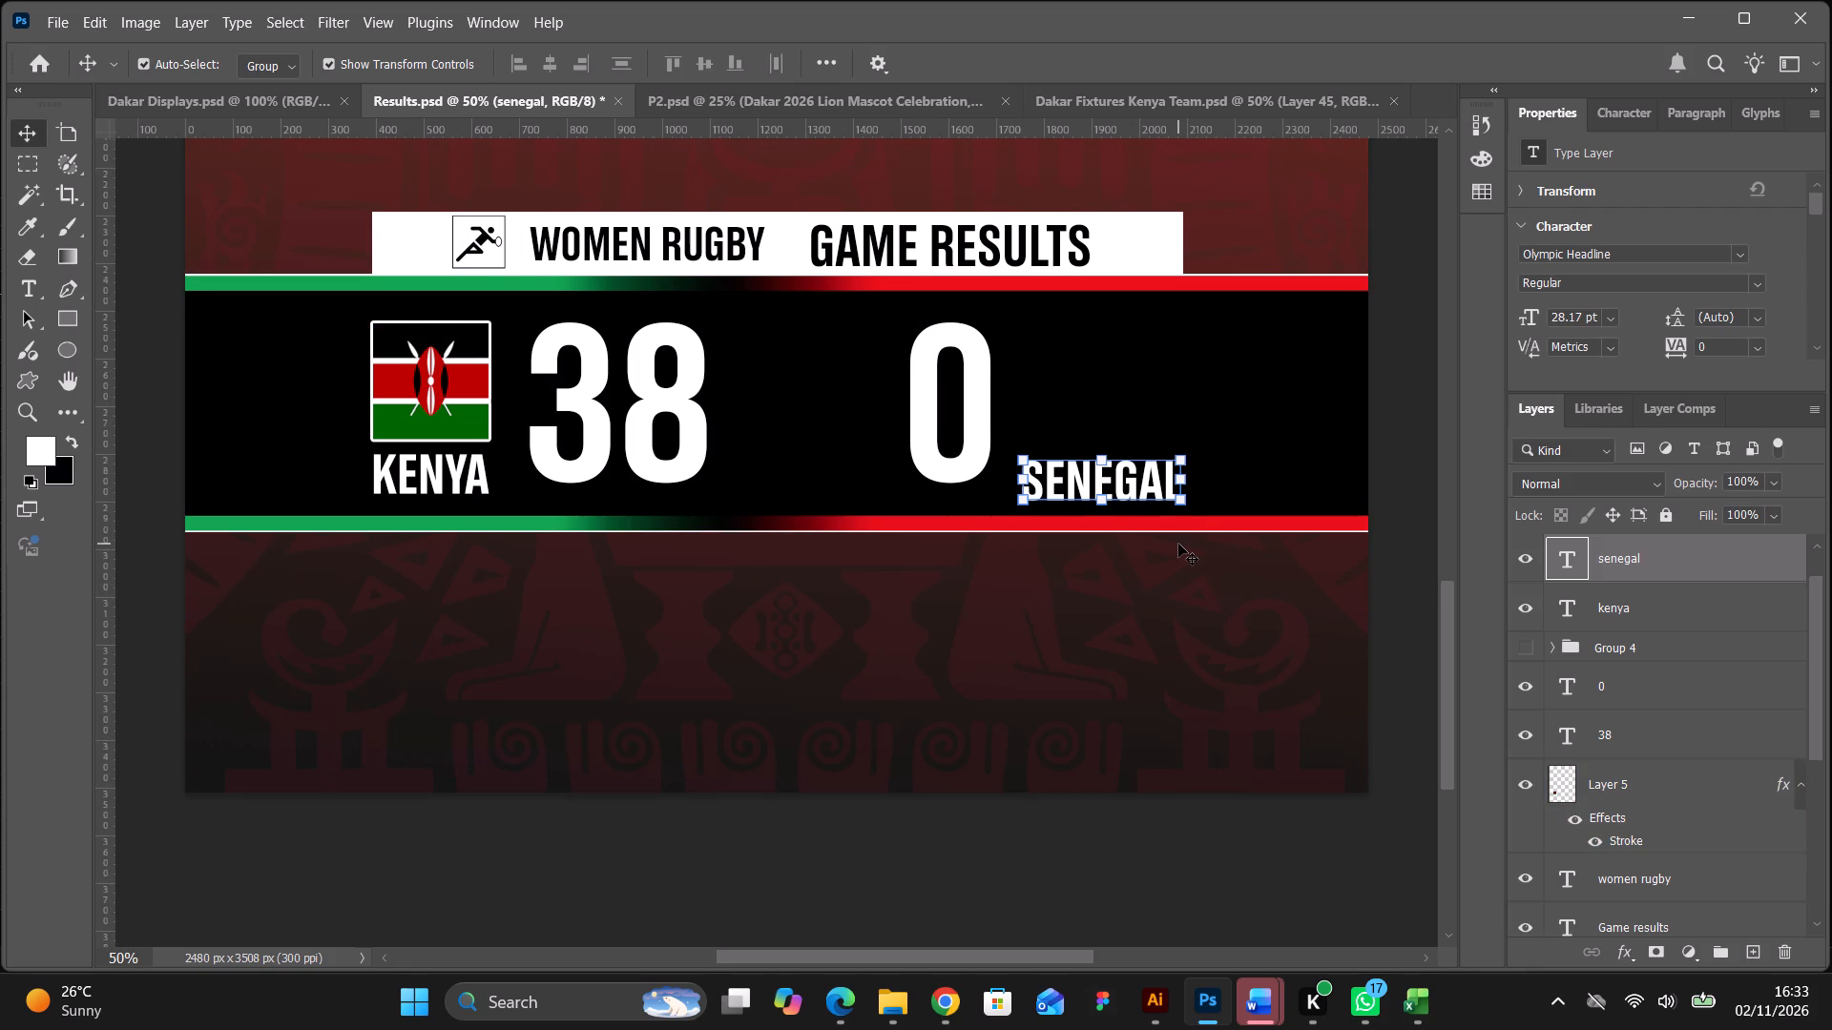
left_click(687, 436)
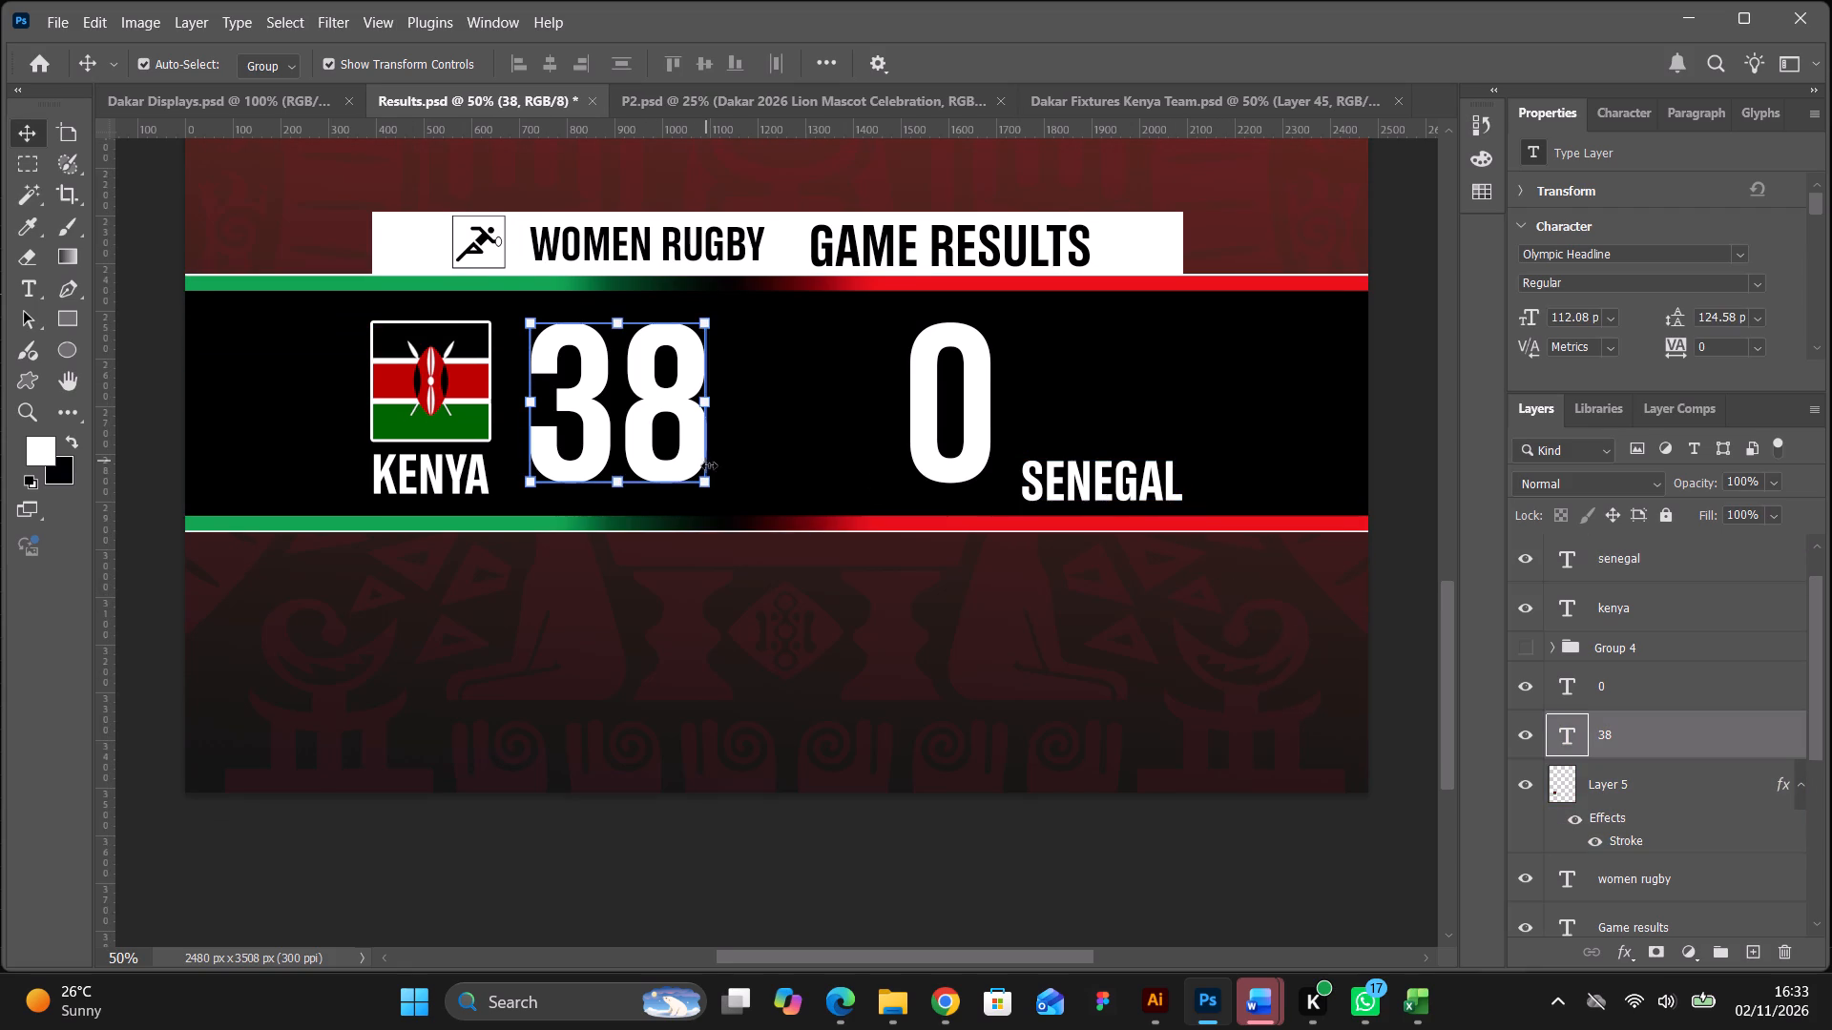
left_click(706, 480)
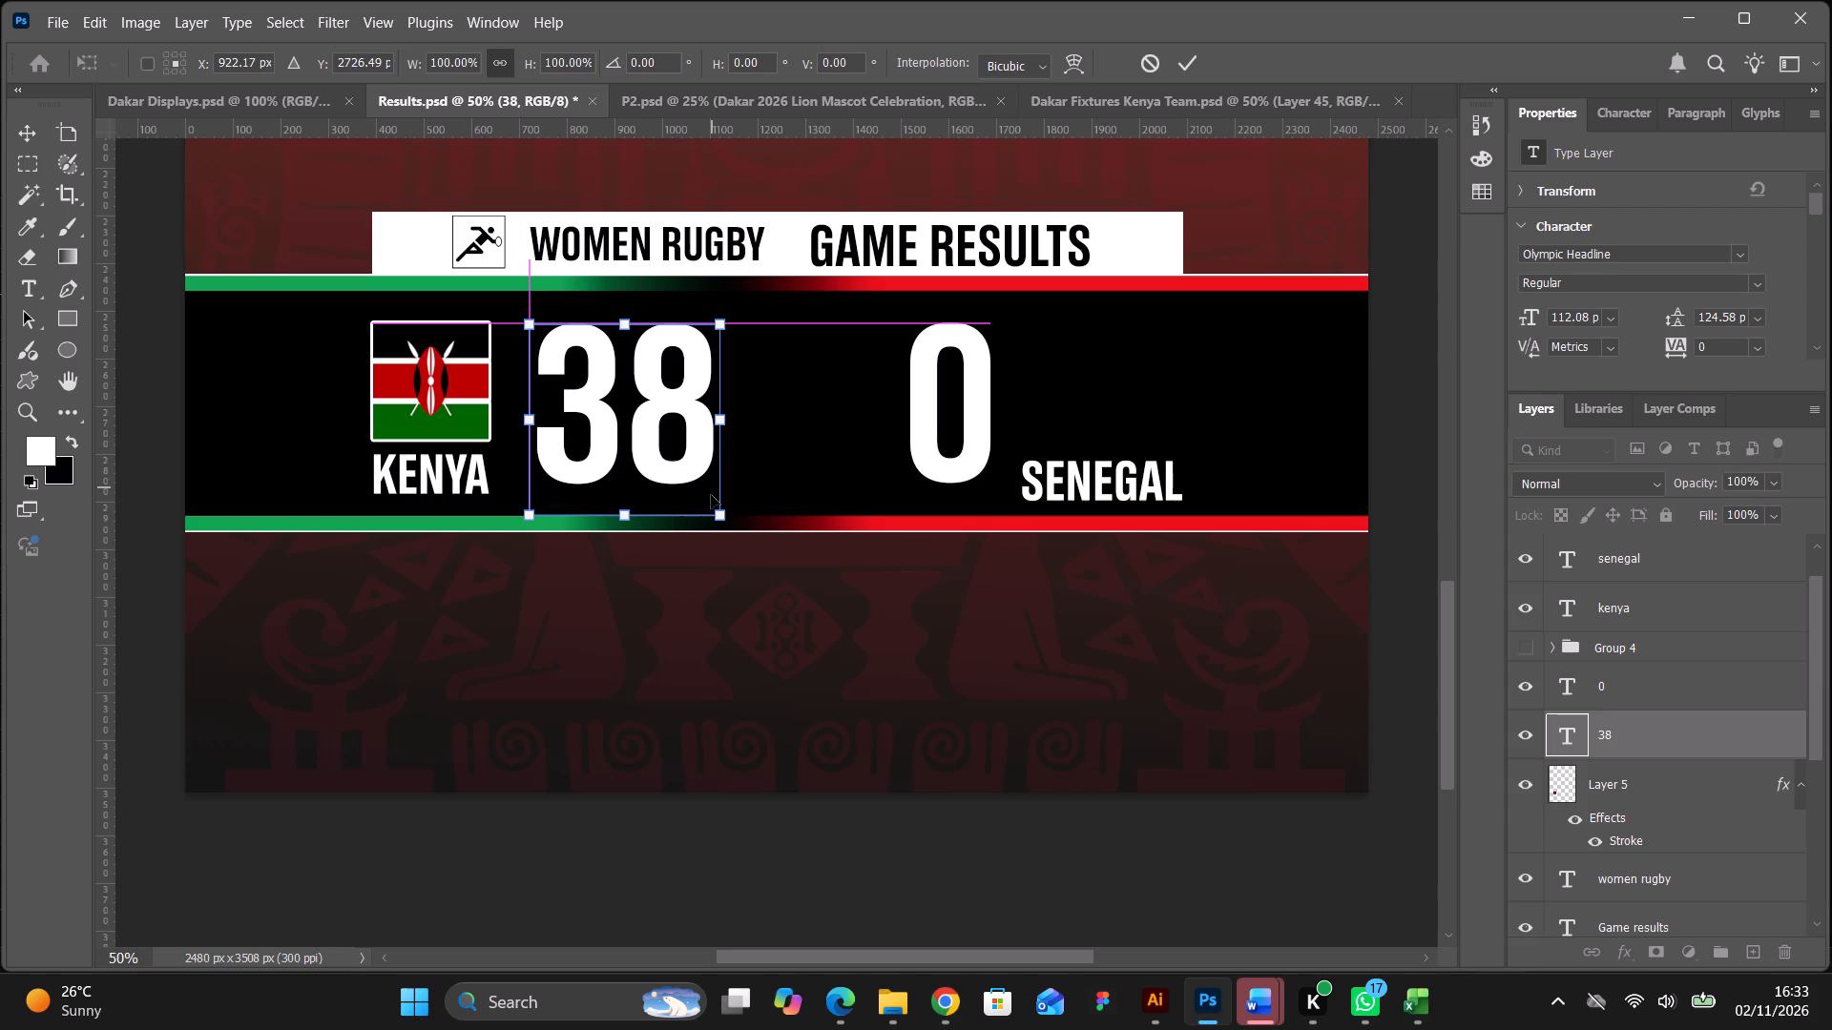
left_click_drag(718, 516, 733, 536)
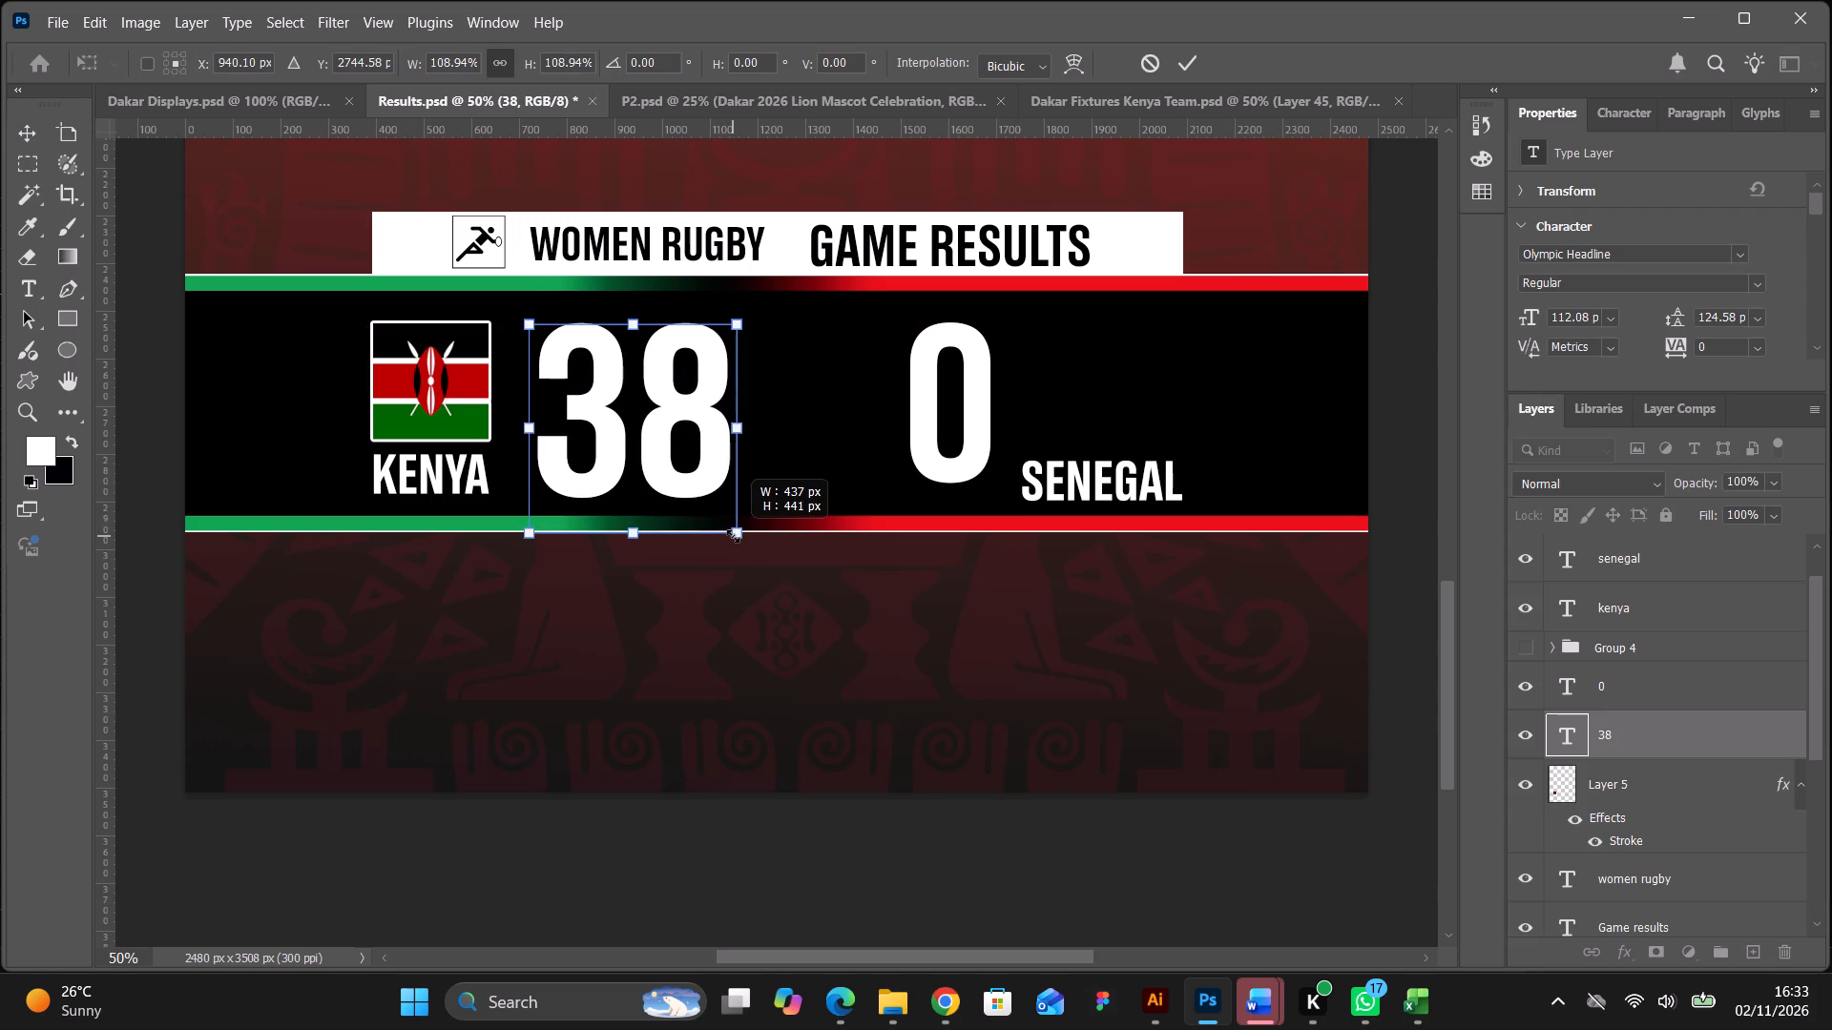
left_click_drag(733, 536, 735, 540)
left_click(635, 325)
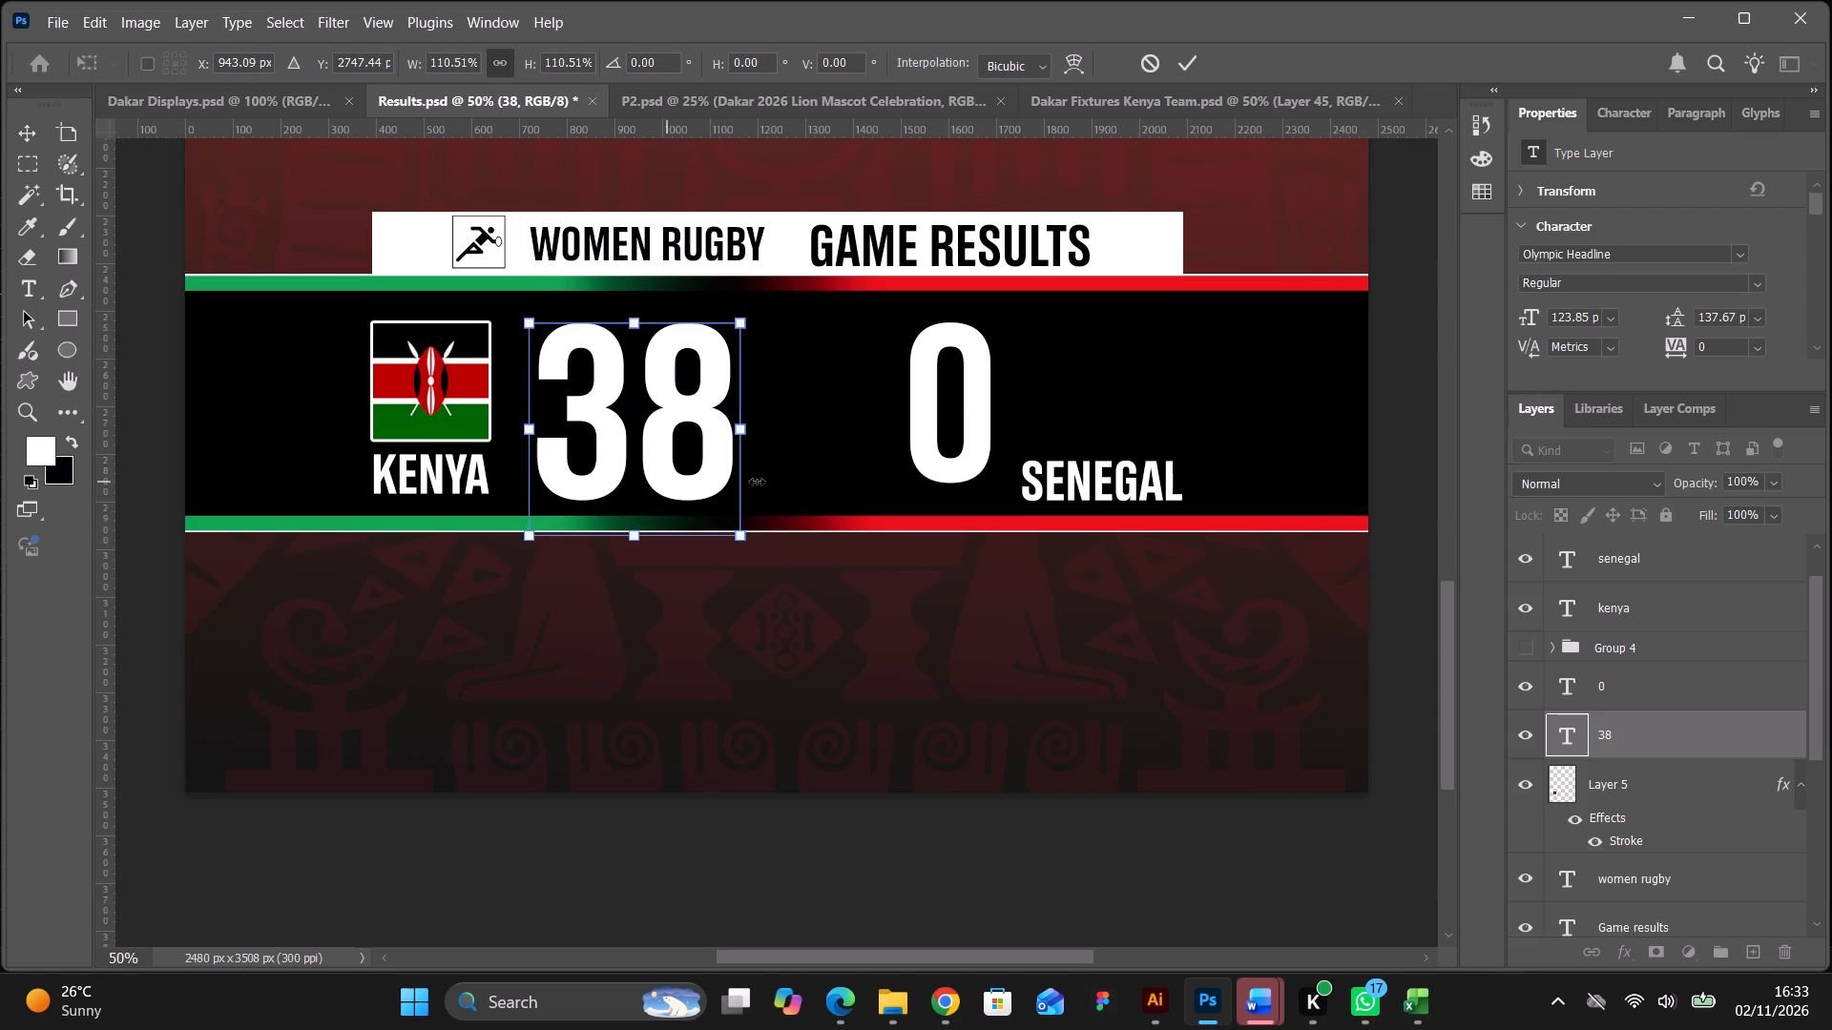
left_click(1193, 57)
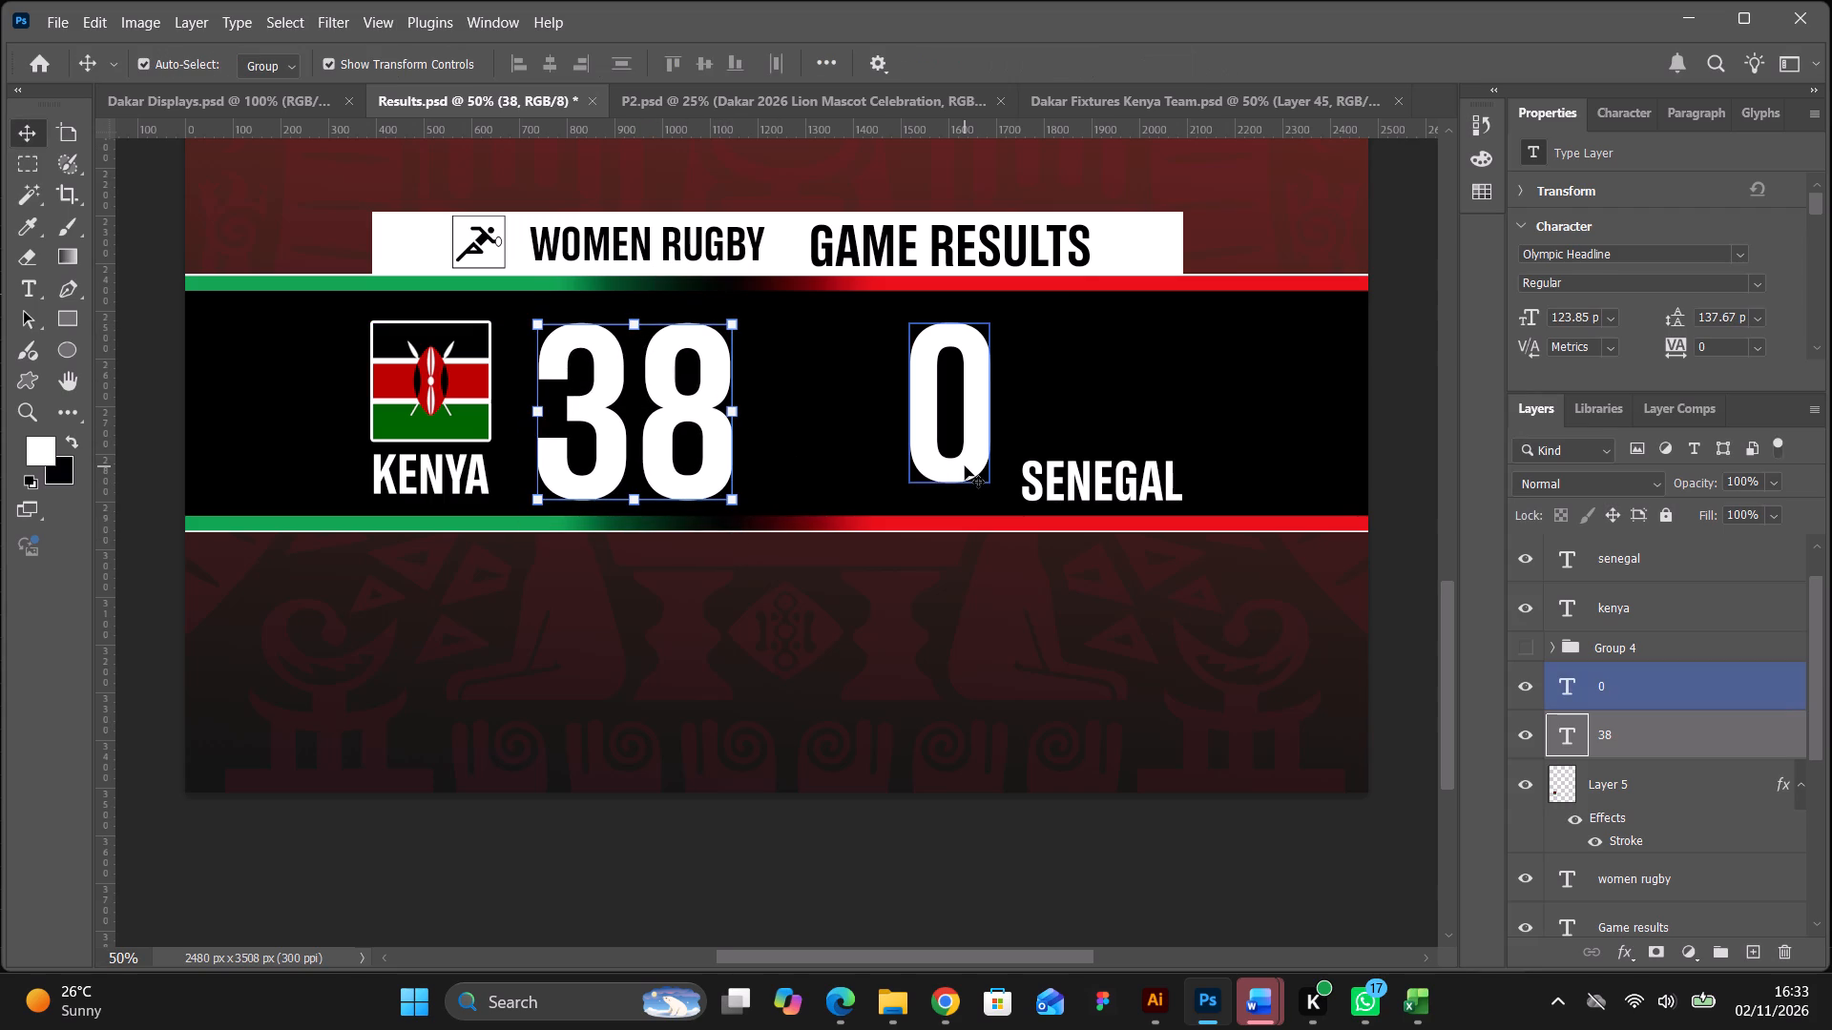
Copy the 38 score's font size and apply it to the 0 score, setting it to 123.85 pt.
left_click(965, 466)
left_click(709, 466)
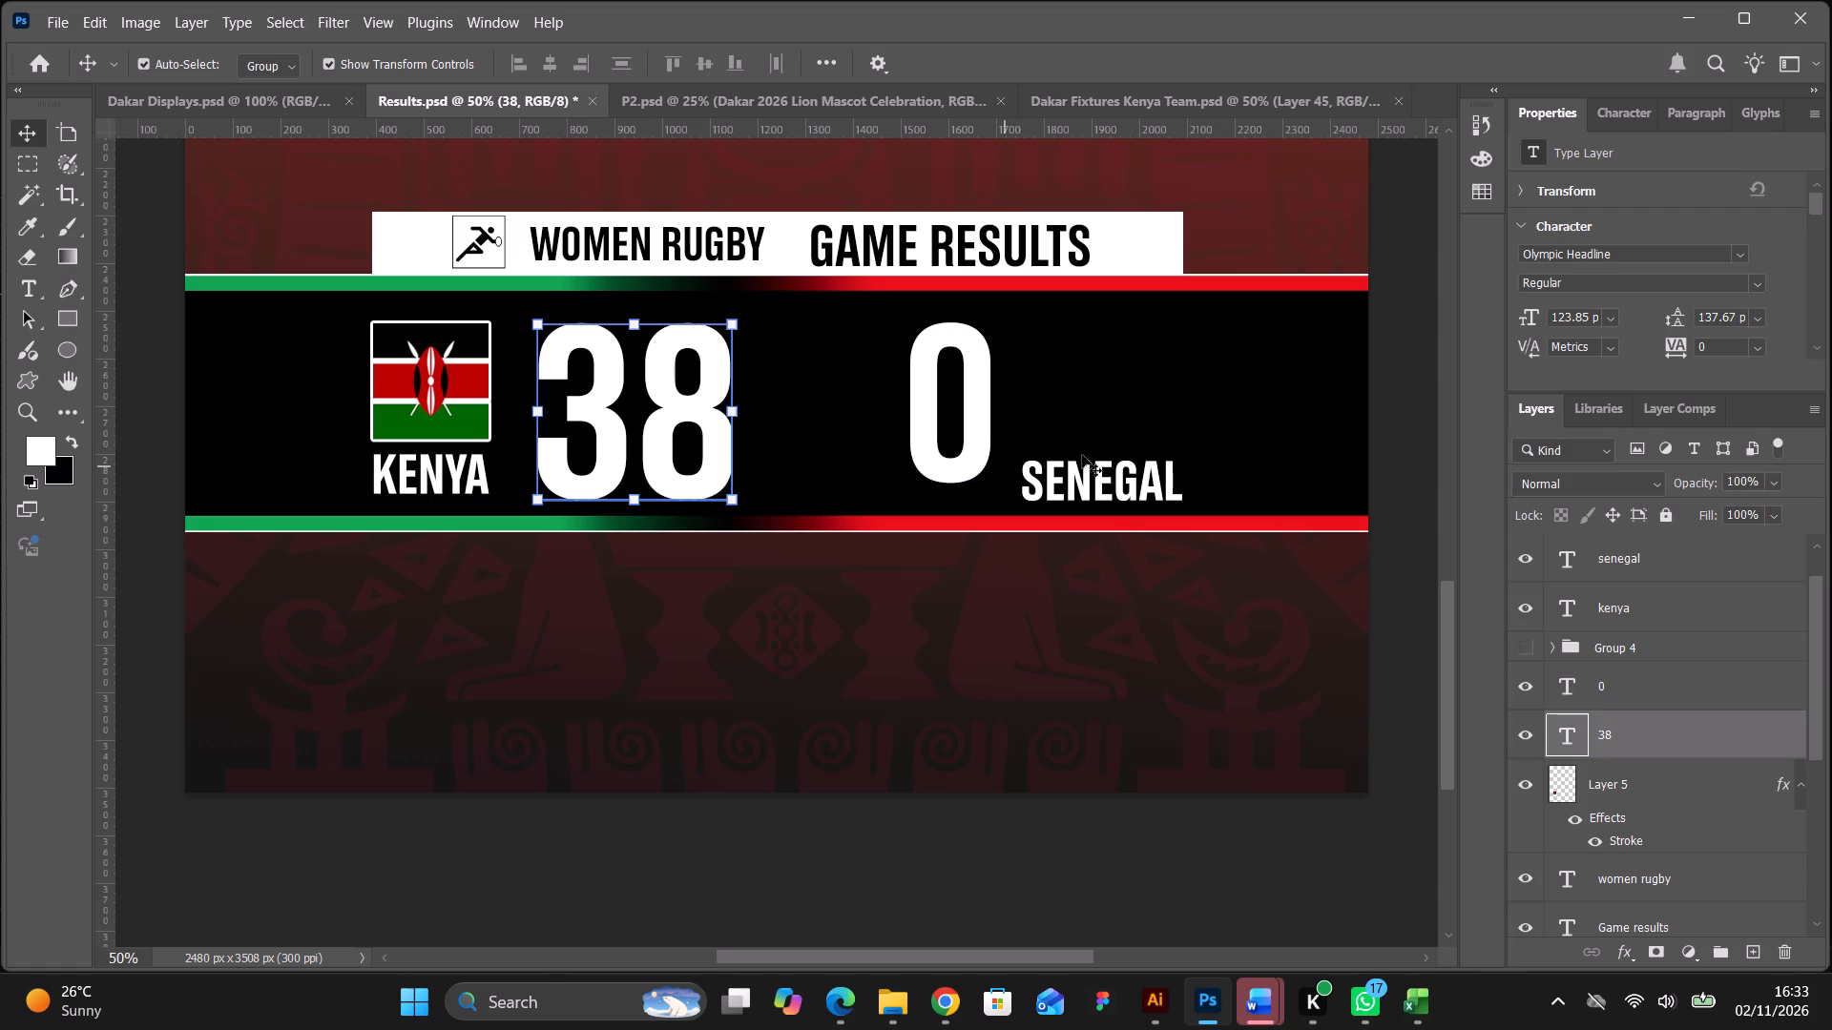
double_click(1572, 313)
key("ctrl+c")
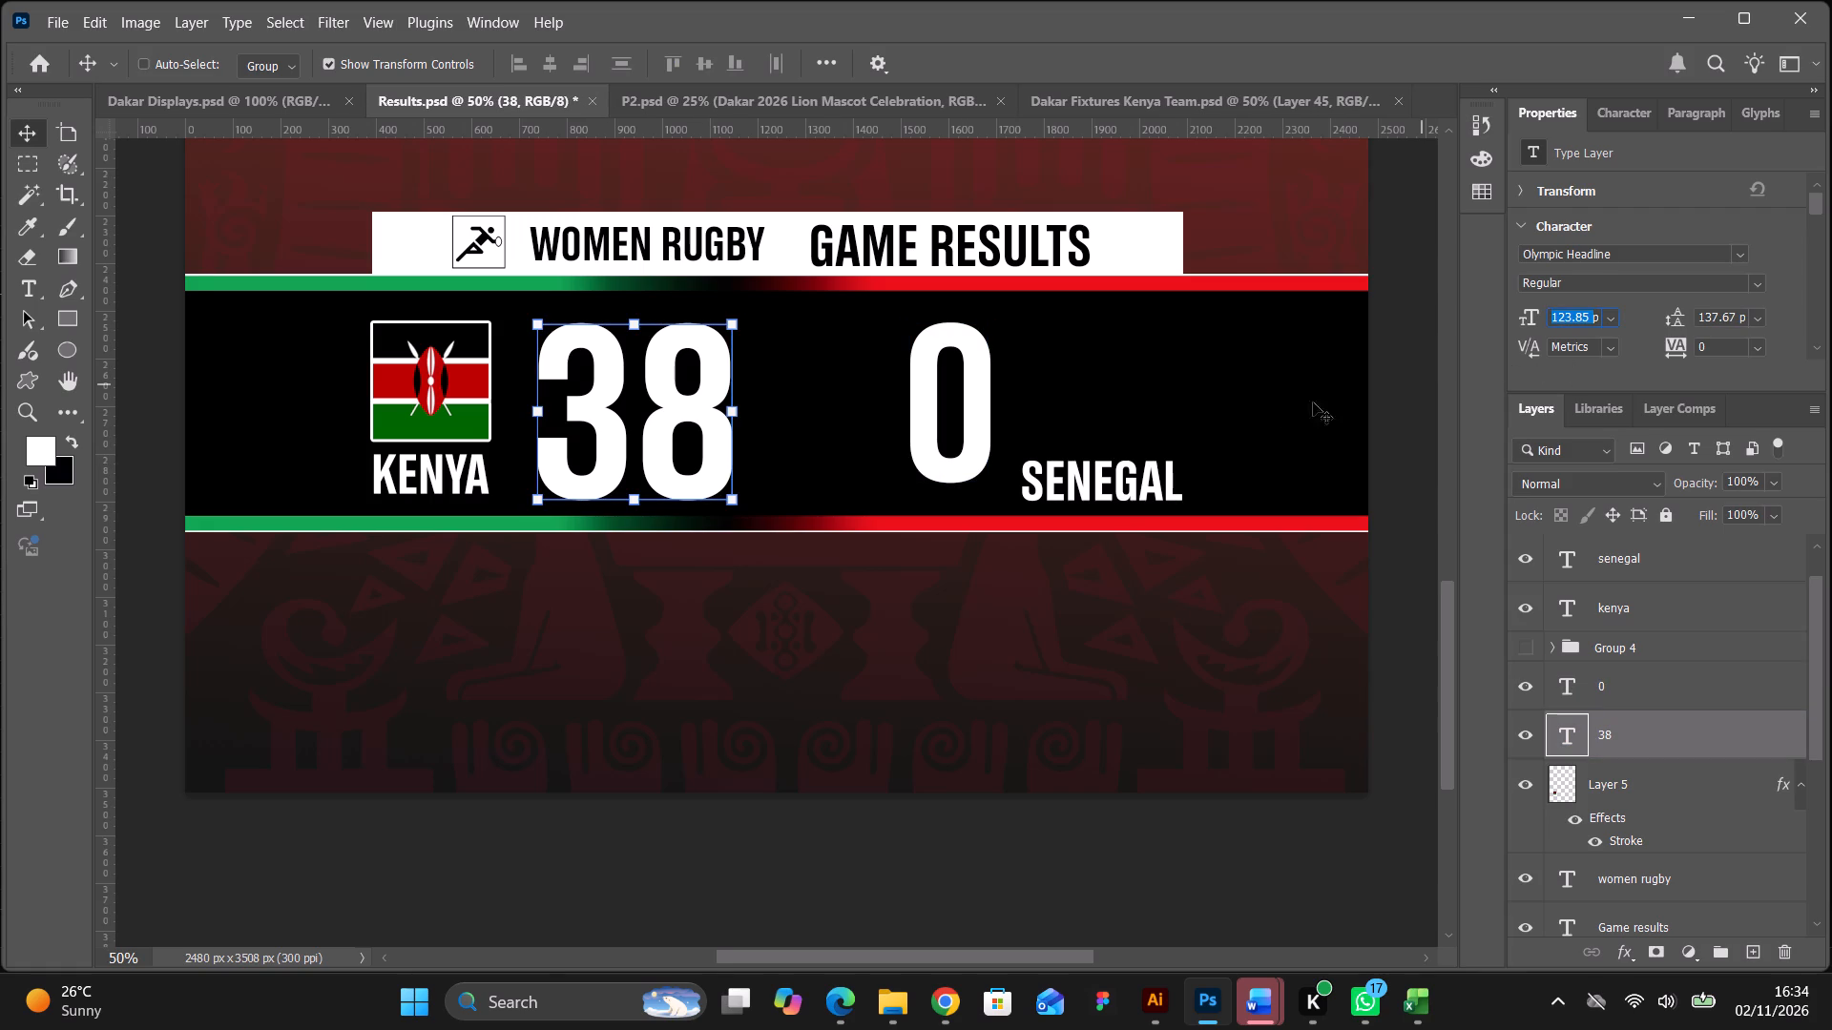
left_click(26, 123)
left_click(933, 451)
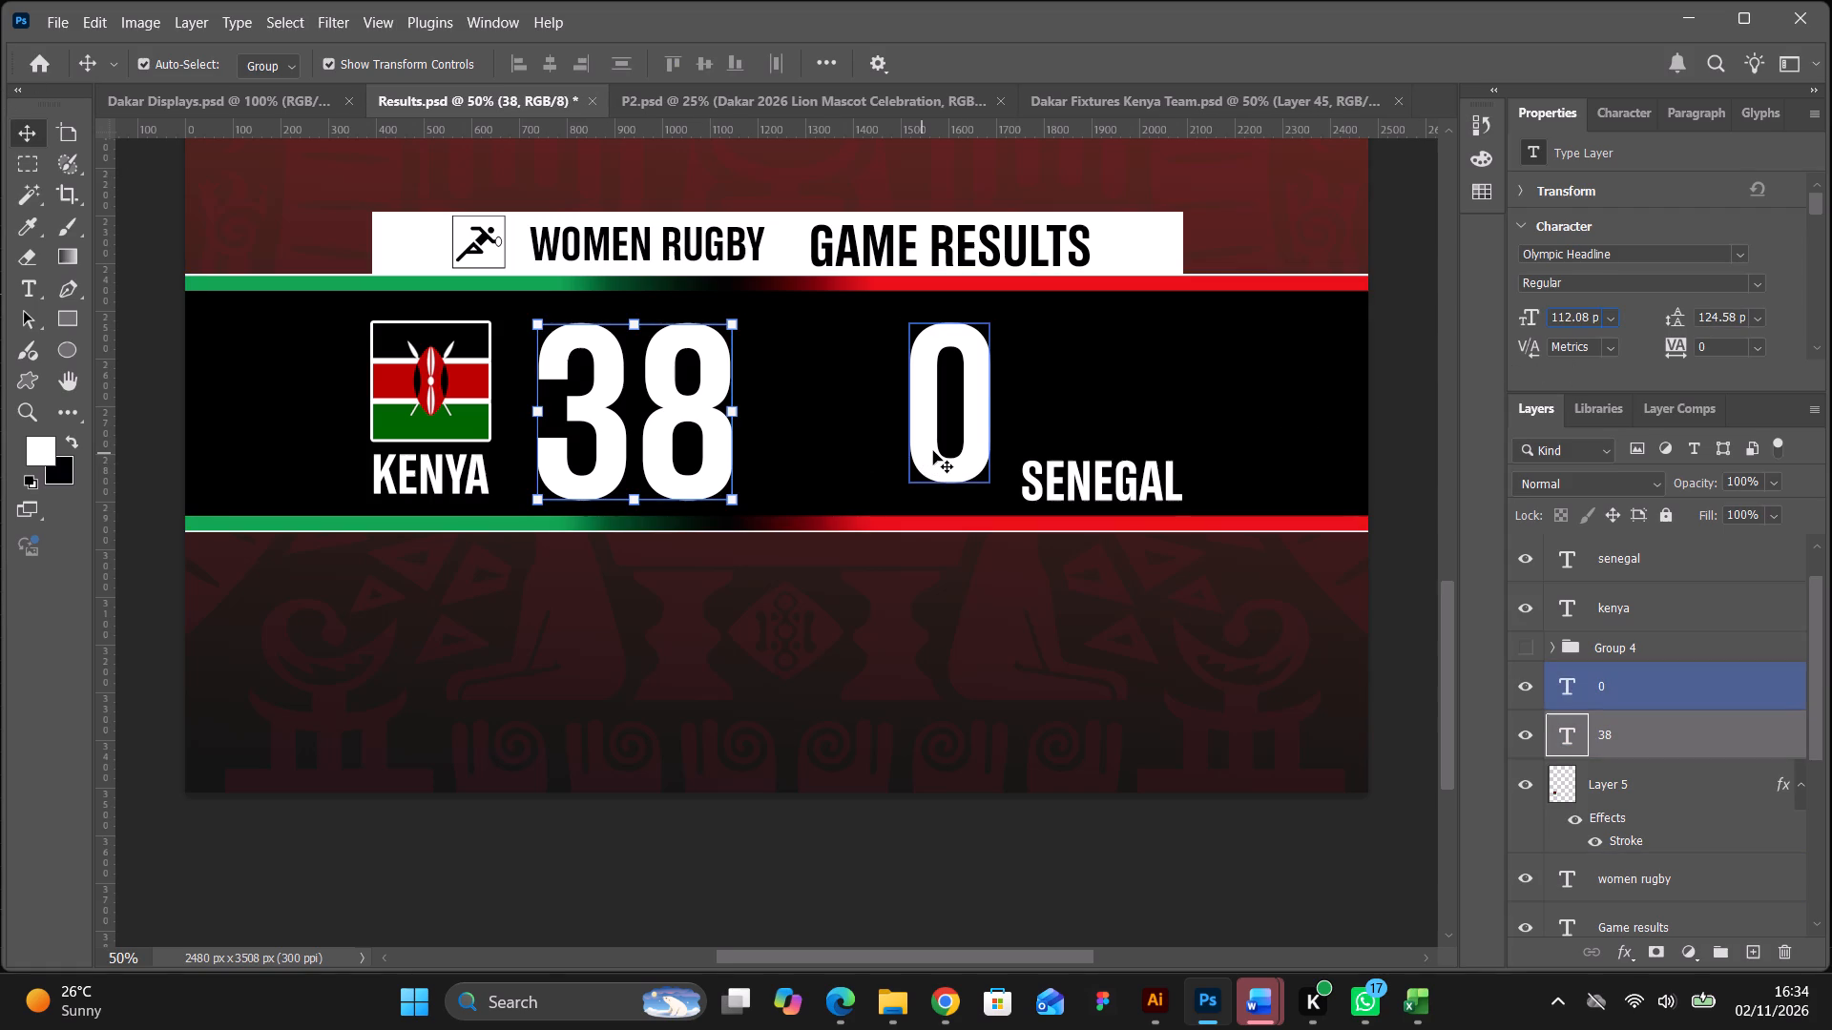
double_click(1576, 316)
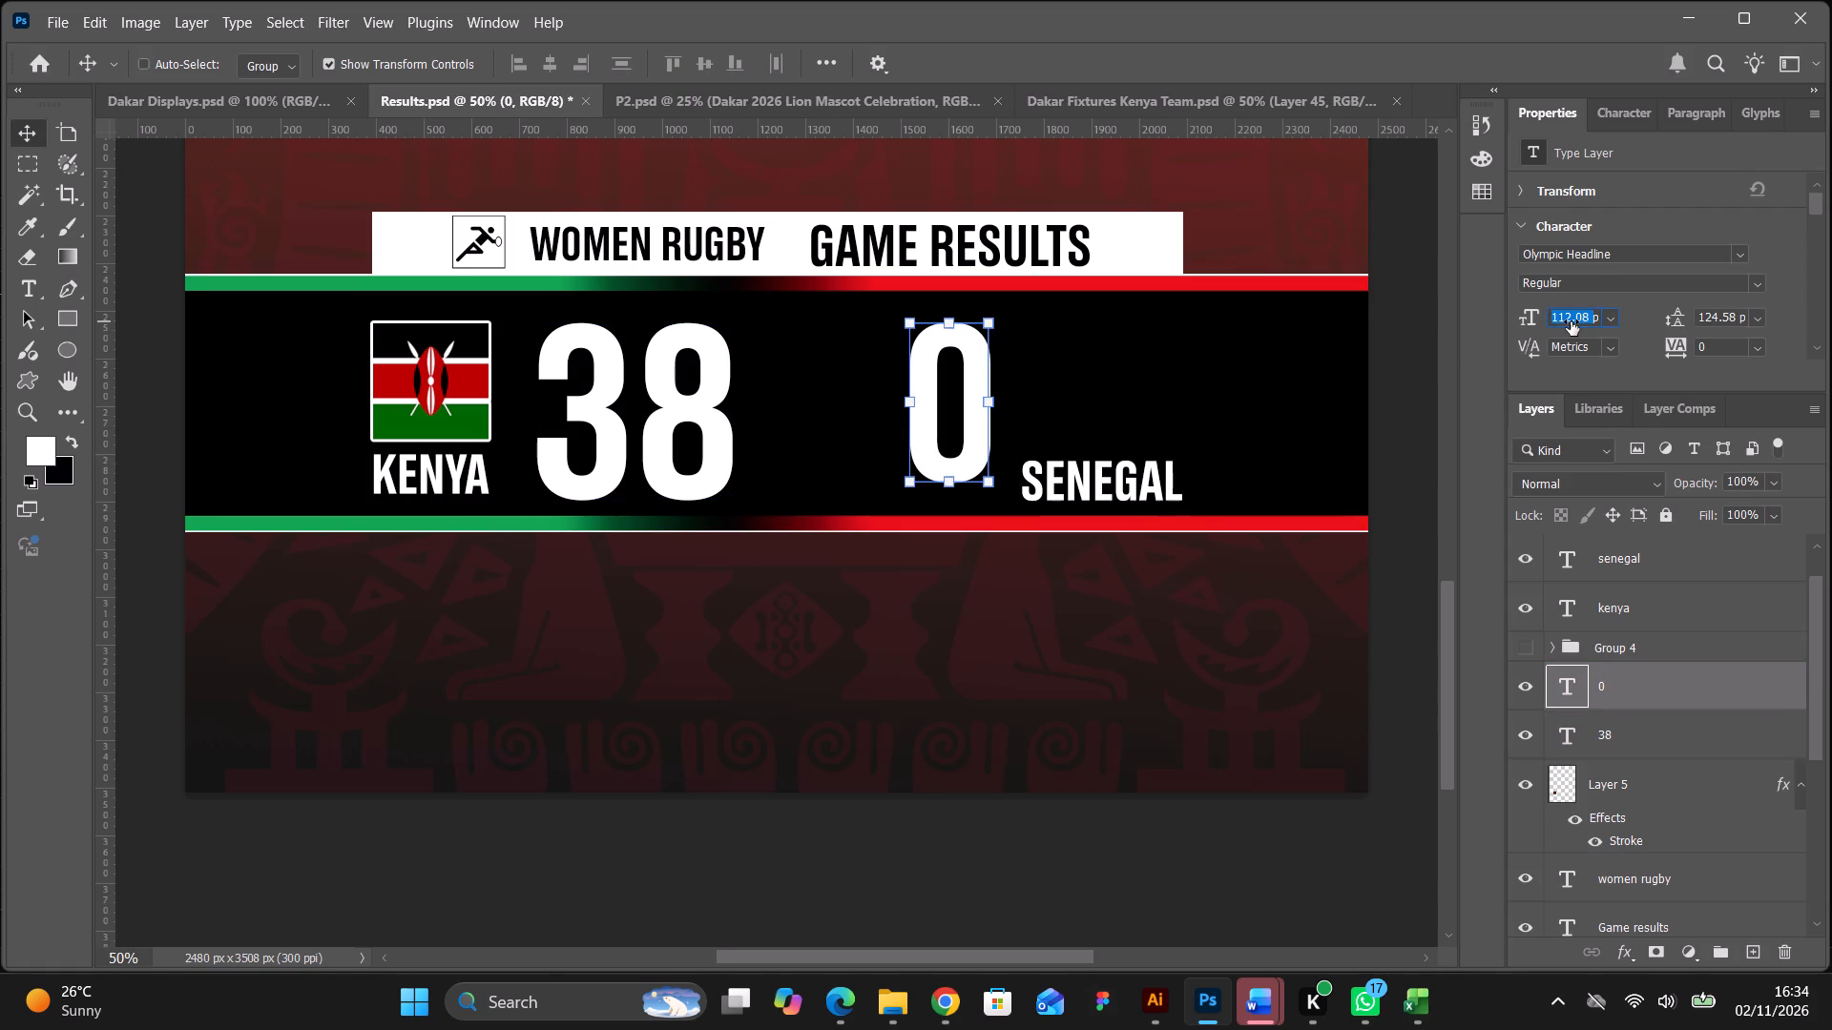
key("ctrl+v")
key("Return")
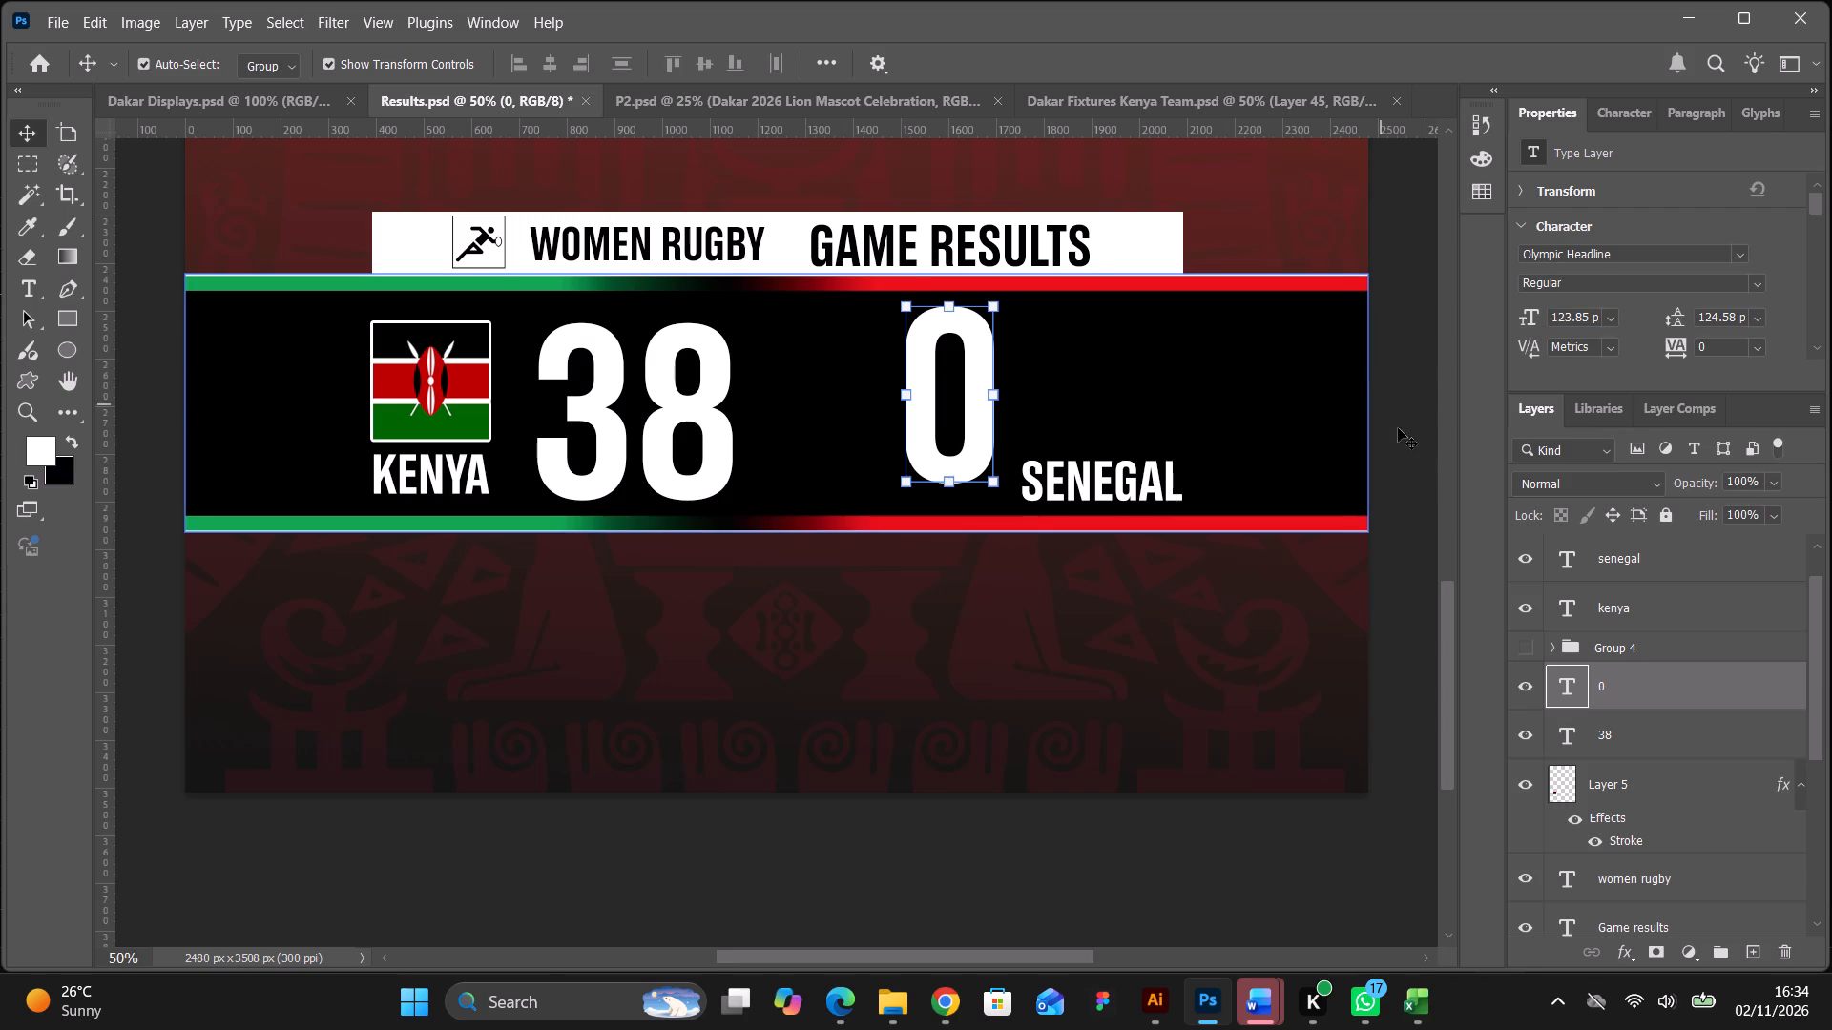
left_click(1405, 459)
Align the bottom edges of the 0 and 38 scores.
left_click(958, 472)
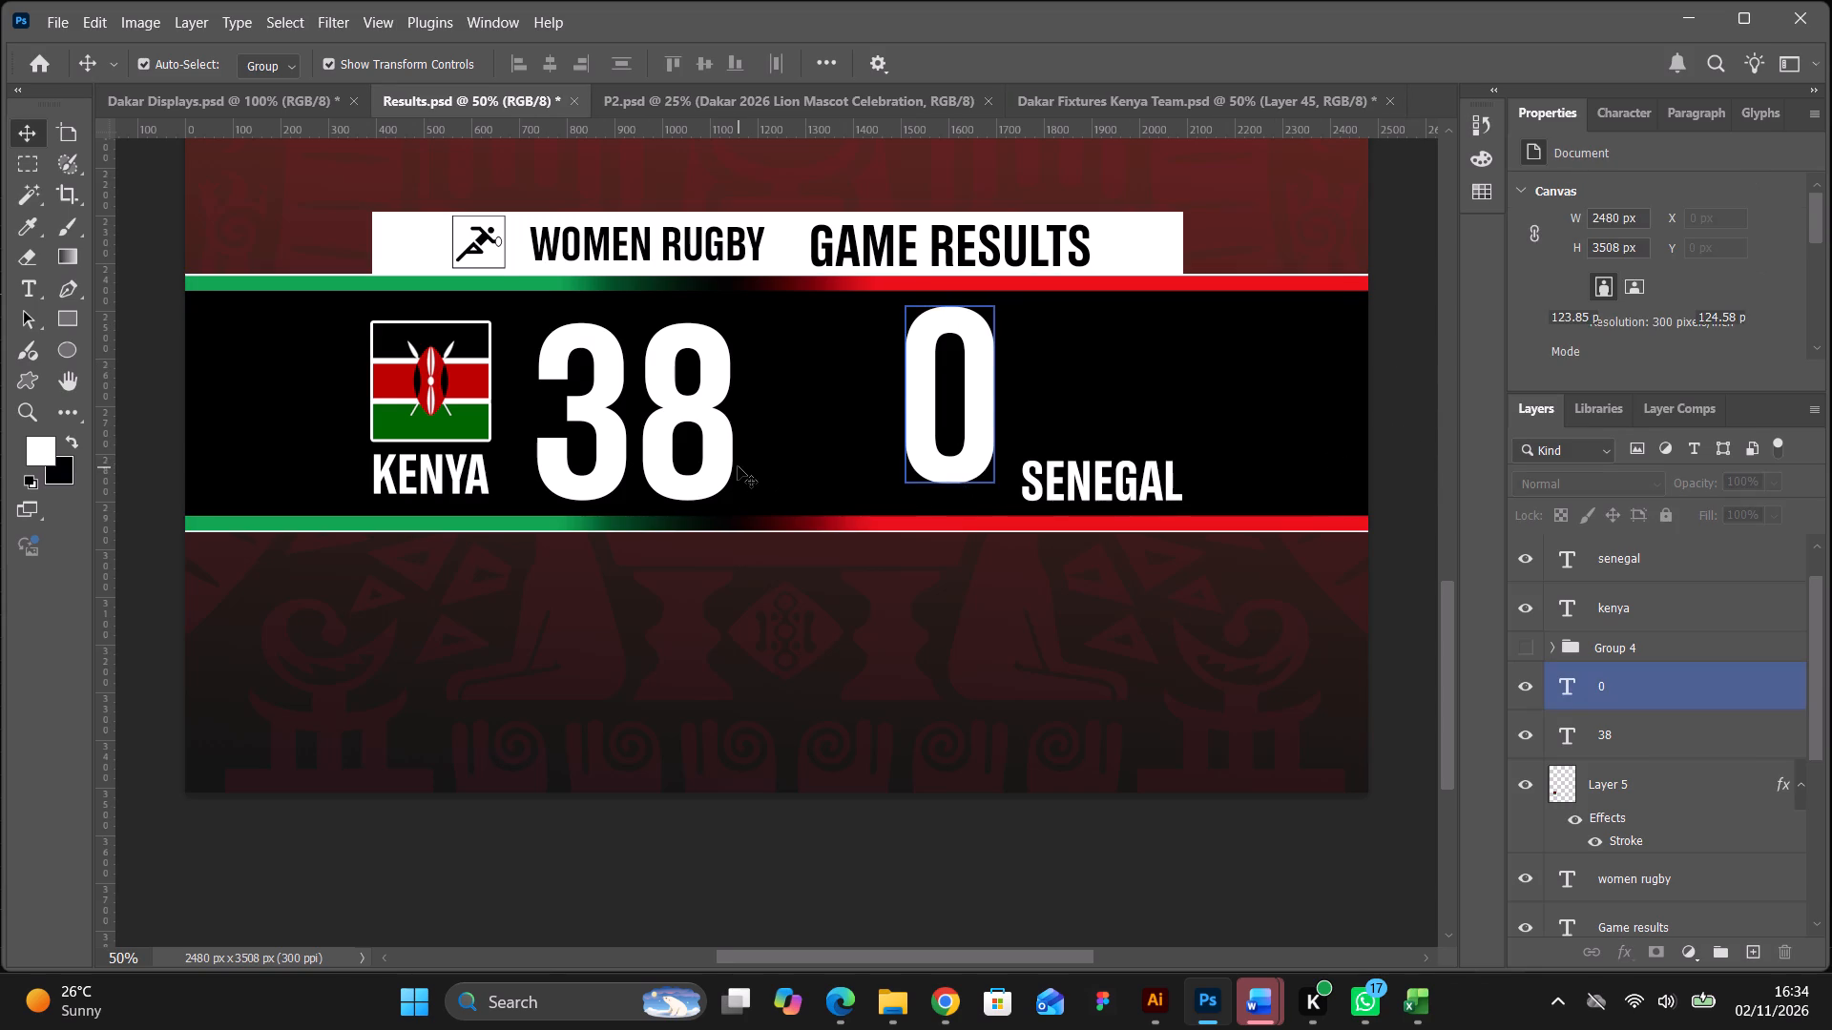
left_click(729, 463, "shift")
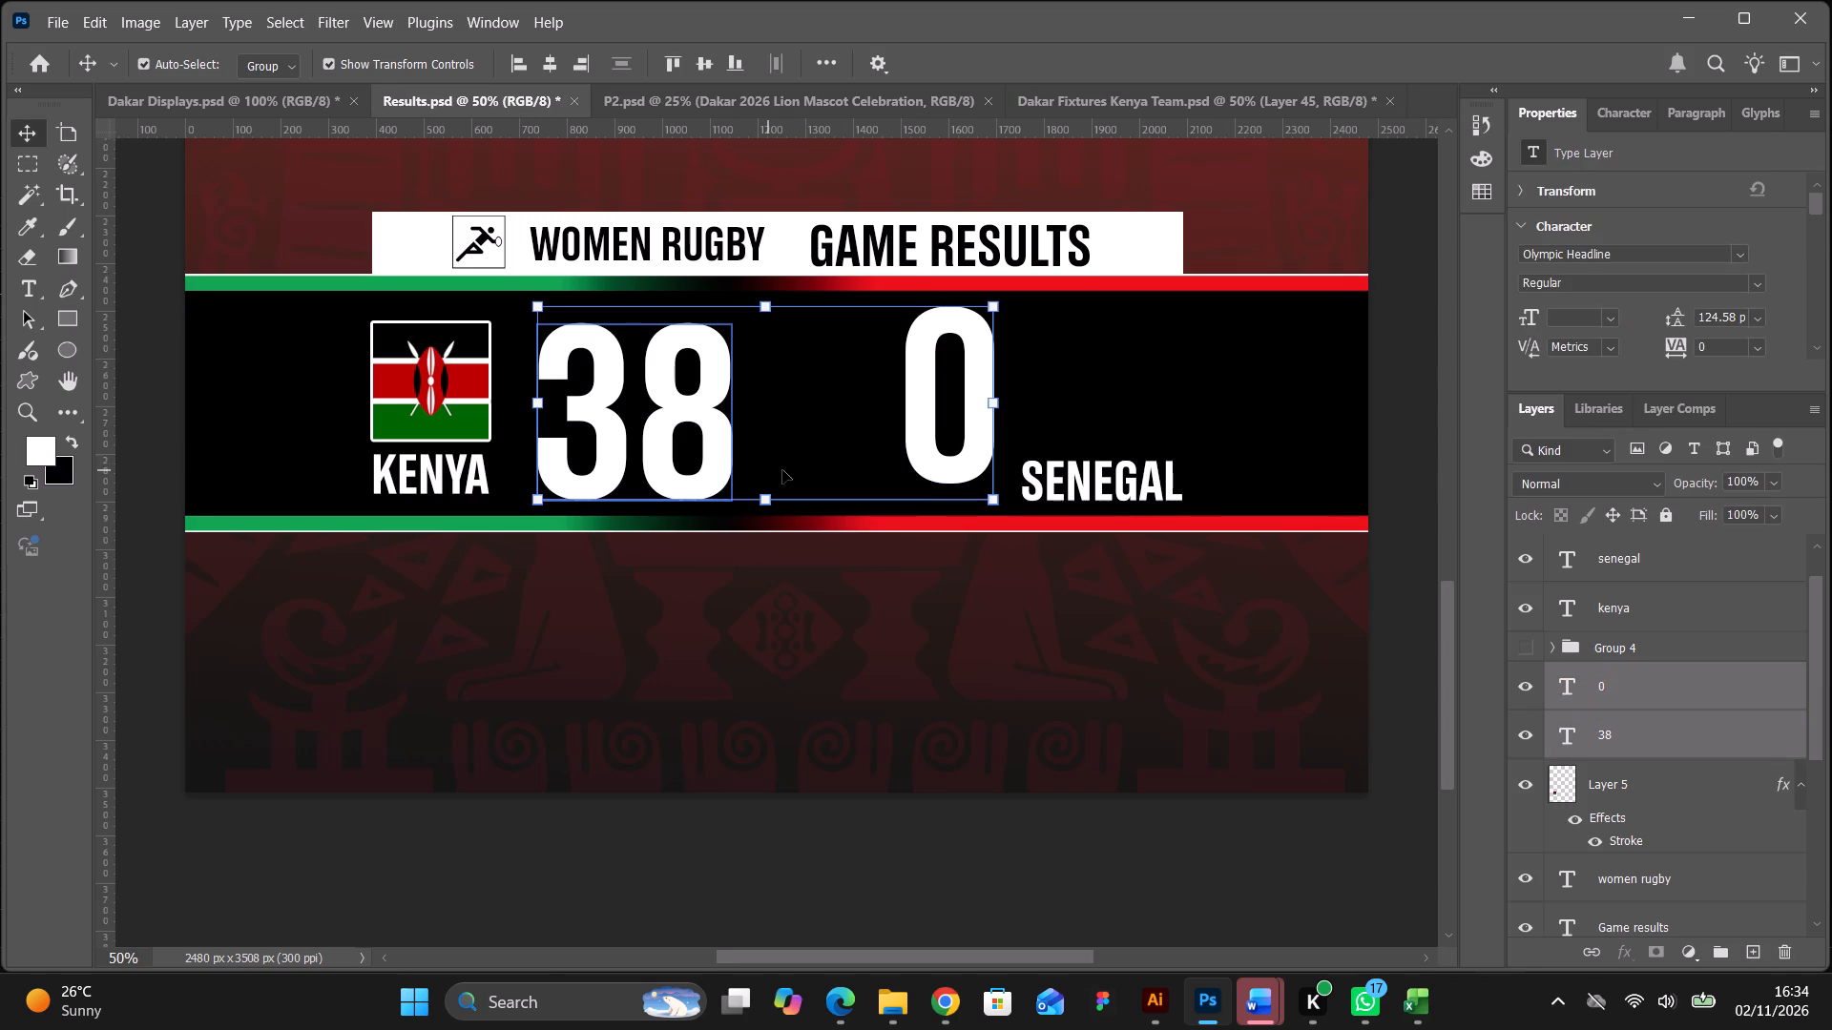
left_click(741, 62)
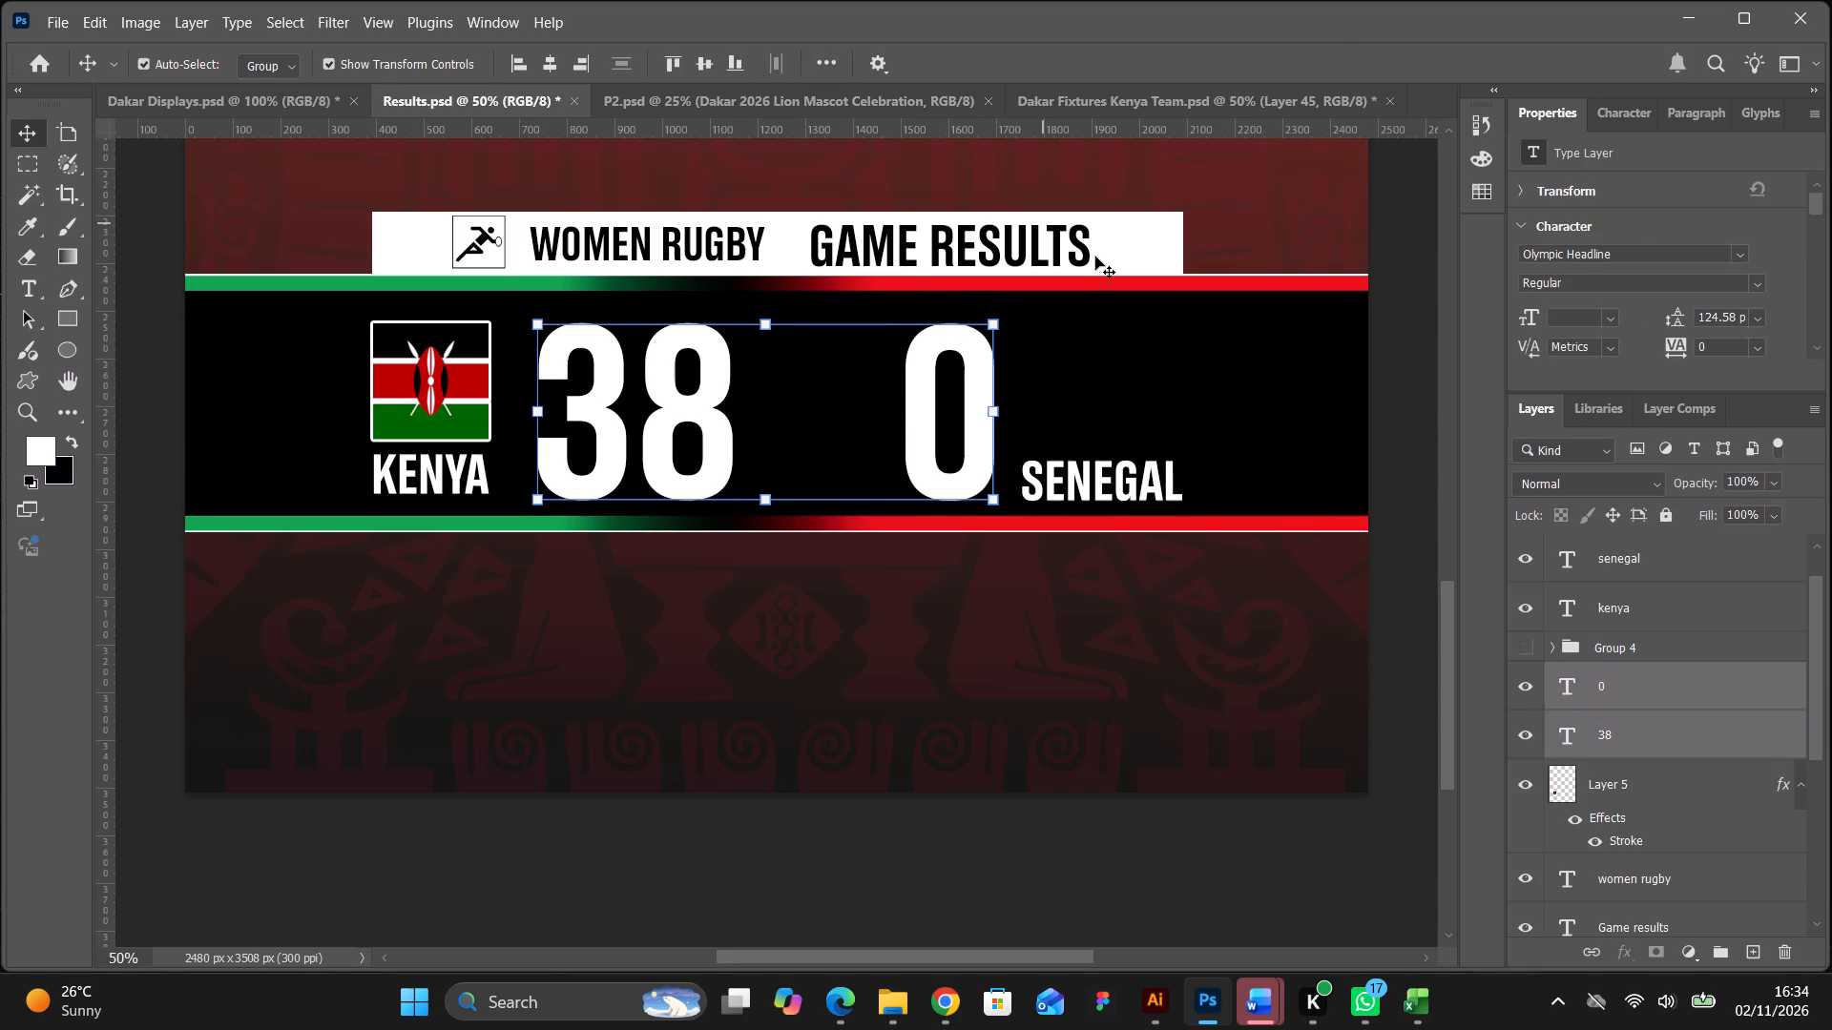
left_click(1414, 382)
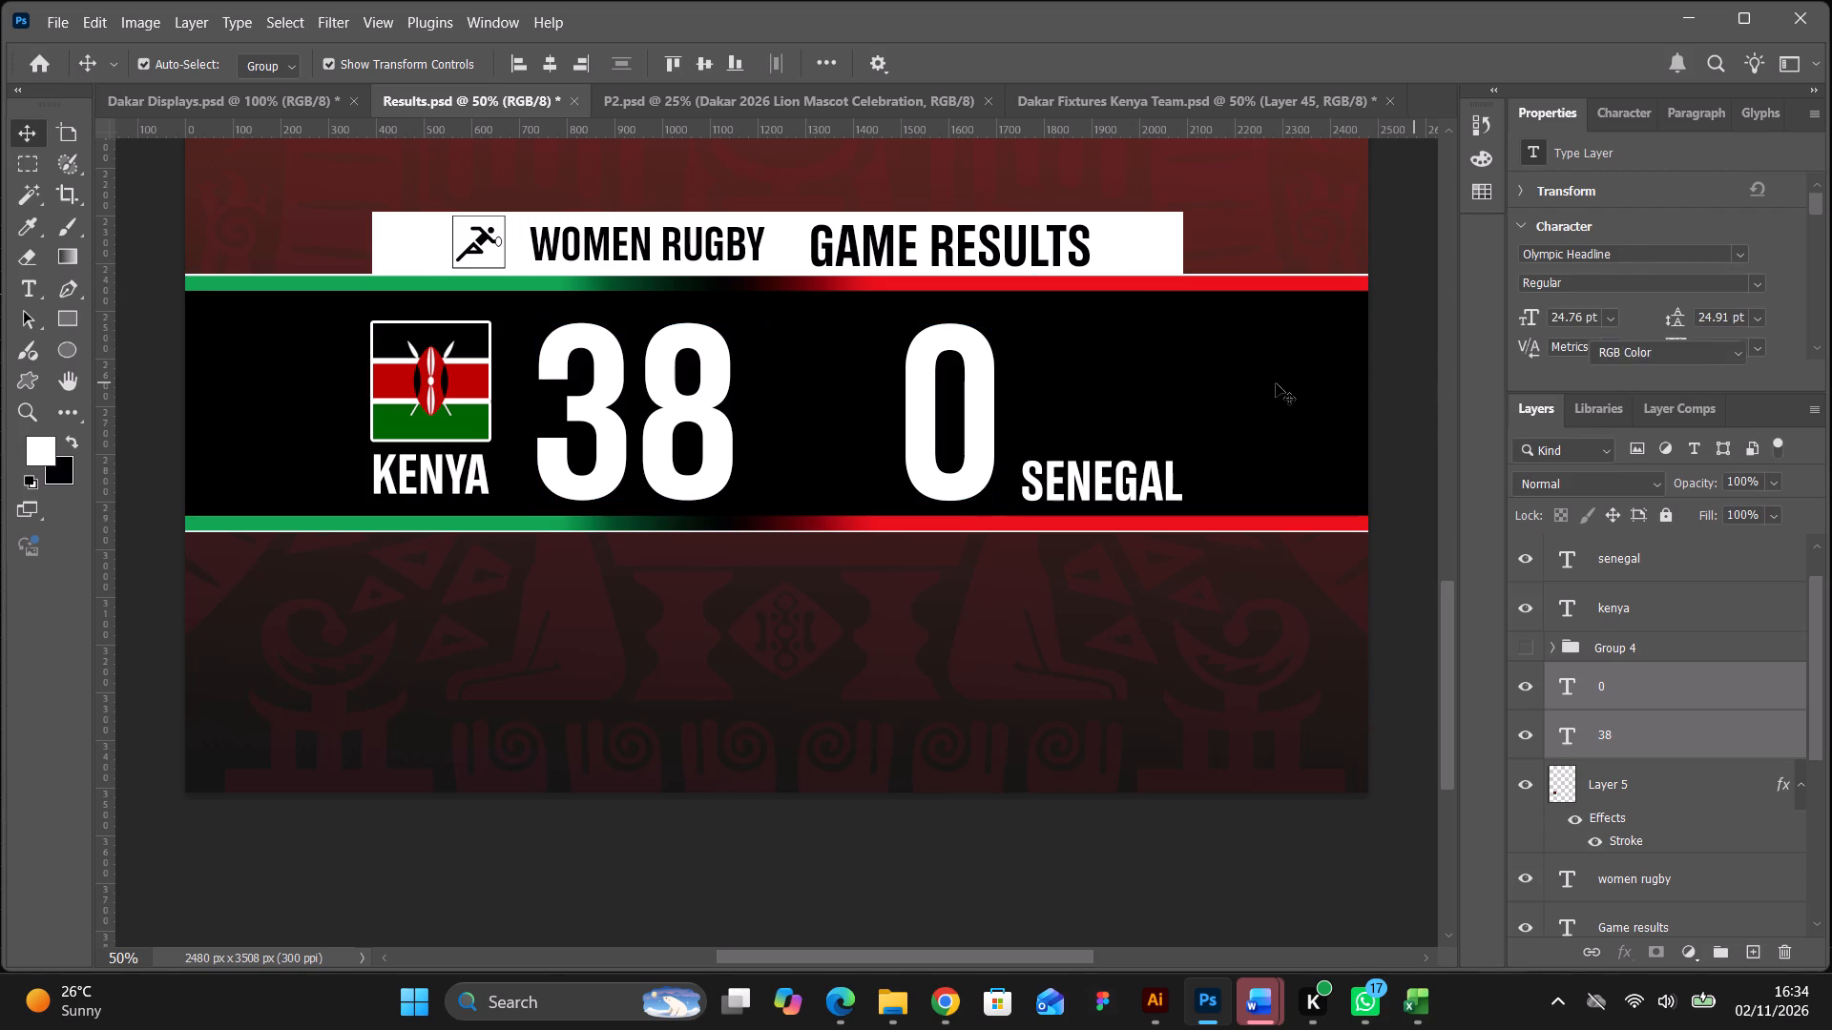
Move the 0 score horizontally toward the 38, widening its gap from the SENEGAL team name.
left_click(1100, 487)
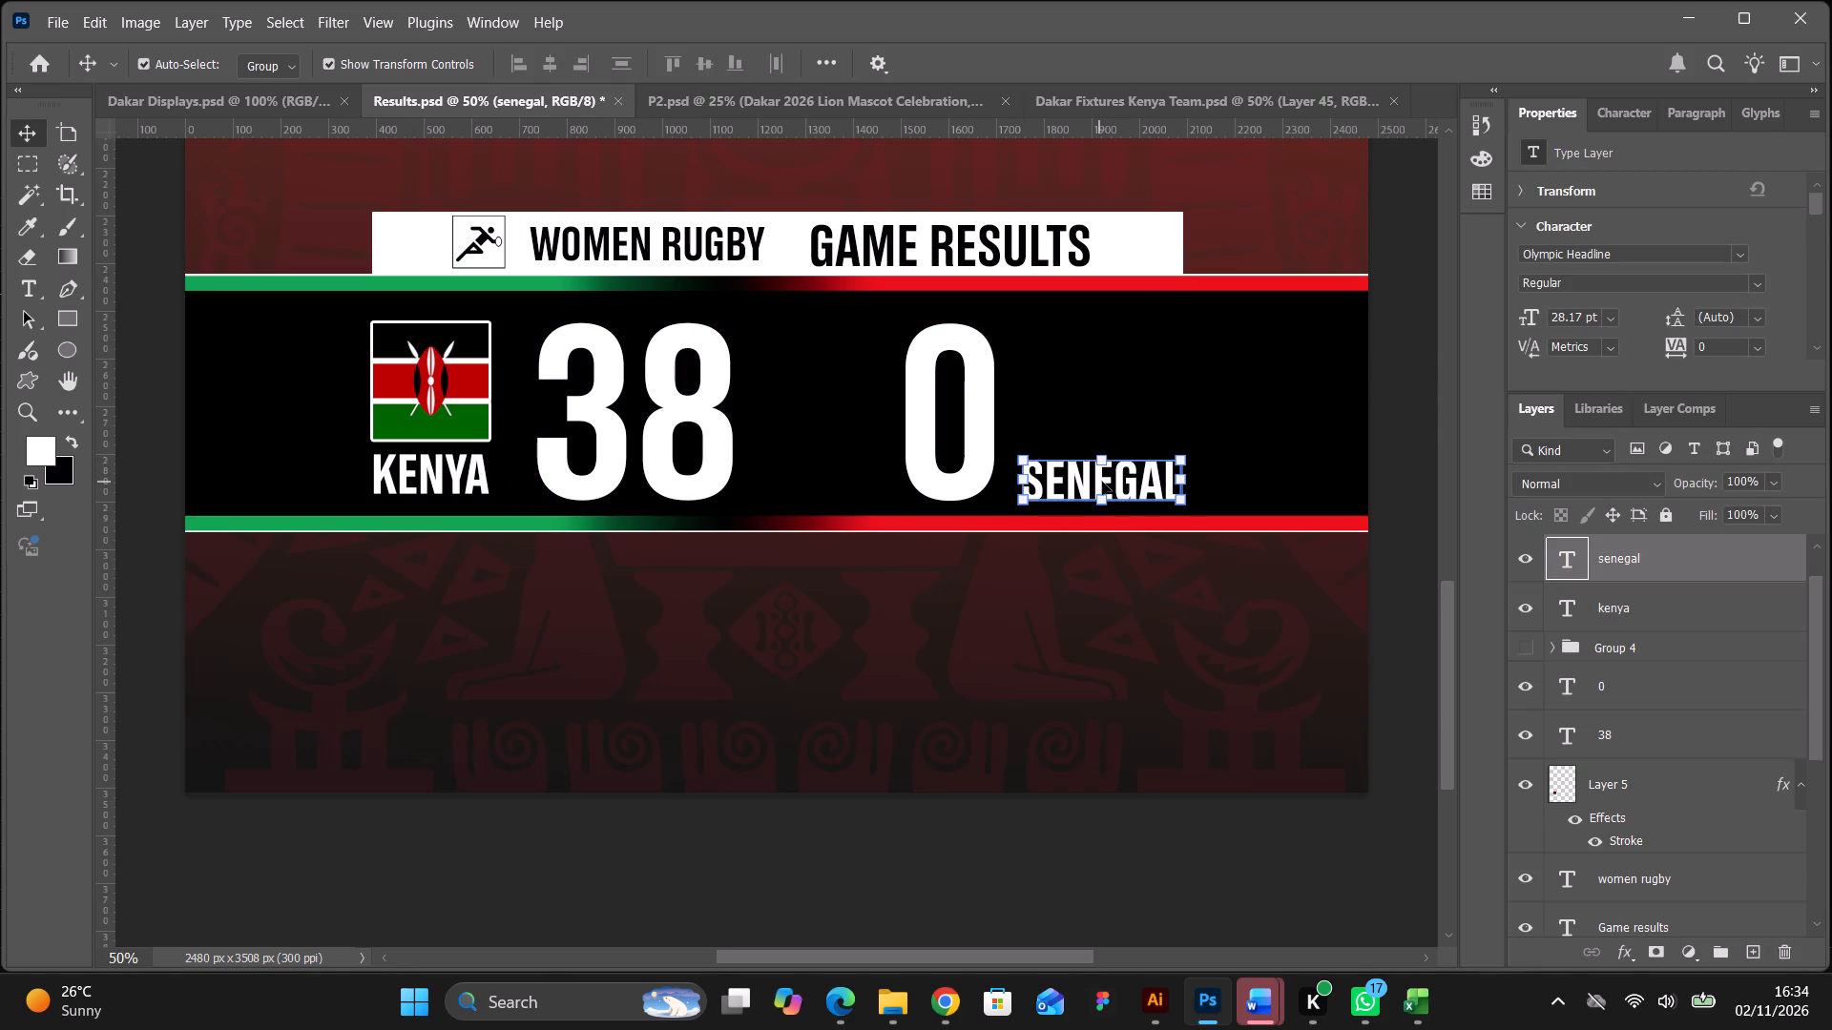
left_click(1102, 482)
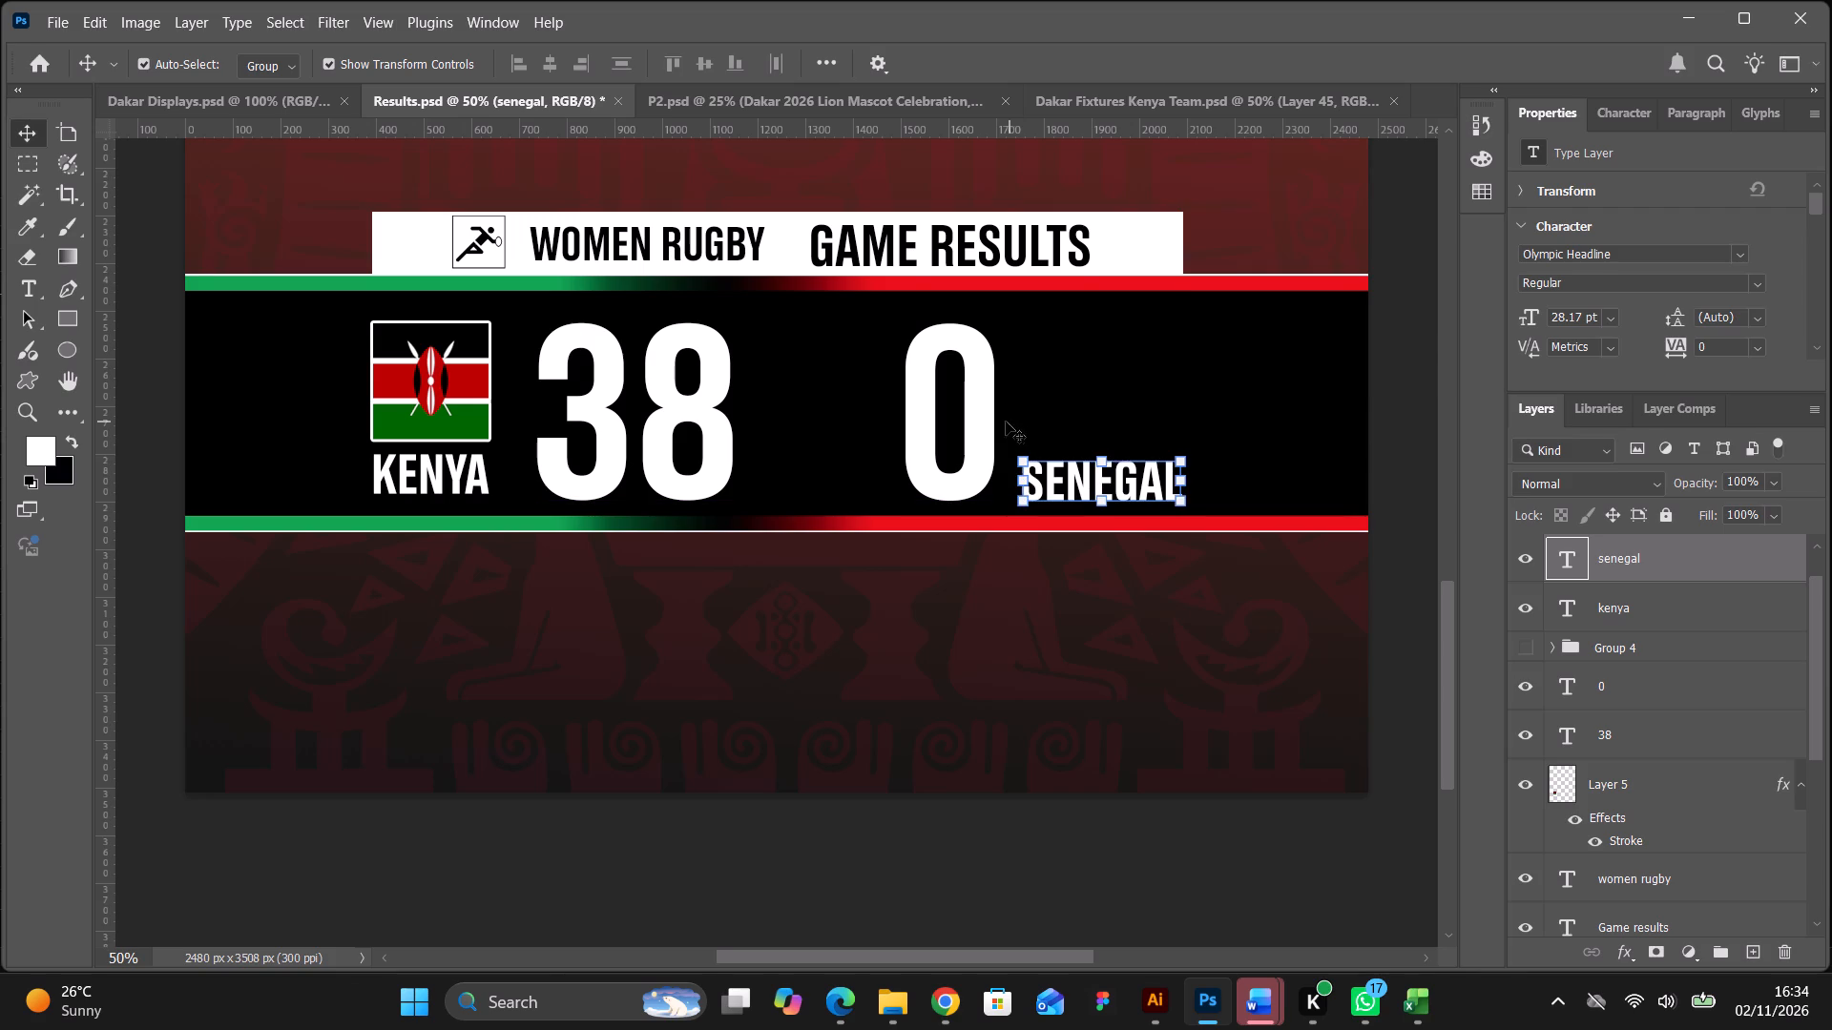
left_click(982, 420)
left_click_drag(975, 420, 955, 424)
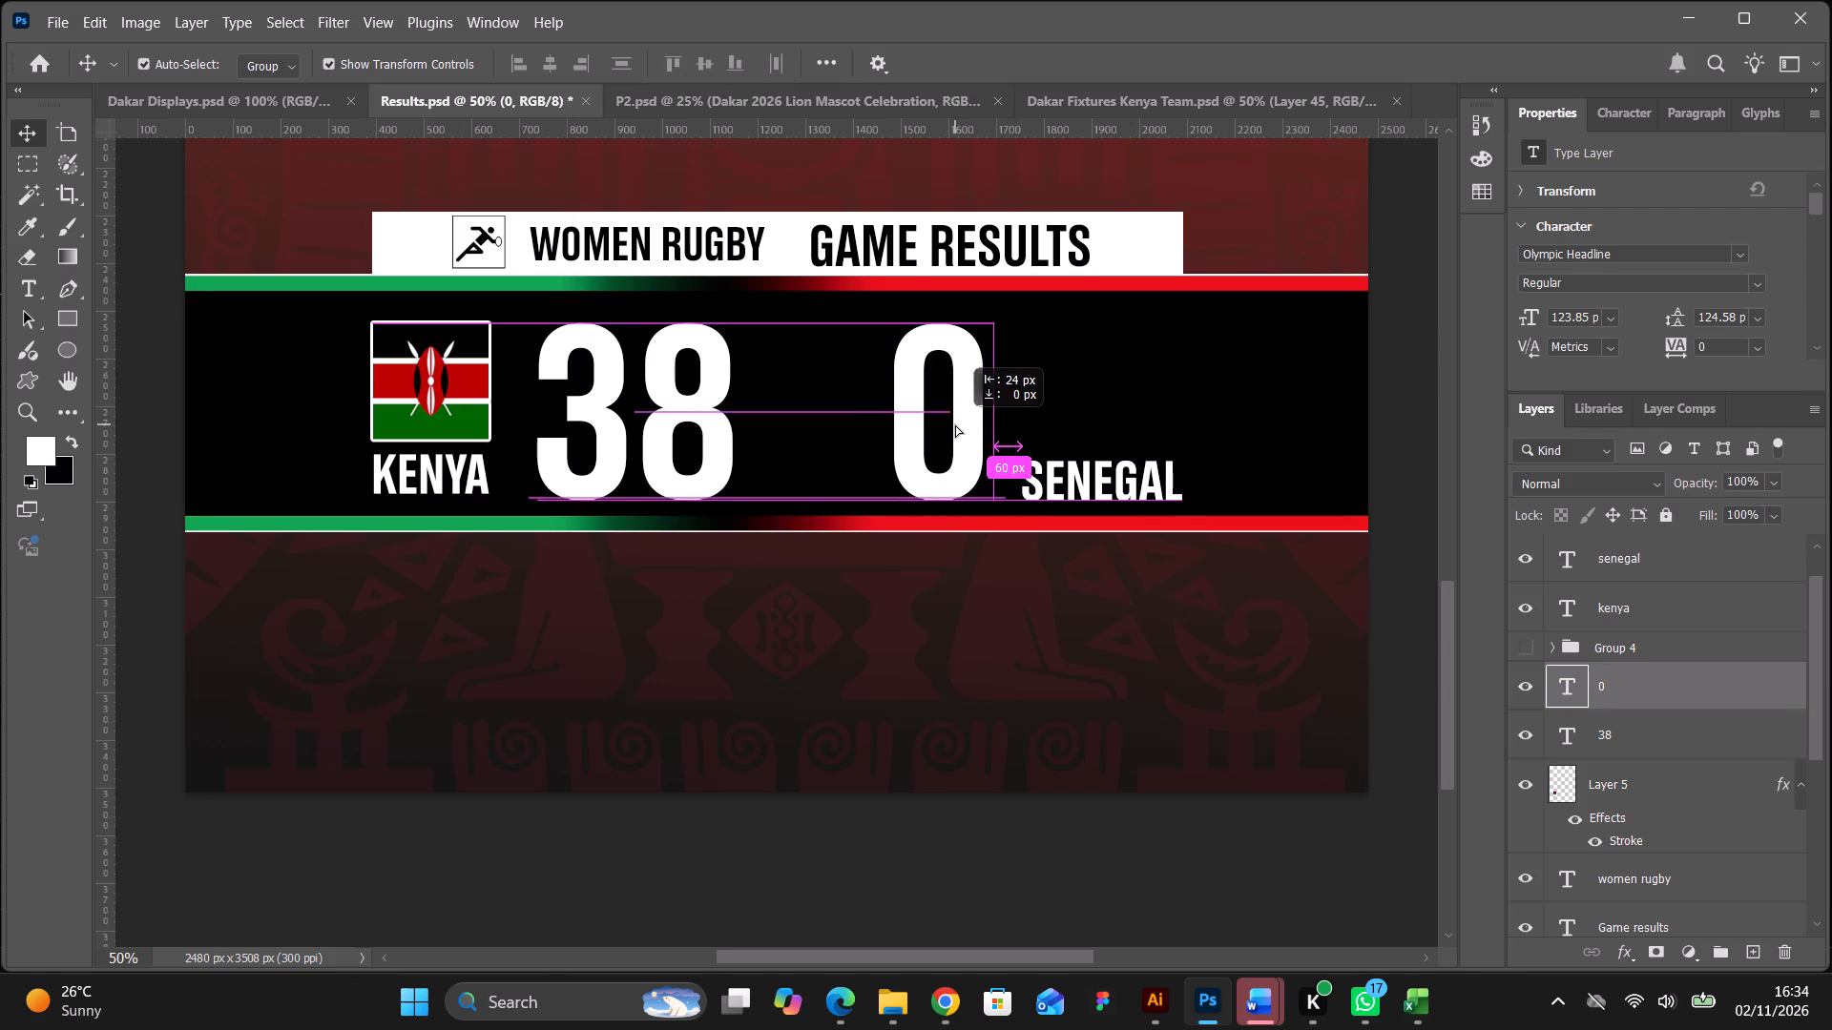
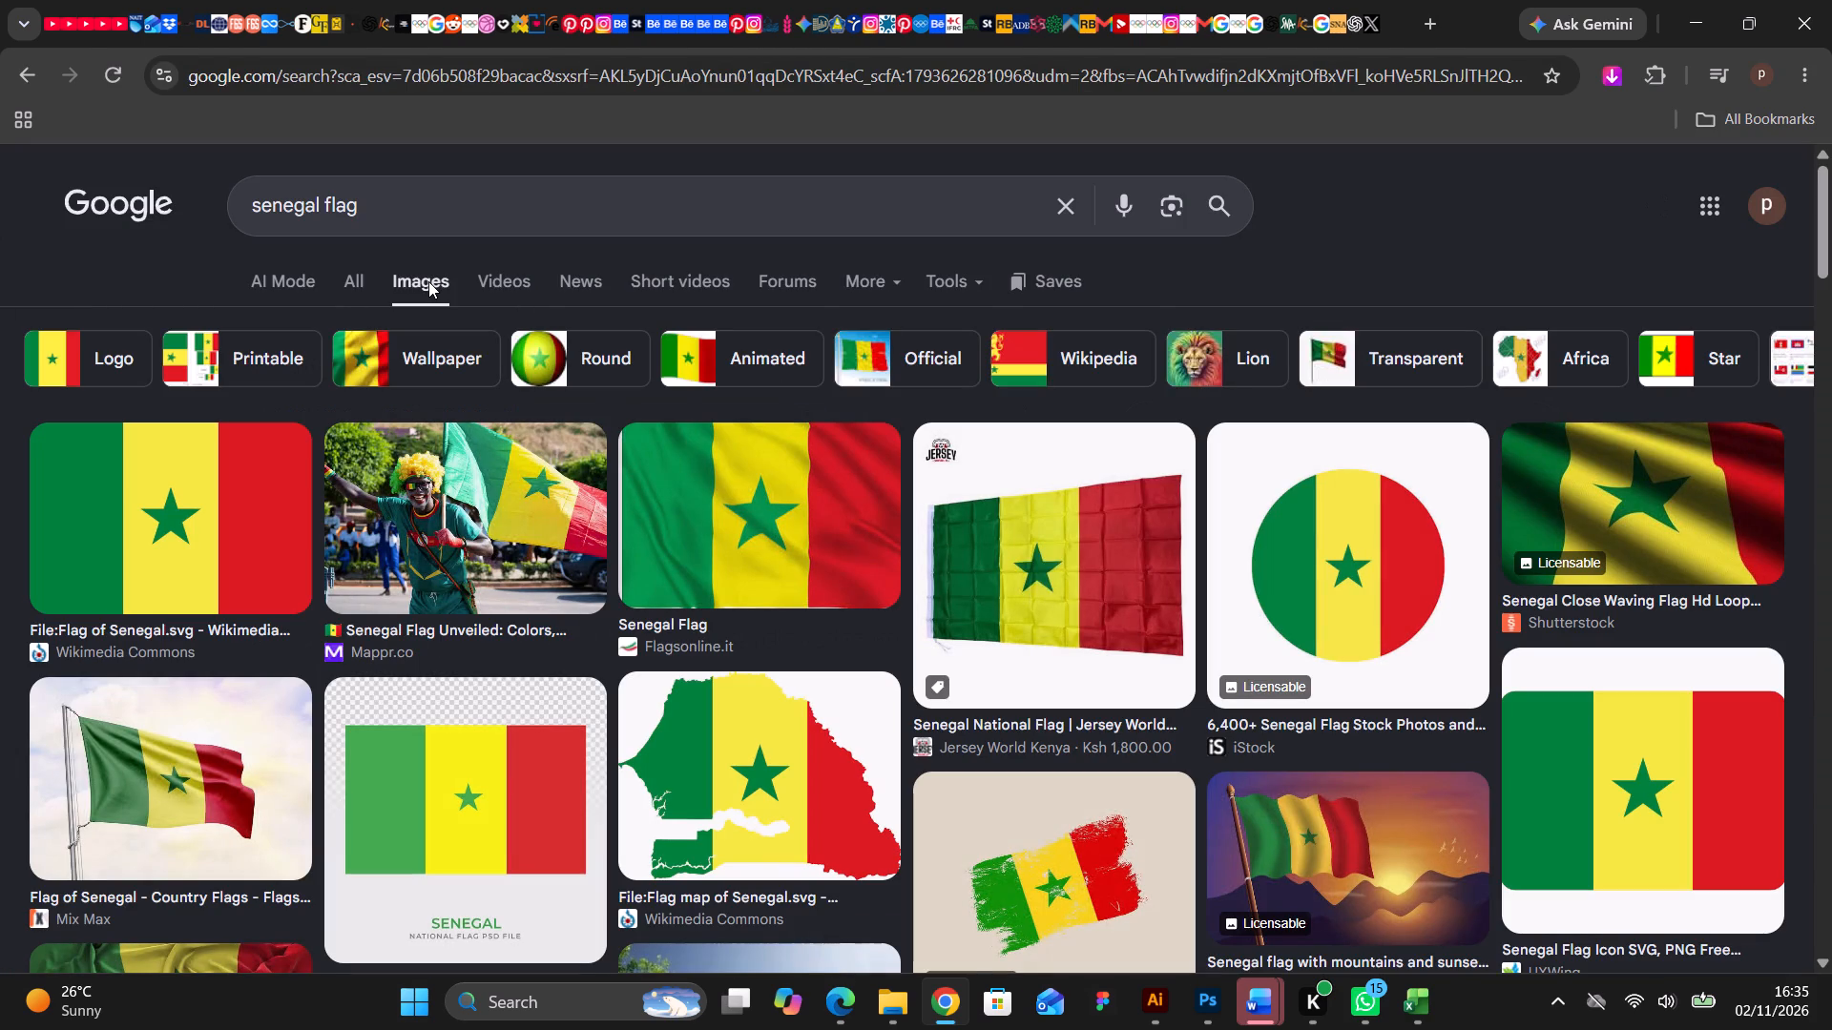
Look through the Senegal flag image results for a flag suited to the score band.
scroll(429, 362, "down", 3)
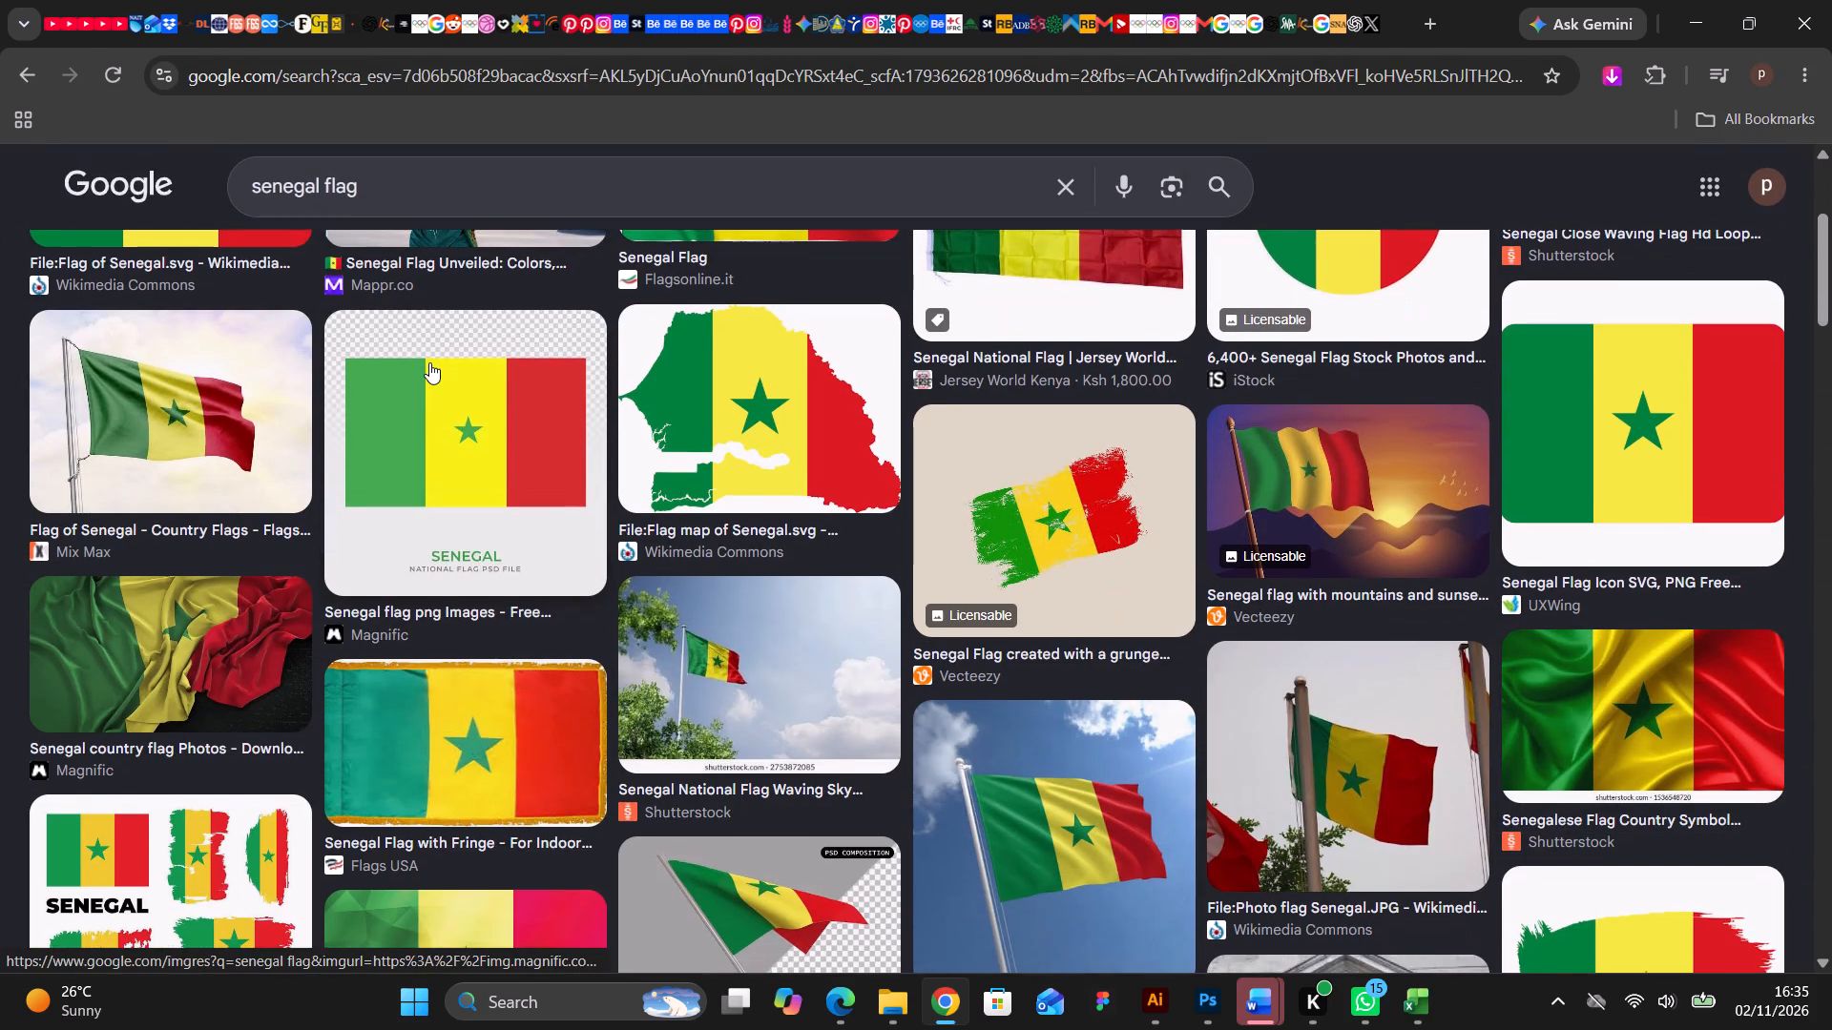
scroll(429, 362, "down", 8)
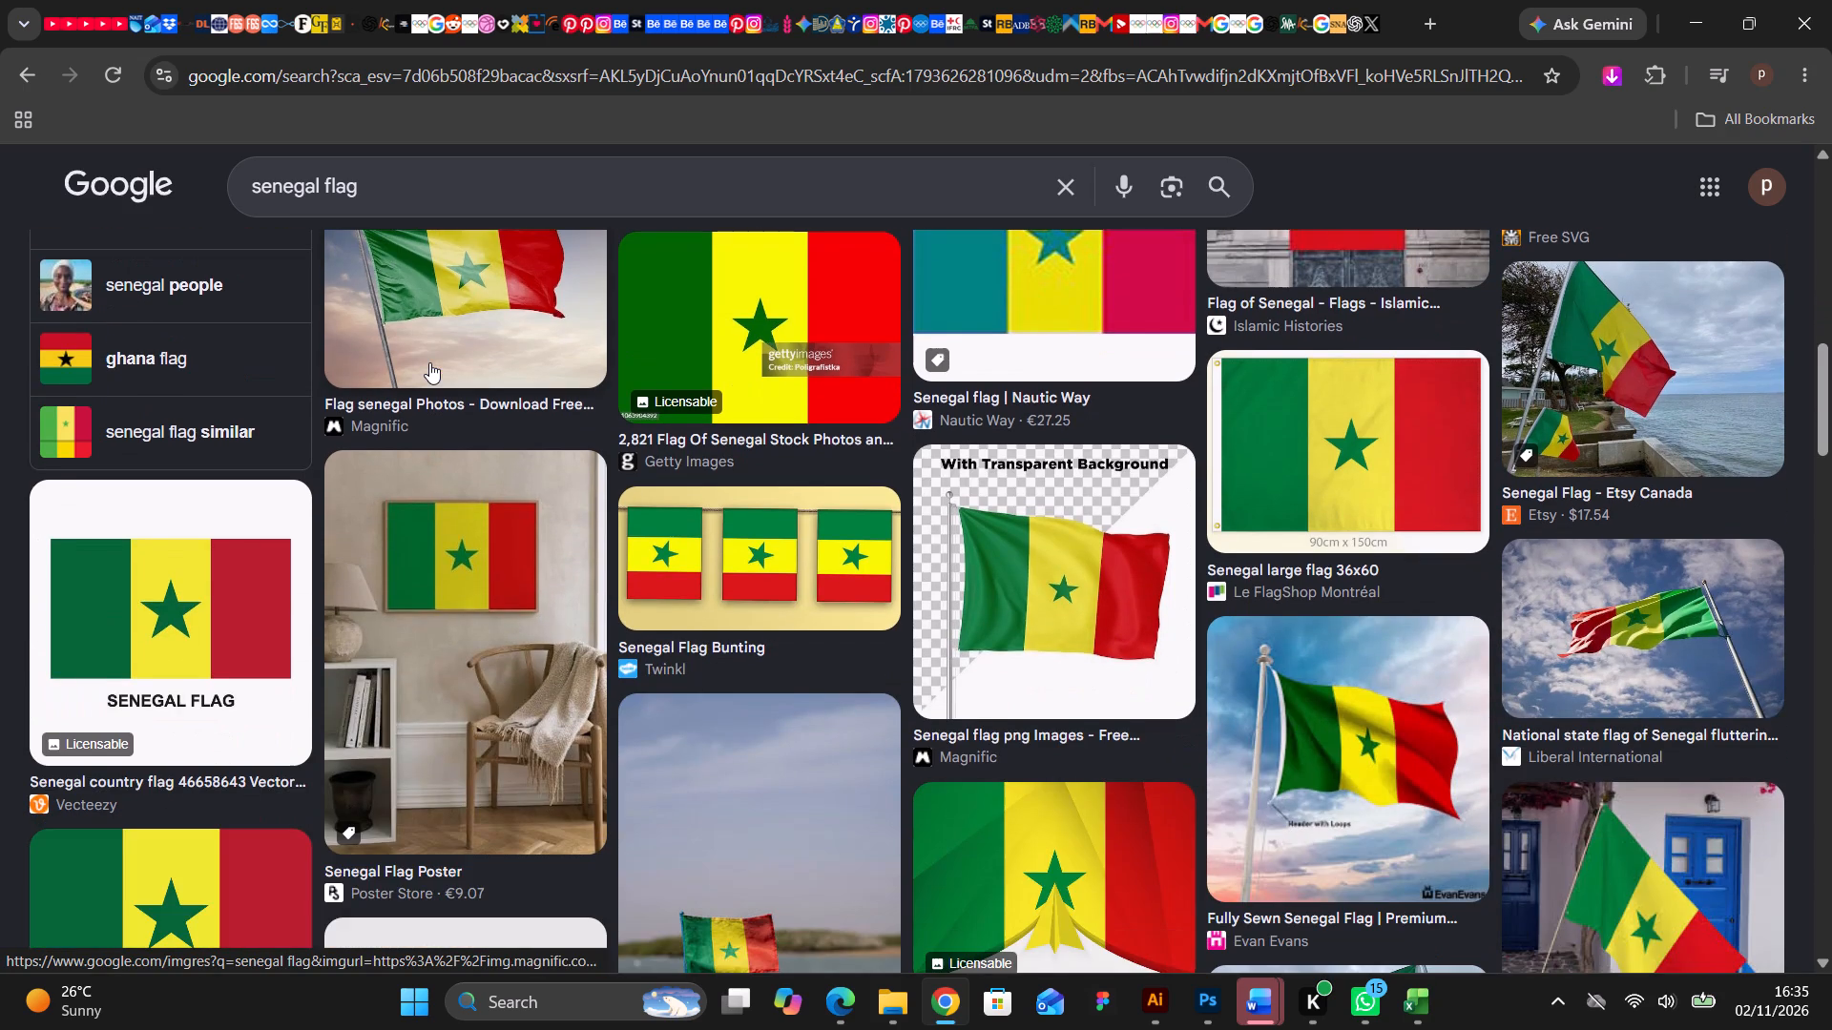
scroll(429, 362, "down", 7)
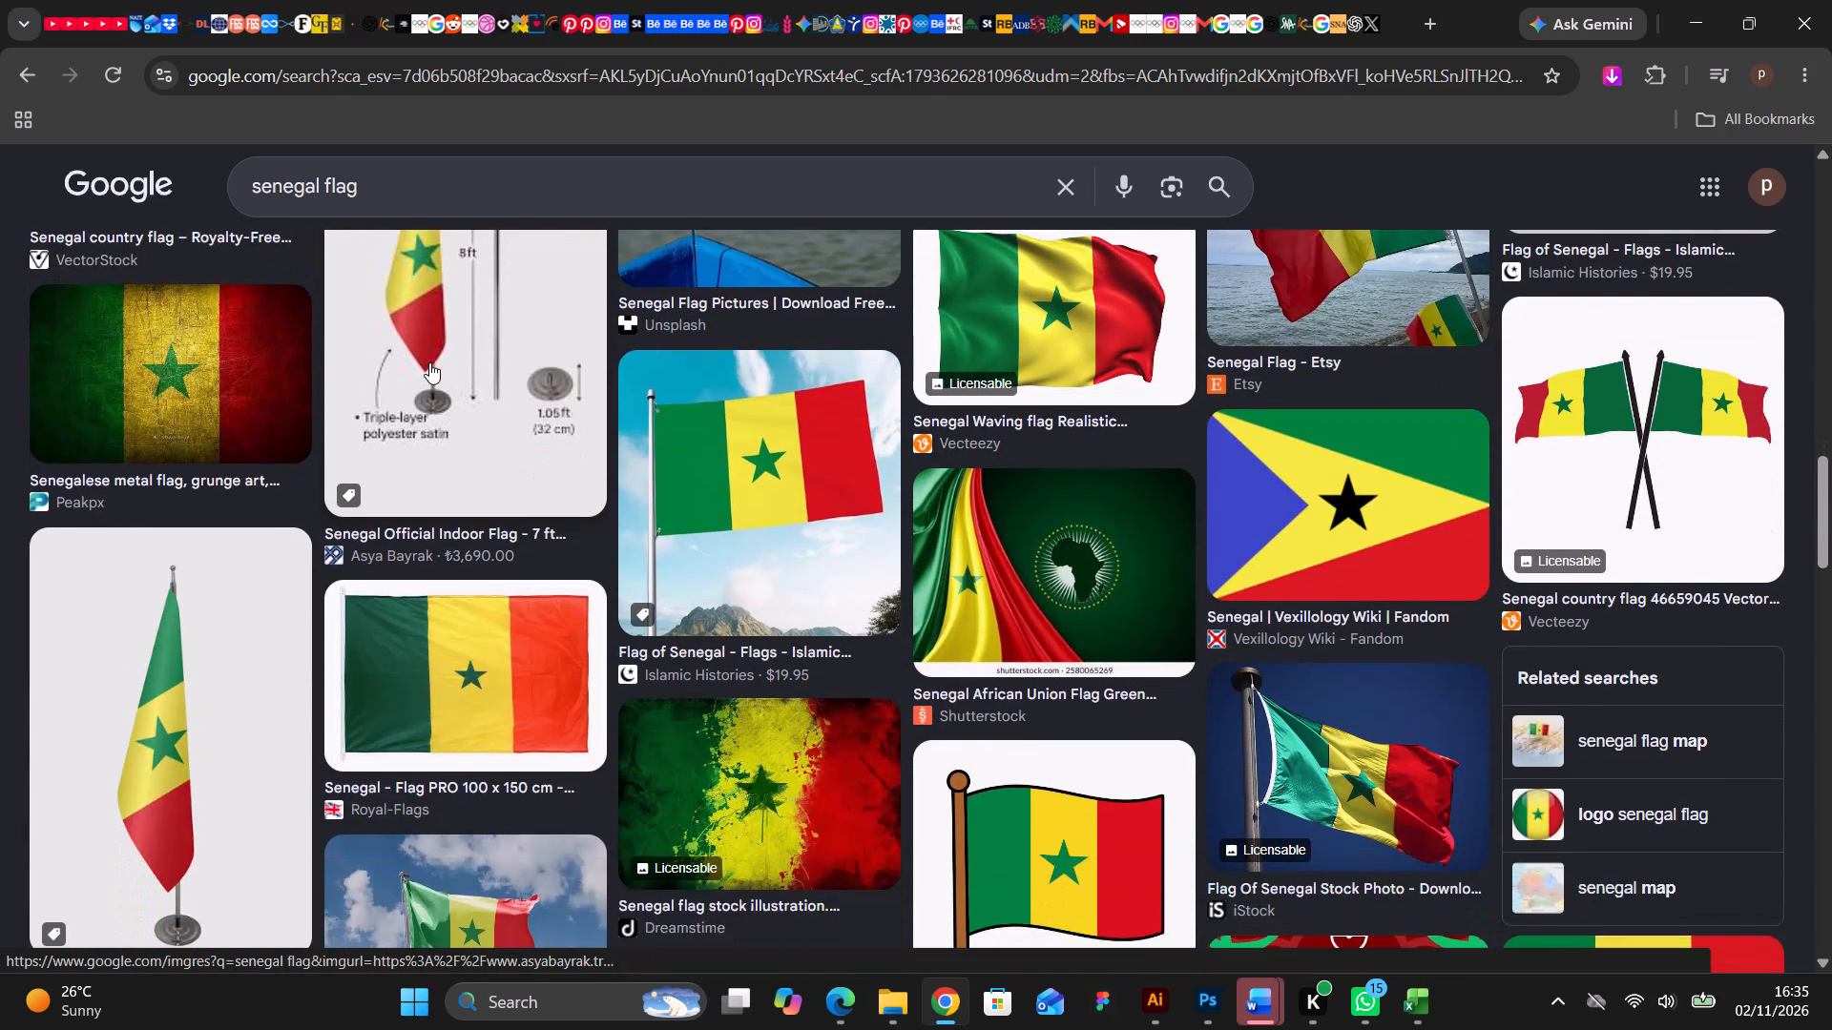
scroll(429, 362, "down", 4)
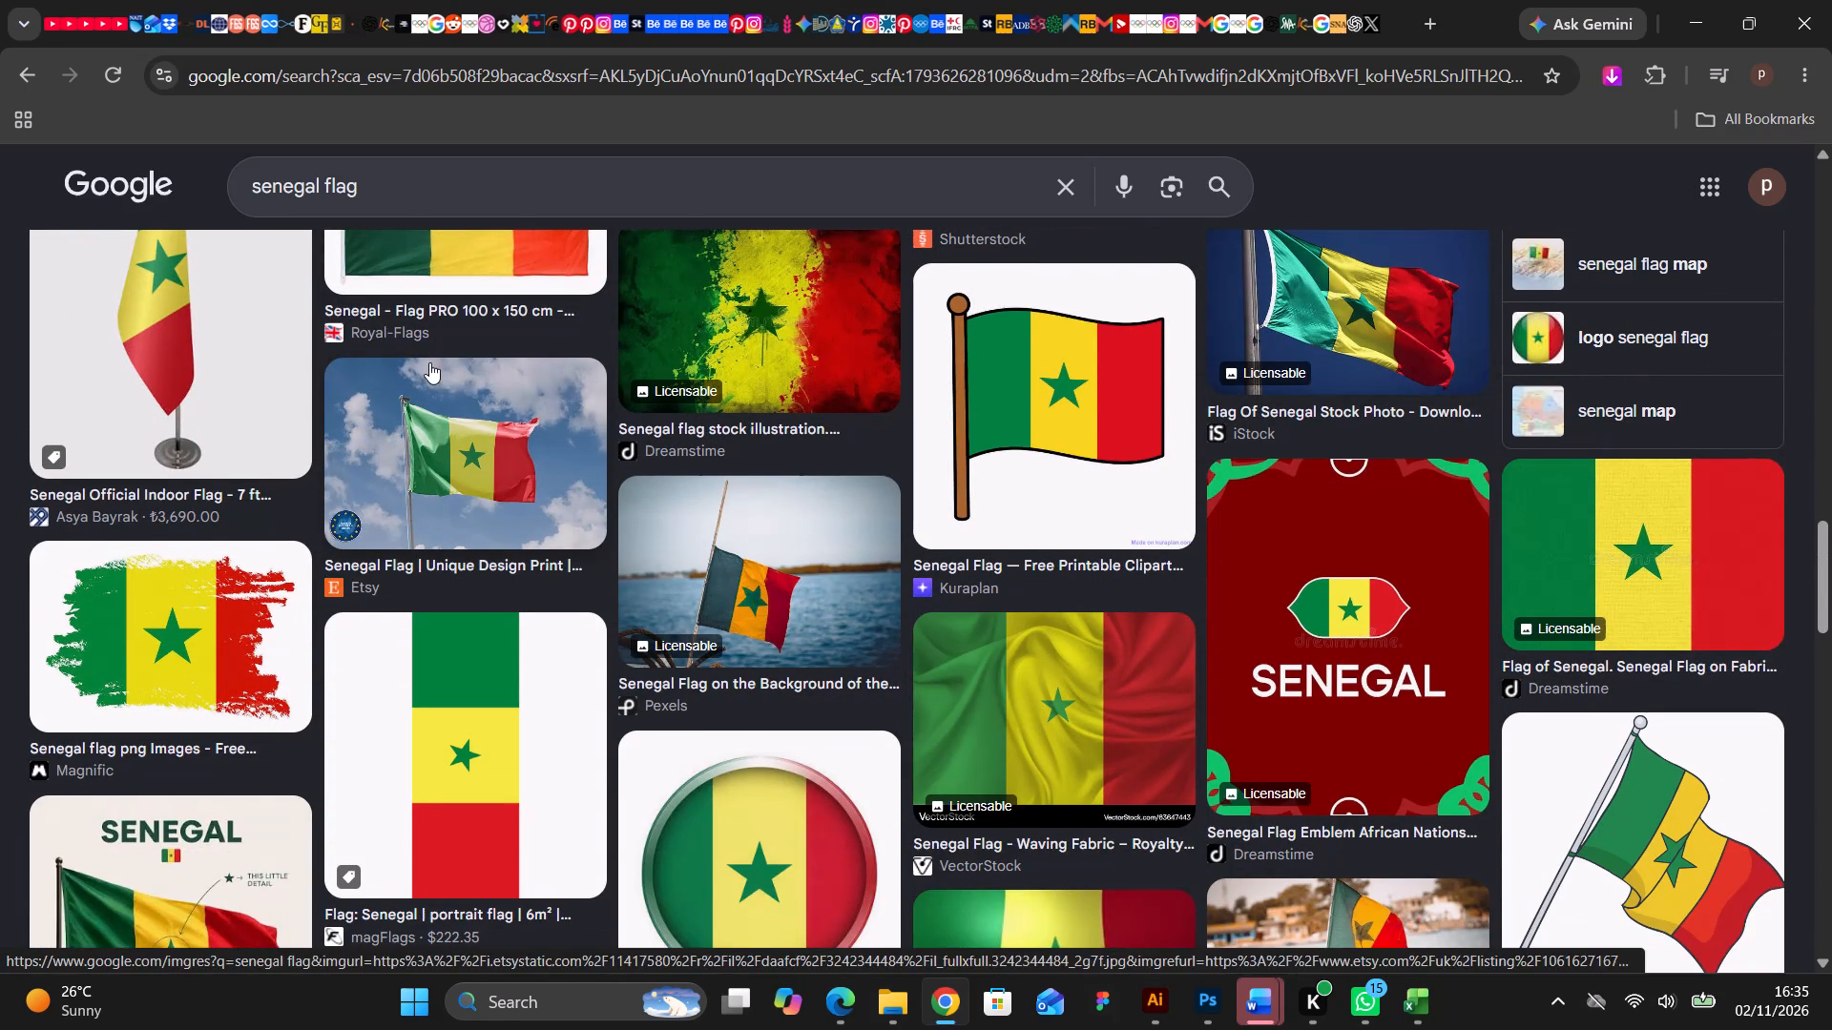
scroll(429, 362, "down", 5)
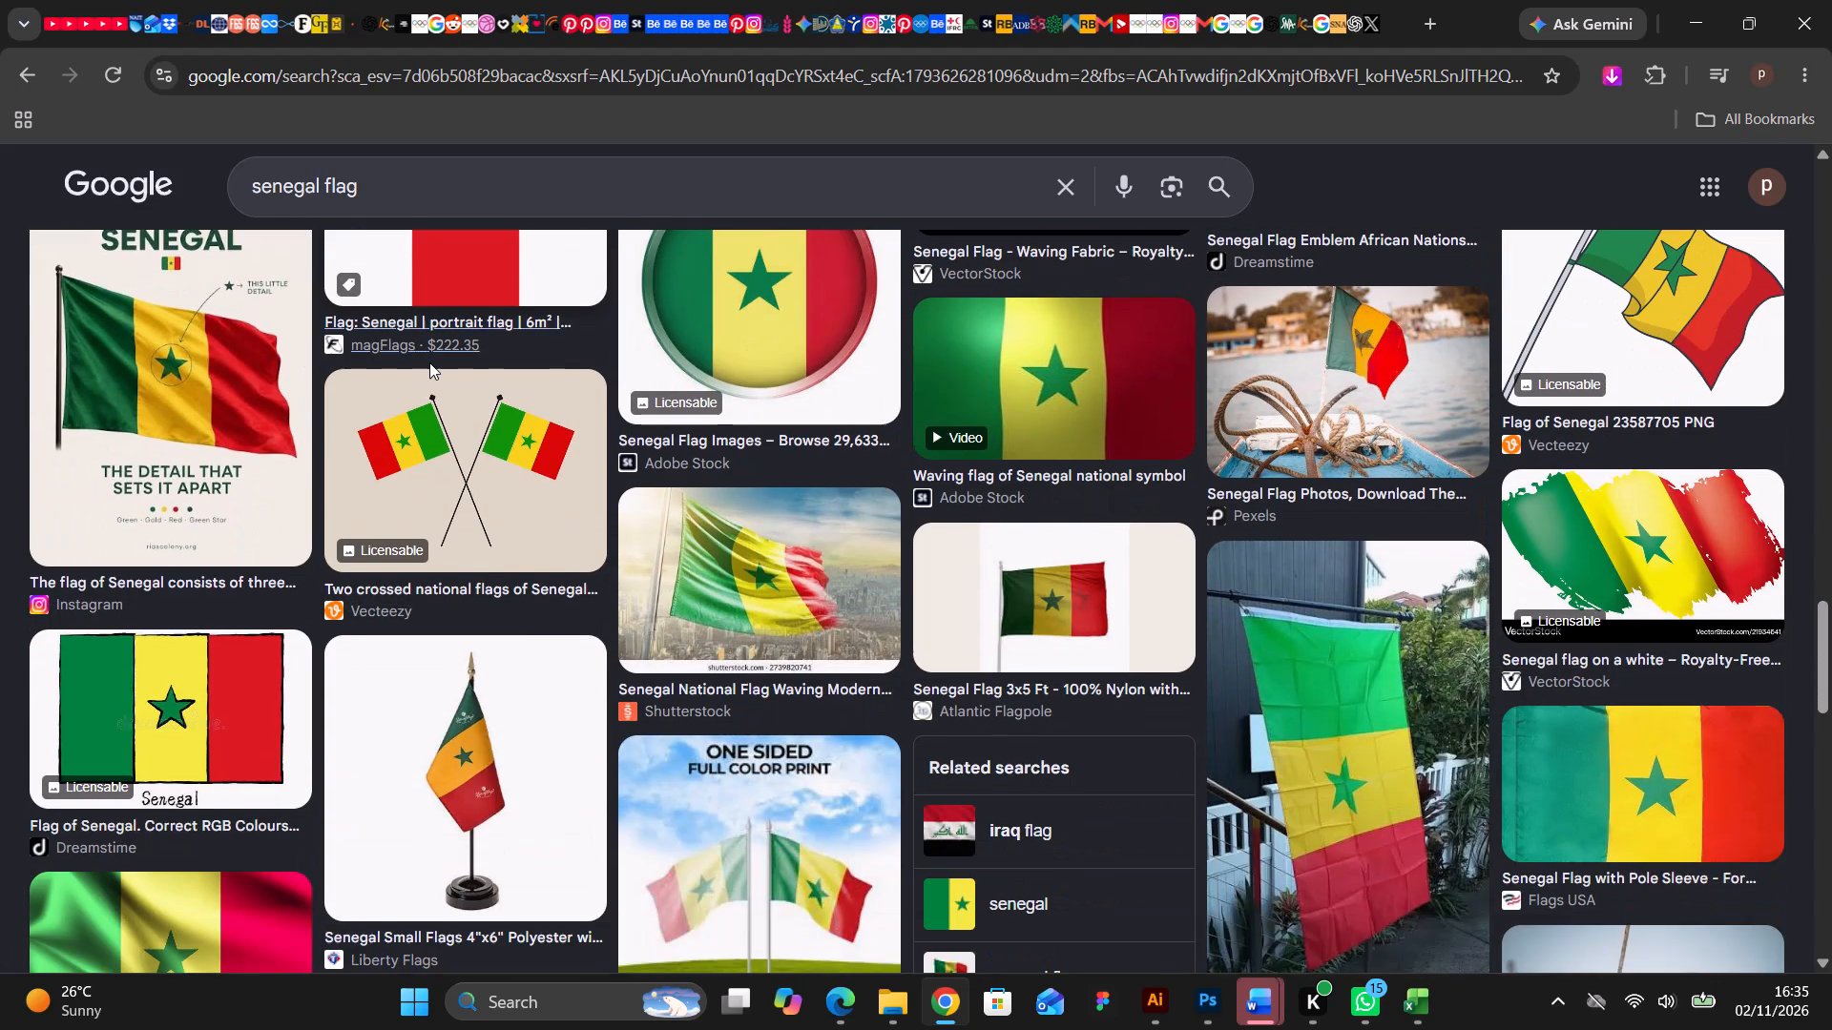
scroll(429, 362, "down", 9)
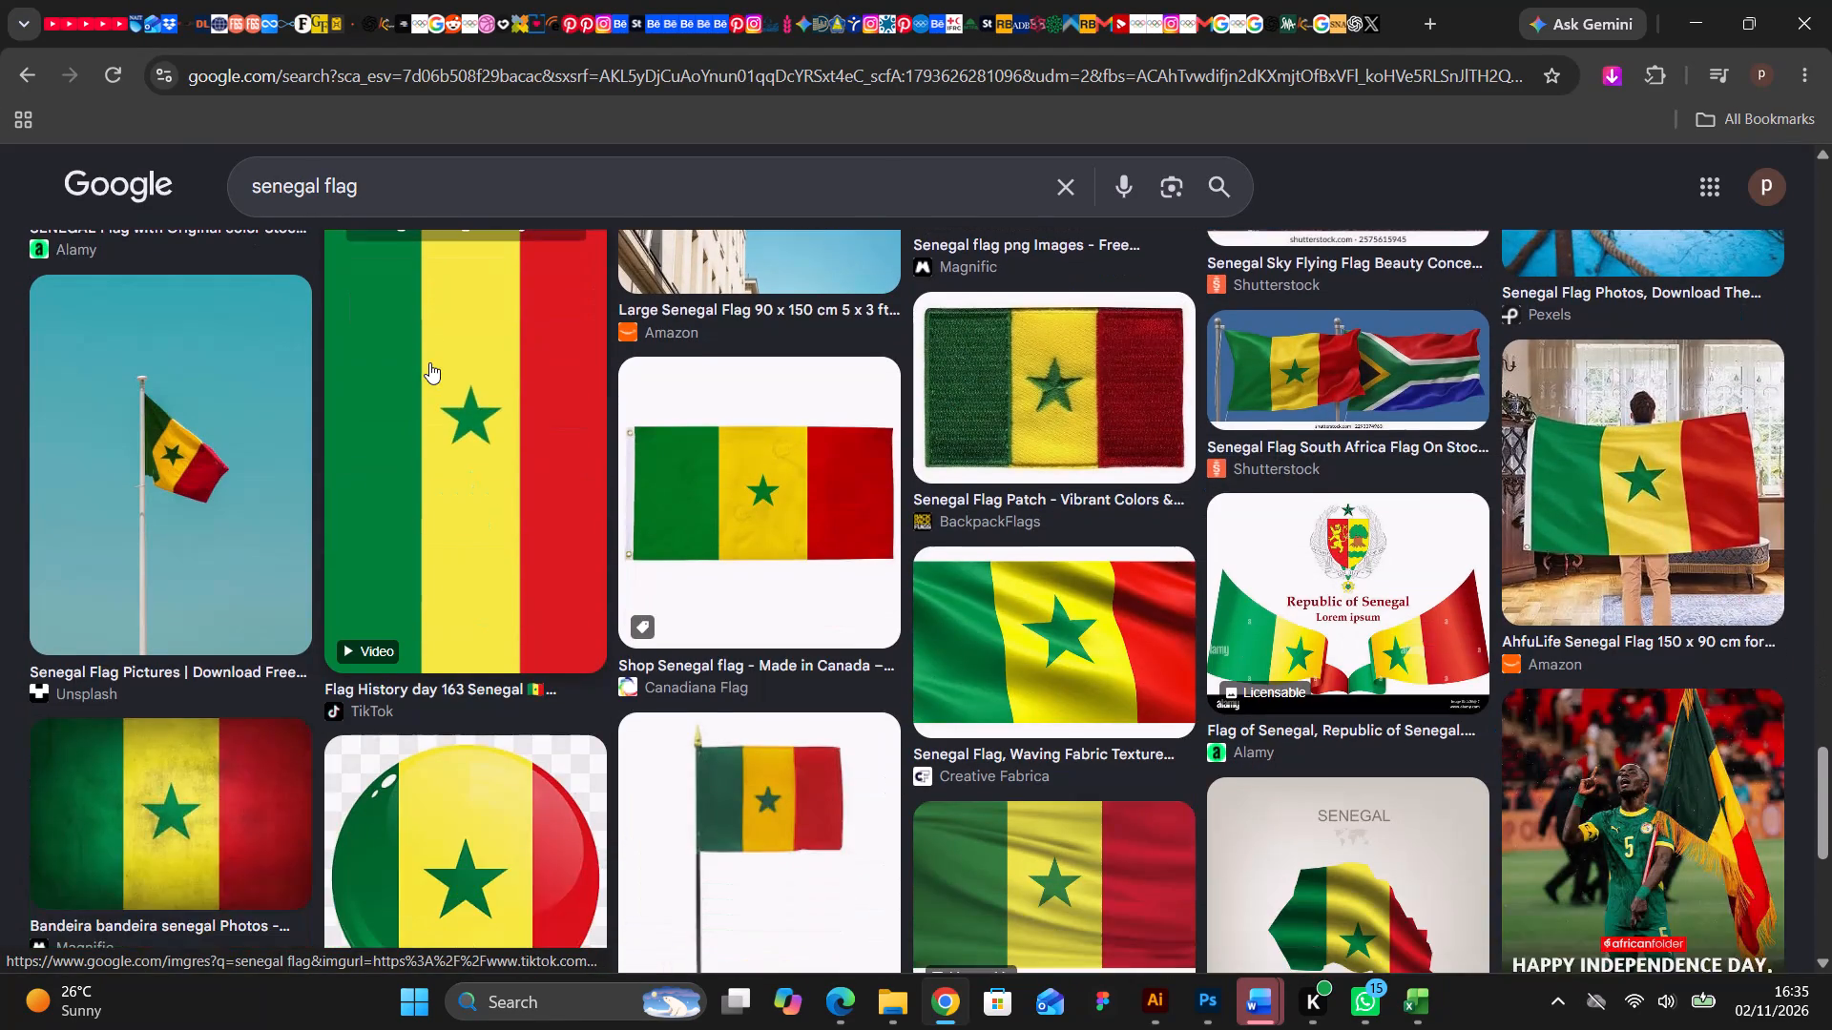
scroll(429, 362, "down", 6)
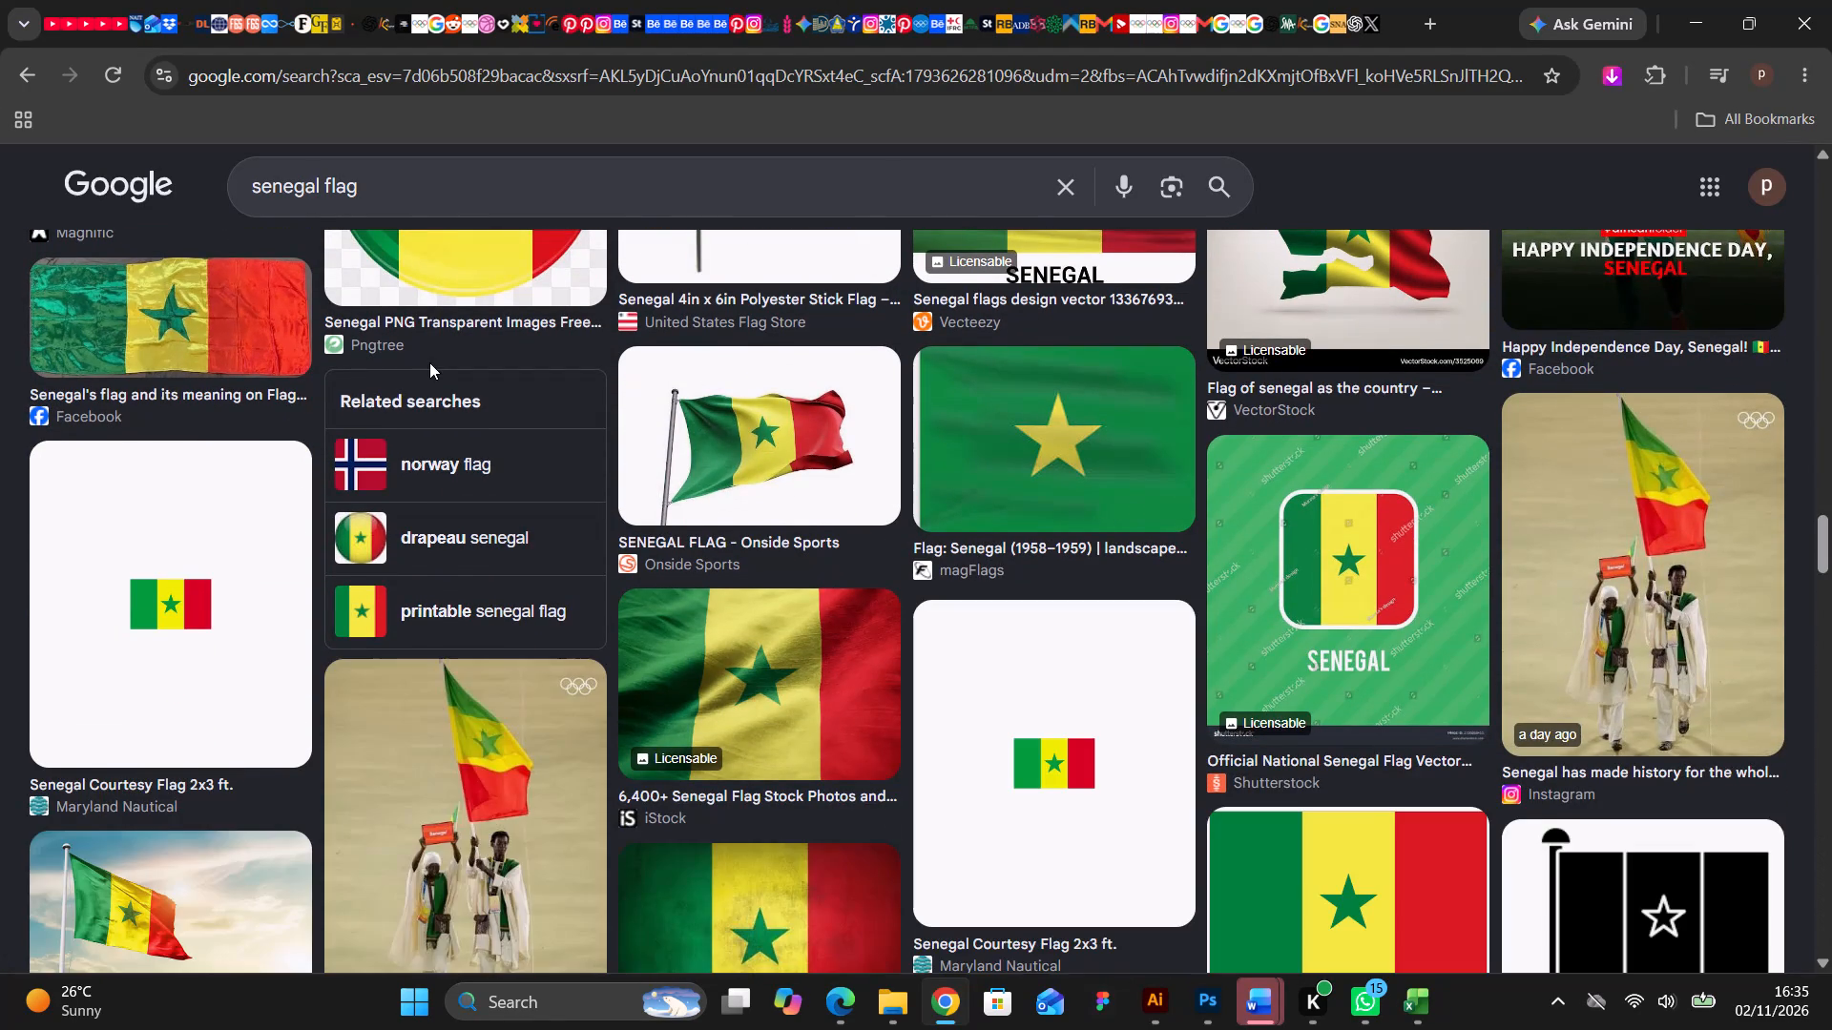
scroll(429, 362, "down", 5)
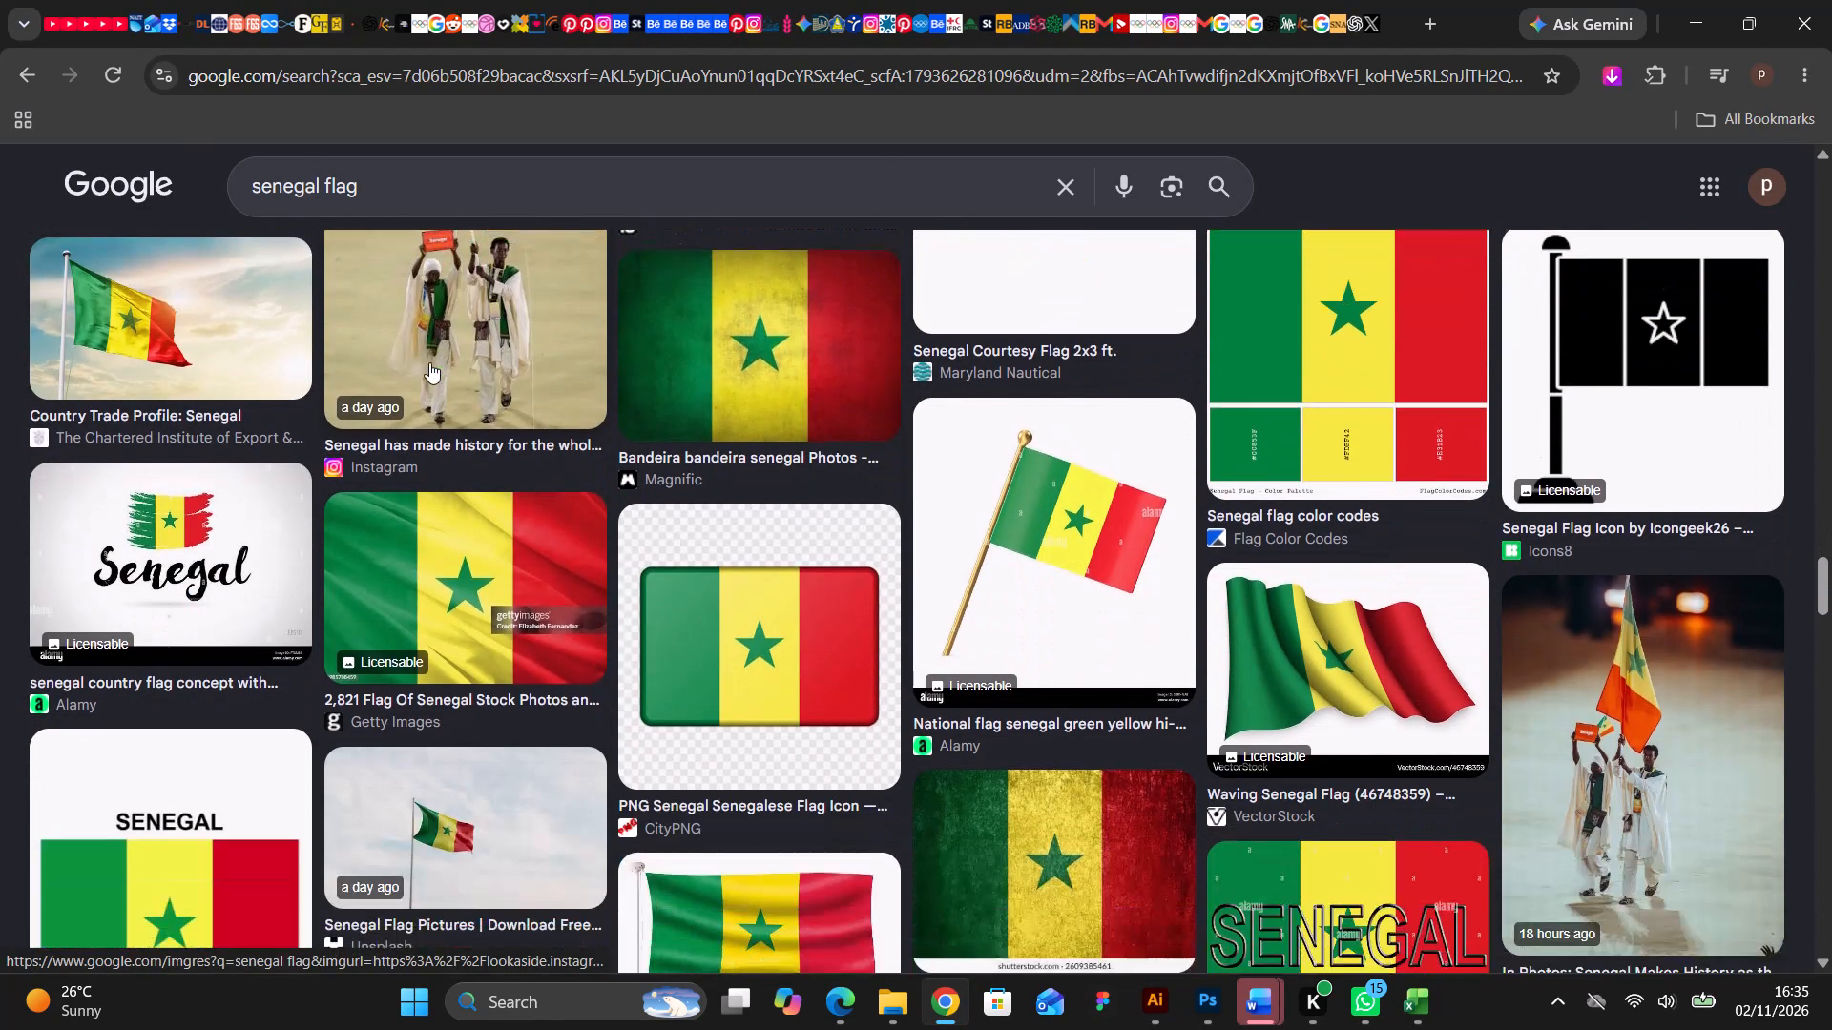
scroll(429, 362, "down", 2)
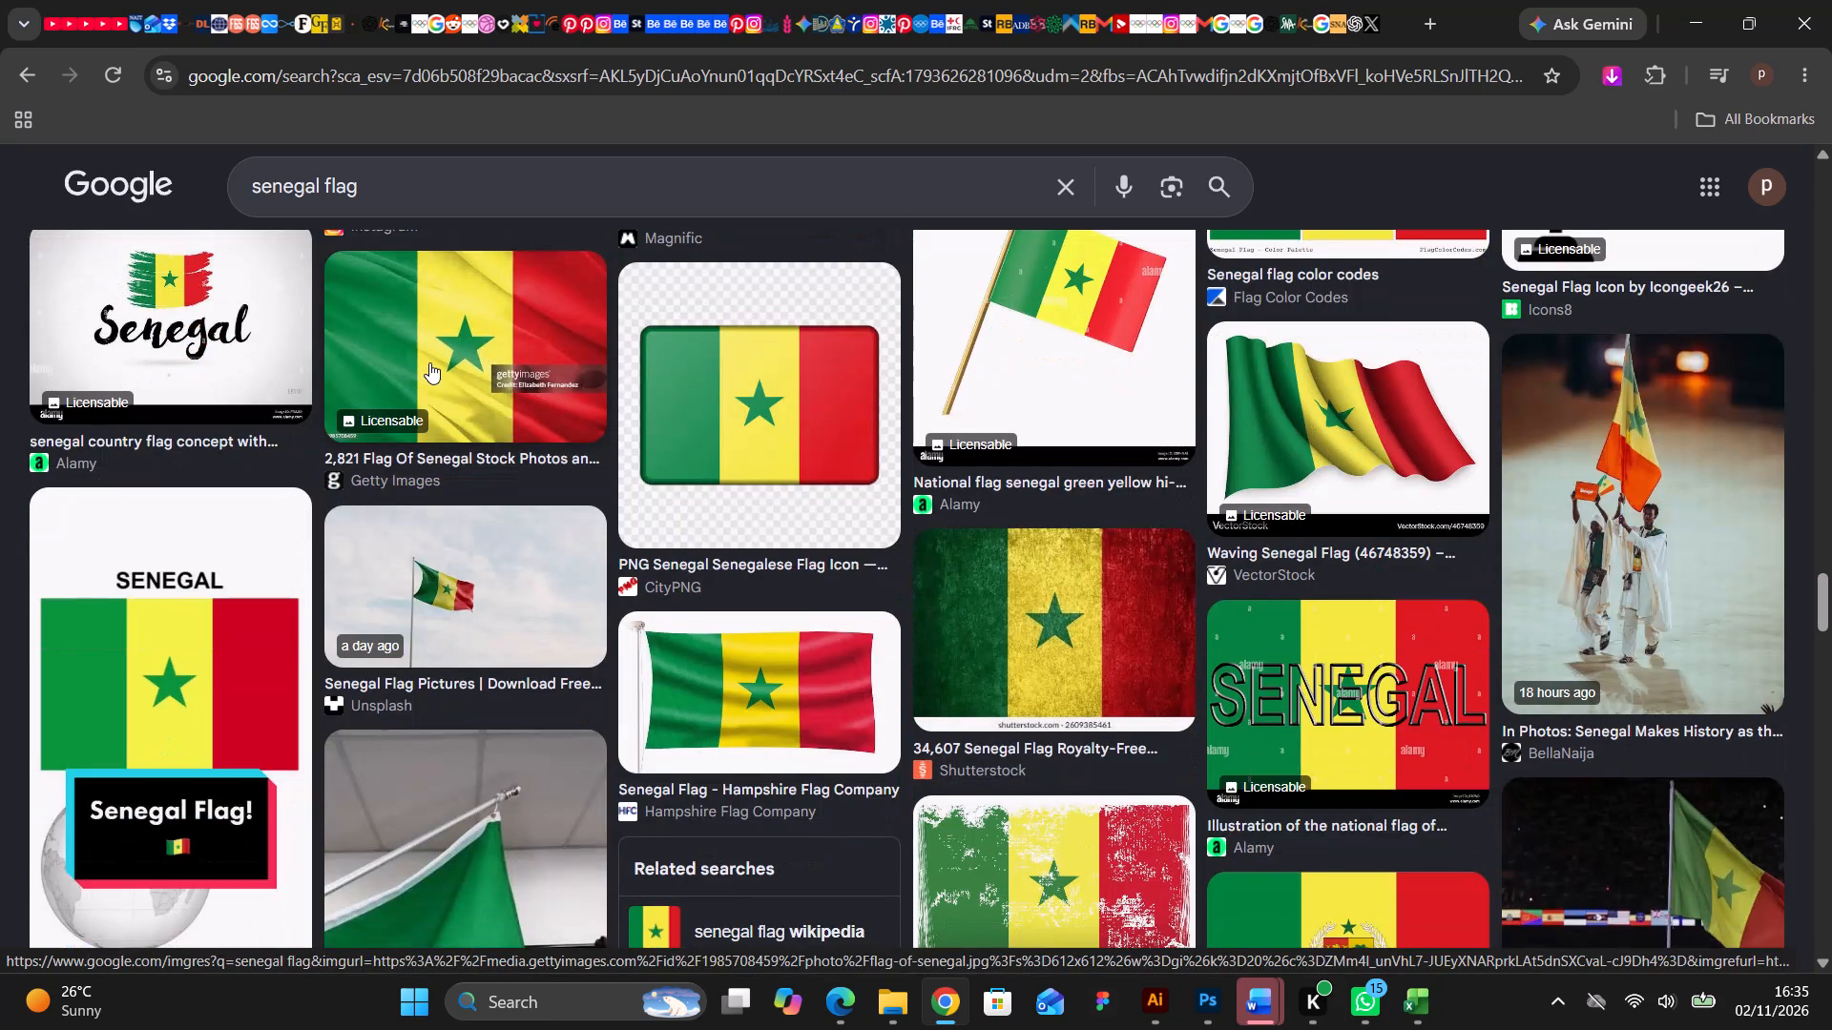
scroll(429, 362, "up", 20)
scroll(429, 362, "up", 20)
scroll(429, 362, "up", 4)
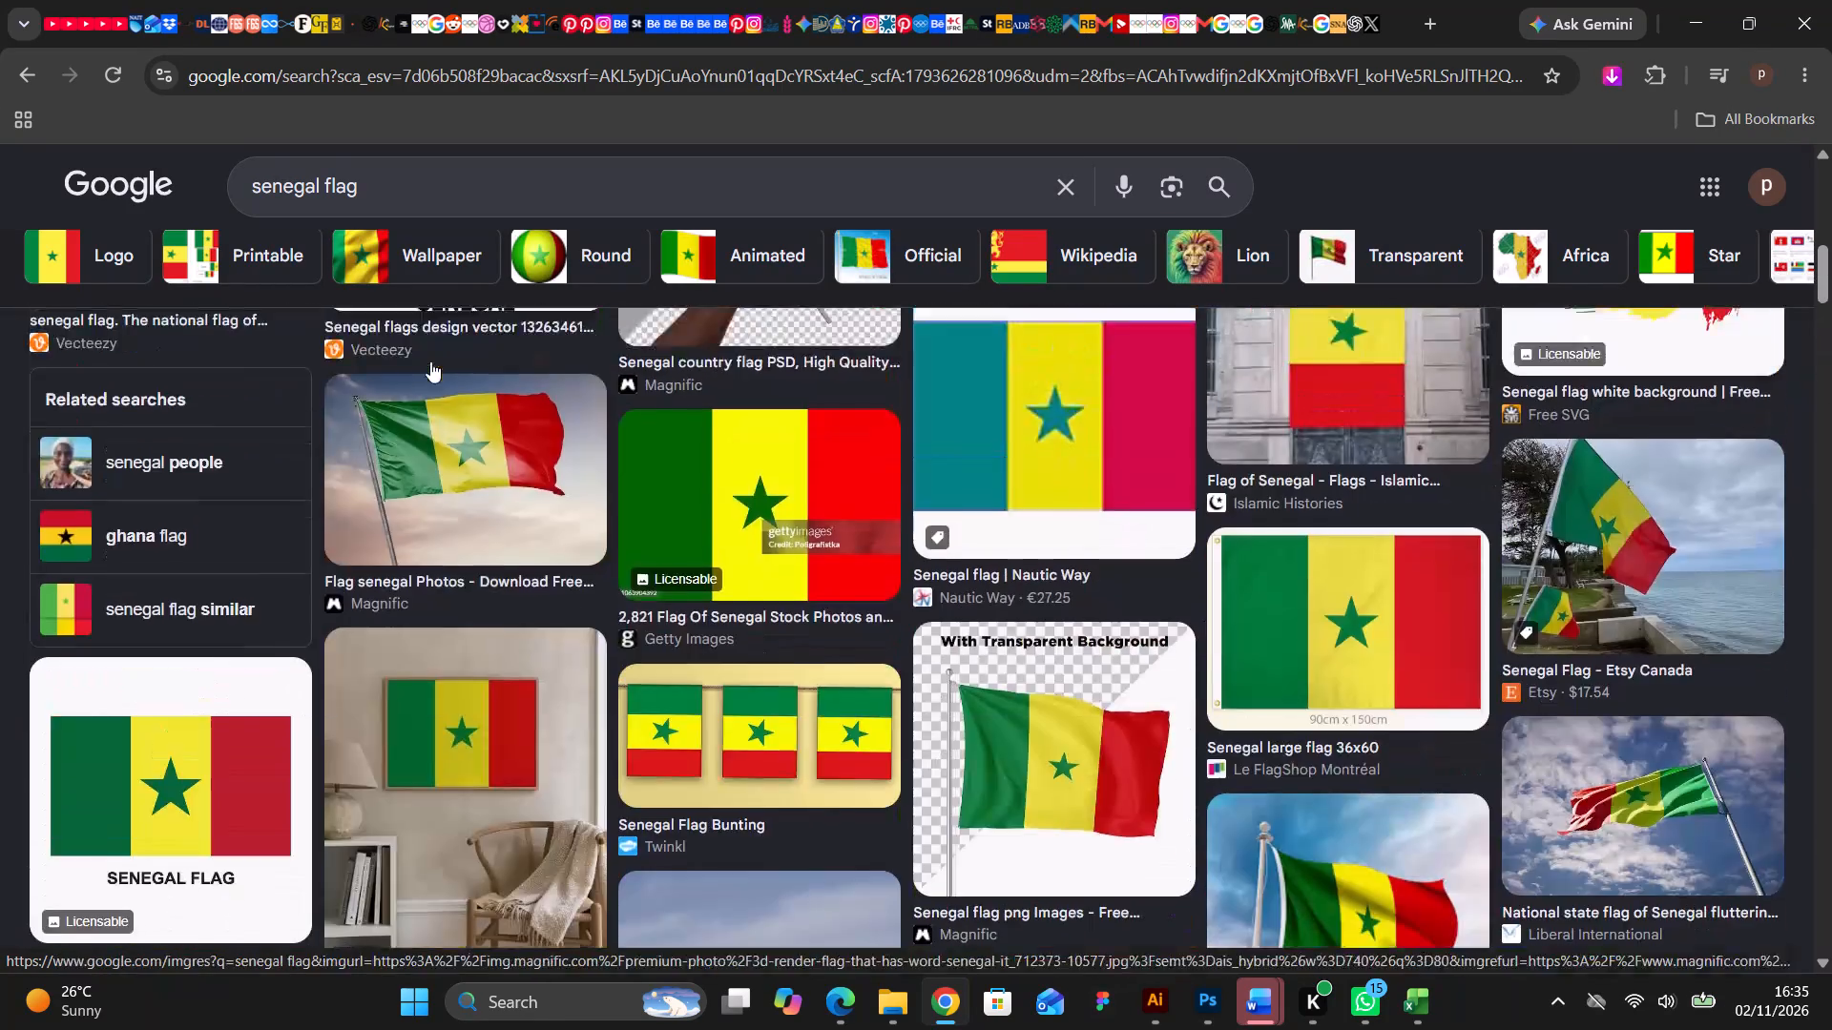
scroll(430, 361, "up", 13)
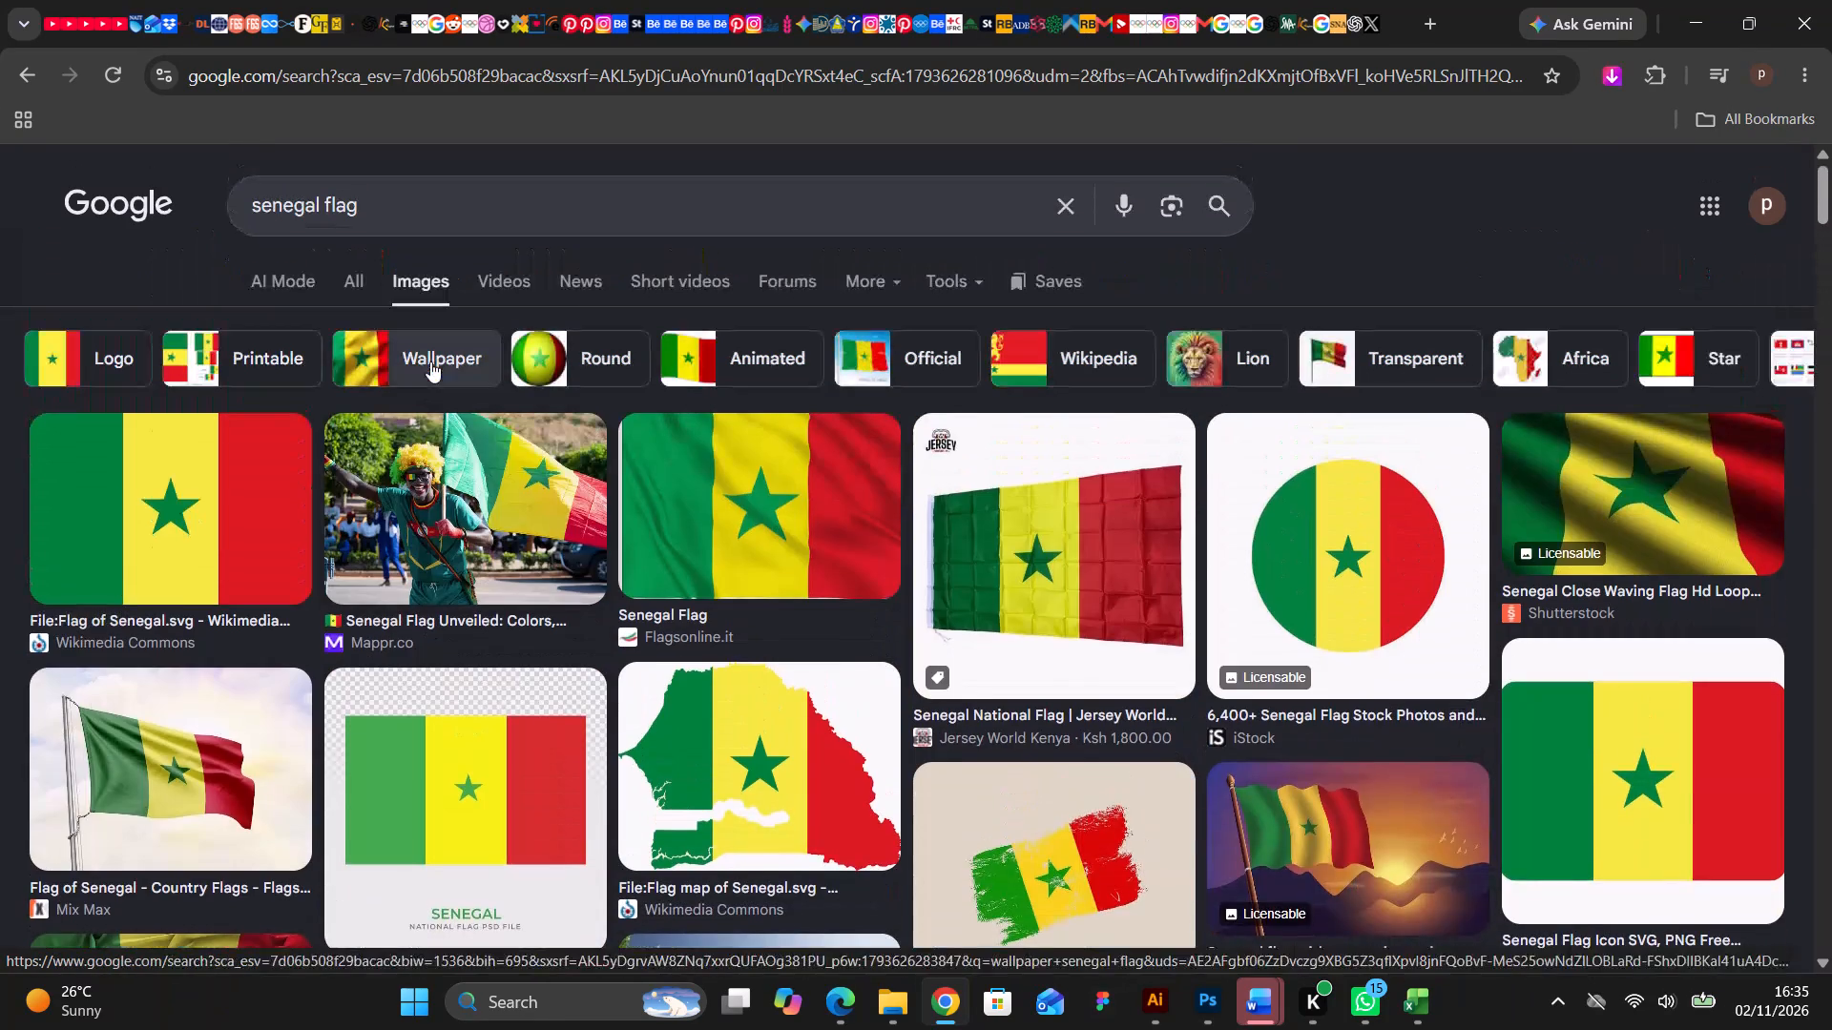
scroll(430, 361, "up", 3)
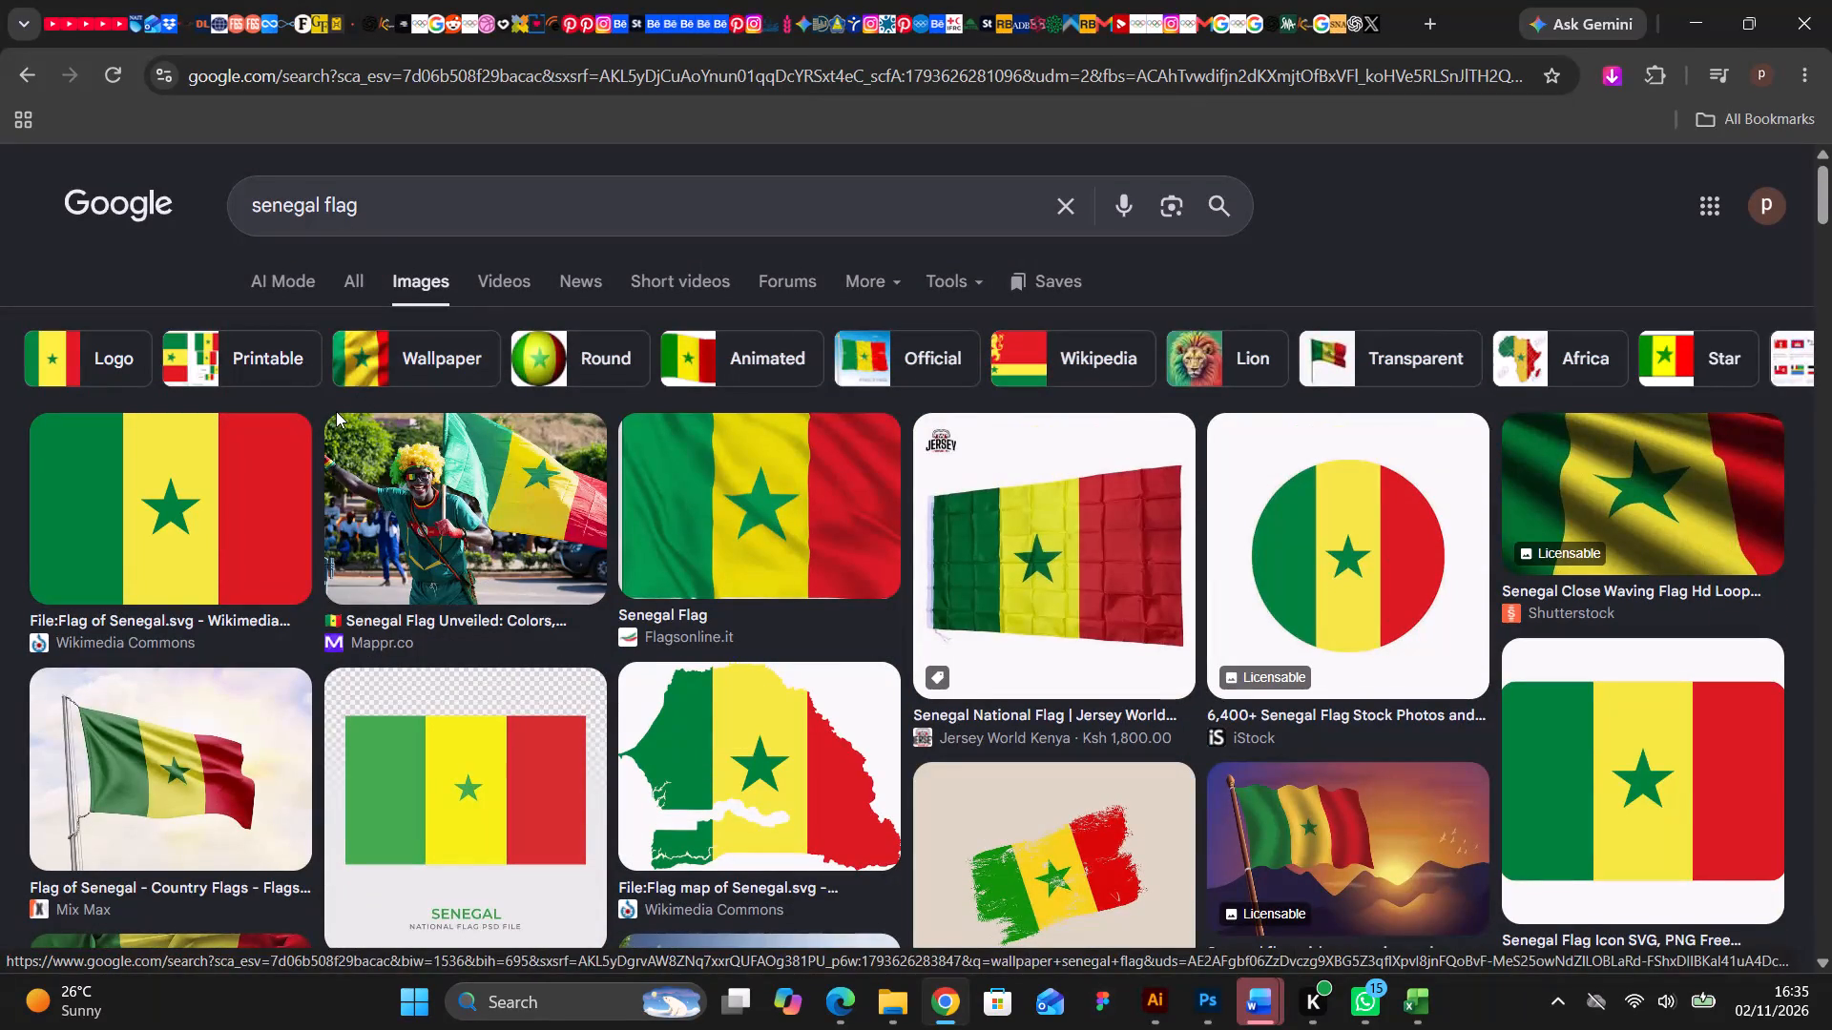
Refine the image search to "senegal flag square".
left_click(403, 213)
key("space")
type("s")
type("quare")
key("Return")
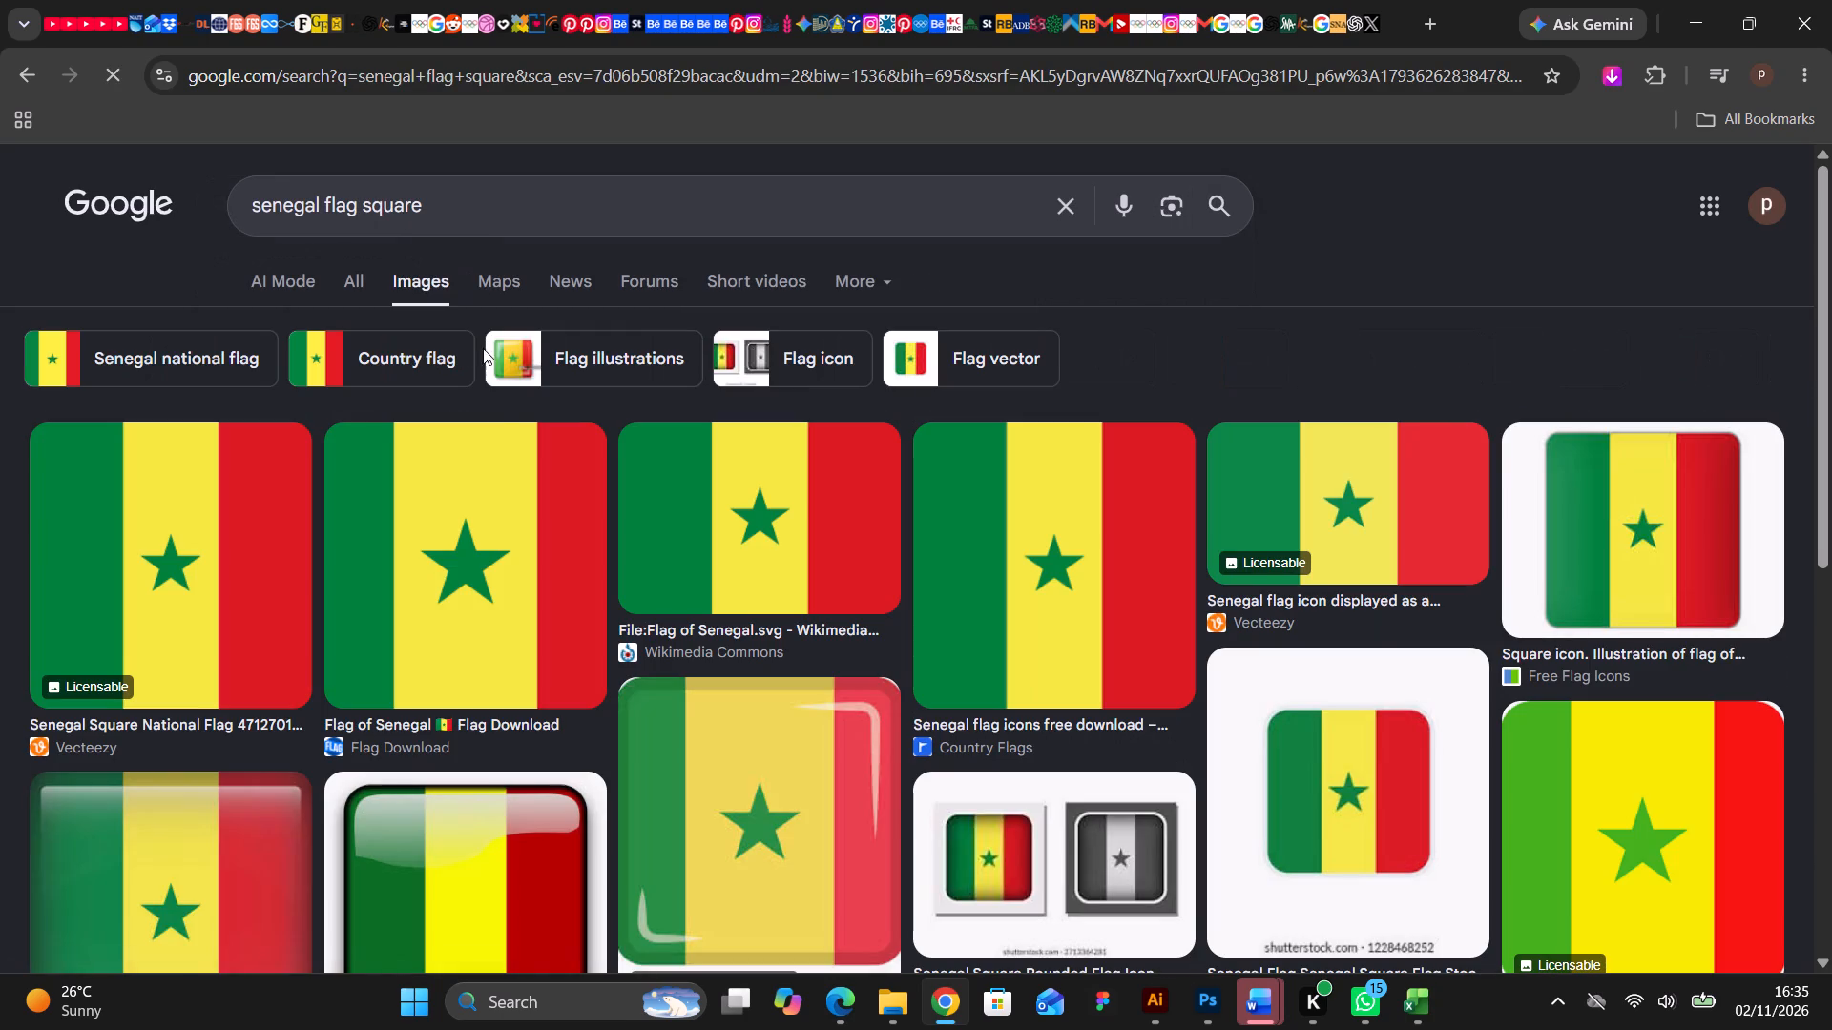
Copy the square Senegal flag image from Flag Download and paste it into the Results.psd poster in Photoshop.
right_click(473, 549)
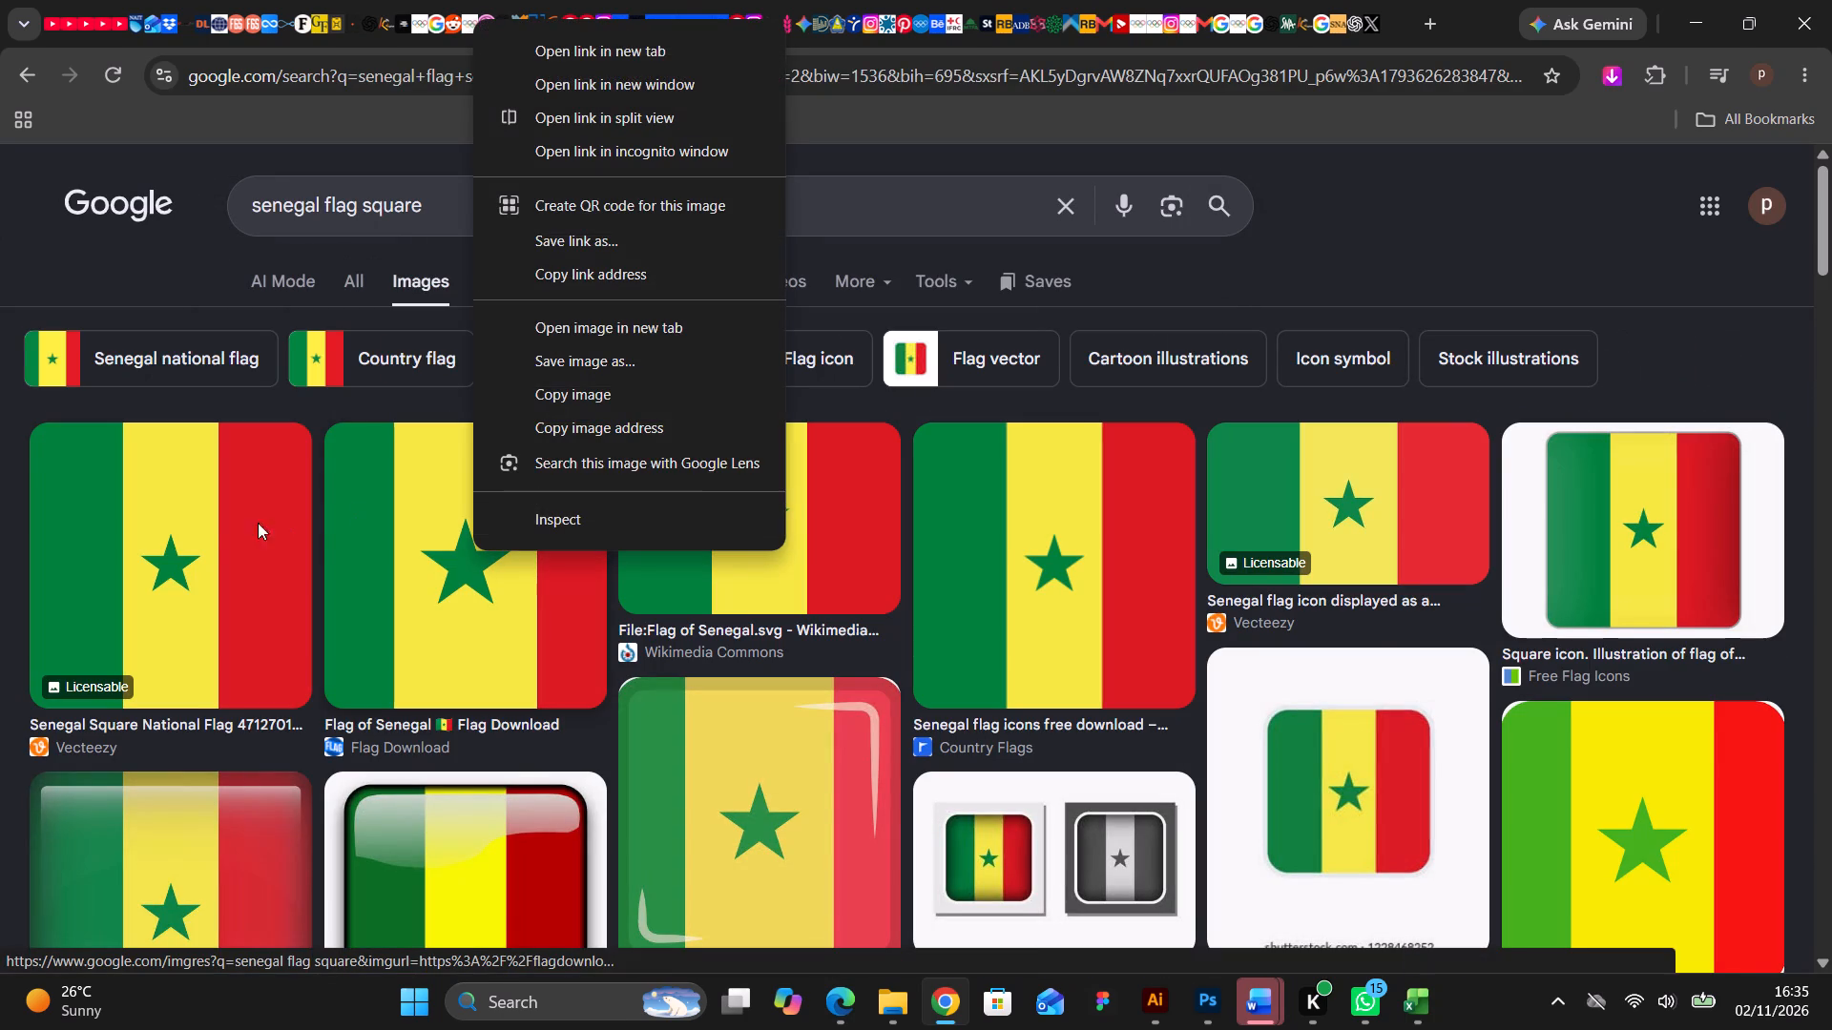
right_click(209, 528)
right_click(550, 492)
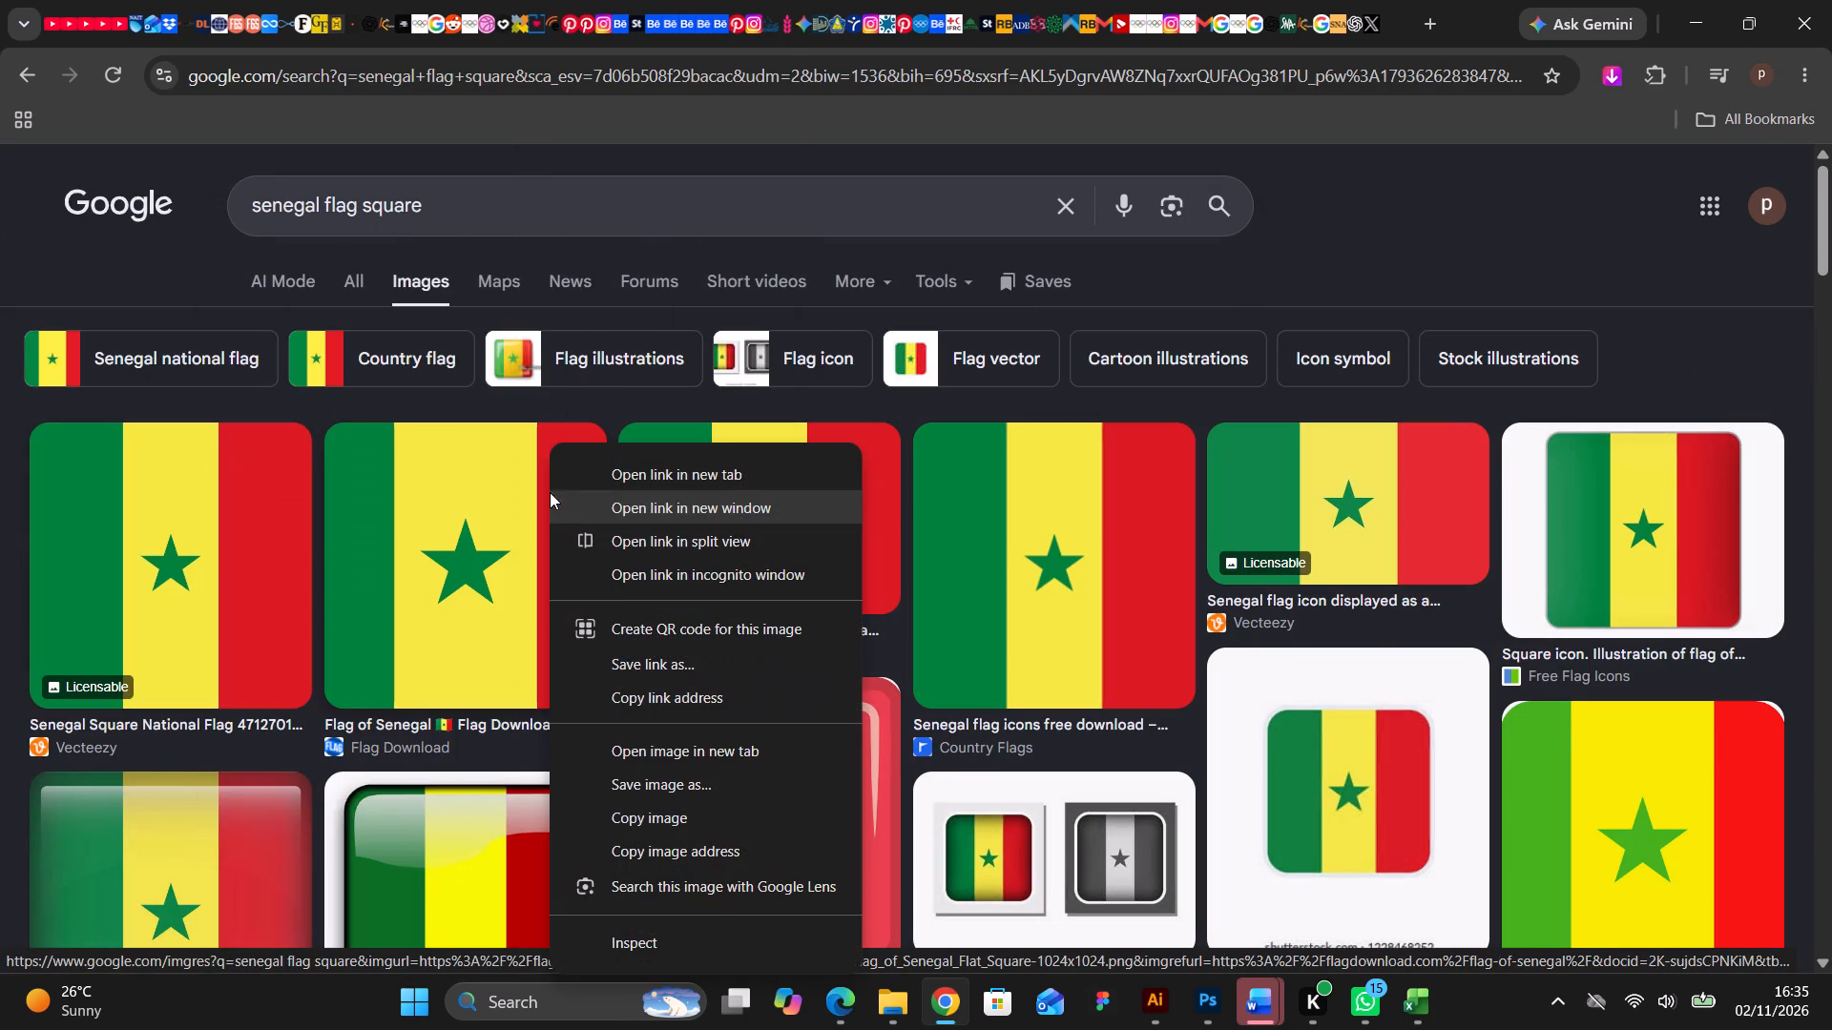
left_click(651, 817)
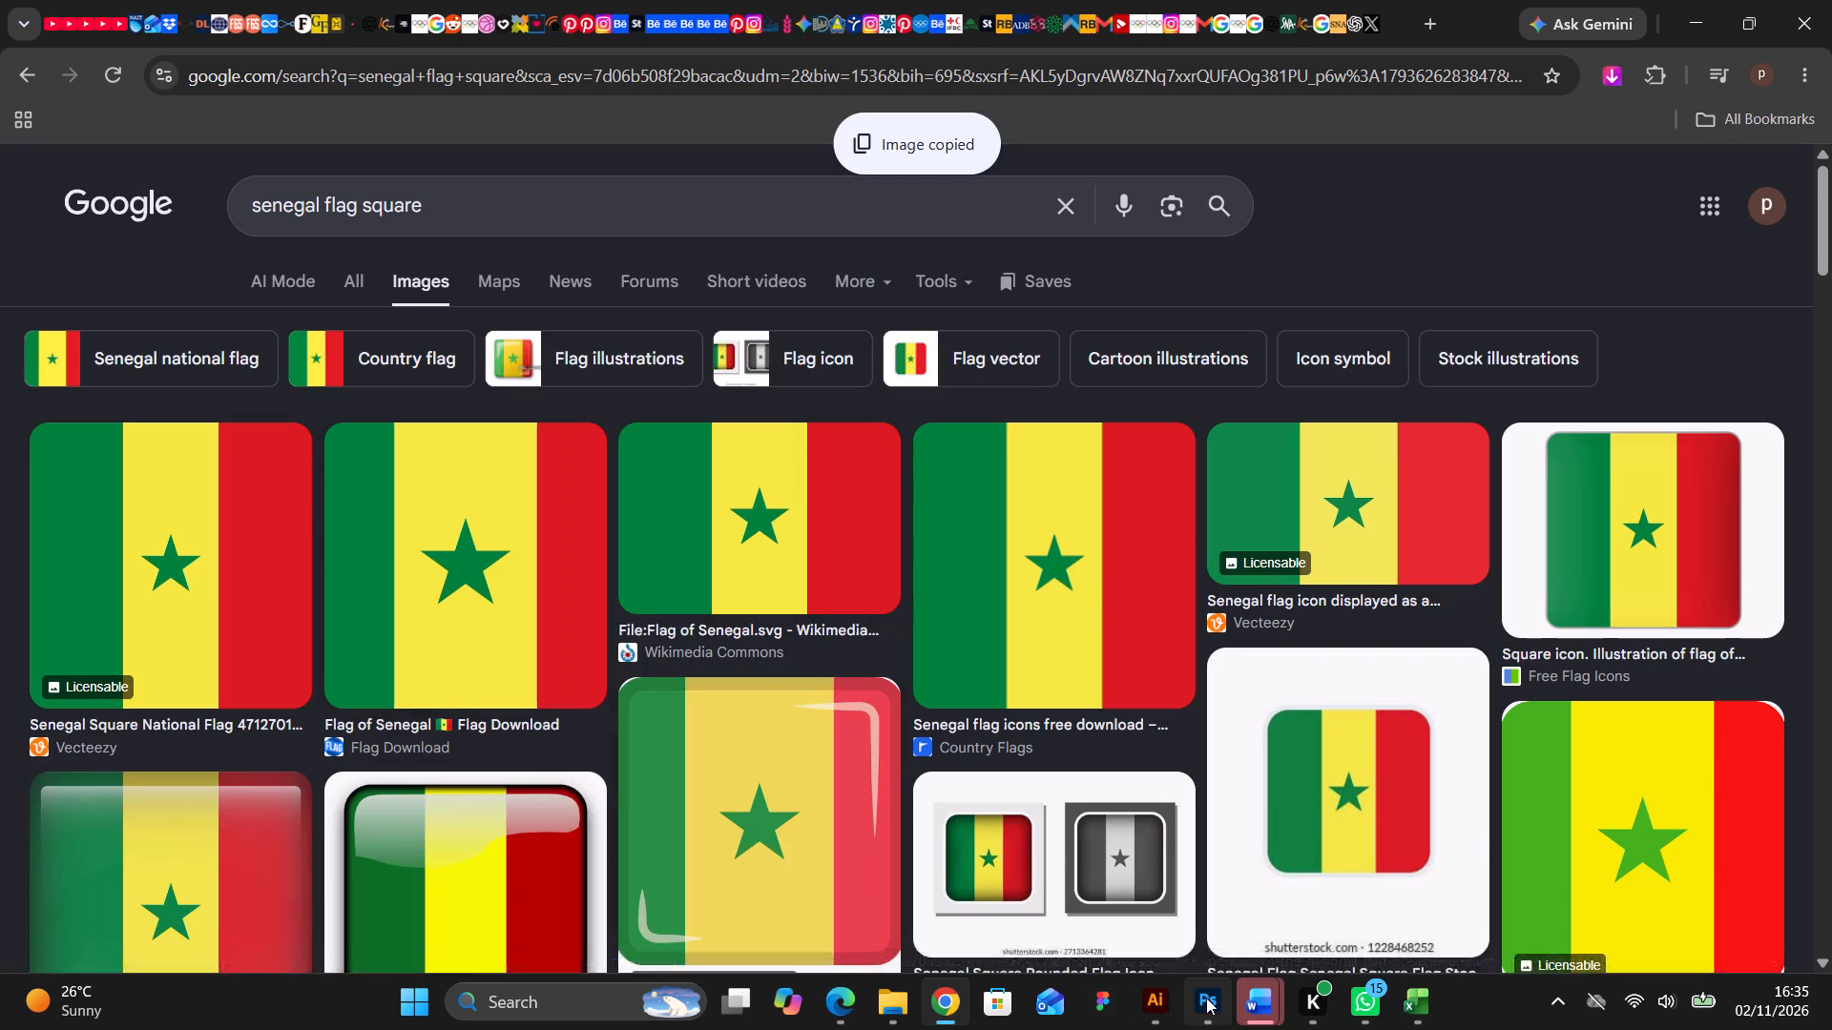
left_click(1206, 998)
scroll(895, 463, "up", 4)
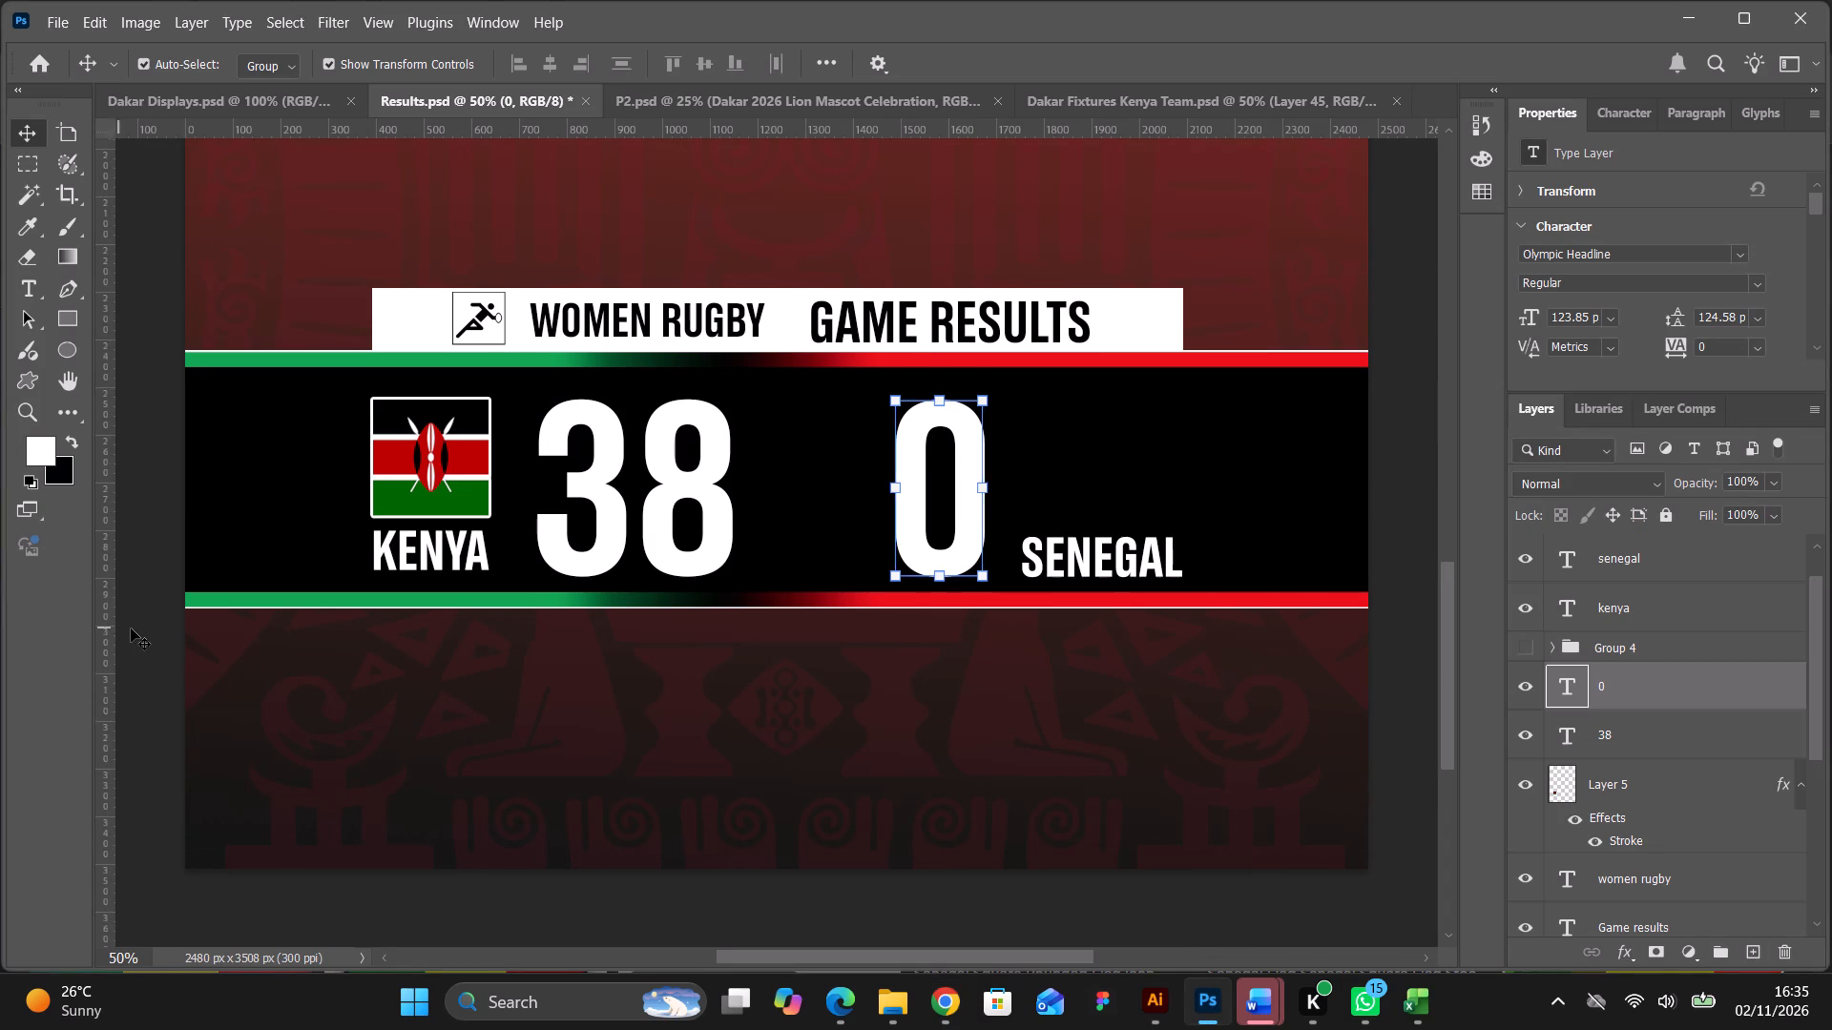
left_click(137, 628)
key("ctrl+v")
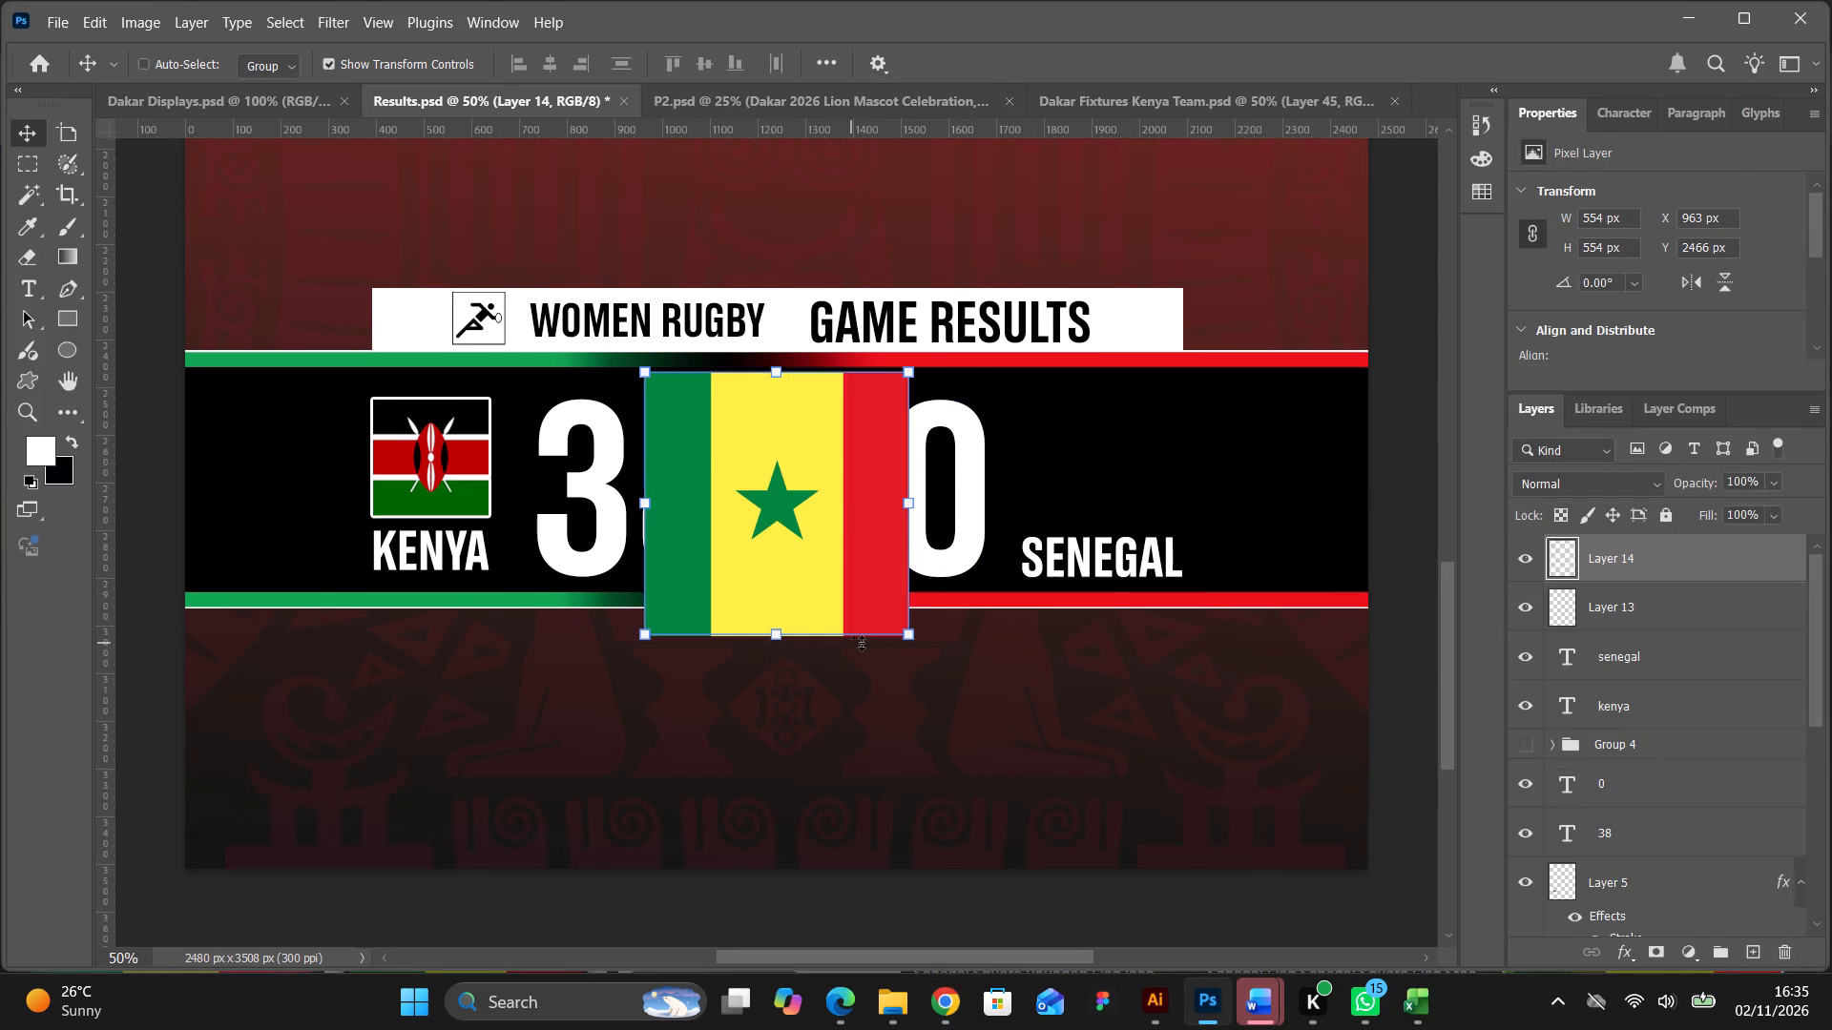
Scale the pasted Senegal flag to about 251 px square, using the Kenya flag beneath it as the size reference.
left_click_drag(907, 636, 789, 469)
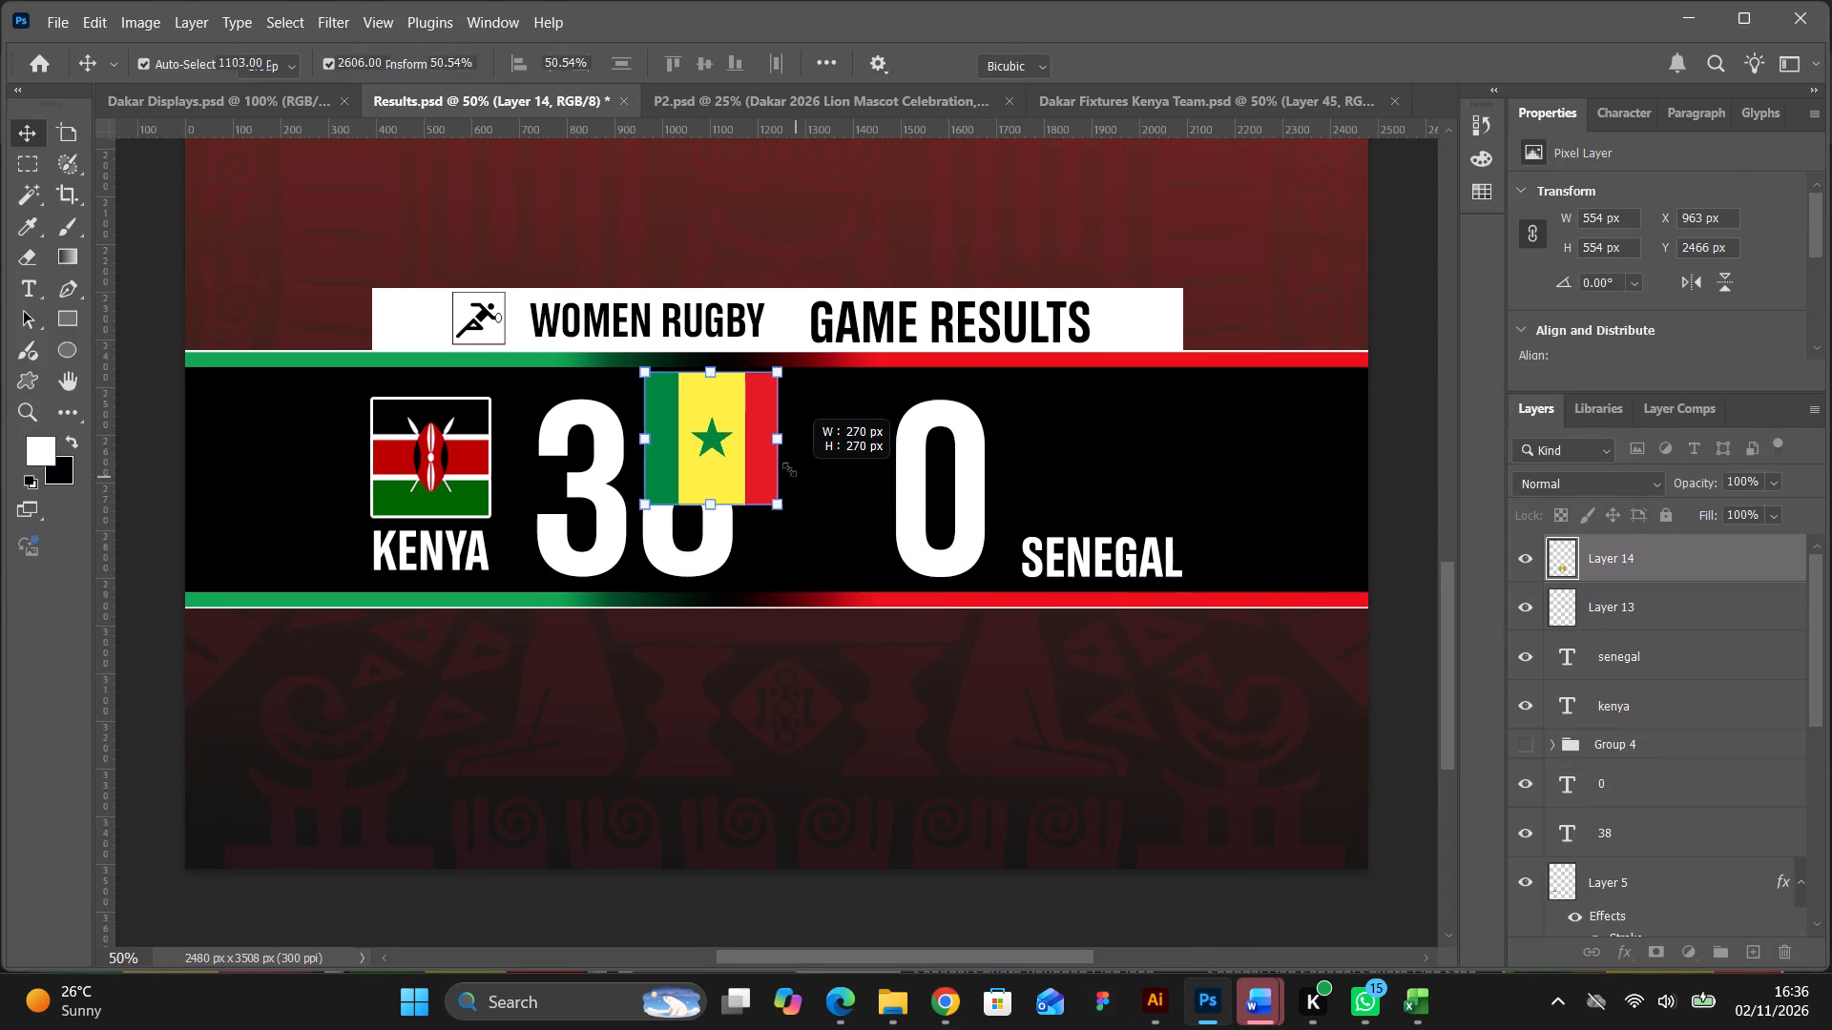
left_click_drag(789, 469, 756, 427)
left_click_drag(709, 424, 474, 457)
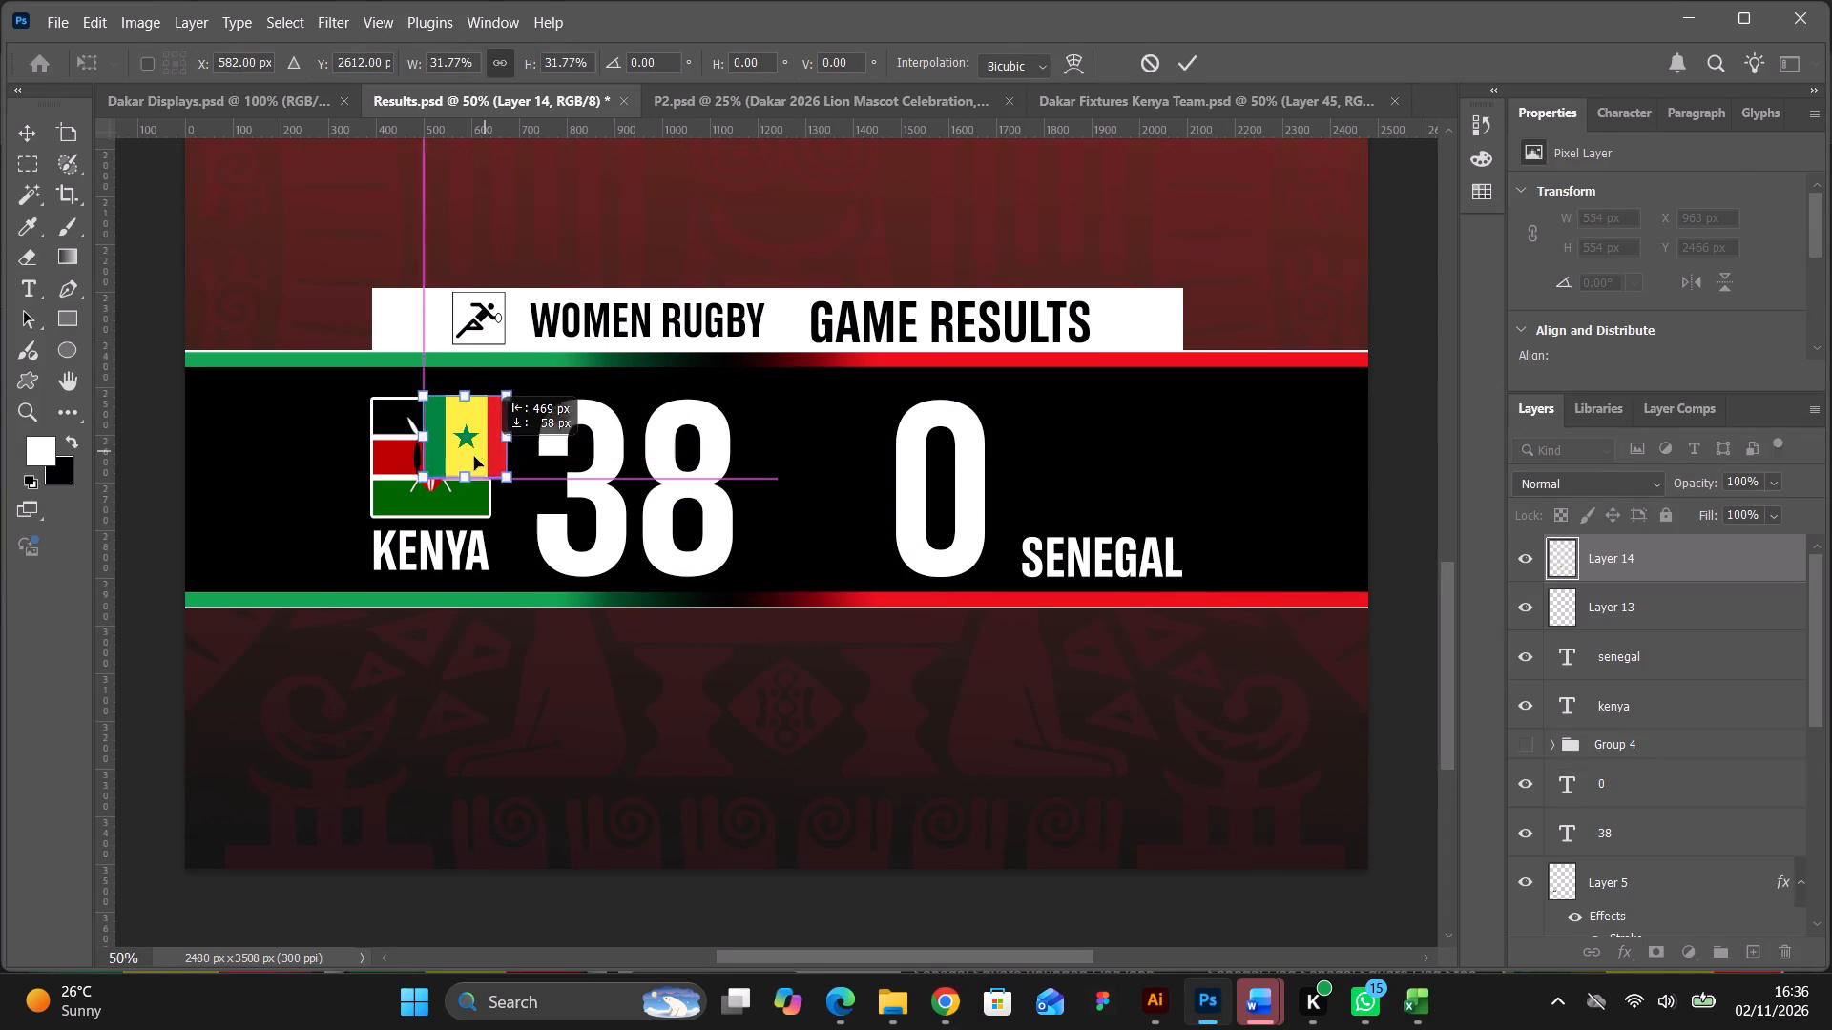
left_click_drag(474, 457, 436, 453)
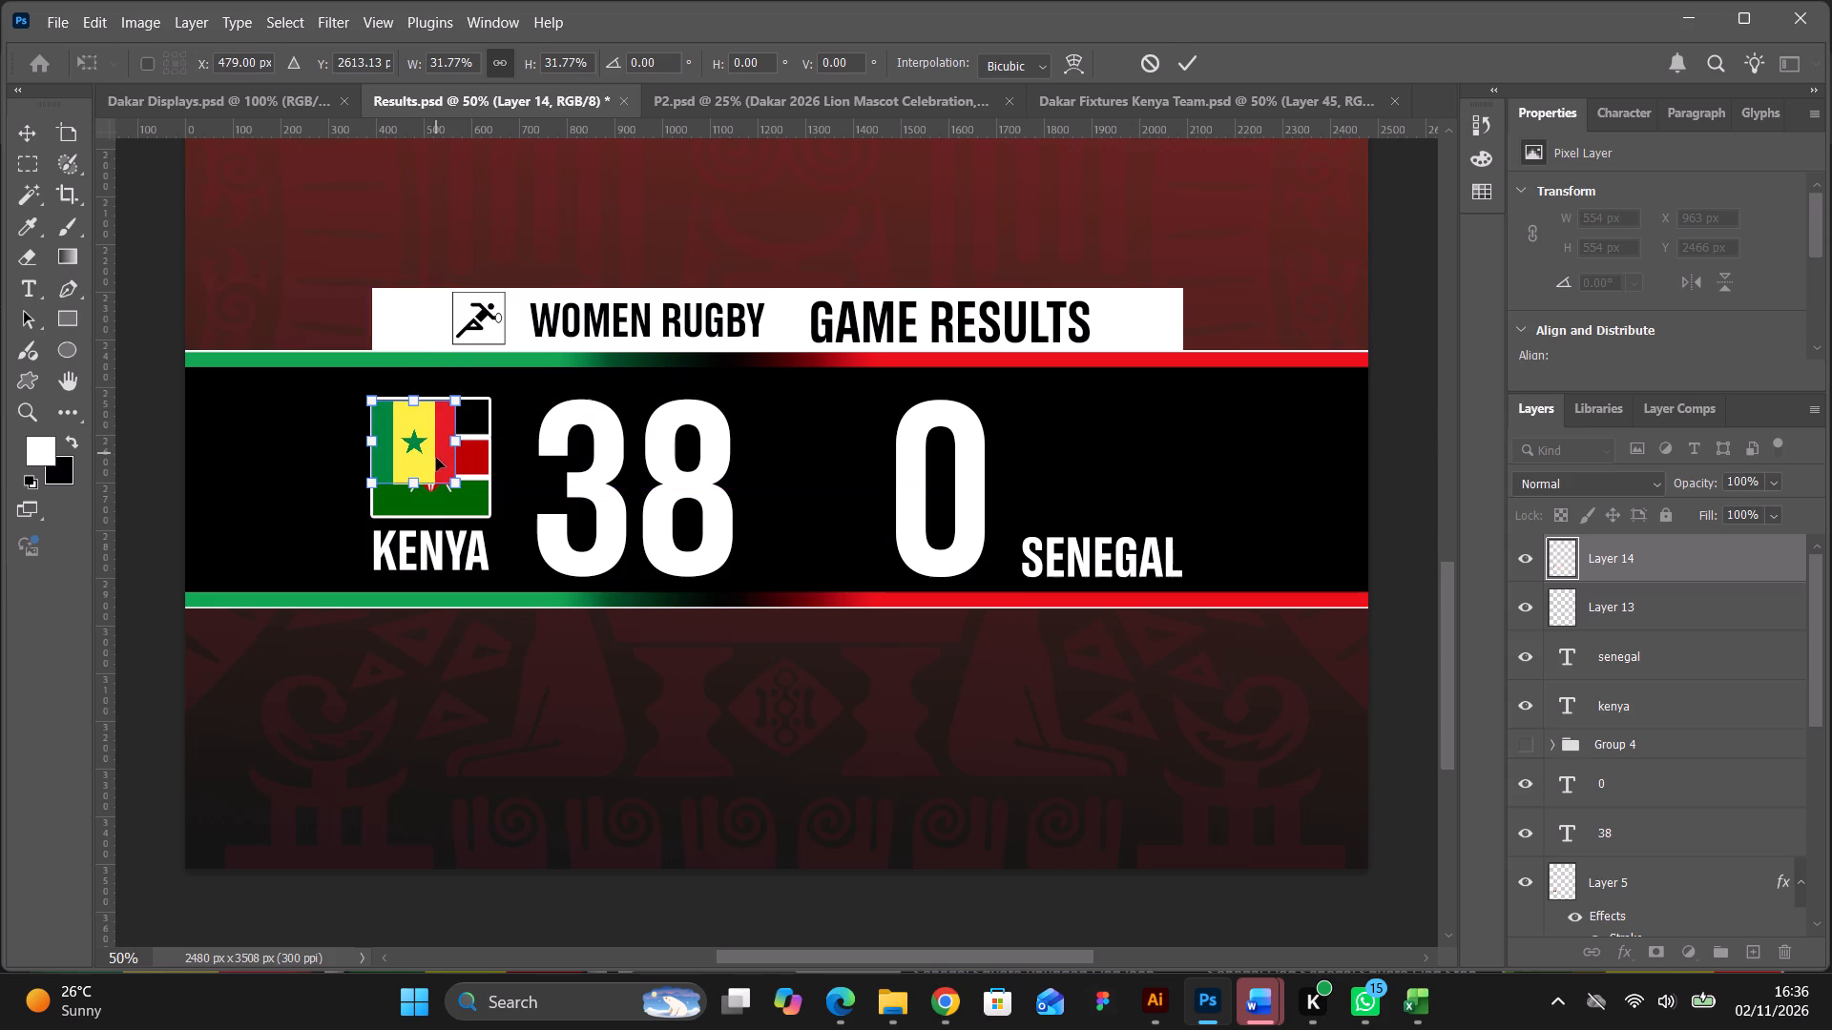
left_click_drag(465, 487, 501, 524)
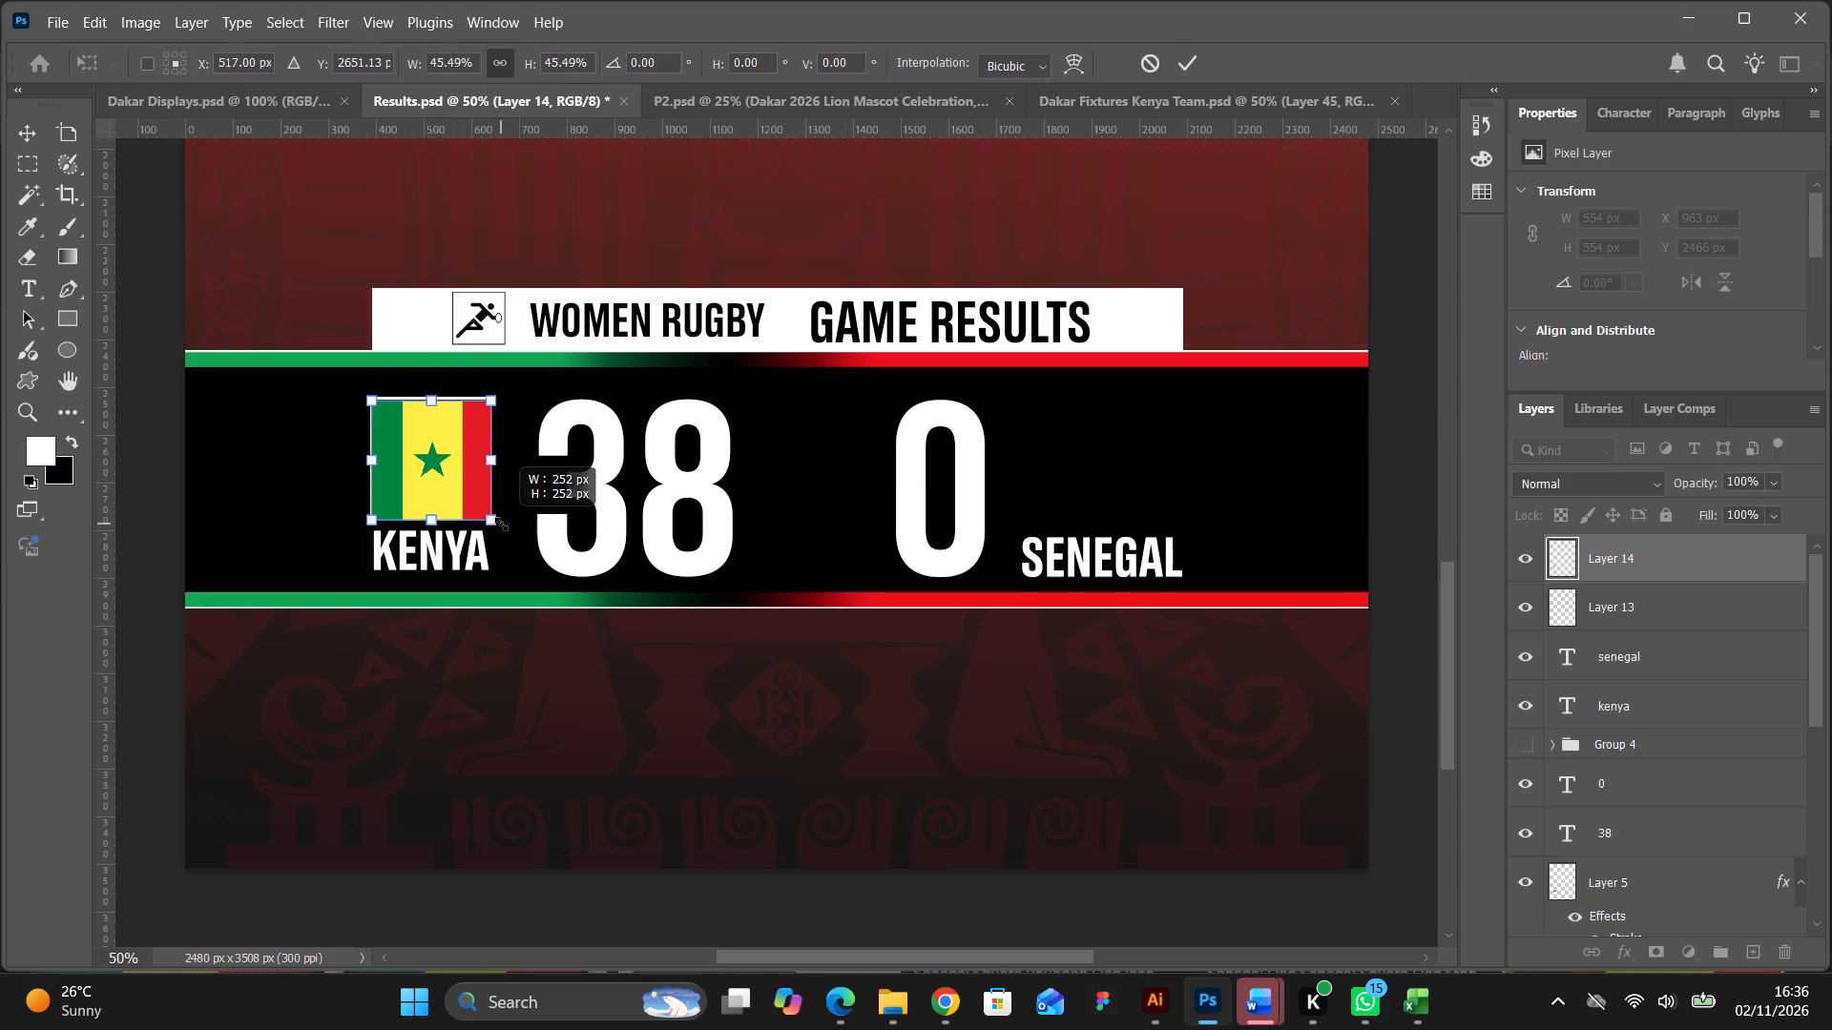
left_click_drag(501, 524, 501, 523)
key("Up")
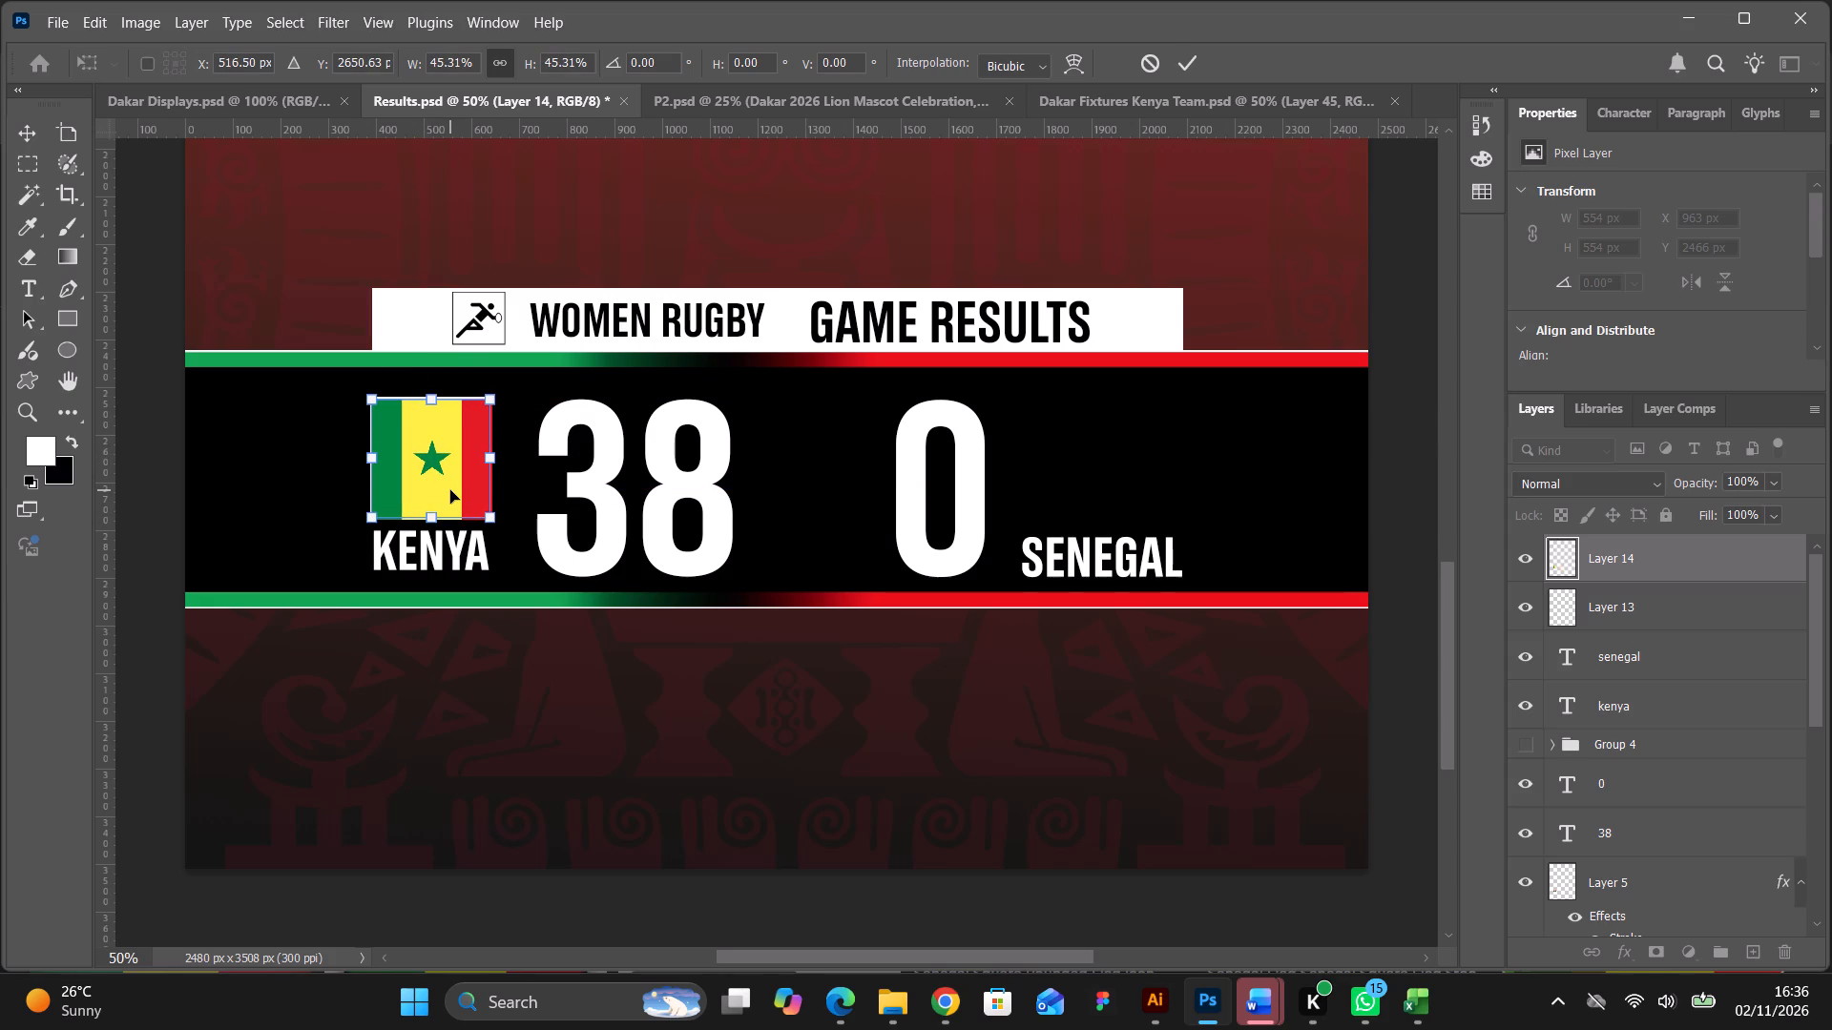
key("Up")
Move the Senegal flag above the SENEGAL team name, centred on the name and level with the Kenya flag.
left_click_drag(427, 459, 722, 463)
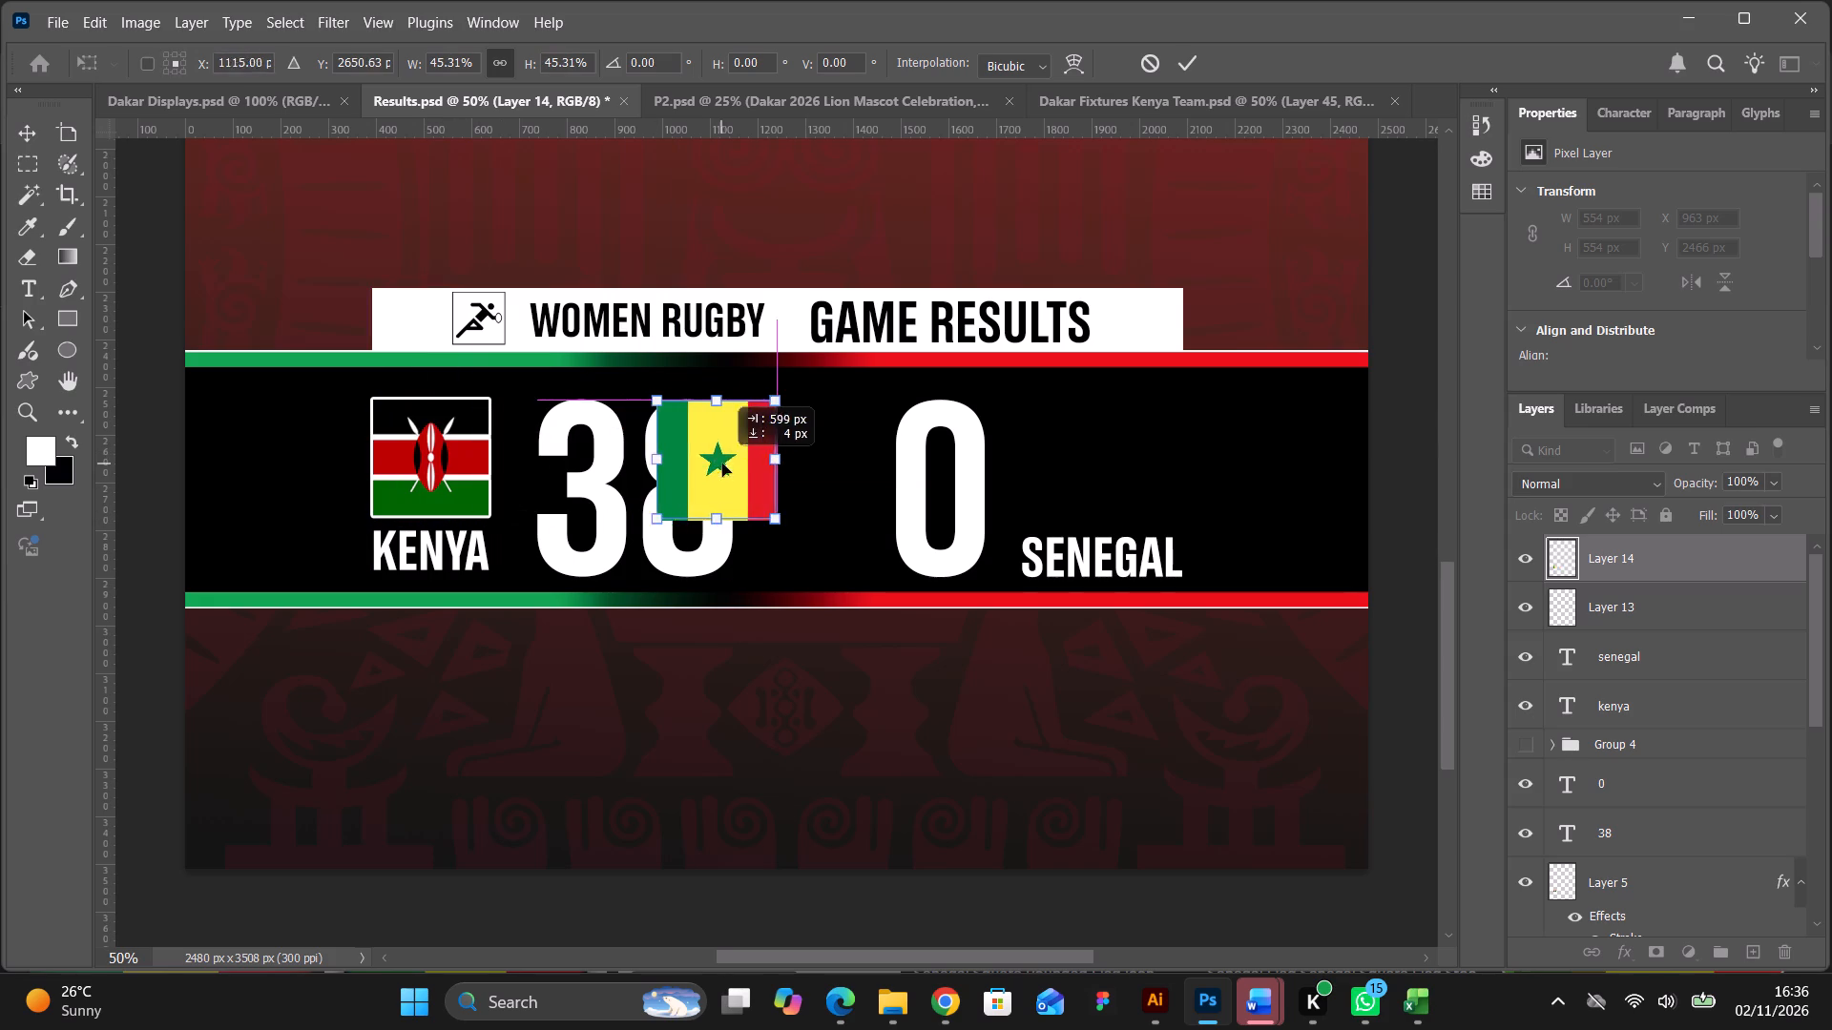
left_click_drag(722, 463, 1086, 479)
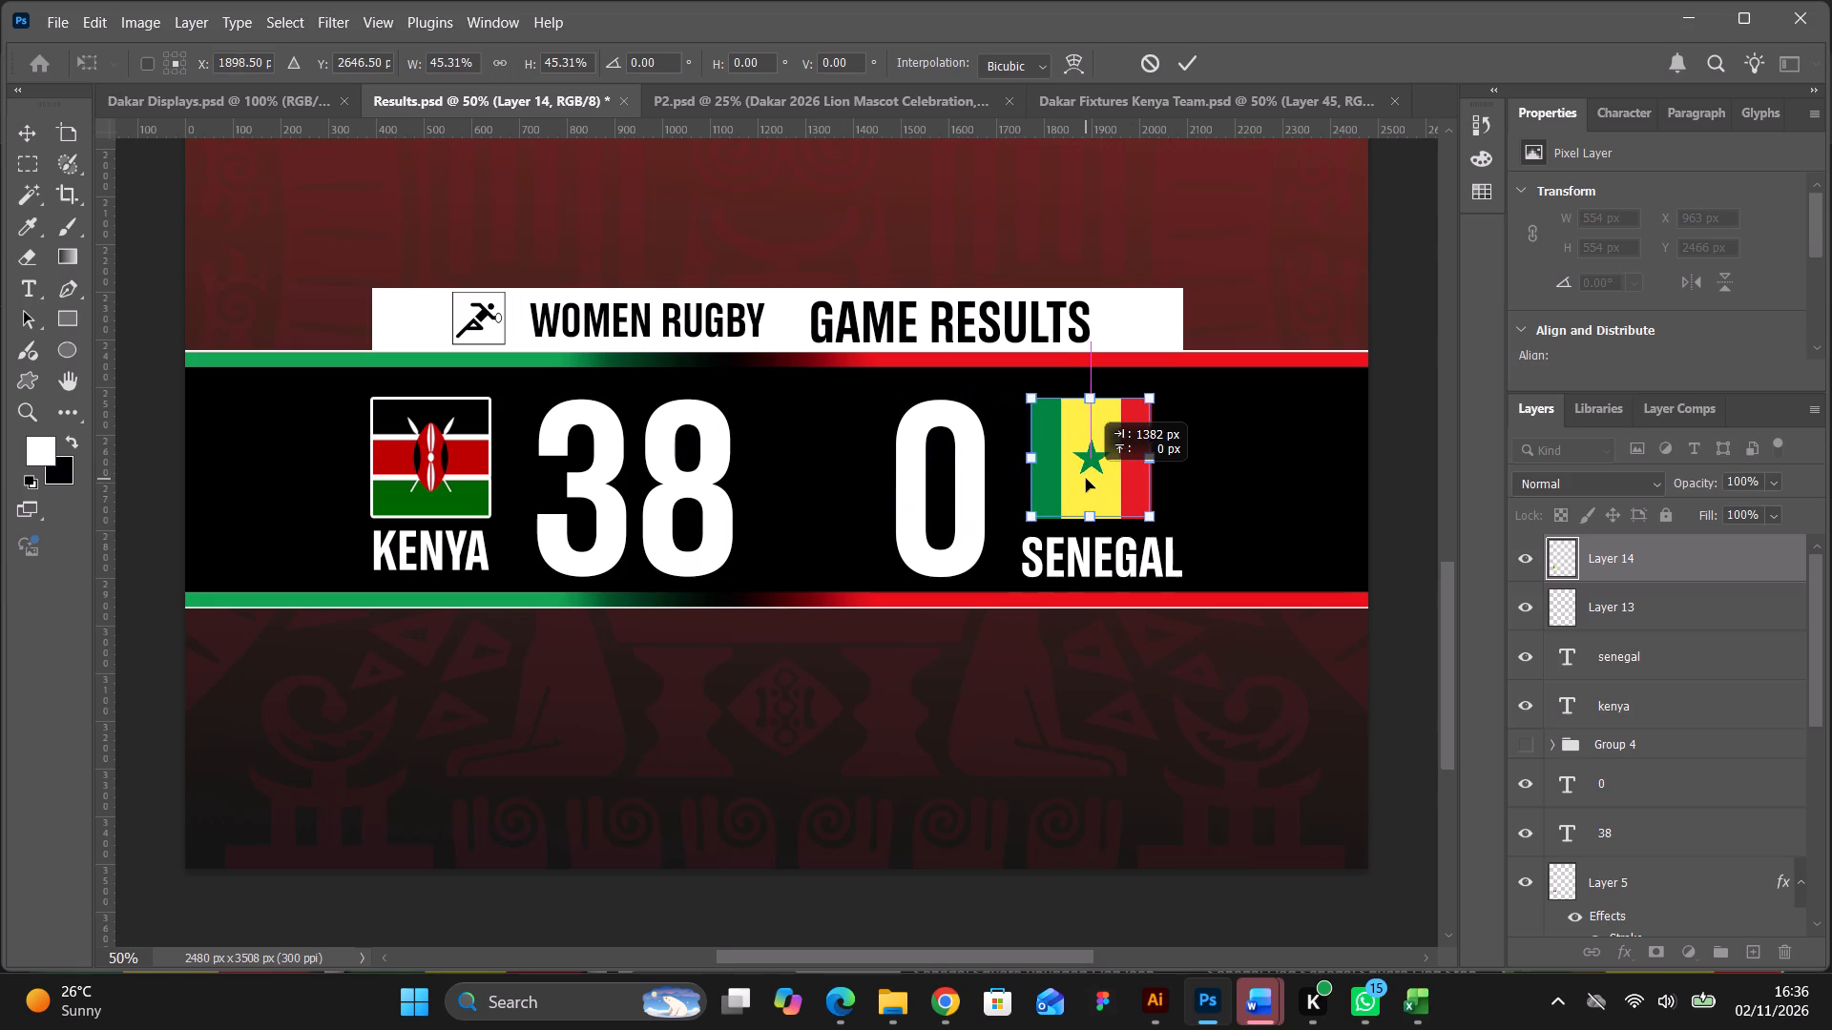
left_click_drag(1086, 479, 1098, 482)
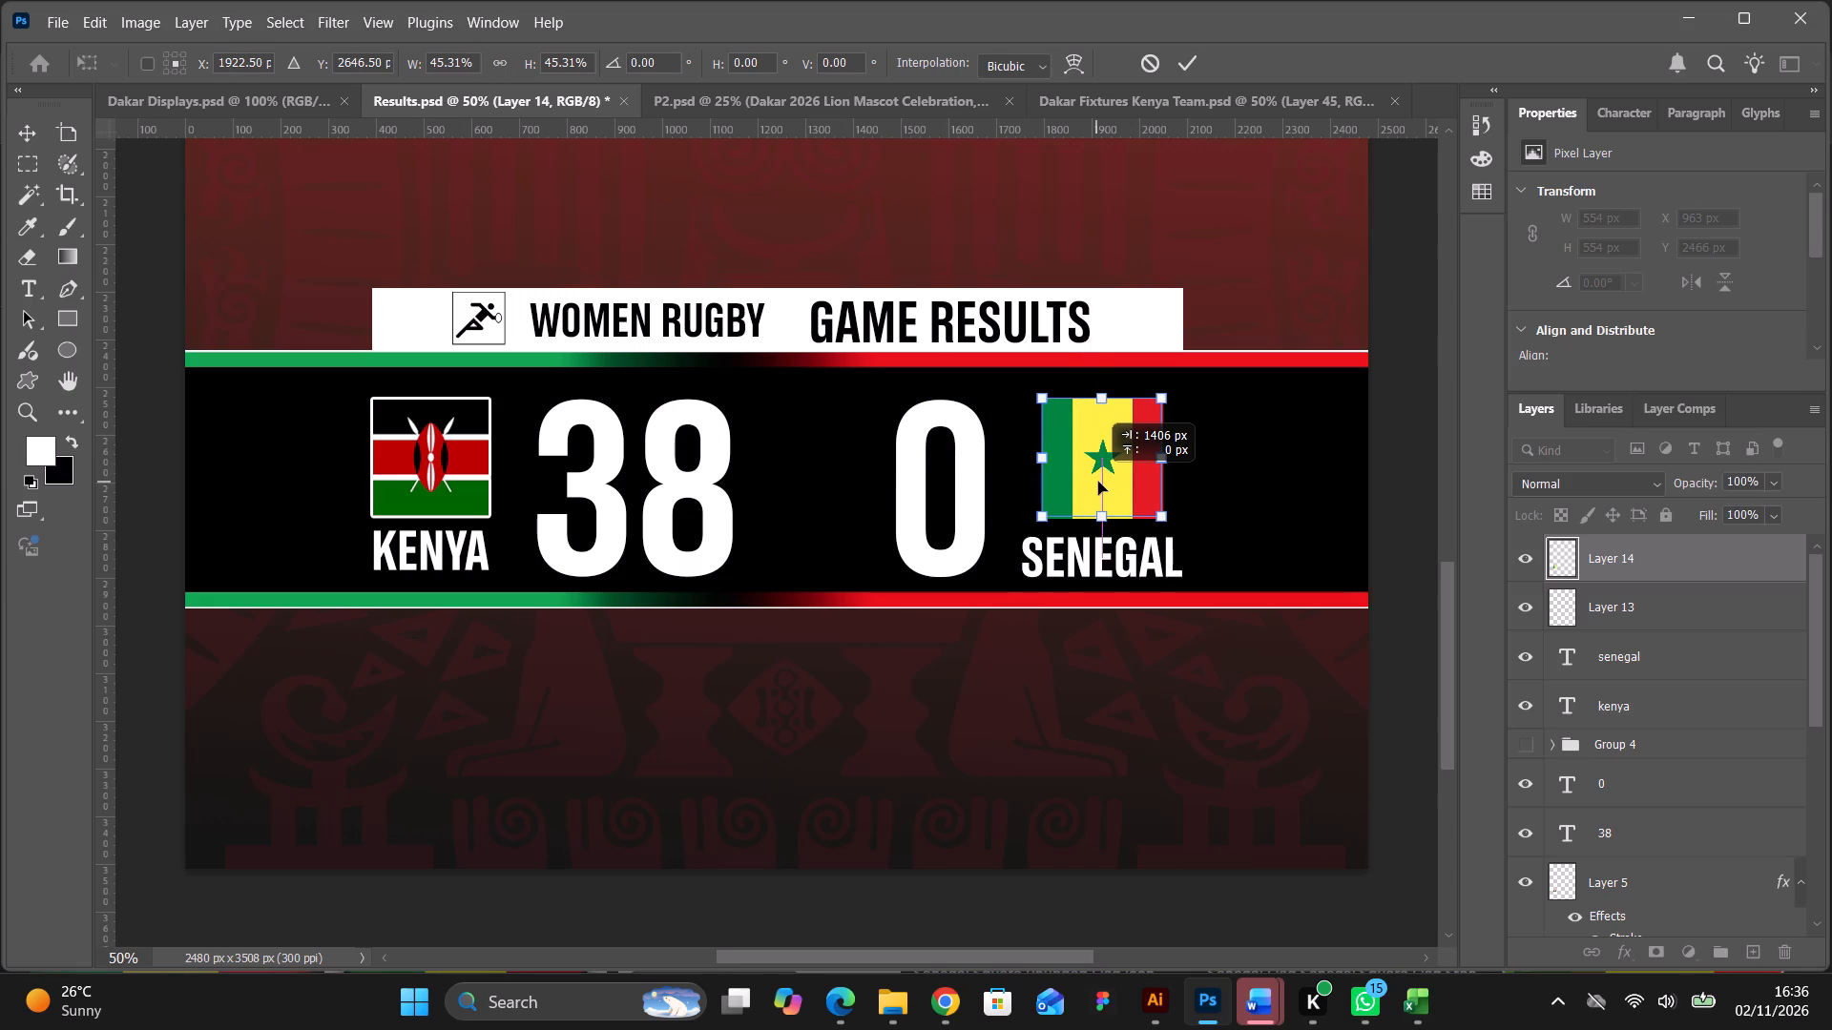
left_click_drag(1098, 482, 1085, 481)
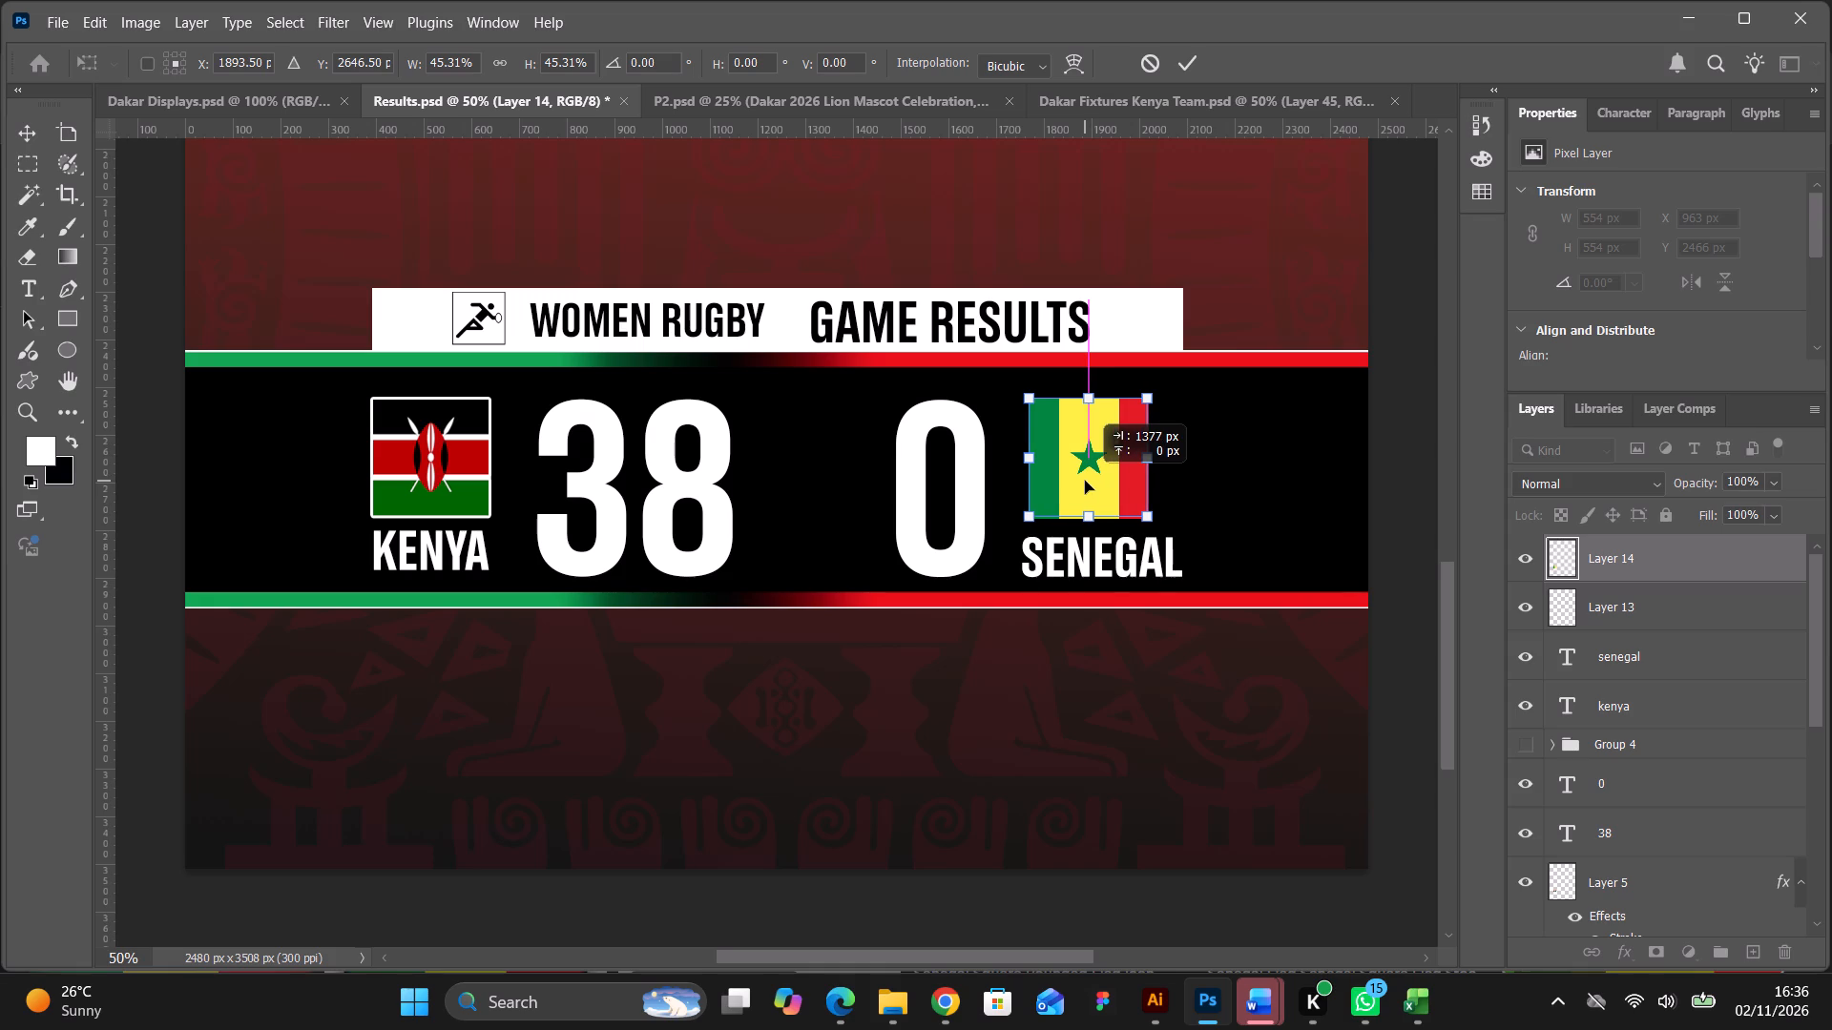
left_click_drag(1085, 481, 1096, 483)
Add a 6 px white outside stroke at 100% opacity to the Senegal flag layer.
double_click(1690, 566)
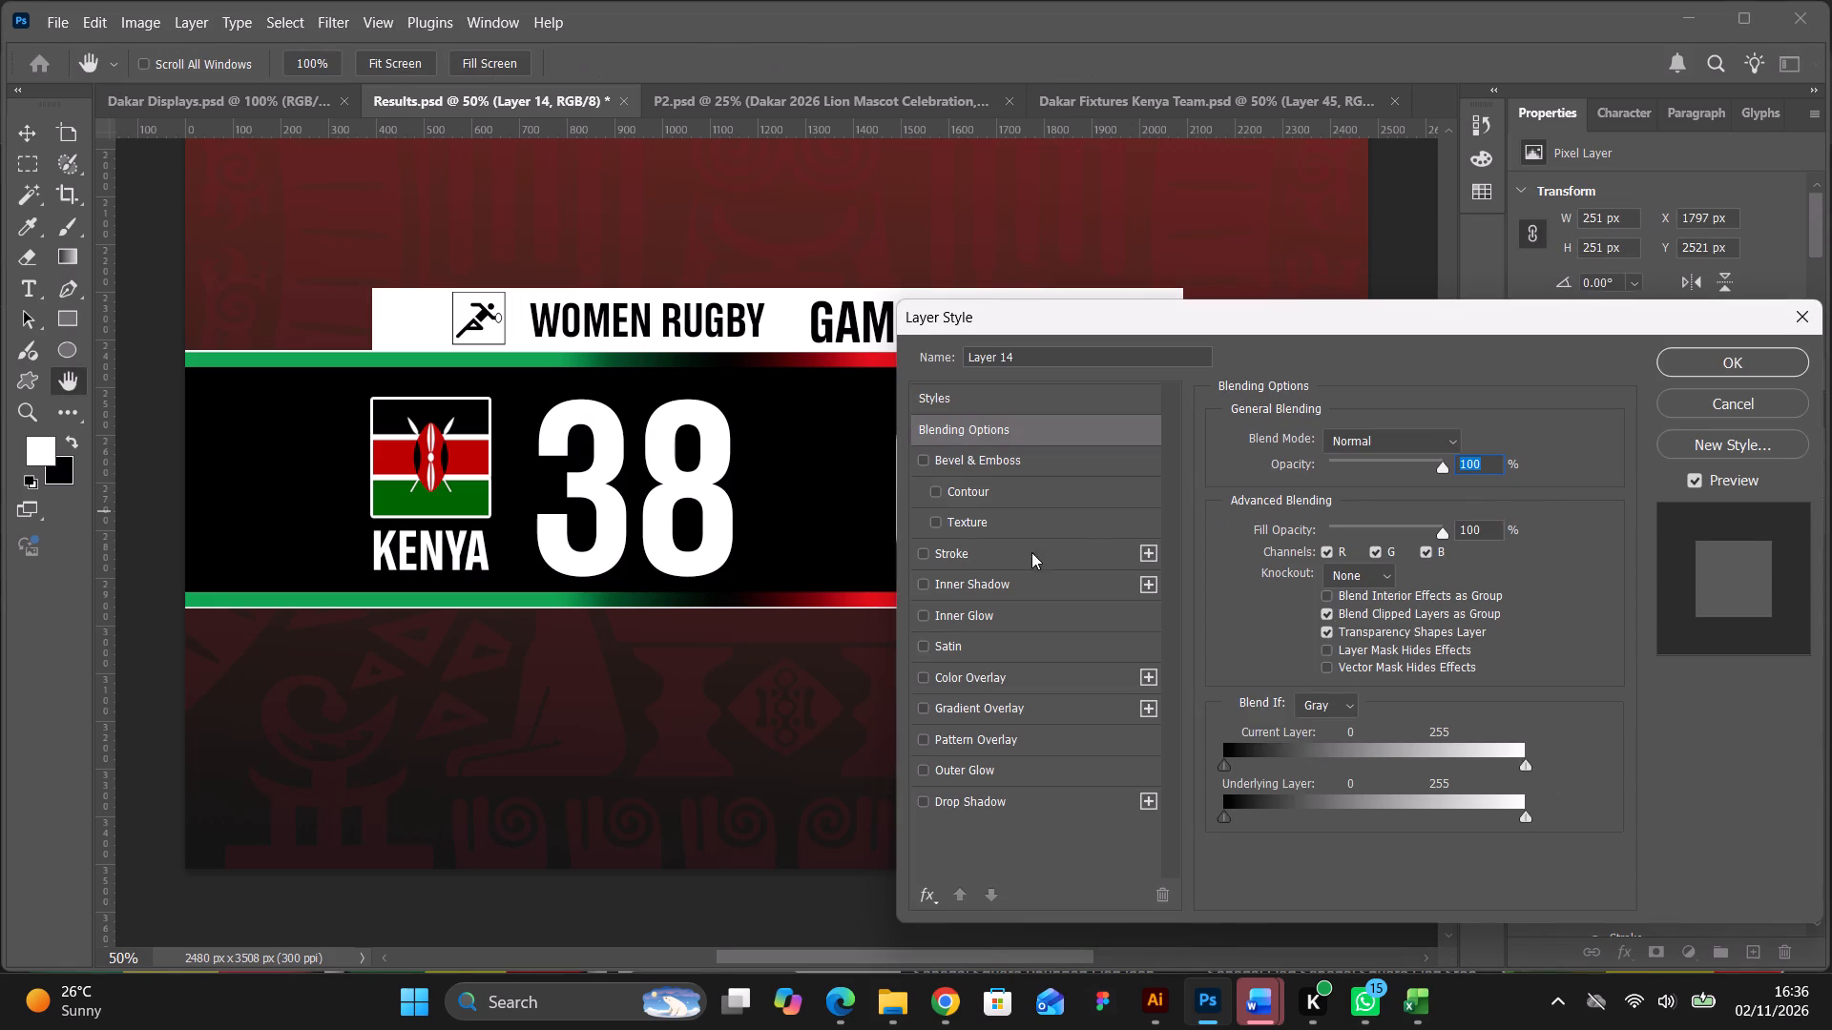
left_click(963, 550)
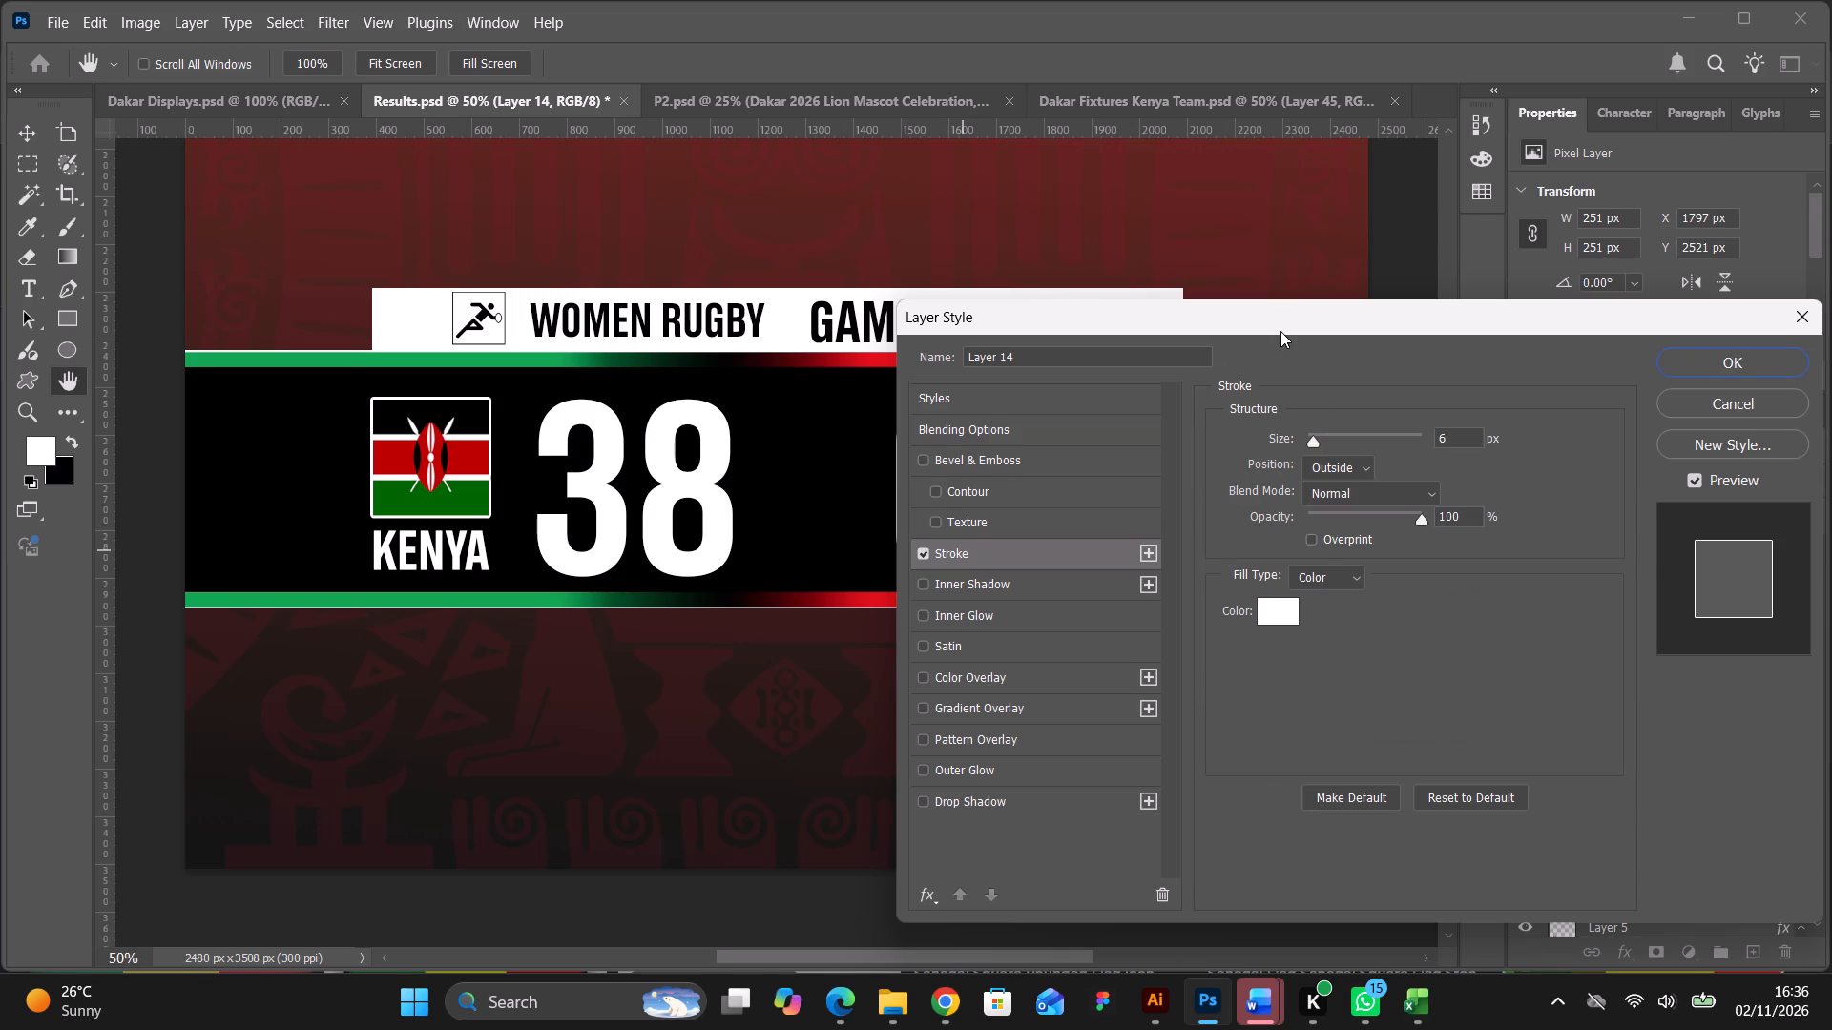
left_click(1698, 372)
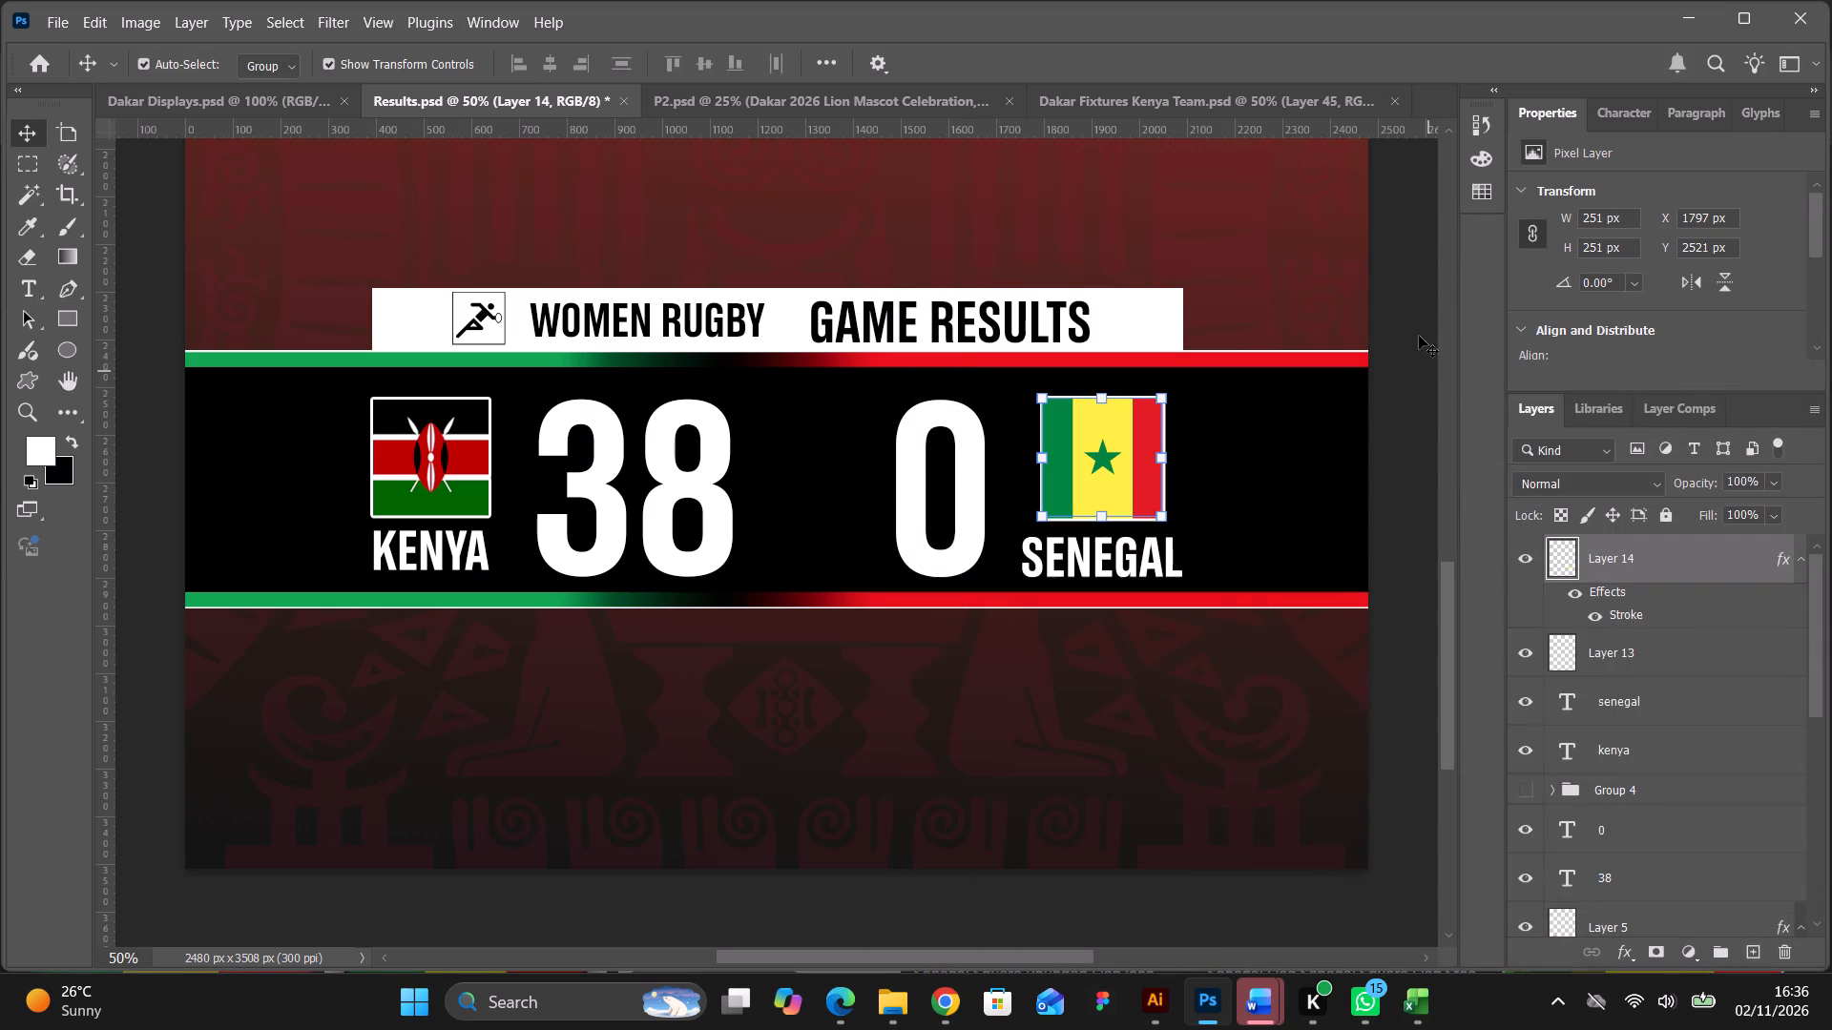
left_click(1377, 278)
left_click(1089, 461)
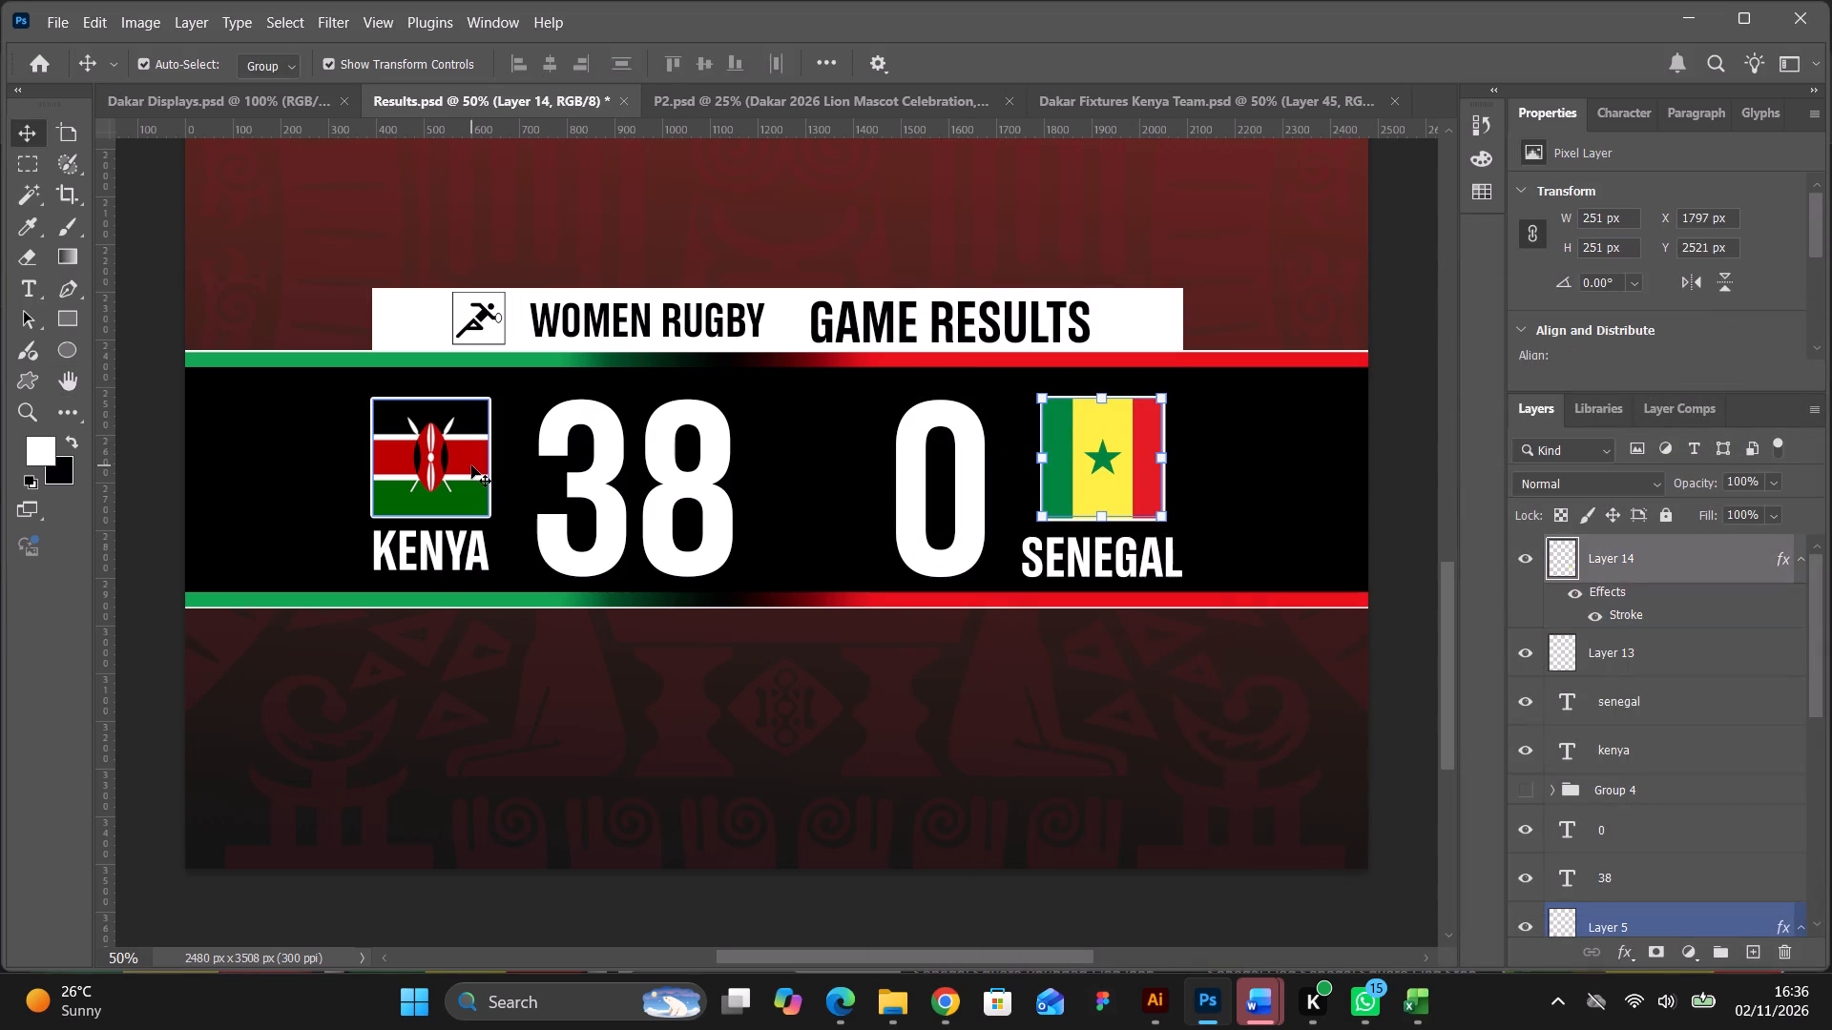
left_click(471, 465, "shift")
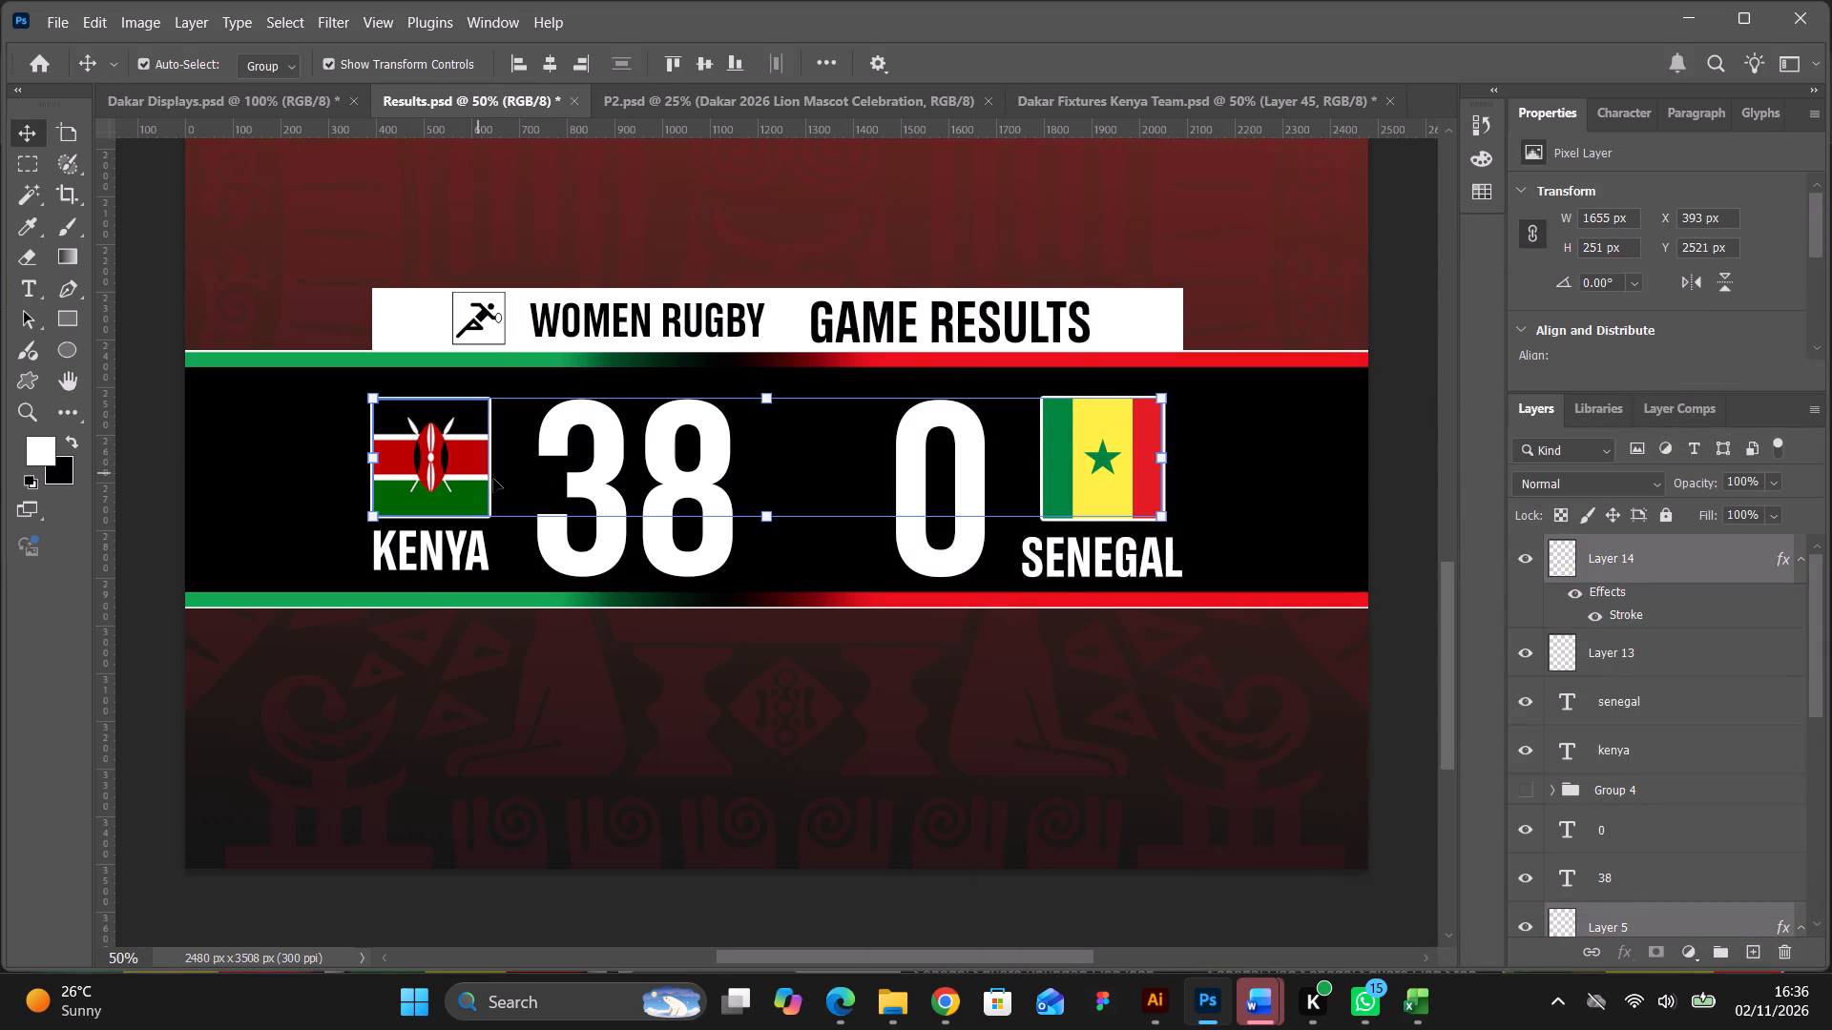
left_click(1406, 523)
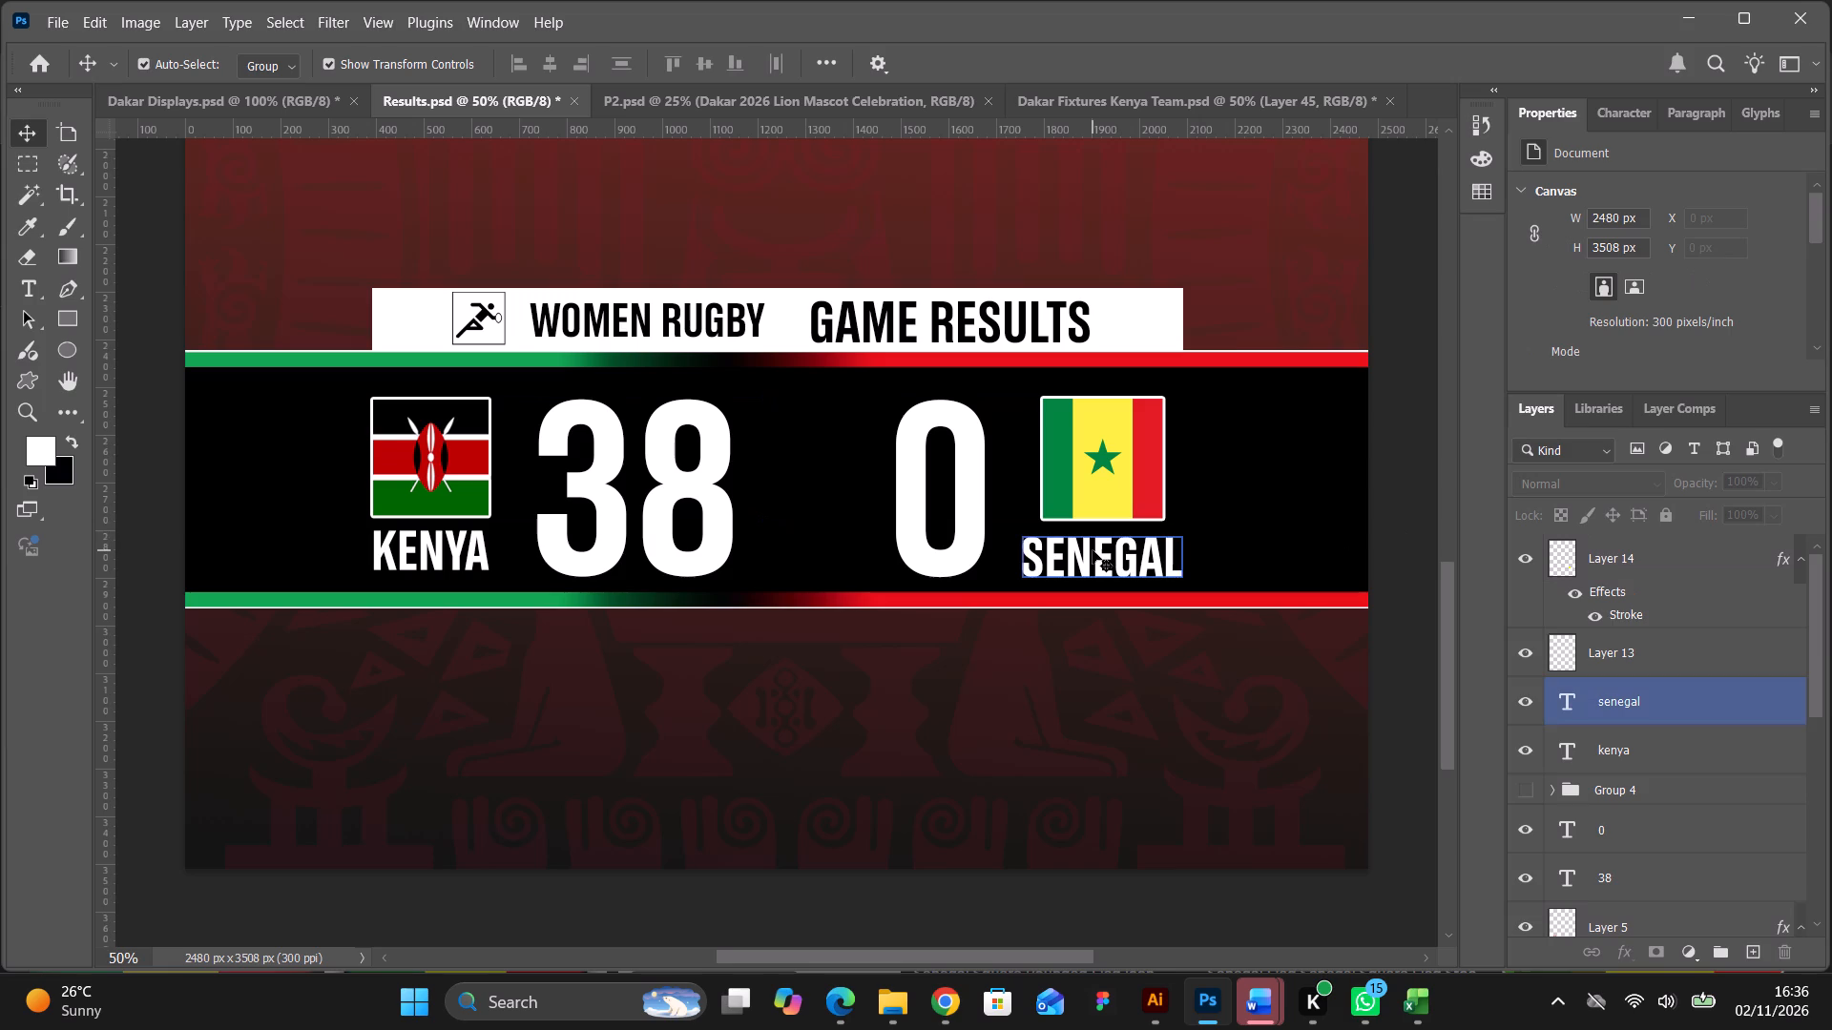
Align the top edges of the SENEGAL and KENYA team names.
left_click(1093, 550)
left_click(454, 555, "shift")
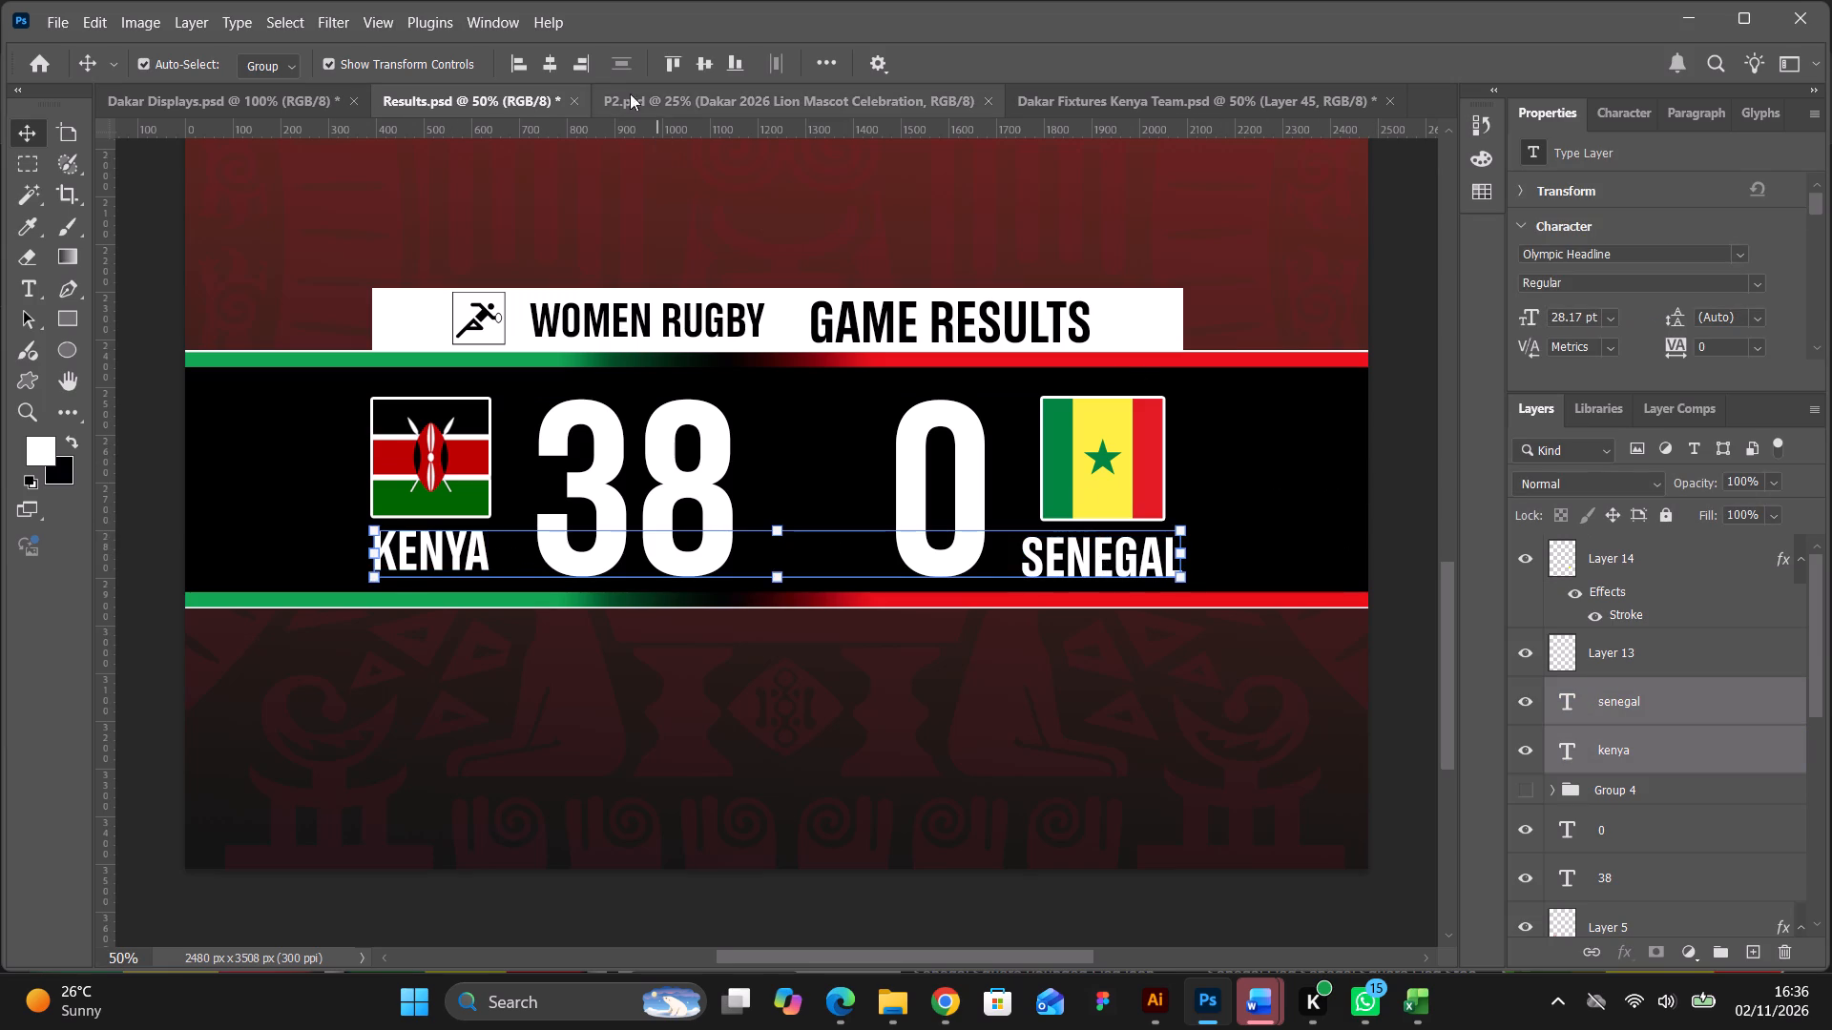
left_click(675, 63)
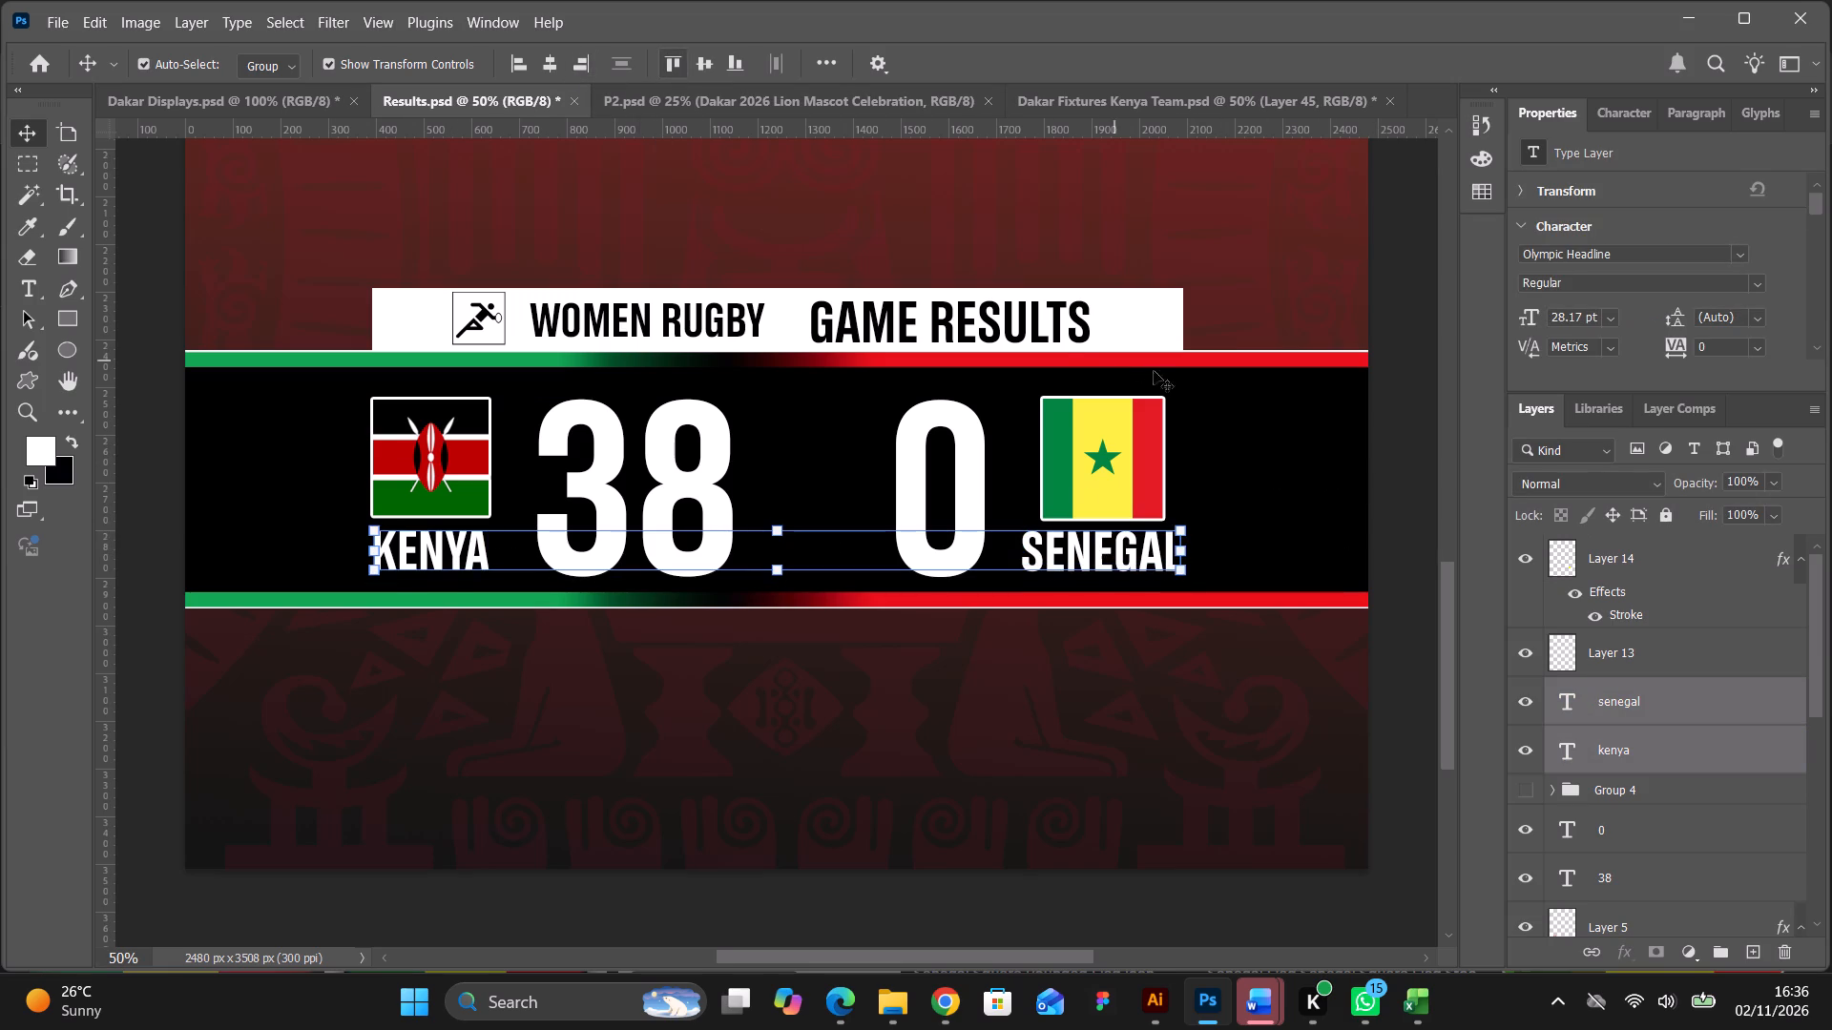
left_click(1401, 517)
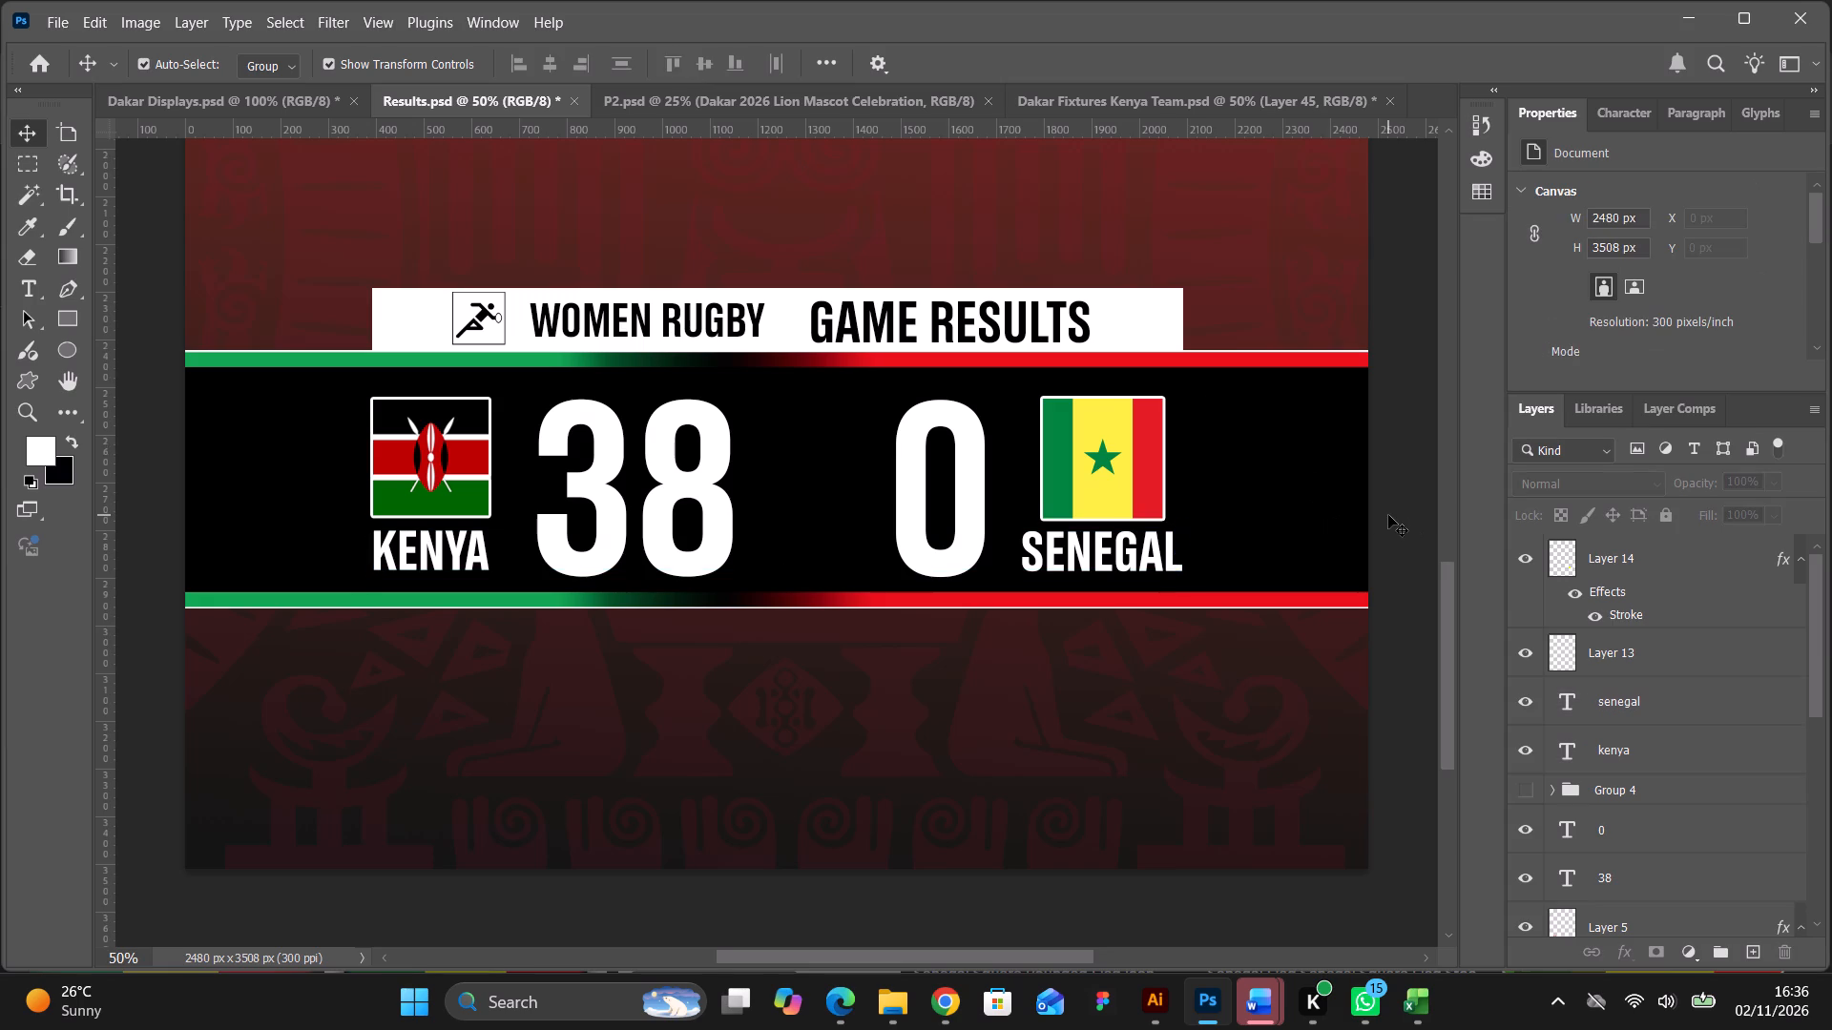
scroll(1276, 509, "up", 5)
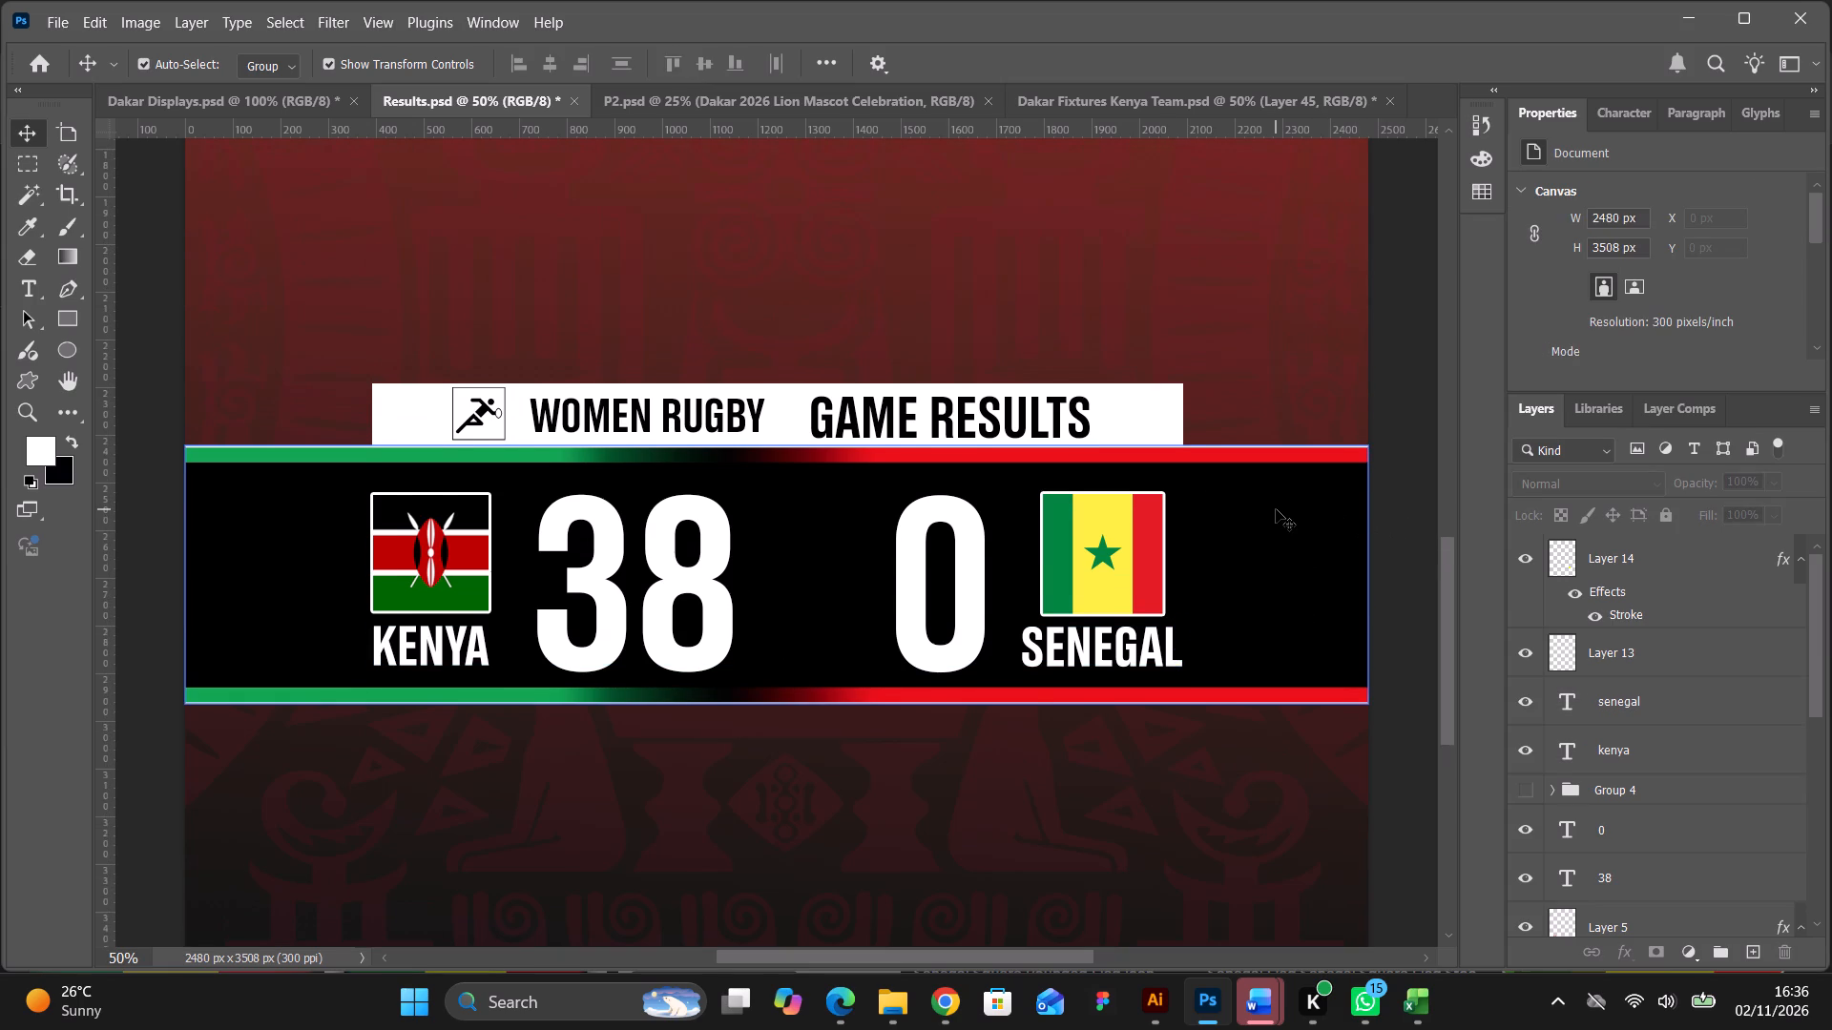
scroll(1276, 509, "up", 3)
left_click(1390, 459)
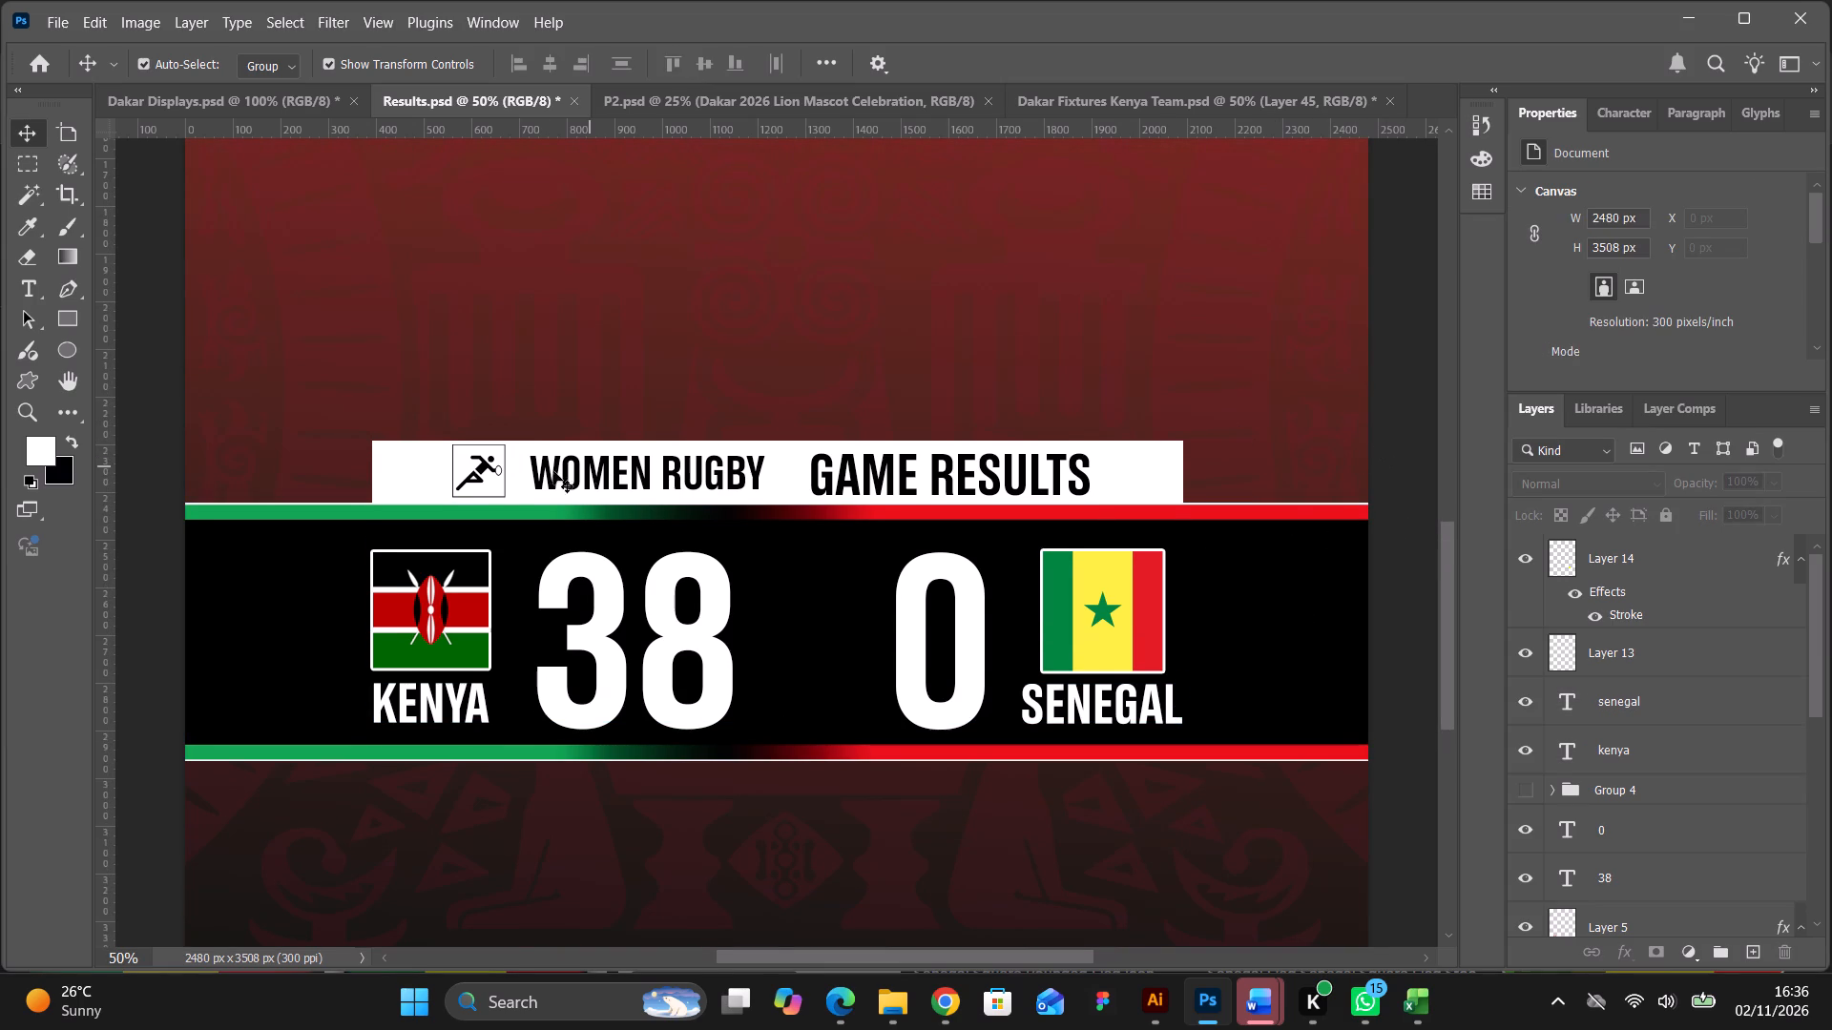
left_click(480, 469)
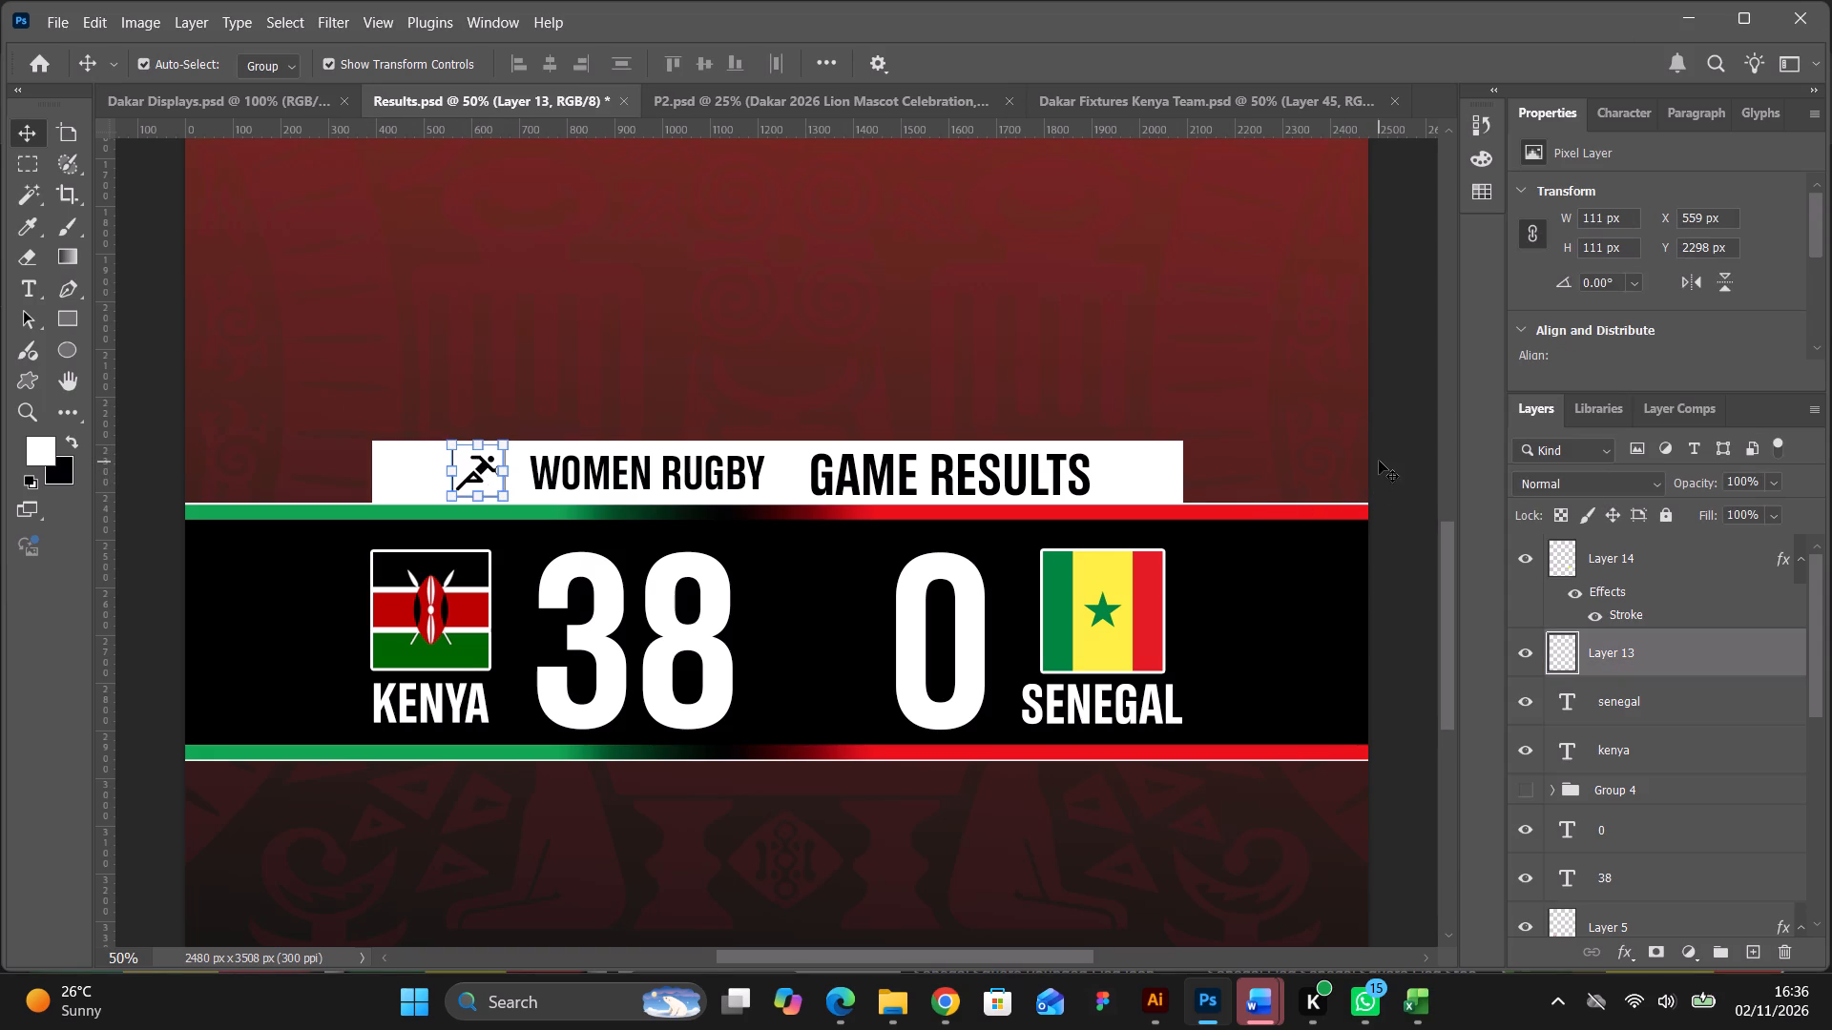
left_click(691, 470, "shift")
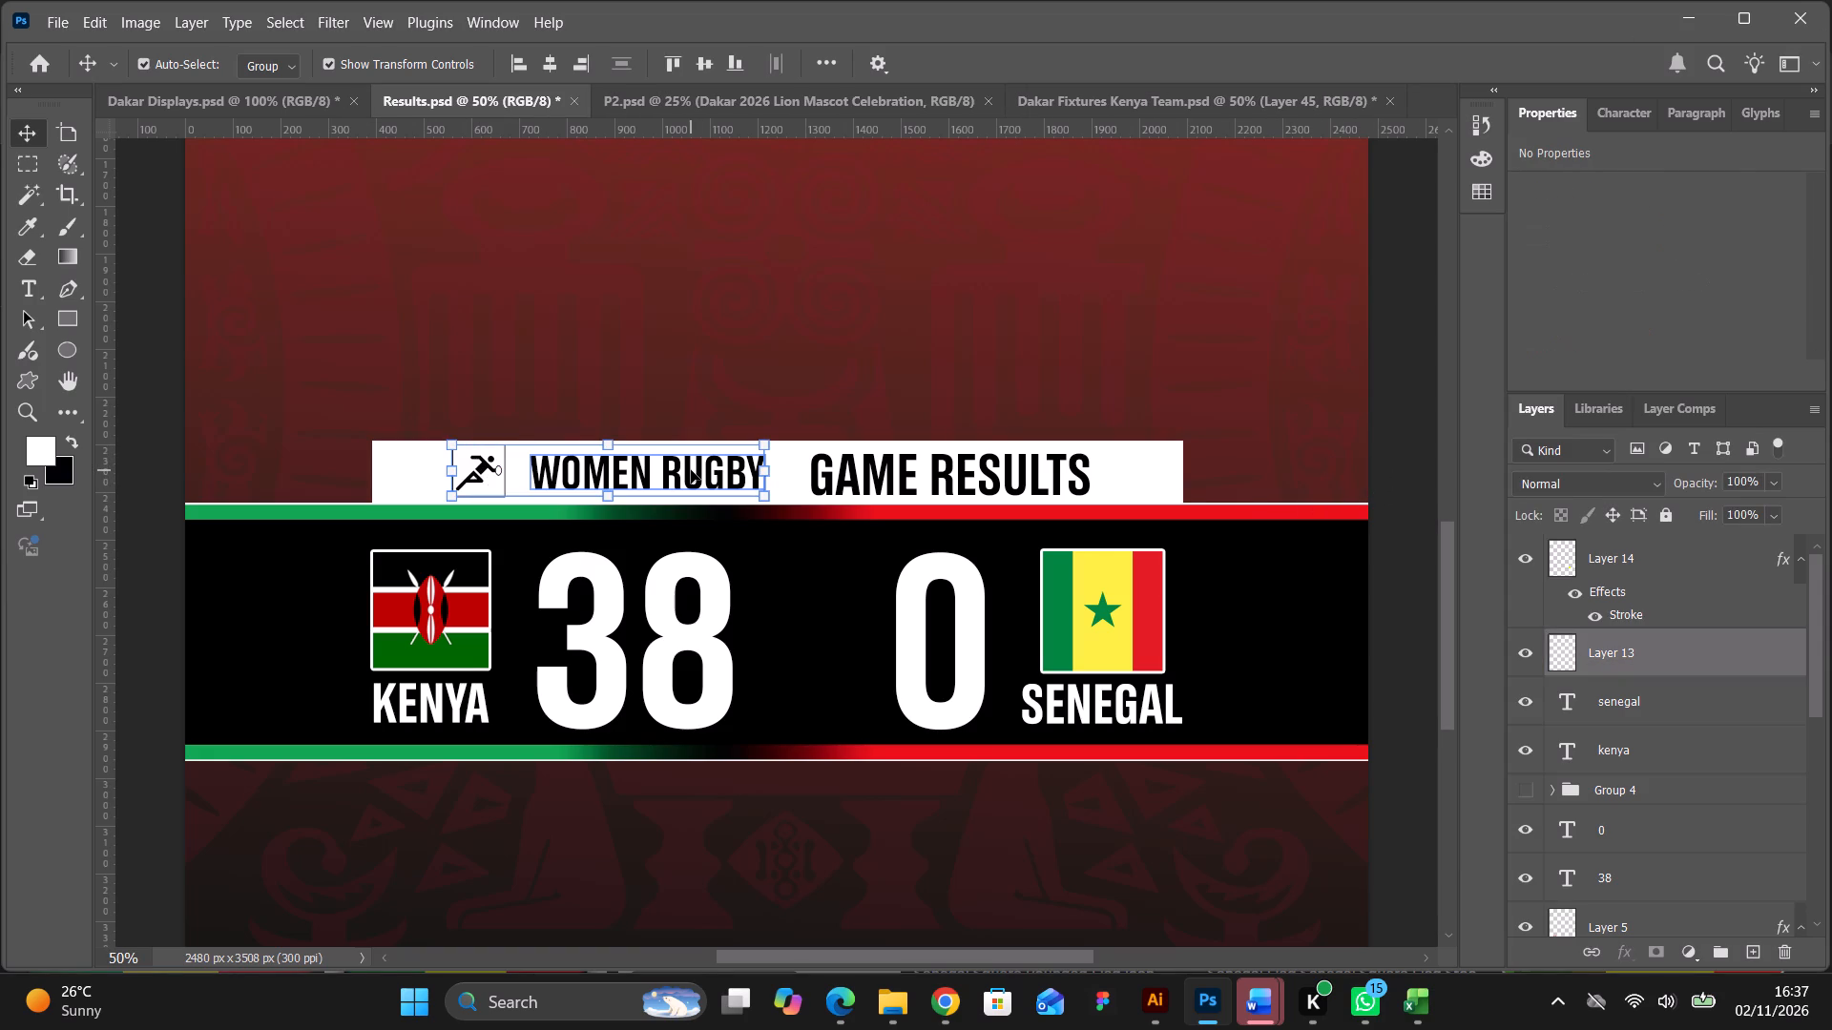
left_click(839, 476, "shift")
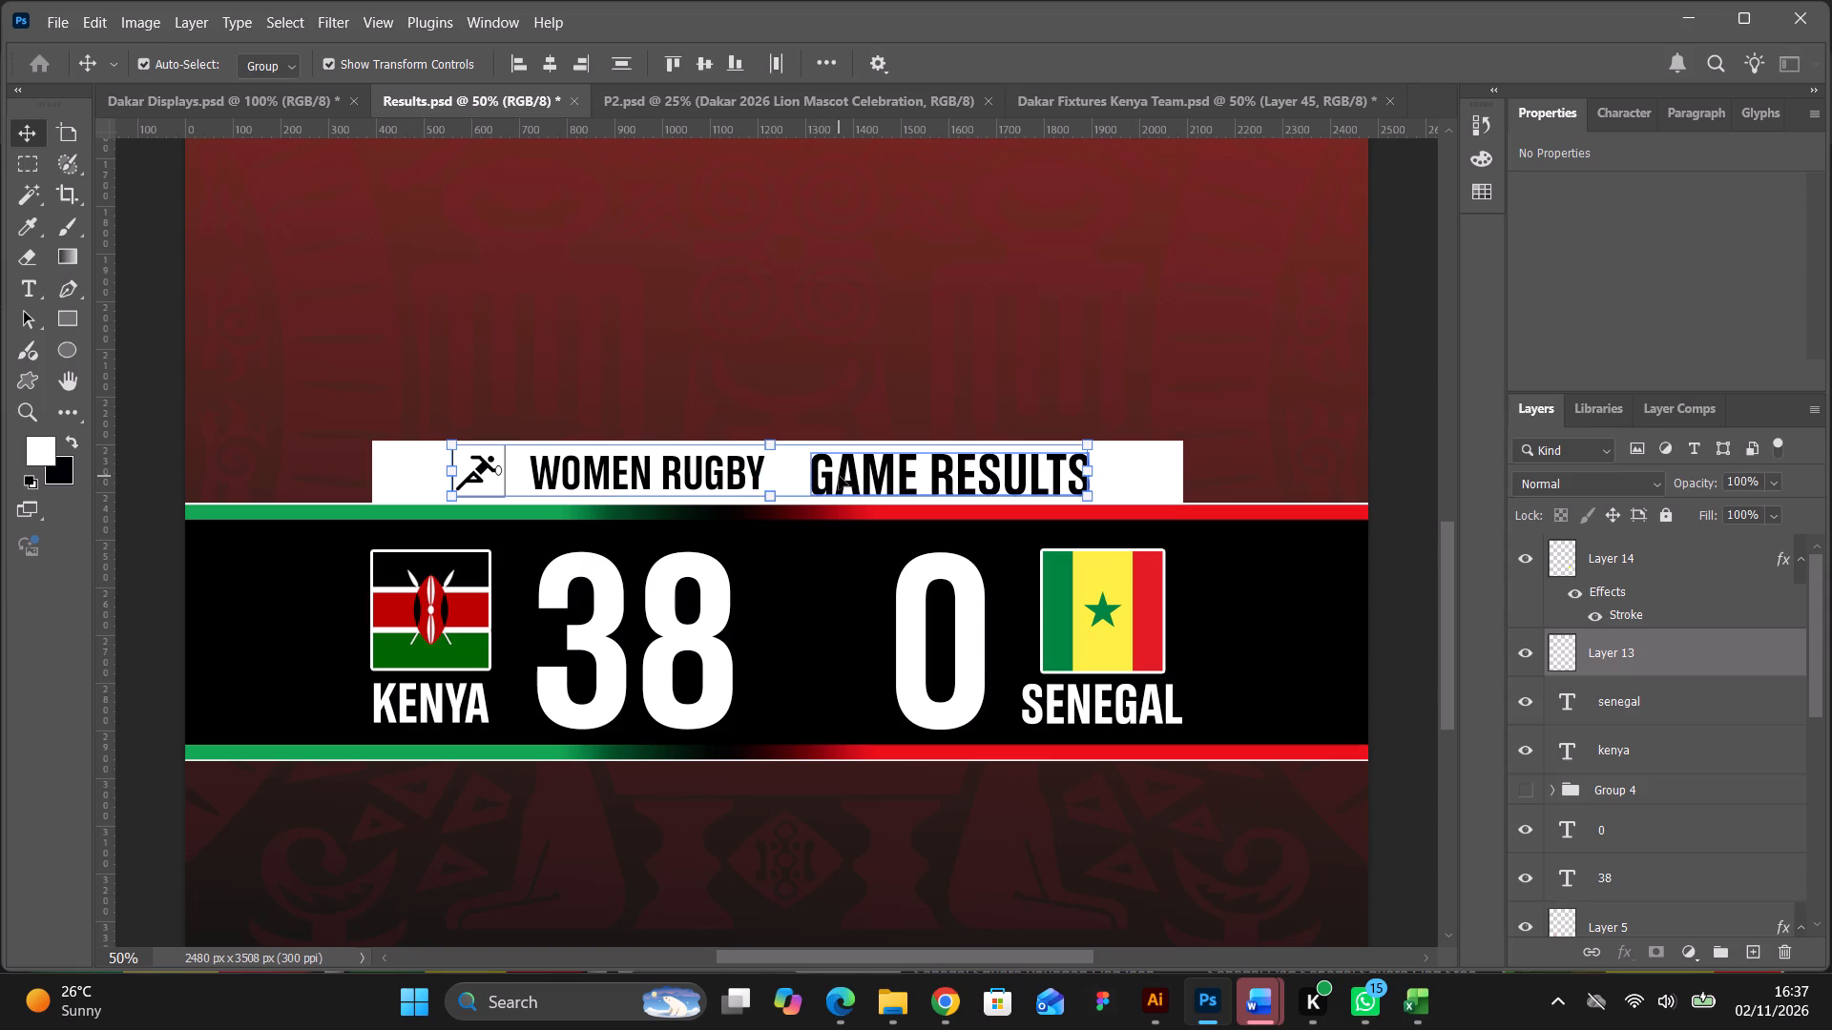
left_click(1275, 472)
Narrow the white title bar behind WOMEN RUGBY GAME RESULTS from both ends to about 1440 px wide, keeping its height at about 134 px.
left_click(1134, 473)
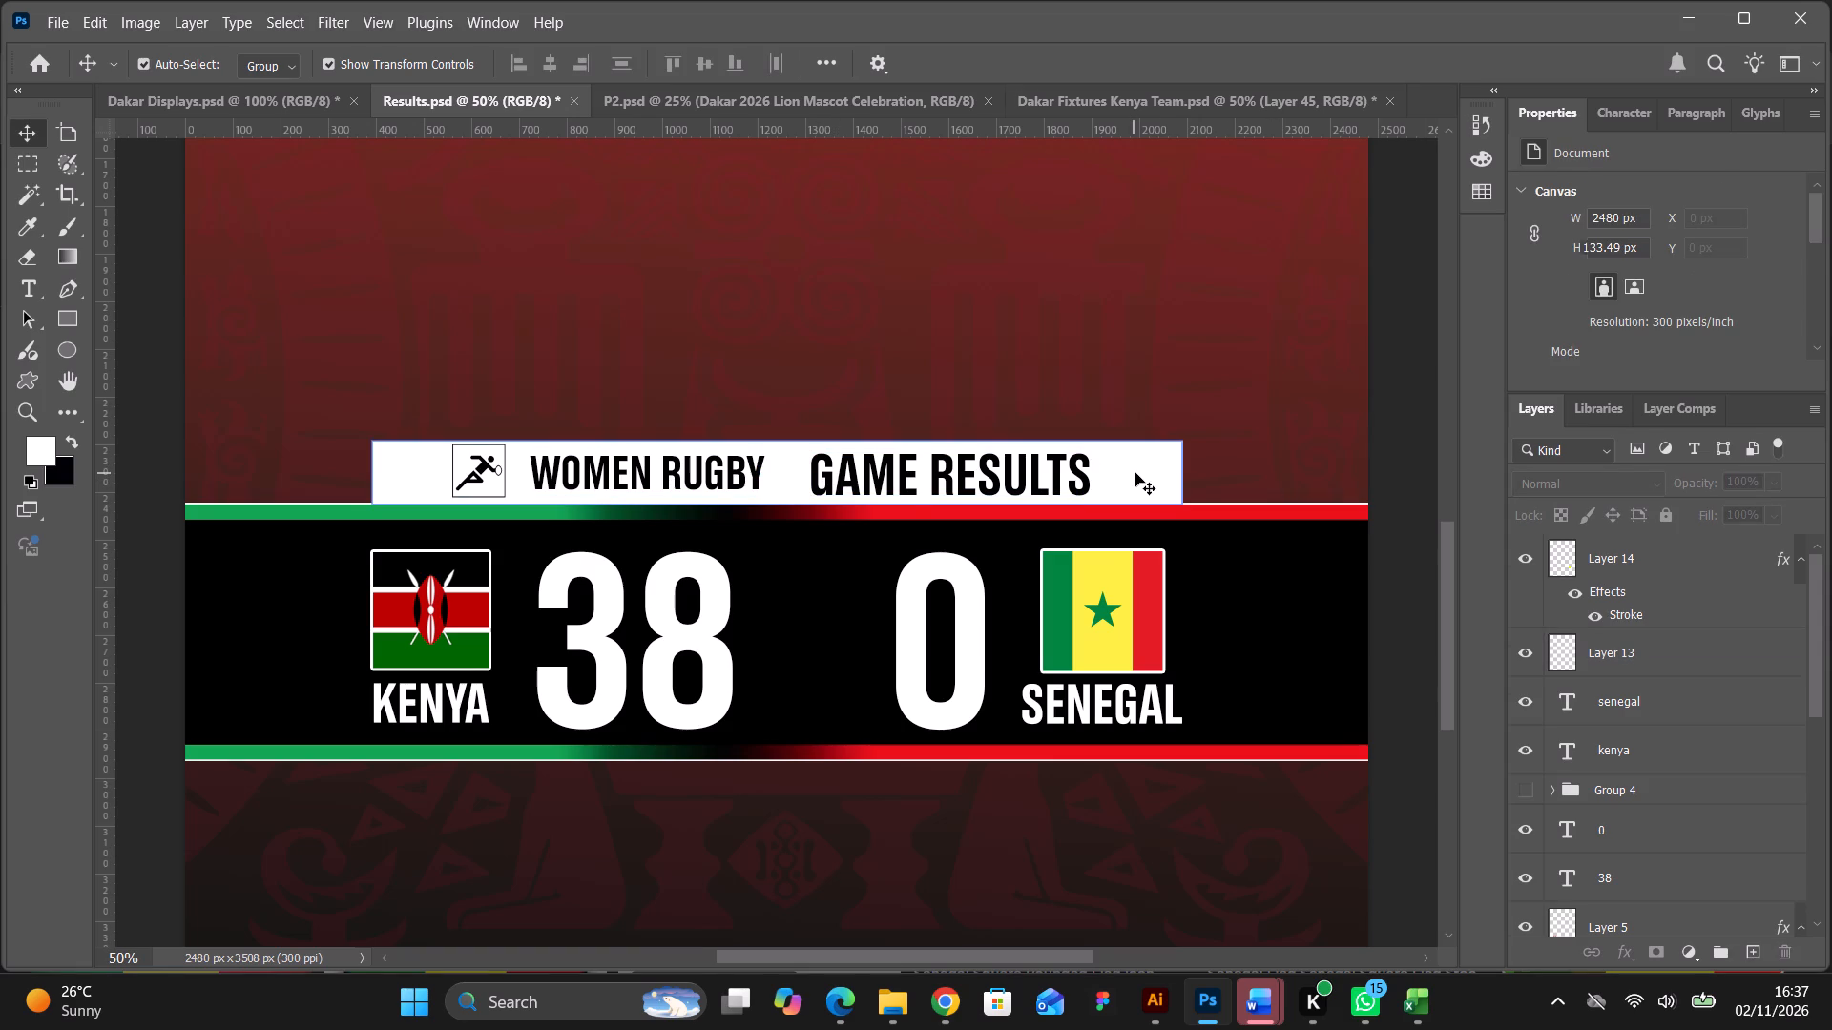
left_click_drag(1177, 470, 1138, 469)
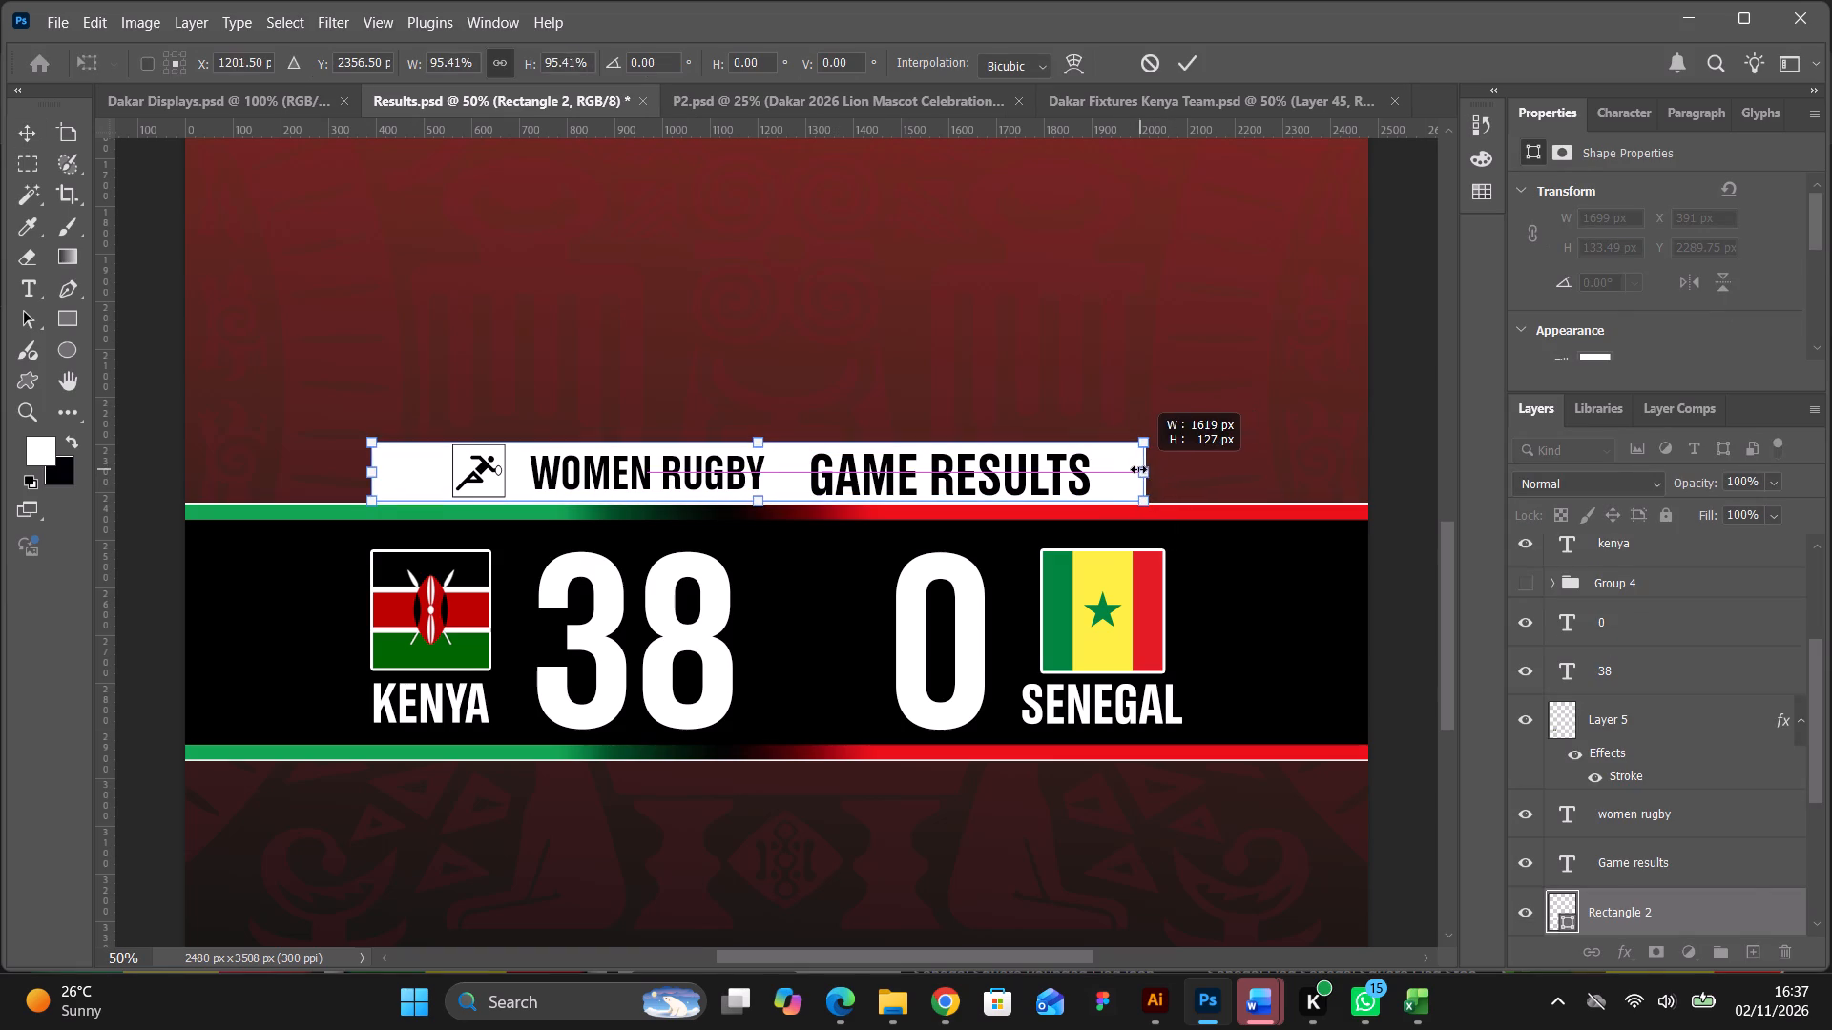
left_click_drag(1138, 469, 1113, 472)
left_click(387, 470)
left_click_drag(373, 473, 385, 473)
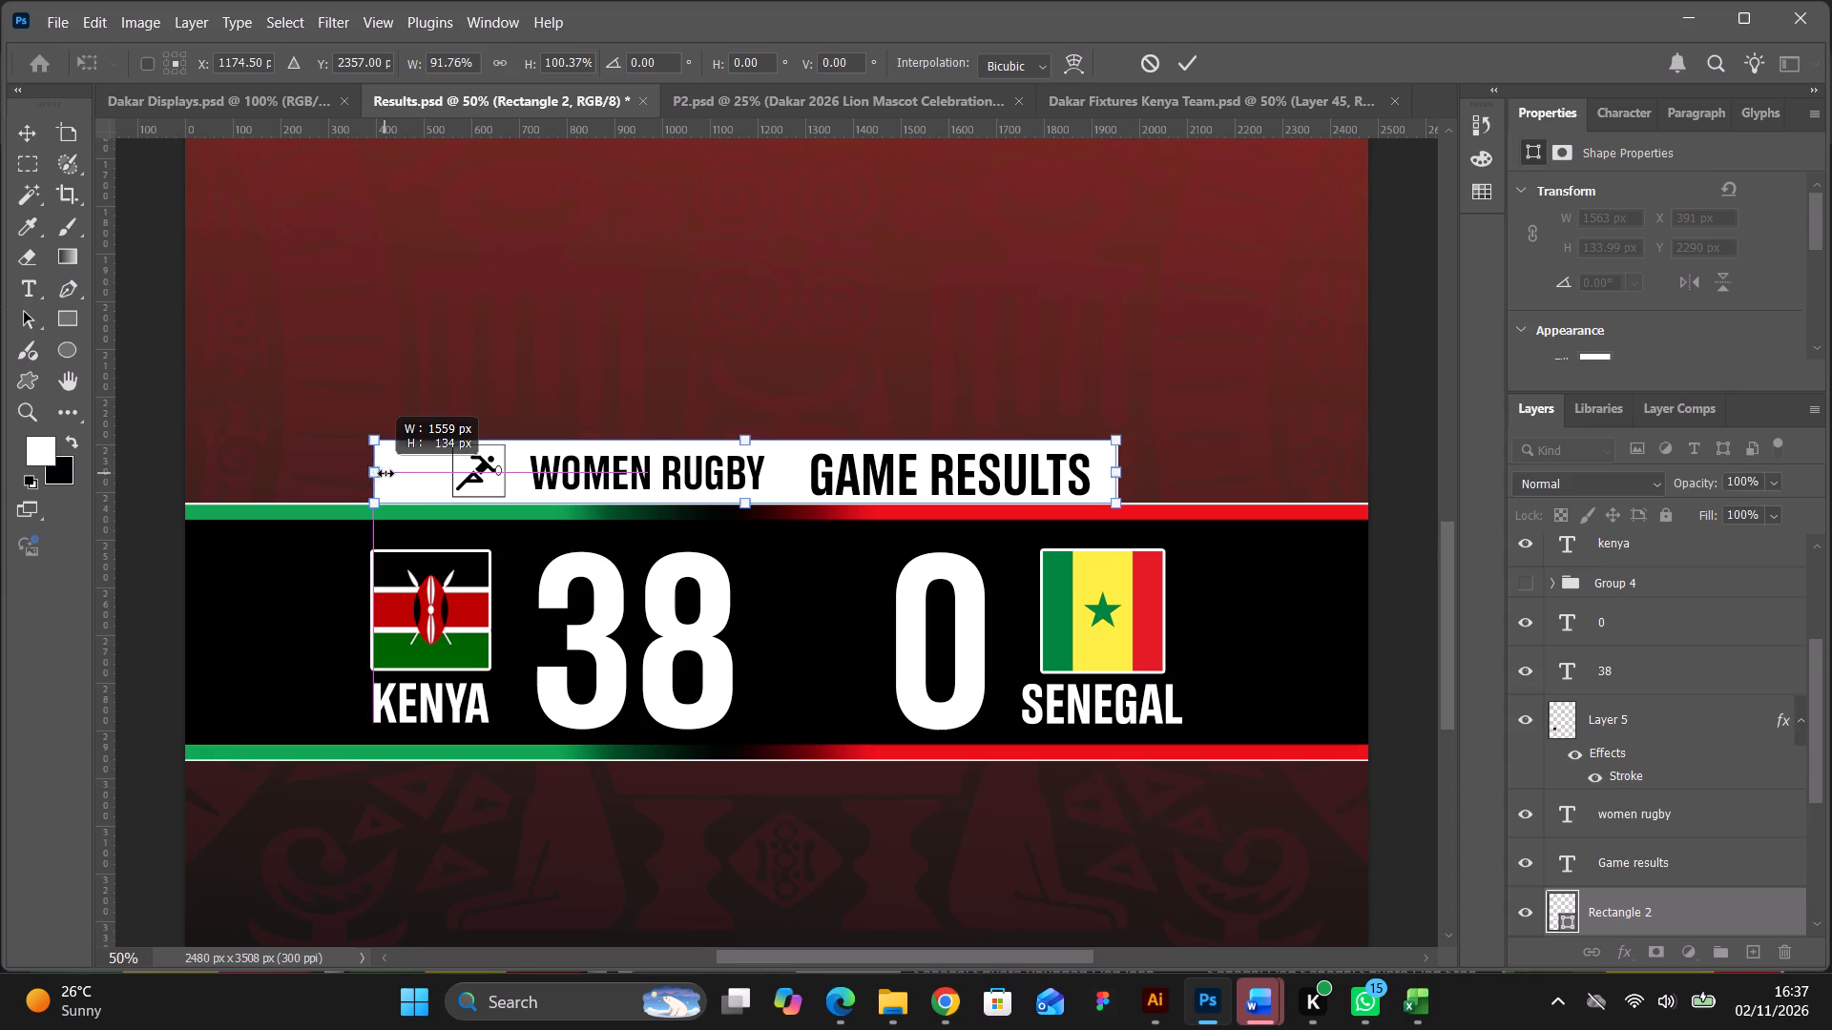
left_click_drag(385, 473, 429, 473)
left_click(1186, 57)
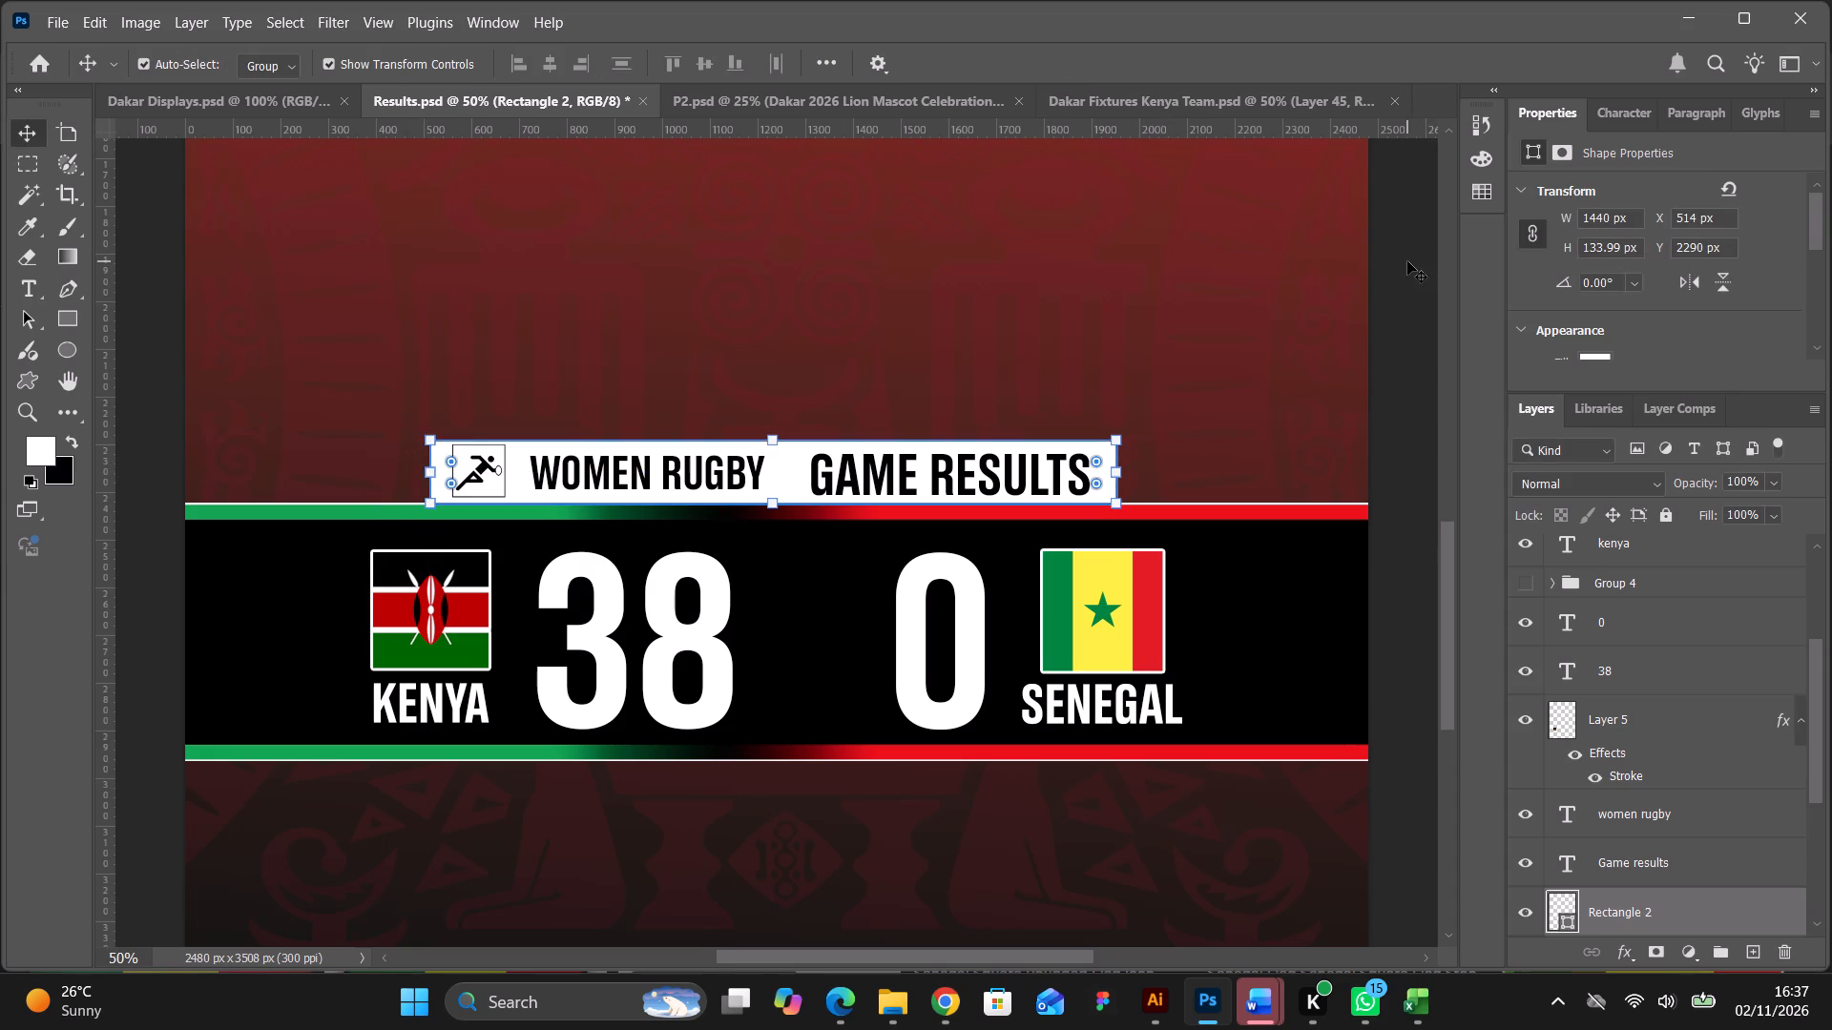
left_click(1407, 261)
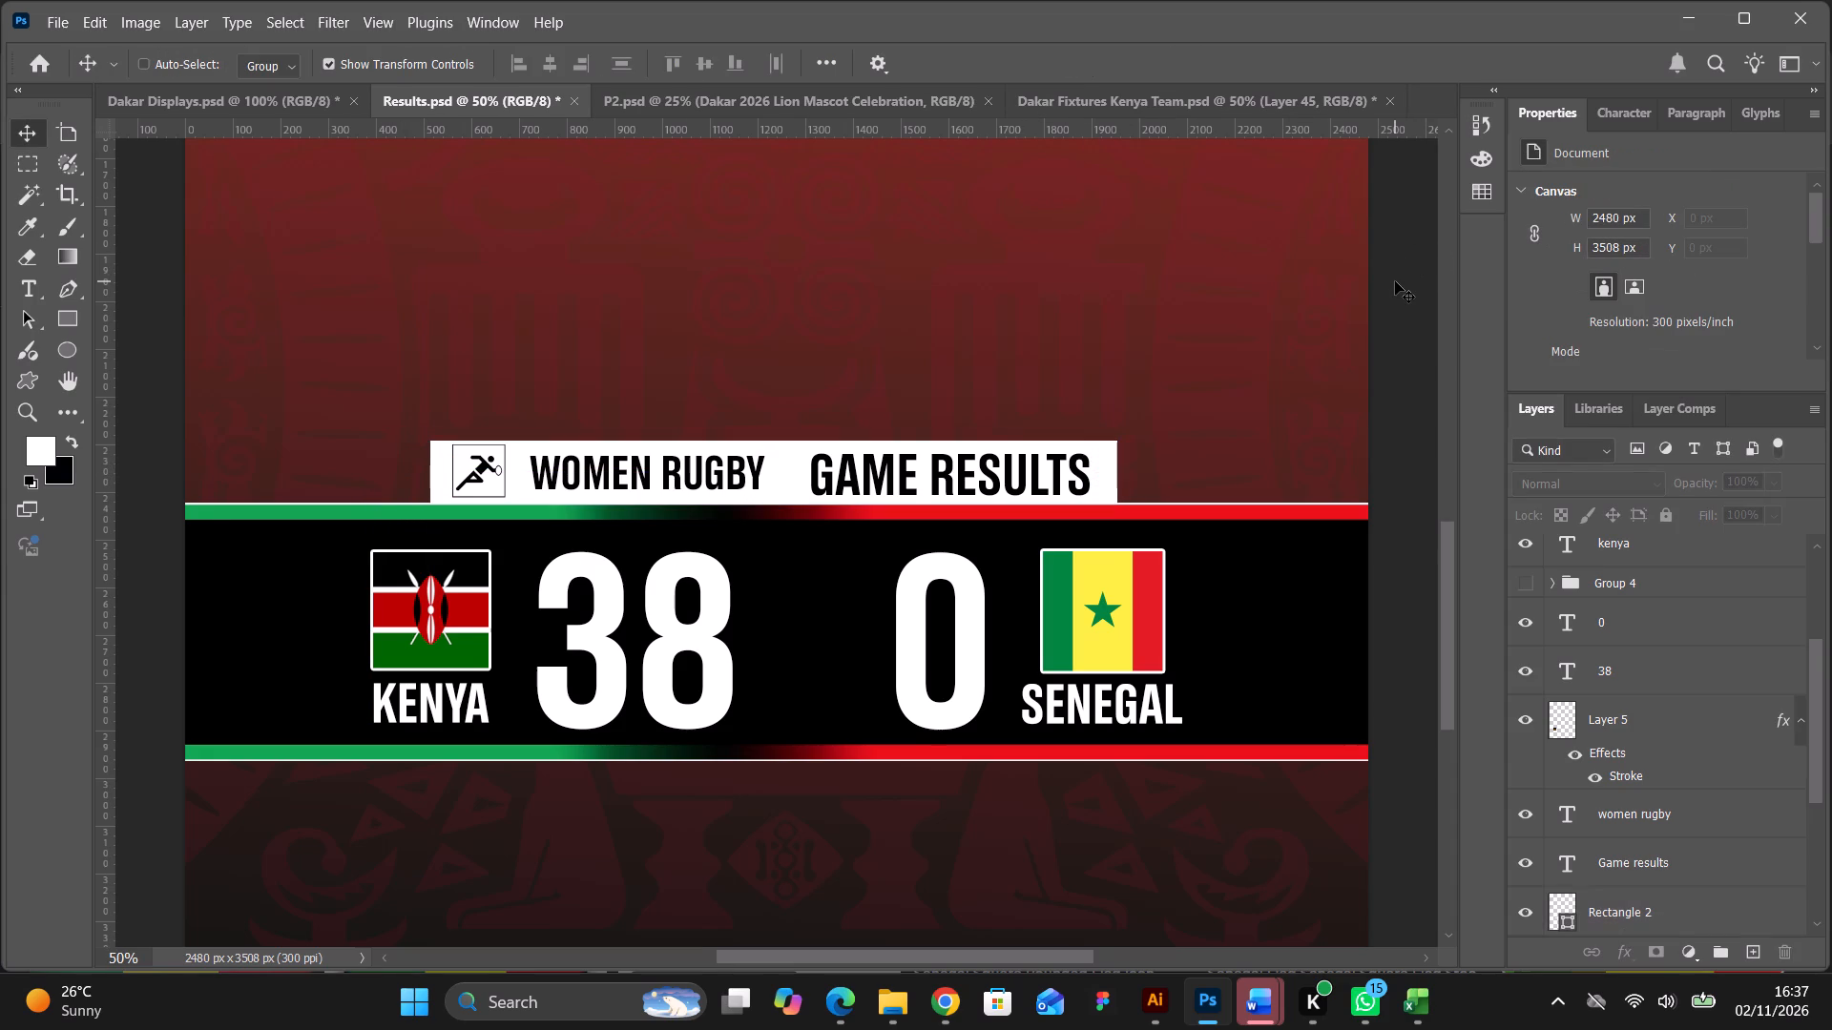
Nudge the 38 and 0 scores slightly upward by the same amount within the black results band.
key("ctrl+minus")
key("ctrl+minus")
scroll(1017, 443, "up", 2)
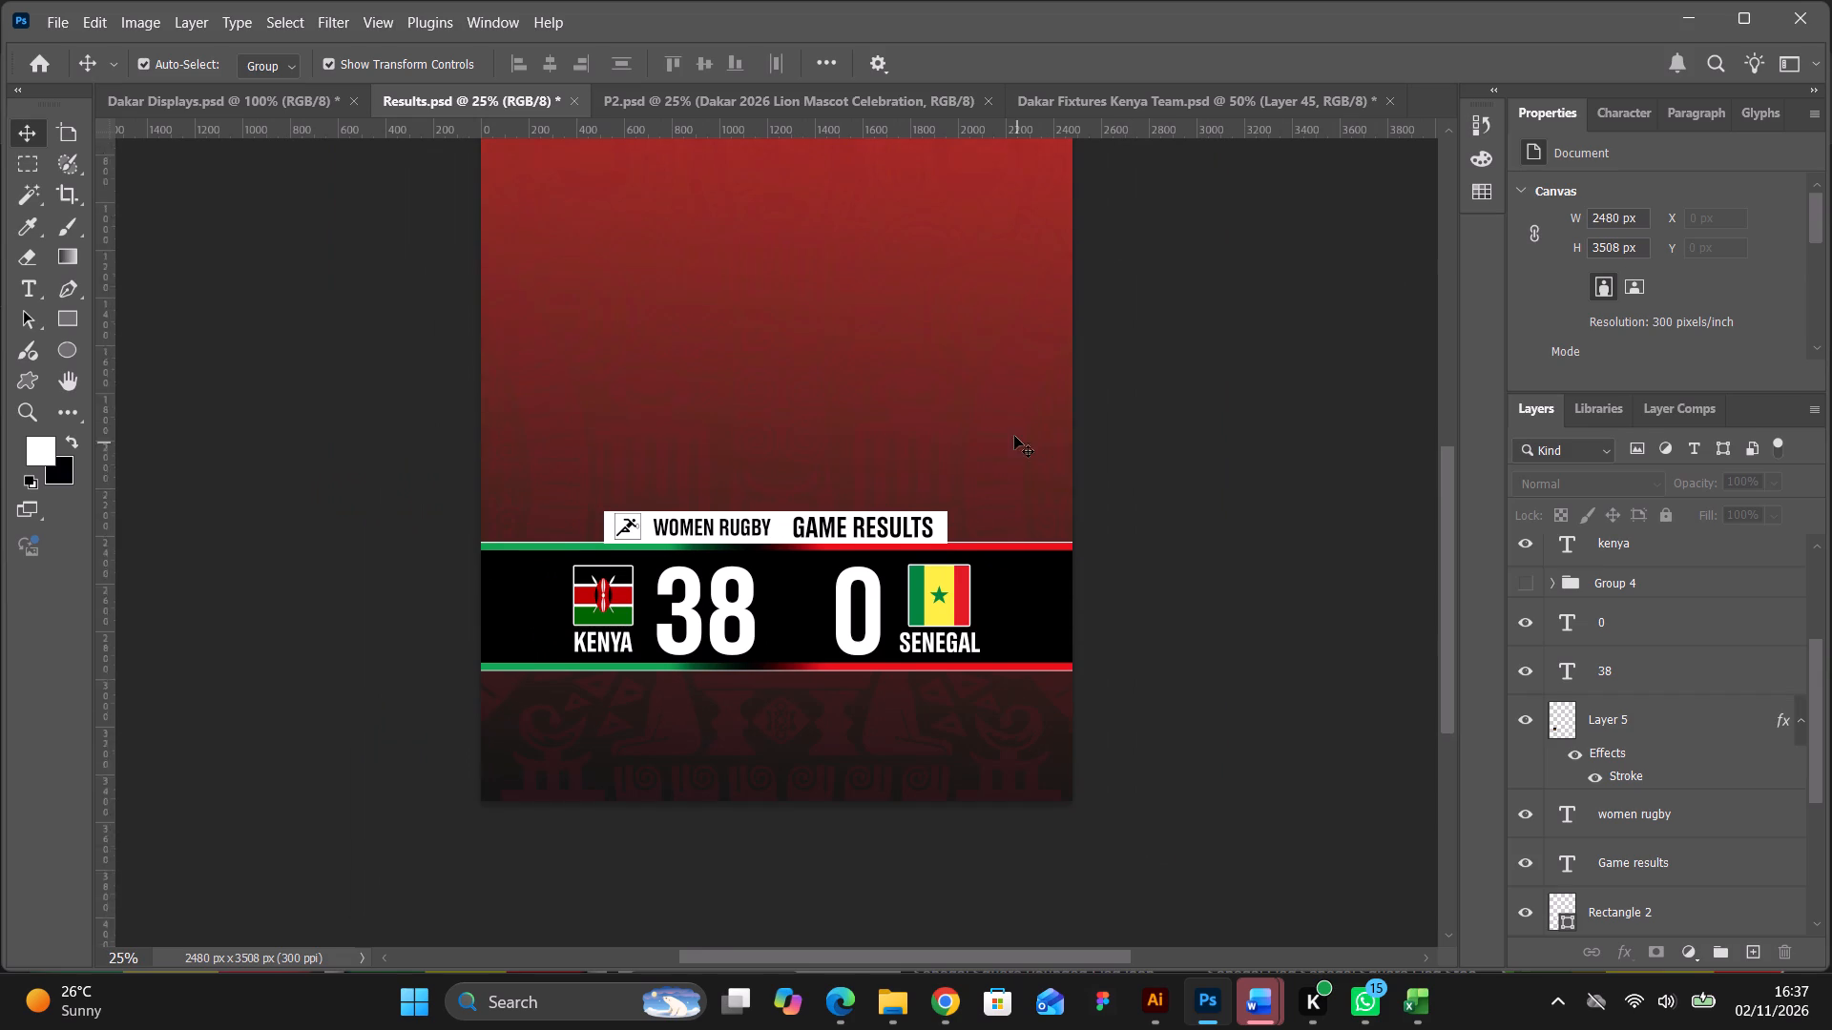
scroll(1014, 436, "up", 9)
left_click(1242, 500)
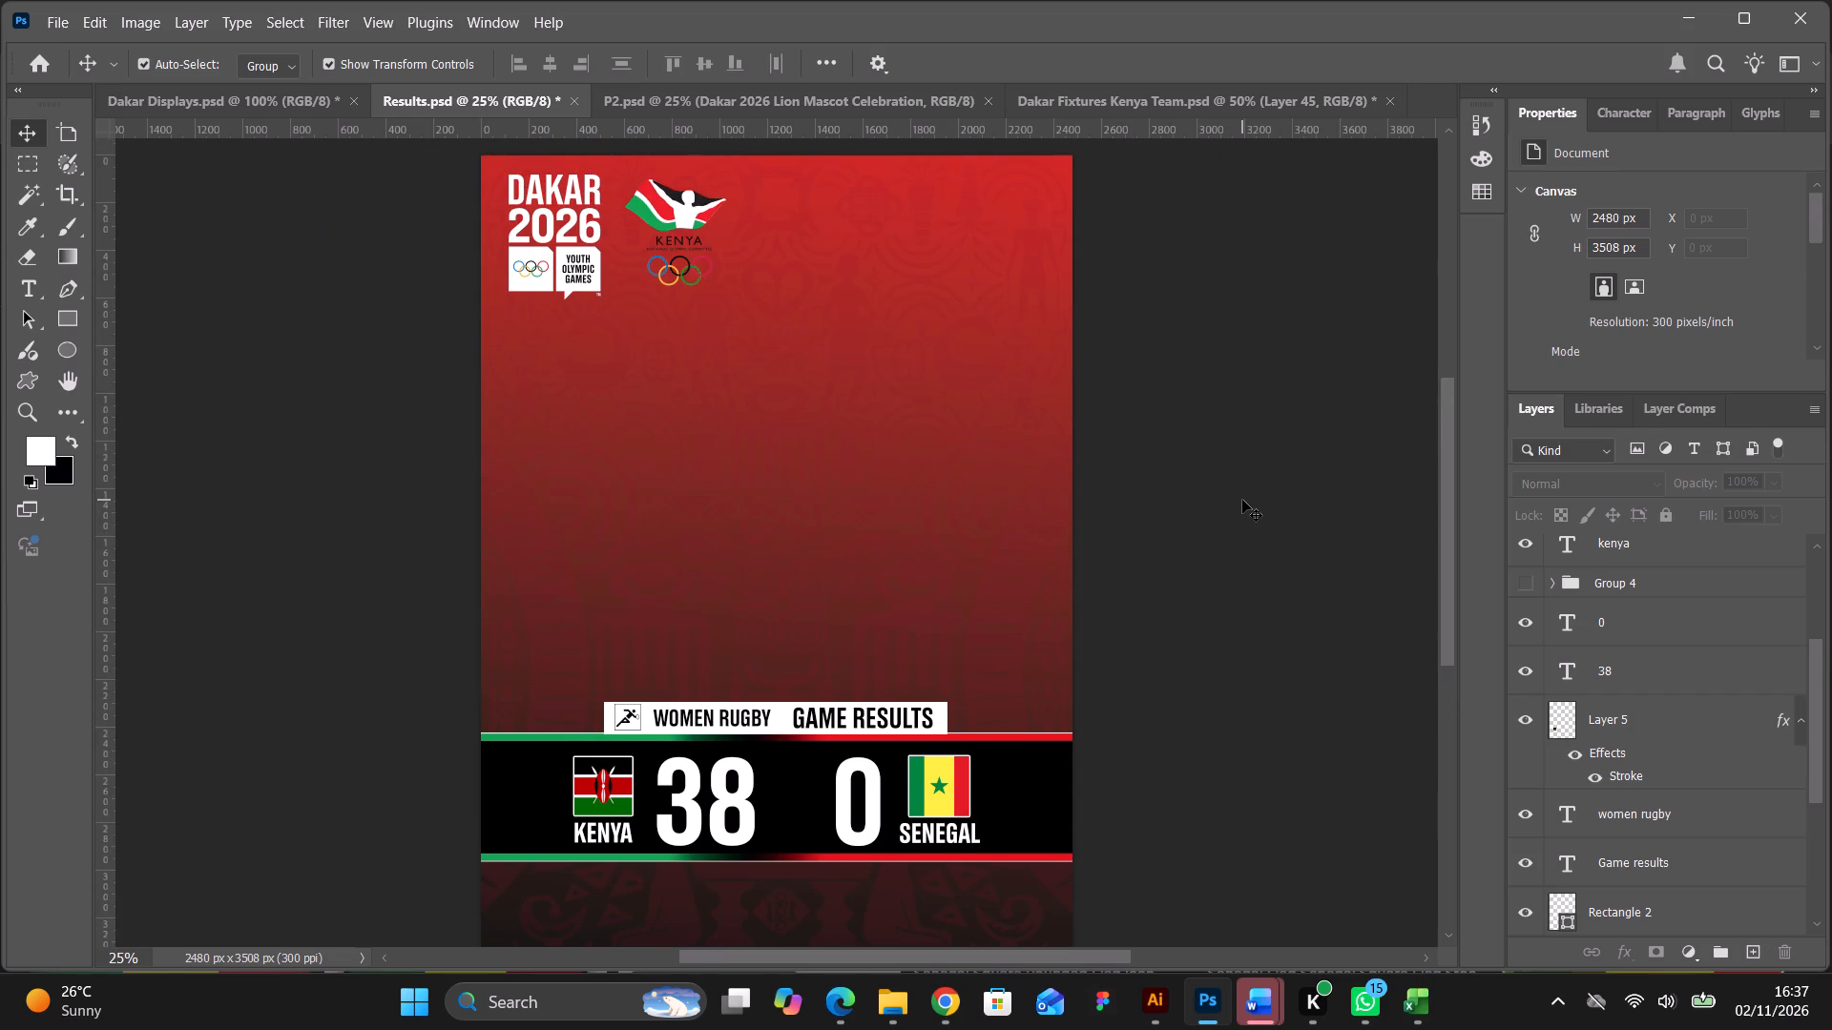
left_click(748, 790)
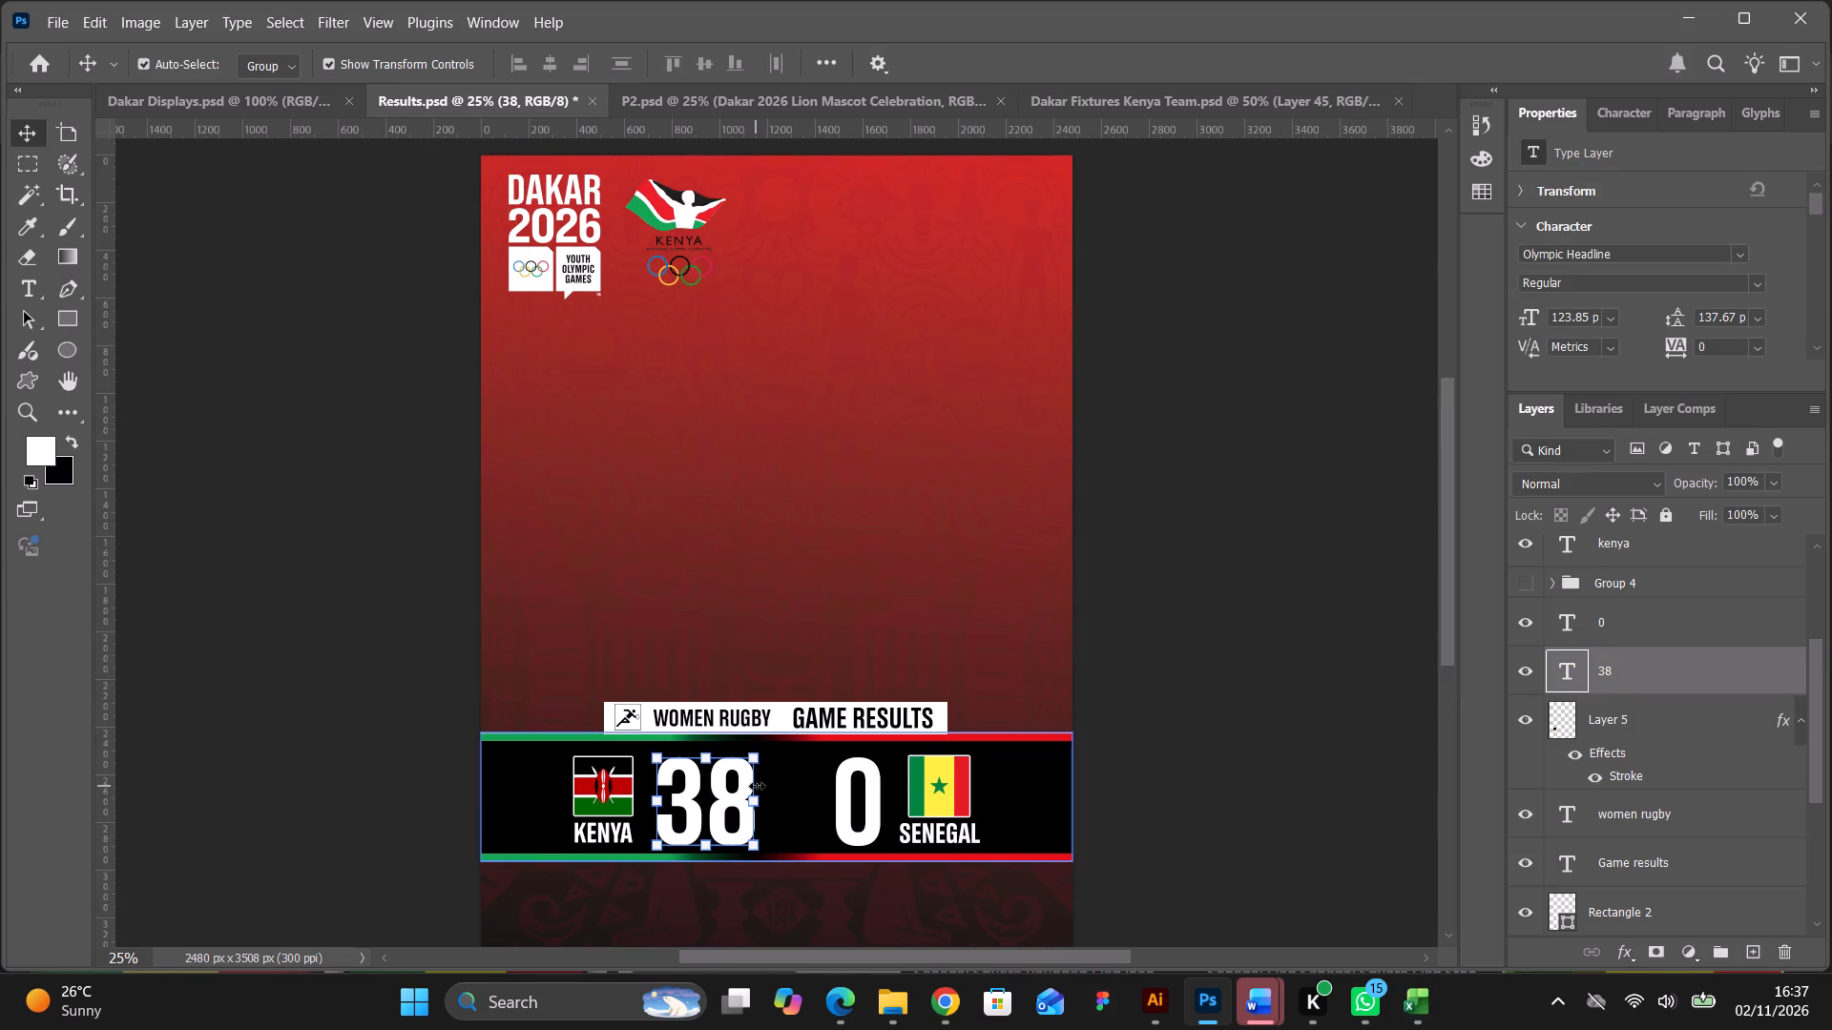
key("Up")
key("Up")
key("Up")
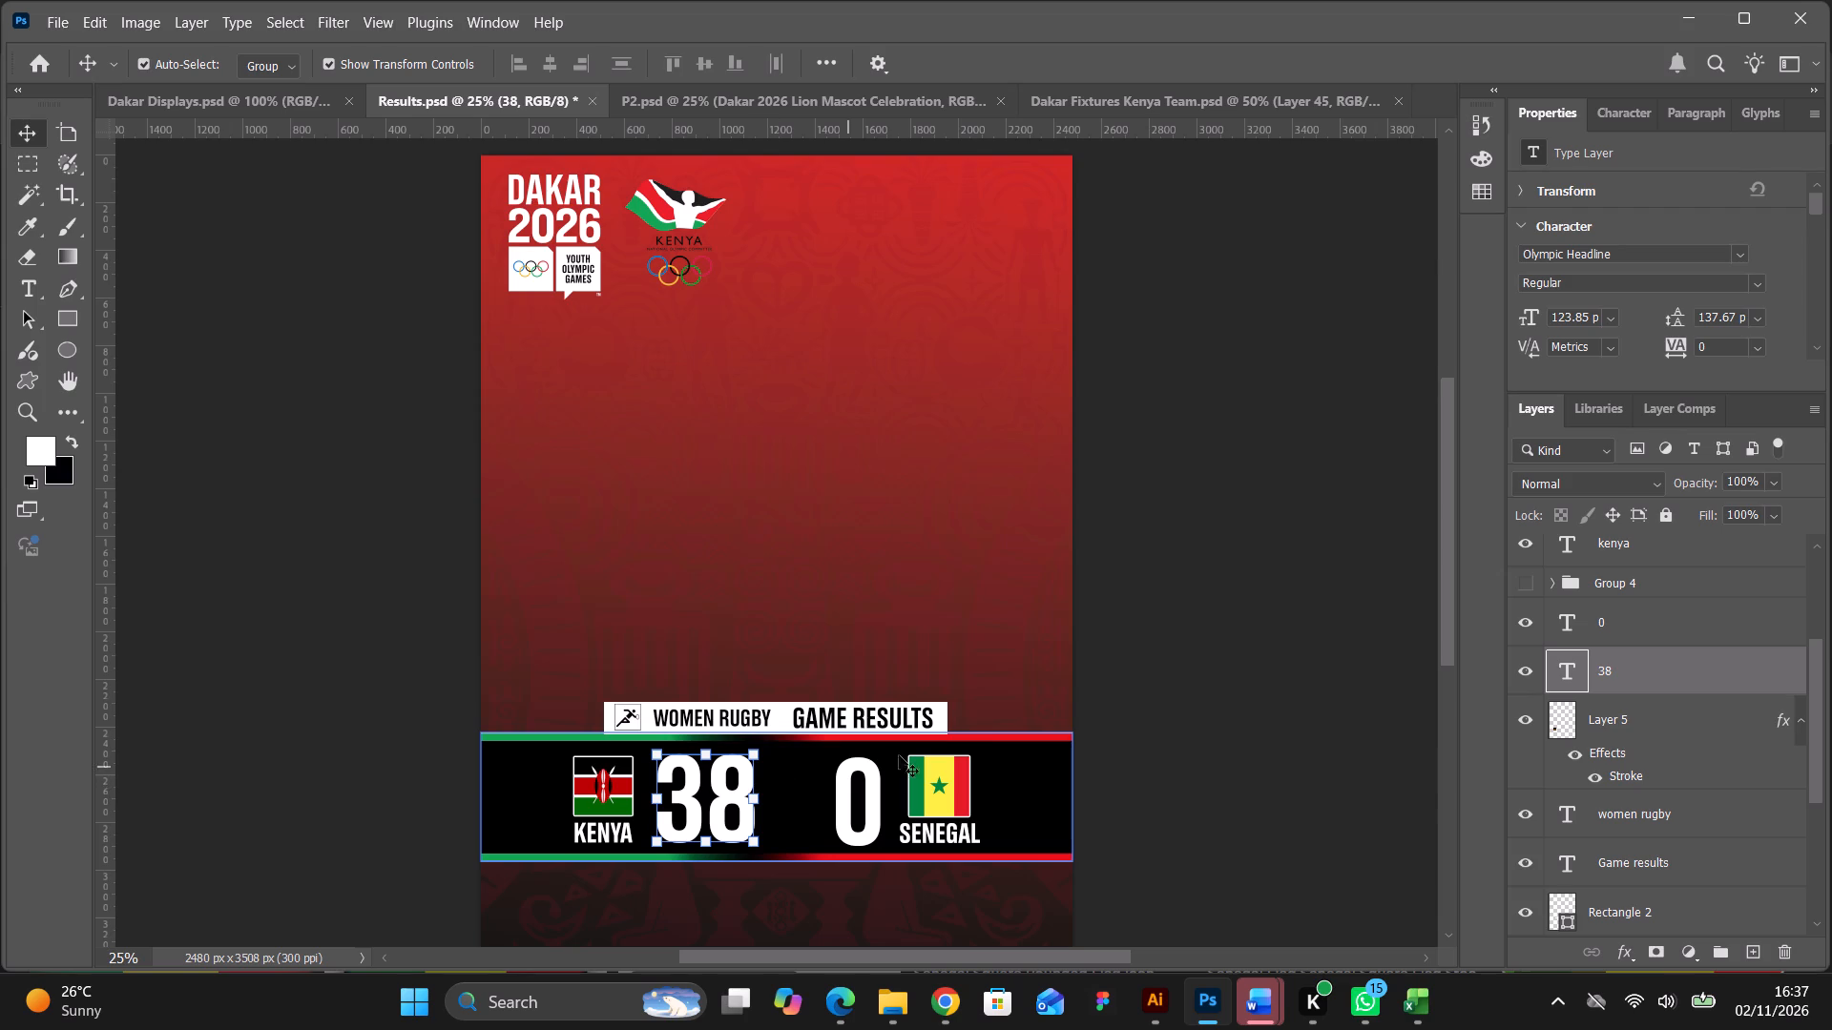
left_click(1196, 688)
left_click(877, 787)
key("Up")
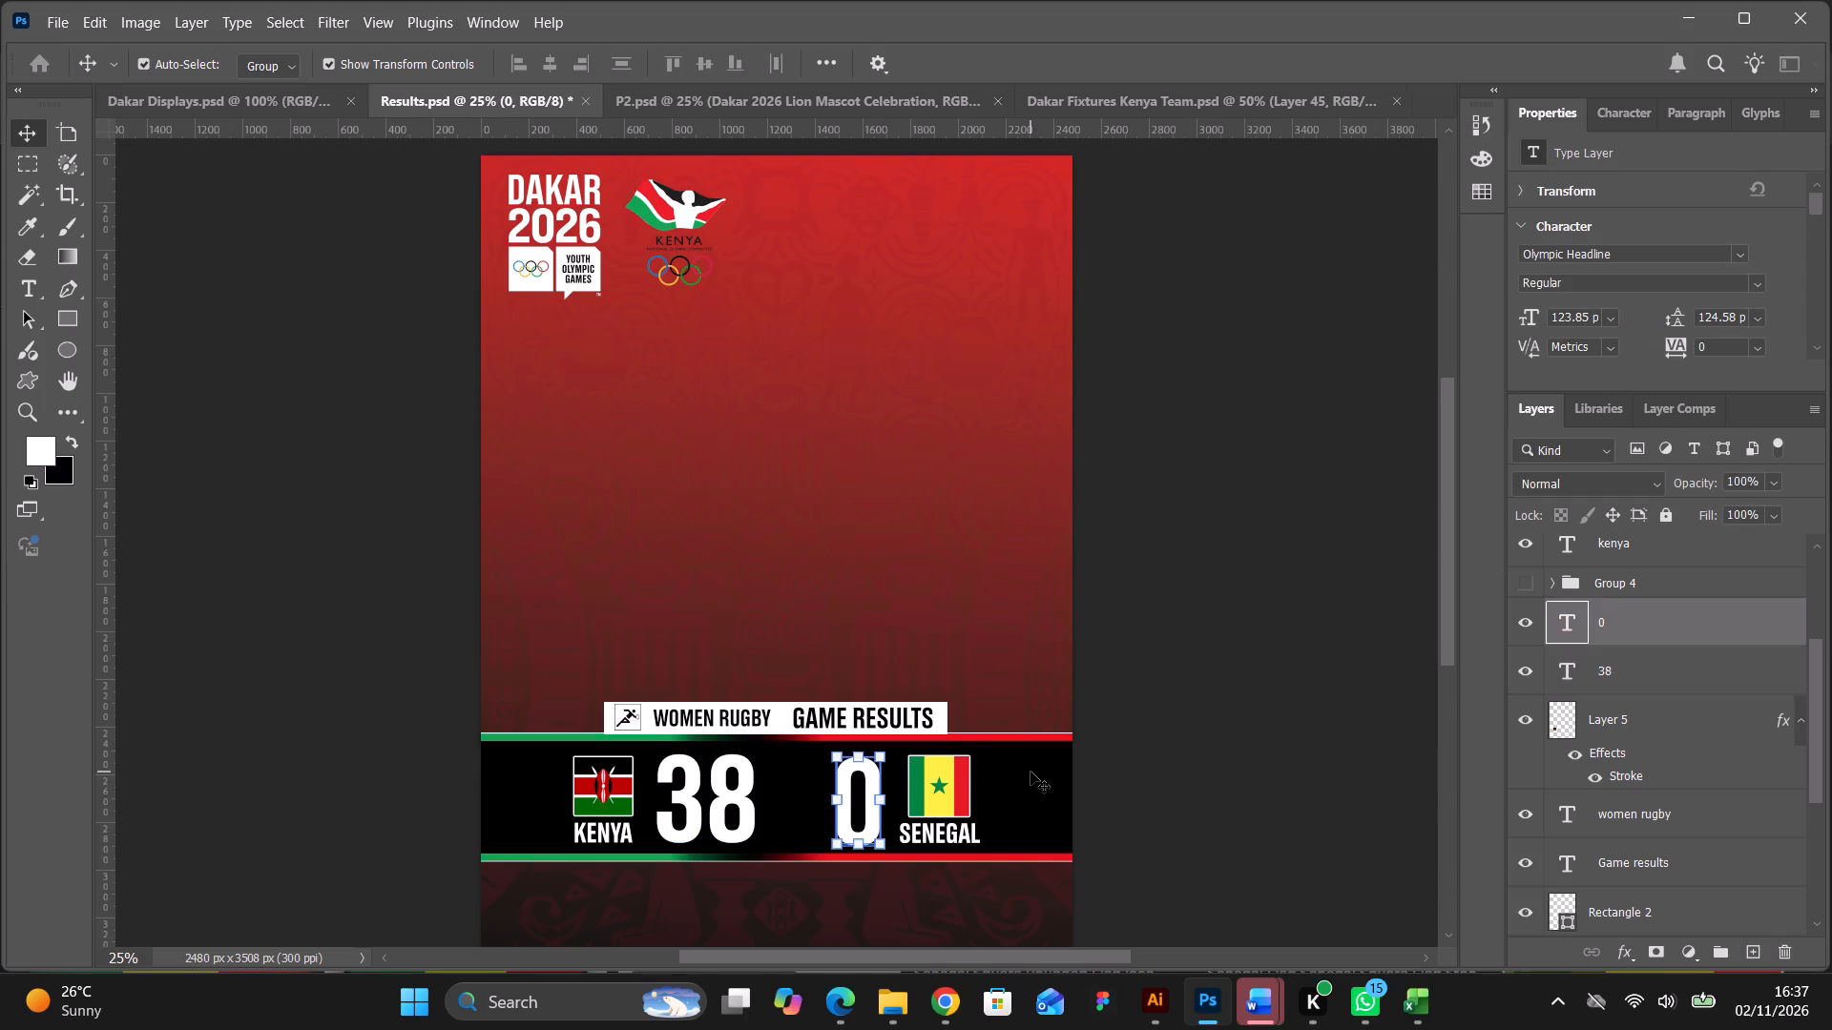
key("Up")
key("Up")
left_click(1186, 752)
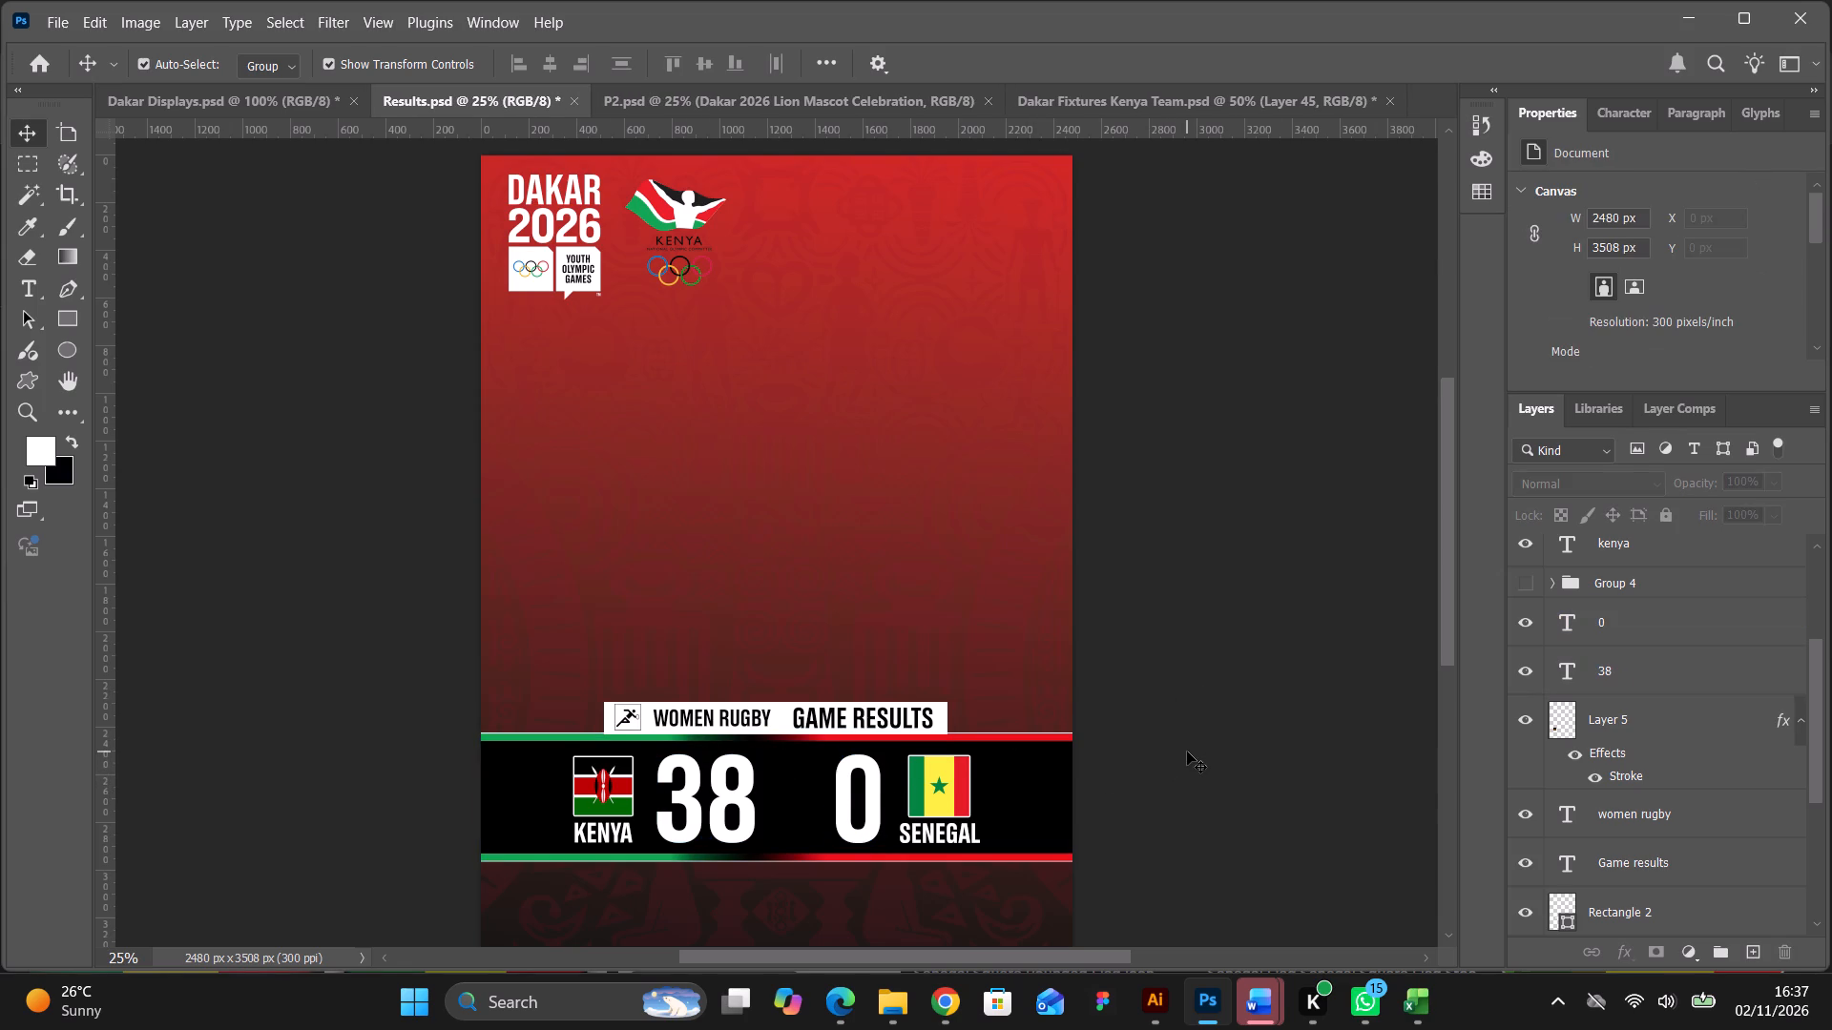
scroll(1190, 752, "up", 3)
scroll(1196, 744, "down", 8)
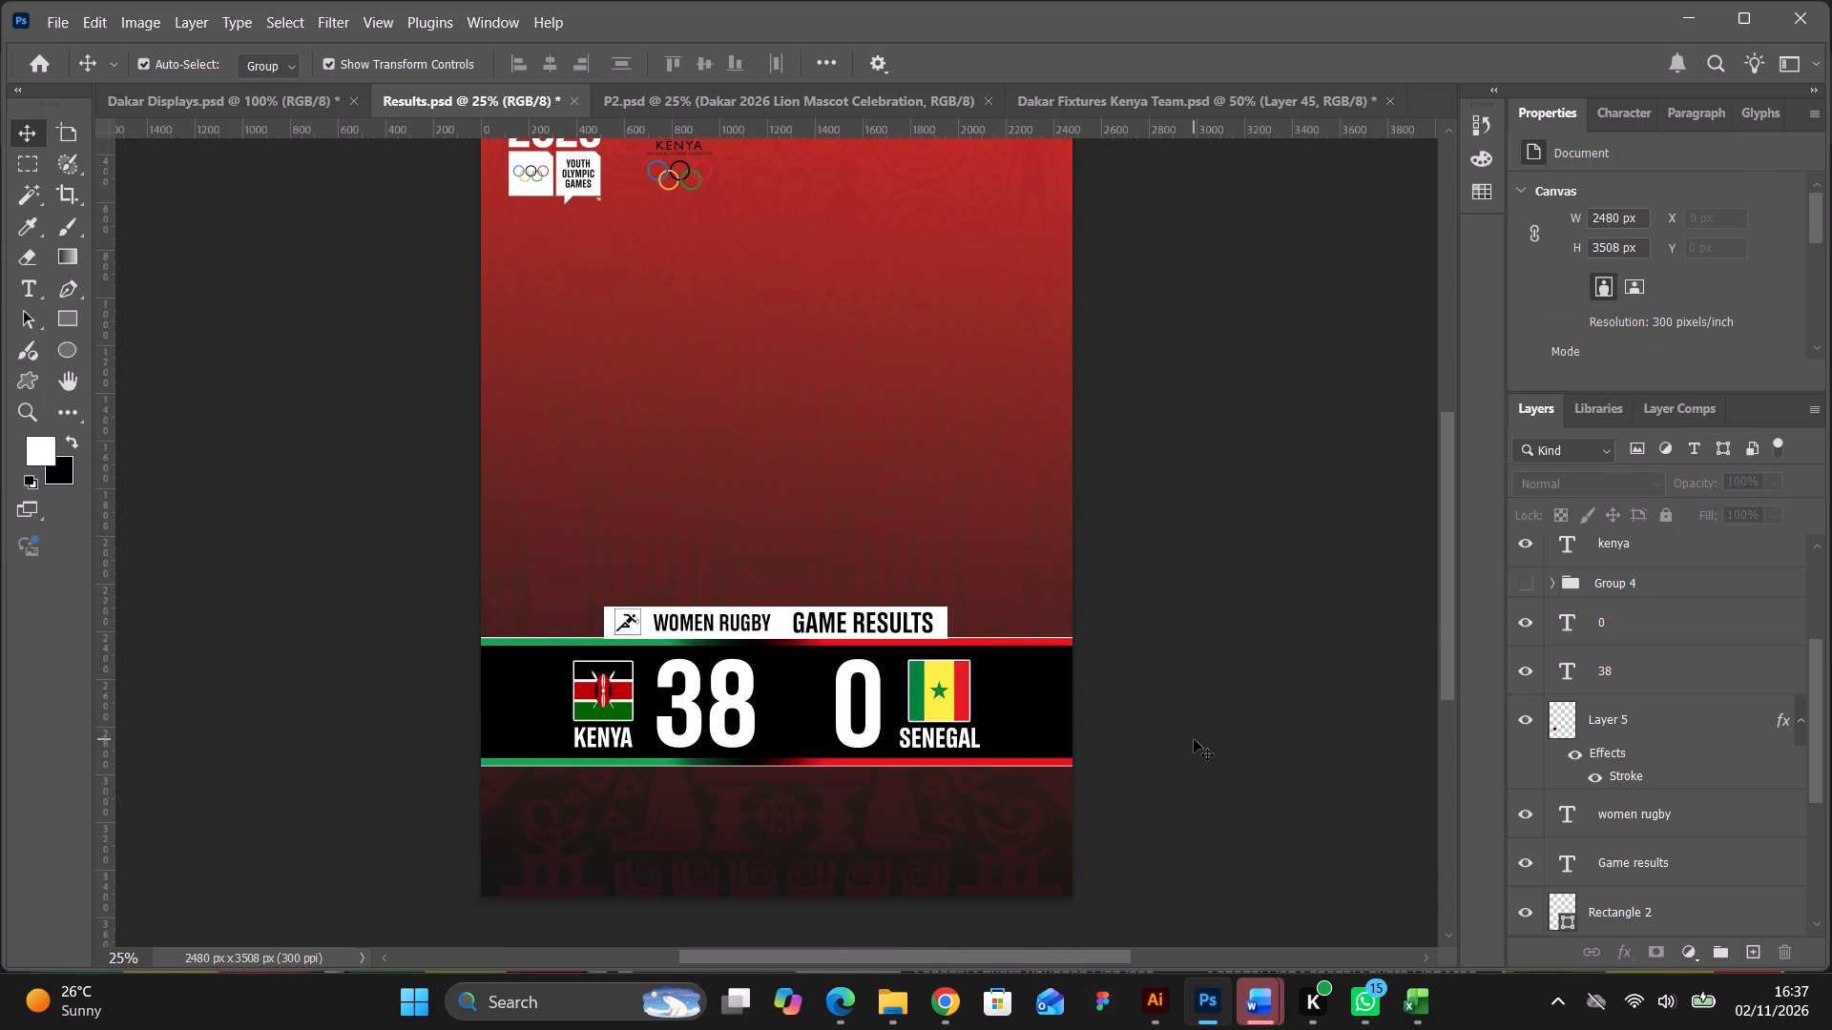
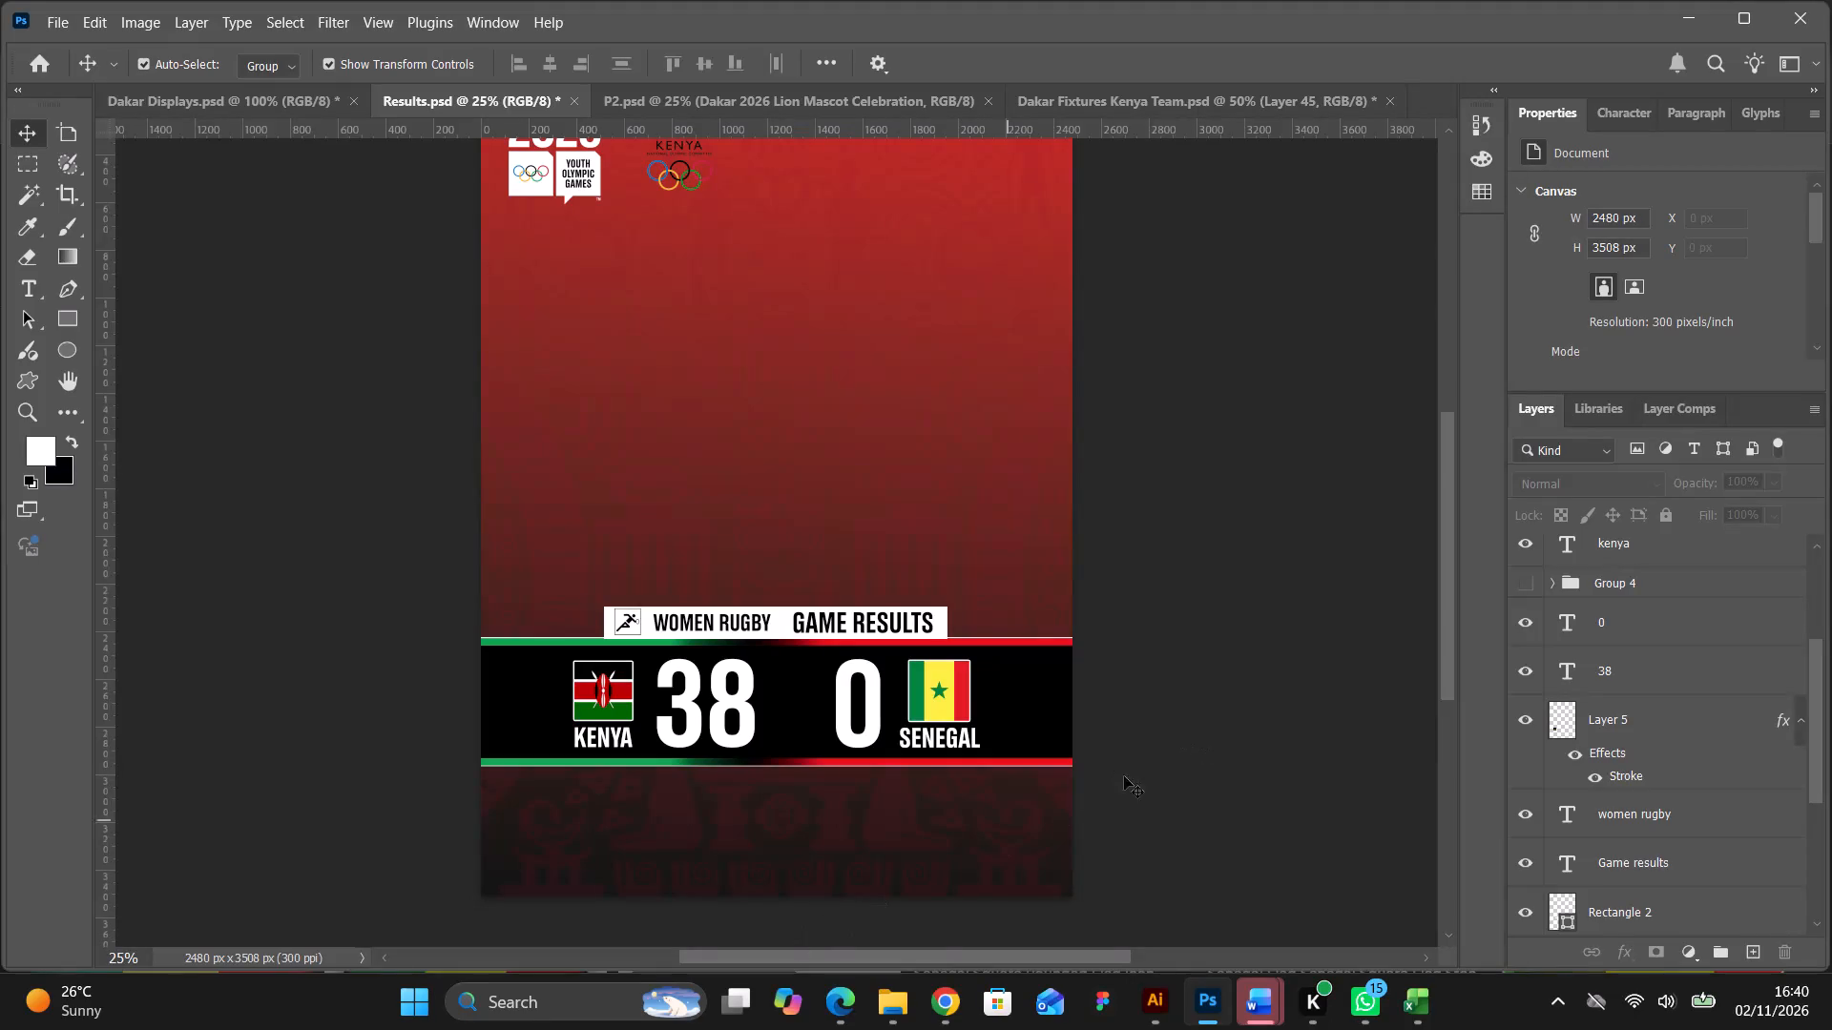
Switch to Illustrator to bring up the Dakar 2026 Youth Olympic Games logo document.
left_click(1146, 714)
left_click(1140, 1004)
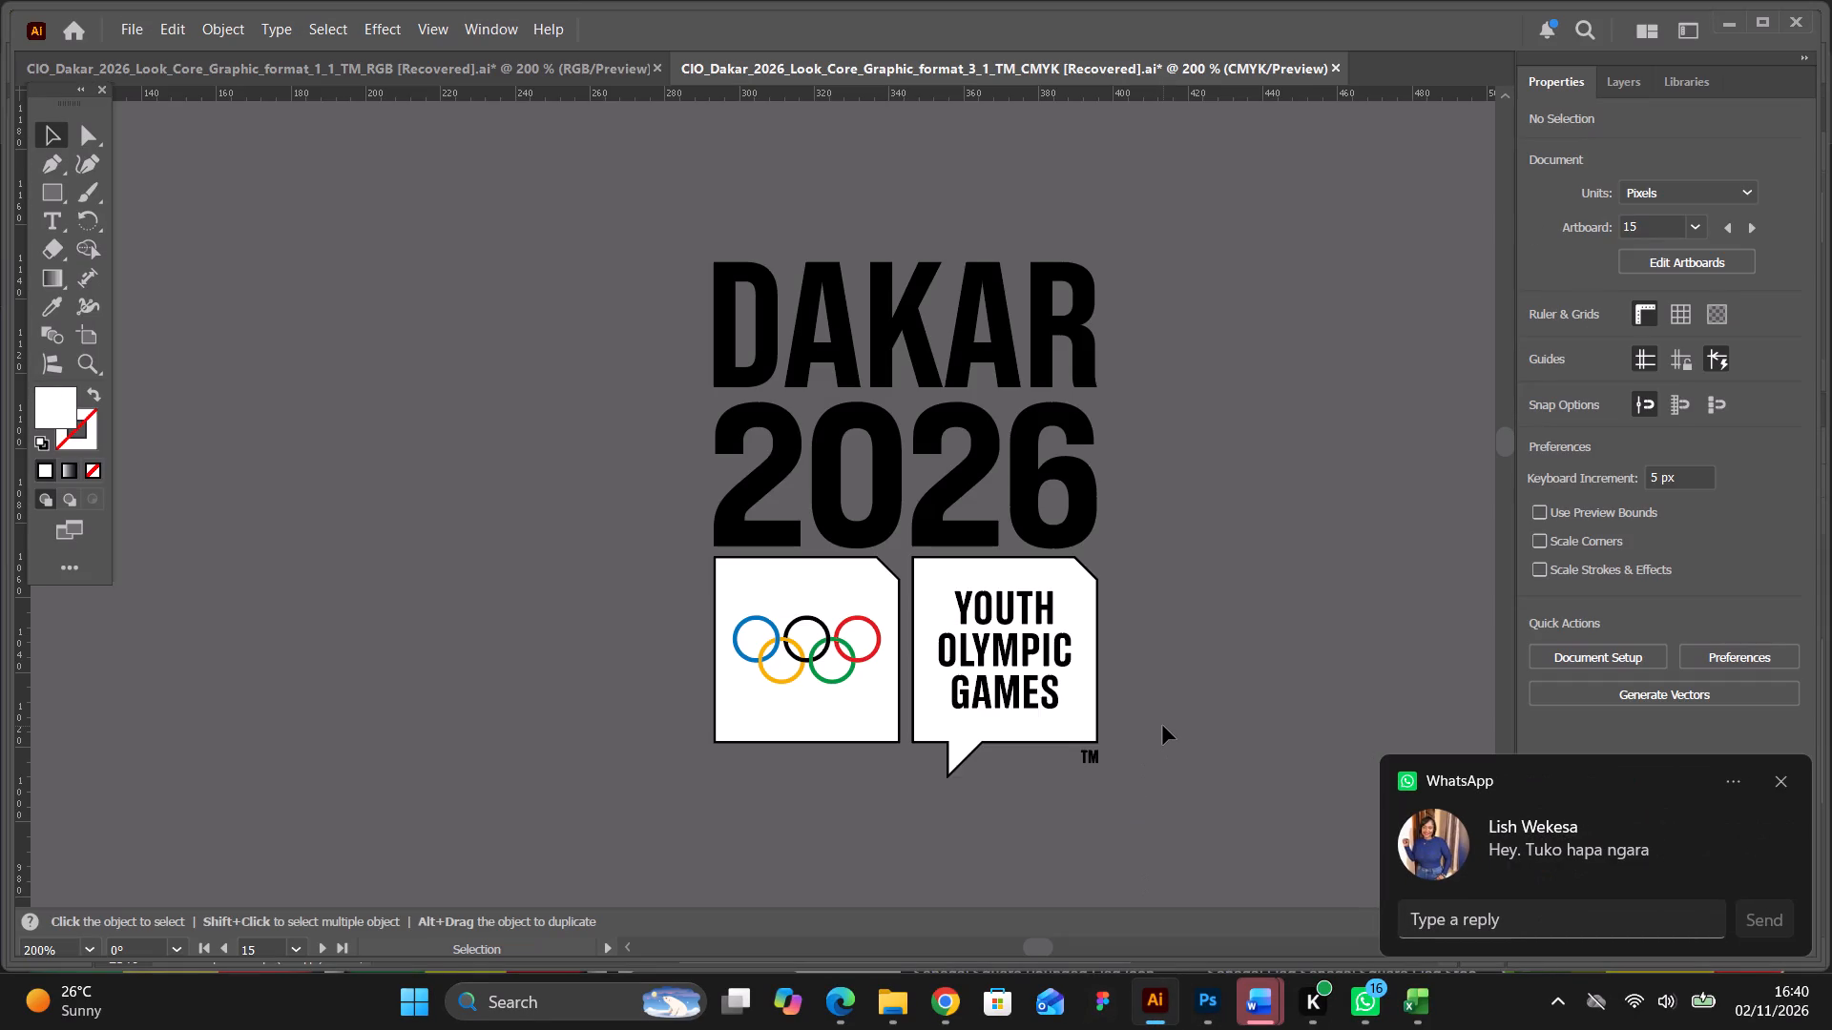
left_click(1437, 919)
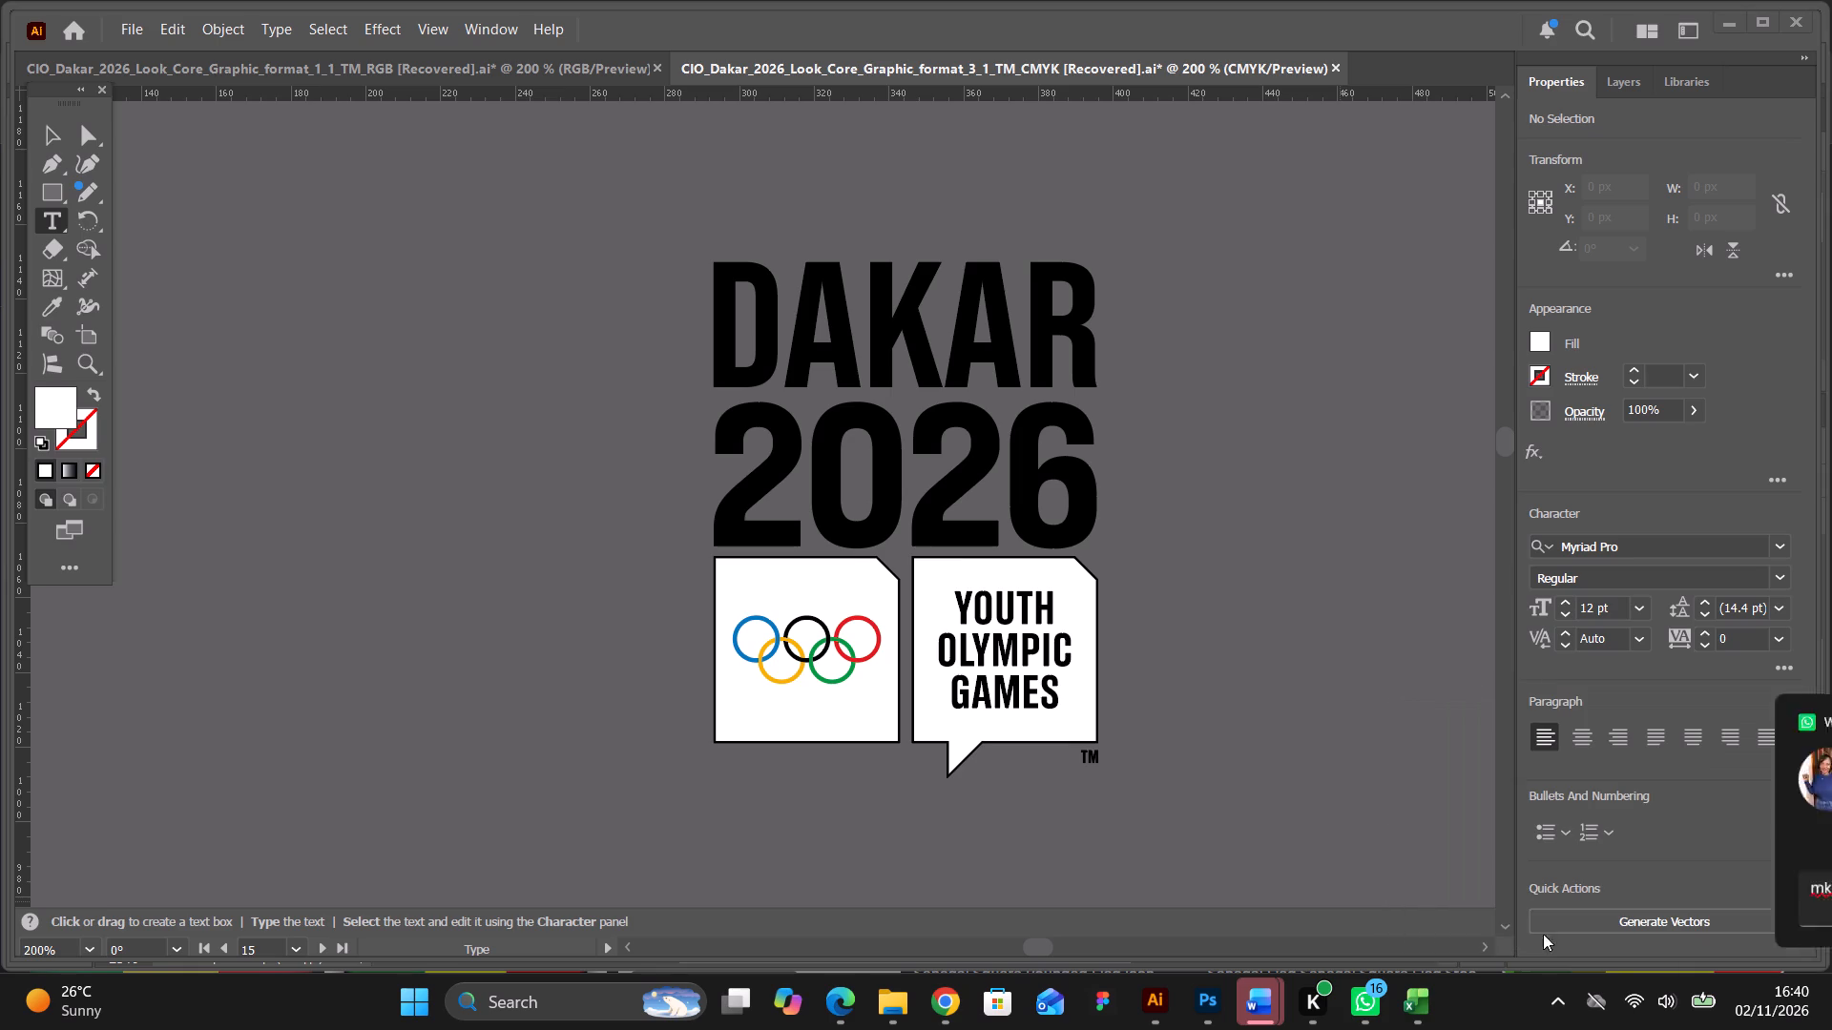
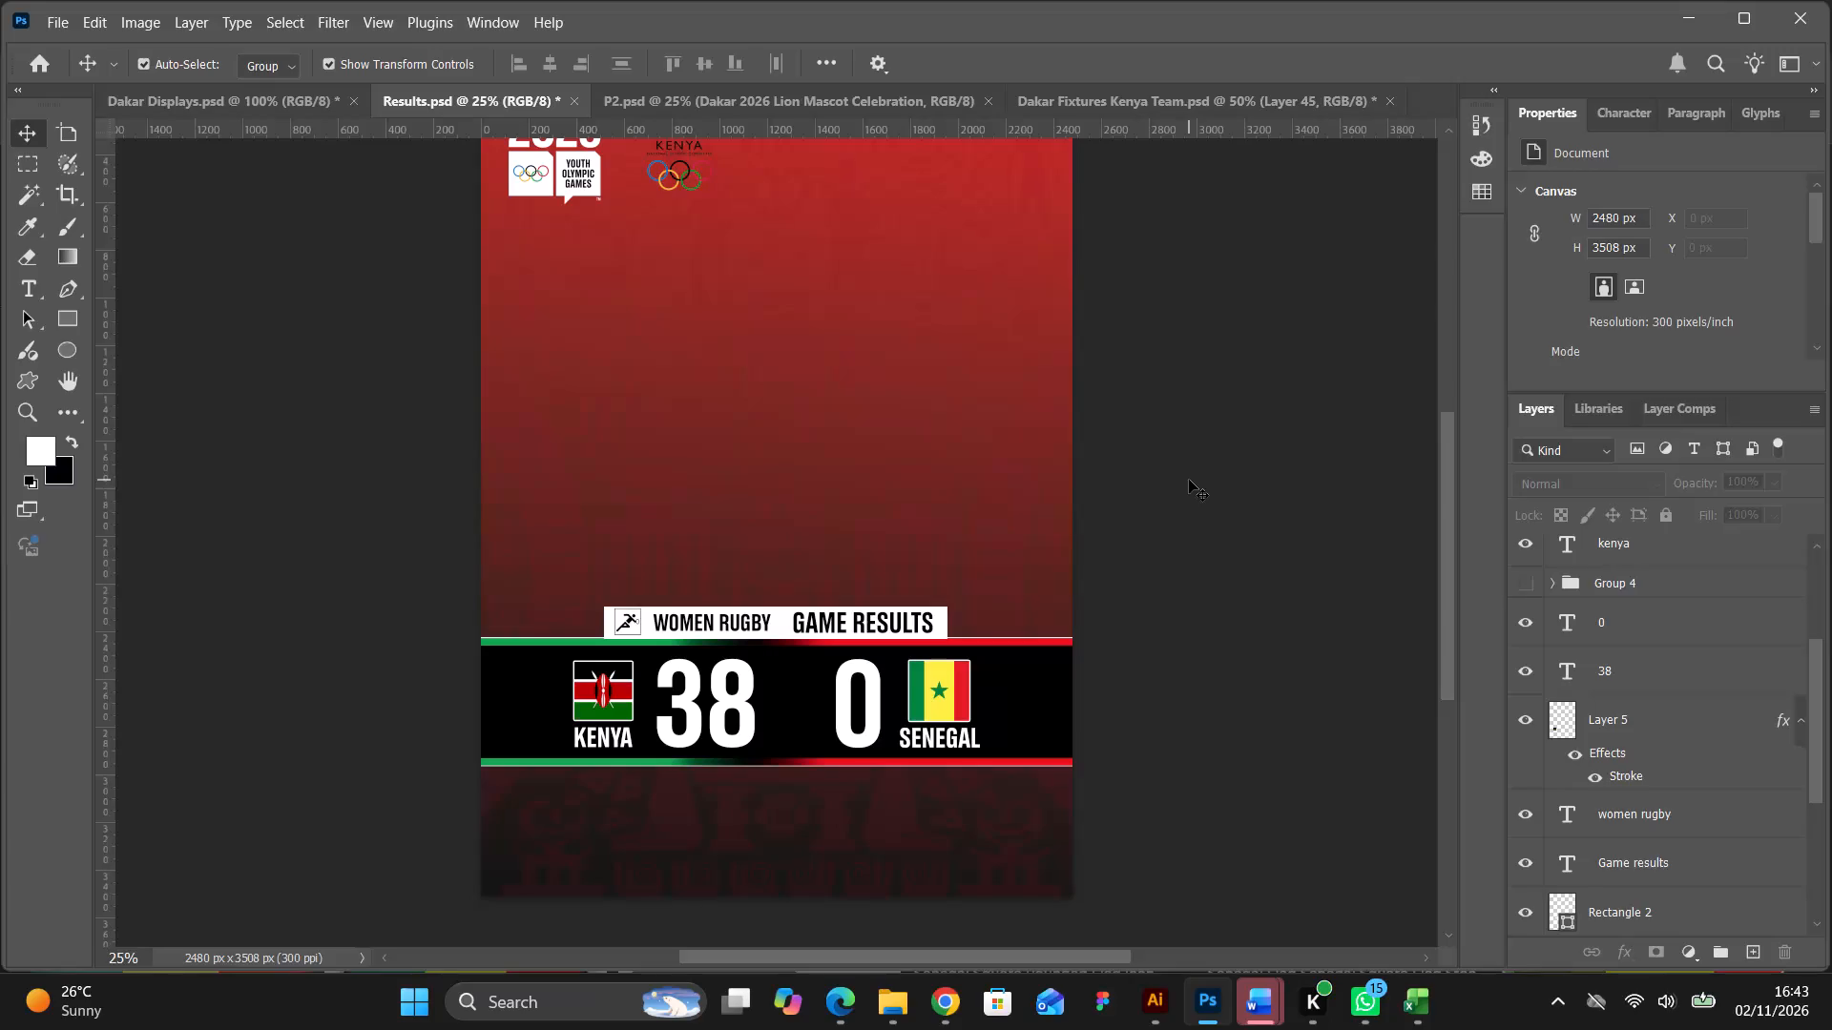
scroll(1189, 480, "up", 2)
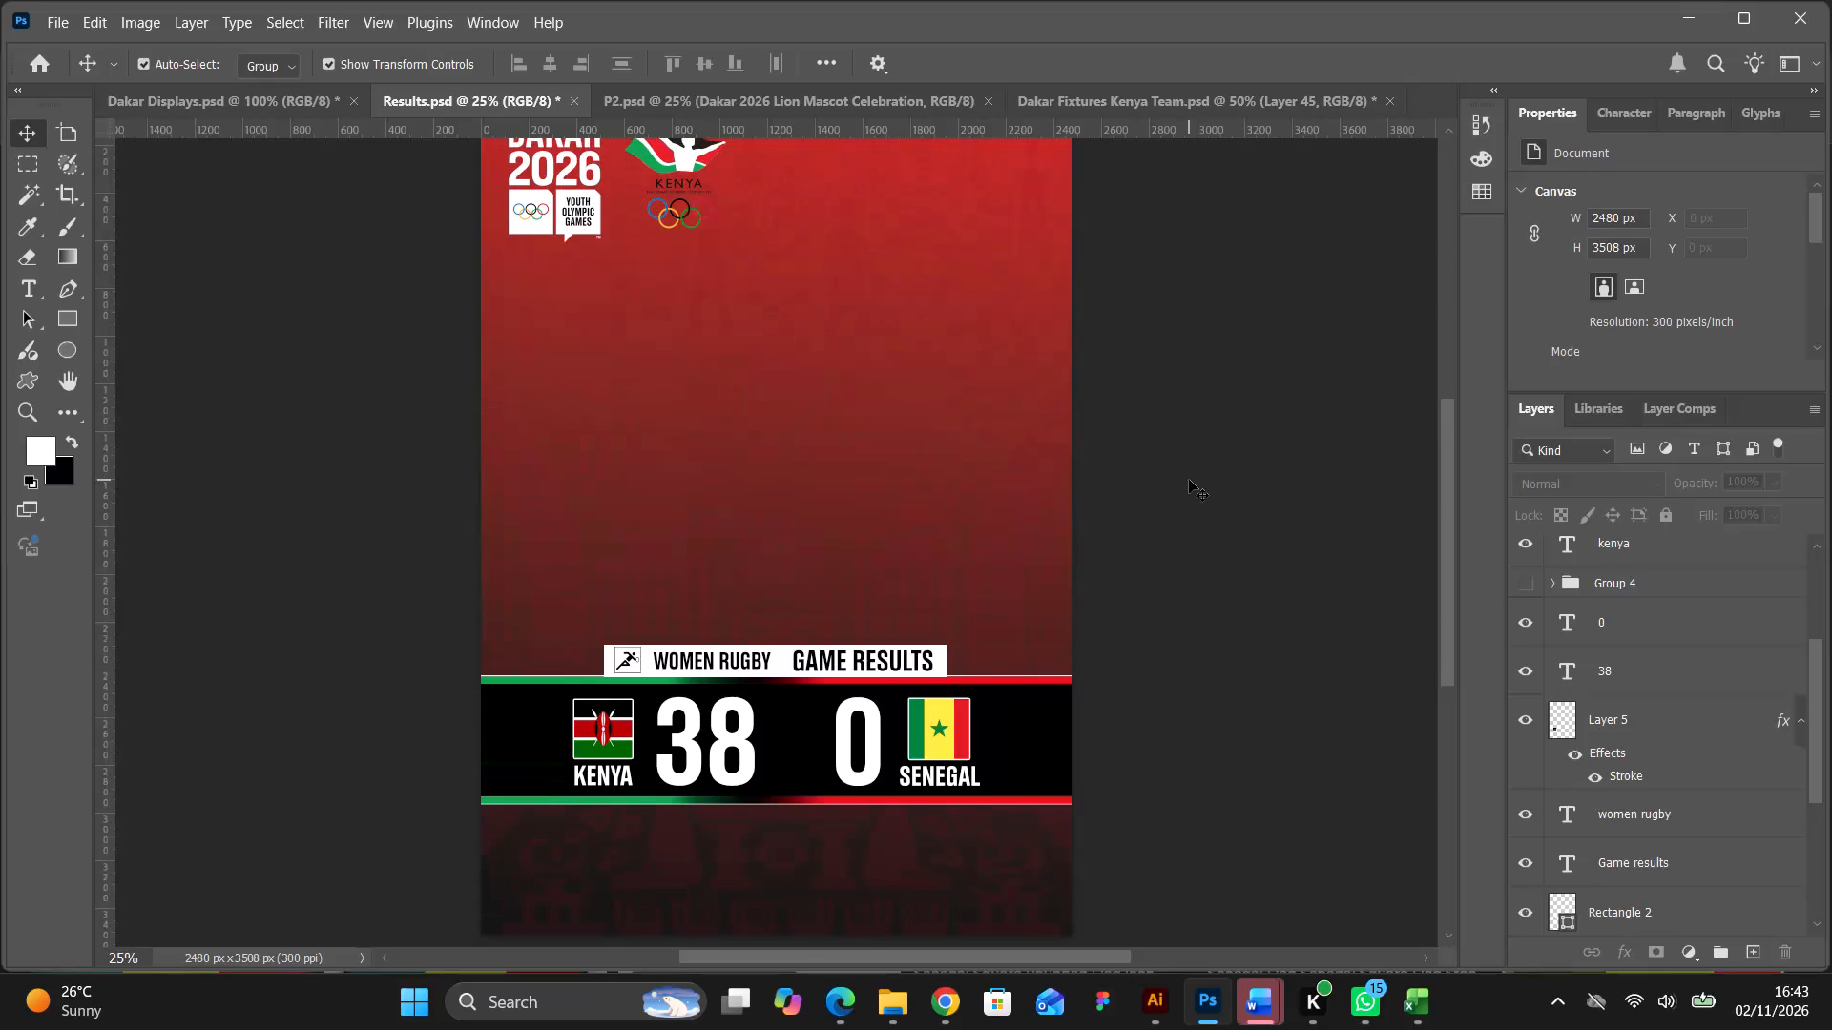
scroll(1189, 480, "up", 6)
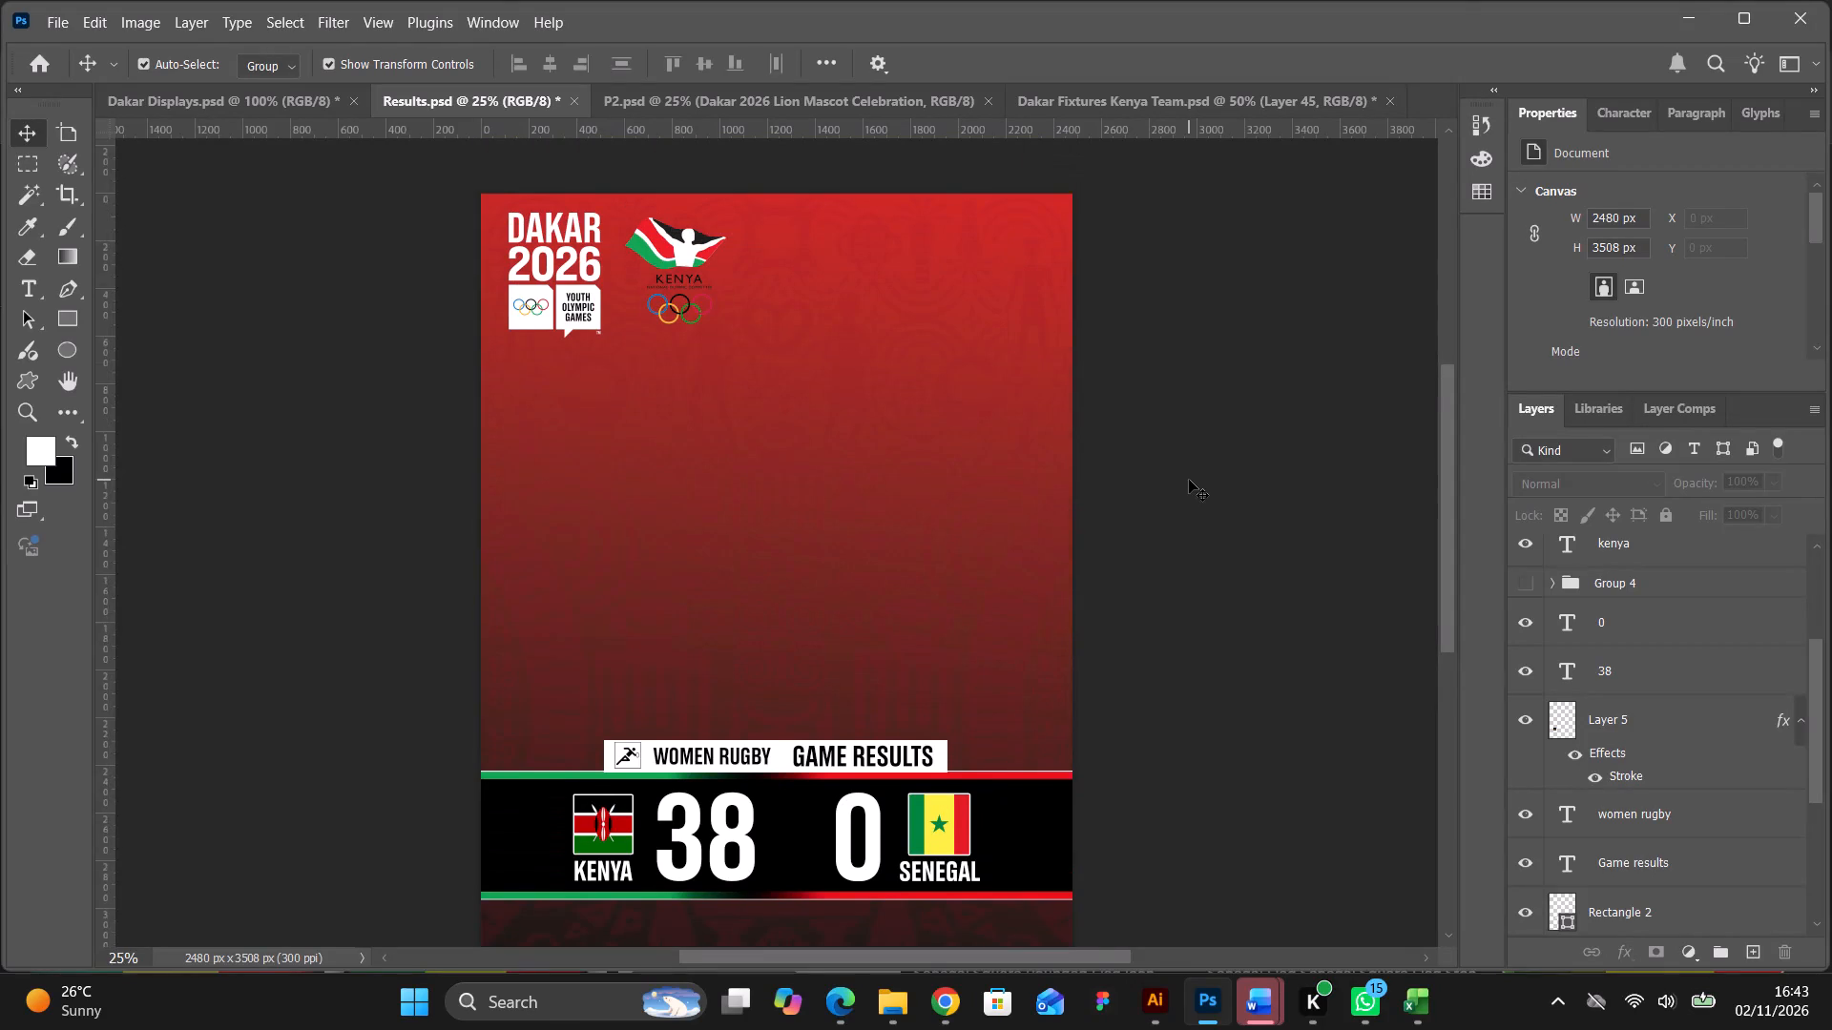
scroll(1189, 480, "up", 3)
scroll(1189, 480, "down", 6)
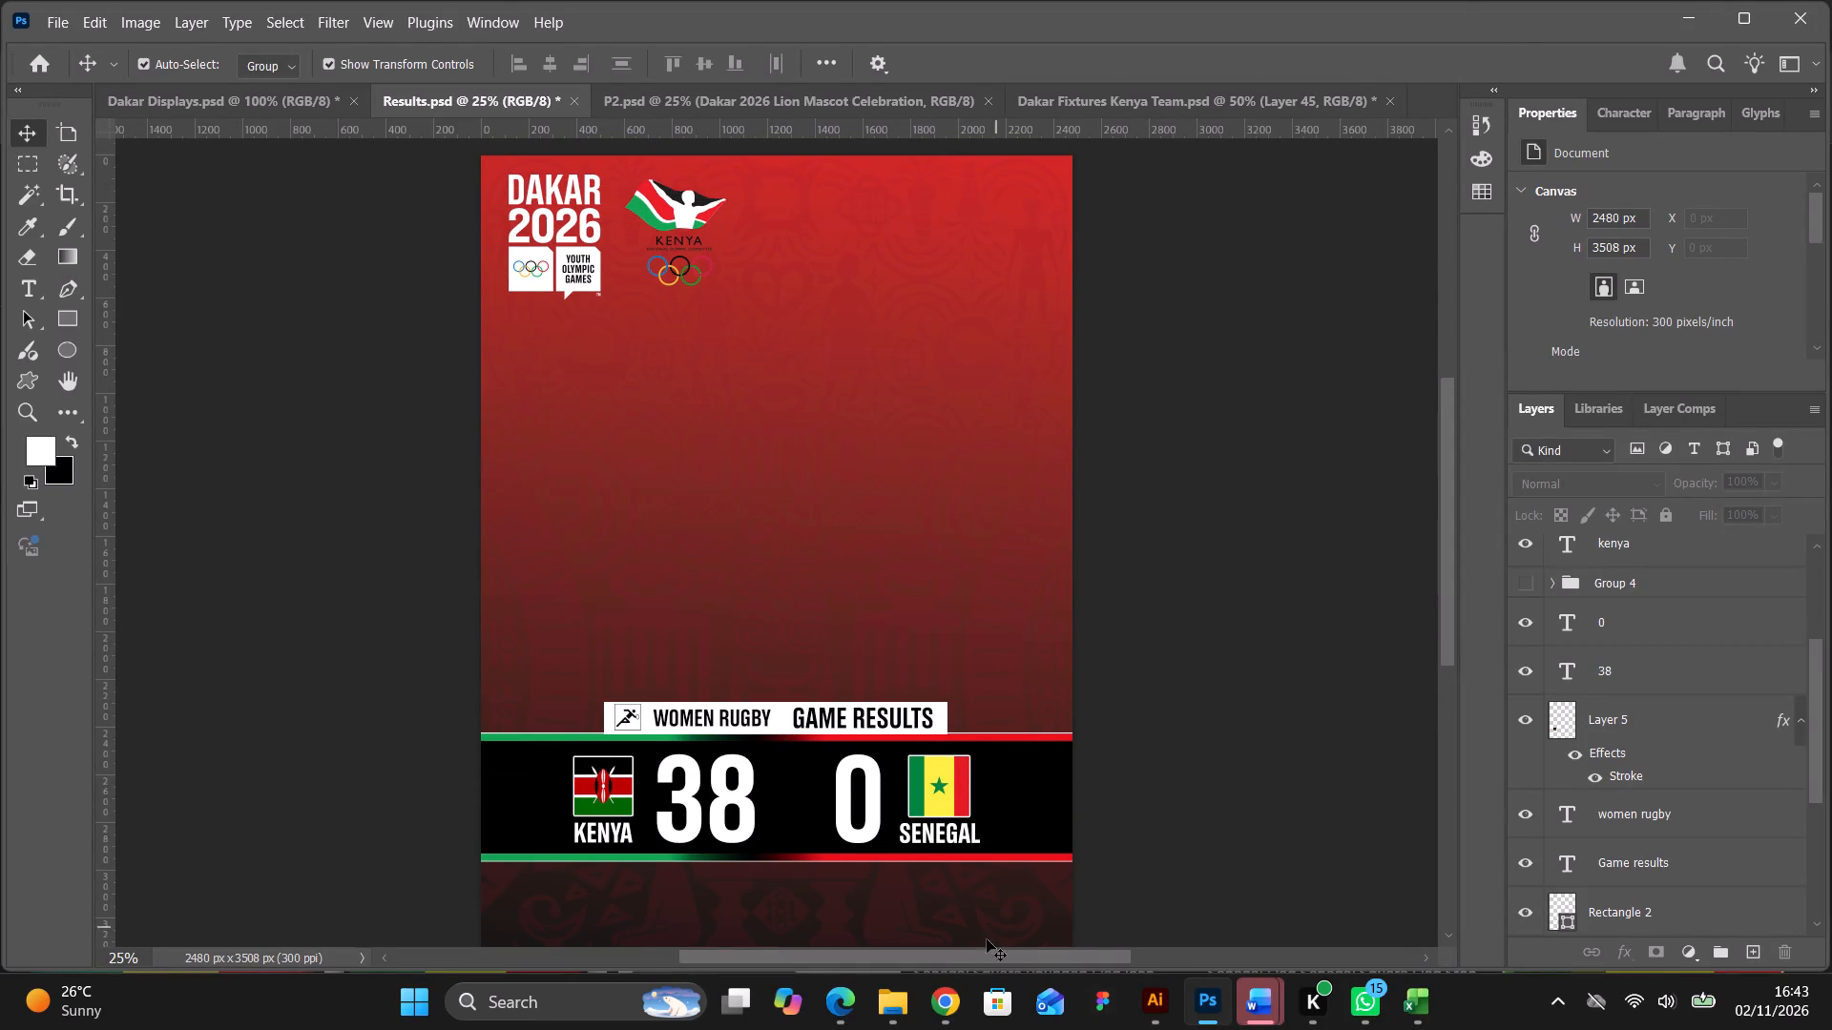
Switch to the Chrome browser showing the Senegal flag image search.
left_click(952, 996)
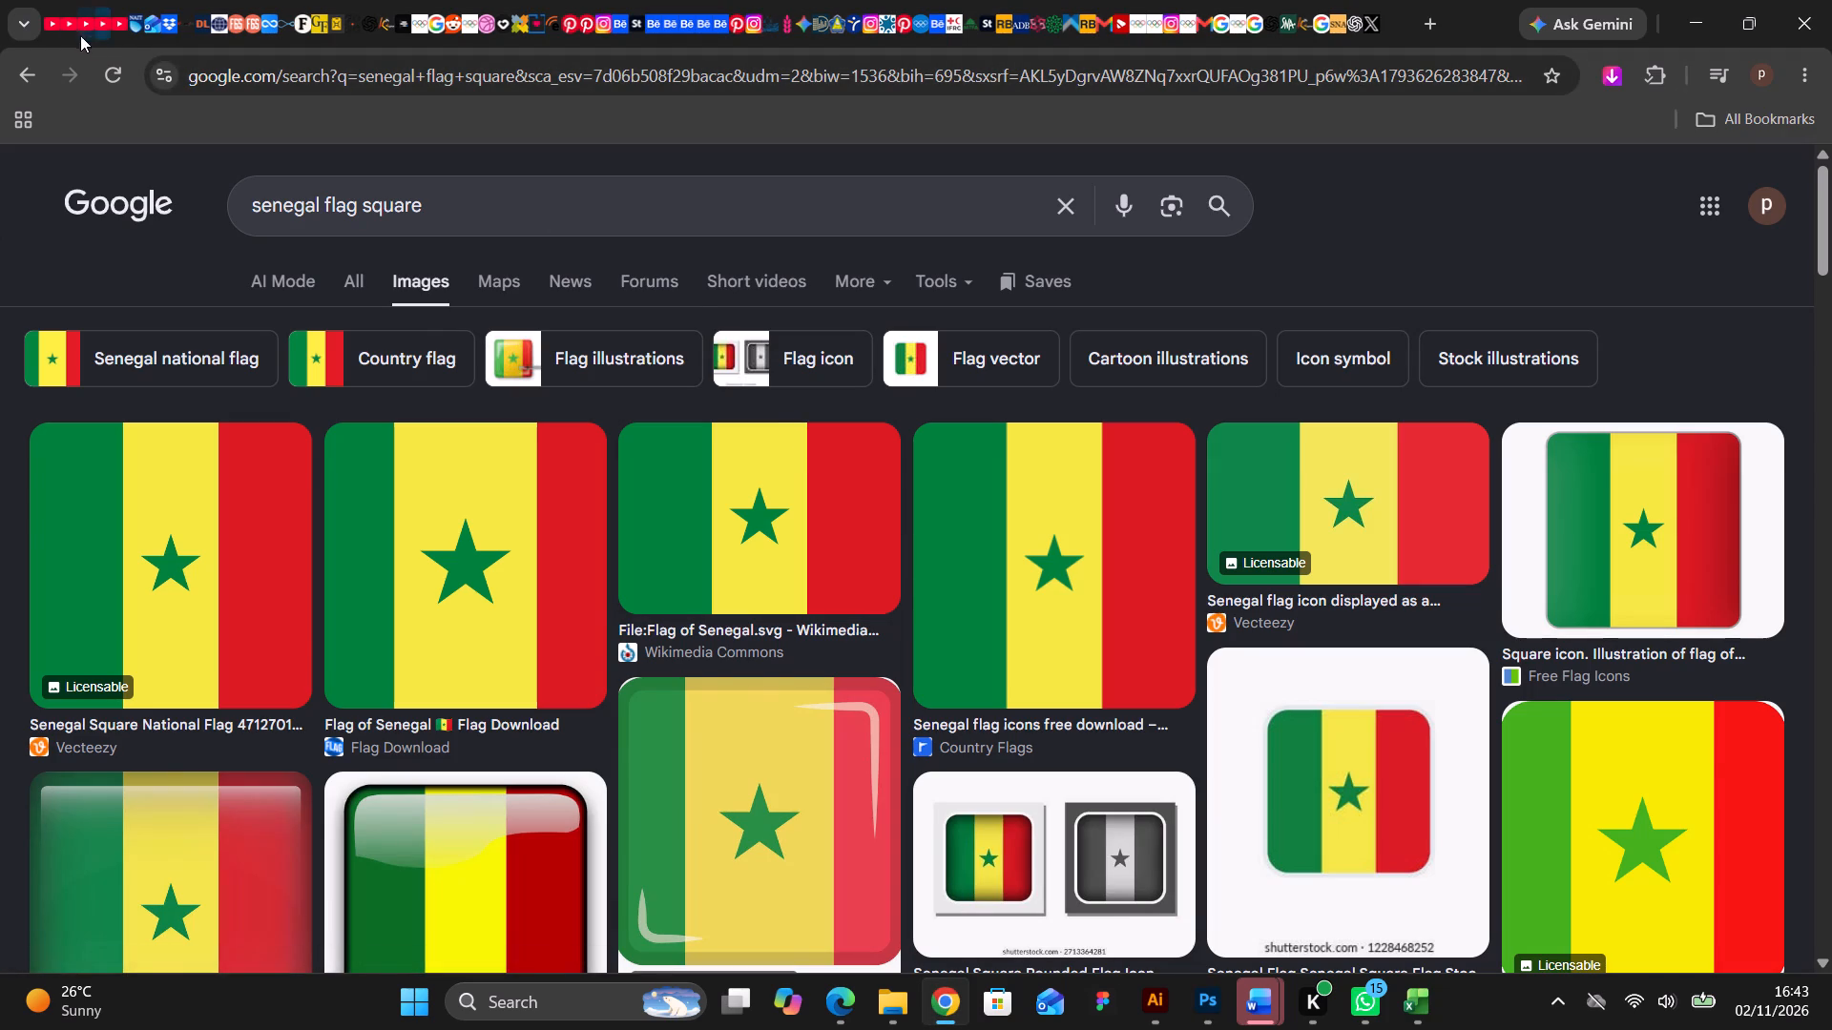
Switch to the open YouTube basketball video of LAC against GS in Chrome and resume its playback.
left_click(70, 29)
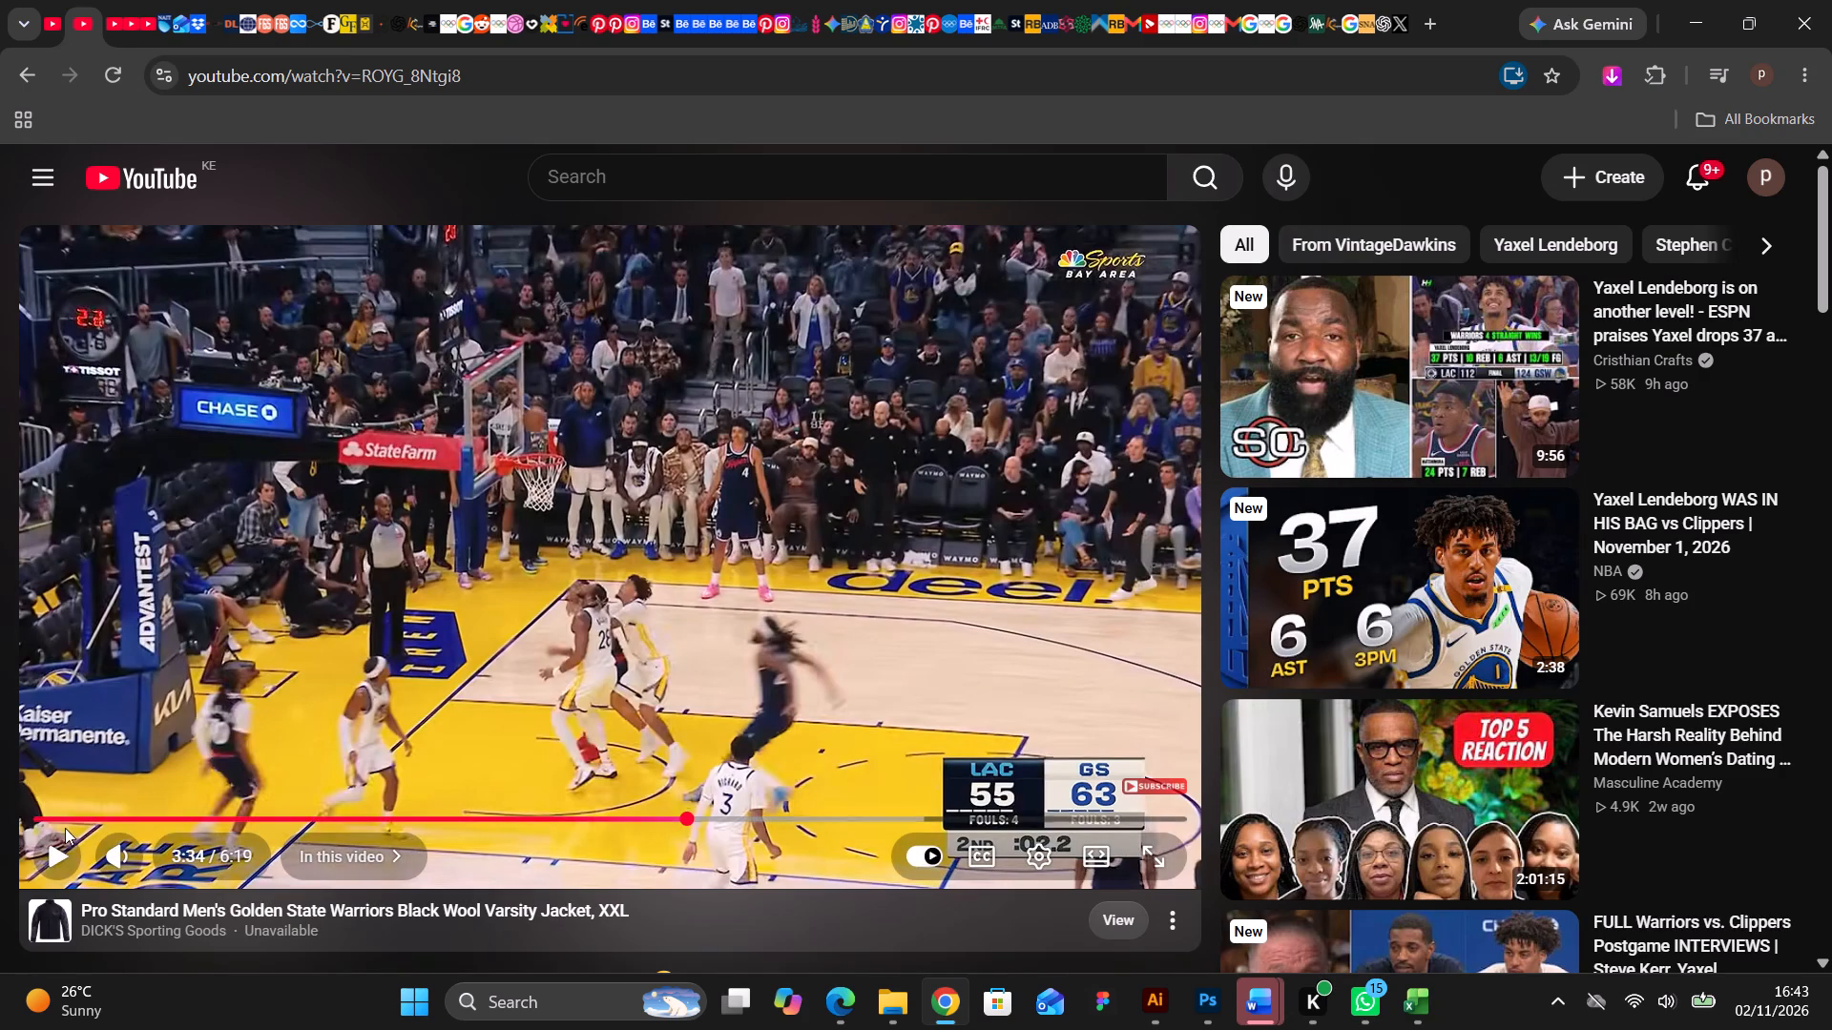
left_click(52, 852)
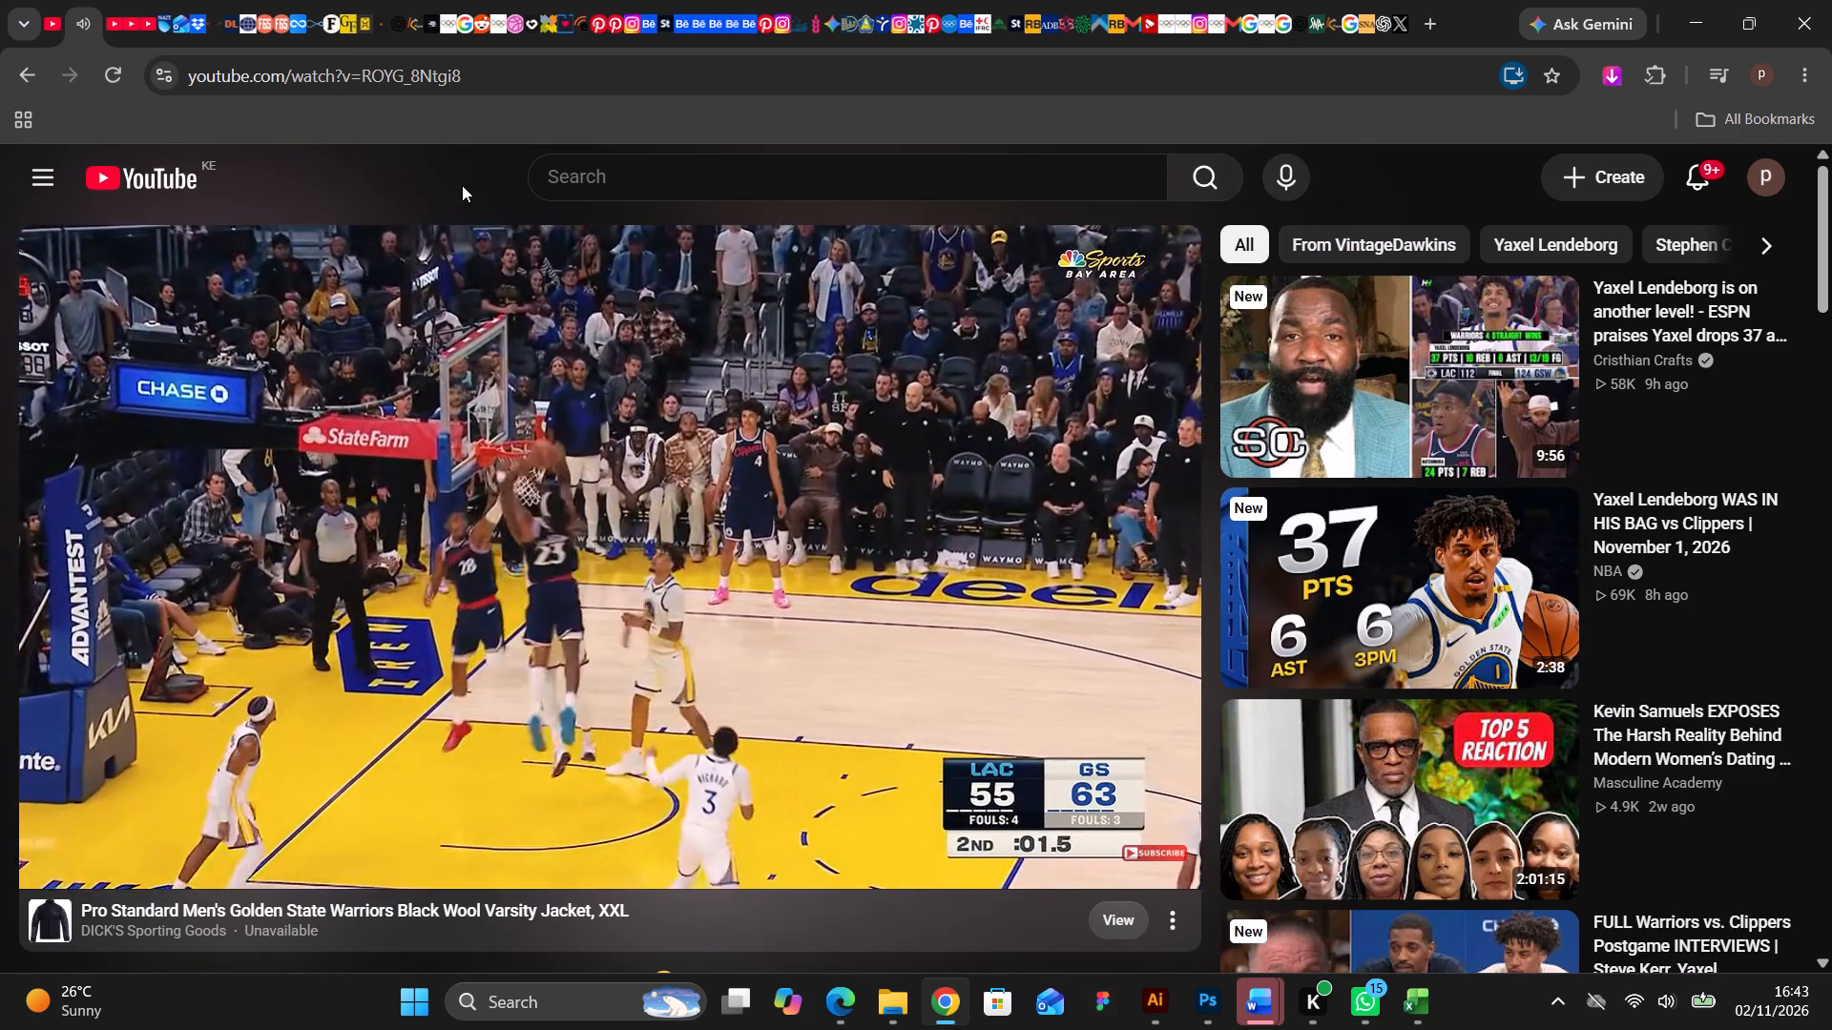
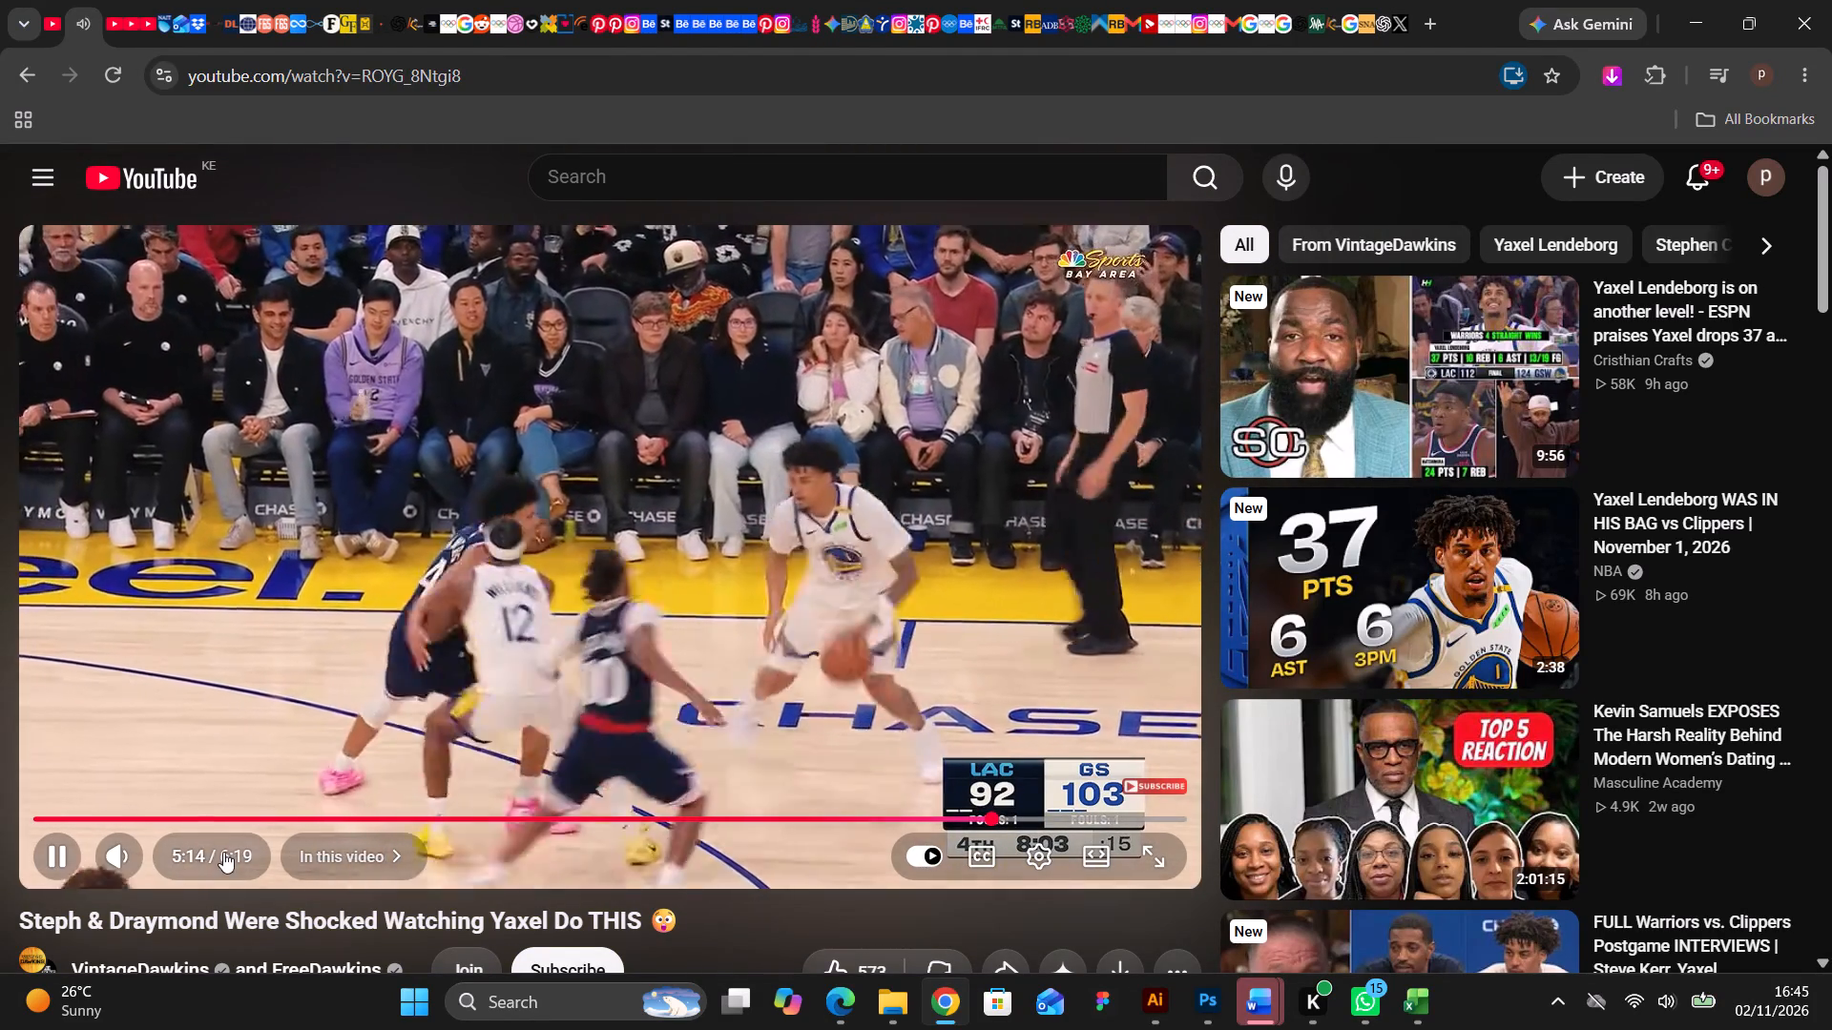
Open the NBA video "Yaxel Lendeborg WAS IN HIS BAG vs Clippers" from the YouTube recommendations.
left_click_drag(159, 848, 179, 848)
left_click(483, 162)
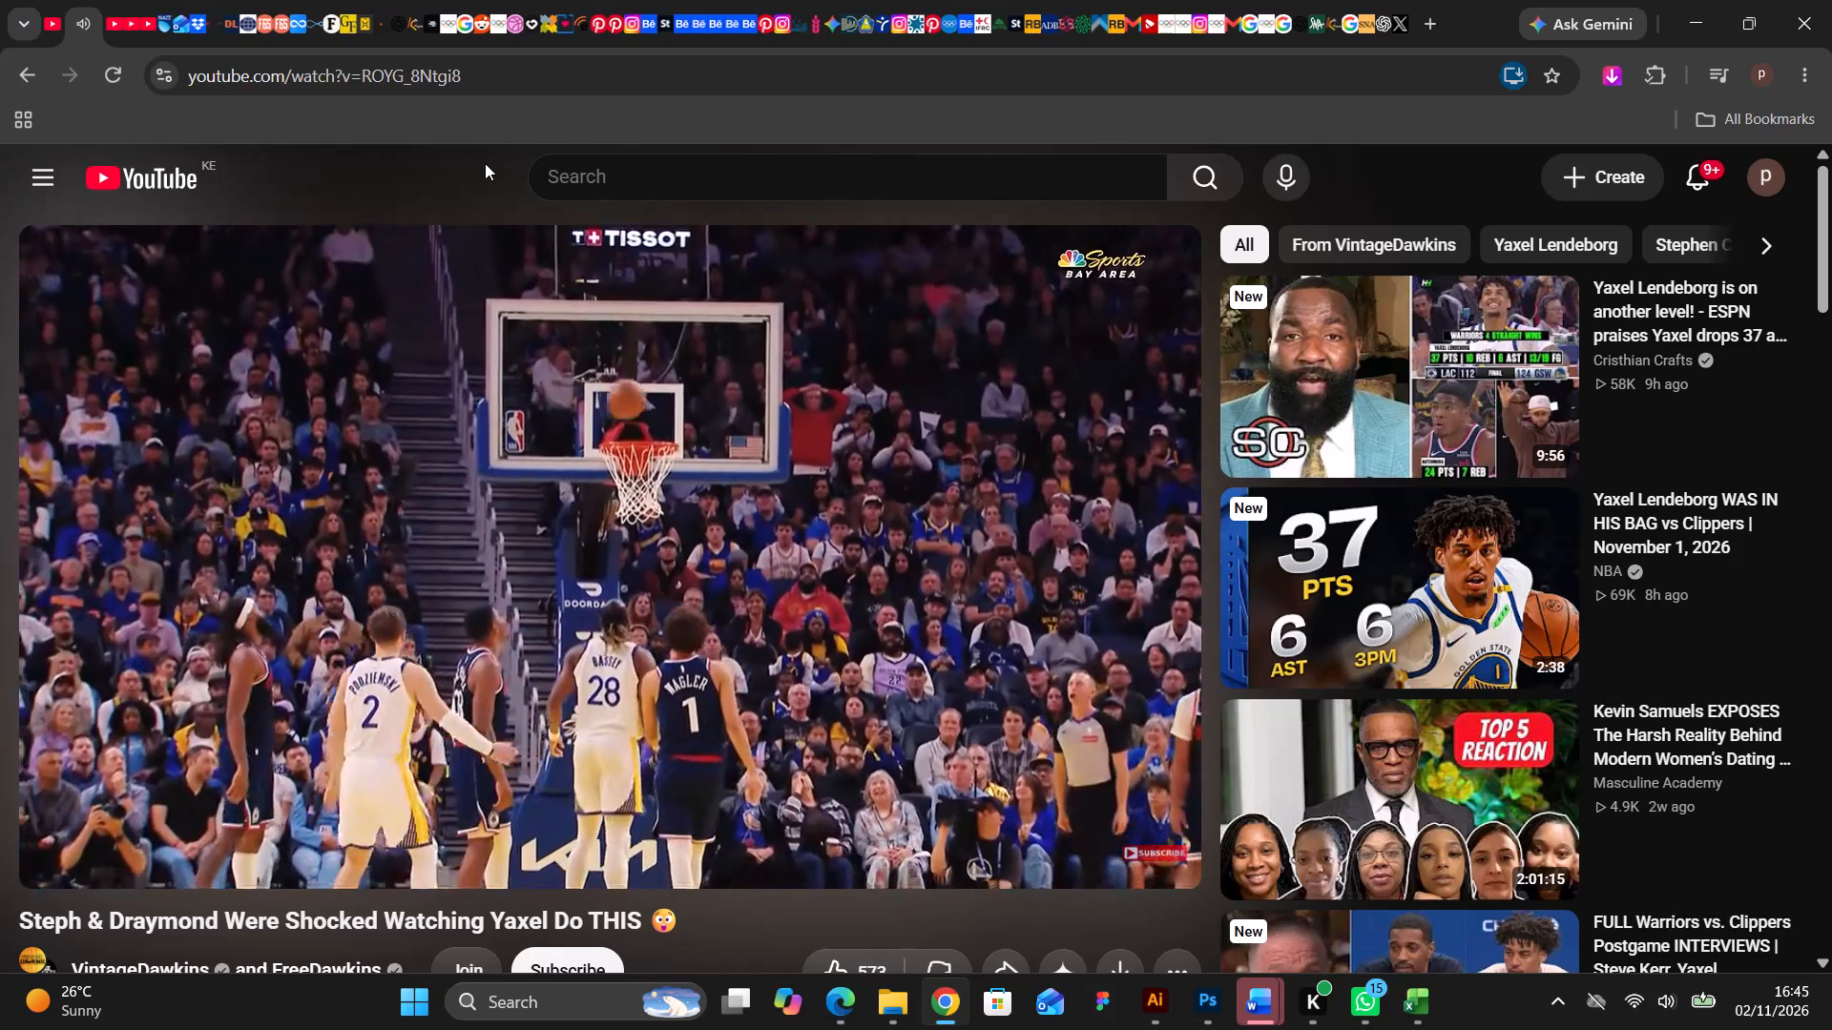
scroll(948, 329, "down", 3)
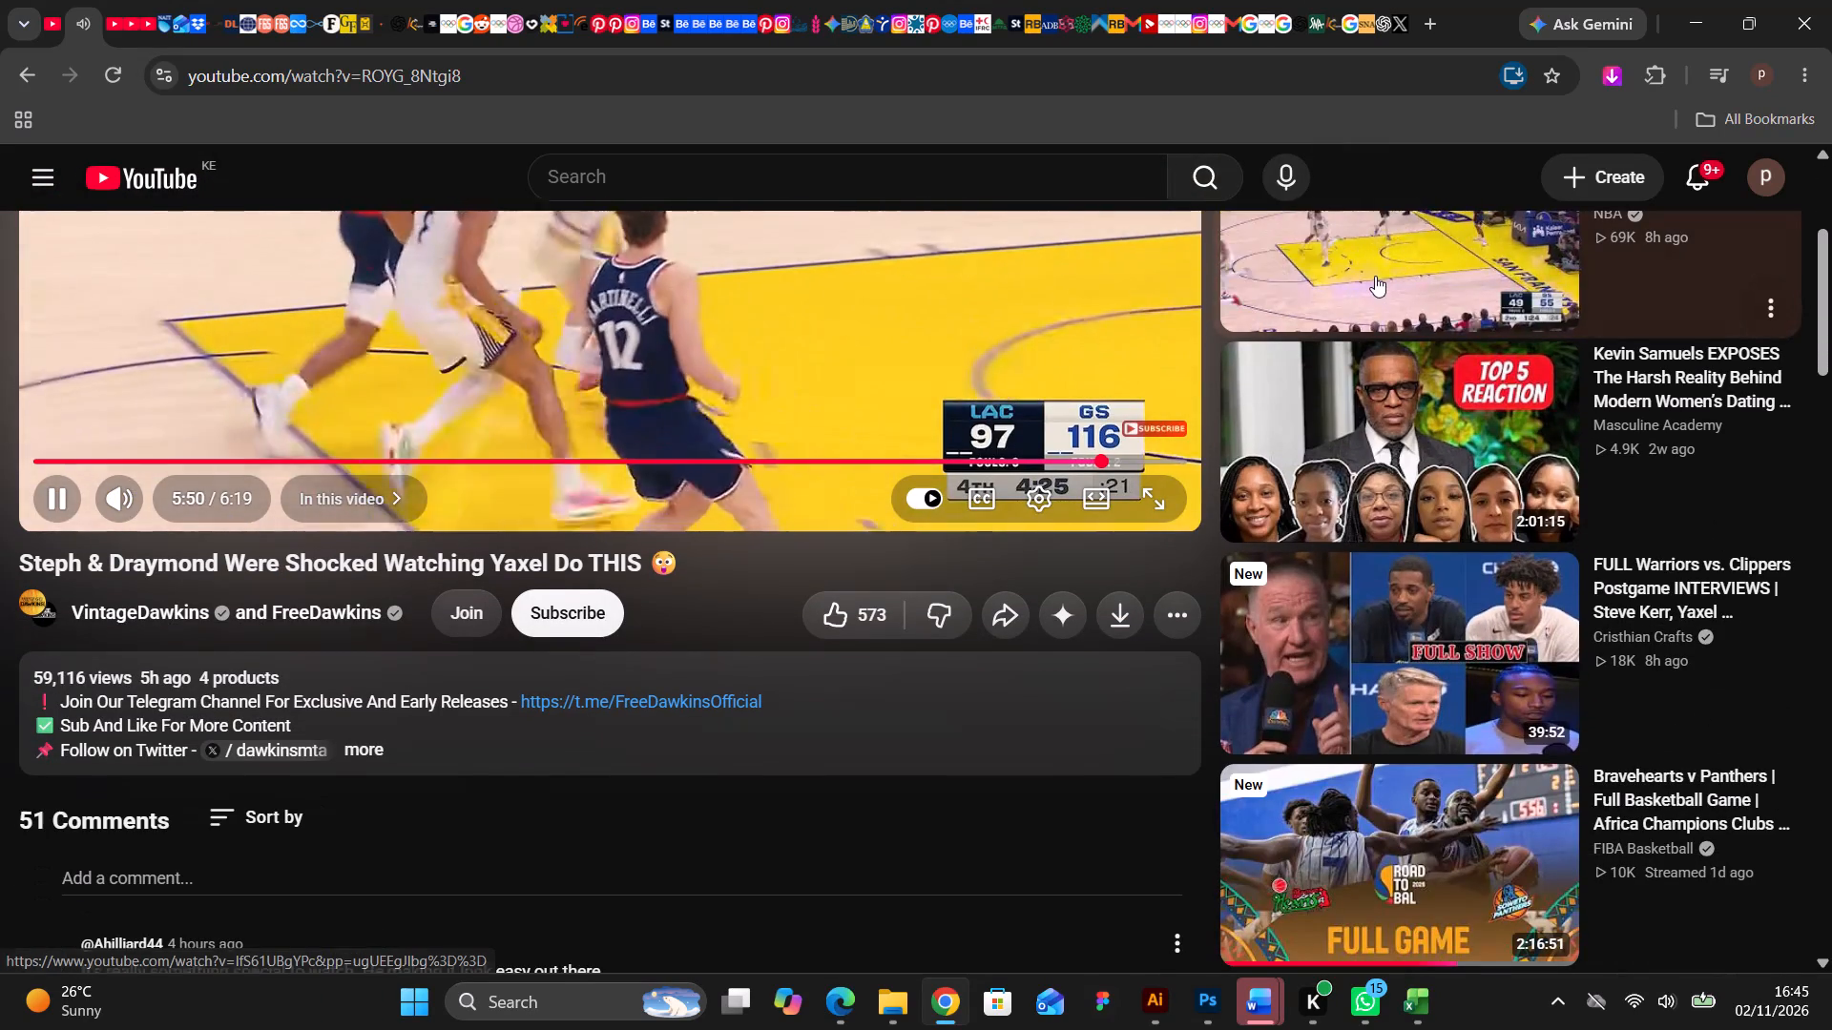
scroll(1336, 278, "up", 2)
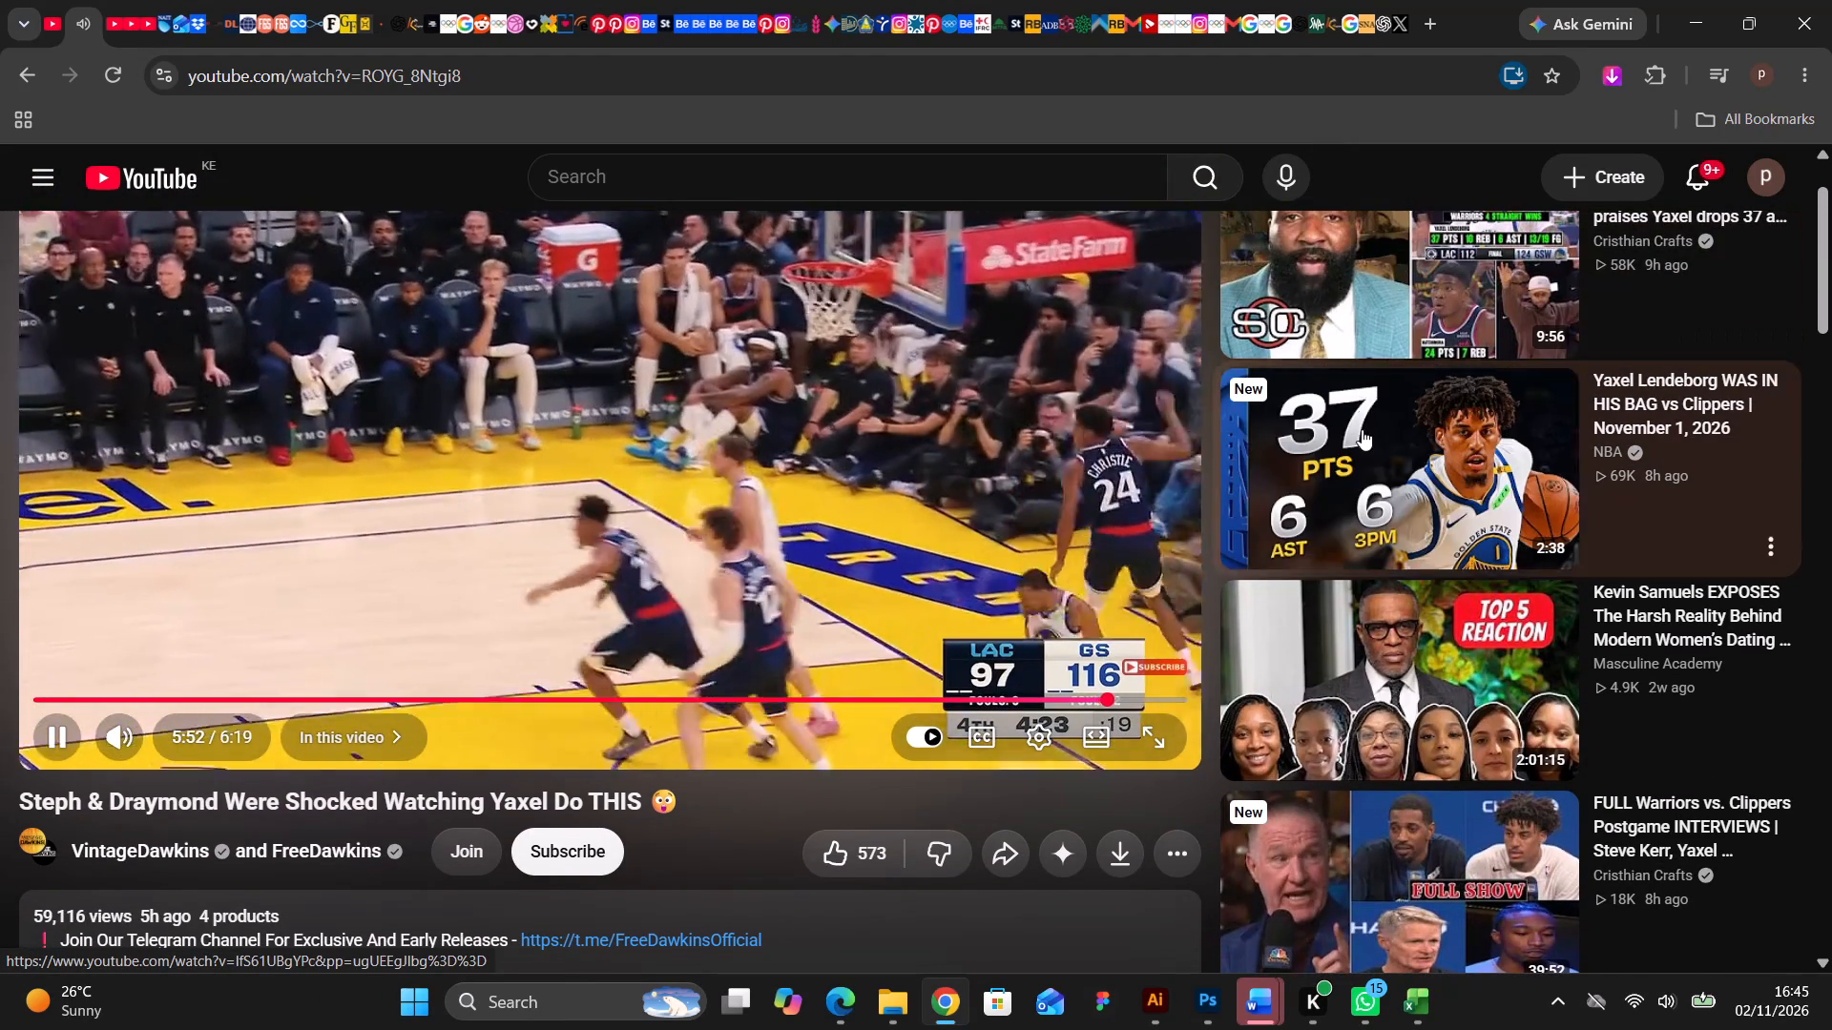
left_click(1362, 429)
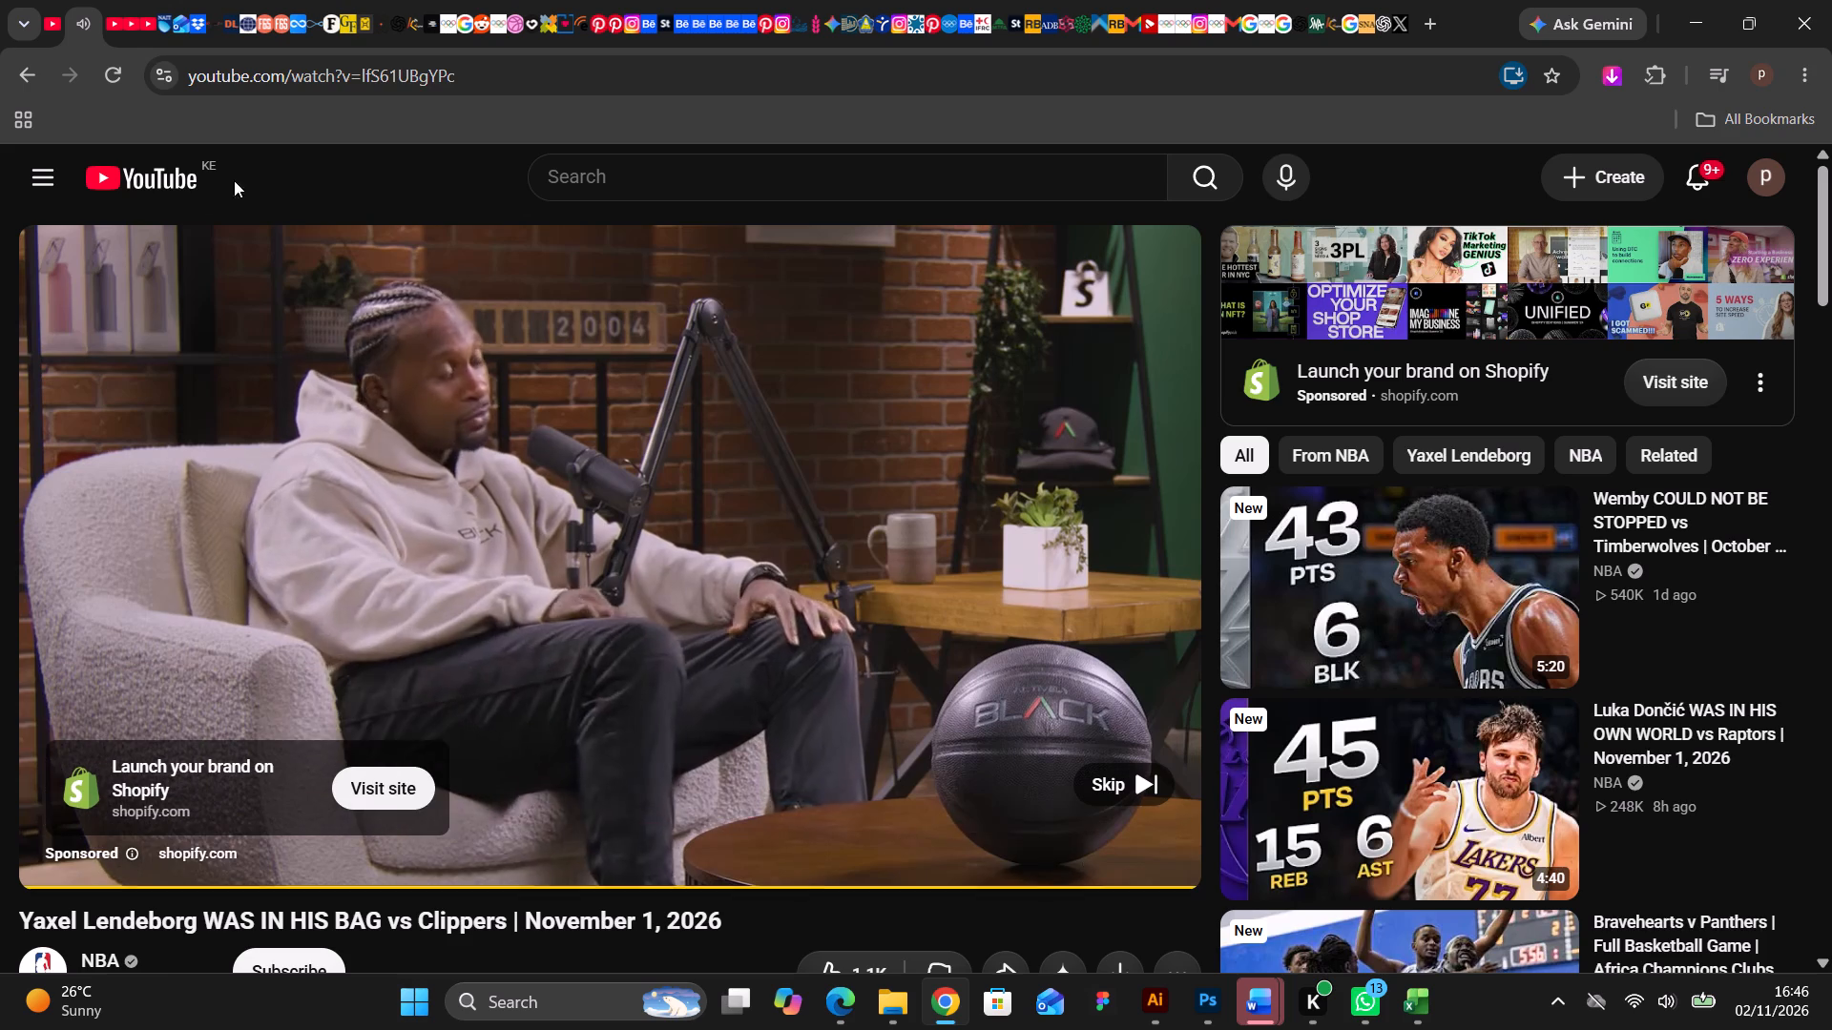
Return to the YouTube home page.
left_click(184, 180)
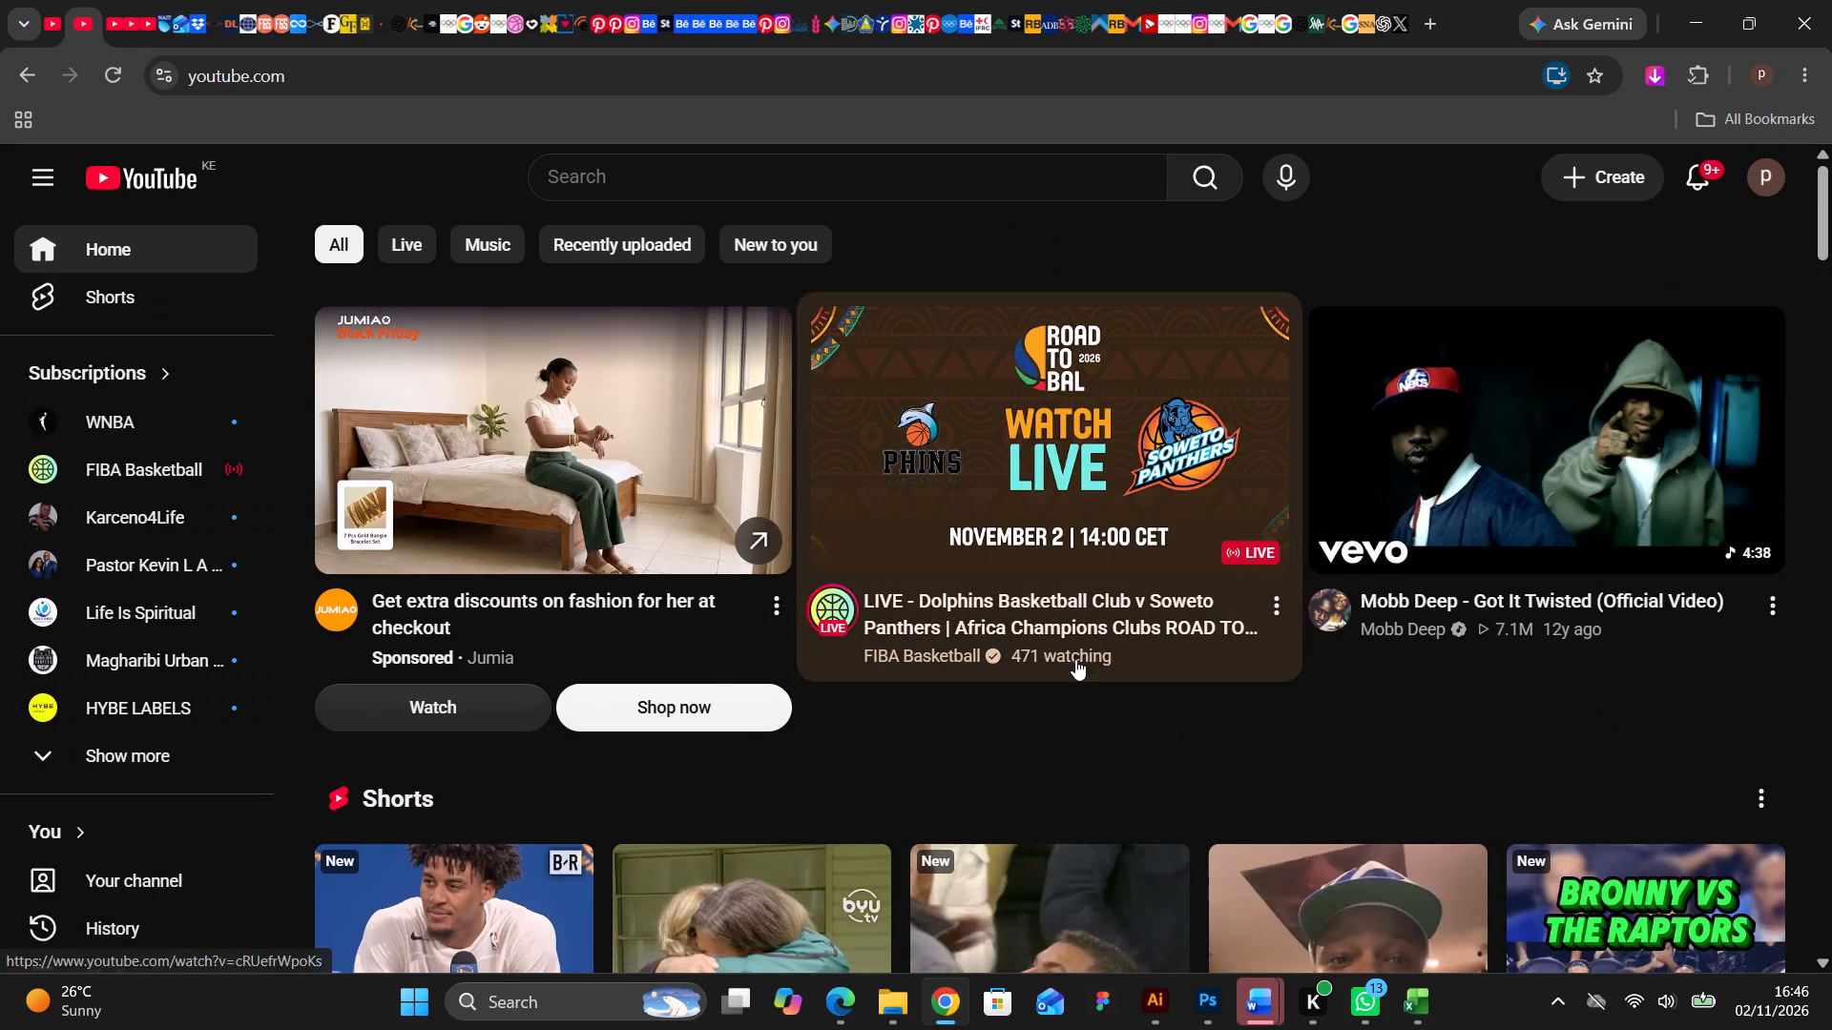
Switch to the Results.psd poster in Photoshop and examine the placement of the score band relative to the whole page.
left_click(1207, 1001)
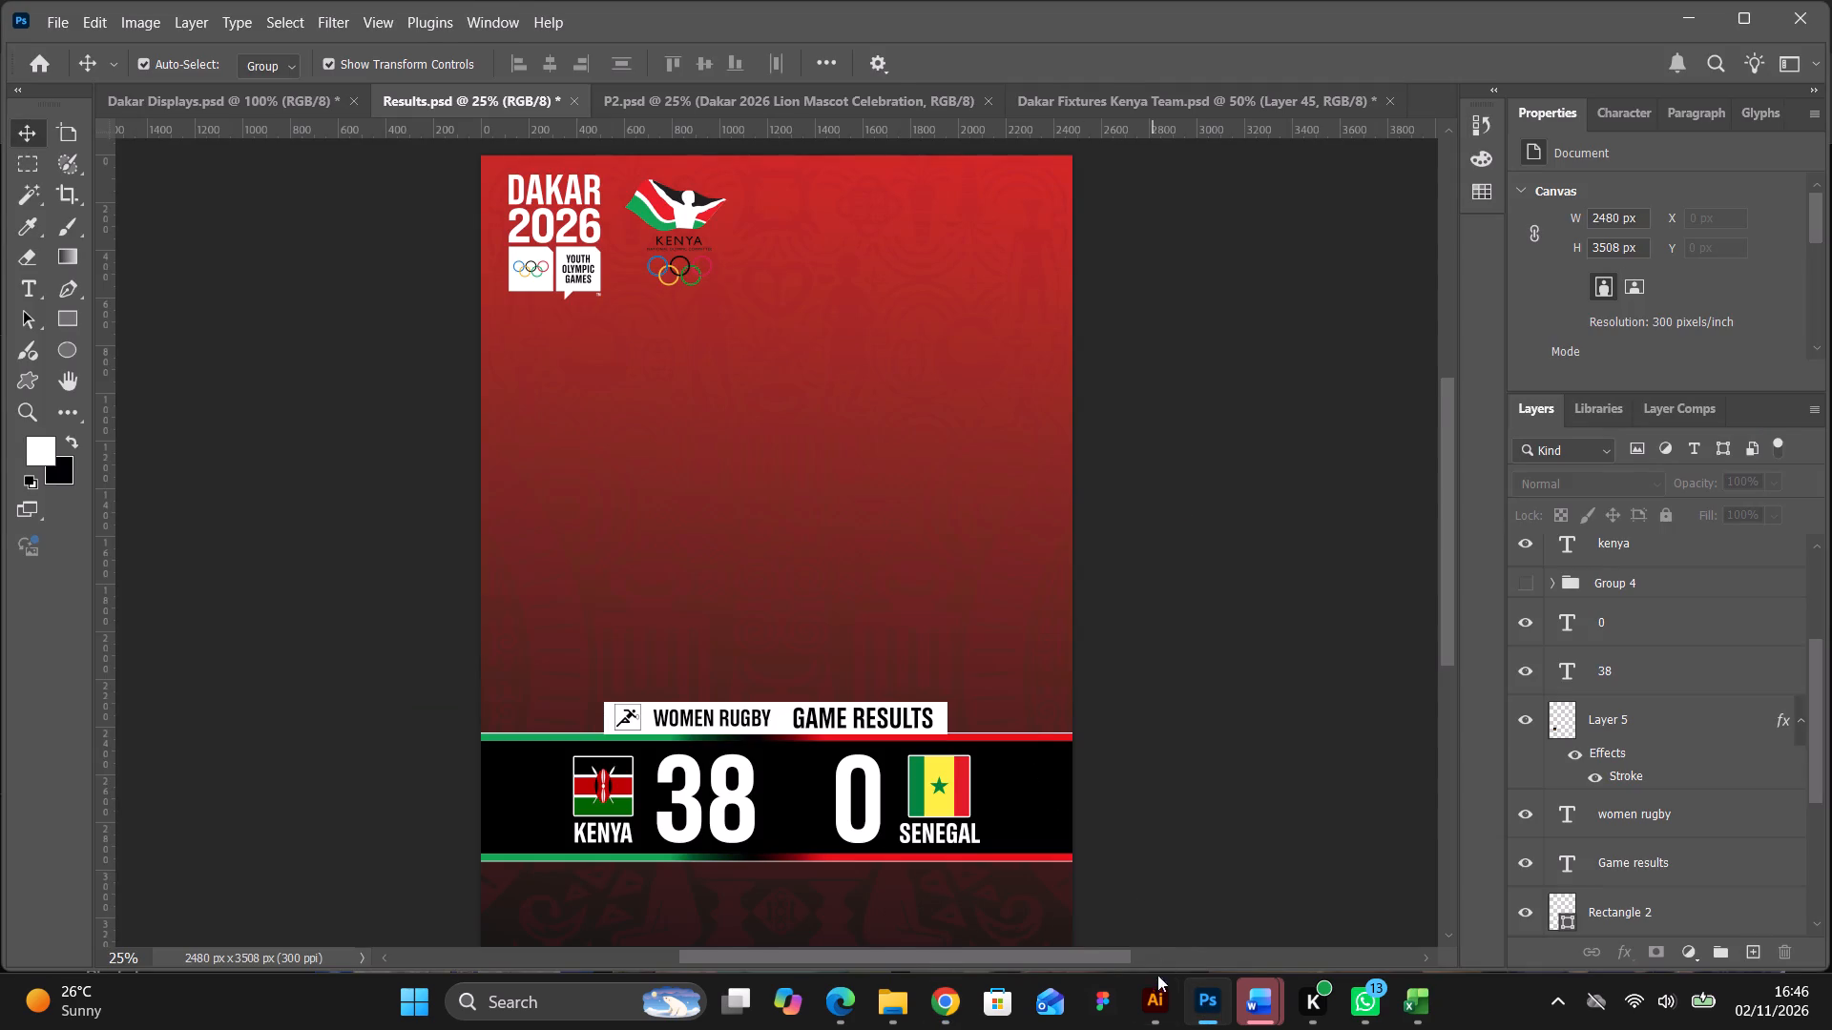
left_click(1155, 1004)
left_click(1215, 1017)
scroll(1099, 387, "down", 10)
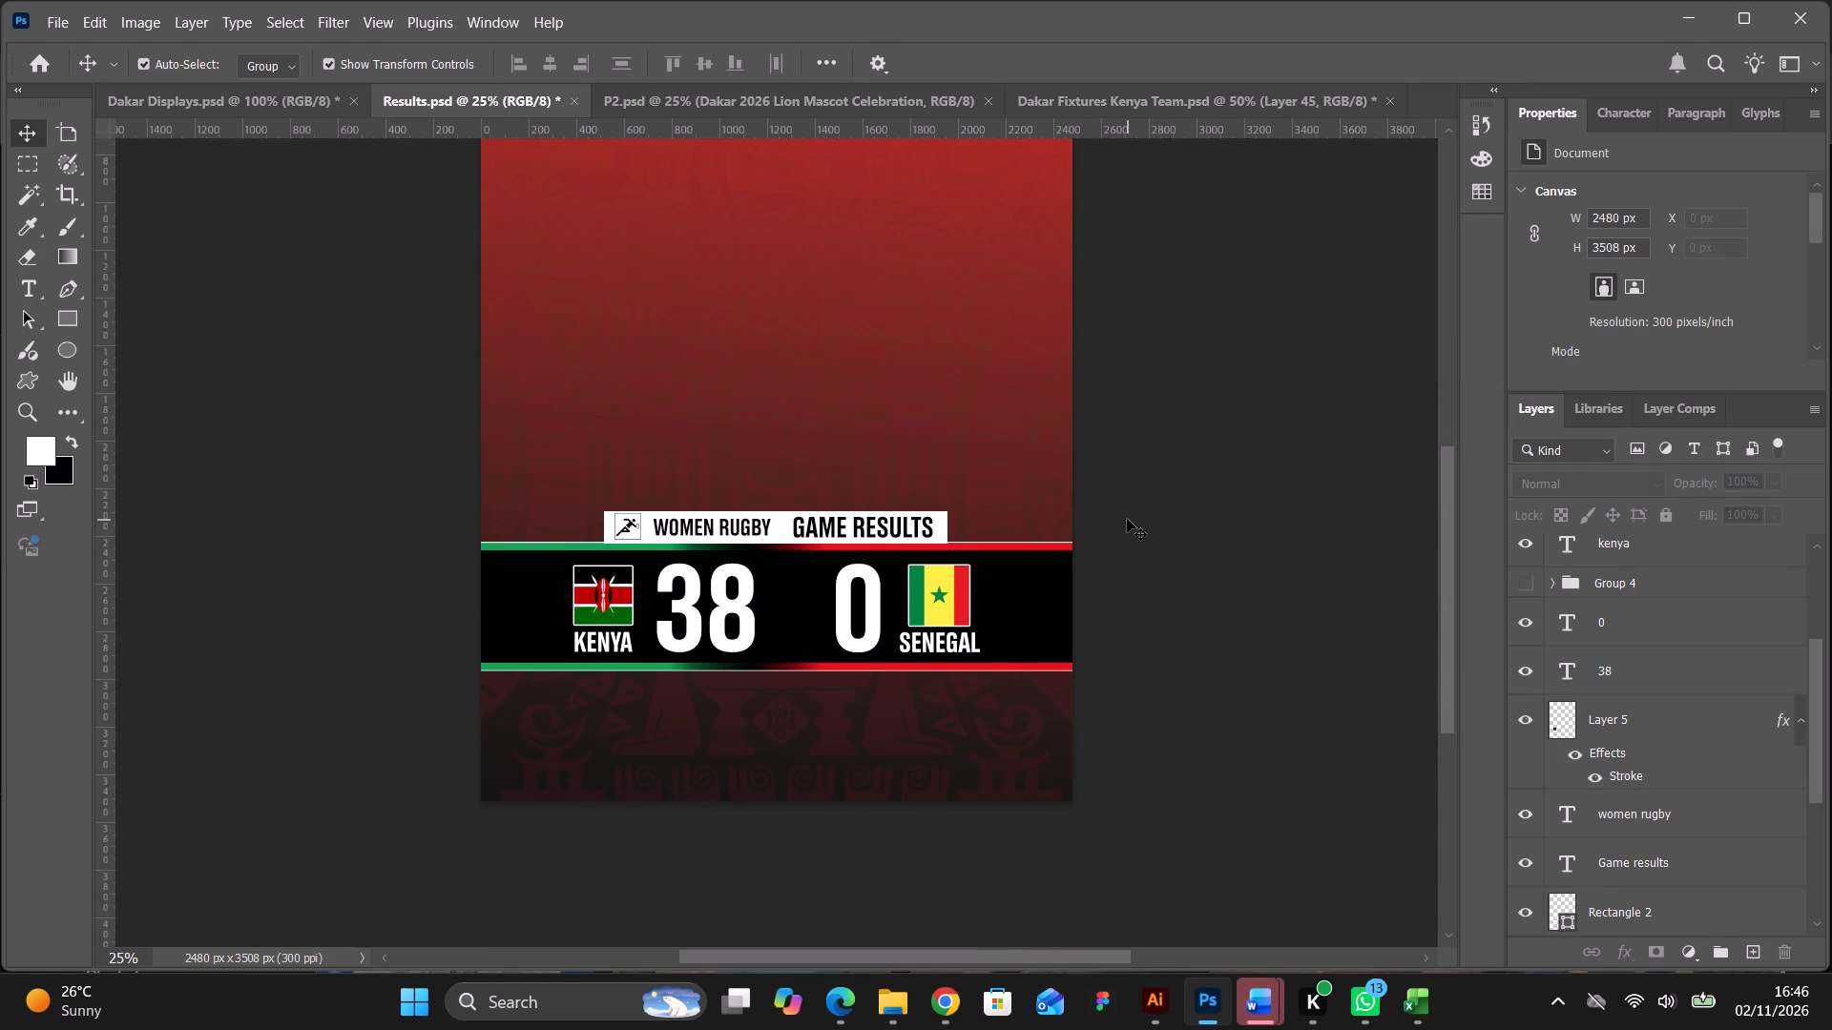
scroll(1127, 519, "up", 1)
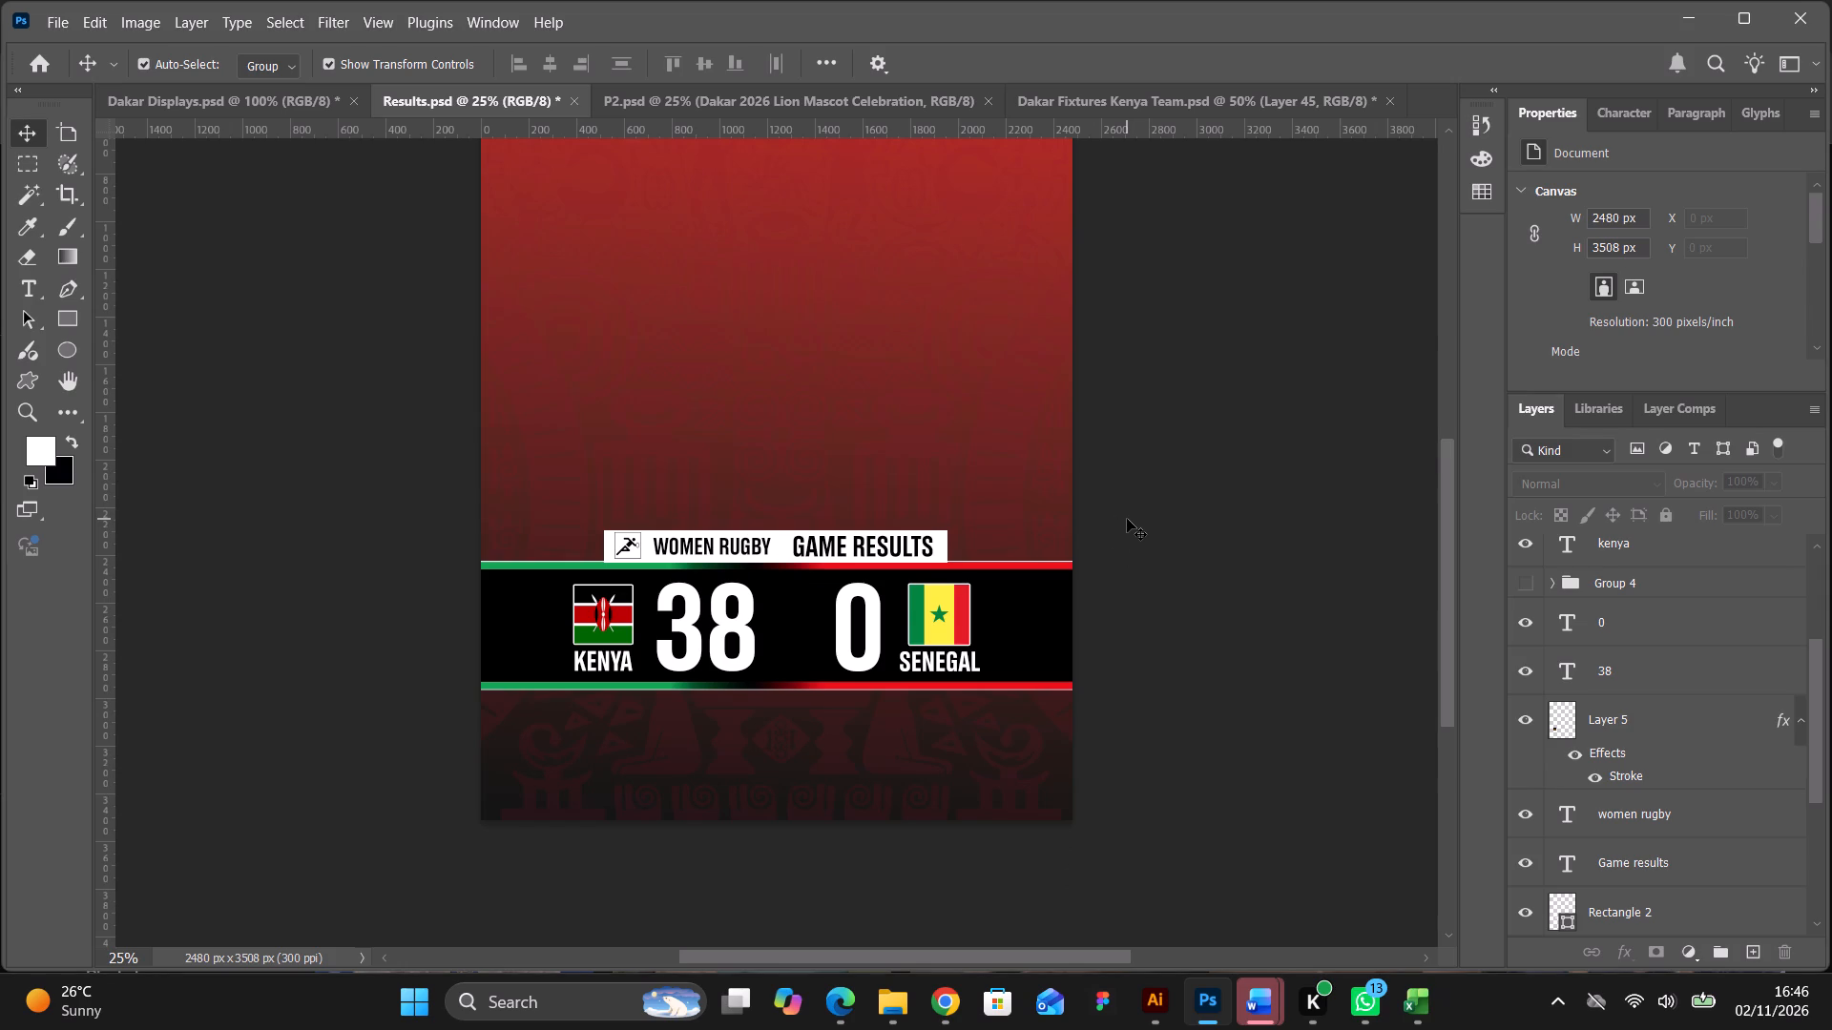
scroll(1127, 519, "up", 9)
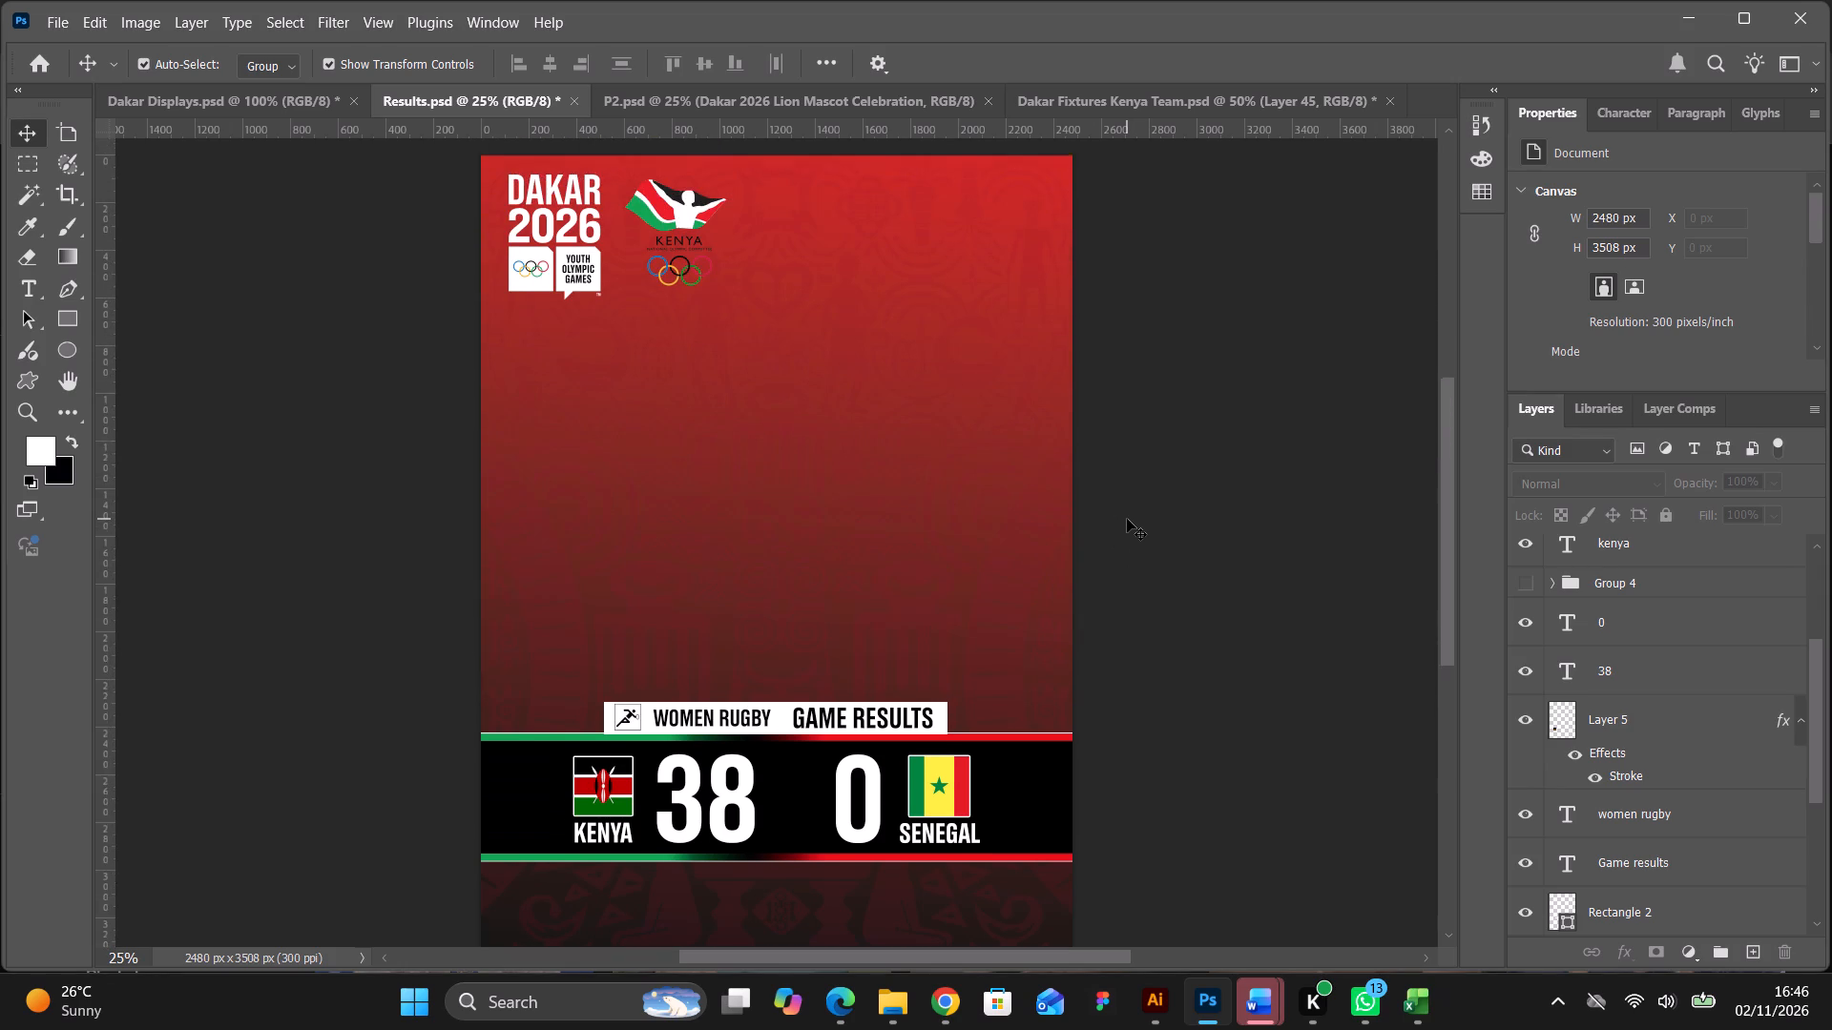
scroll(1127, 519, "down", 5)
Shift the title bar and score band, with their flags, names and scores, straight down together by about 116 px.
left_click(924, 486)
left_click_drag(476, 557, 604, 621)
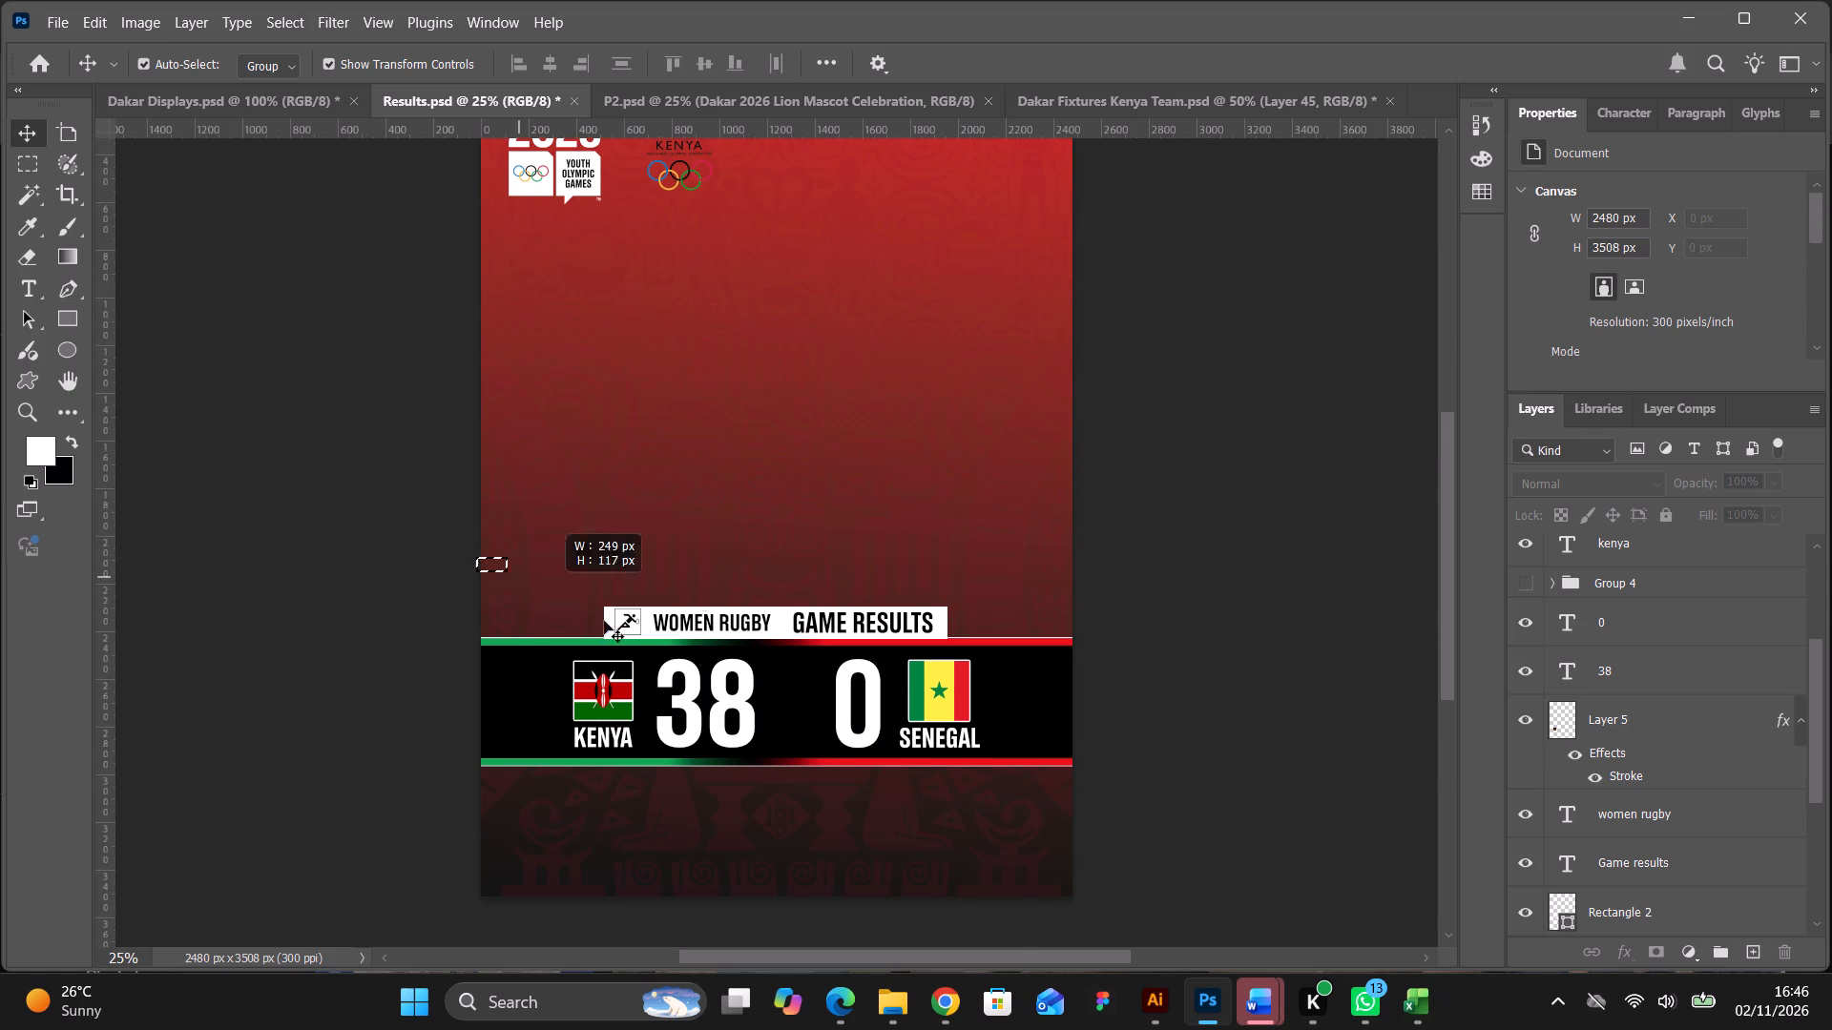
left_click_drag(604, 621, 1123, 771)
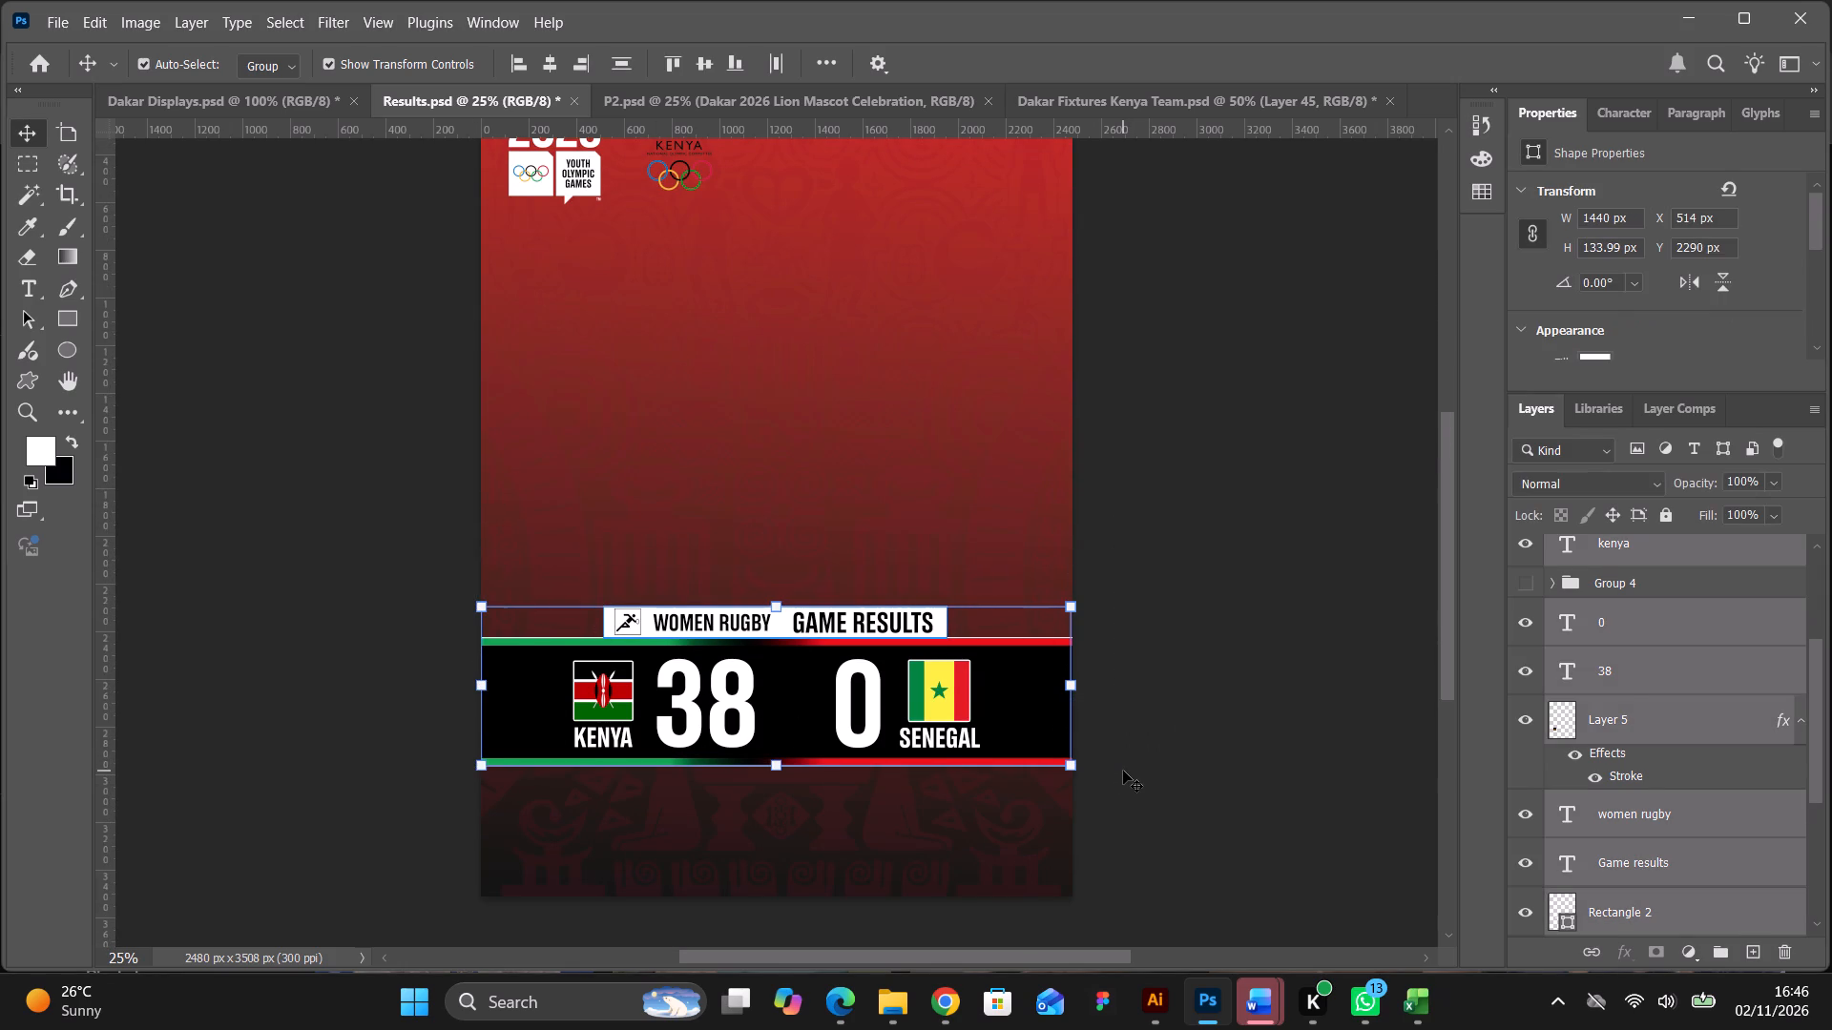
key("Down")
key("Down")
key("Down")
key("Down")
key("Down")
key("Down")
key("Down")
key("Down")
key("Down")
key("Down")
key("Down")
key("Down")
key("Down")
key("Down")
key("Down")
key("Down")
key("Down")
key("Down")
key("Down")
key("Down")
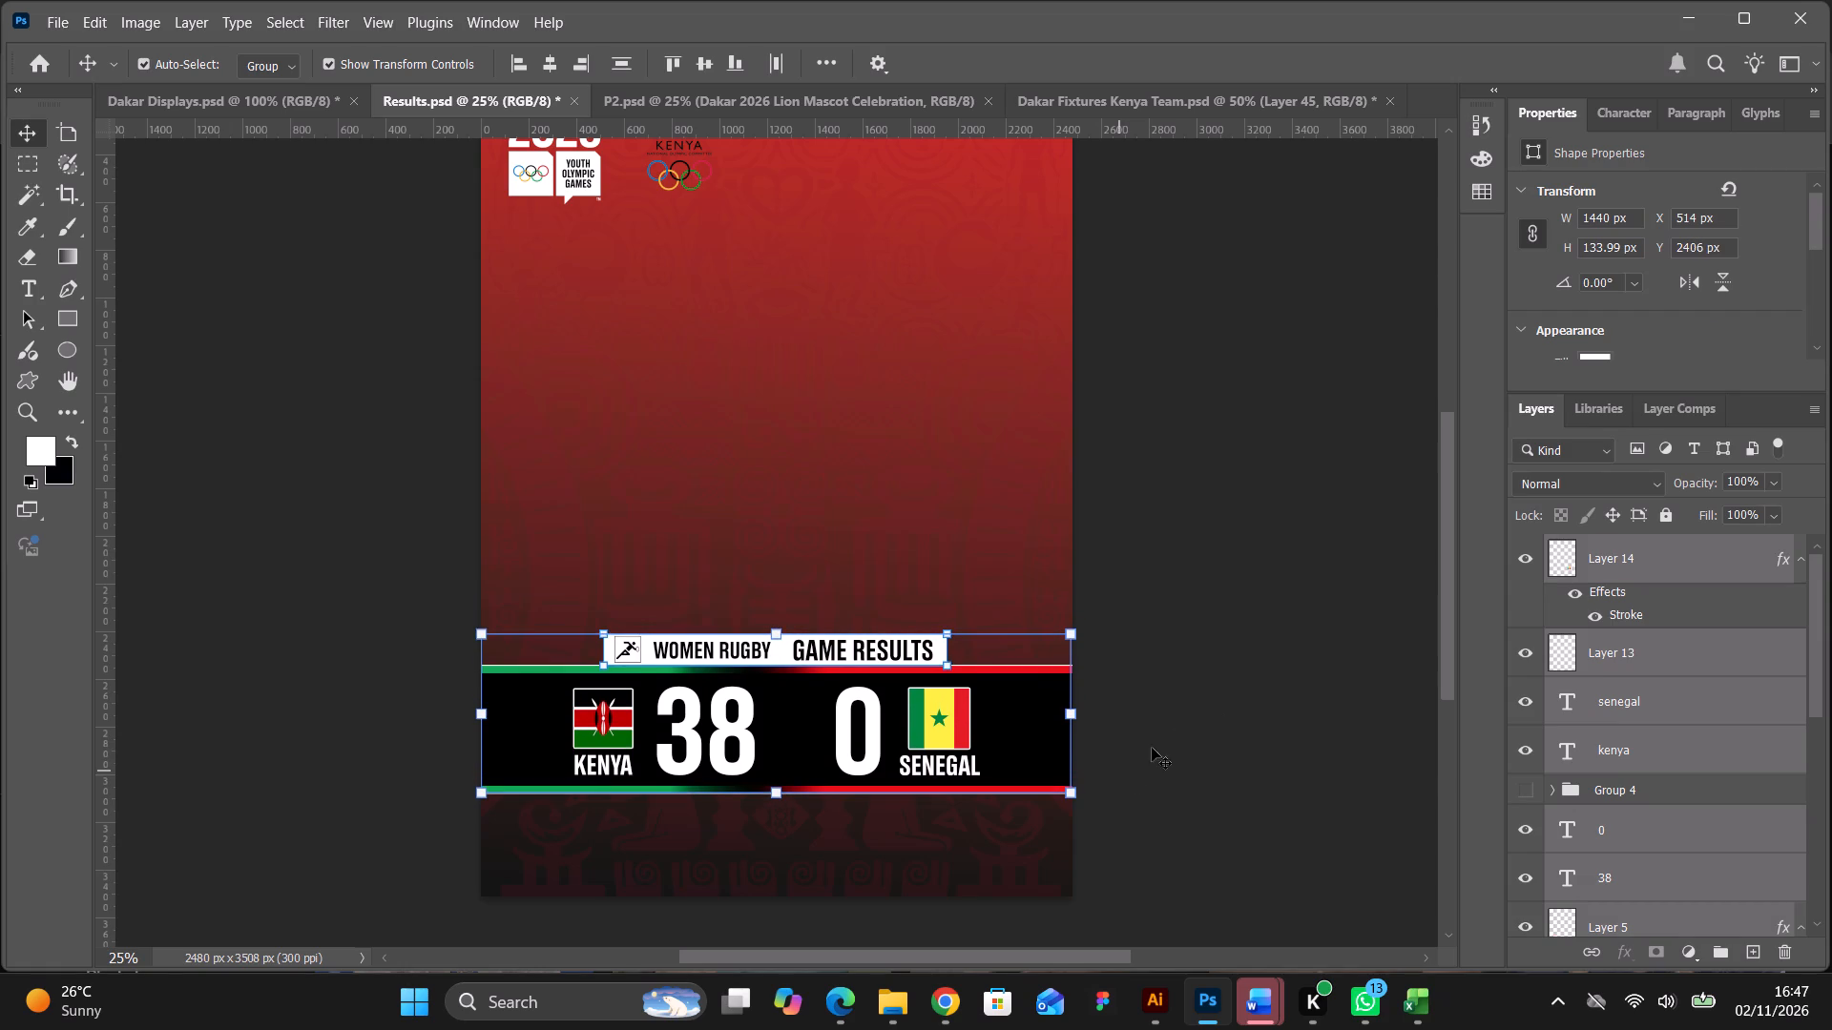
left_click(1324, 635)
Examine the lowered score band against the logos above and the patterned area at the poster's bottom edge.
scroll(1321, 632, "down", 3)
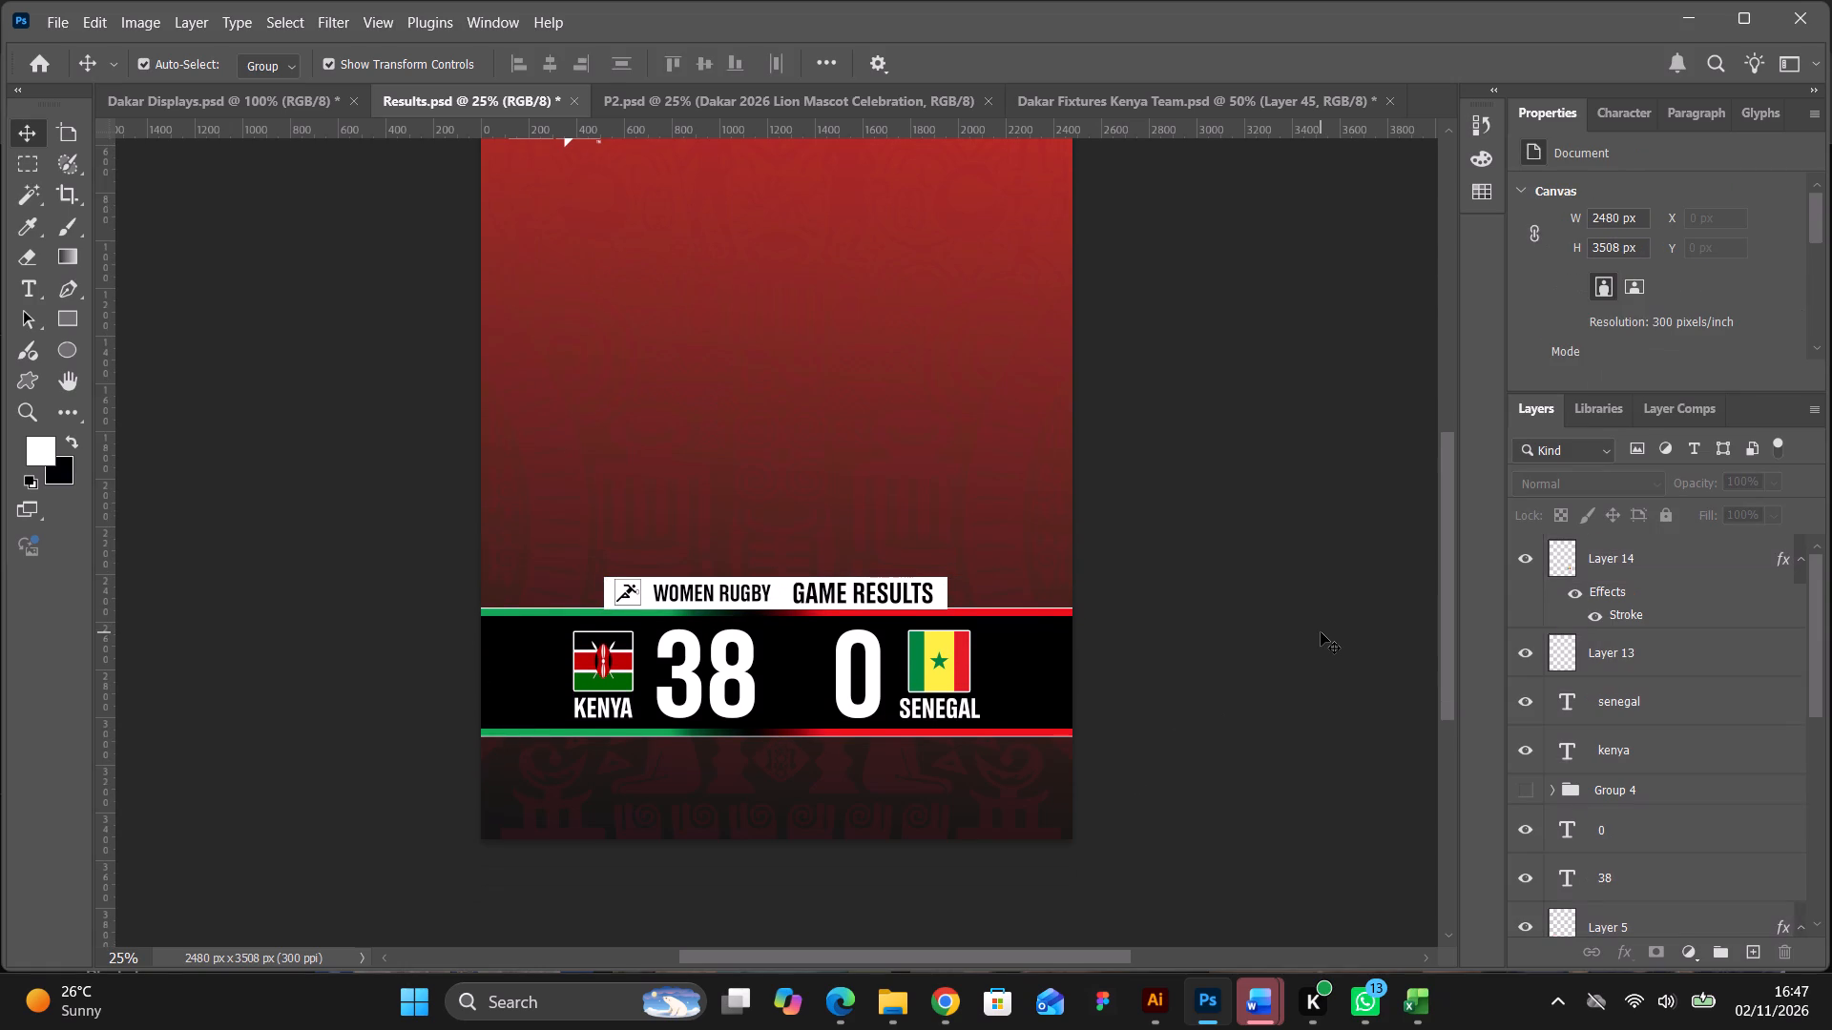
scroll(1321, 632, "up", 3)
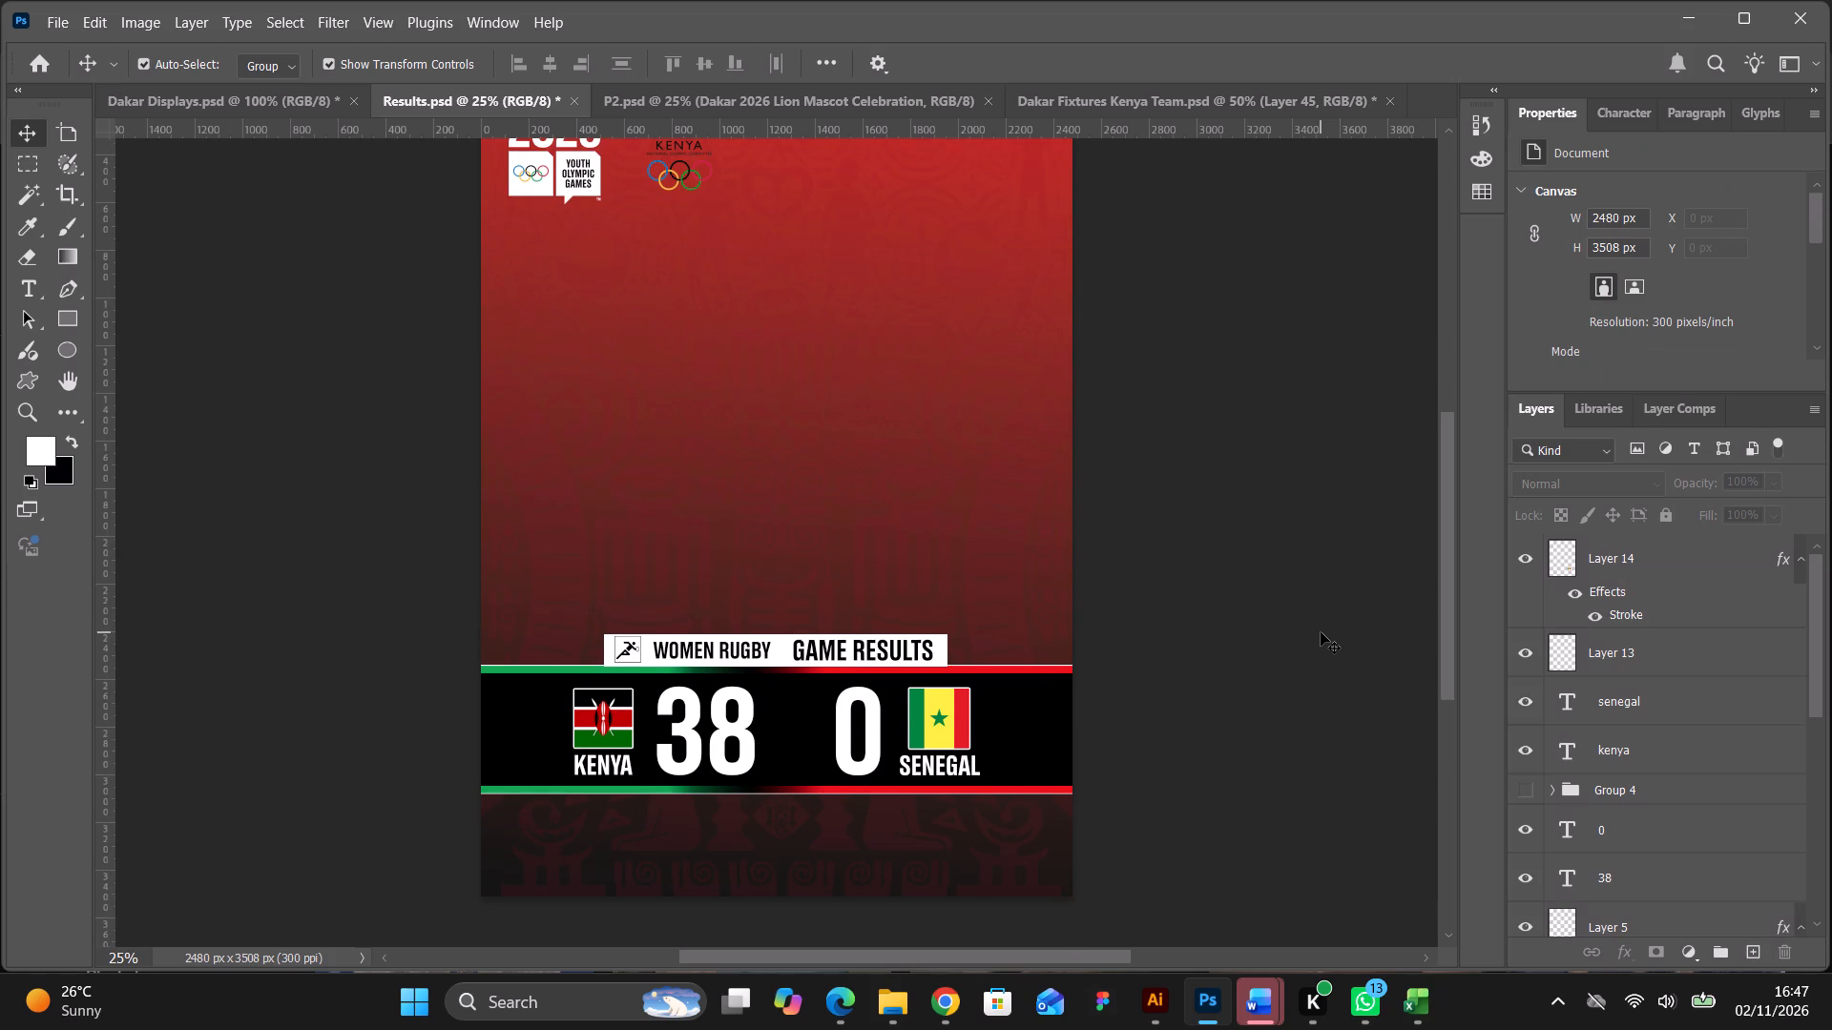
scroll(1321, 632, "up", 8)
scroll(1321, 632, "down", 12)
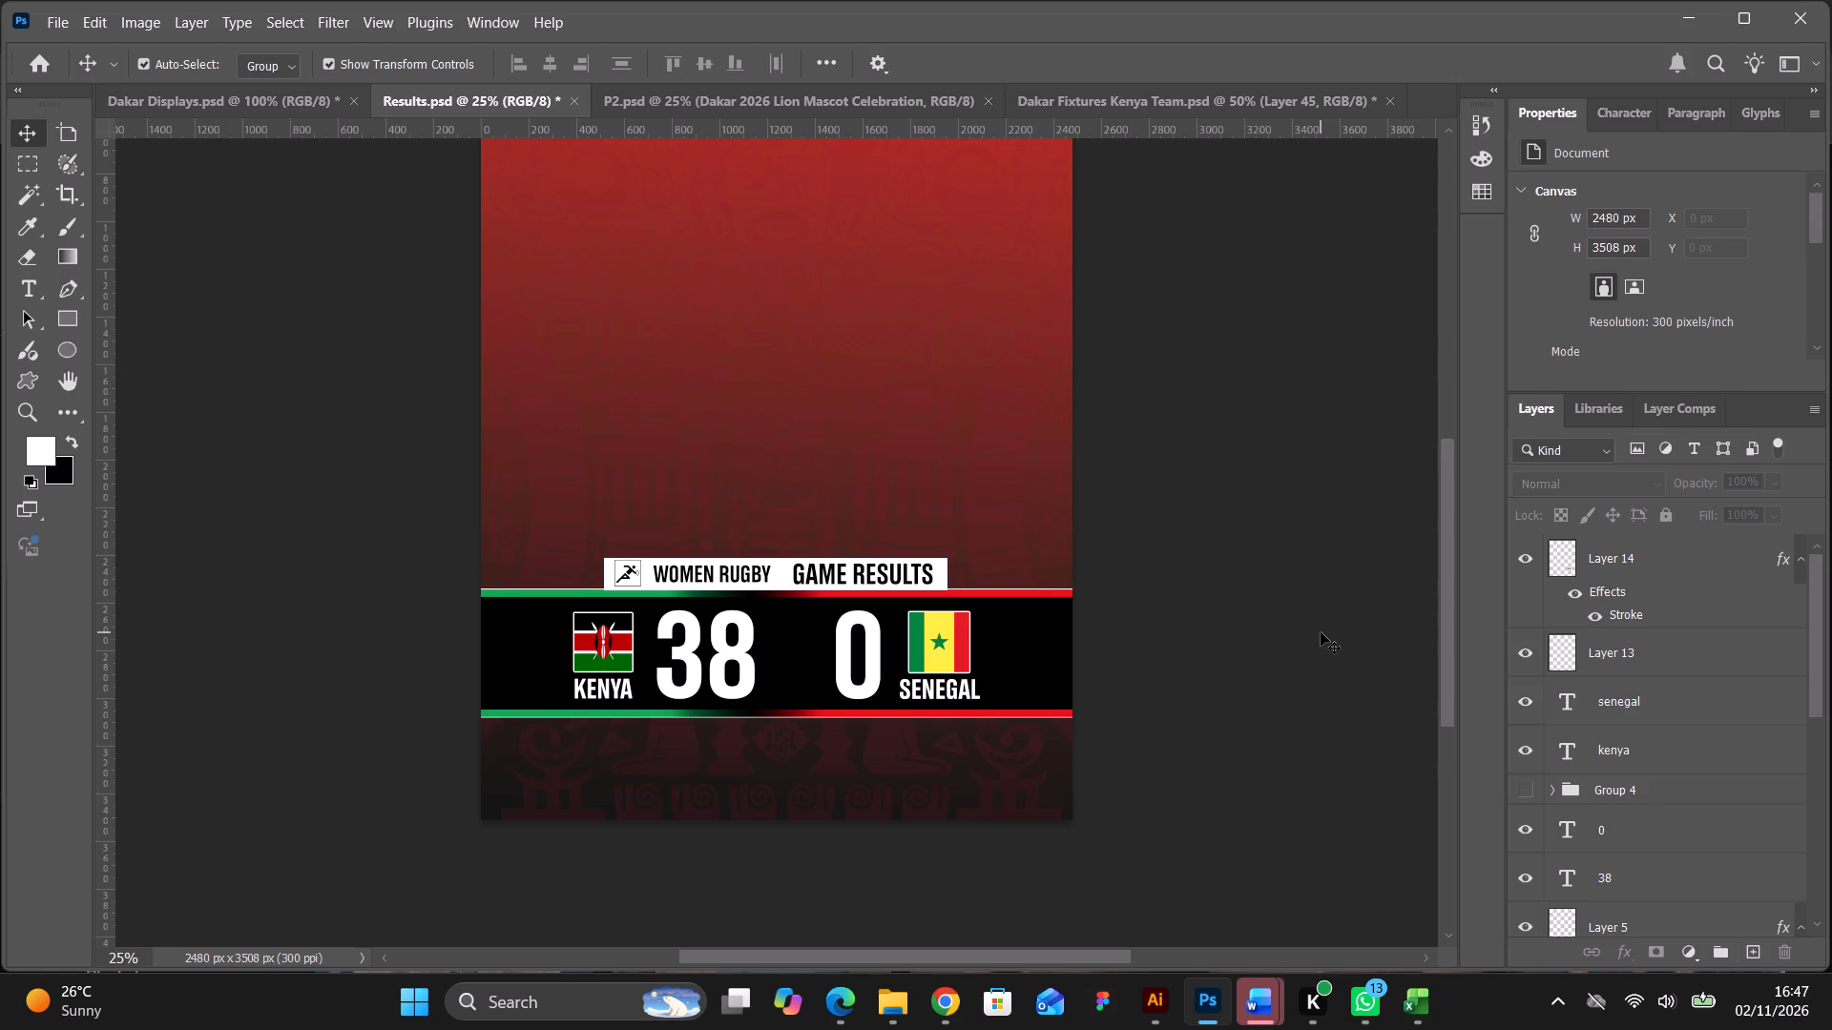
scroll(1321, 632, "down", 6)
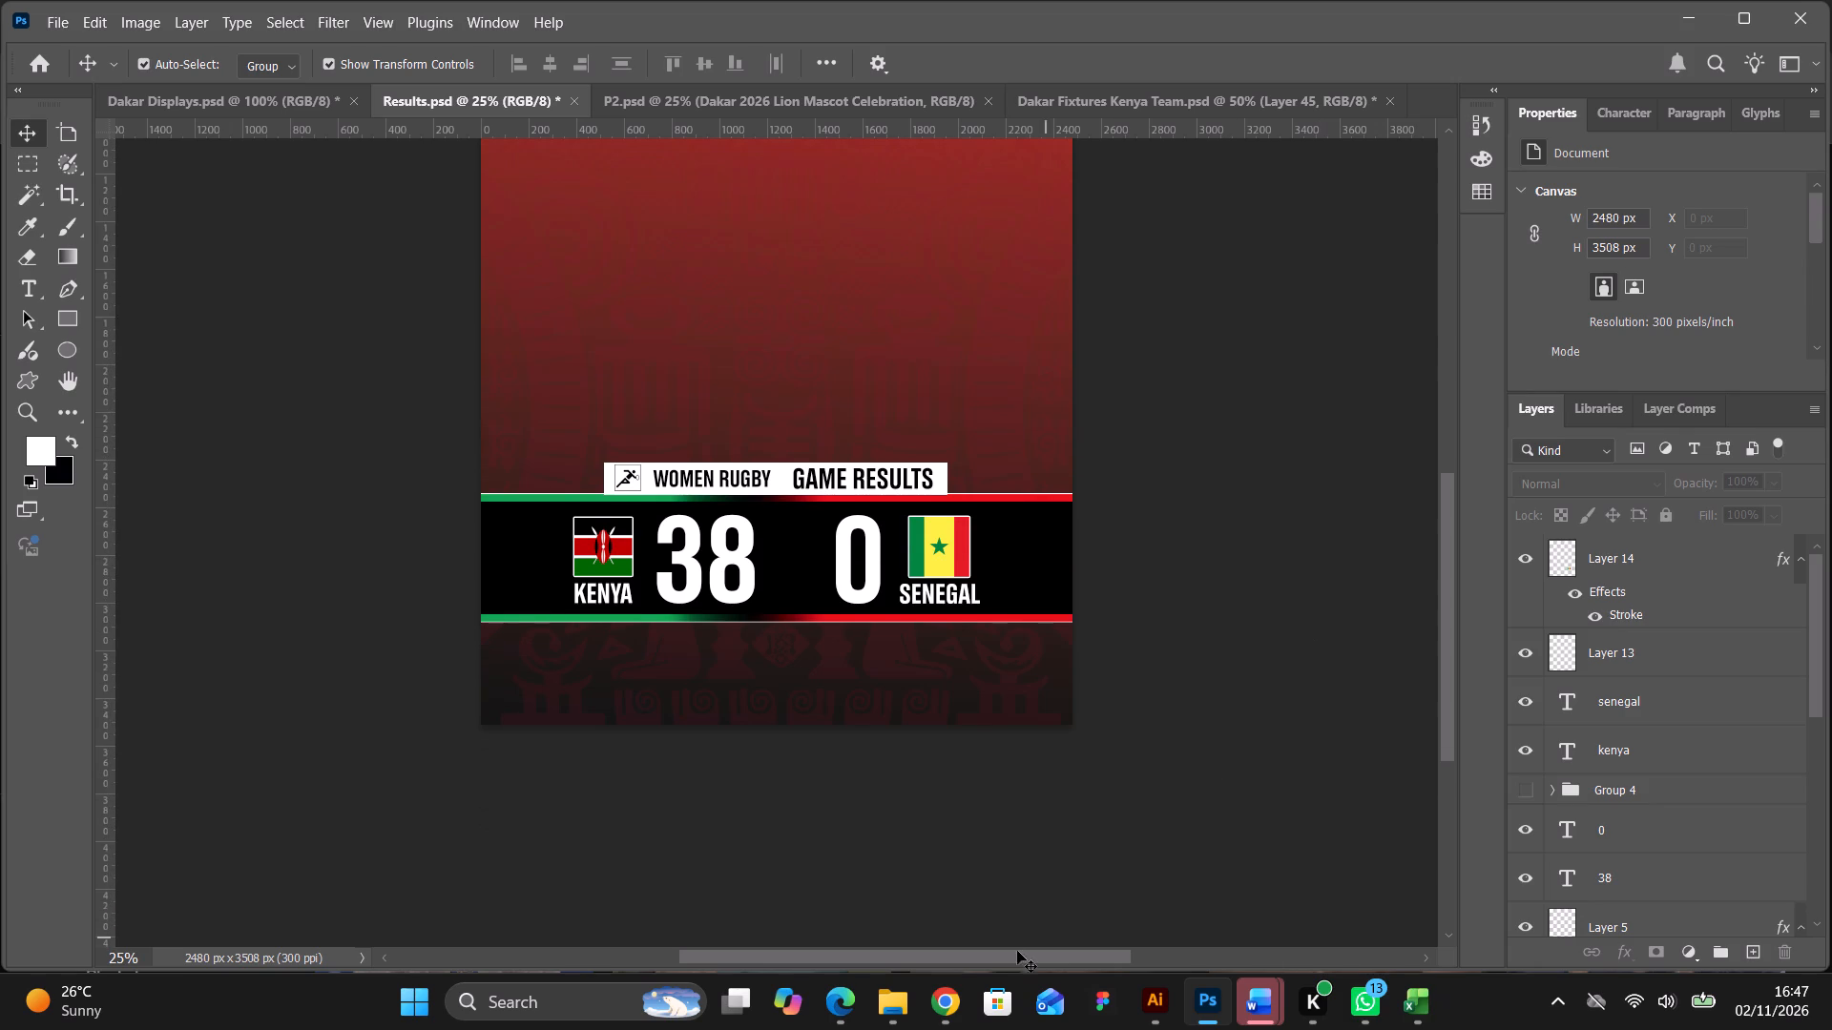
Switch to YouTube in Chrome and play the video "Mobb Deep - Got It Twisted (Official Video)".
left_click(949, 987)
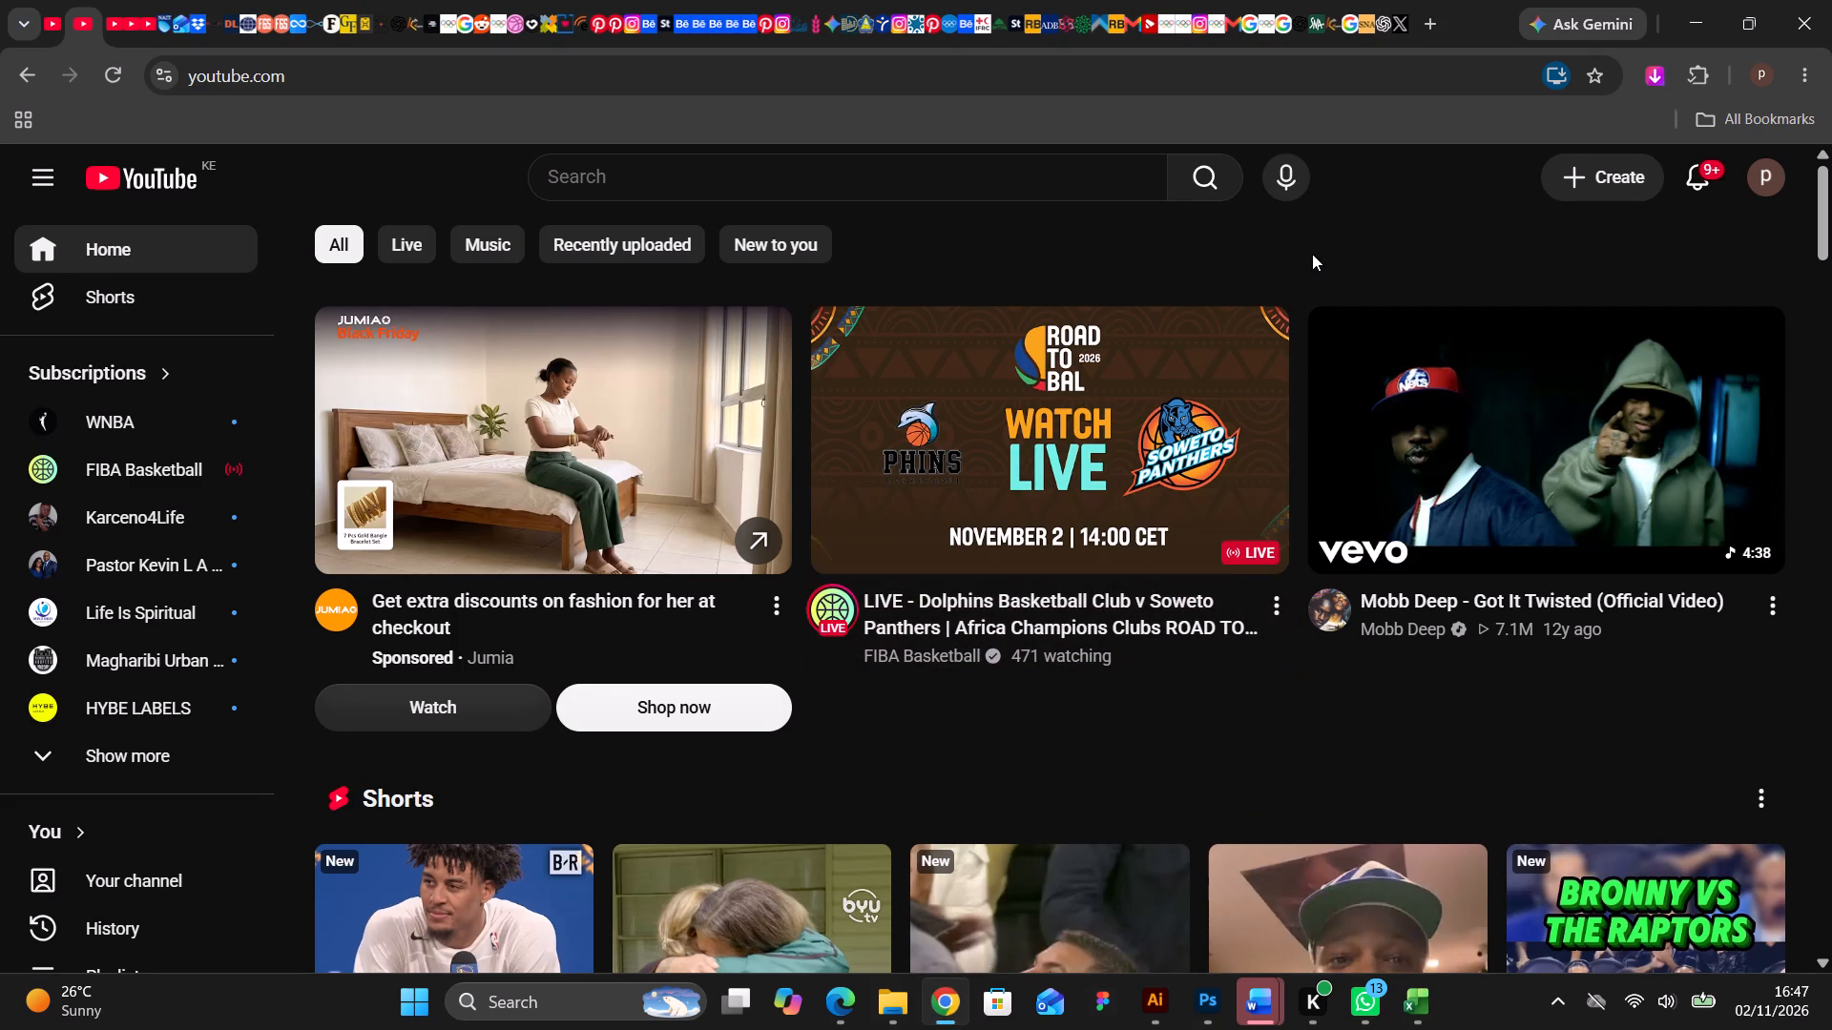
left_click(1532, 438)
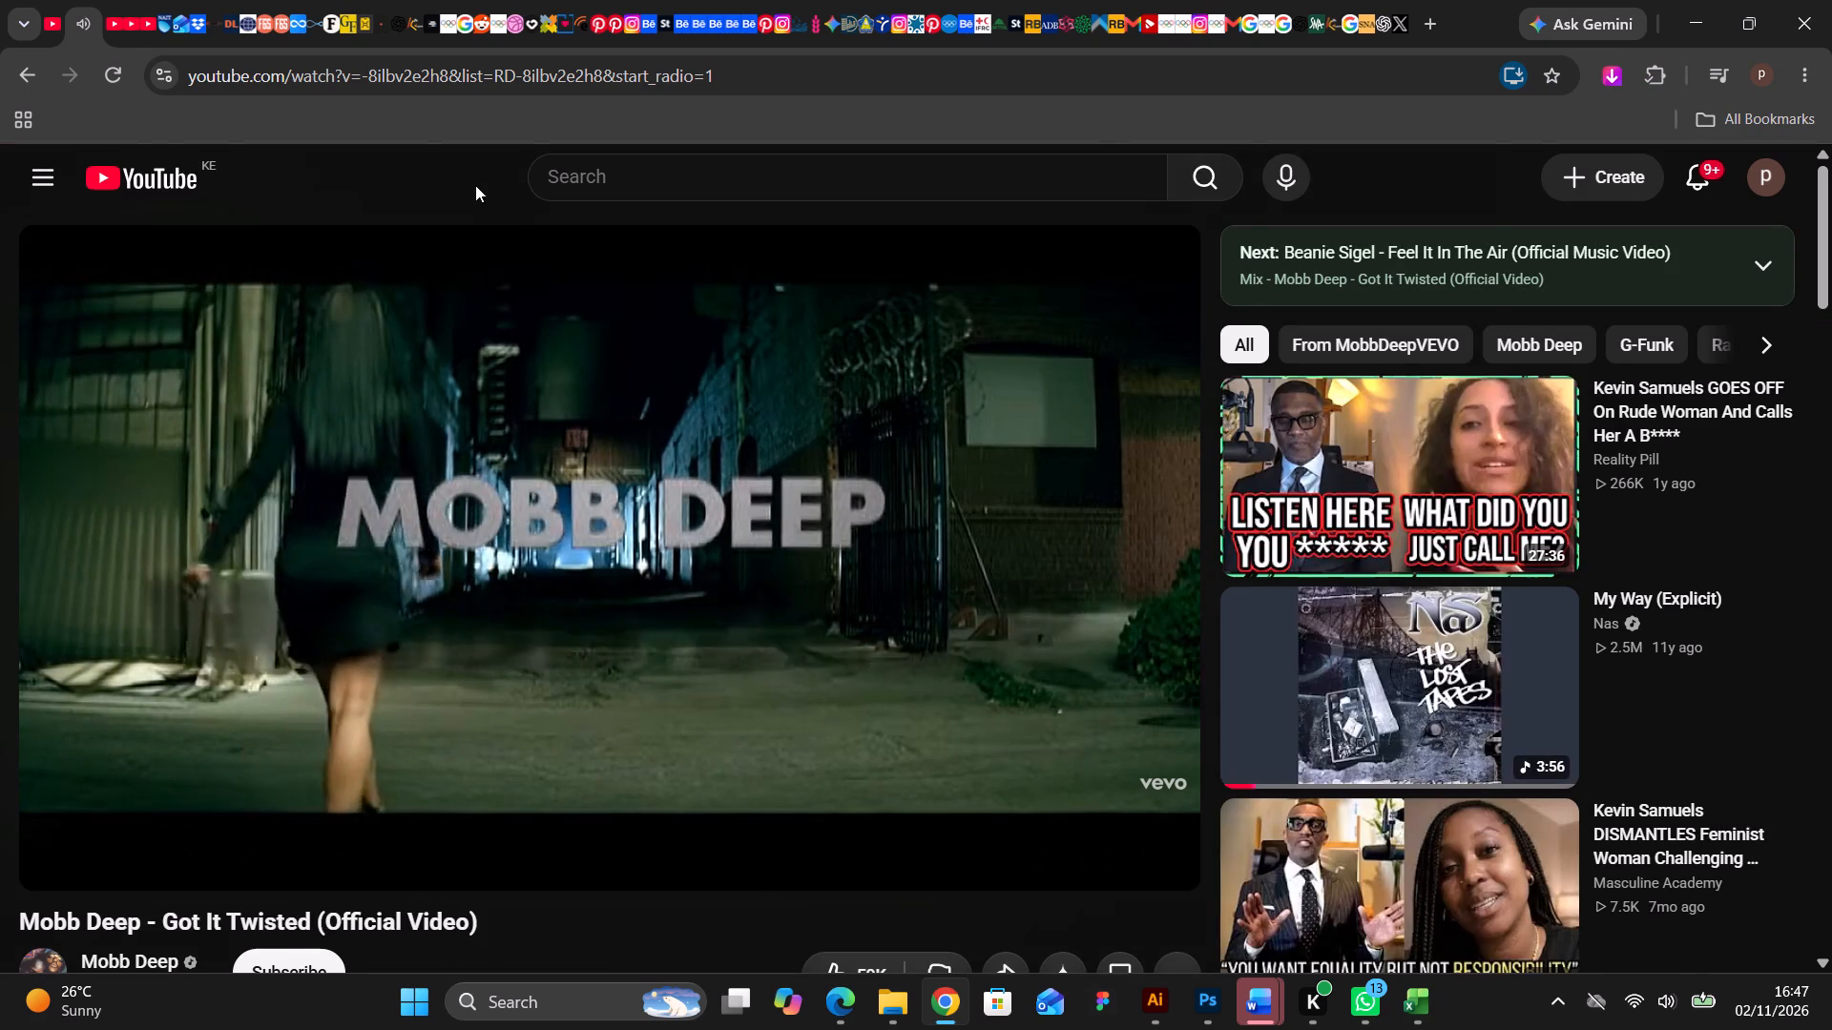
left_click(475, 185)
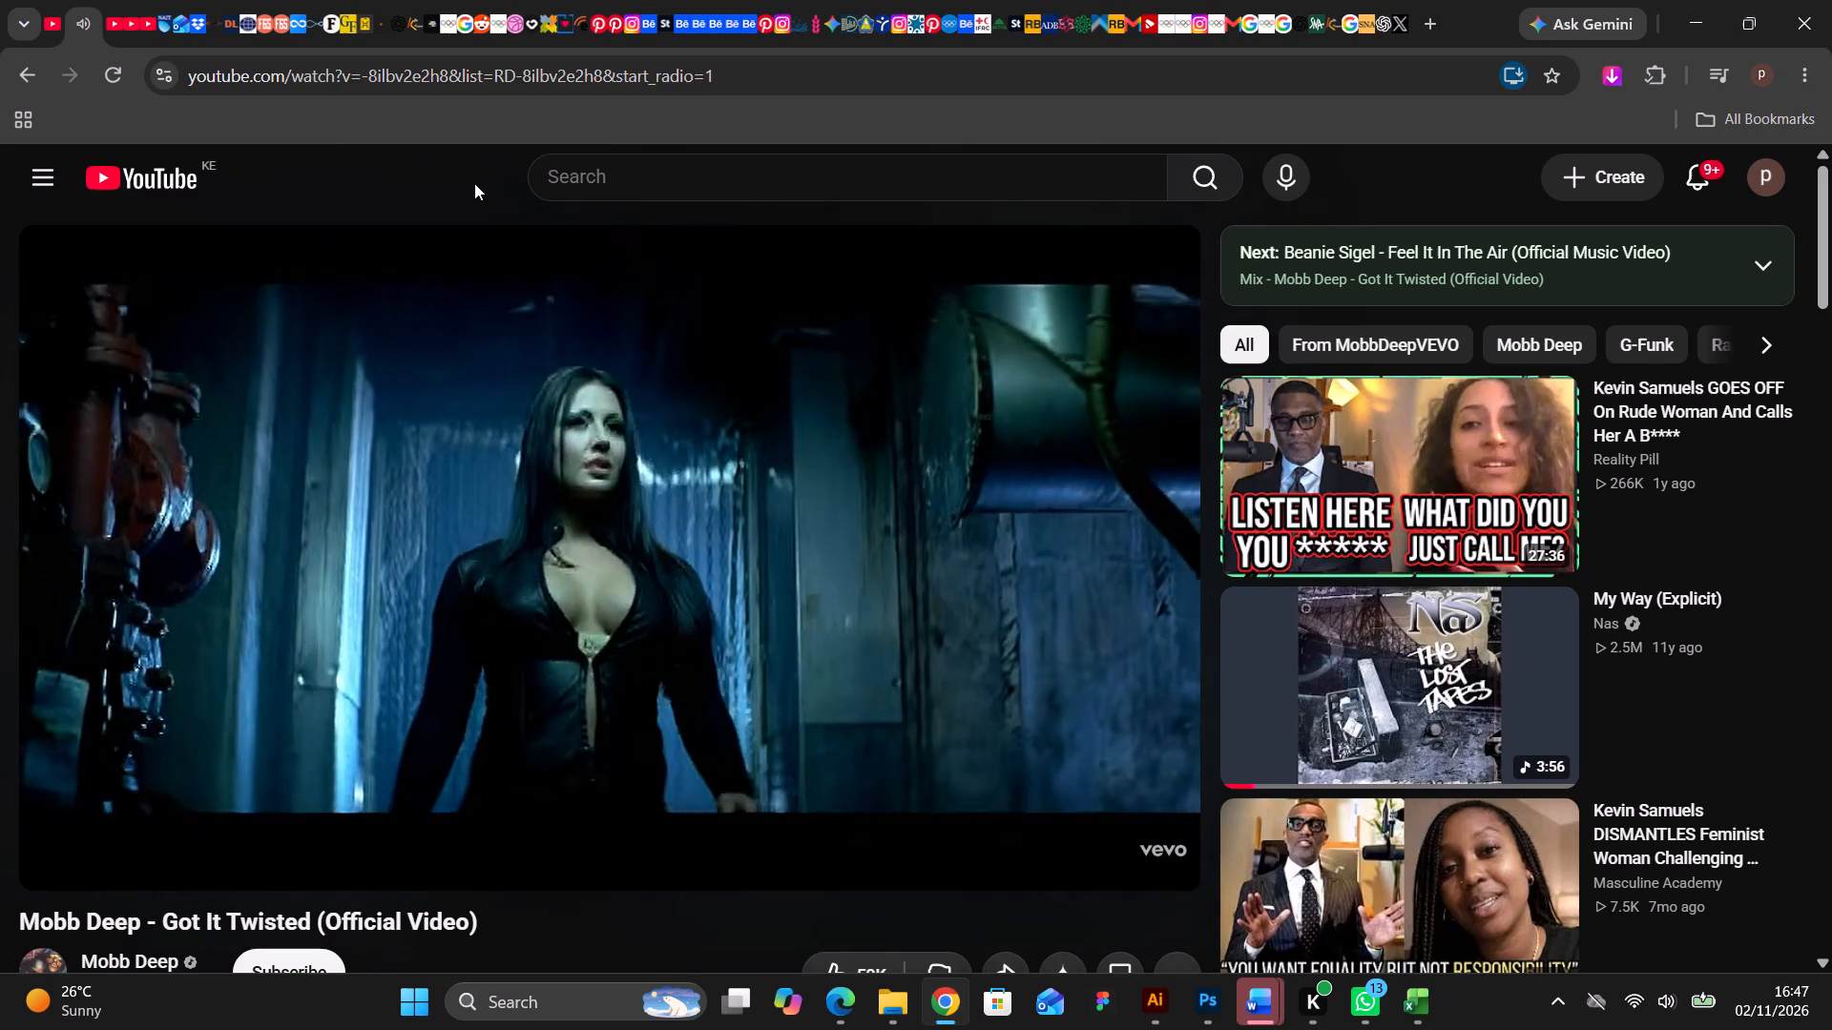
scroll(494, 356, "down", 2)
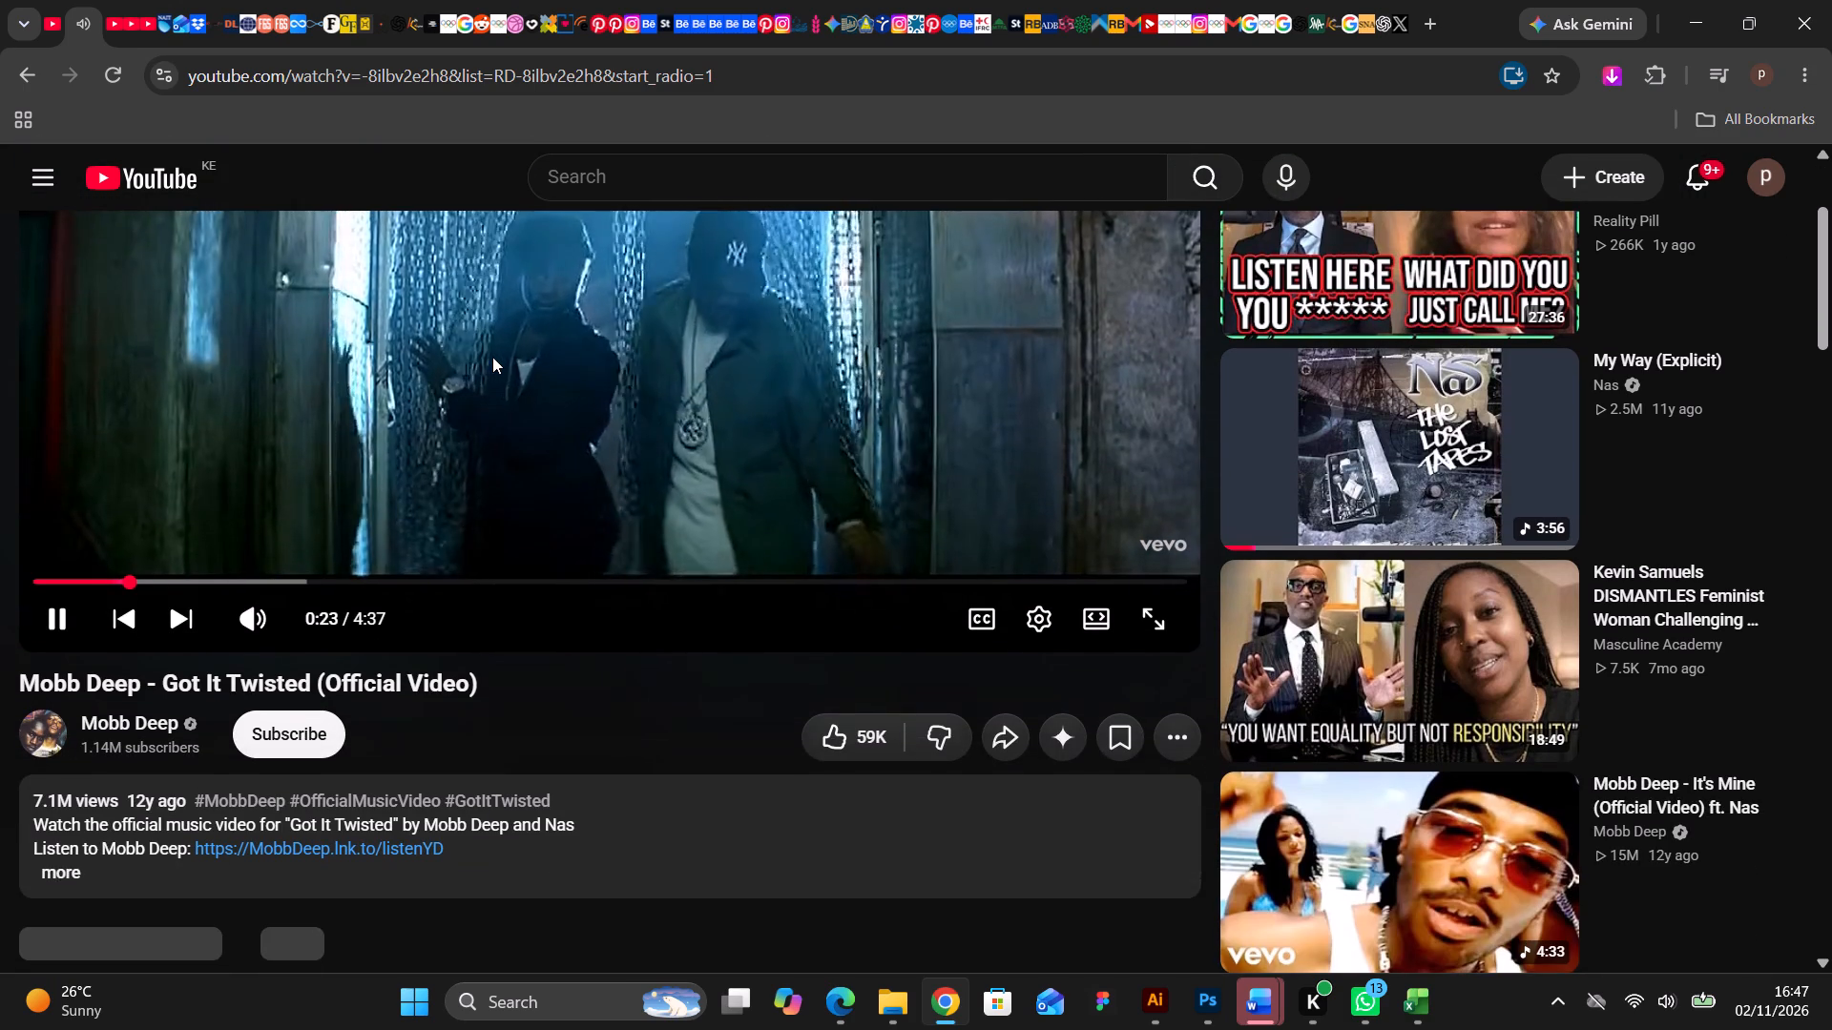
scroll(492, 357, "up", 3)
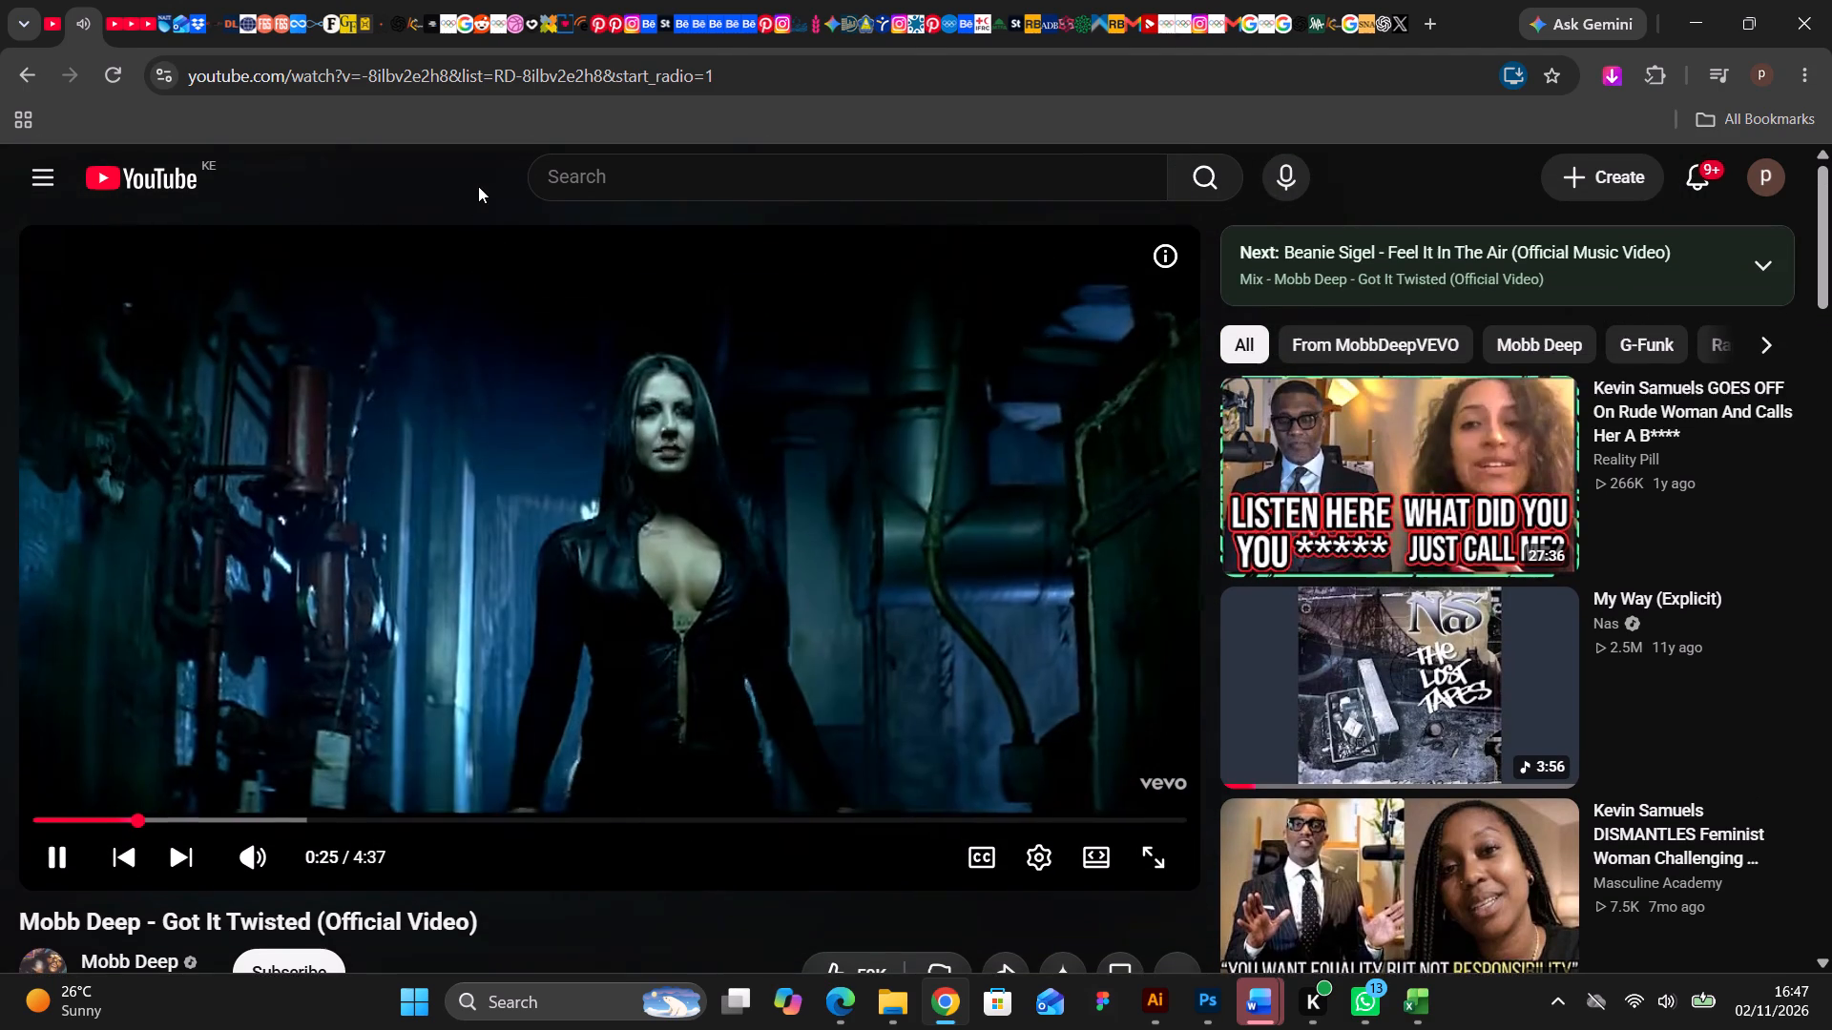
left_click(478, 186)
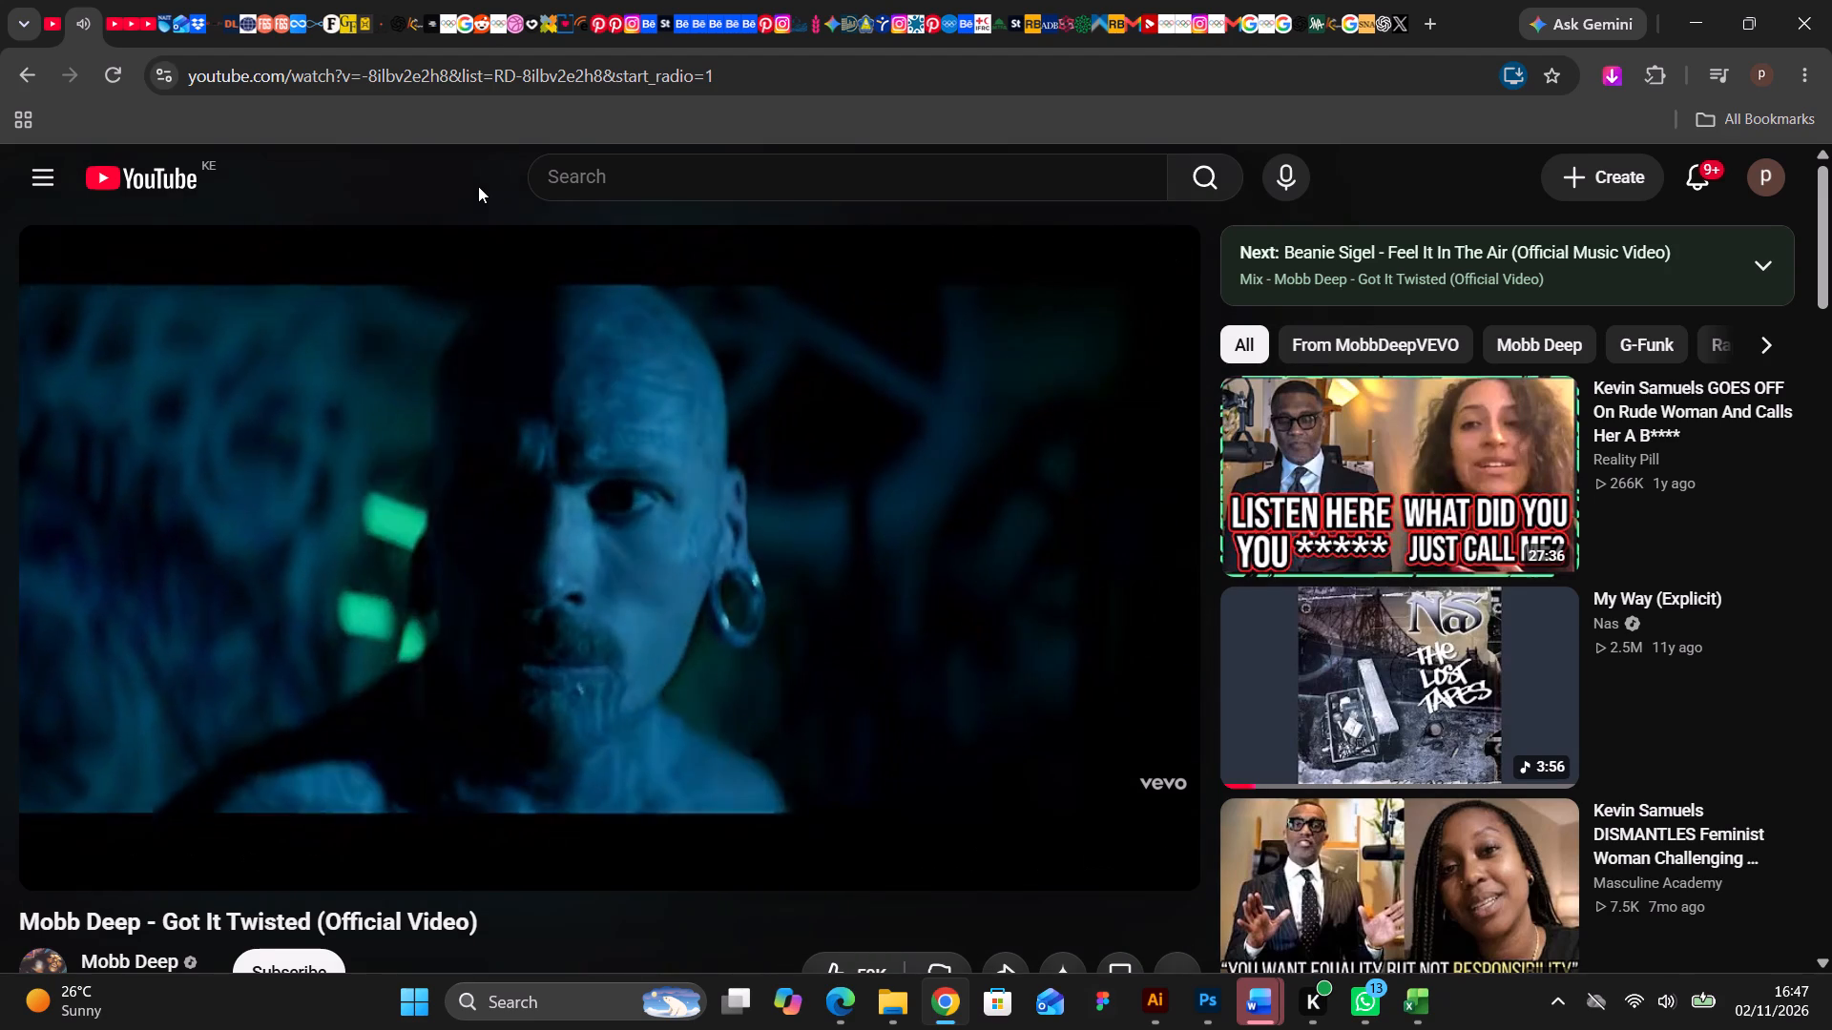
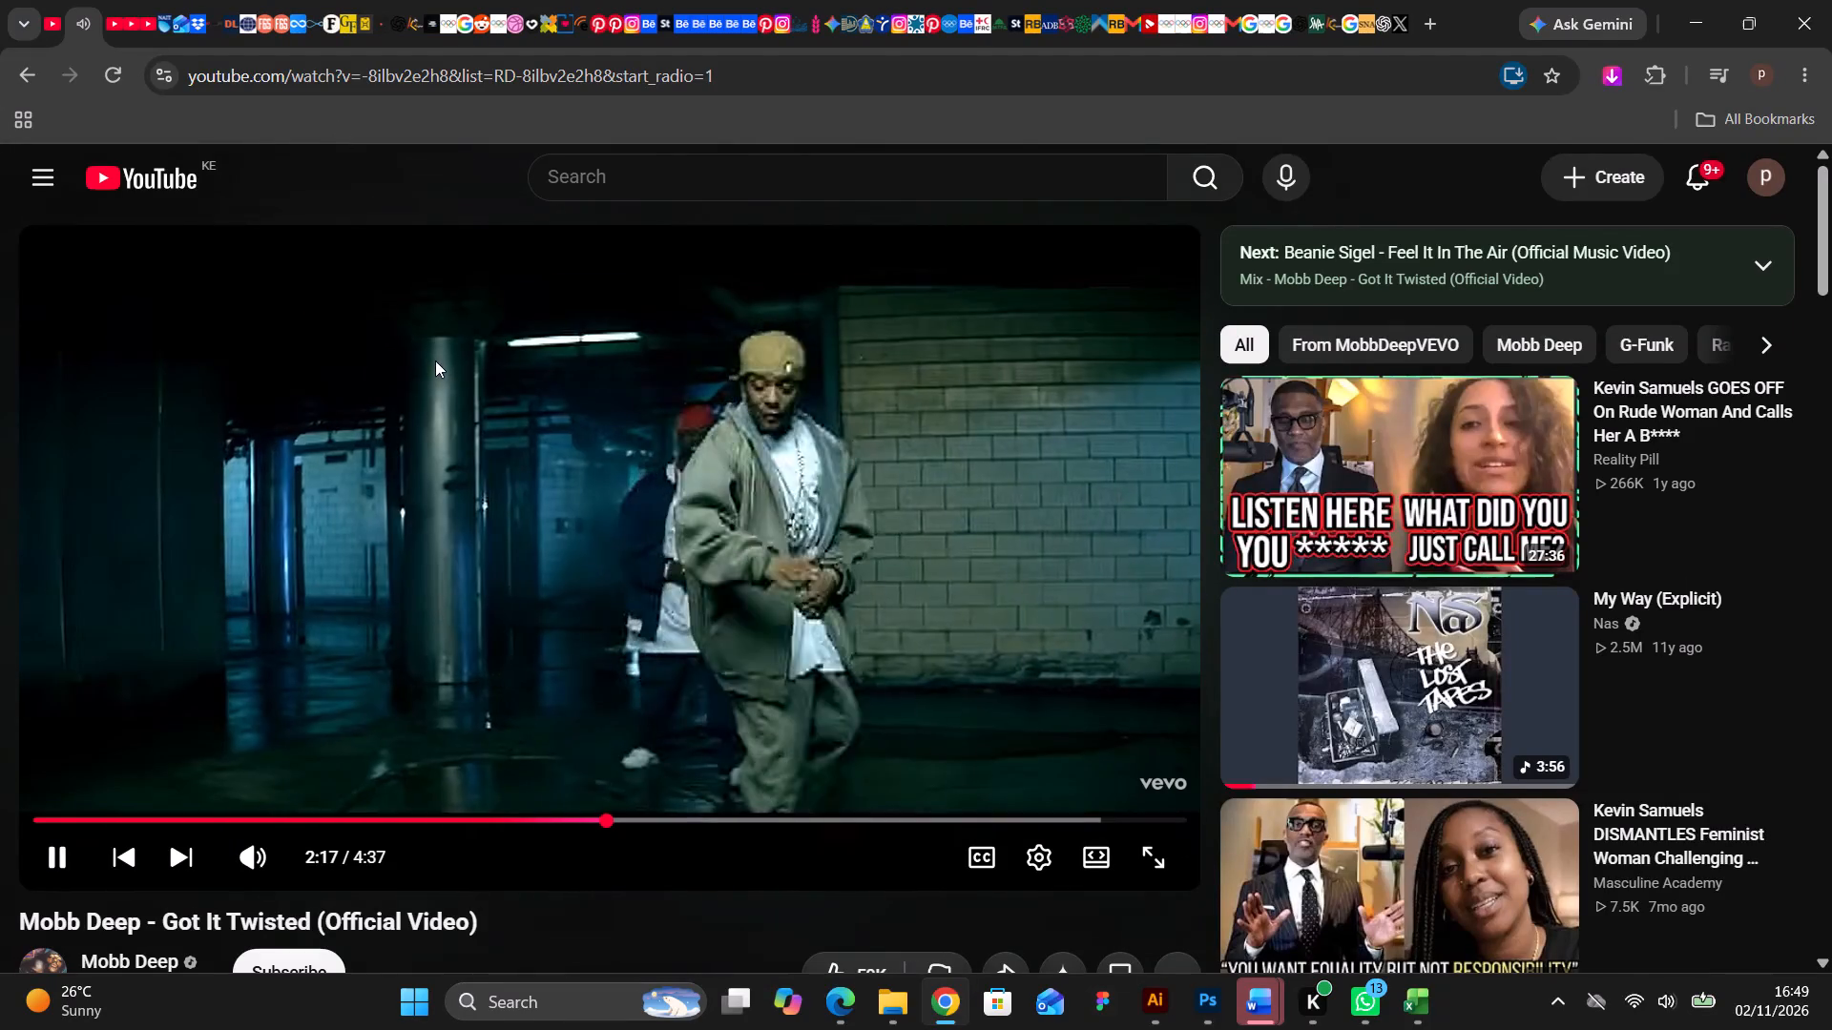
Return to the YouTube home feed and play the mix "김진호 - 가족사진 [불후의 명곡2].20140524".
left_click(185, 174)
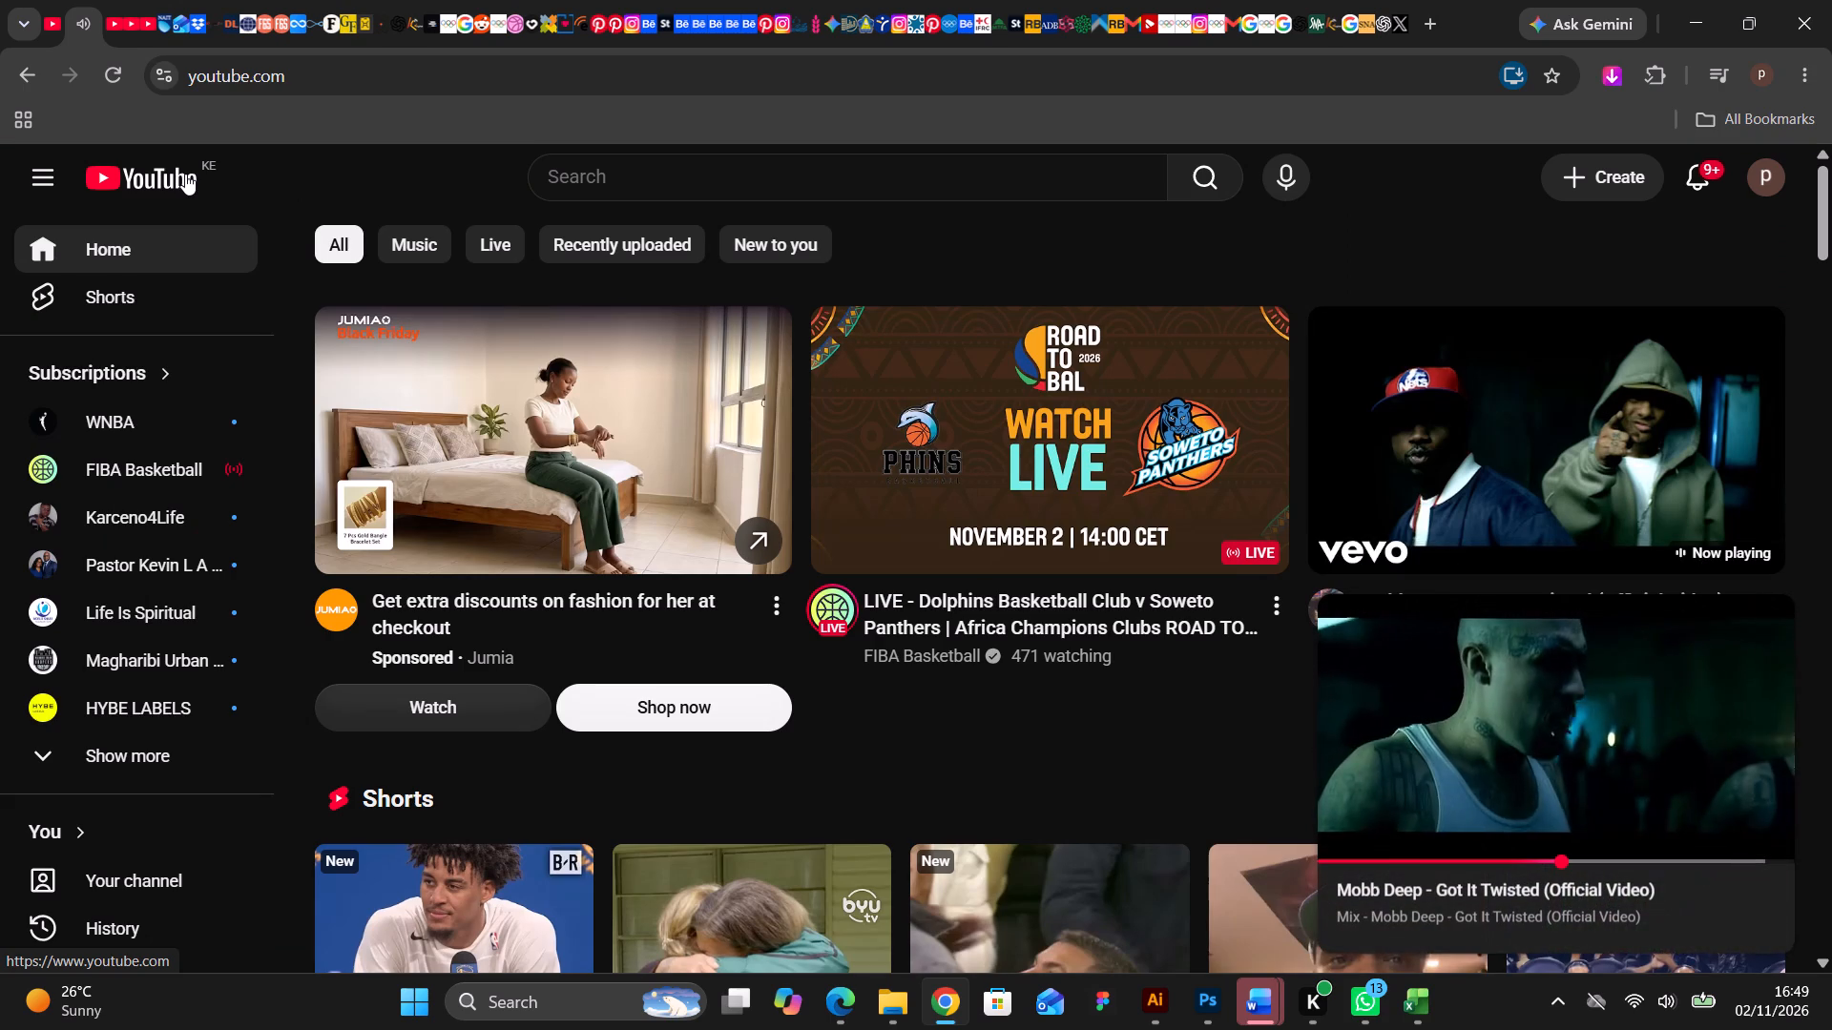
left_click(1779, 612)
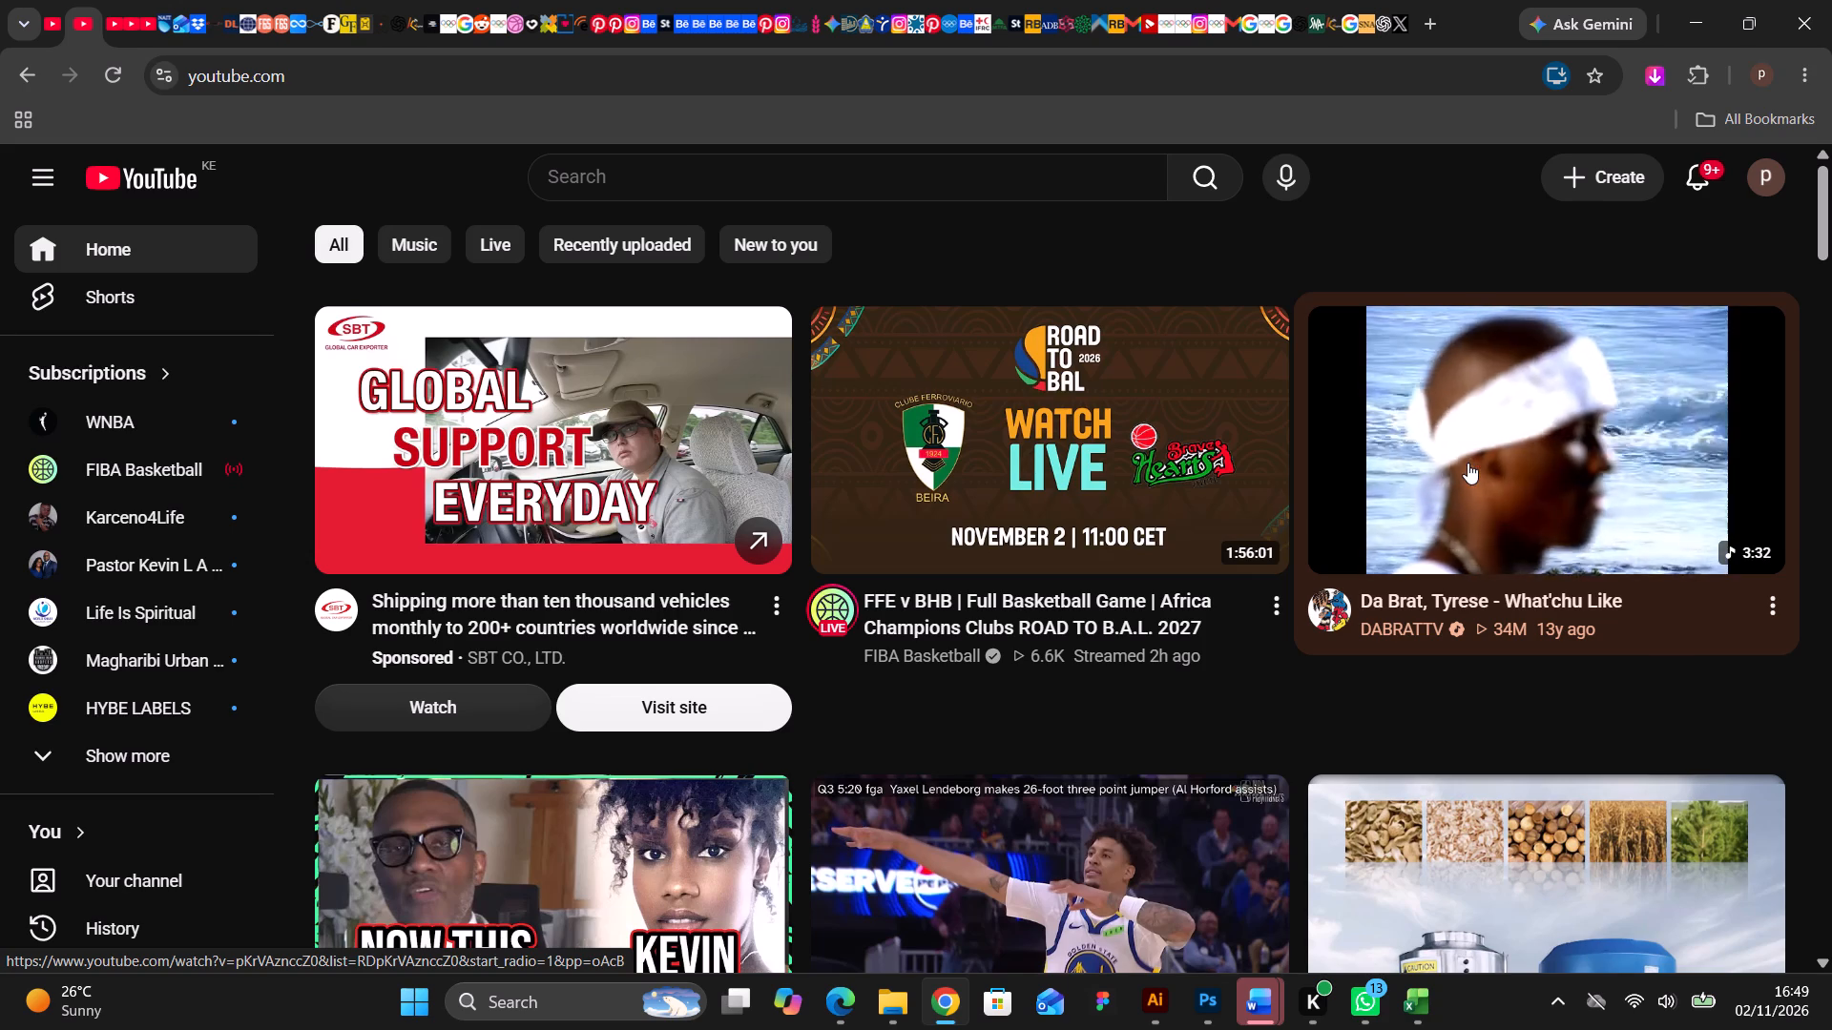
scroll(1196, 573, "down", 4)
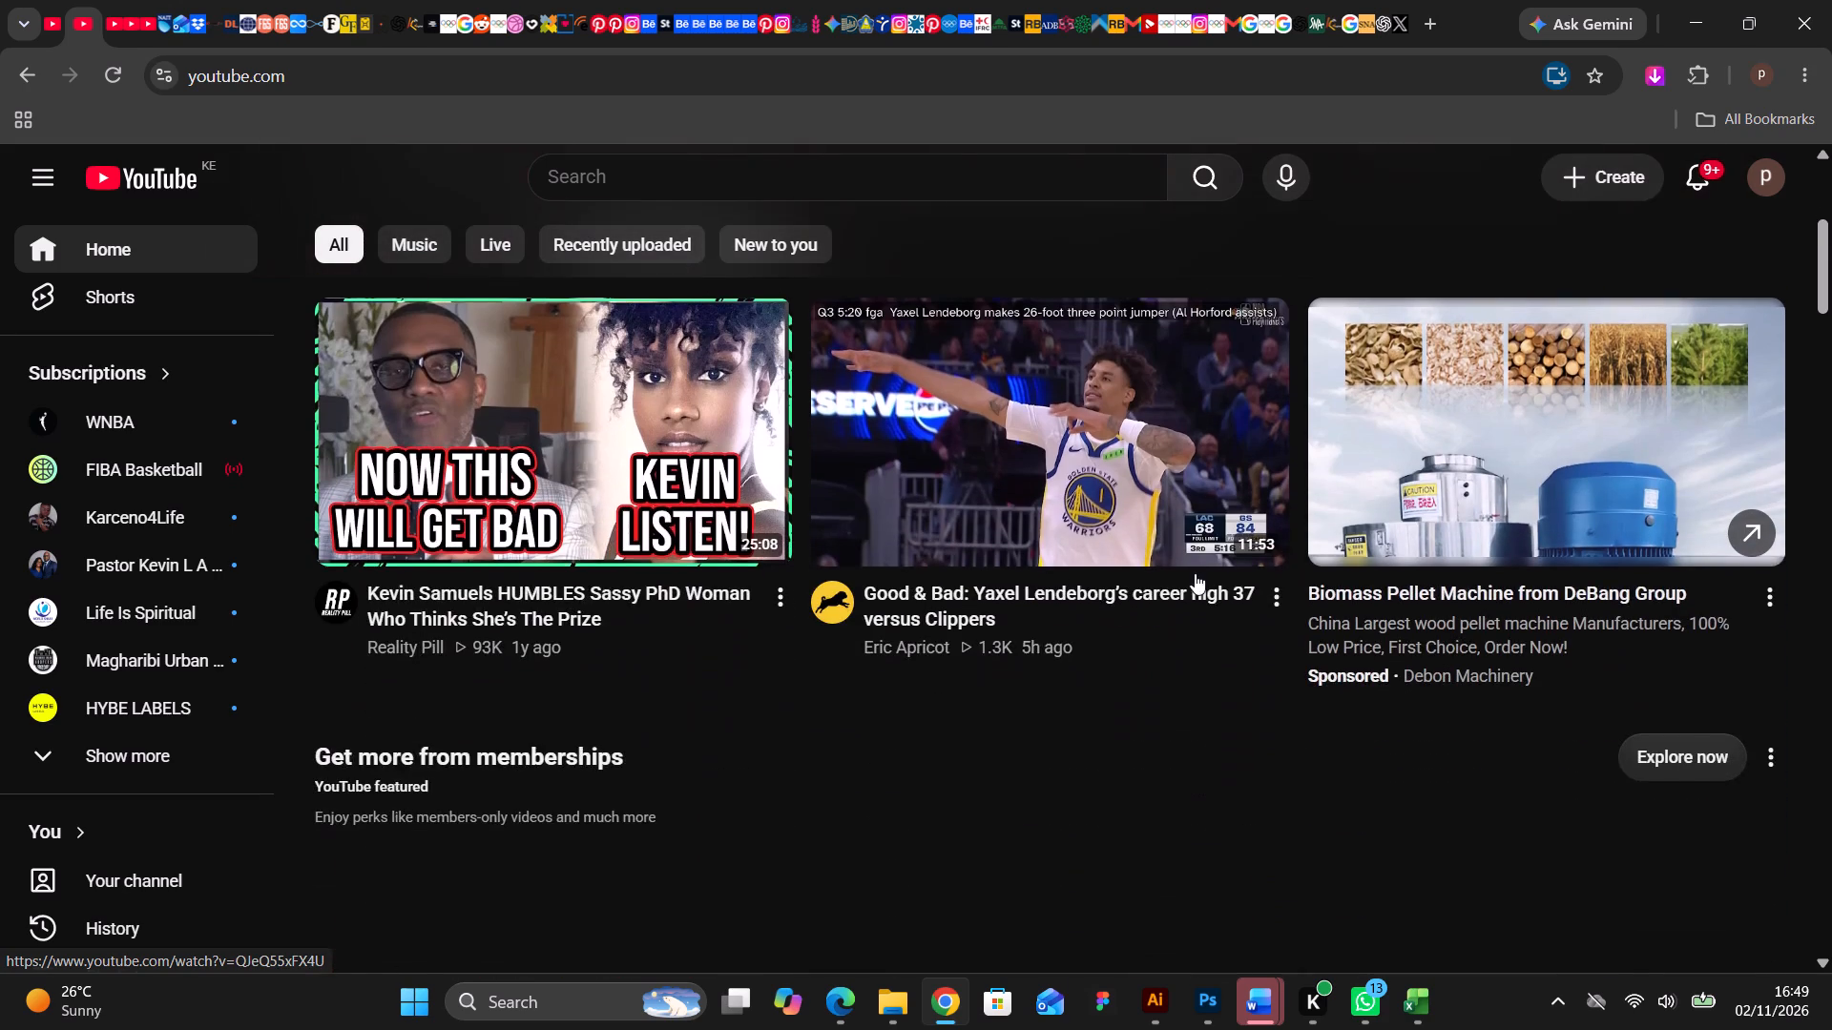
scroll(1195, 573, "down", 7)
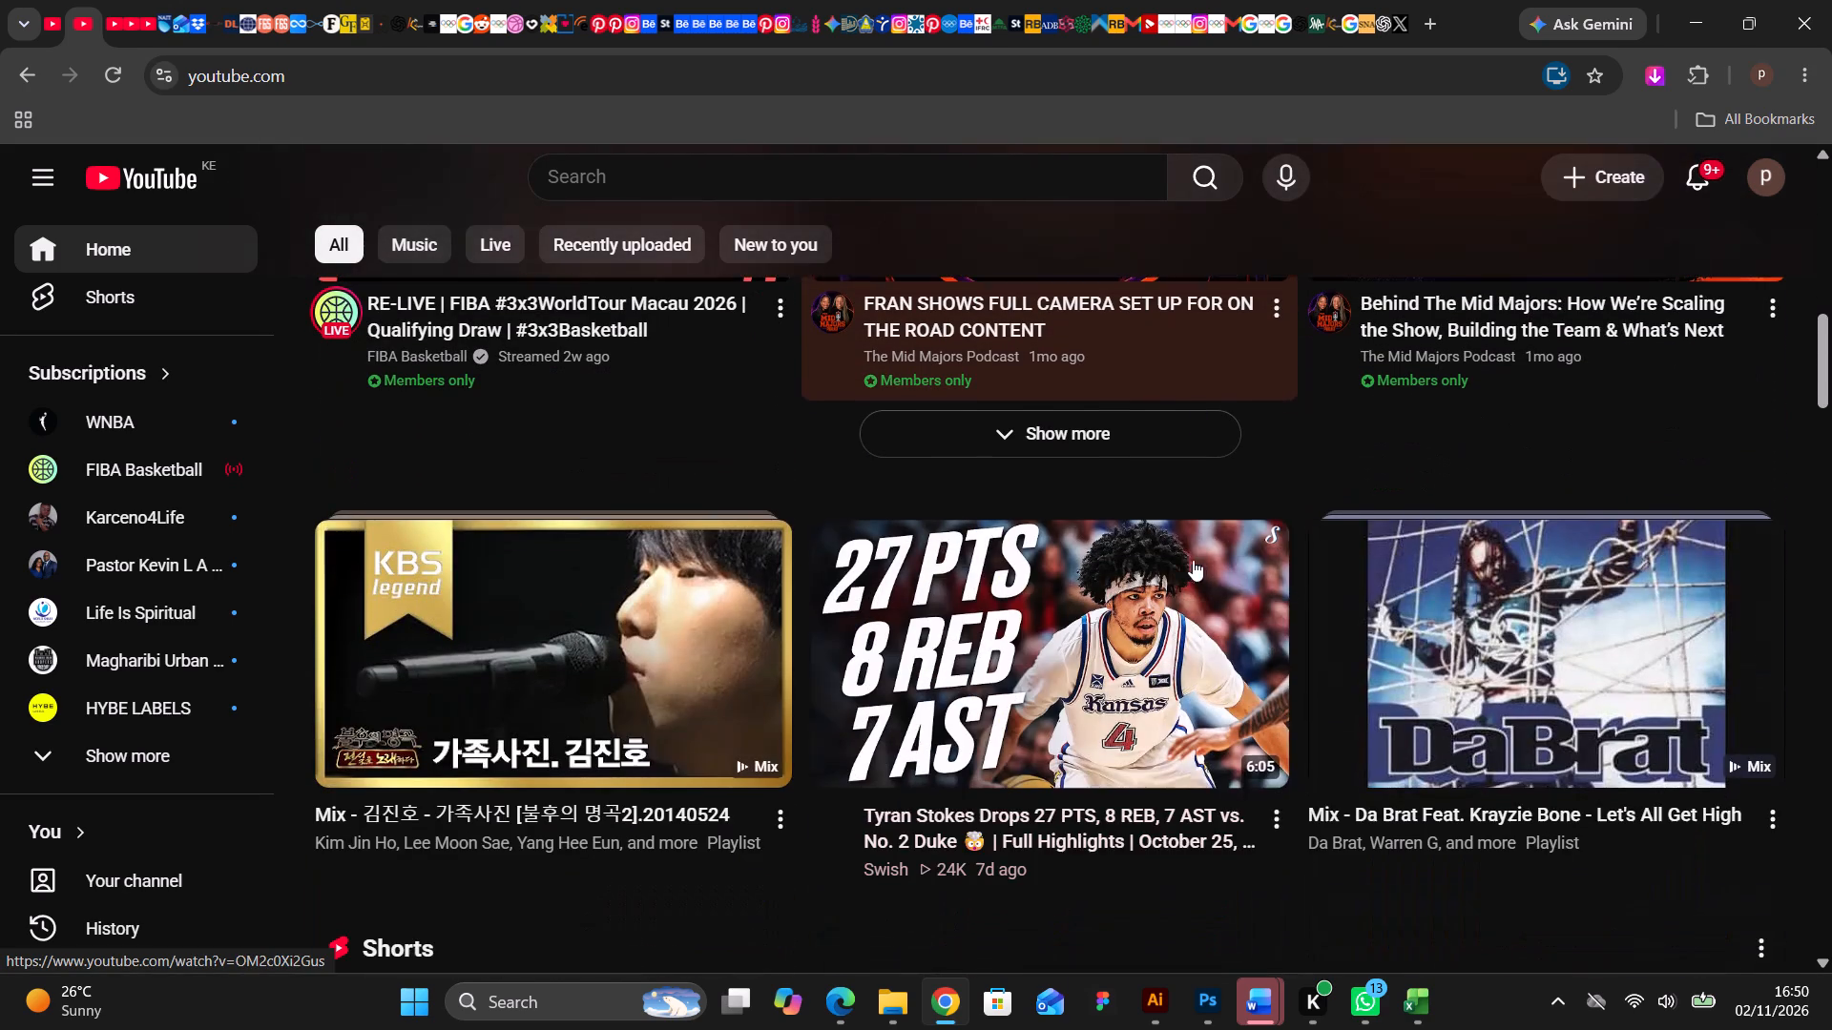
scroll(1176, 512, "down", 2)
left_click(654, 422)
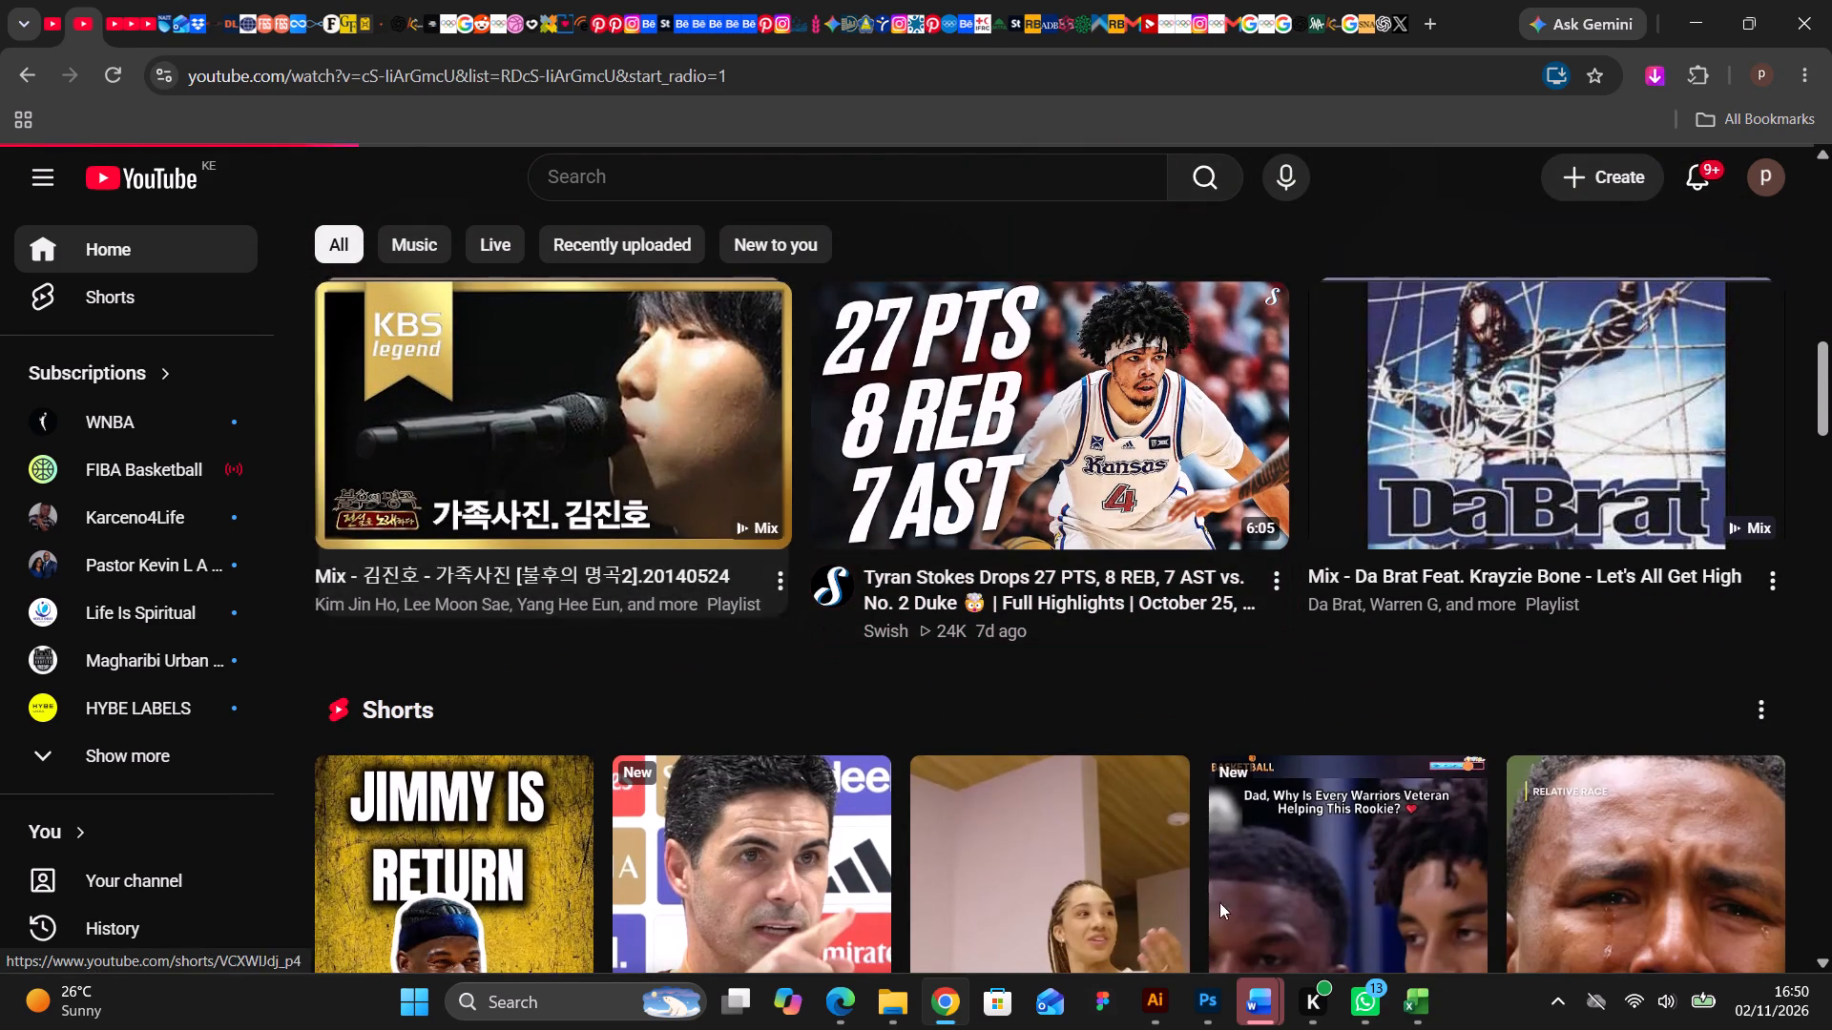
Switch to the Results.psd poster in Photoshop and examine the score band's layout against the lower part of the page.
left_click(1198, 998)
left_click(1155, 595)
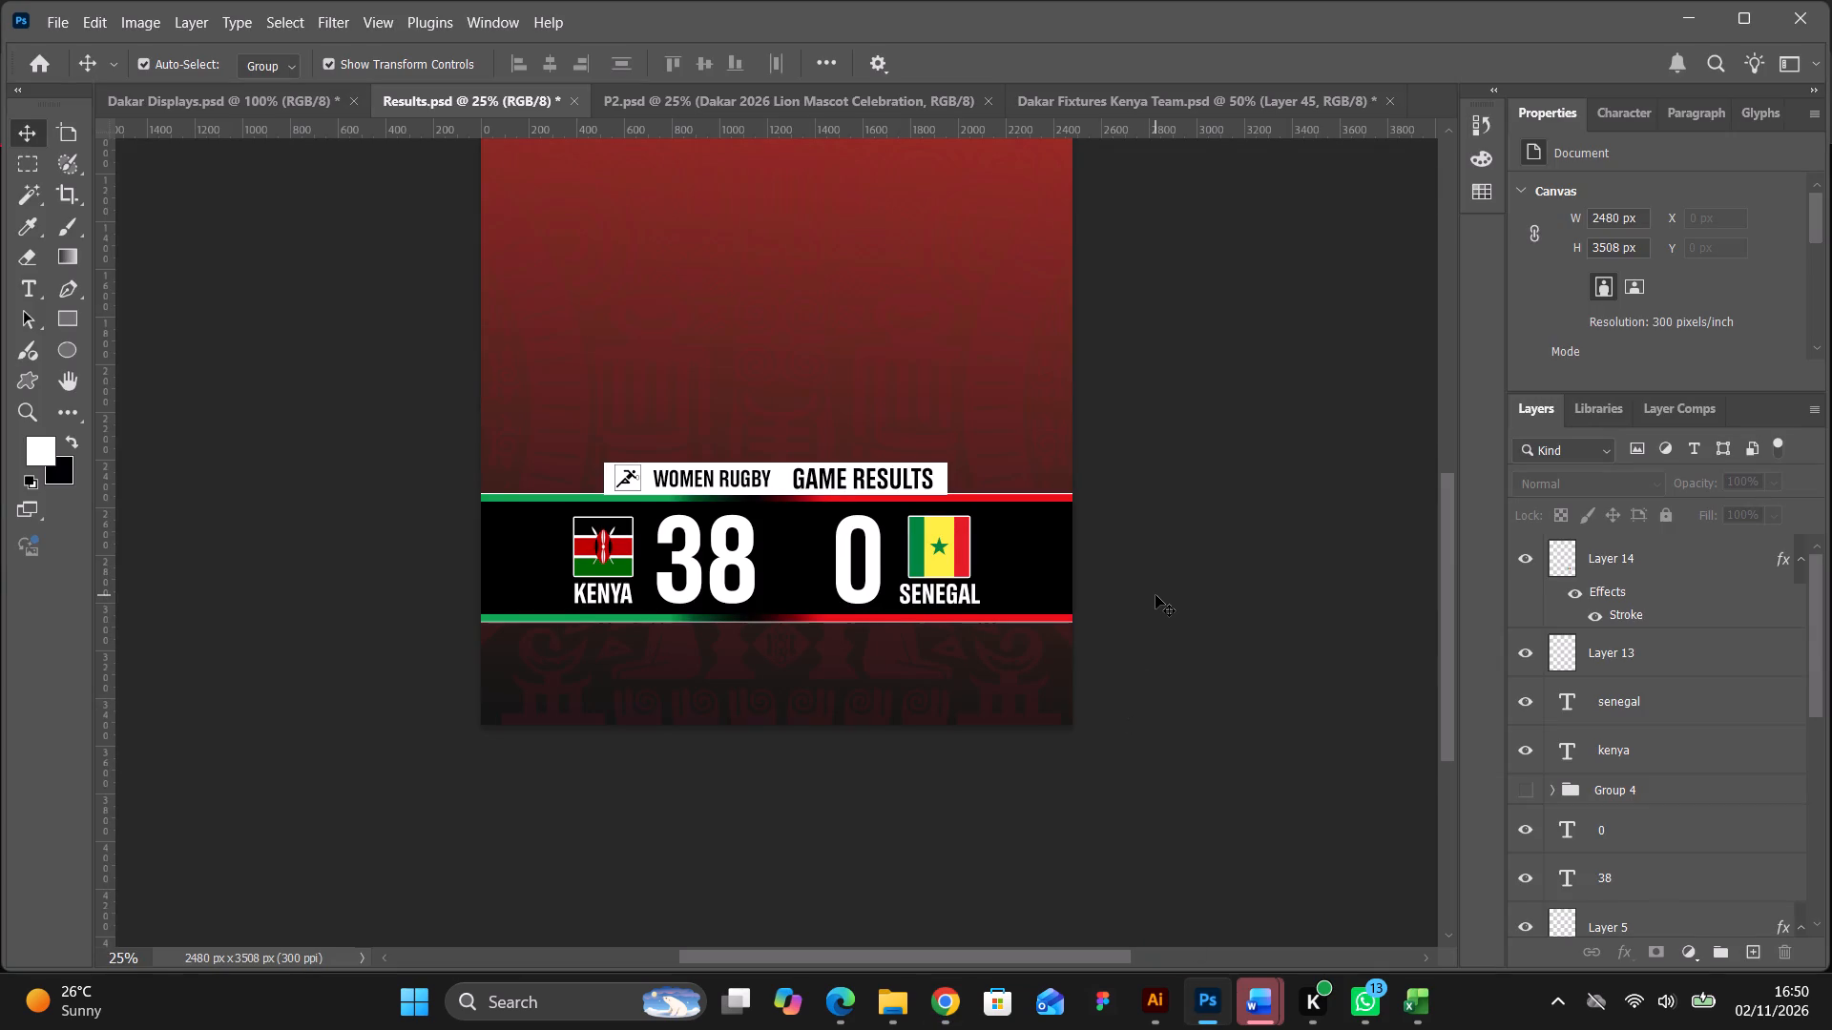
scroll(1155, 595, "up", 7)
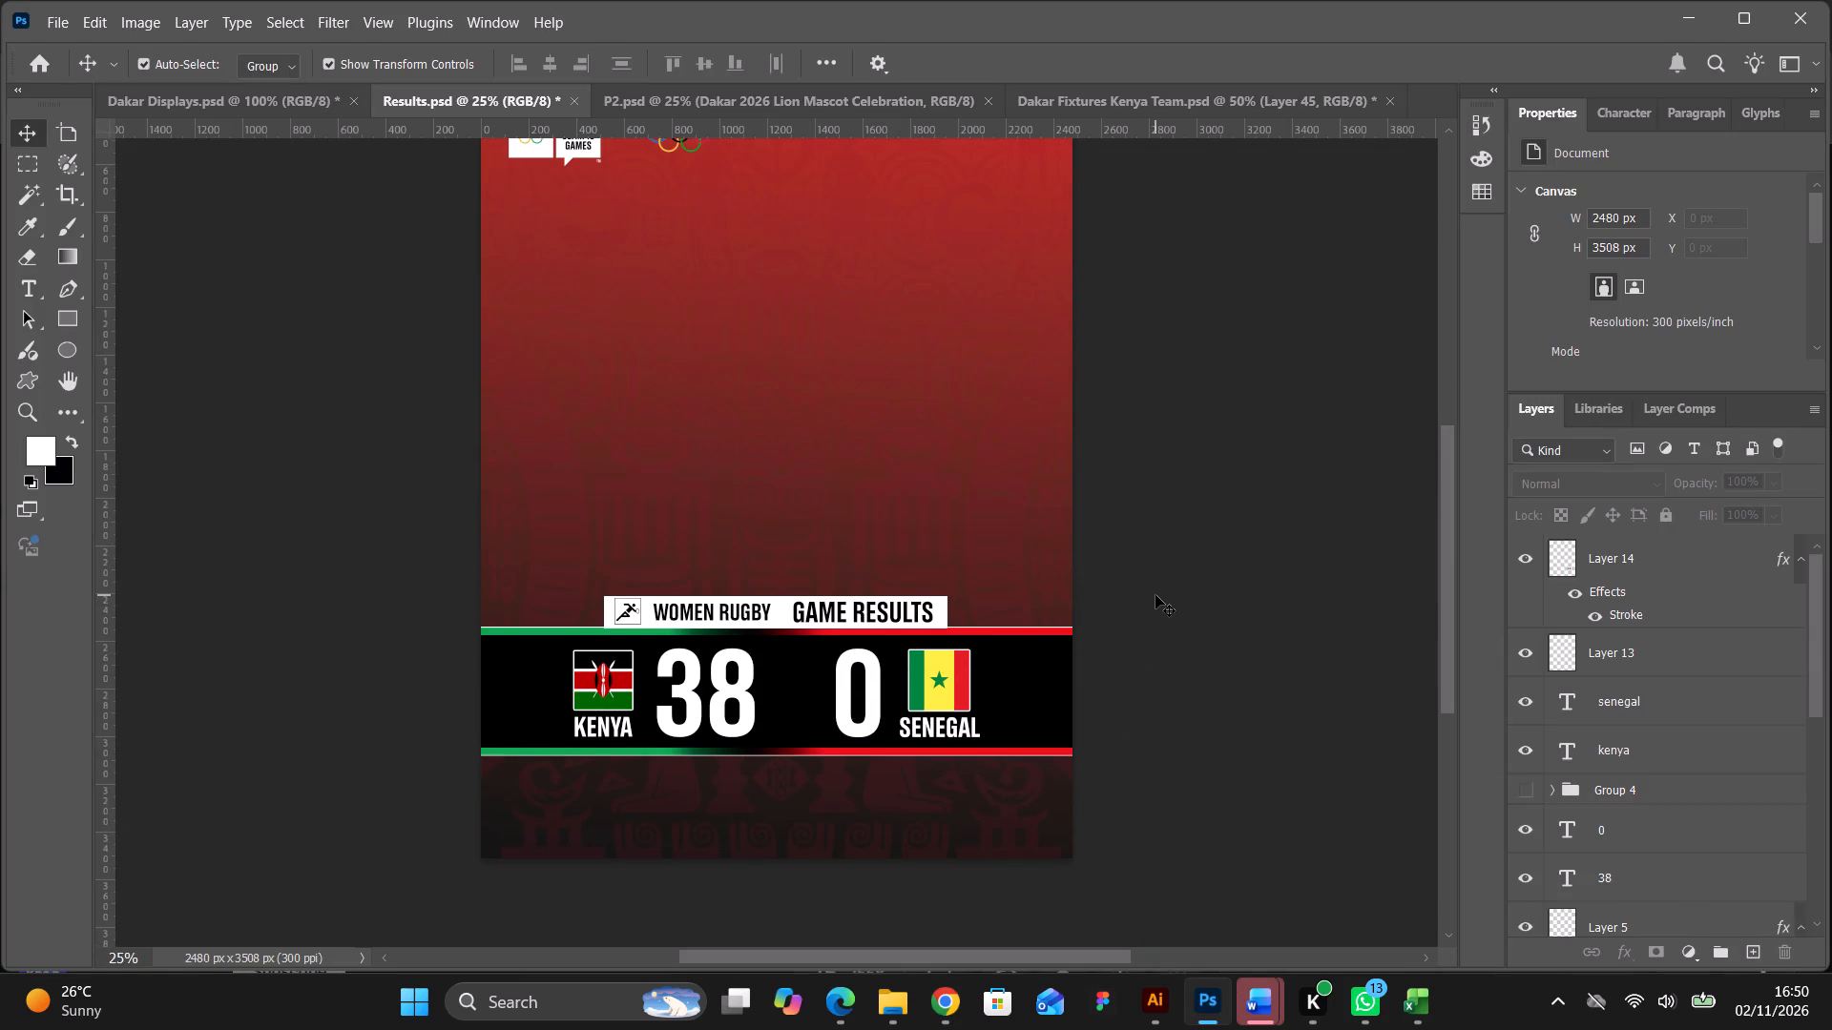
scroll(1155, 595, "up", 1)
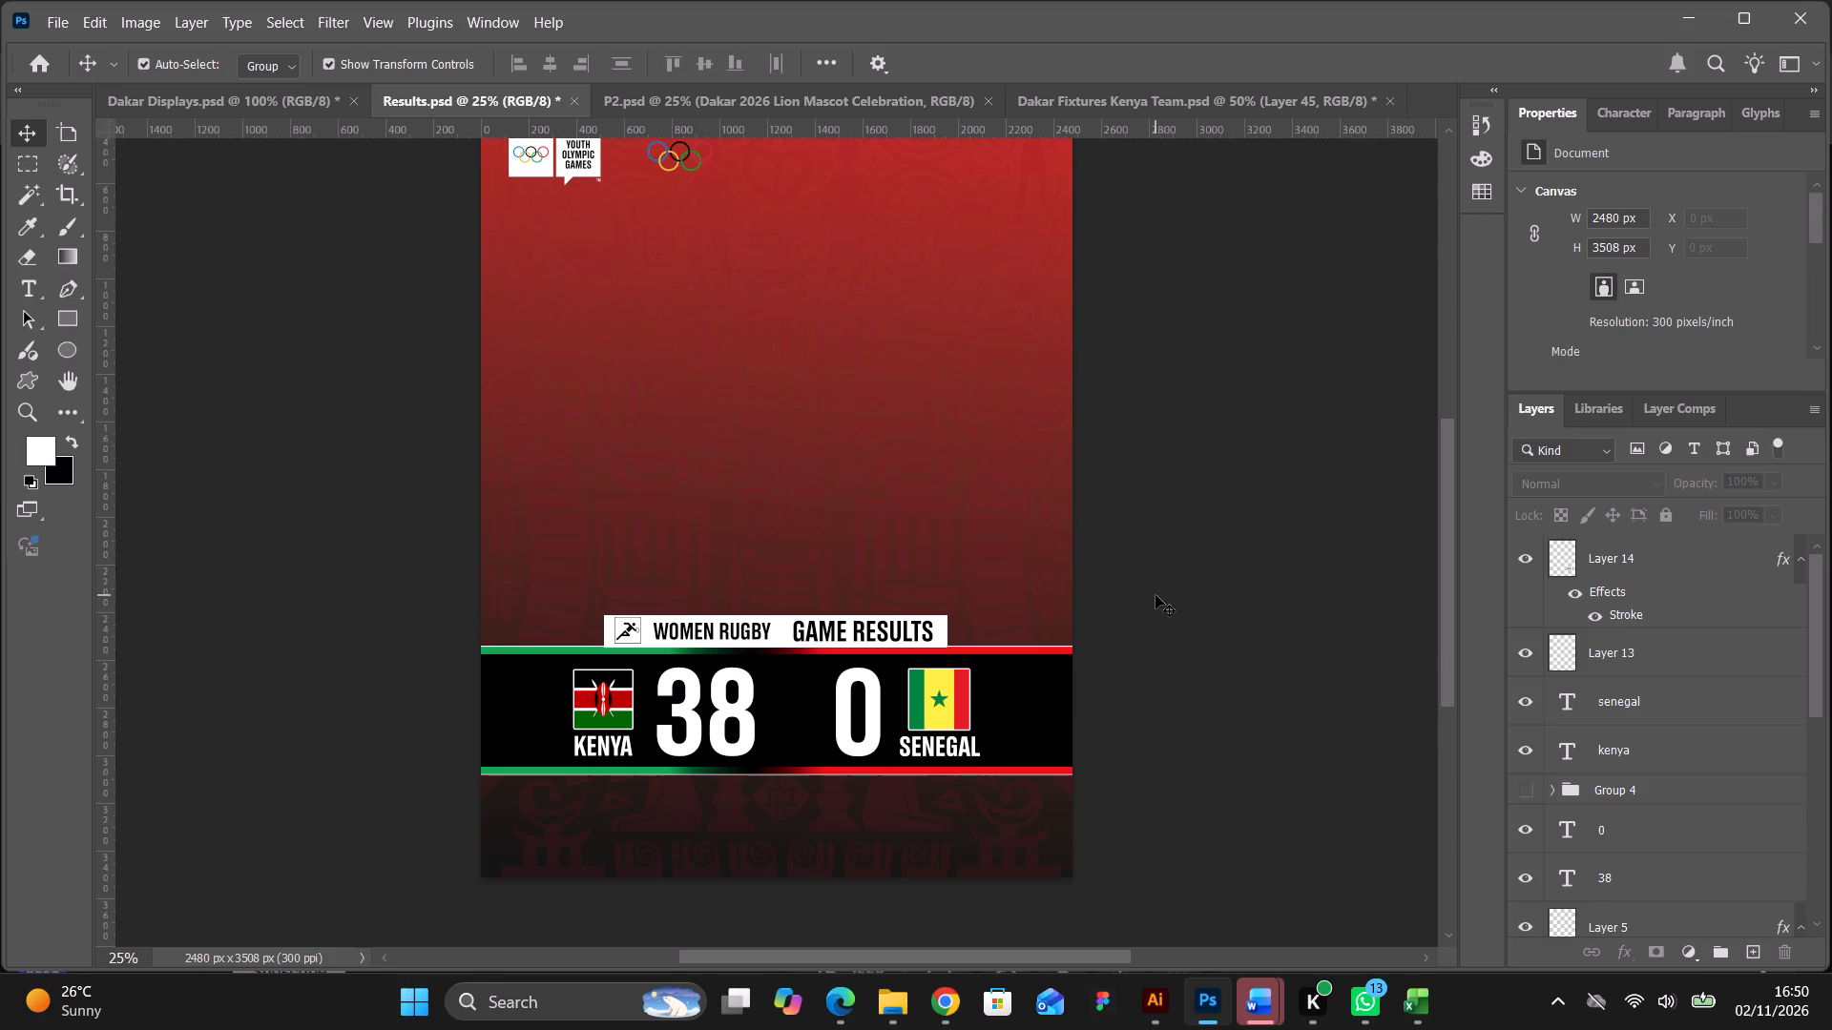
key("ctrl+equal")
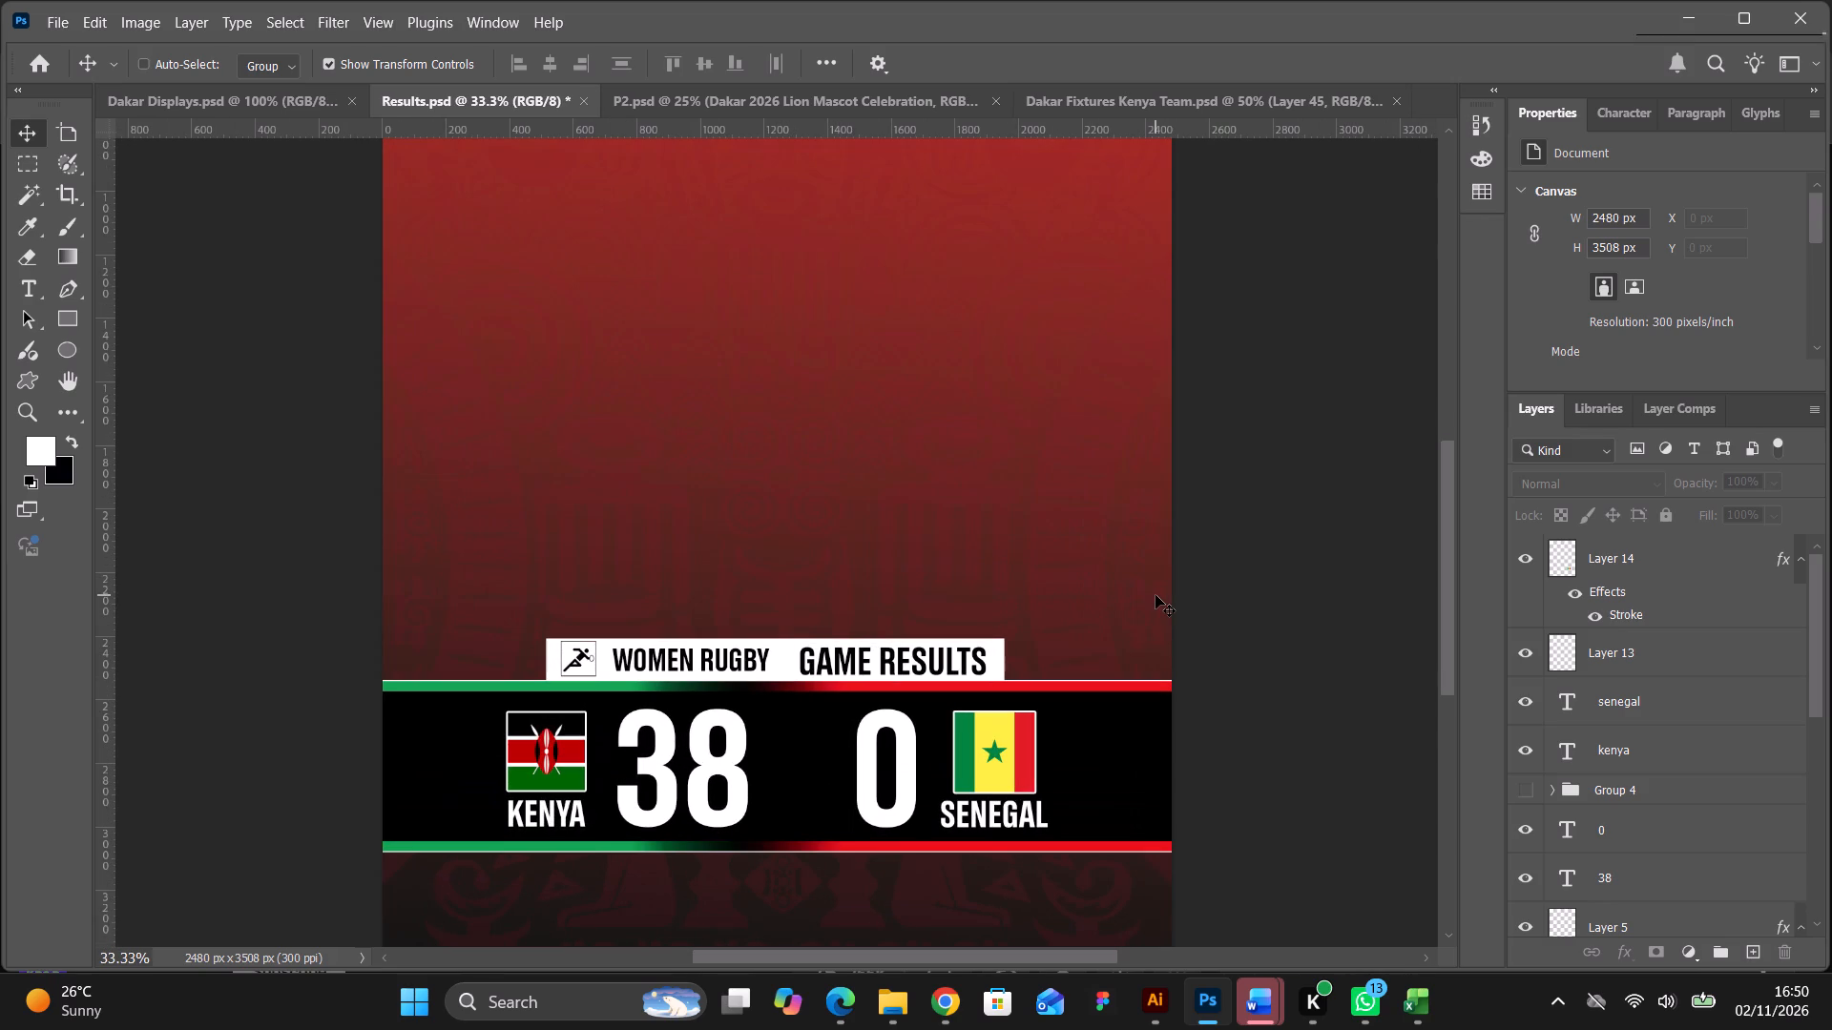
scroll(1085, 635, "down", 10)
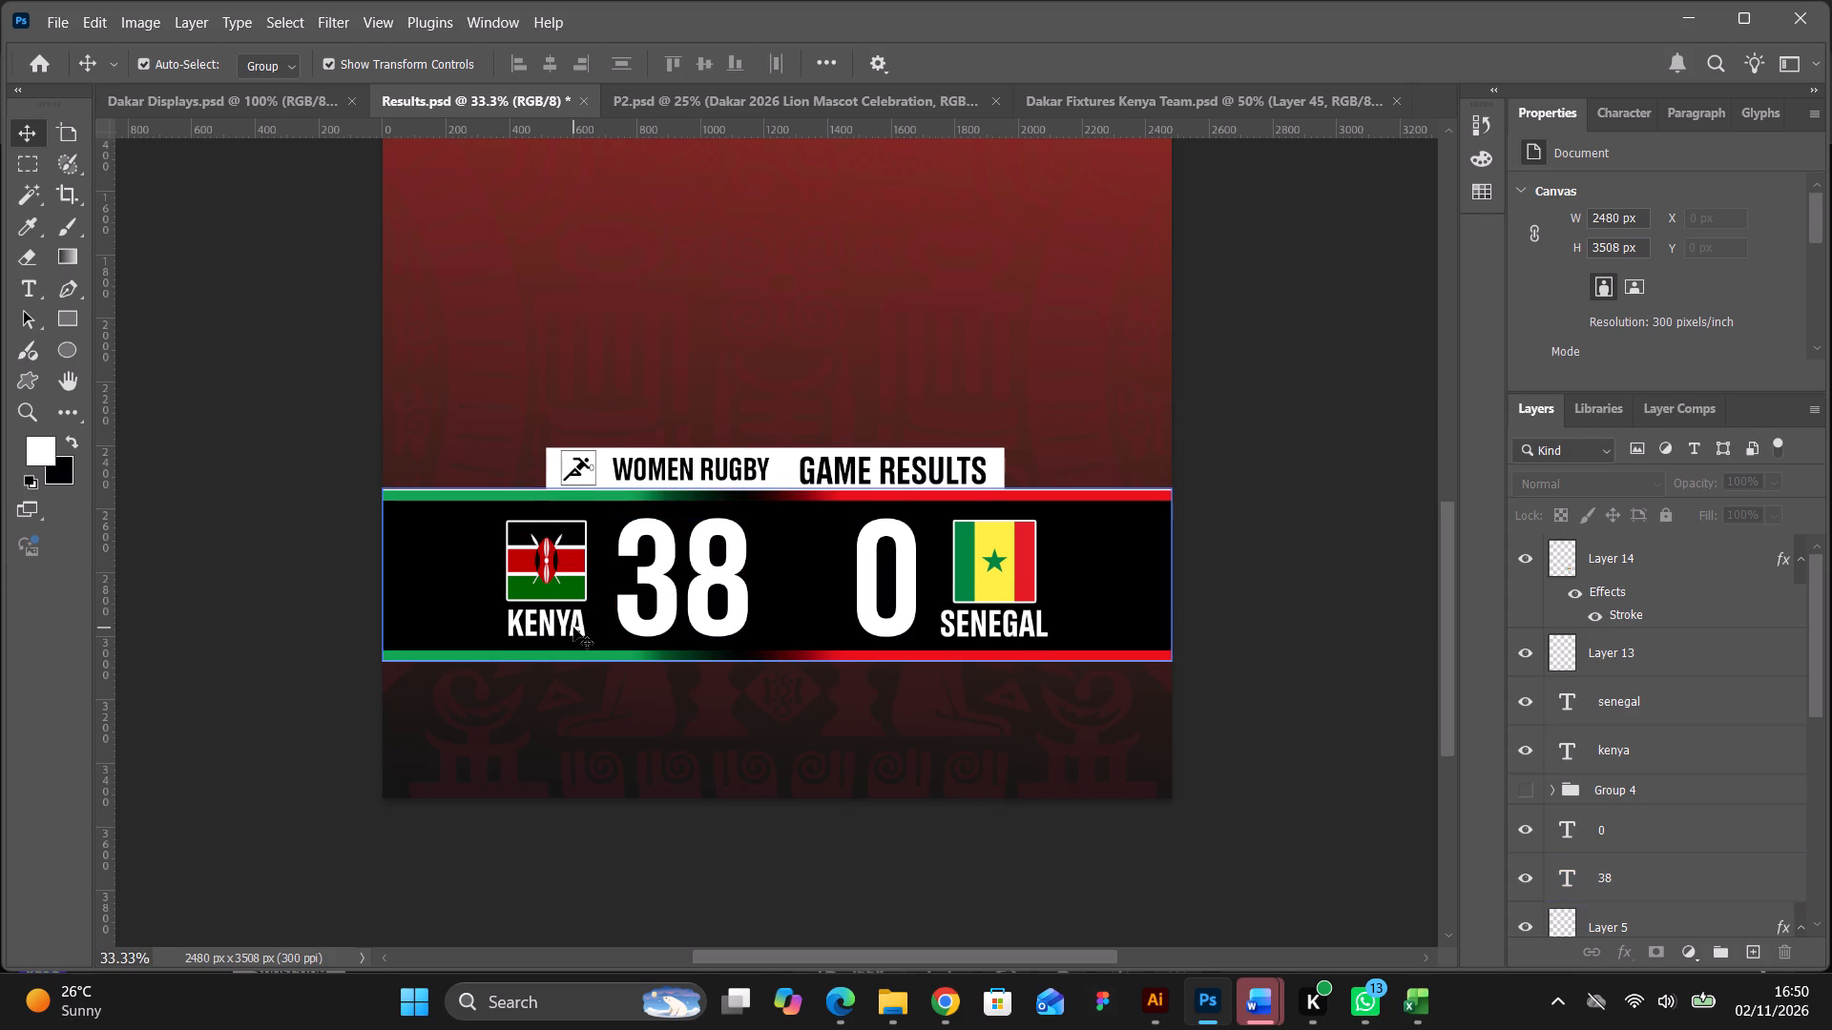
Swap the Kenya name and flag in the score band, lowering the flag to Y 2751 px and placing KENYA just above it.
scroll(573, 628, "up", 2)
key("ctrl+equal")
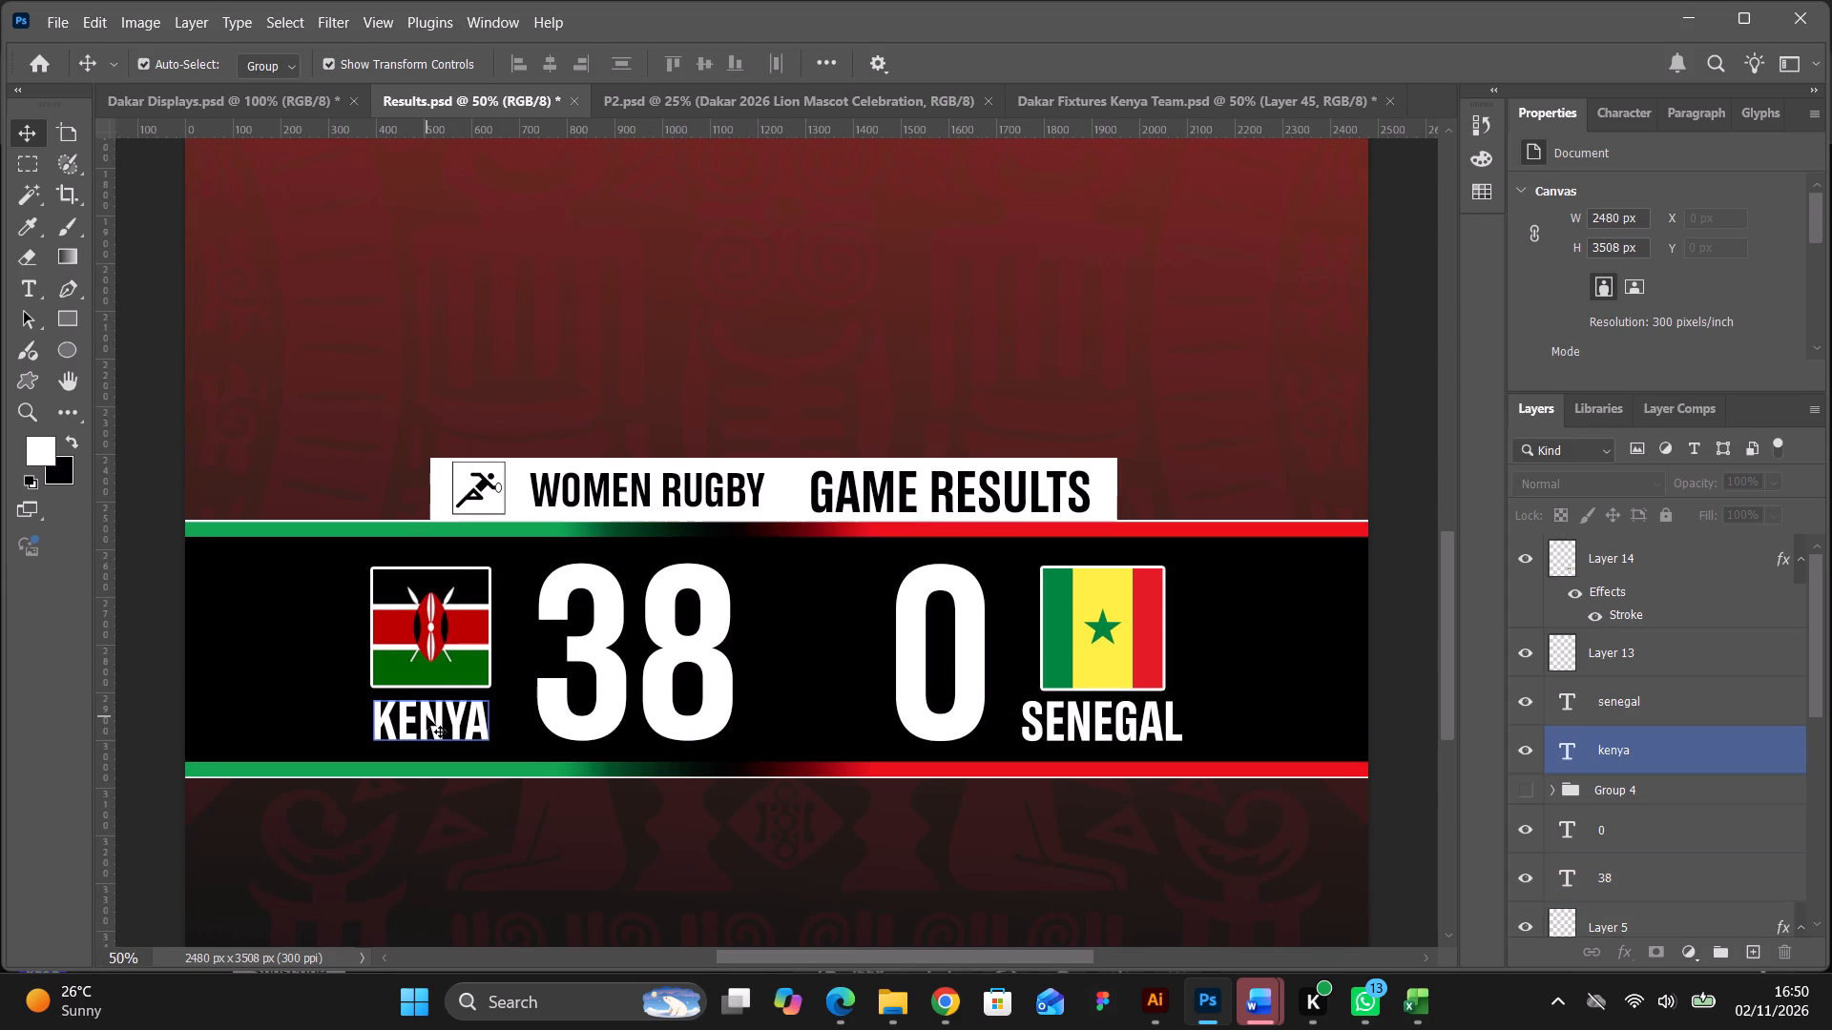
left_click_drag(427, 716, 447, 552)
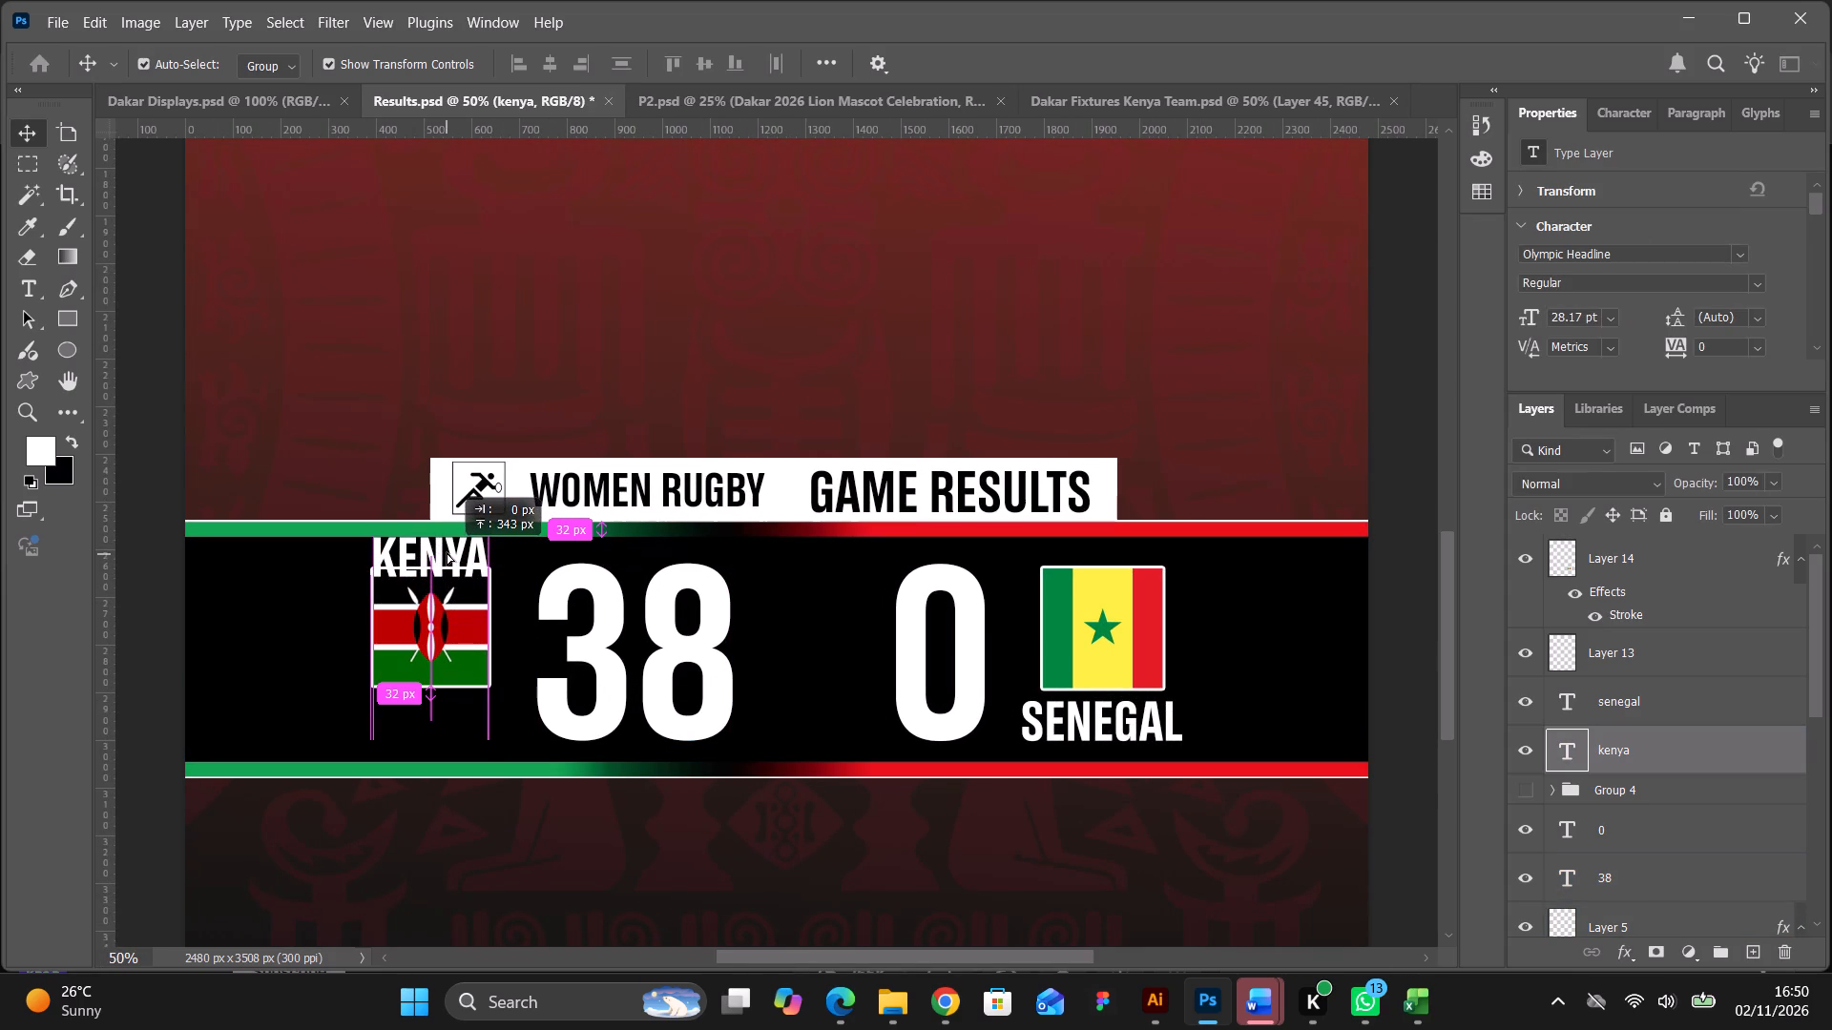
left_click_drag(447, 552, 448, 550)
left_click(437, 665)
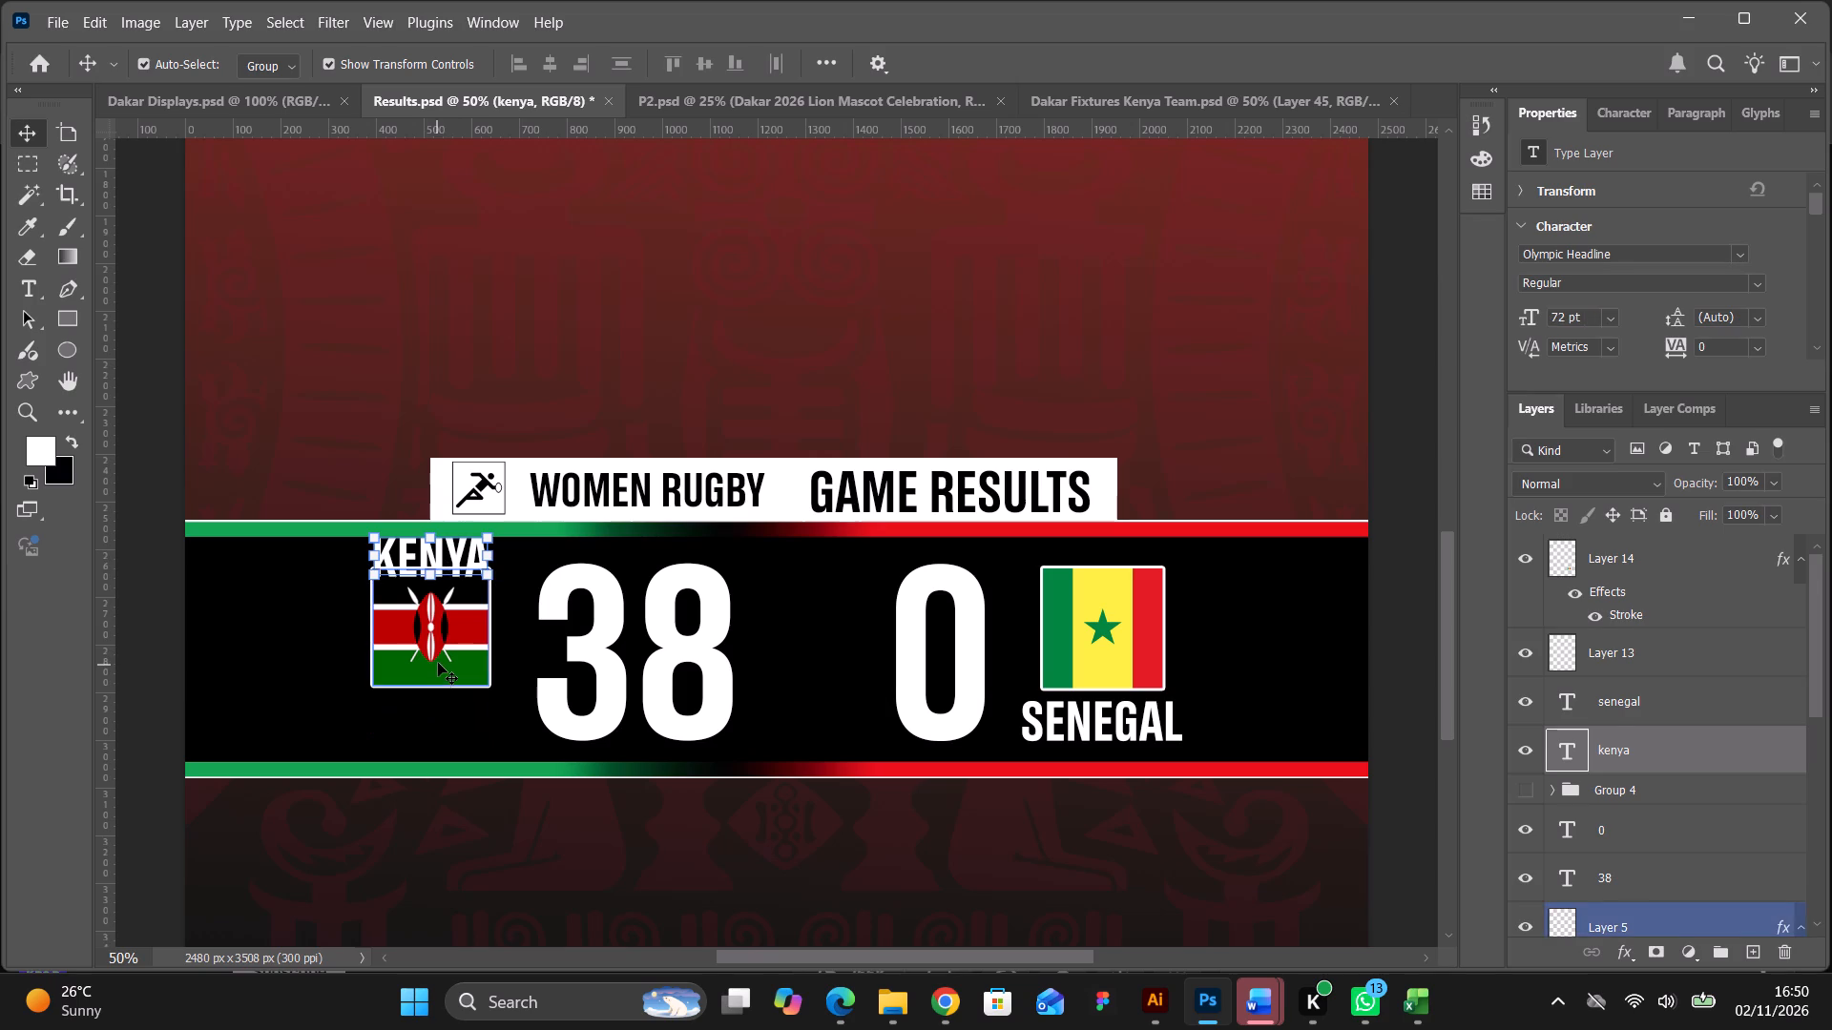
left_click_drag(443, 649, 436, 697)
left_click_drag(450, 560, 444, 584)
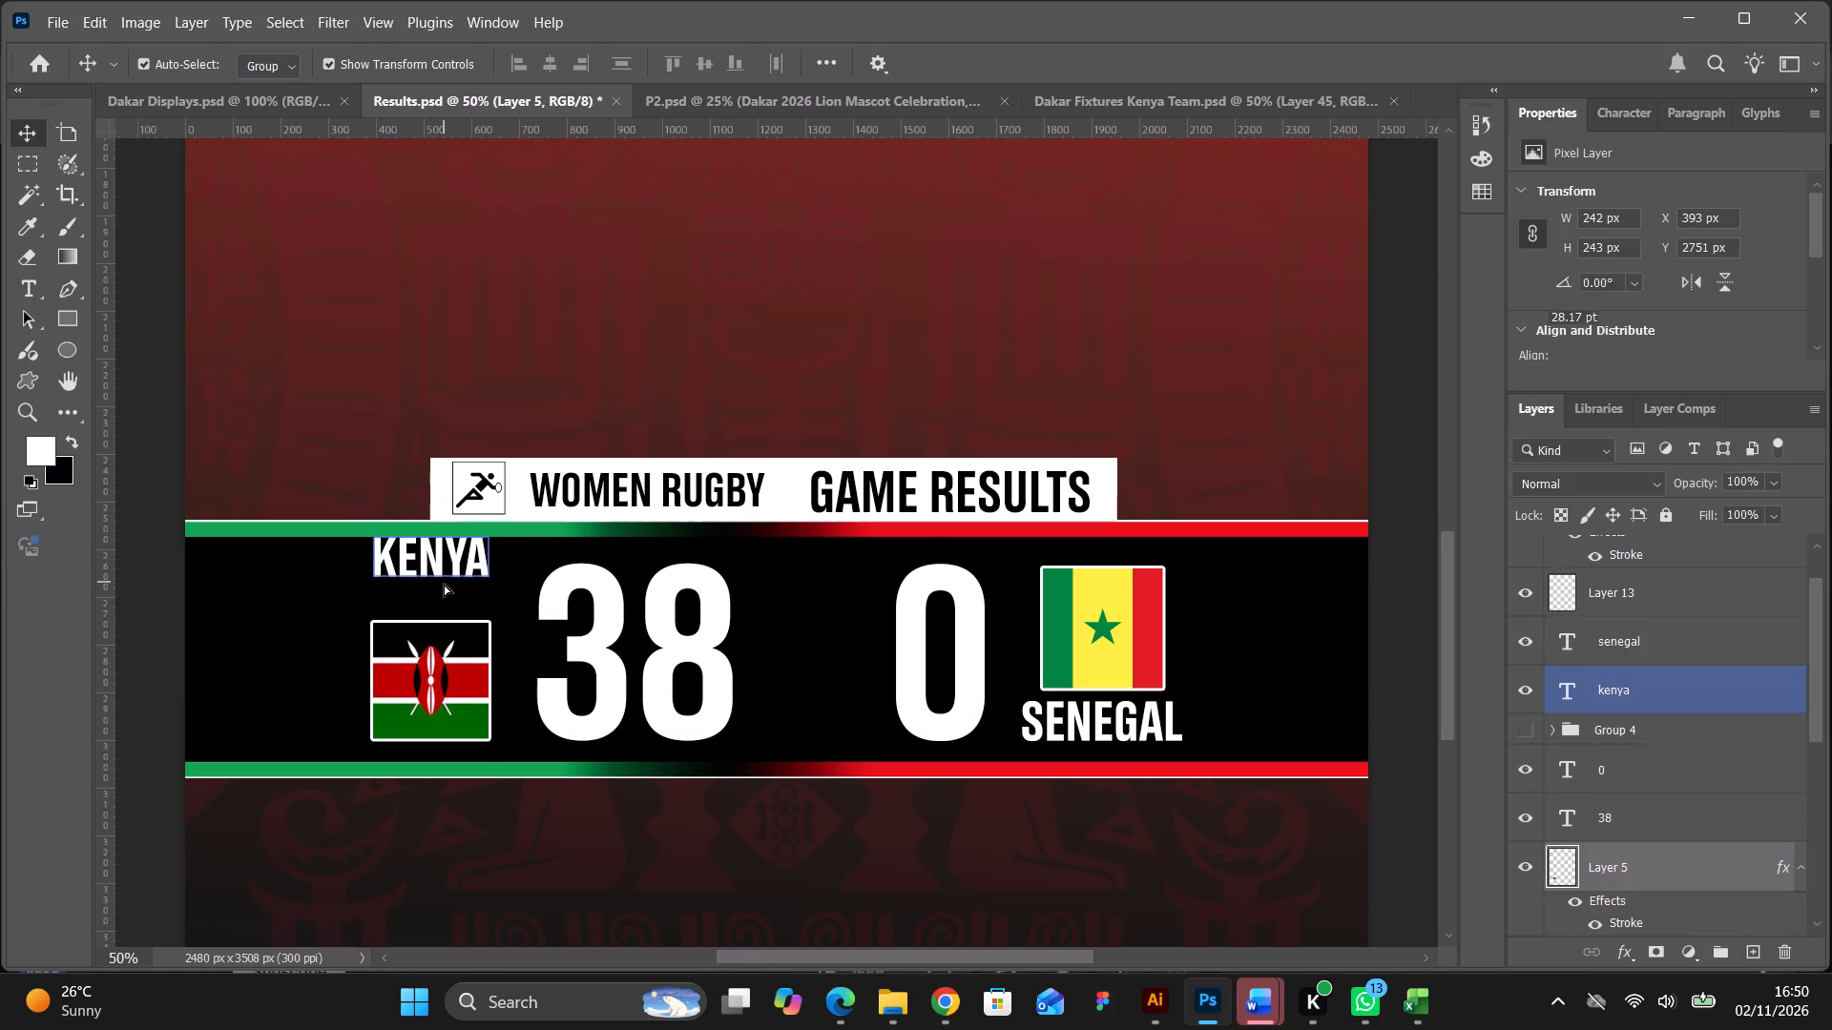
left_click_drag(444, 584, 444, 587)
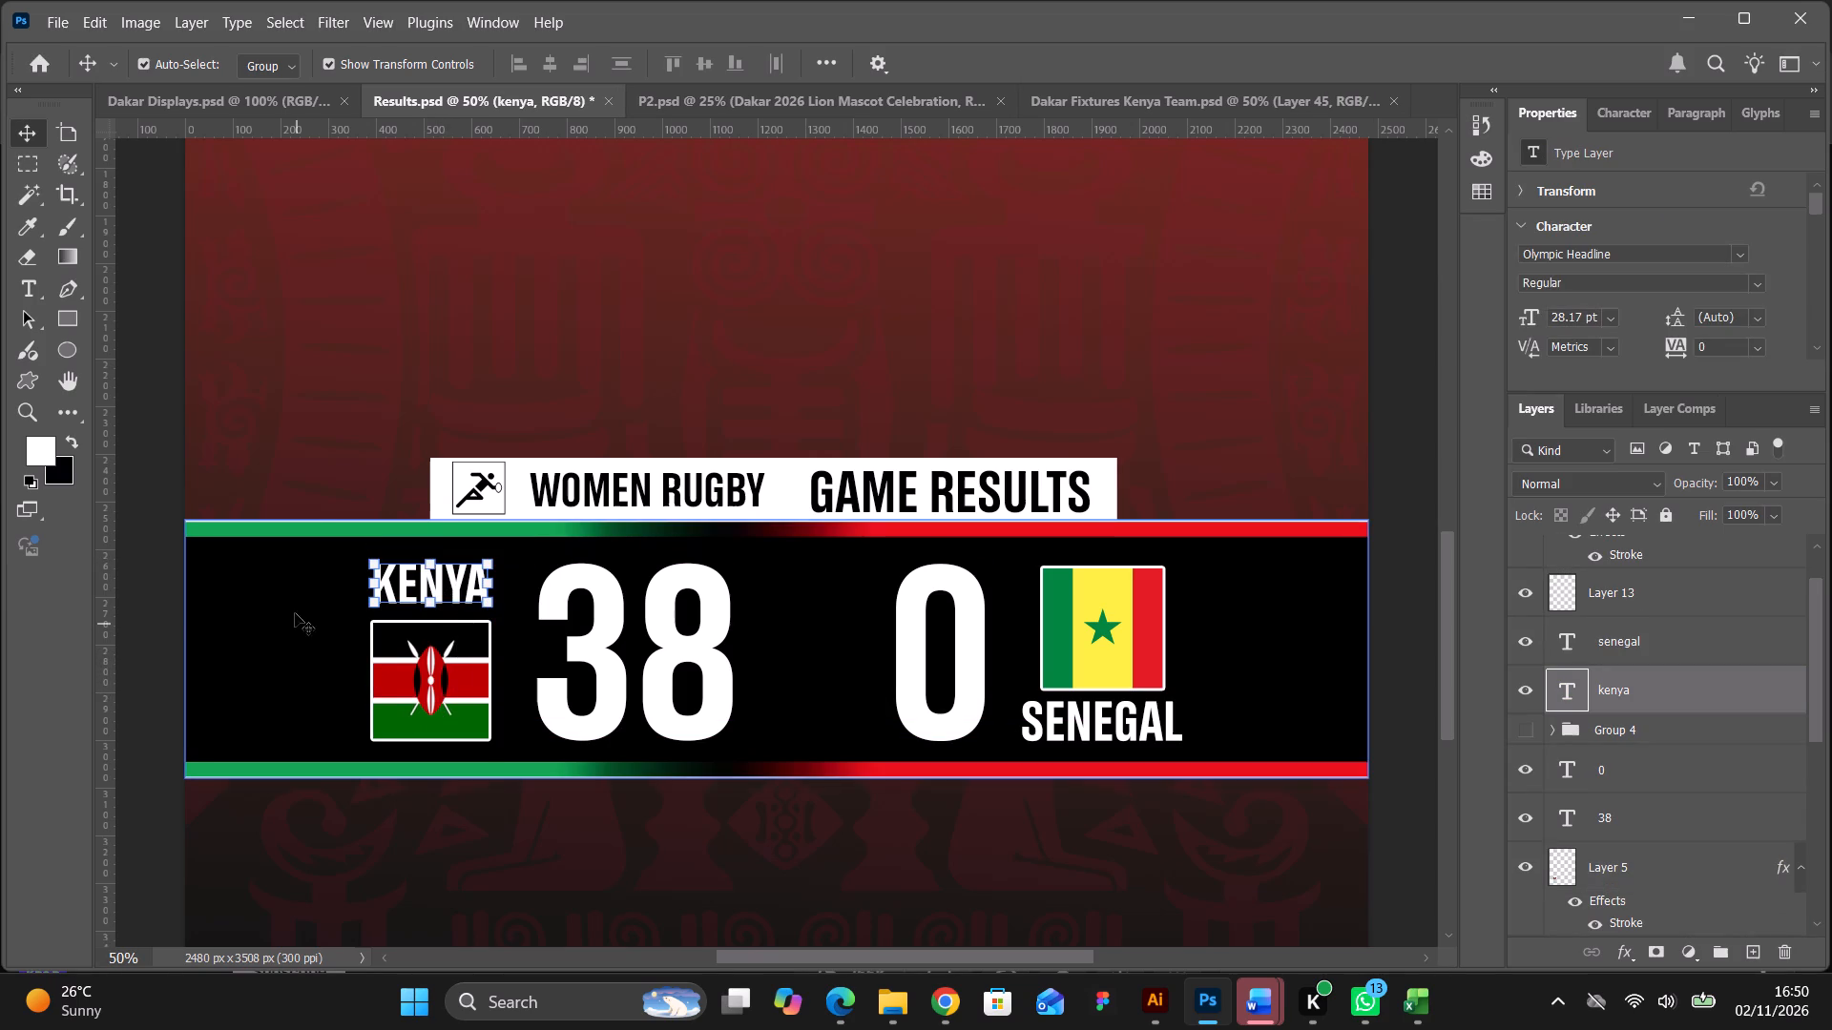
Move the Senegal flag straight down to Y 2985 px, clearing the space above its name.
left_click(1101, 662)
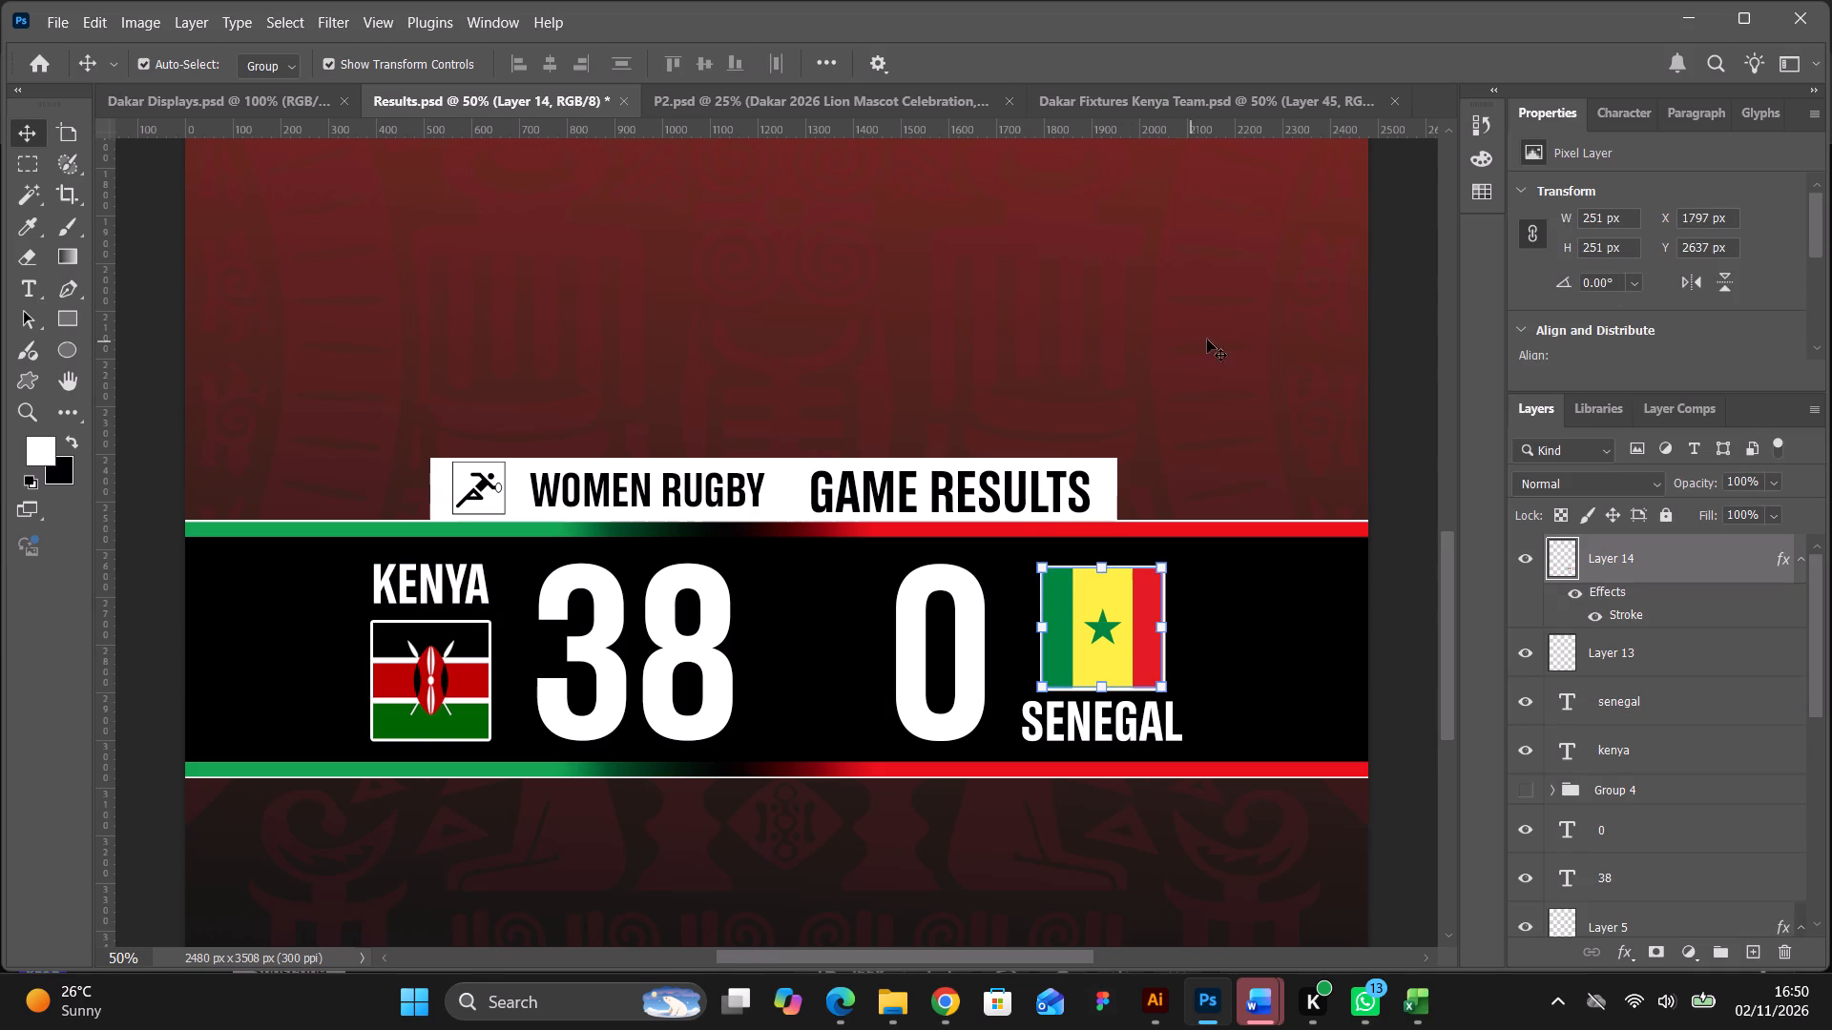
left_click_drag(1110, 638, 1107, 683)
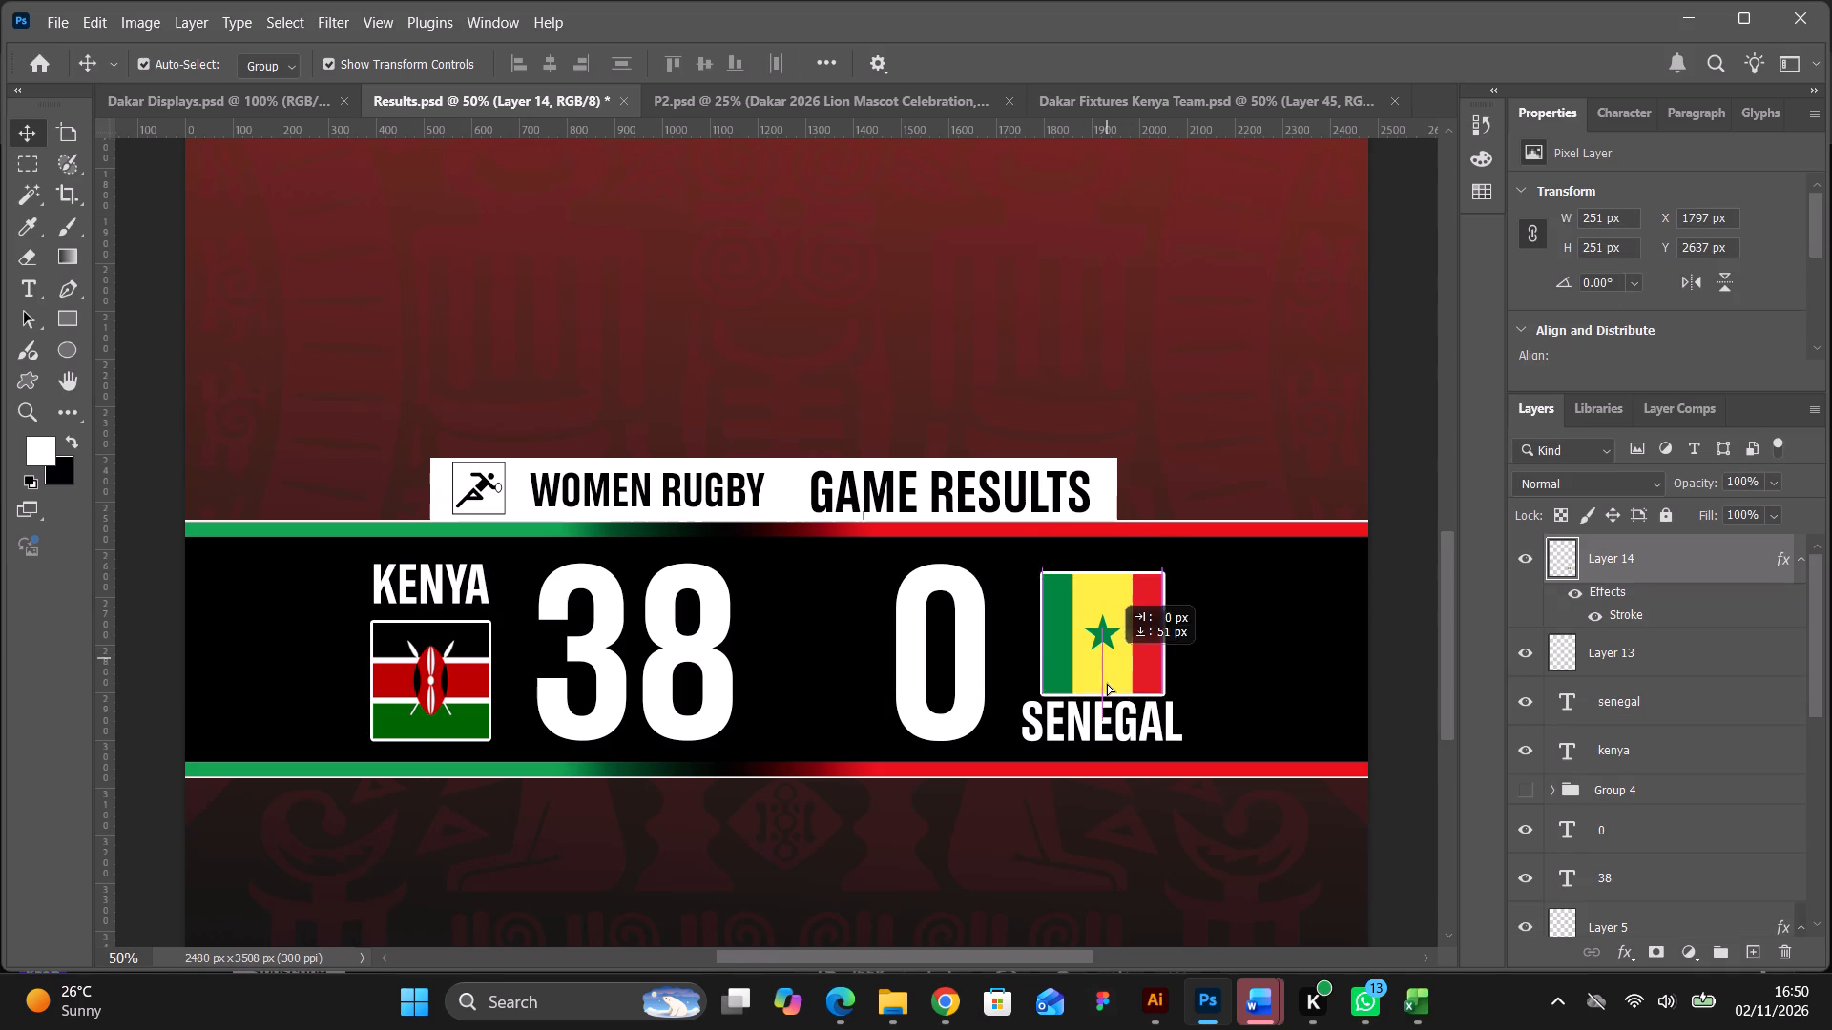
left_click_drag(1107, 683, 1104, 806)
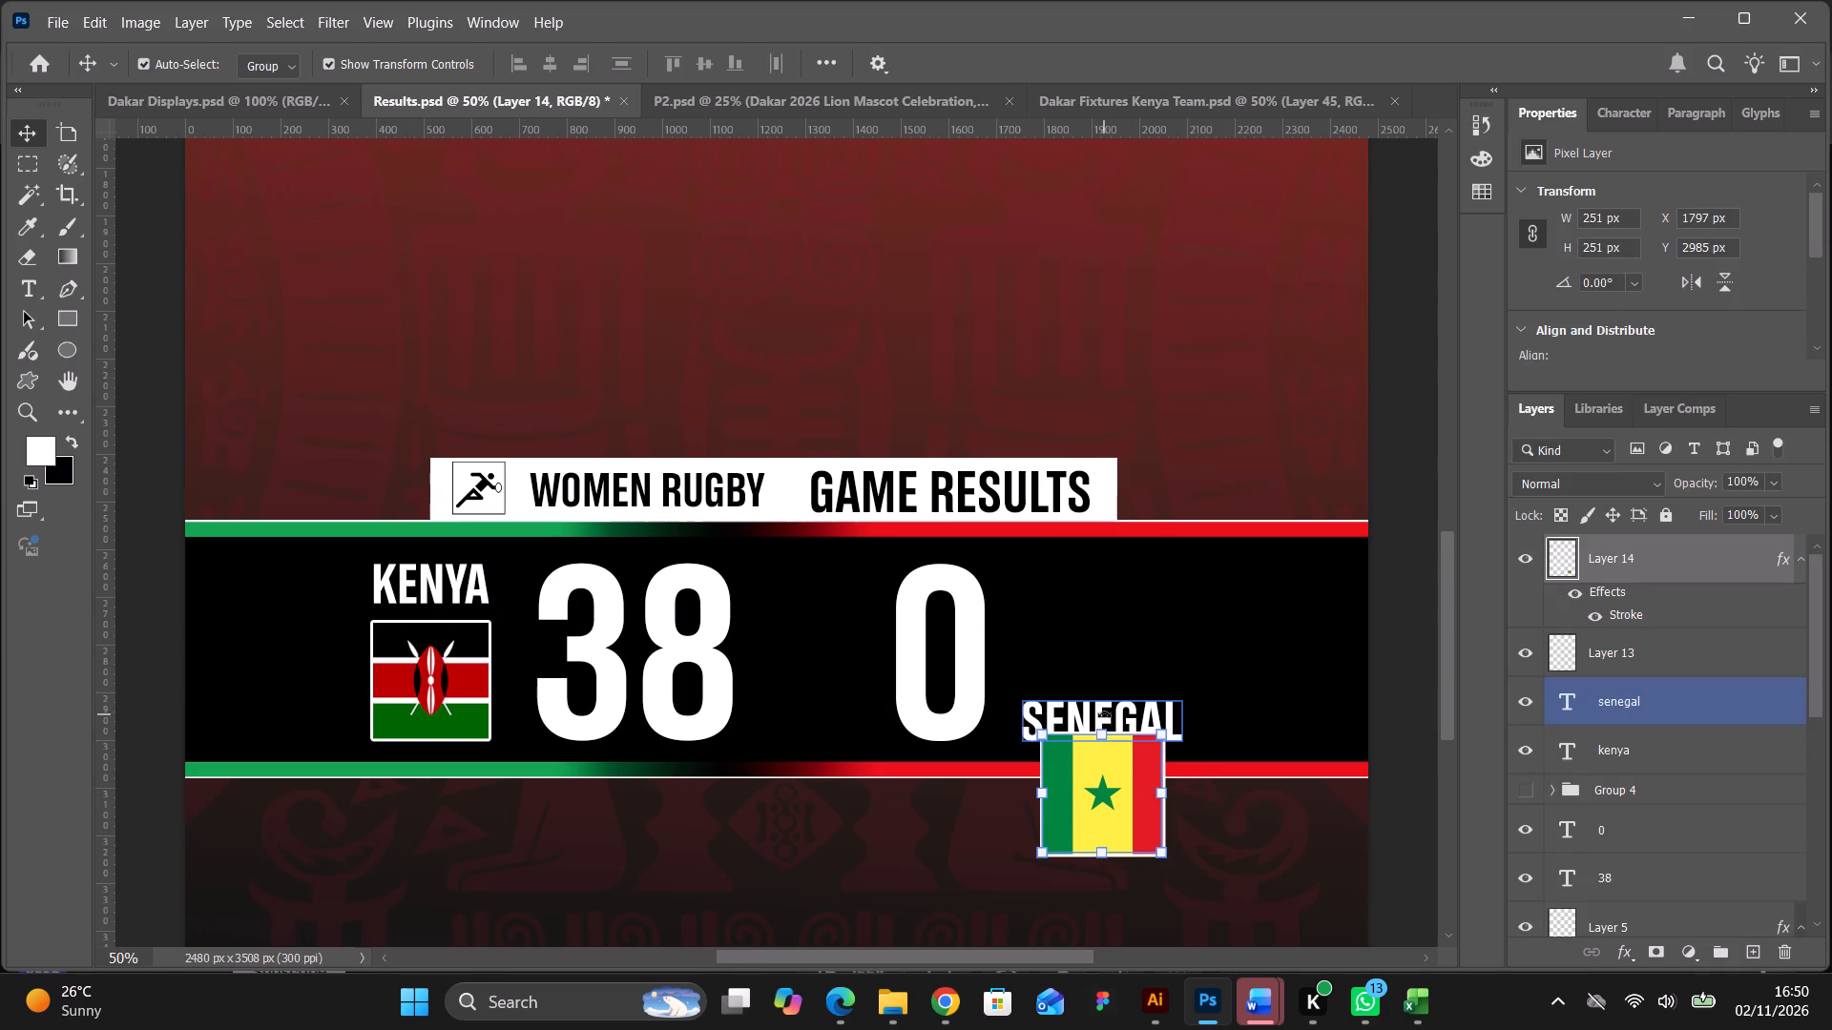
Align the top edge of the SENEGAL name with the top edge of the KENYA name.
left_click(460, 589, "shift")
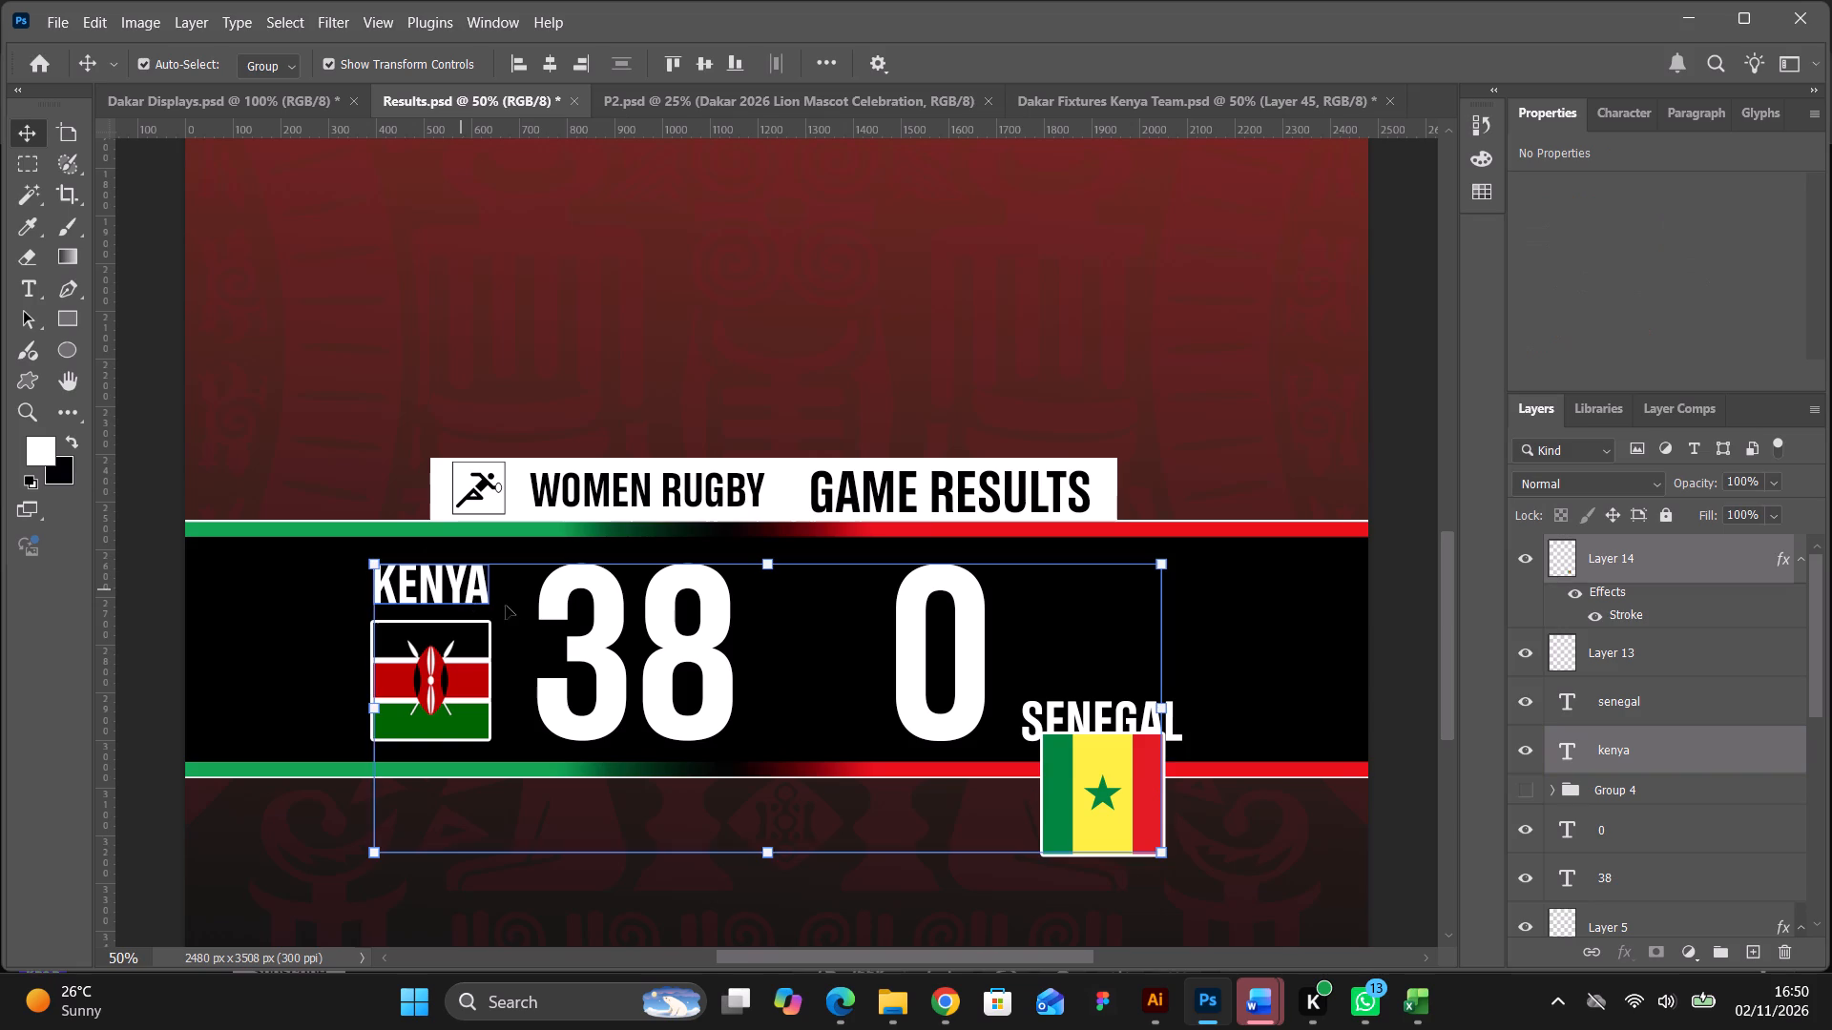
left_click(1086, 704)
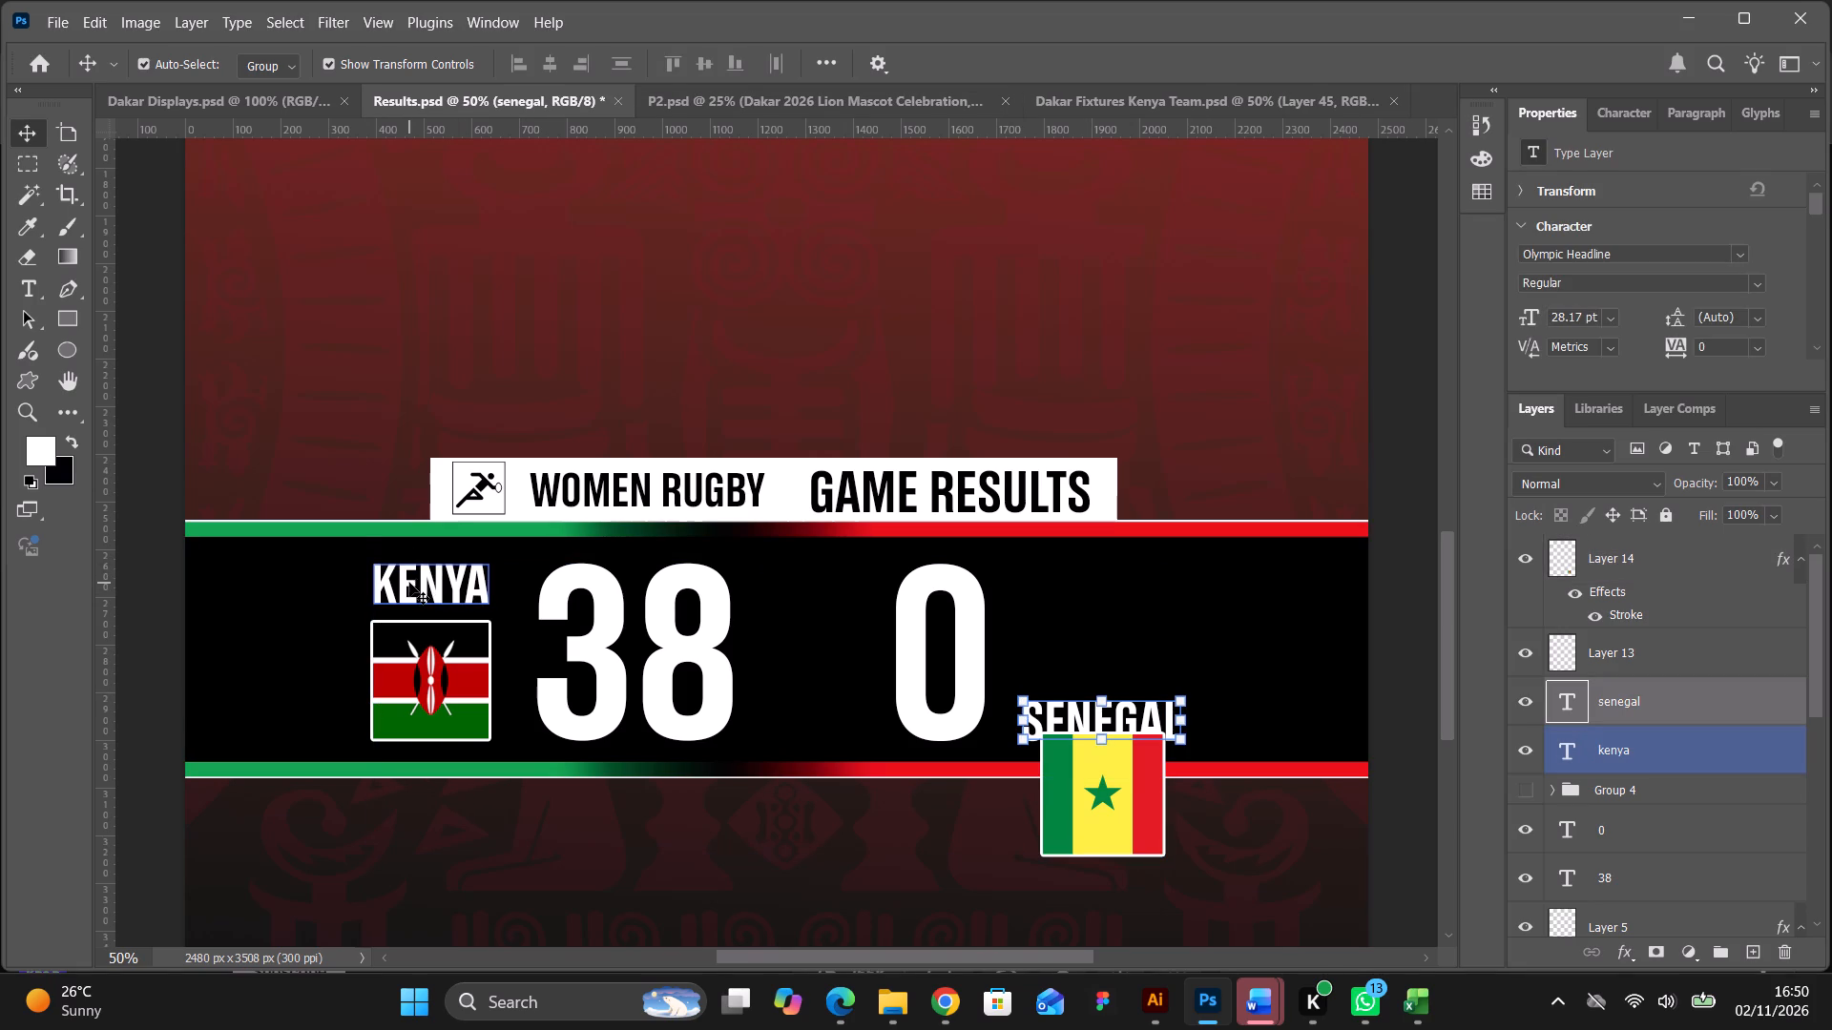
left_click(409, 583, "shift")
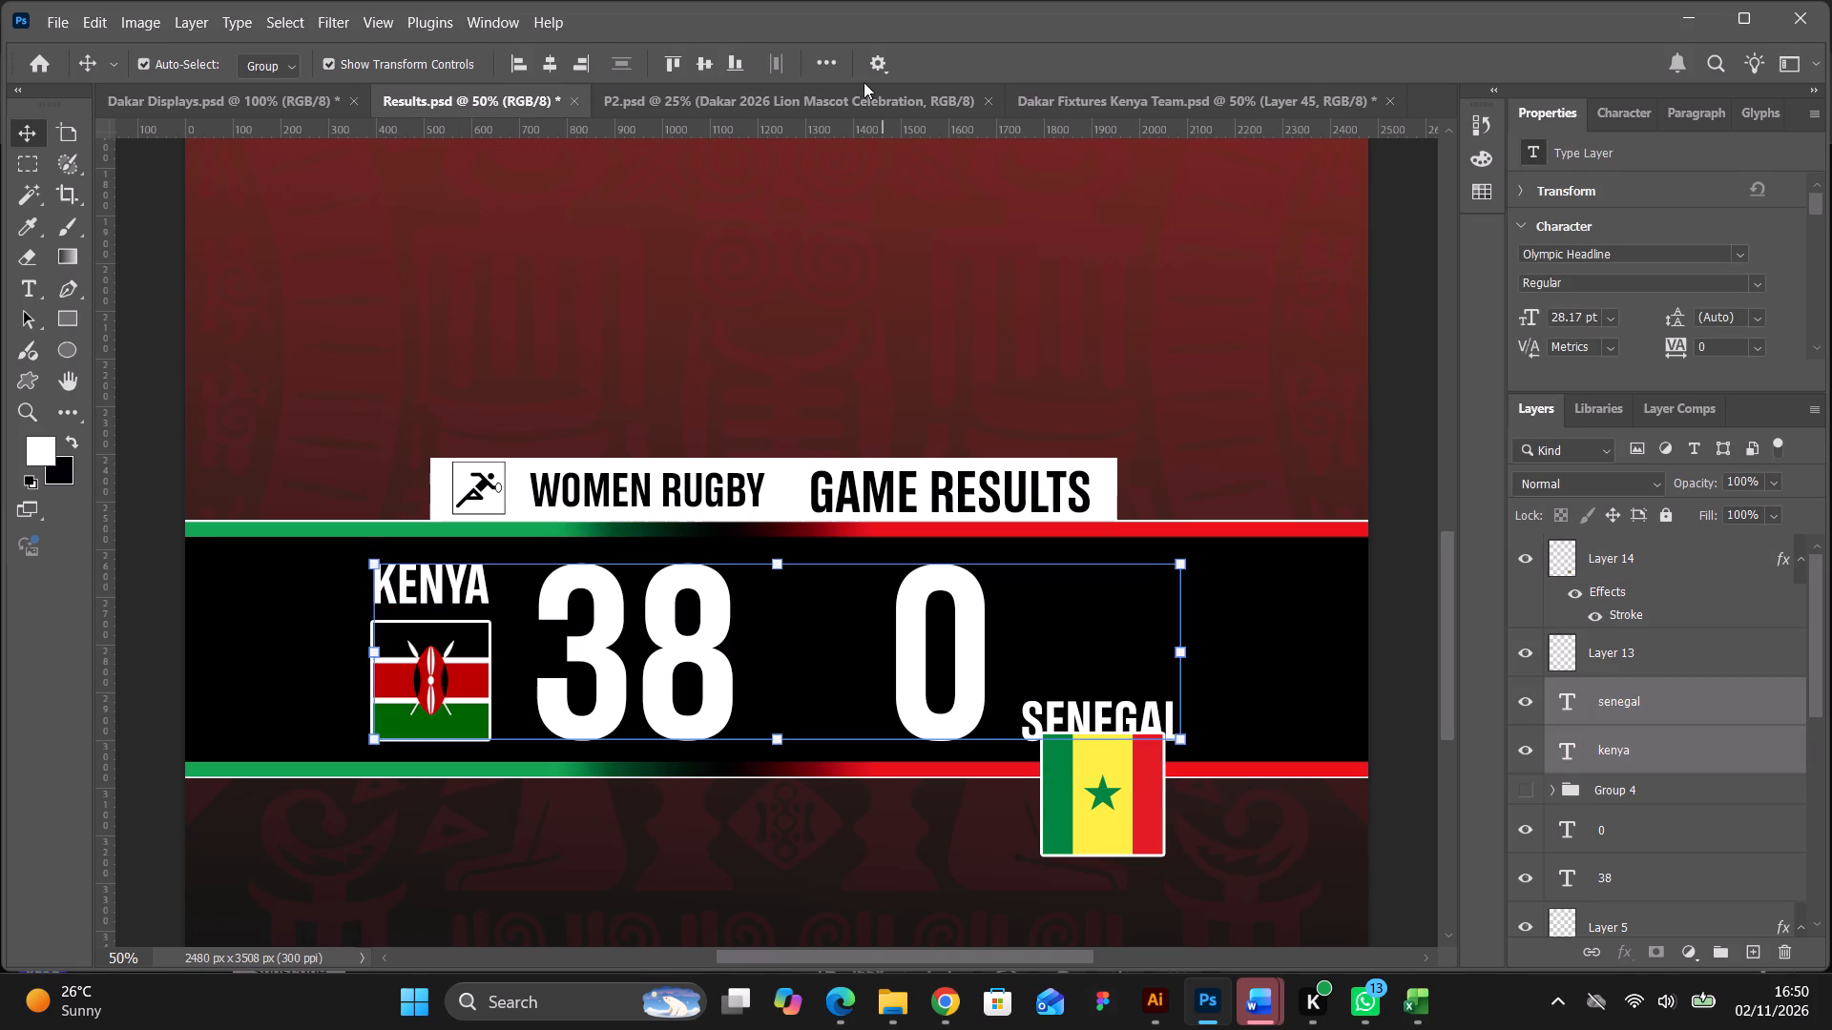
left_click(678, 64)
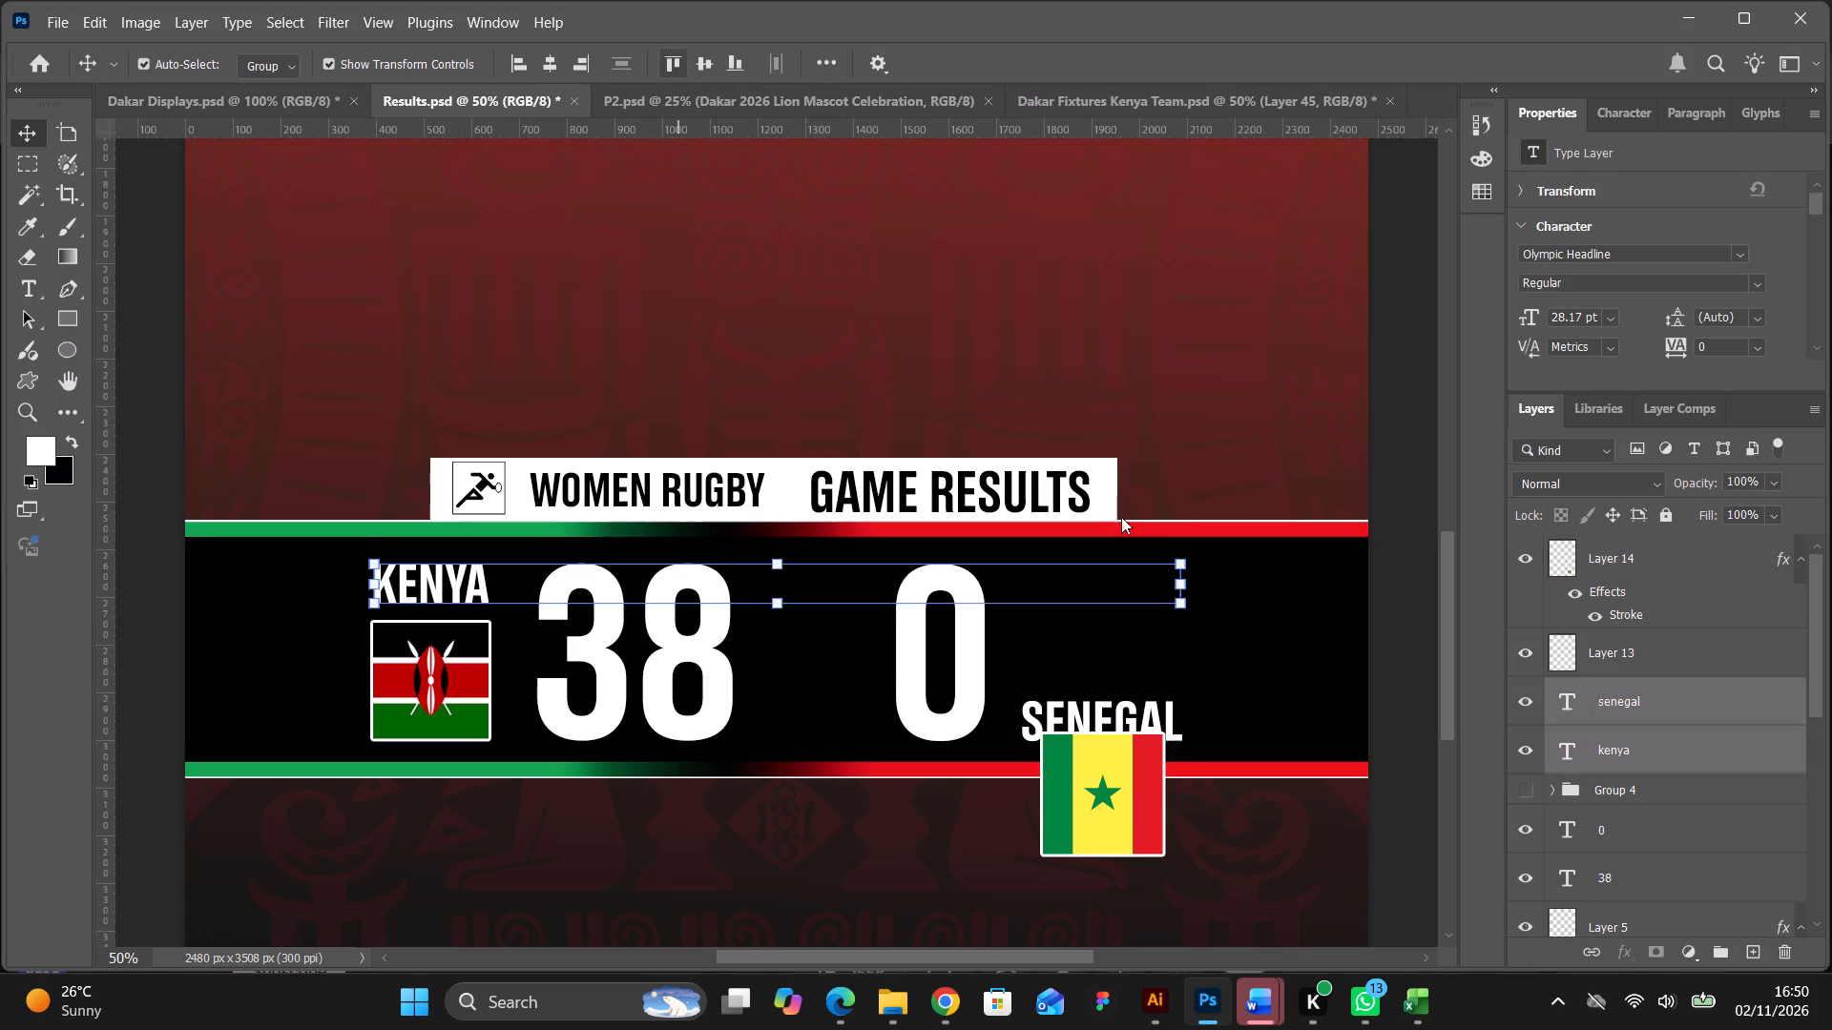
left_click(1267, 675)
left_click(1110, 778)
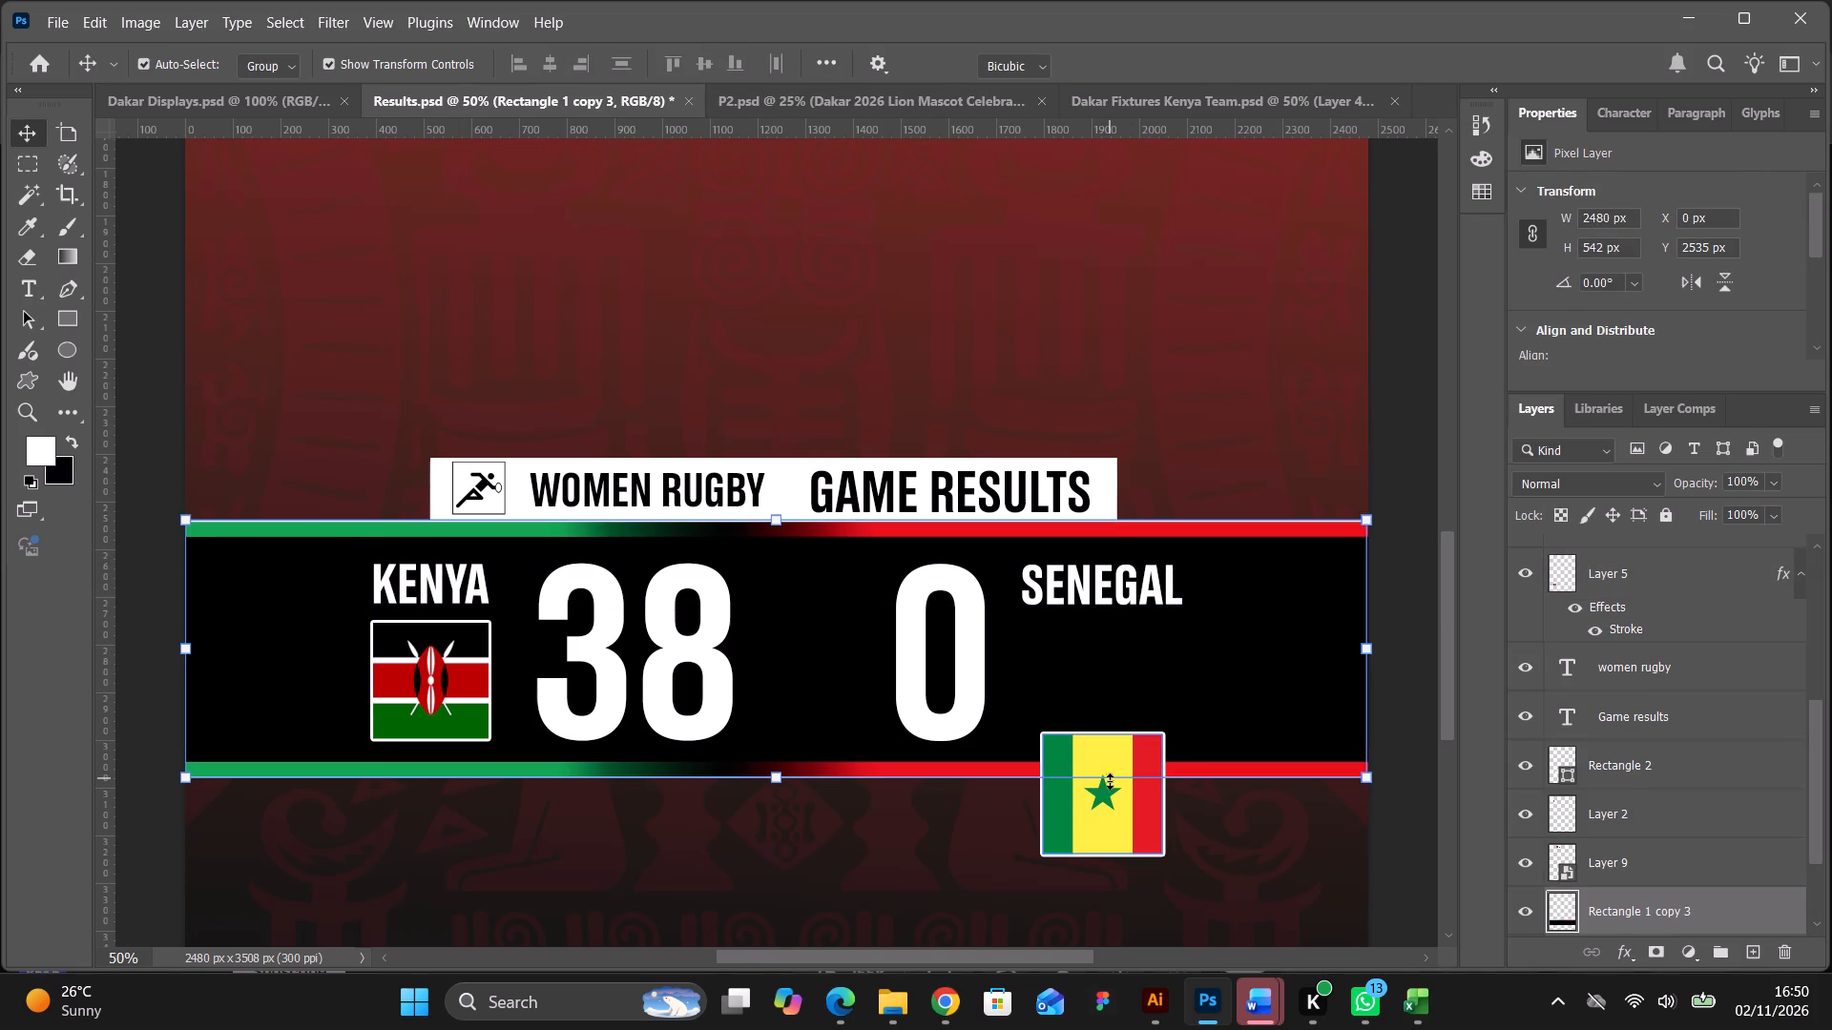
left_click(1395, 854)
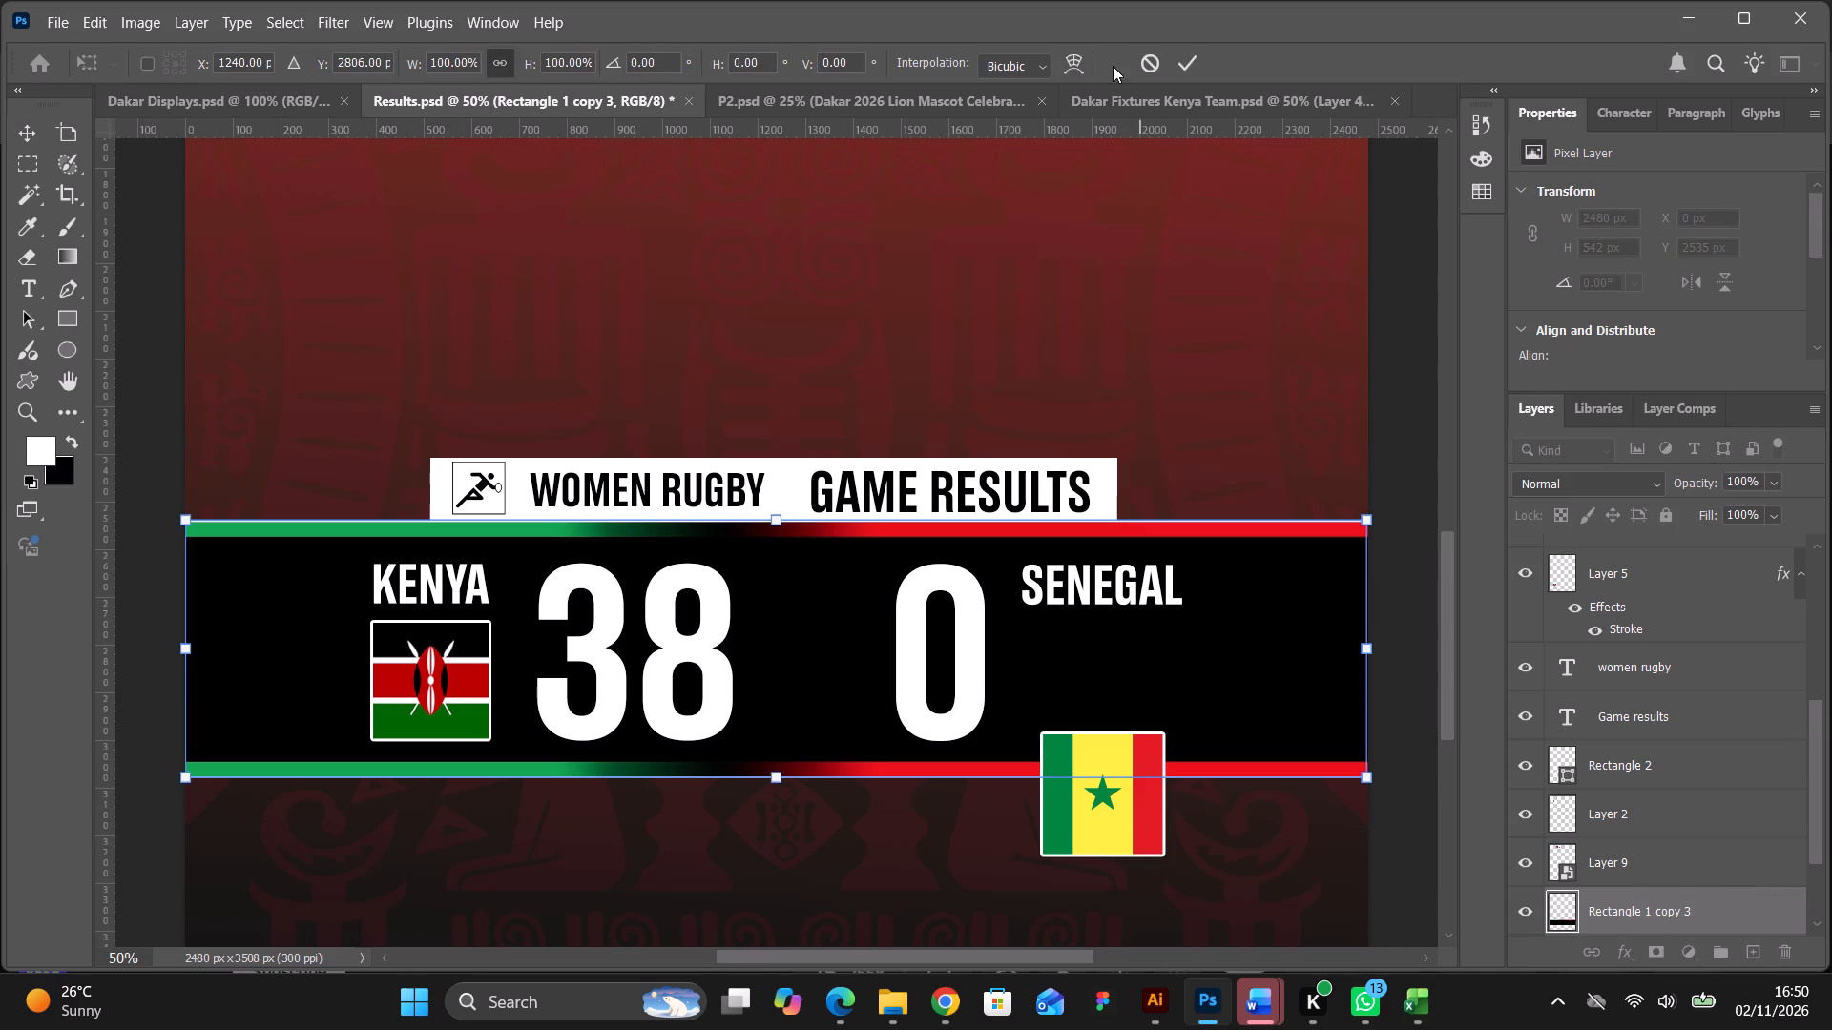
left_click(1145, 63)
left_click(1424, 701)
Align the top edge of the Senegal flag with the top edge of the Kenya flag.
left_click(1143, 806)
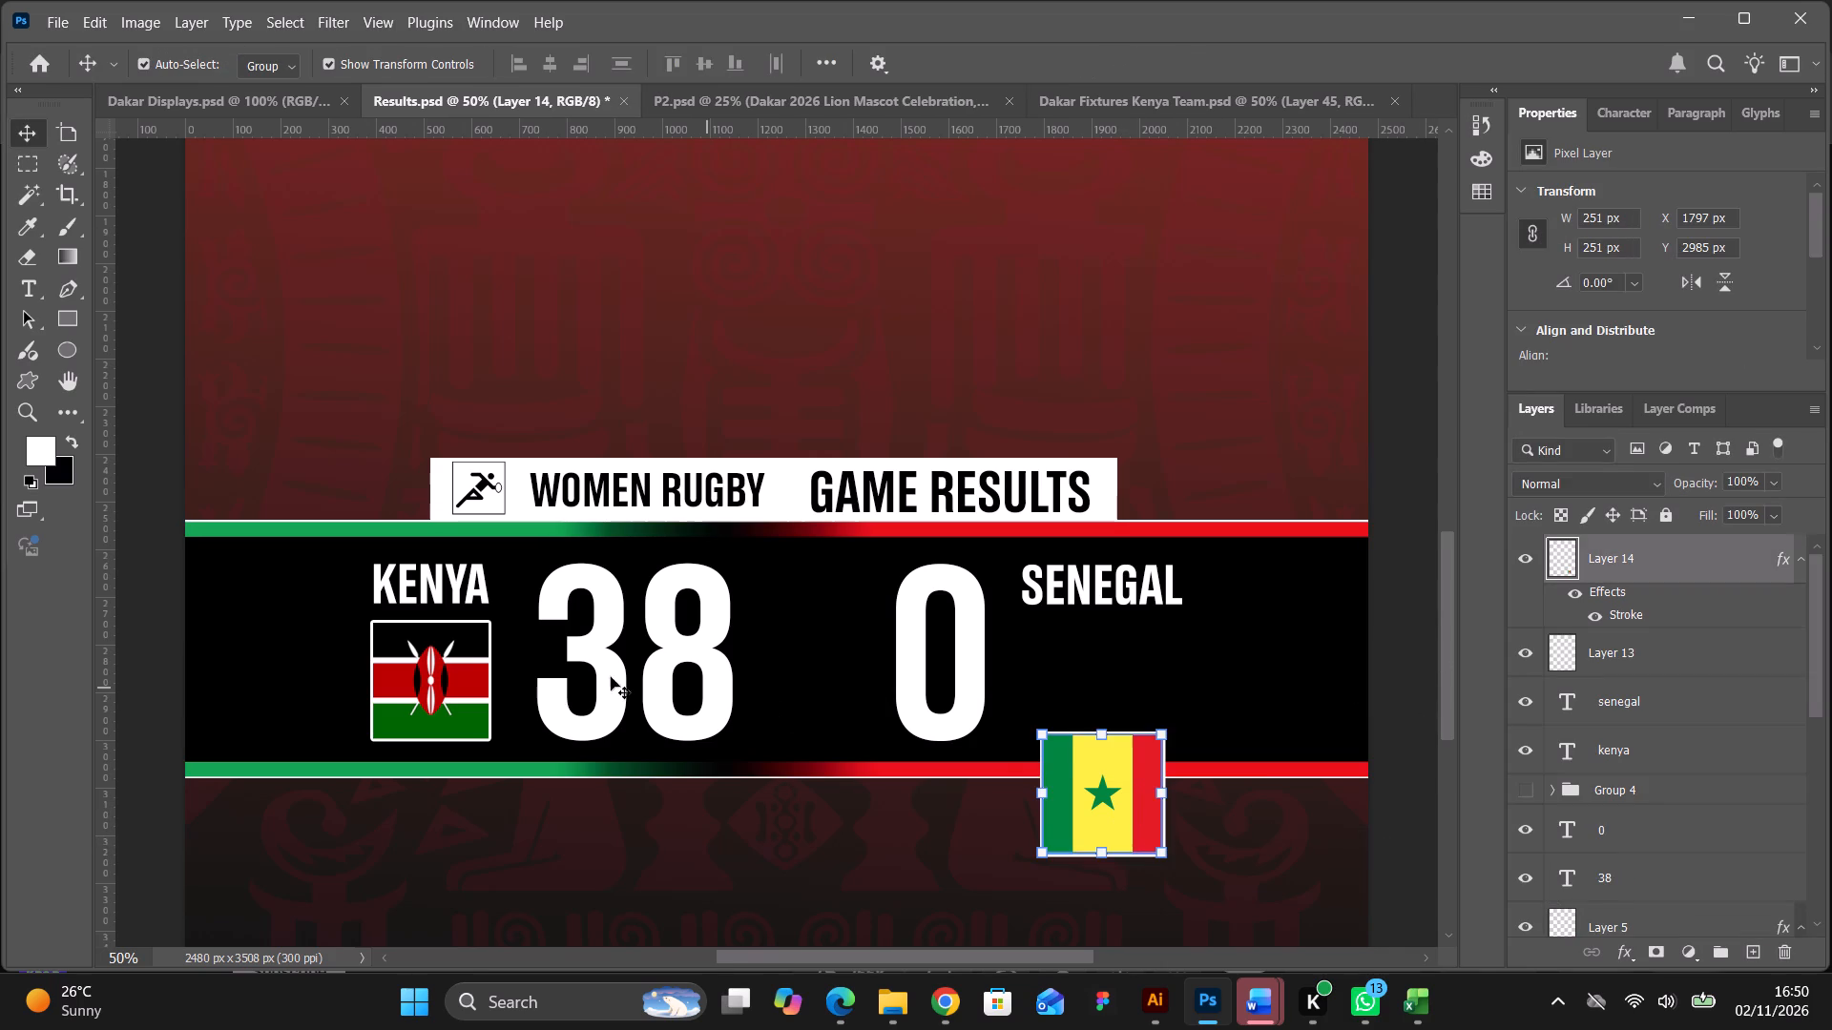
left_click(464, 667, "shift")
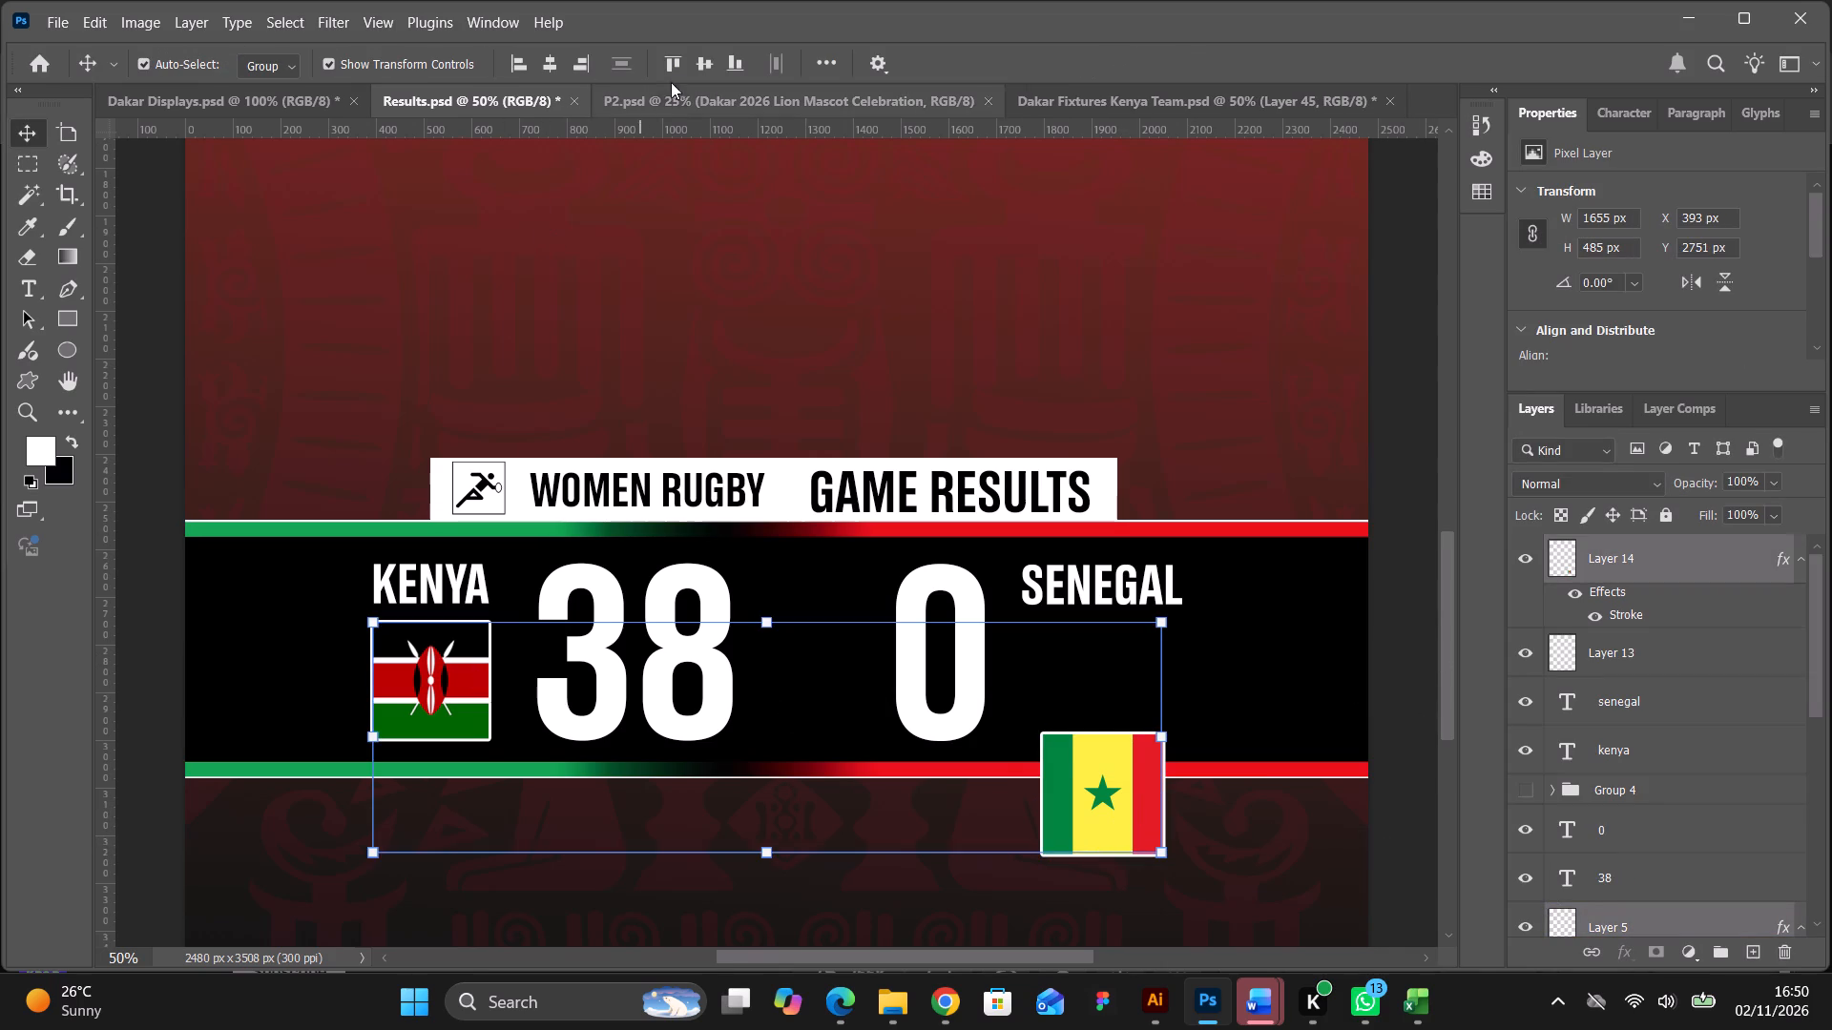
left_click(673, 68)
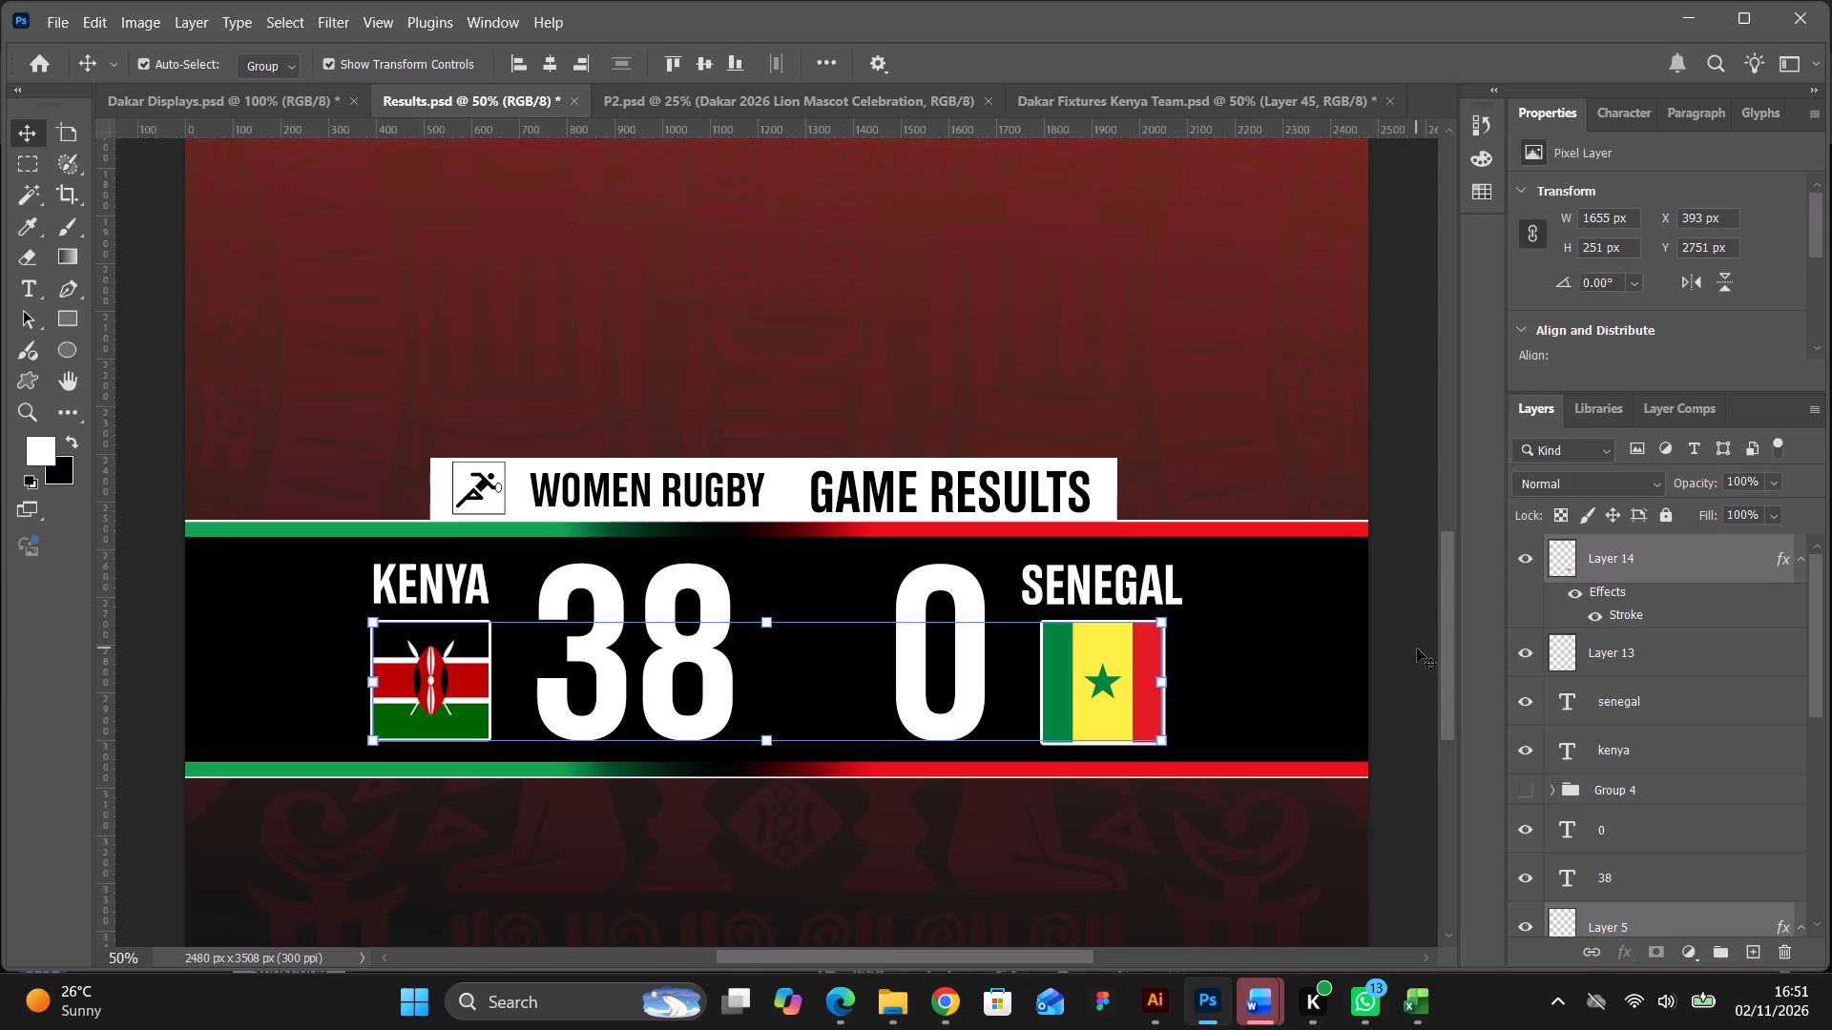
left_click(1422, 649)
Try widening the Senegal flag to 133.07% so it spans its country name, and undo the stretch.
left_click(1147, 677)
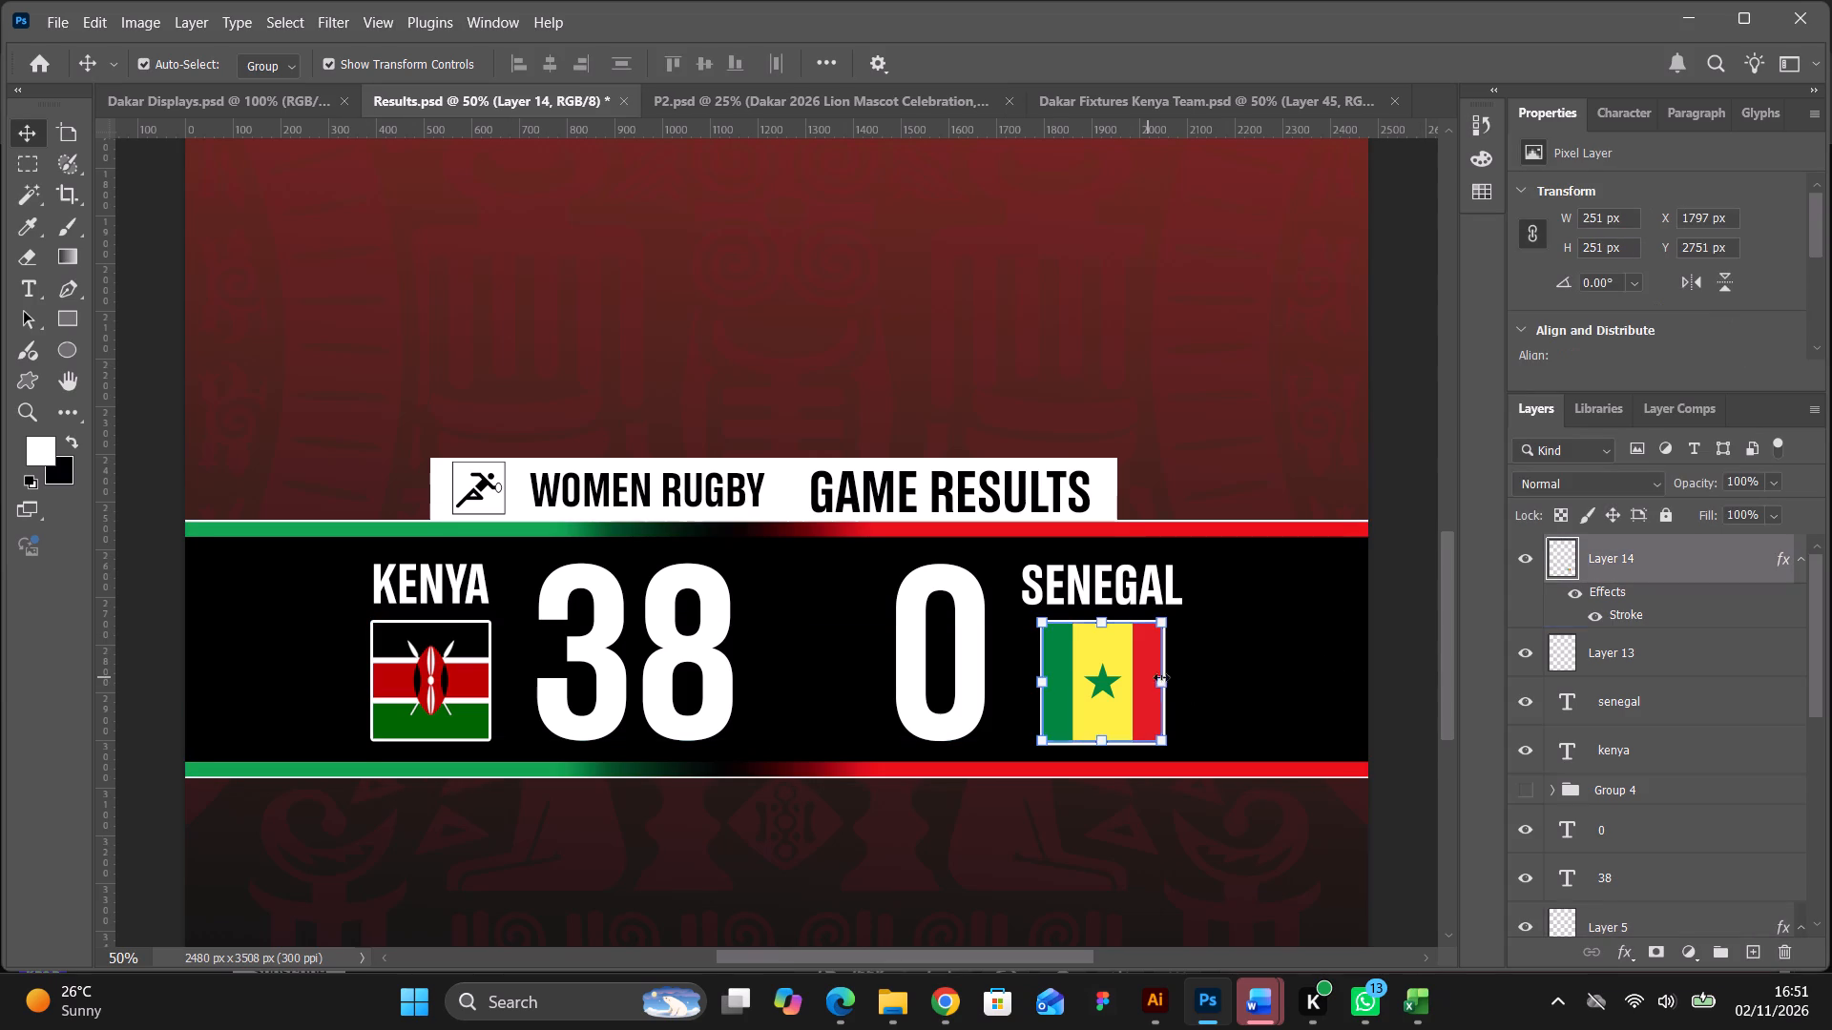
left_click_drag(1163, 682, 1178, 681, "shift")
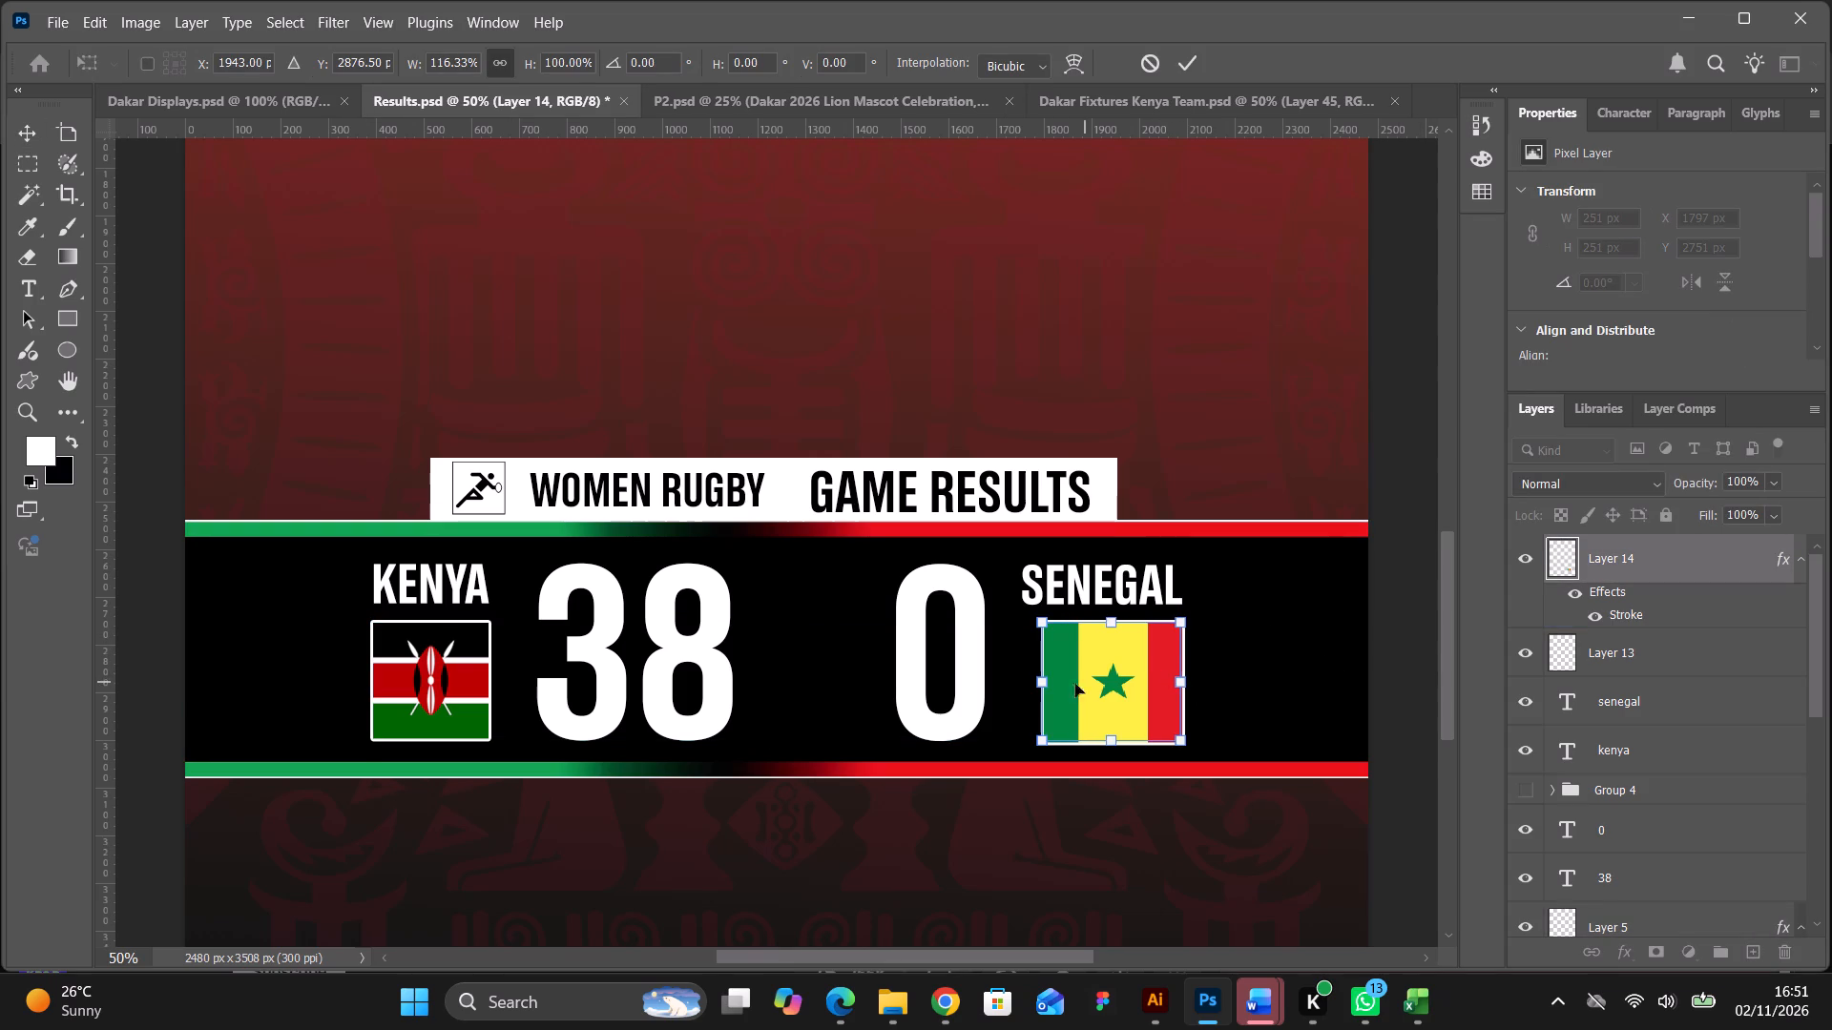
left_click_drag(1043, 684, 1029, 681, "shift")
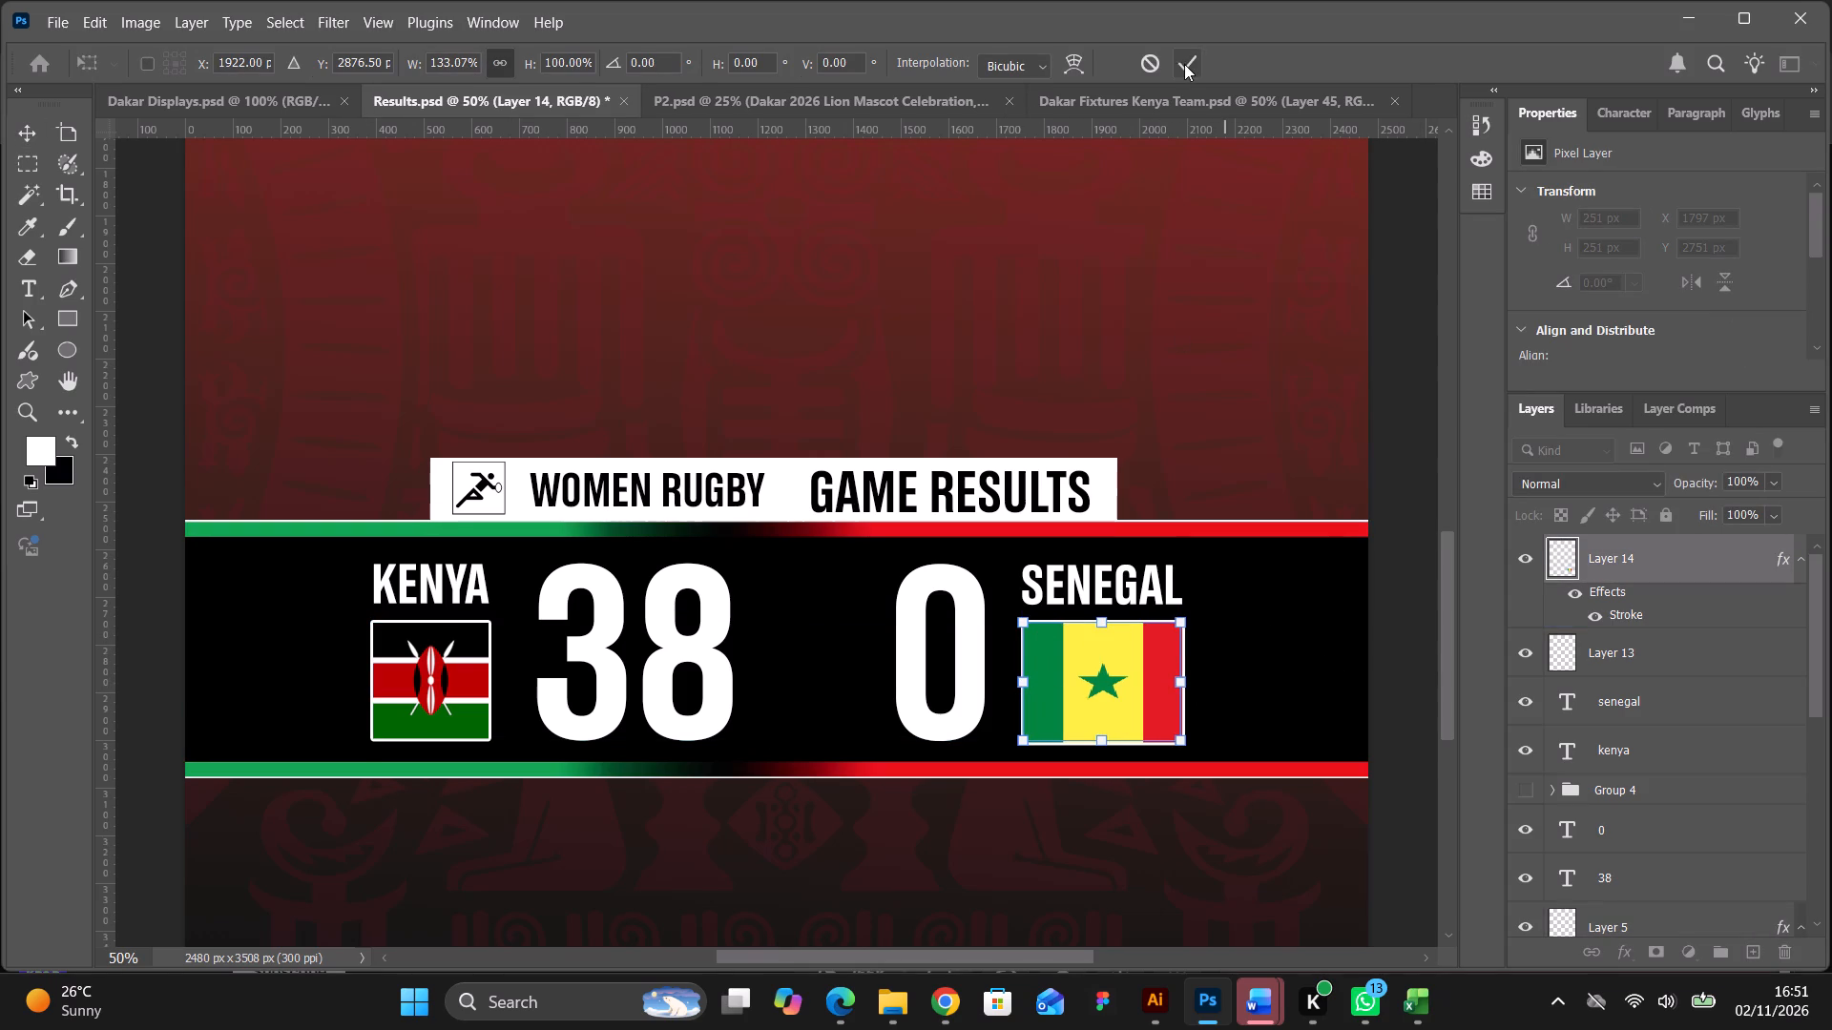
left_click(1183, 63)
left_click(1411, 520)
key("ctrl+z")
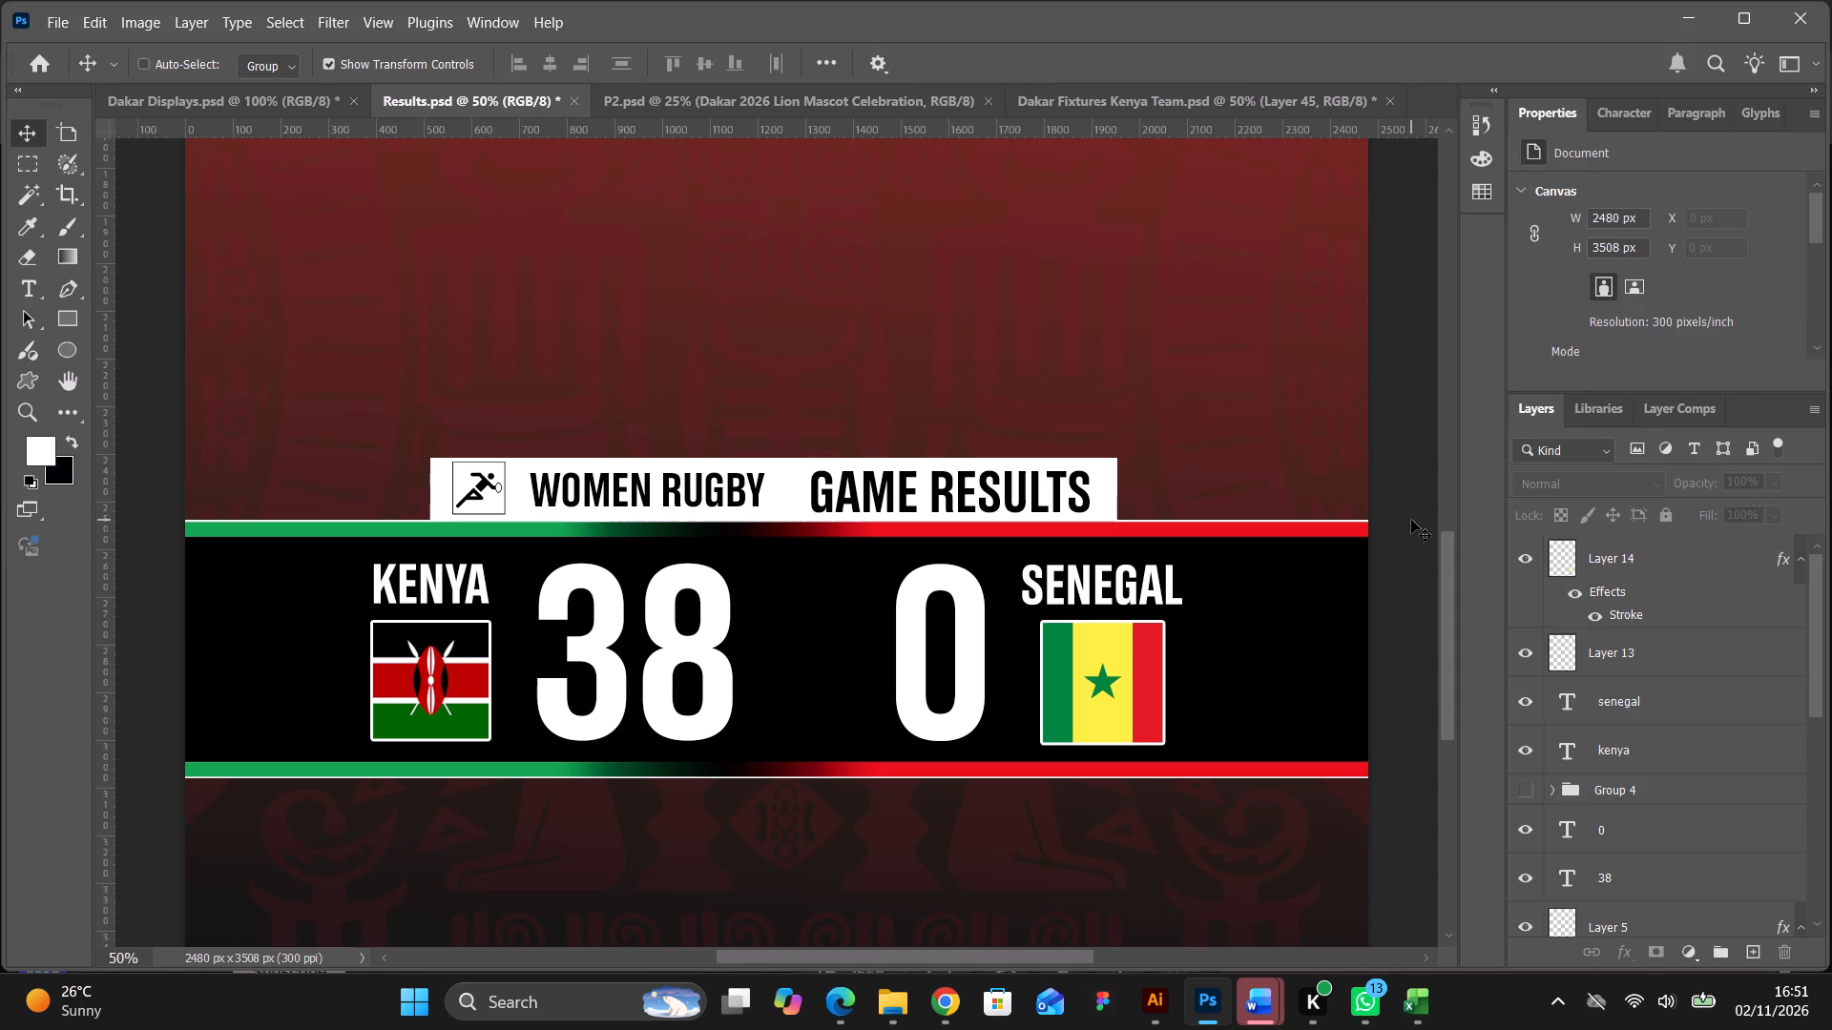
Scale the Senegal flag to 96.81%, comparing it beside the Kenya flag to match sizes, and return it beneath the SENEGAL name.
scroll(1344, 591, "down", 2)
left_click(1140, 556)
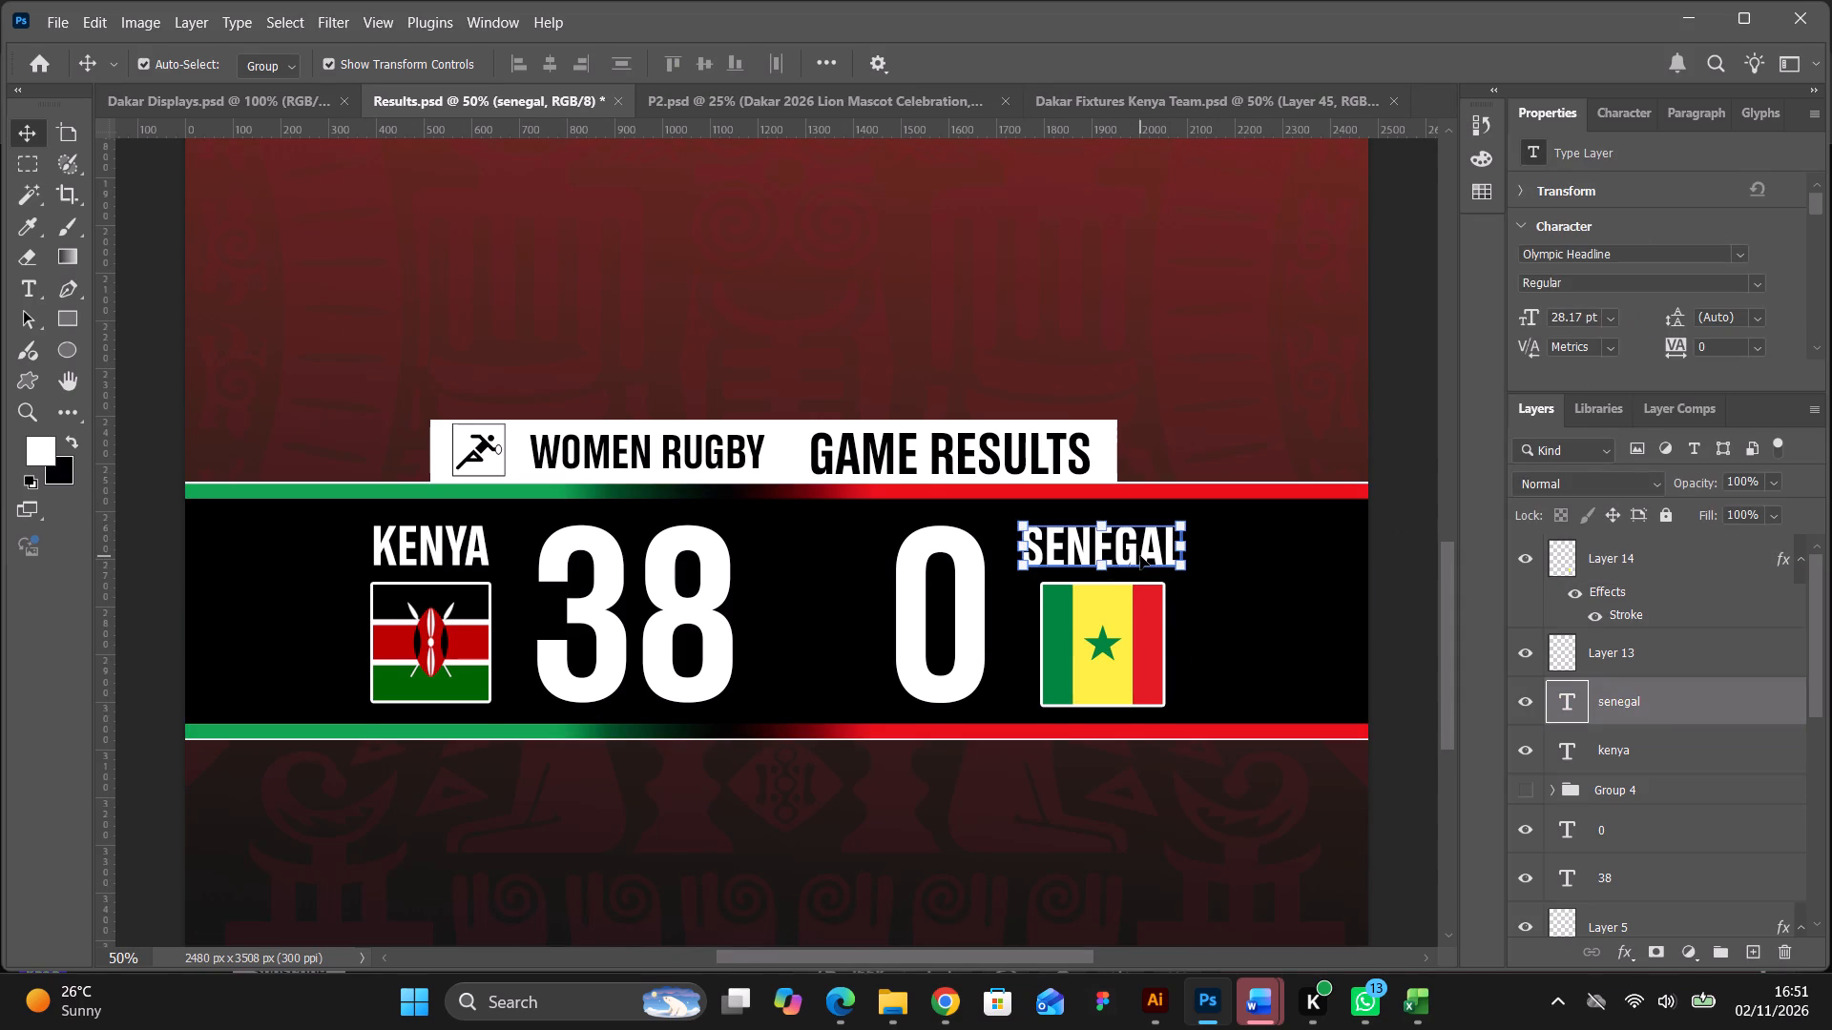
left_click(1130, 652)
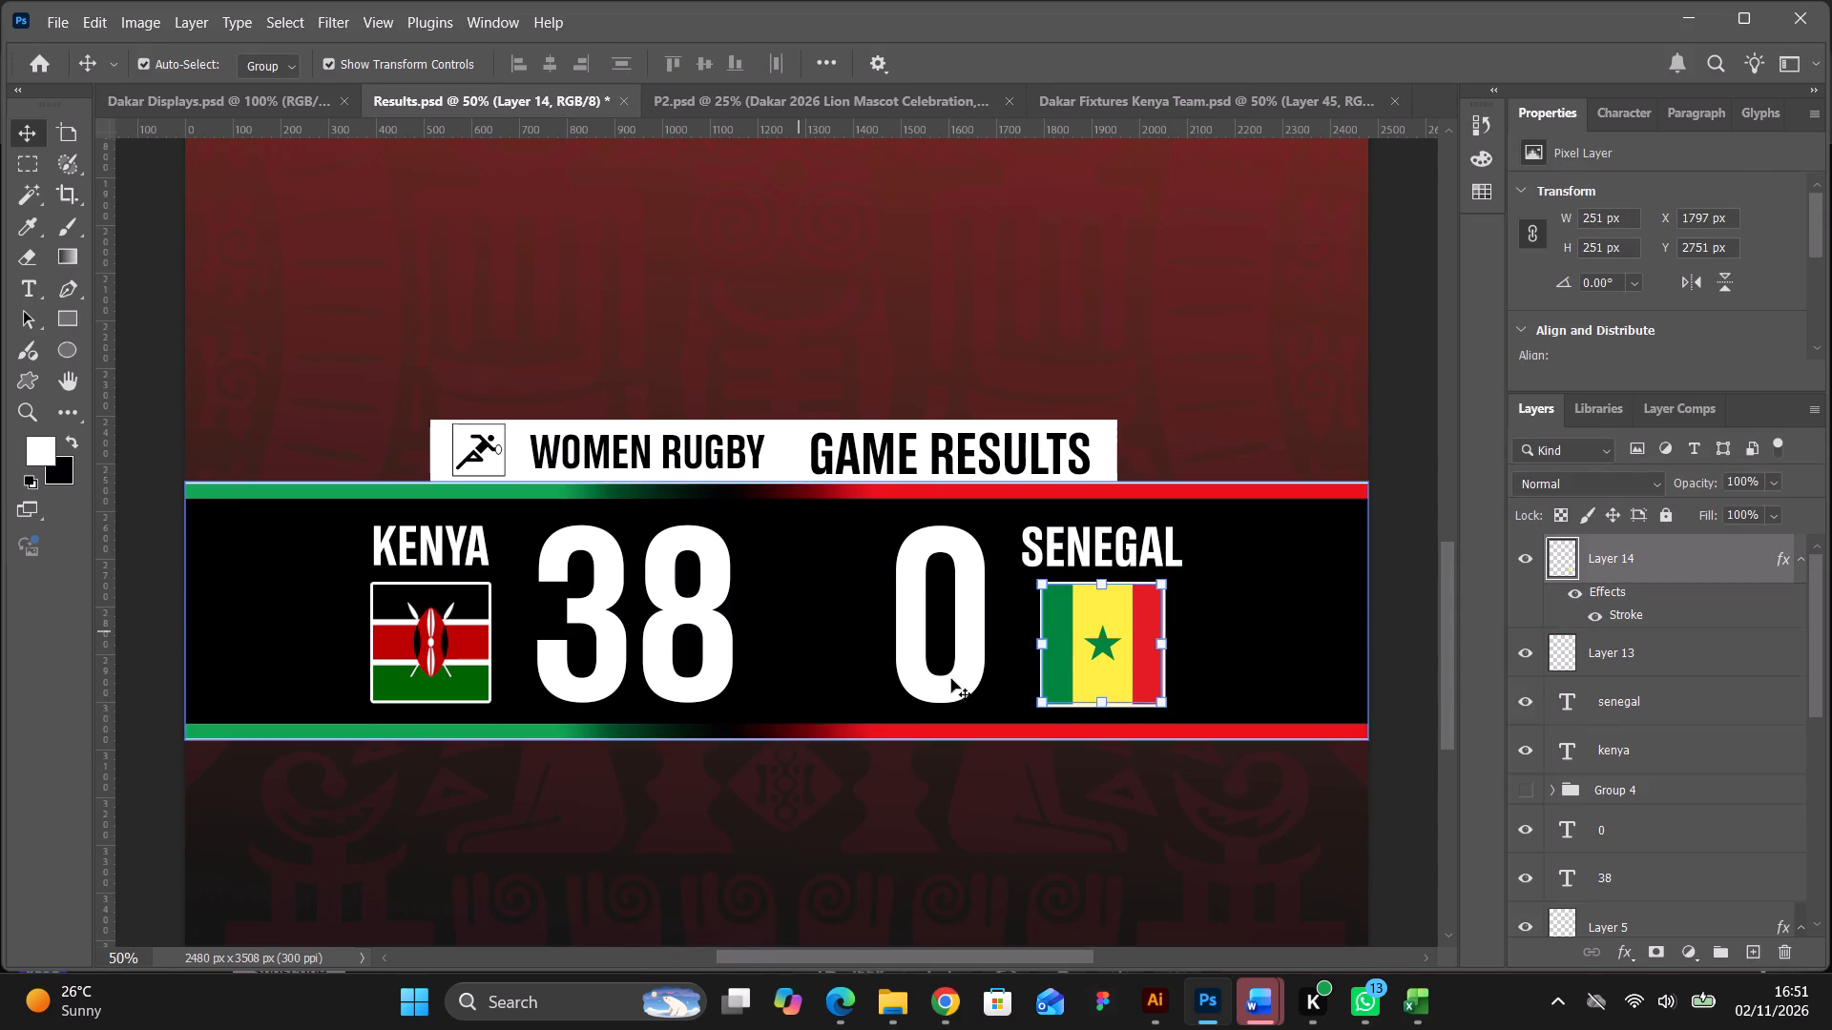
left_click(1102, 704)
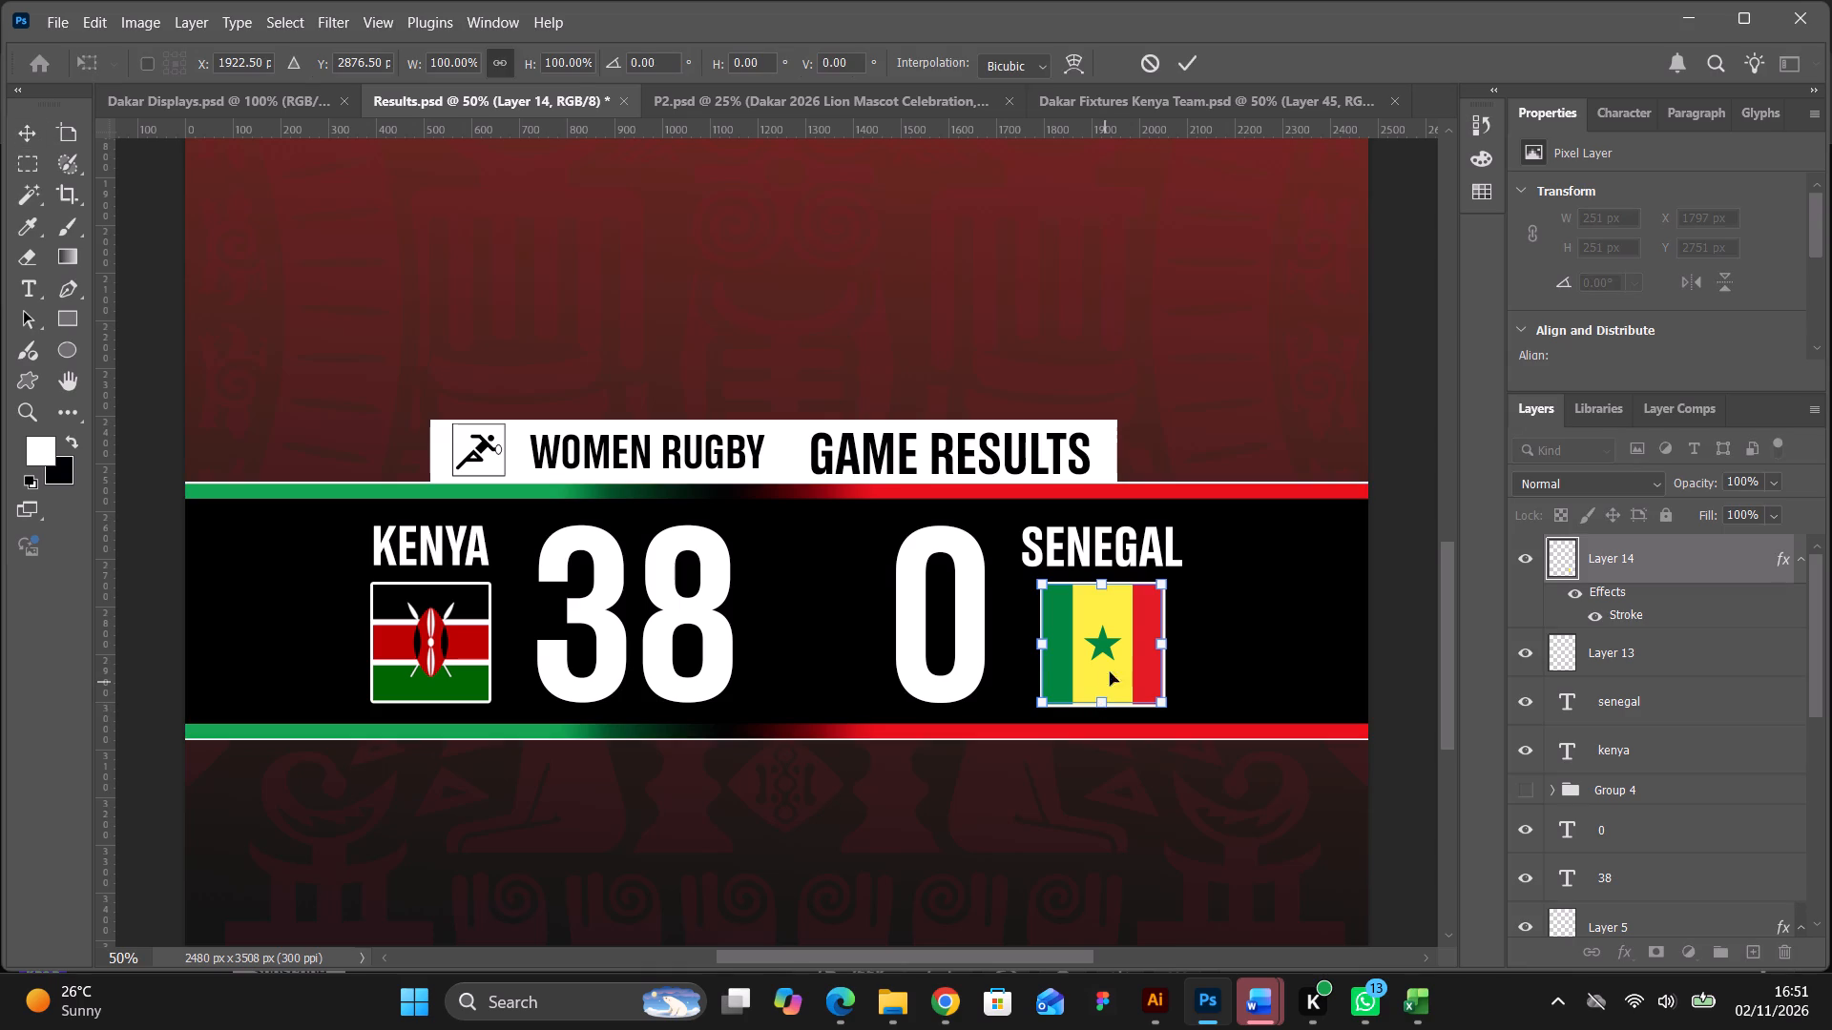
left_click_drag(1113, 646, 562, 646)
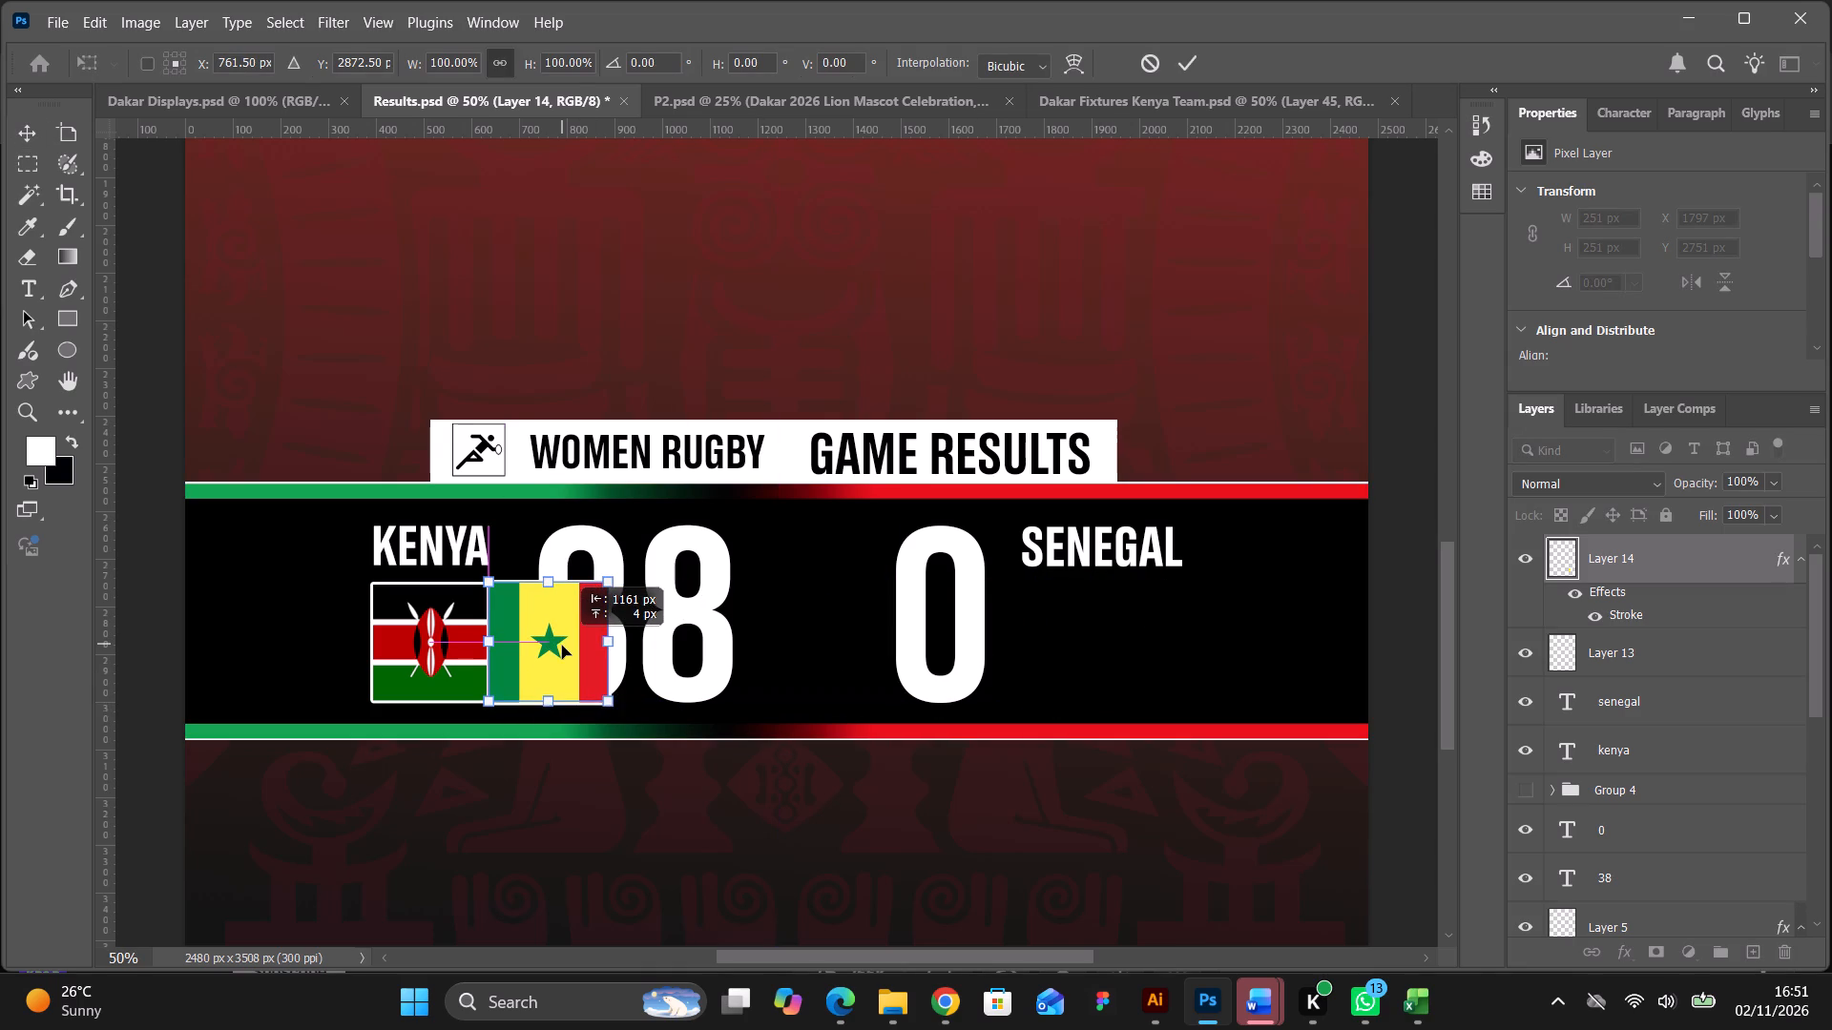
left_click_drag(562, 646, 562, 648)
left_click(609, 705)
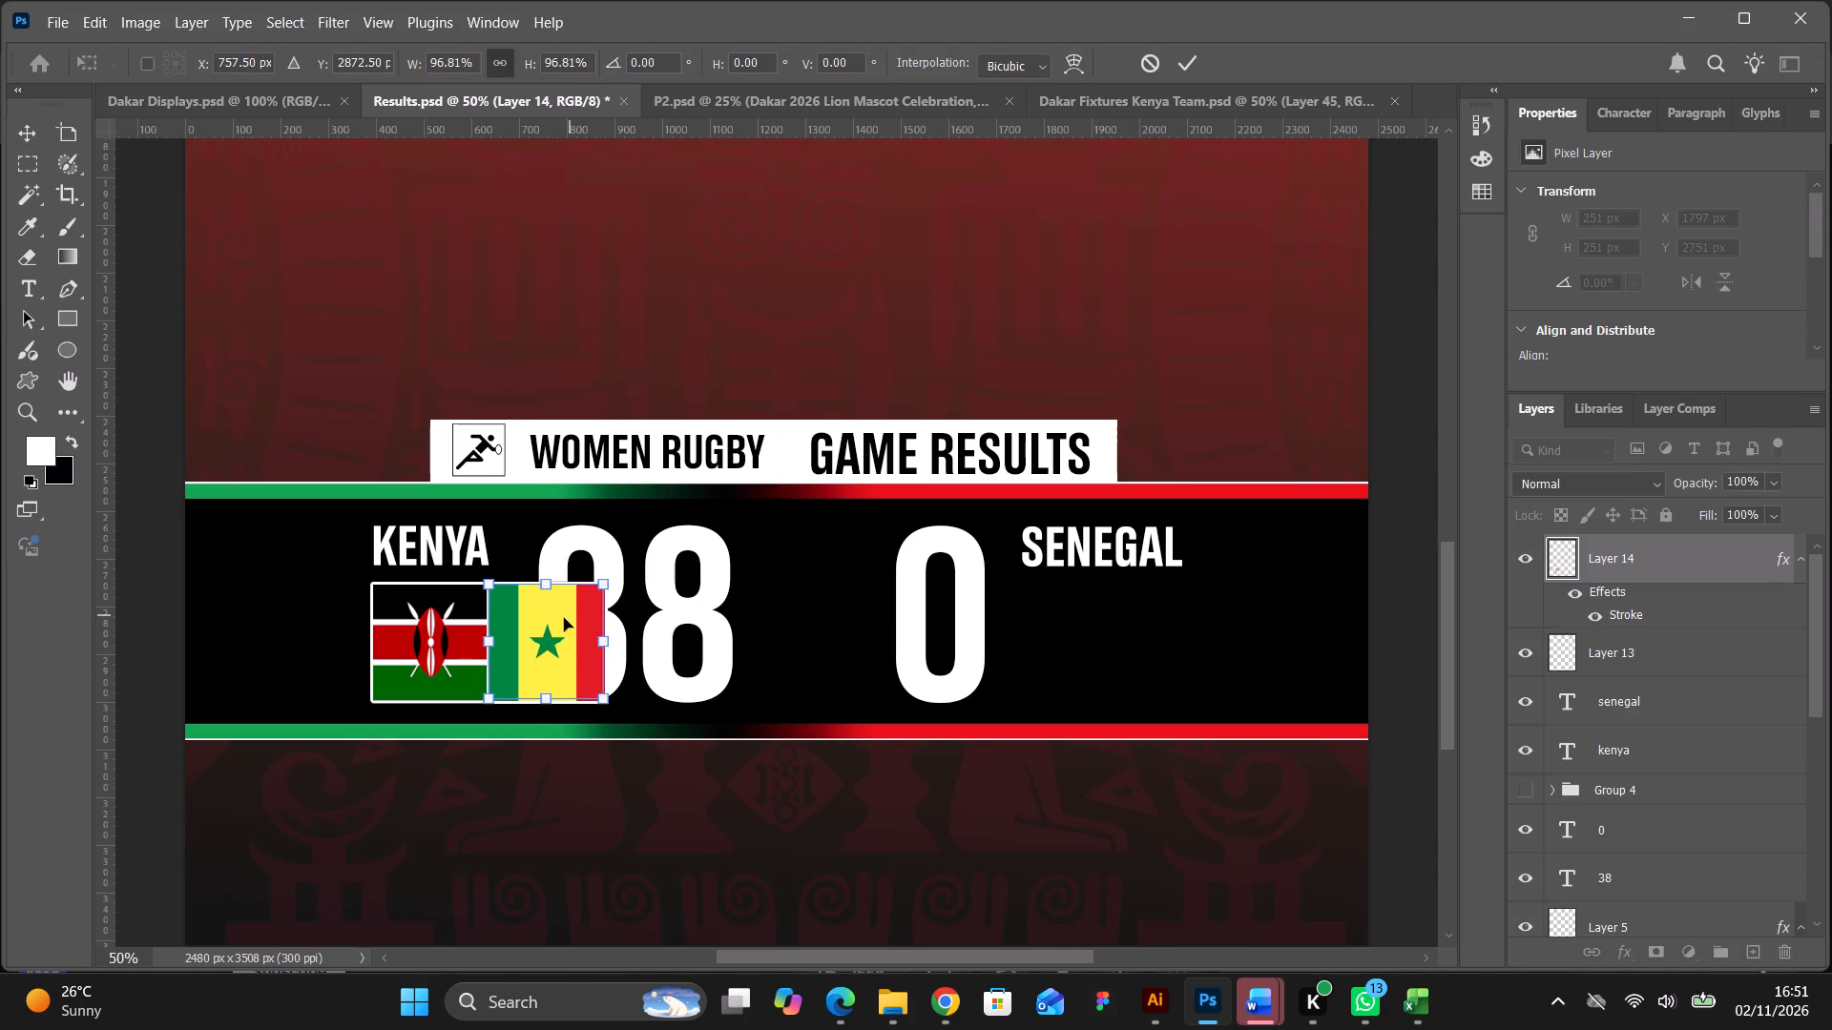
left_click_drag(562, 618, 1114, 613)
left_click(1199, 70)
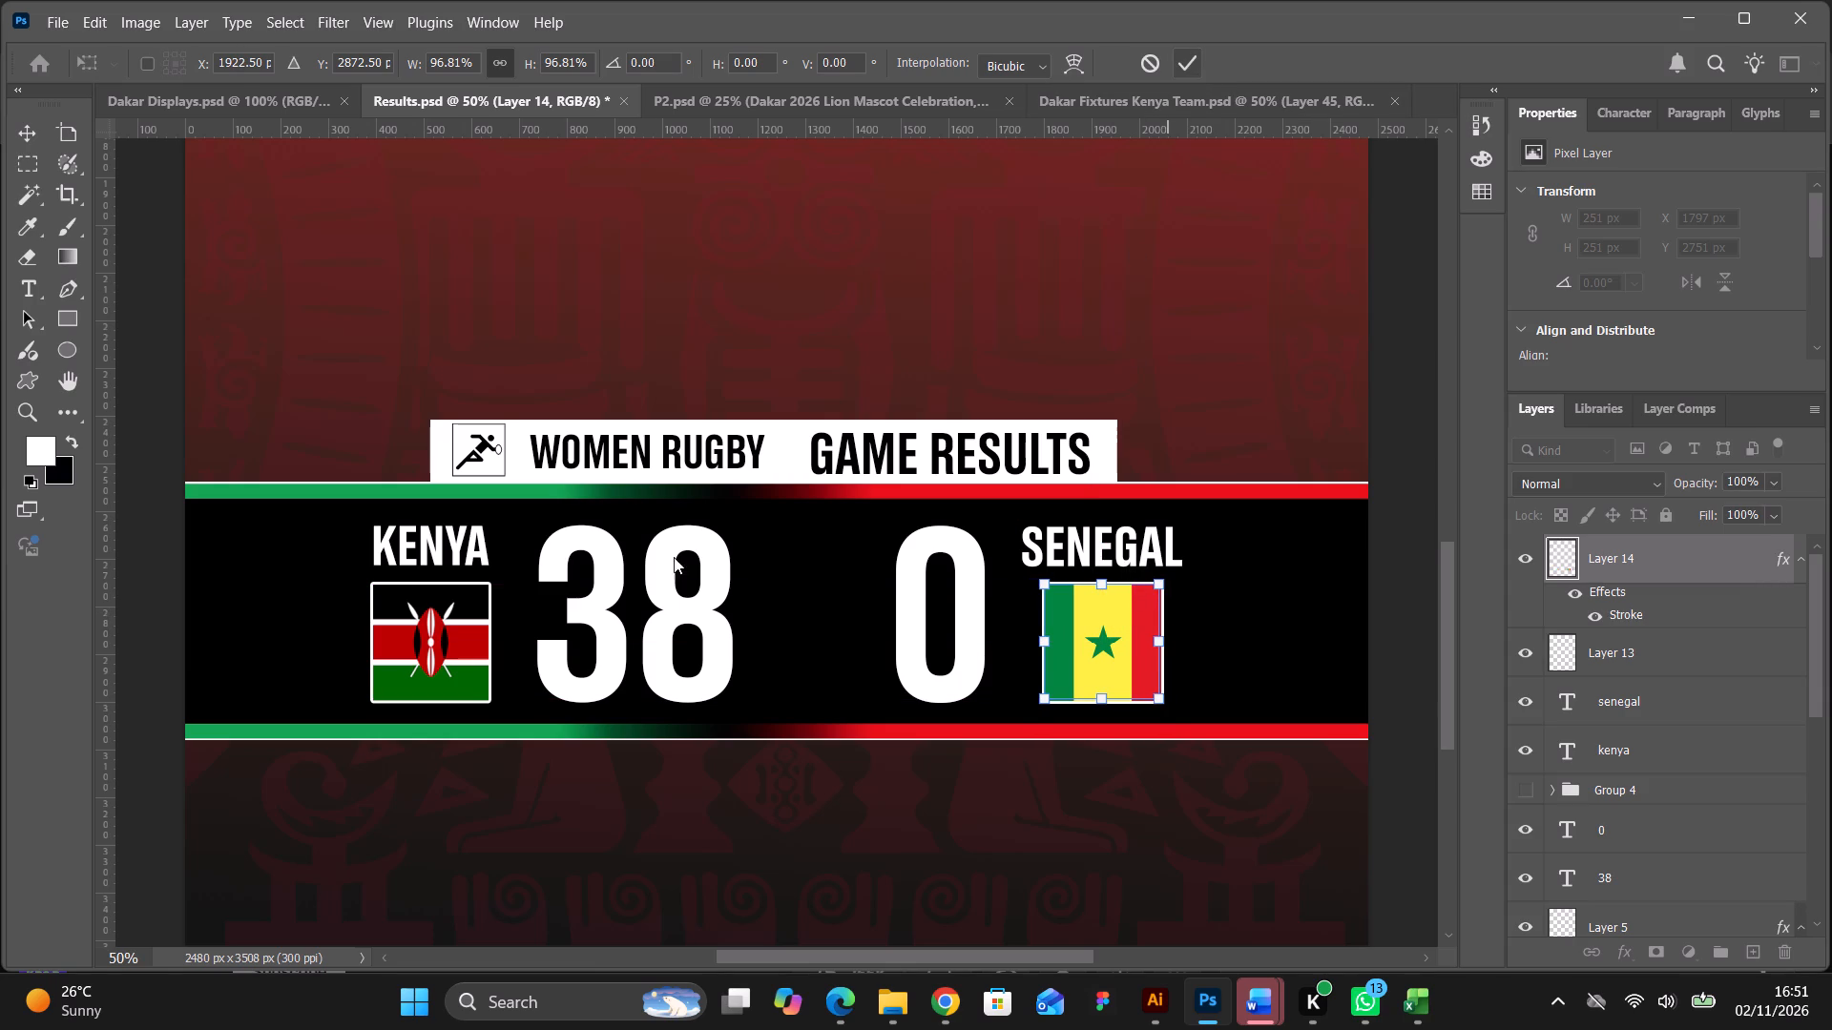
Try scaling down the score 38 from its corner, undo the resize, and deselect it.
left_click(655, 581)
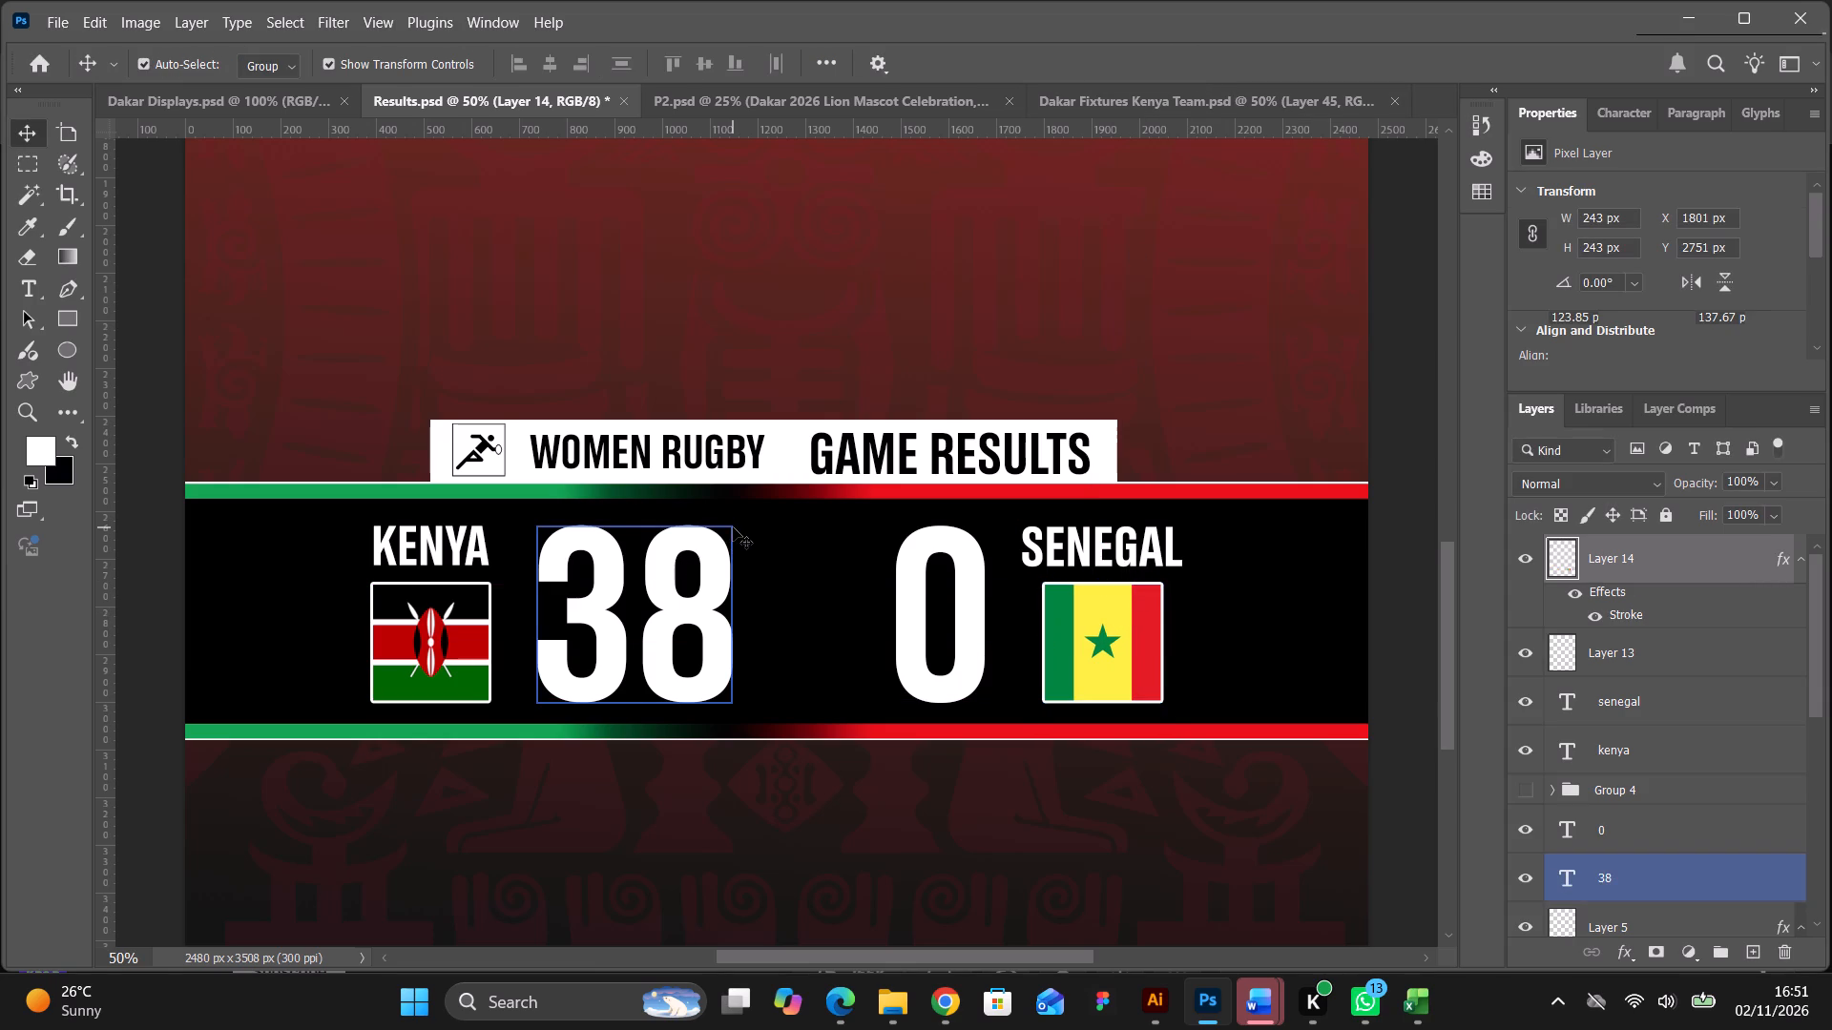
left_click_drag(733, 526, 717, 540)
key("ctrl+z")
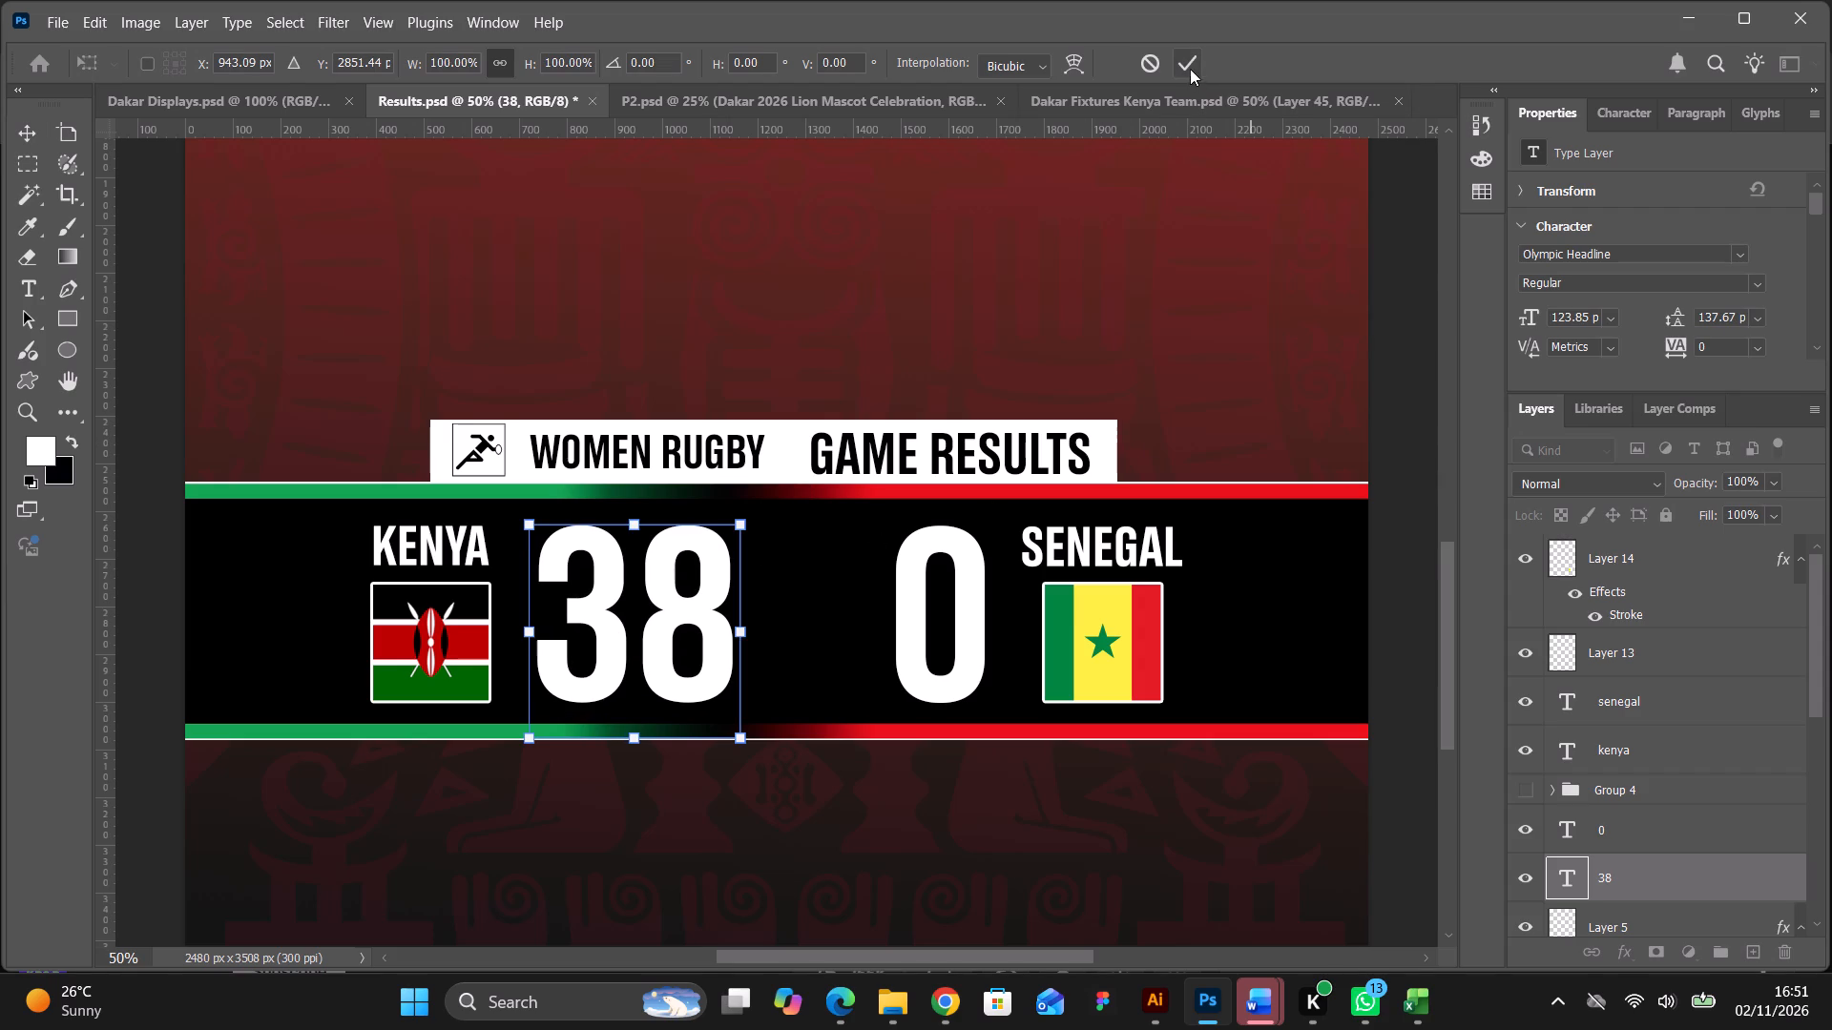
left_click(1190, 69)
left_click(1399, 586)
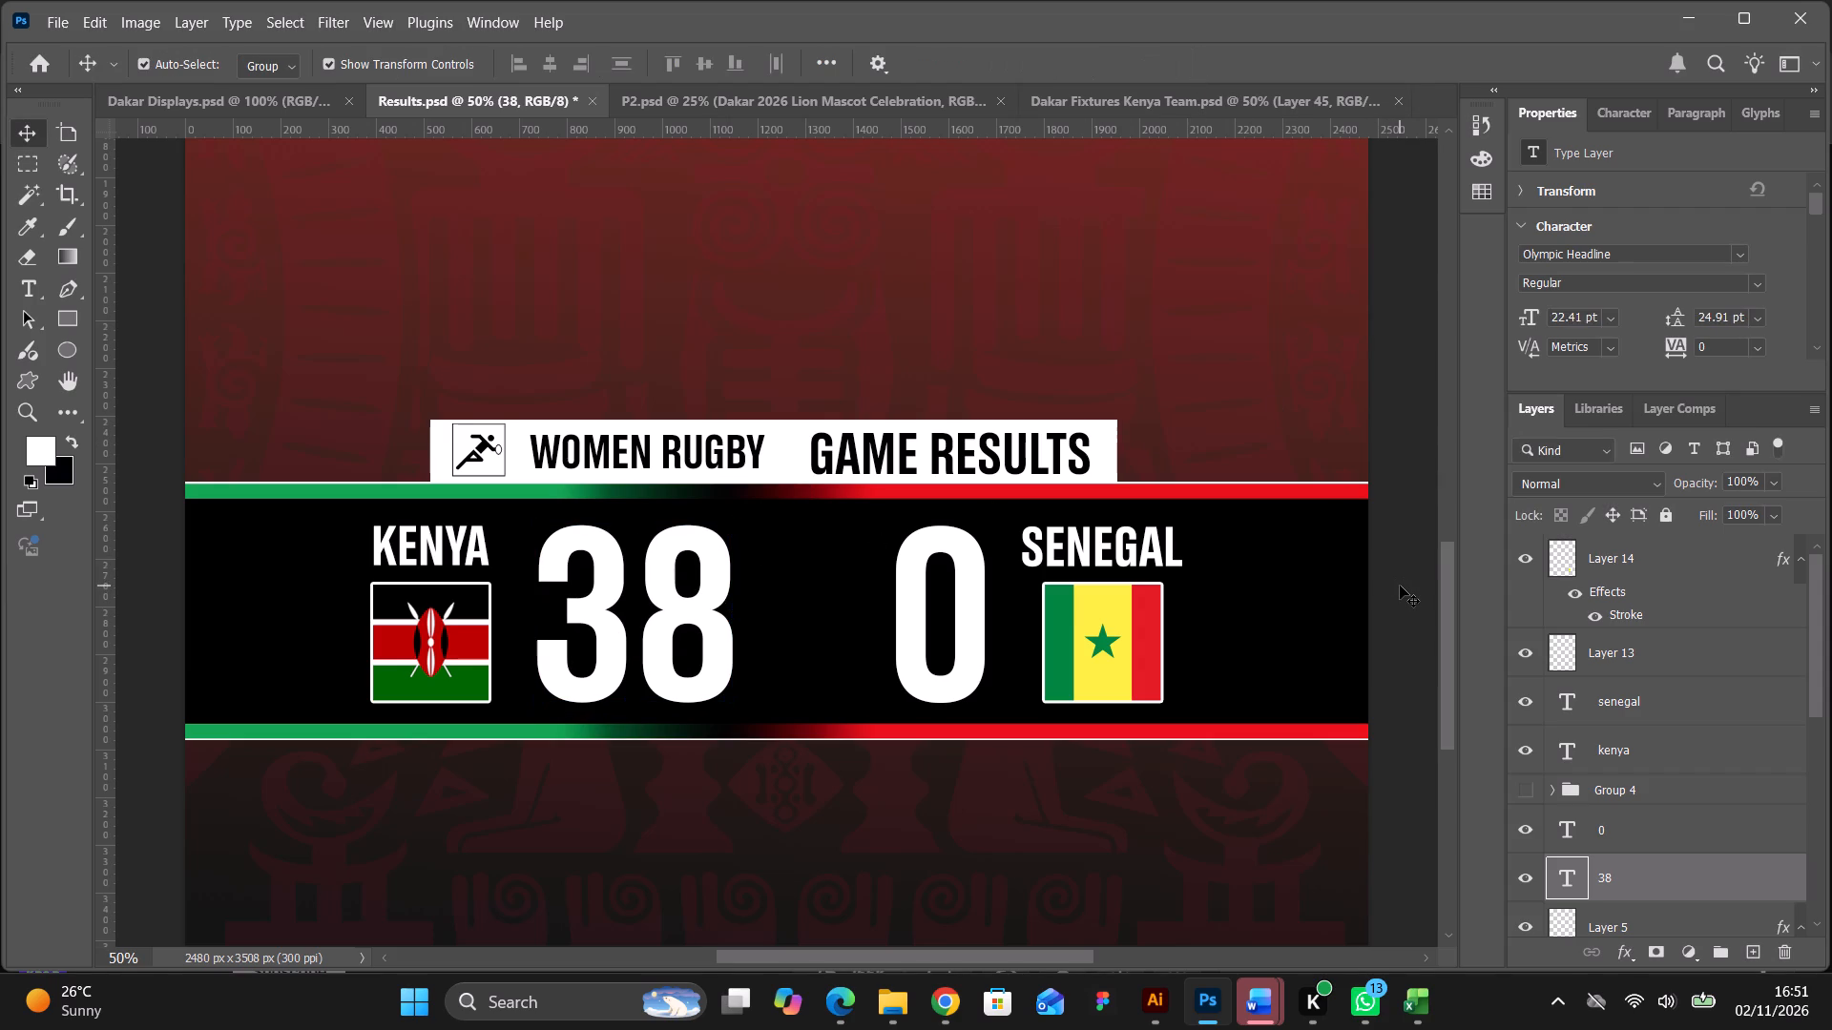
Examine the poster at 33.3% zoom, checking the score band's layout against the empty area above and the pattern below.
scroll(1399, 586, "down", 2)
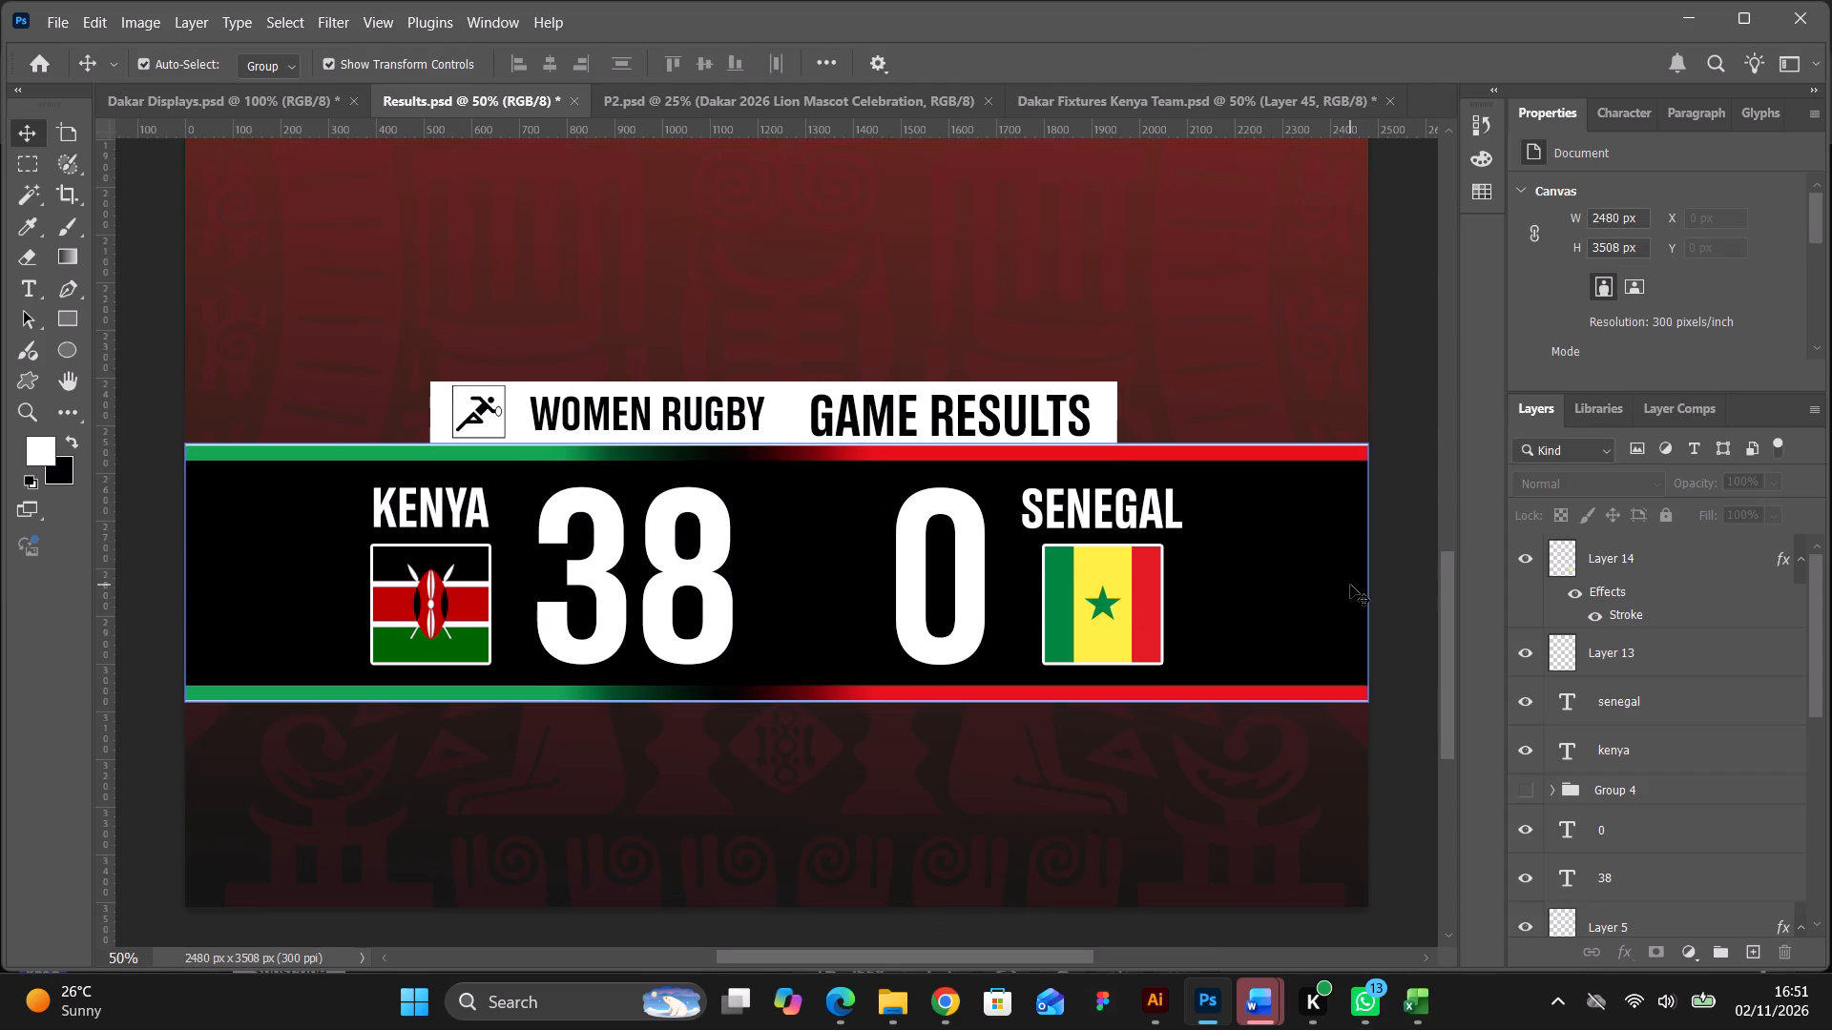
scroll(1348, 584, "up", 2)
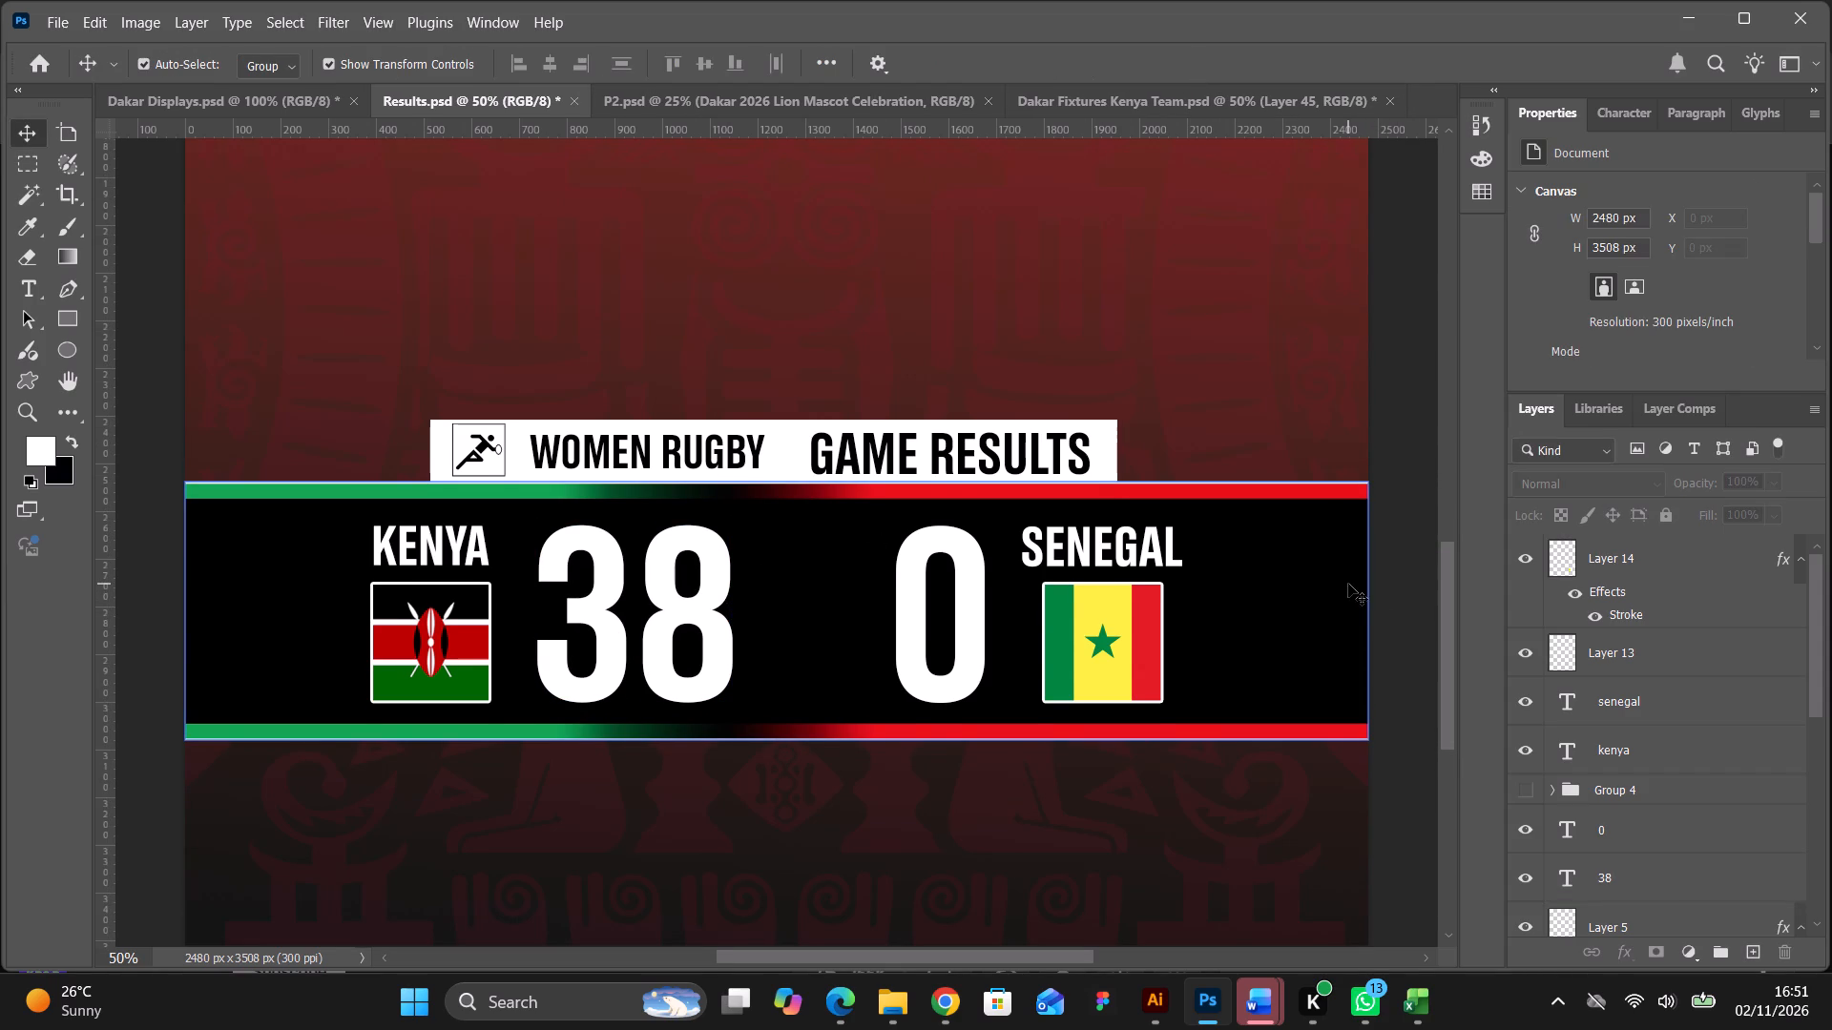
key("ctrl+minus")
scroll(1348, 584, "up", 4)
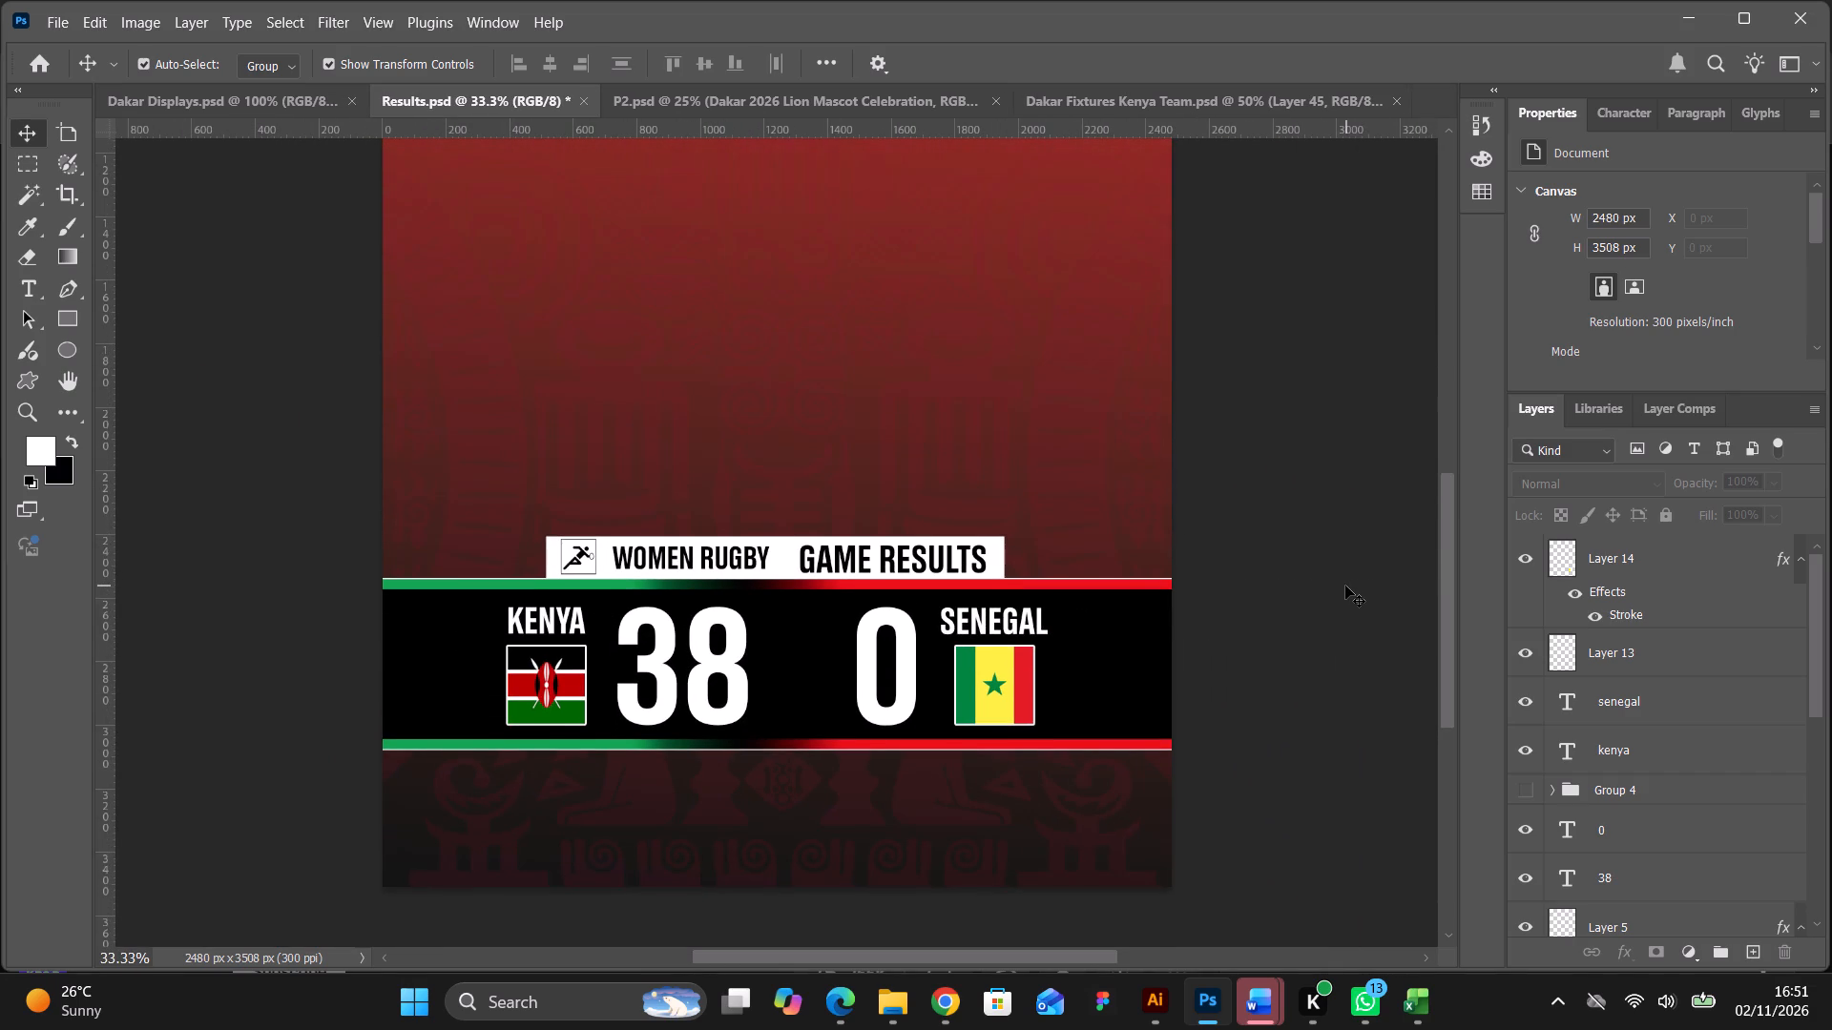
scroll(1345, 586, "up", 7)
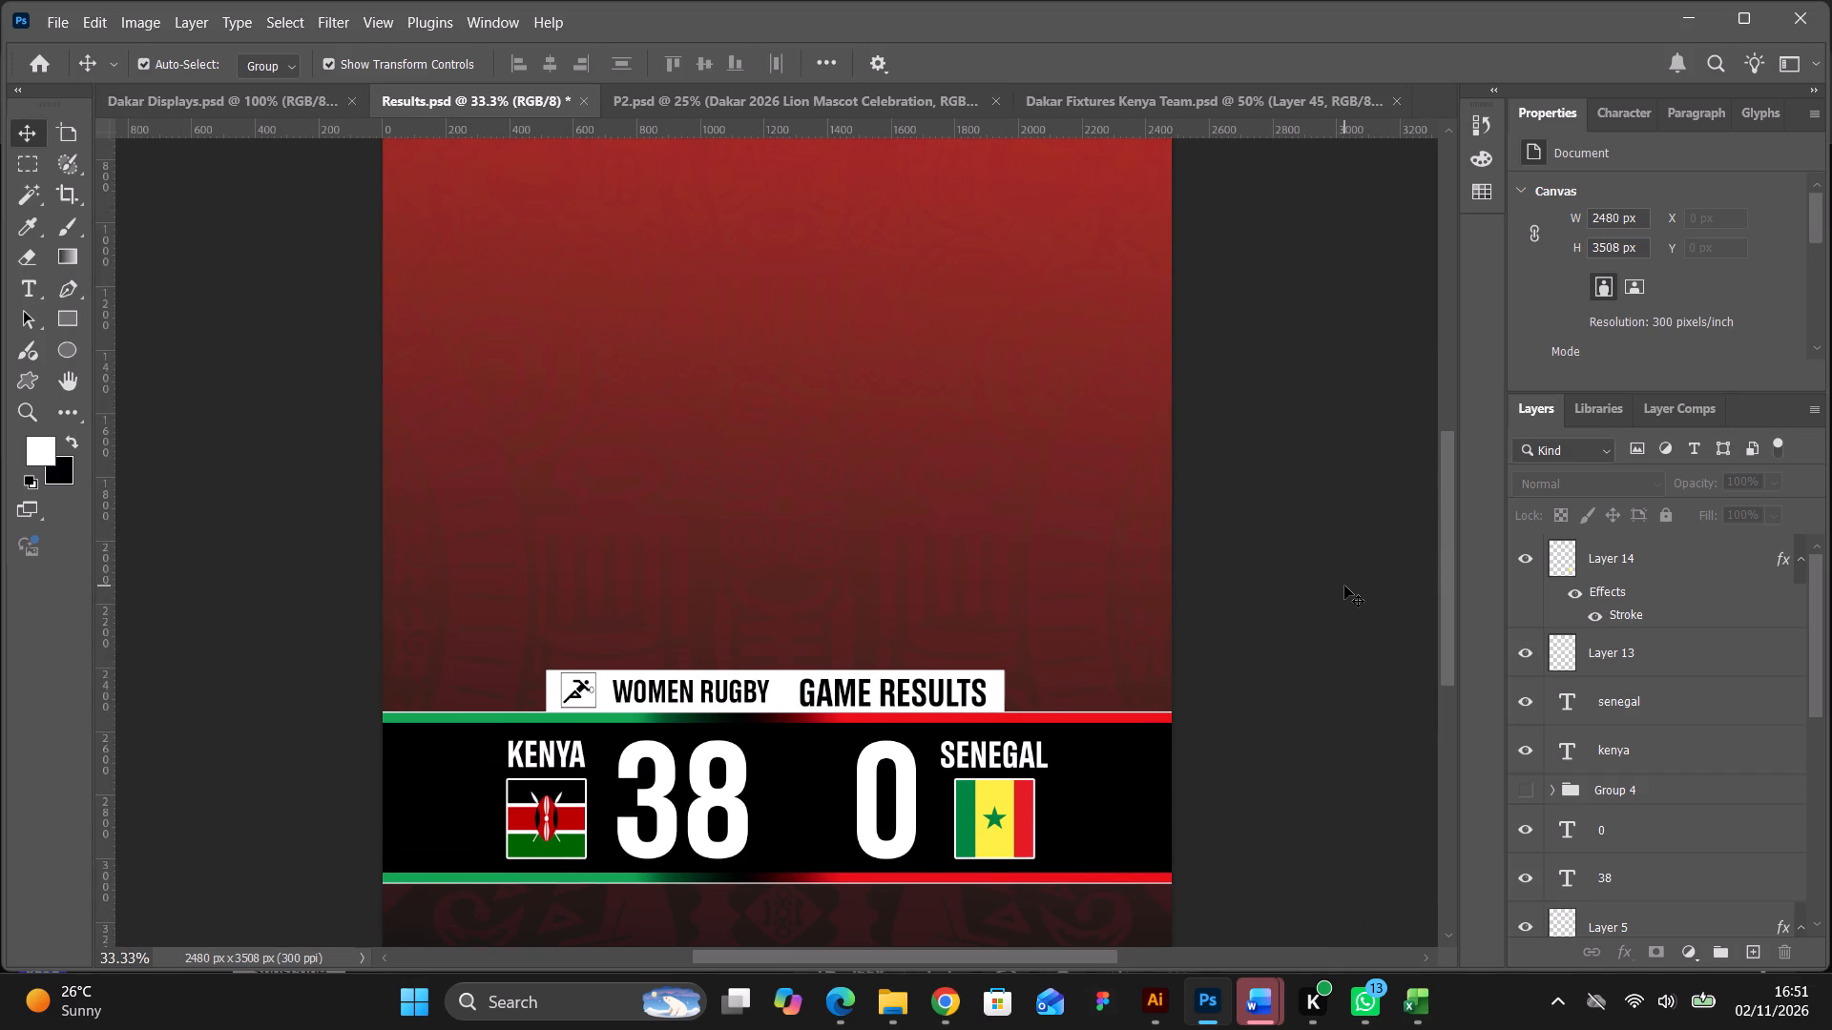
scroll(1344, 586, "up", 3)
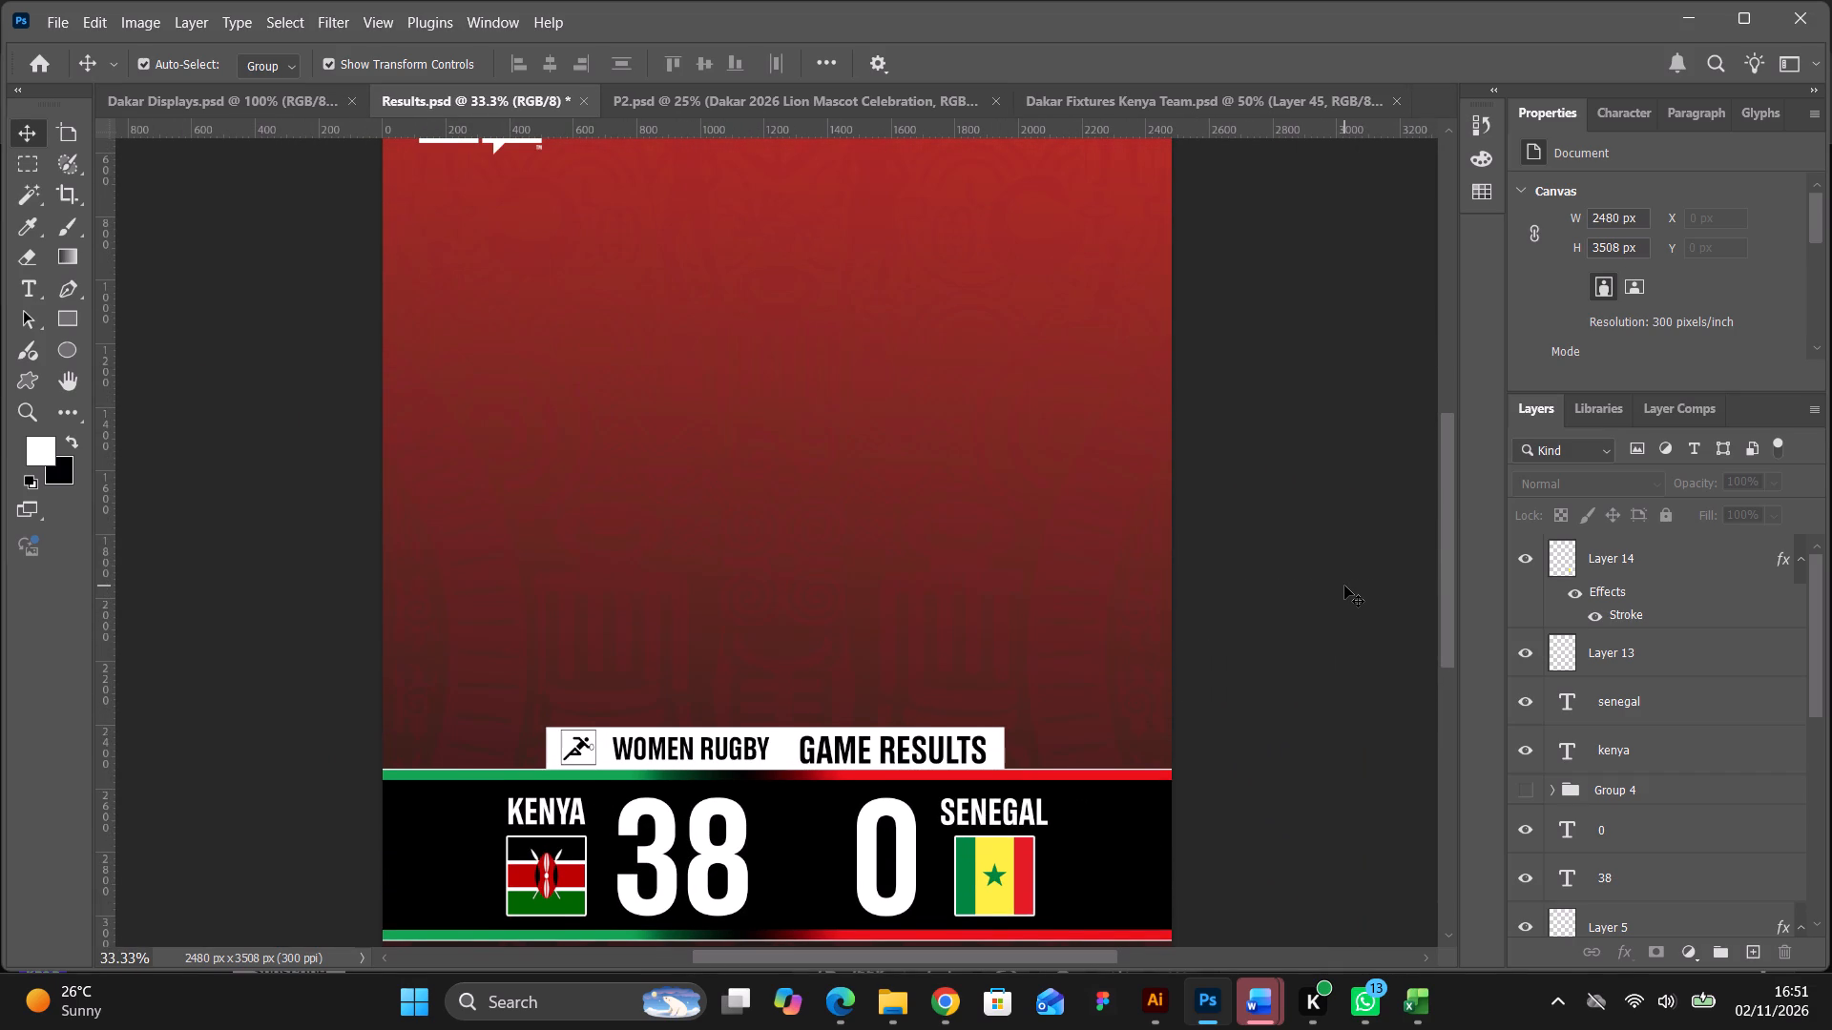
scroll(1344, 586, "down", 16)
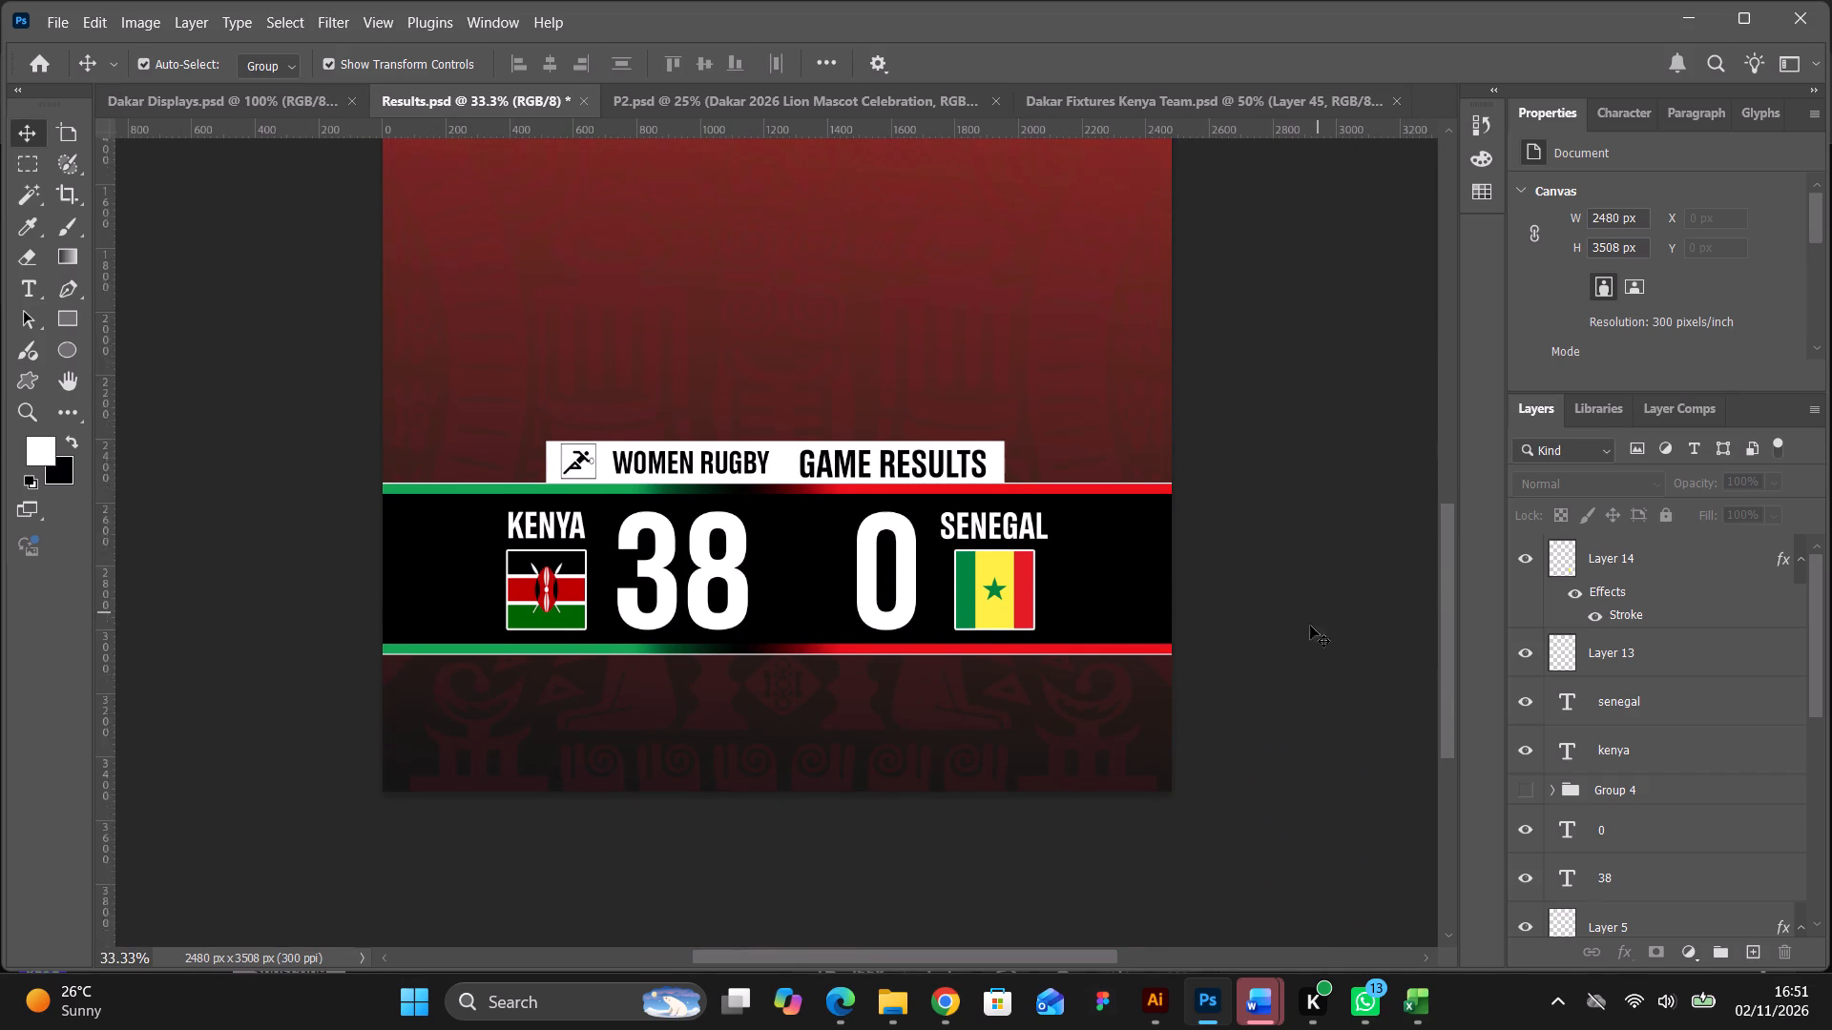
Switch to the Chrome browser.
left_click(949, 997)
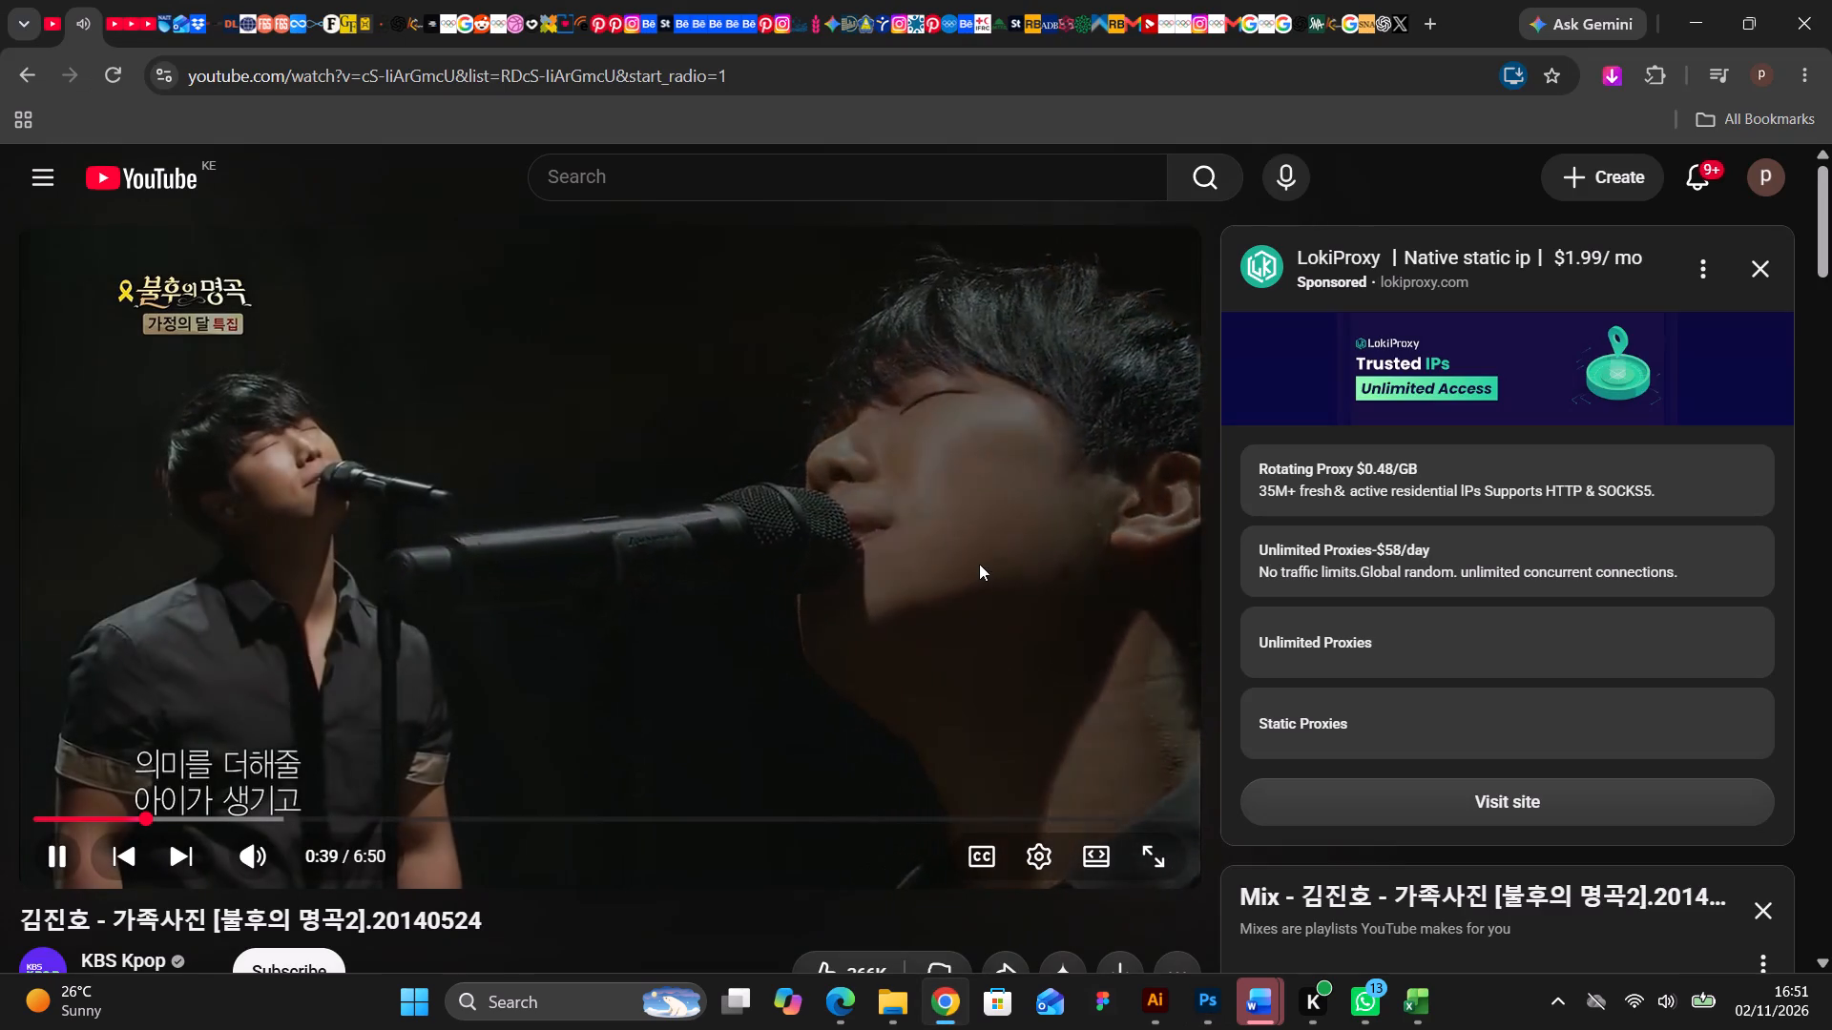
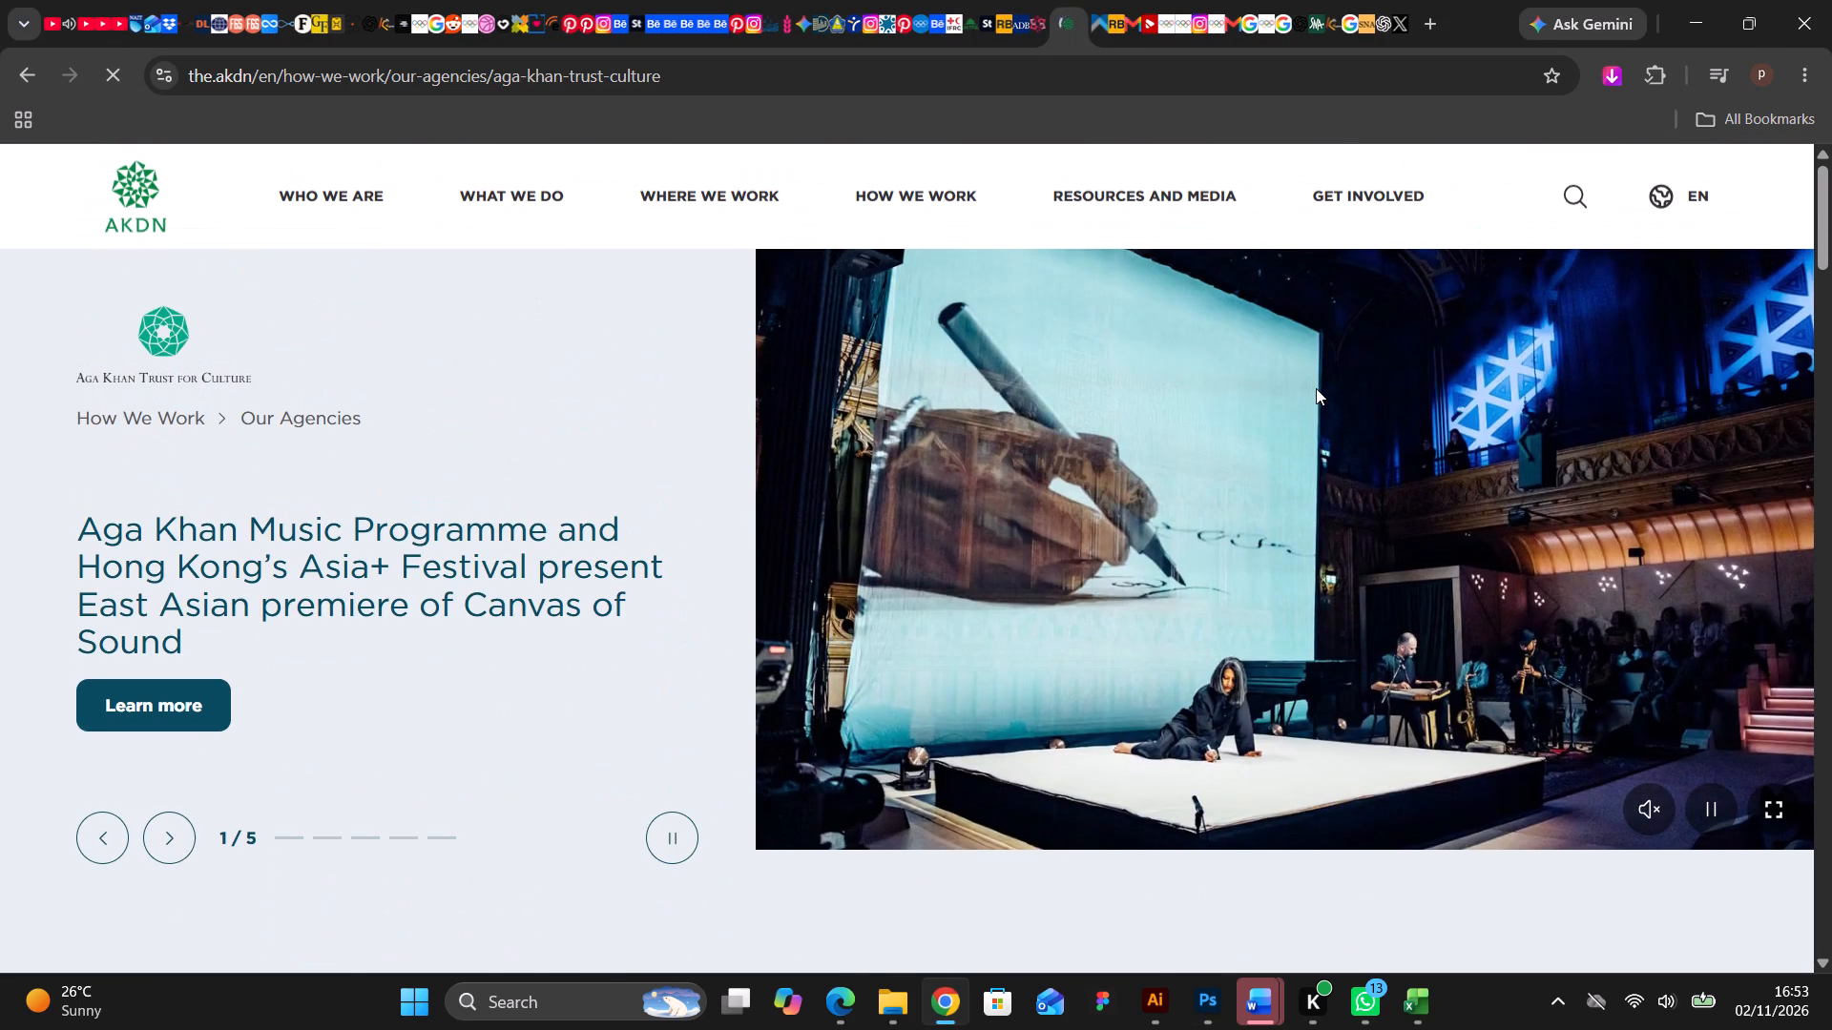
Look through the Aga Khan Trust for Culture page, from its introduction through the Areas of Activity down to the Education Programme.
scroll(1316, 388, "up", 1)
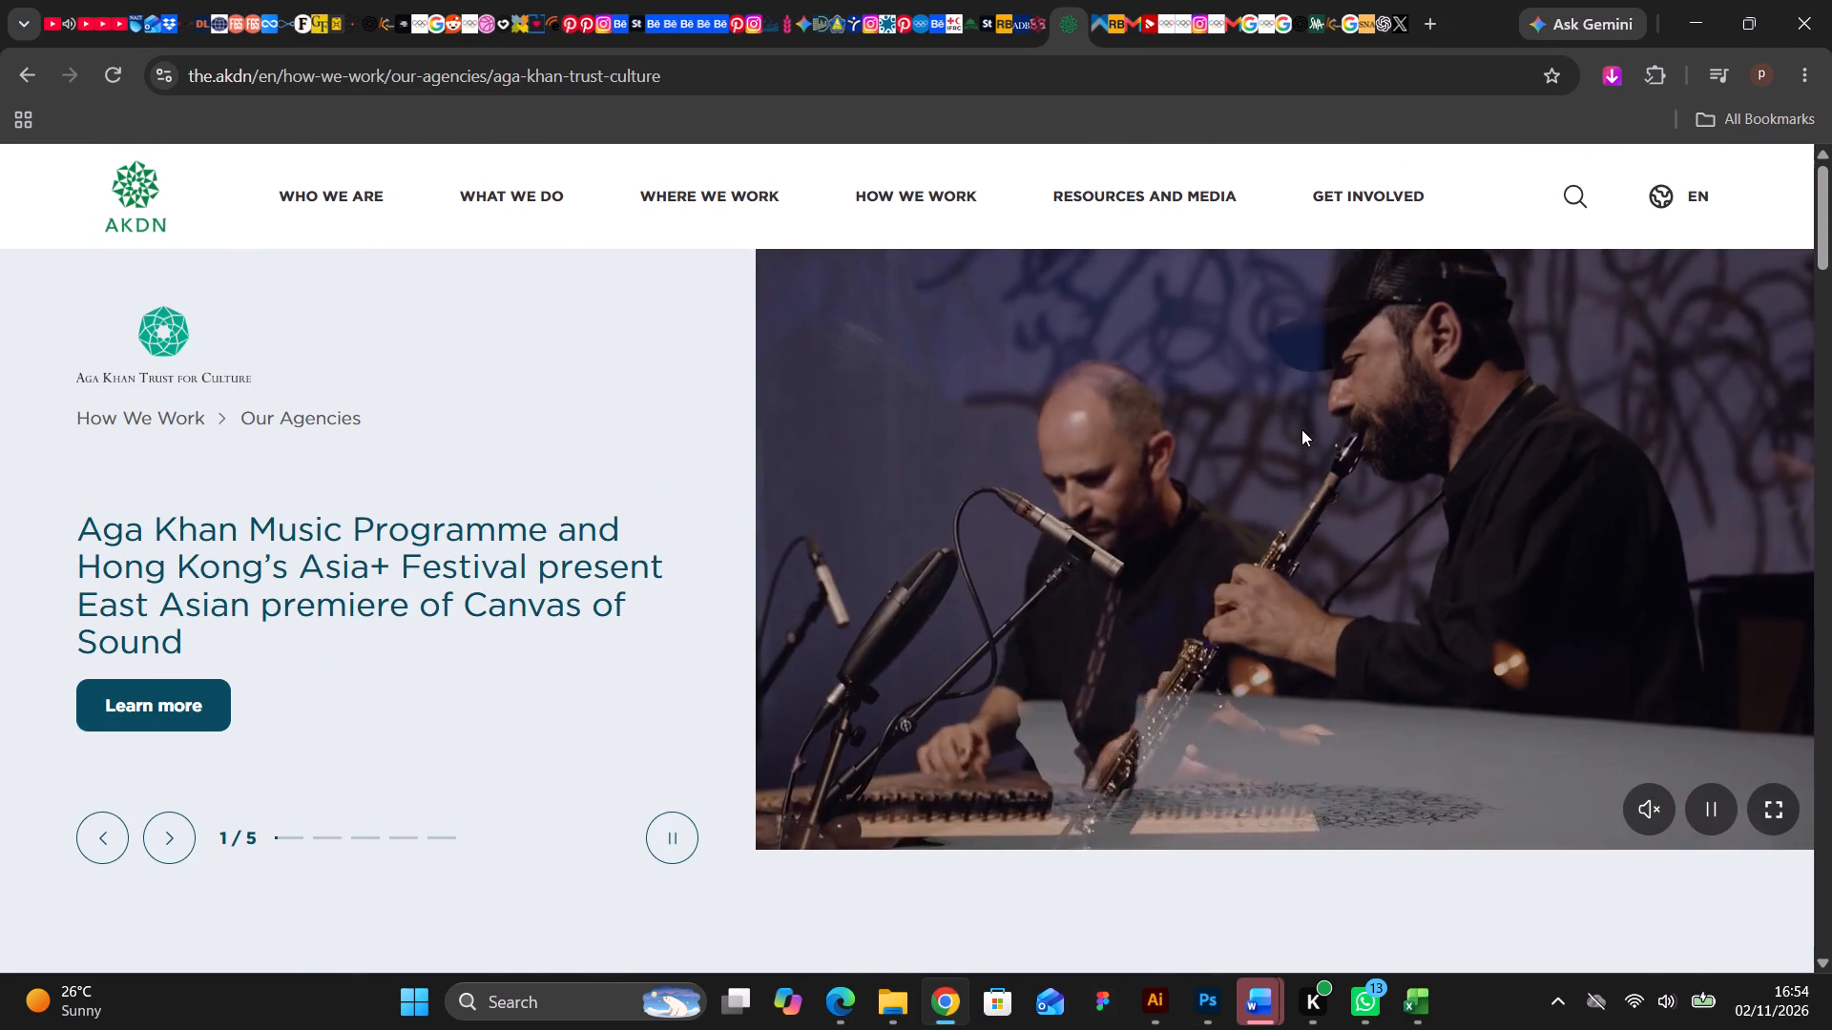
scroll(1092, 463, "down", 3)
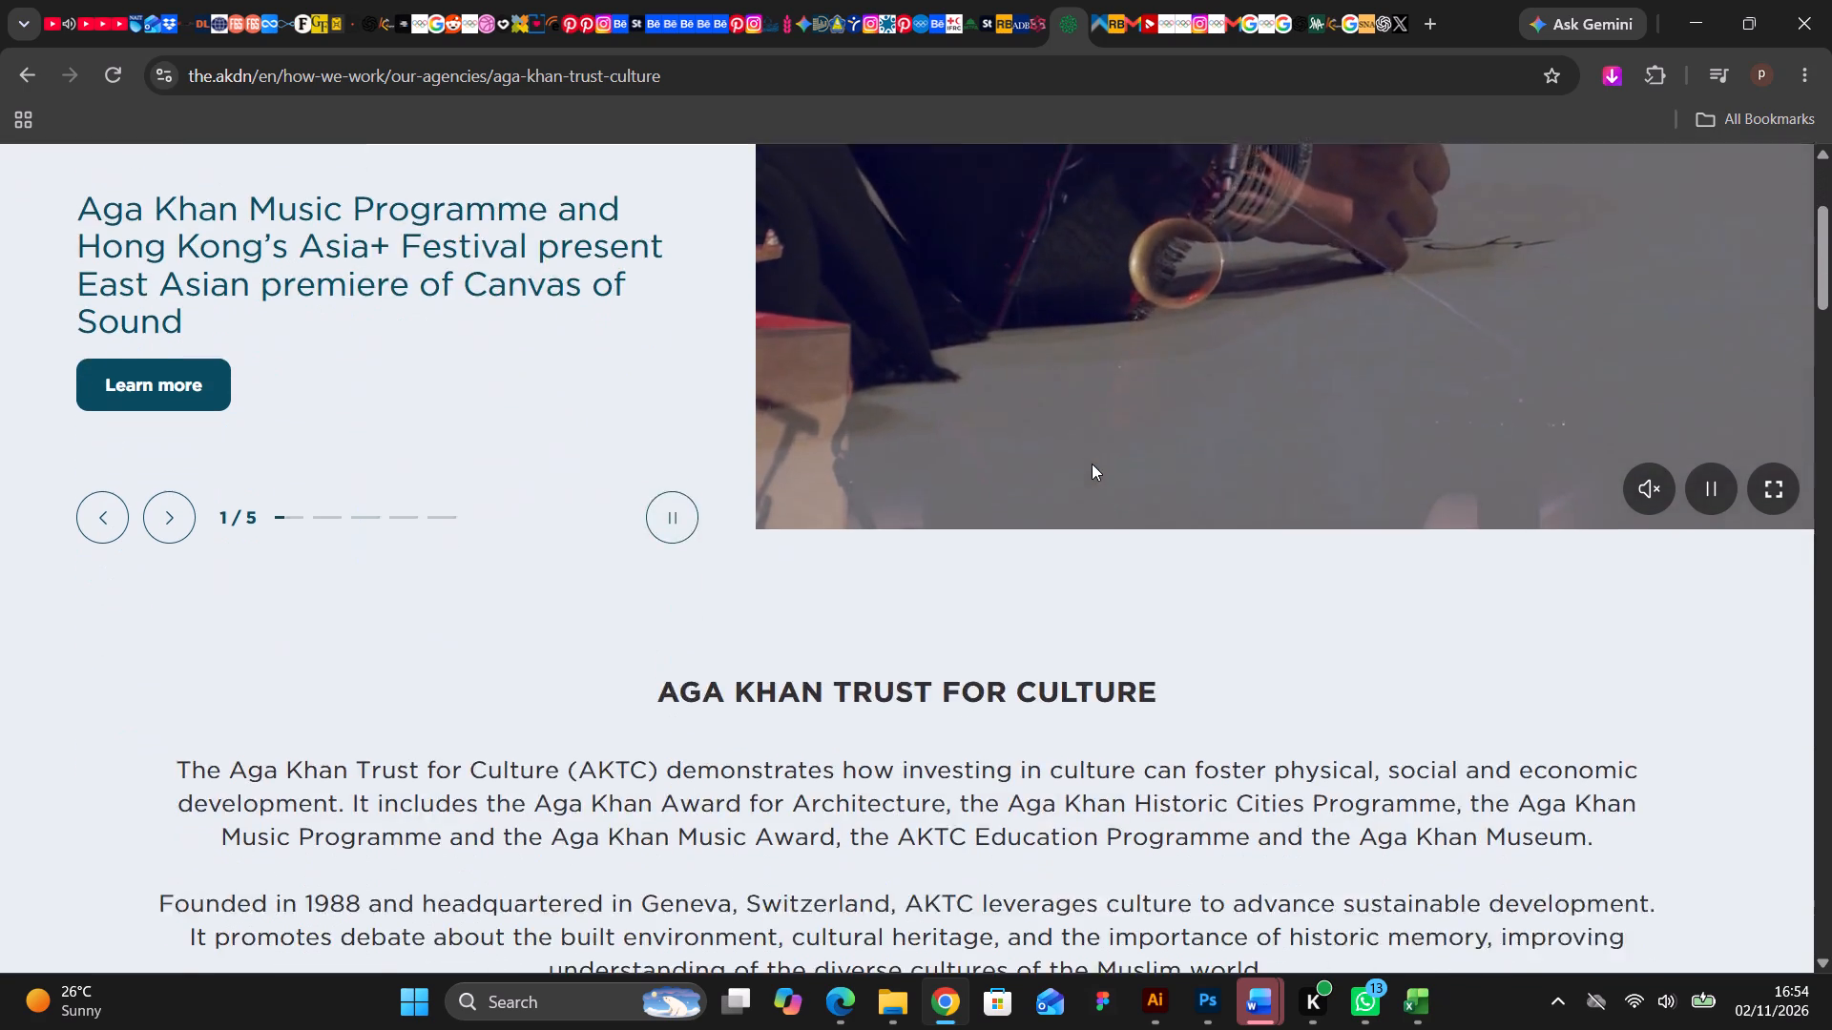
scroll(1092, 463, "down", 16)
scroll(1091, 462, "up", 7)
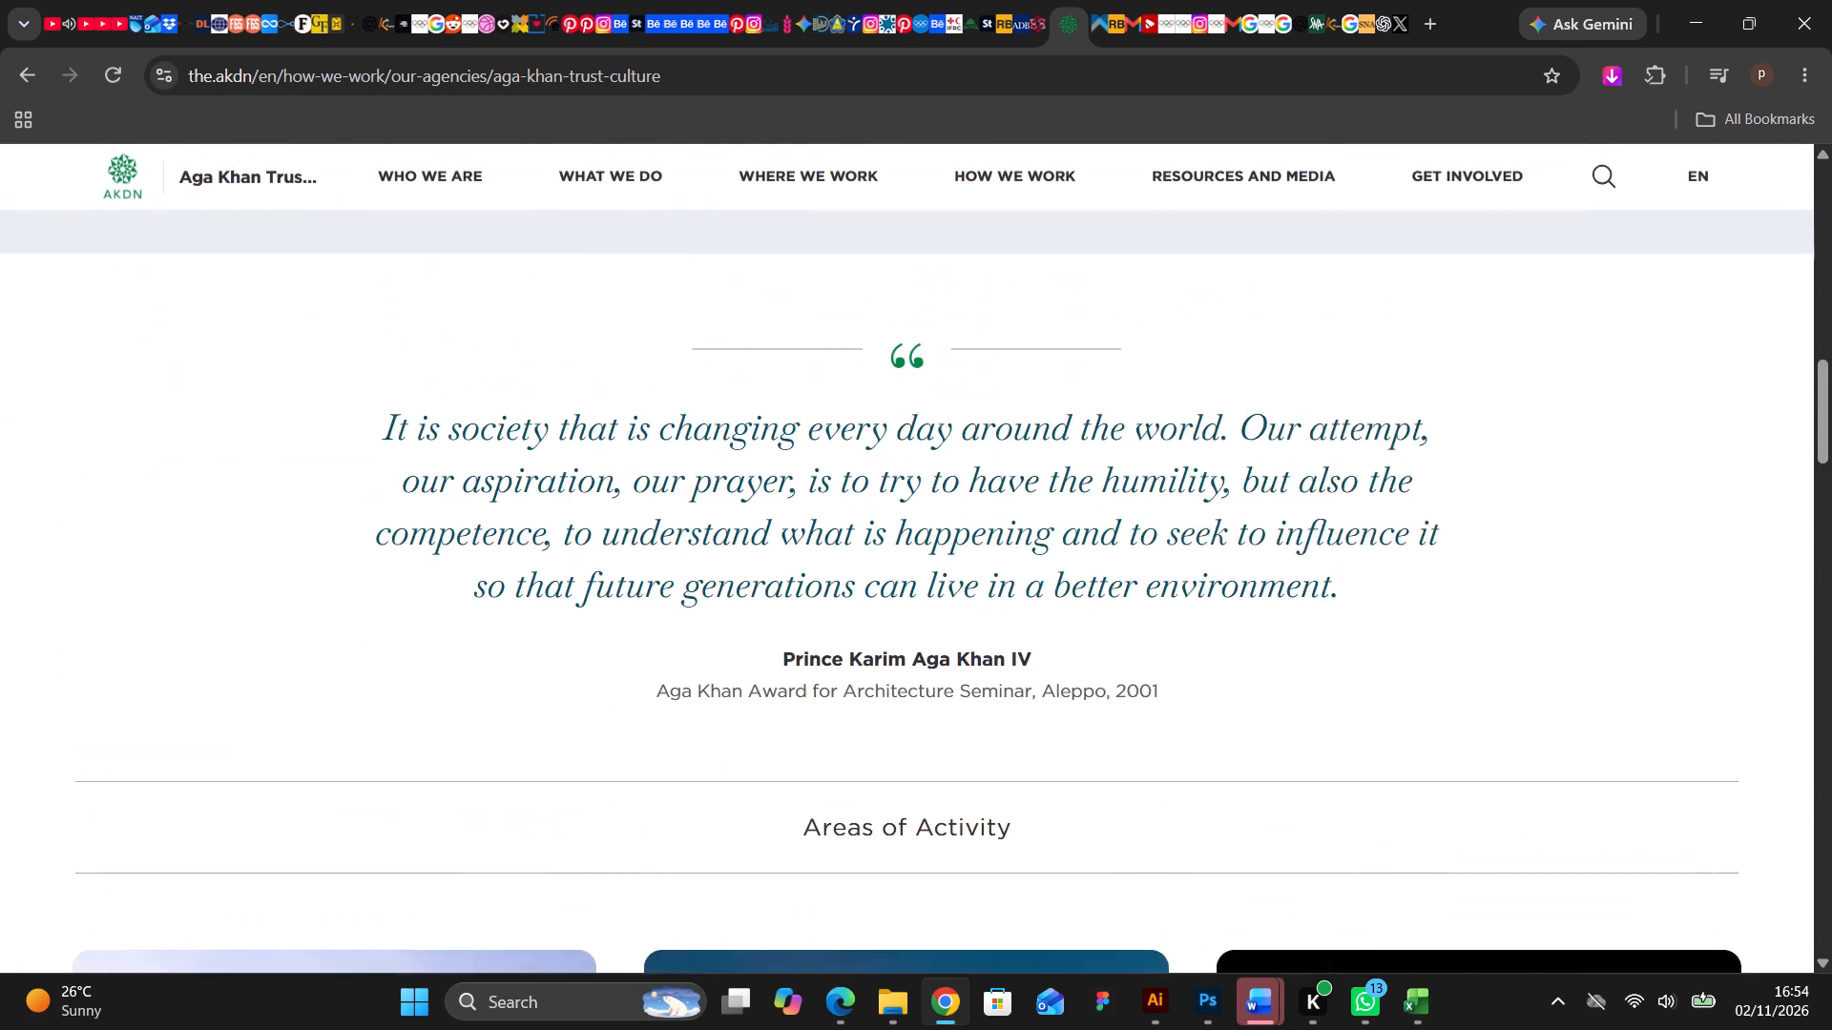
scroll(1091, 459, "up", 3)
scroll(1091, 459, "down", 13)
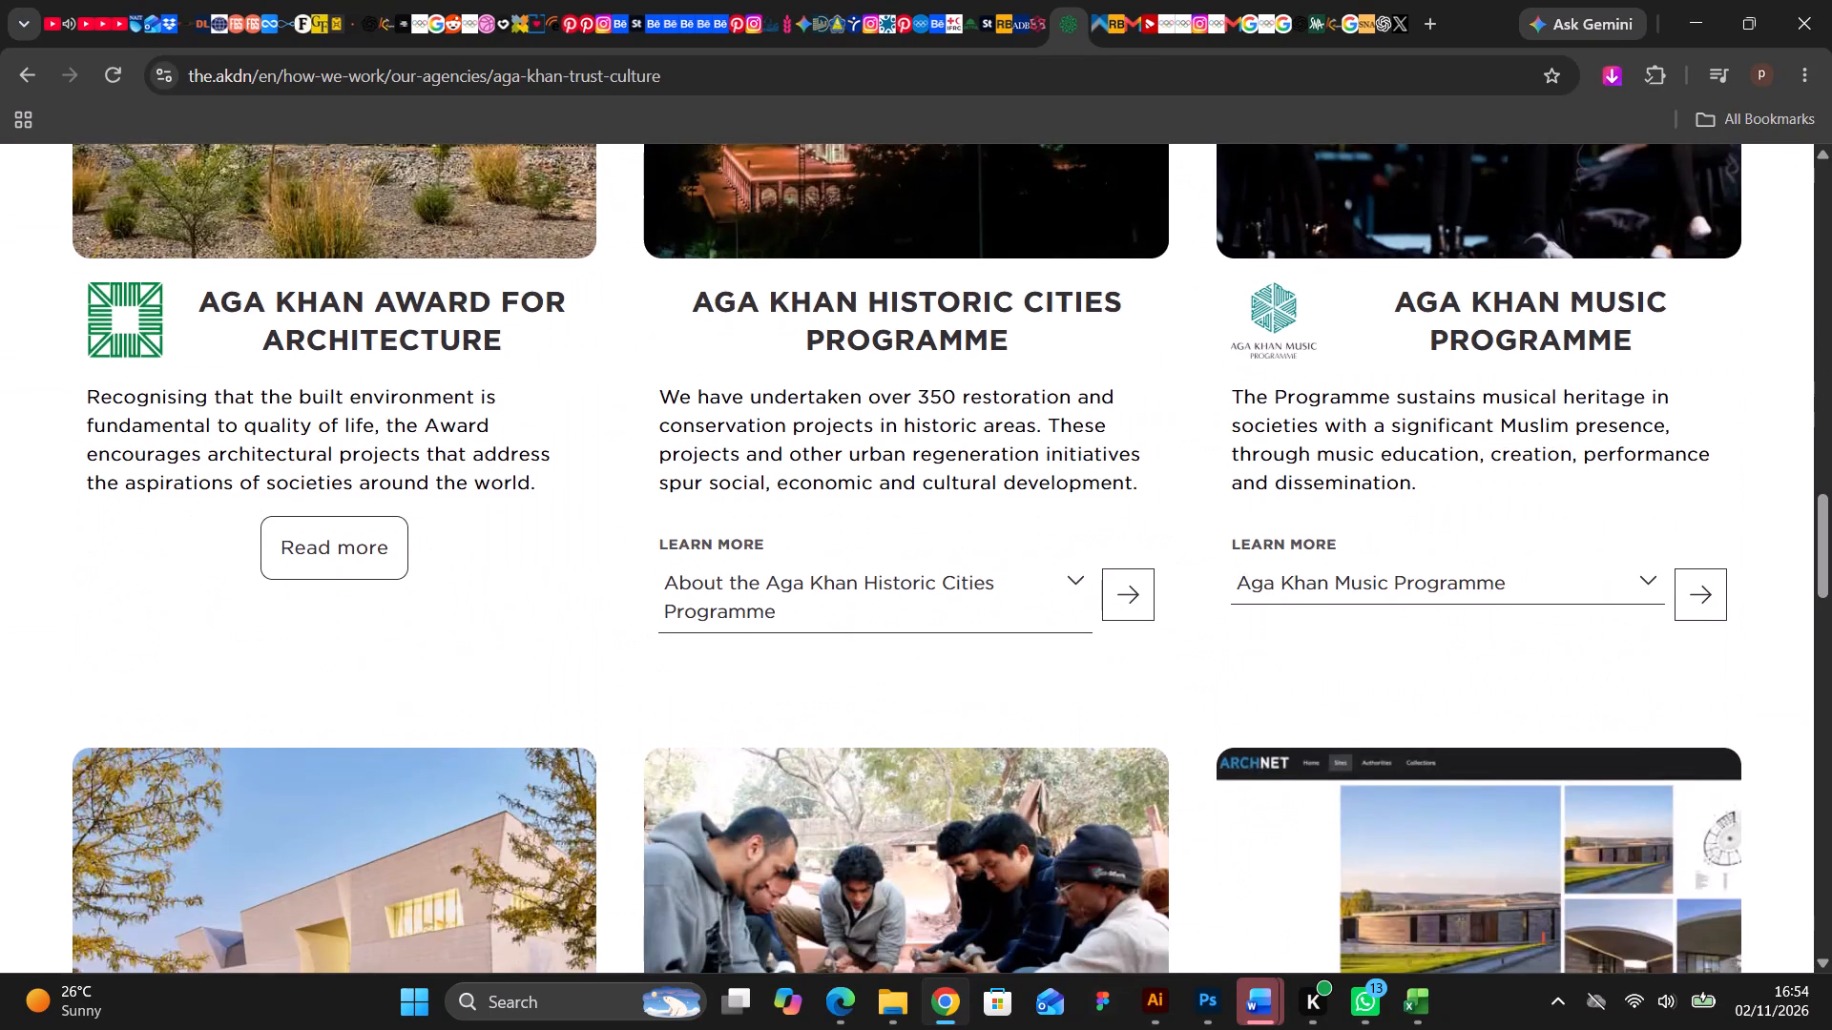
scroll(1091, 455, "up", 4)
scroll(1091, 455, "down", 2)
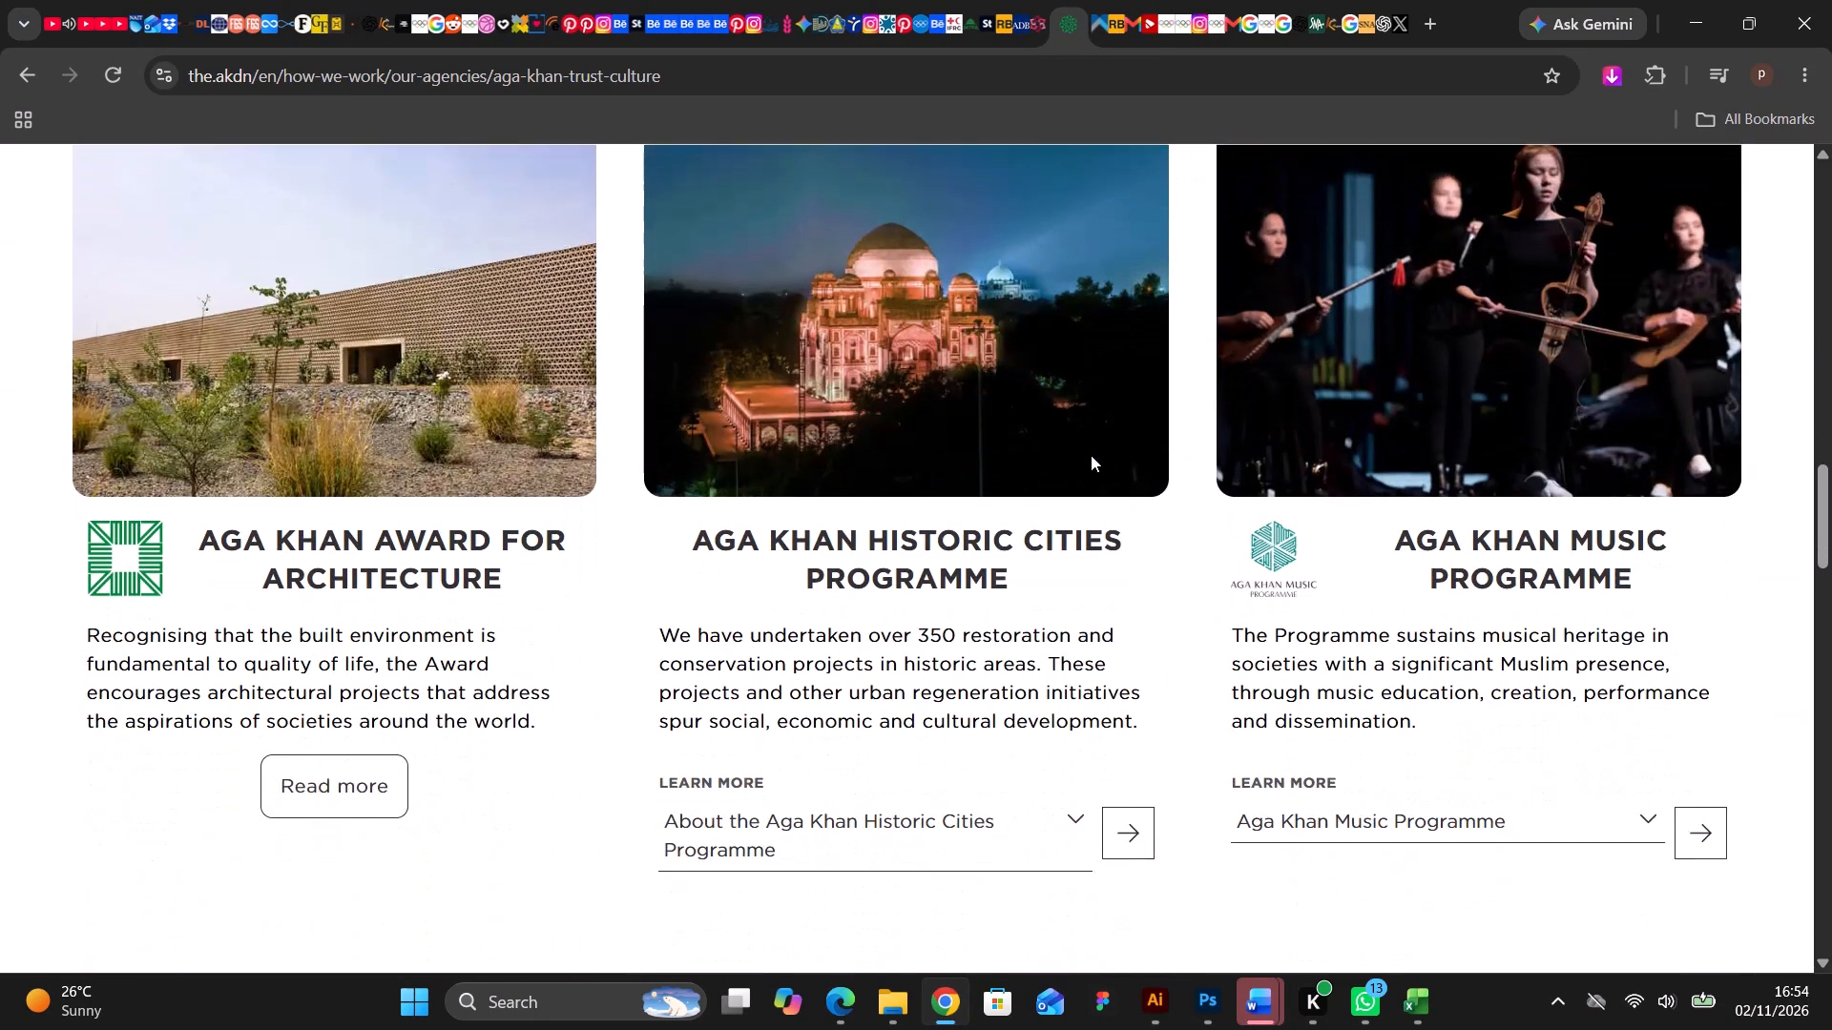
scroll(1091, 455, "down", 14)
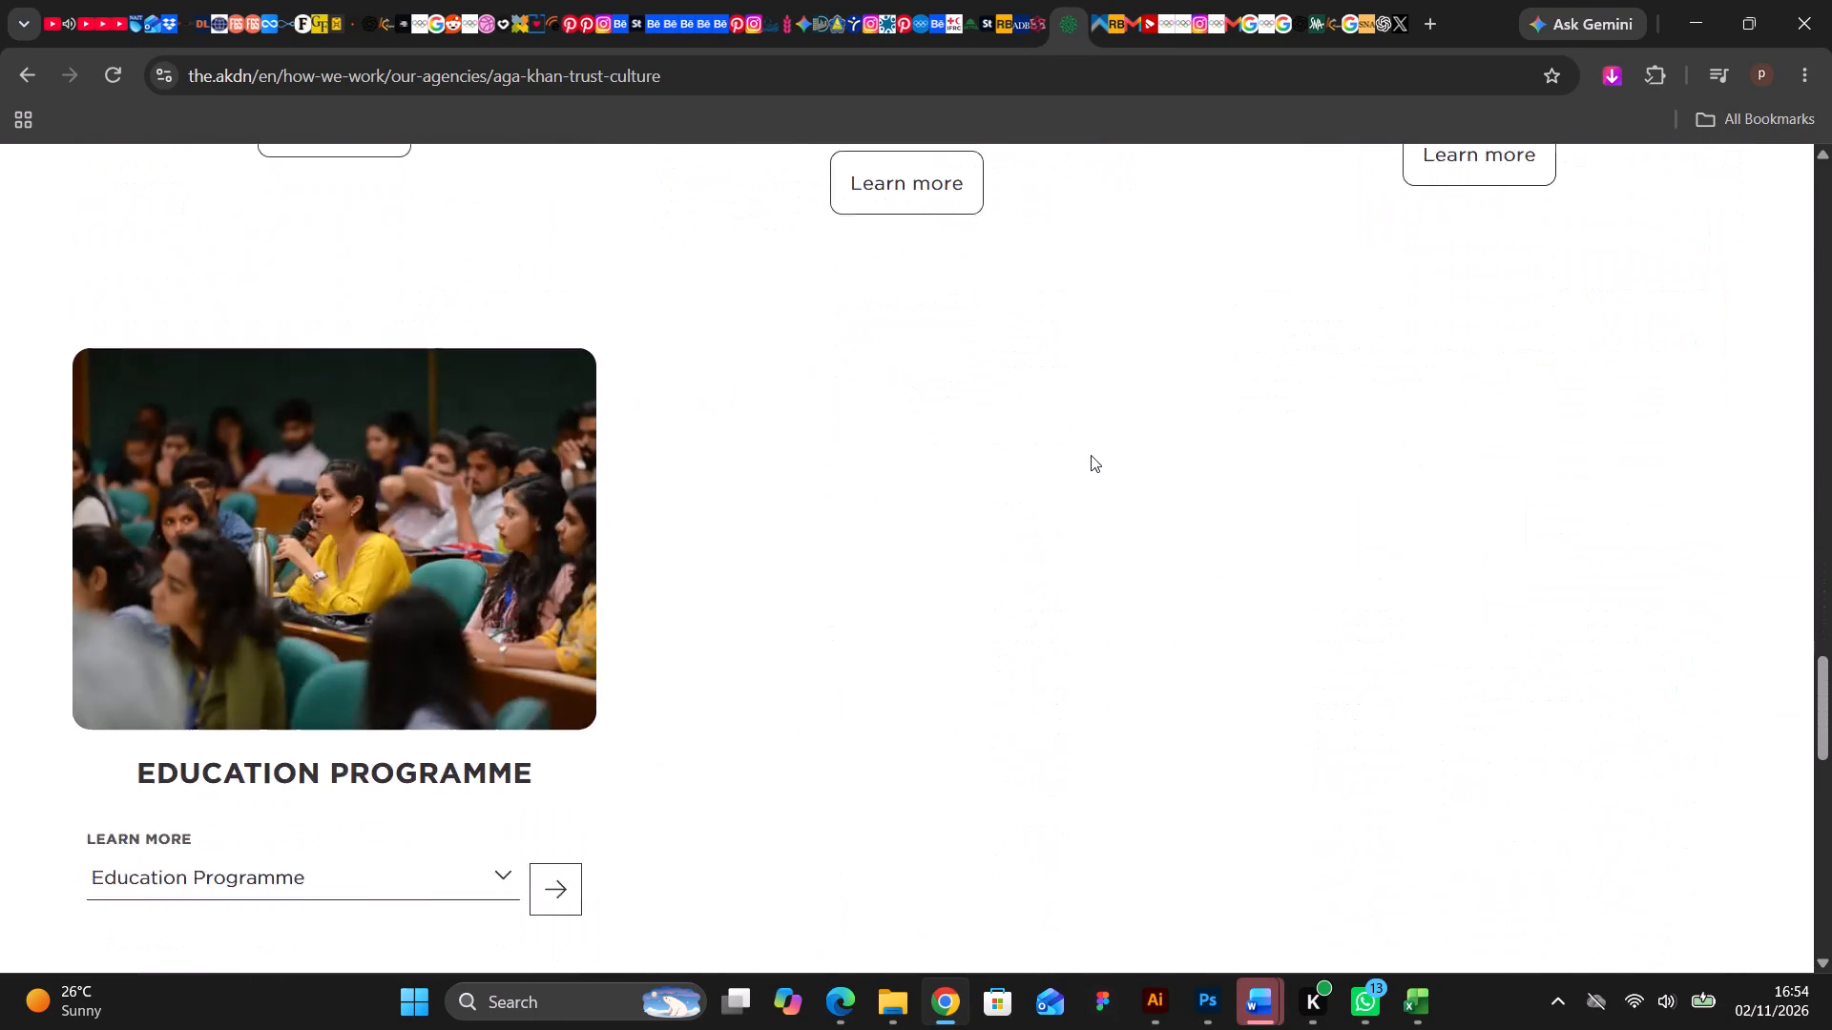
Switch back to Photoshop.
left_click(948, 997)
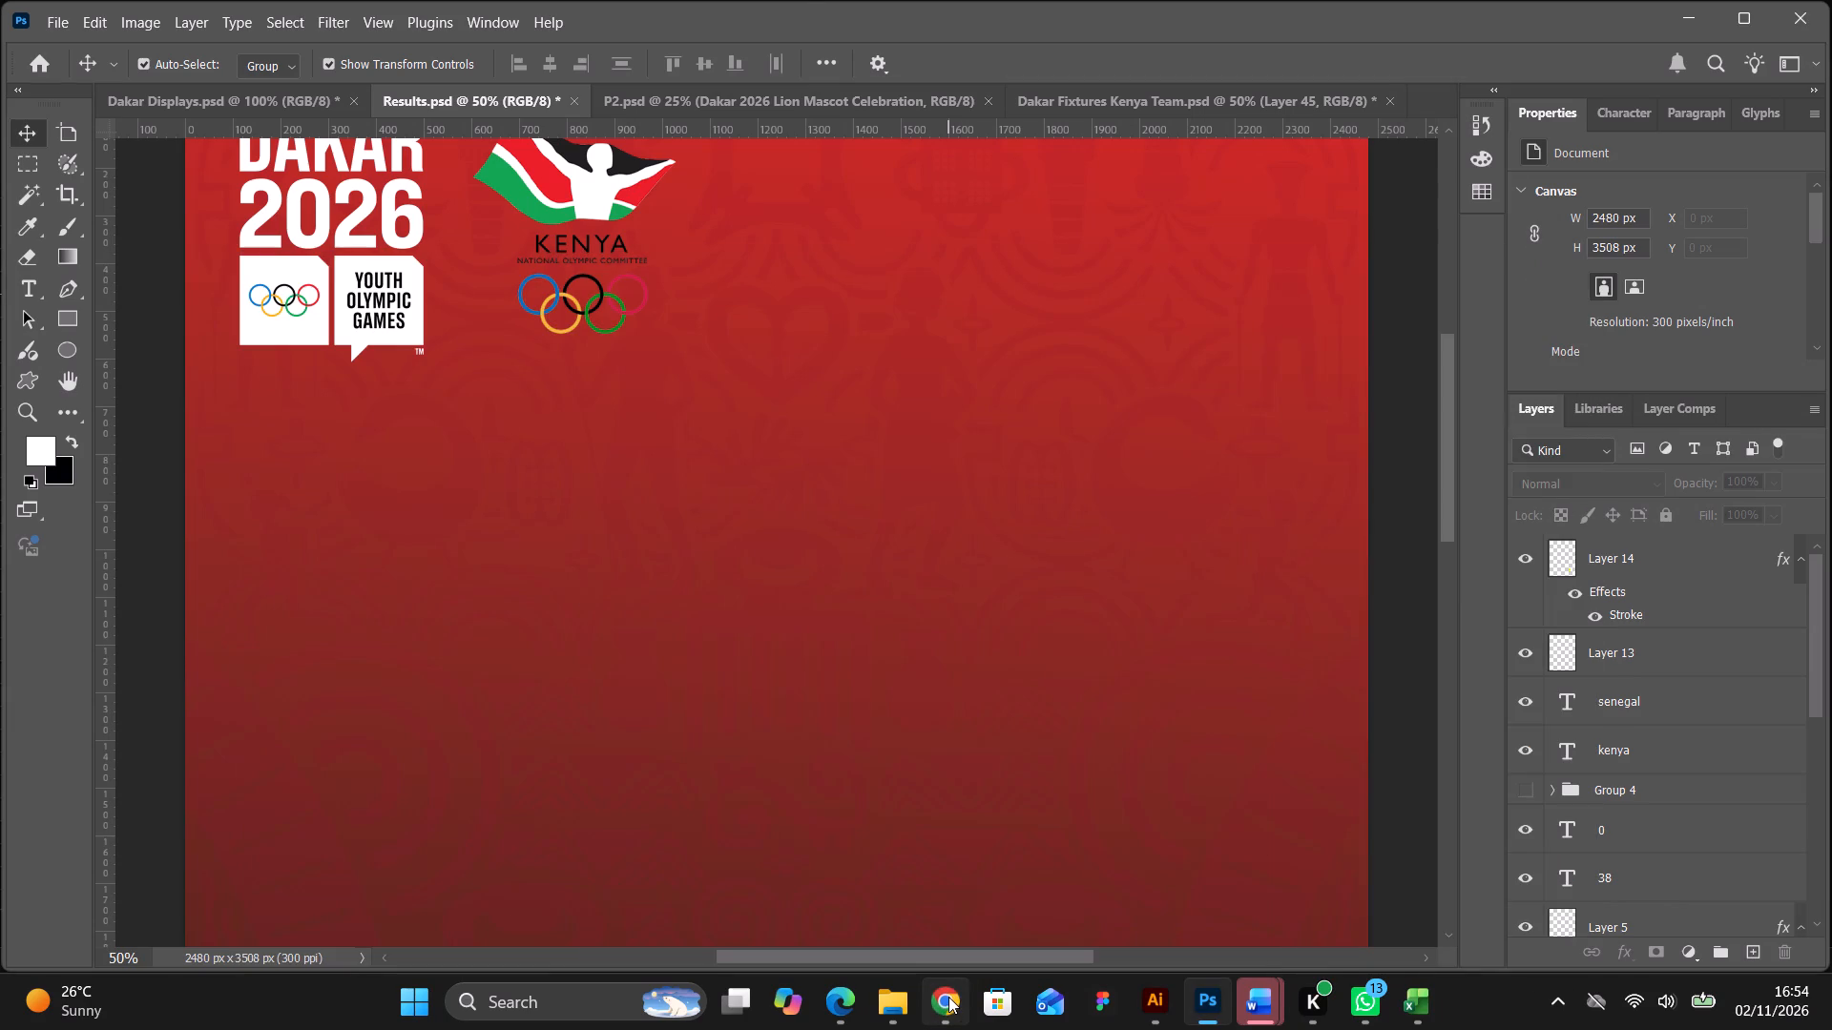
left_click(949, 997)
left_click(950, 997)
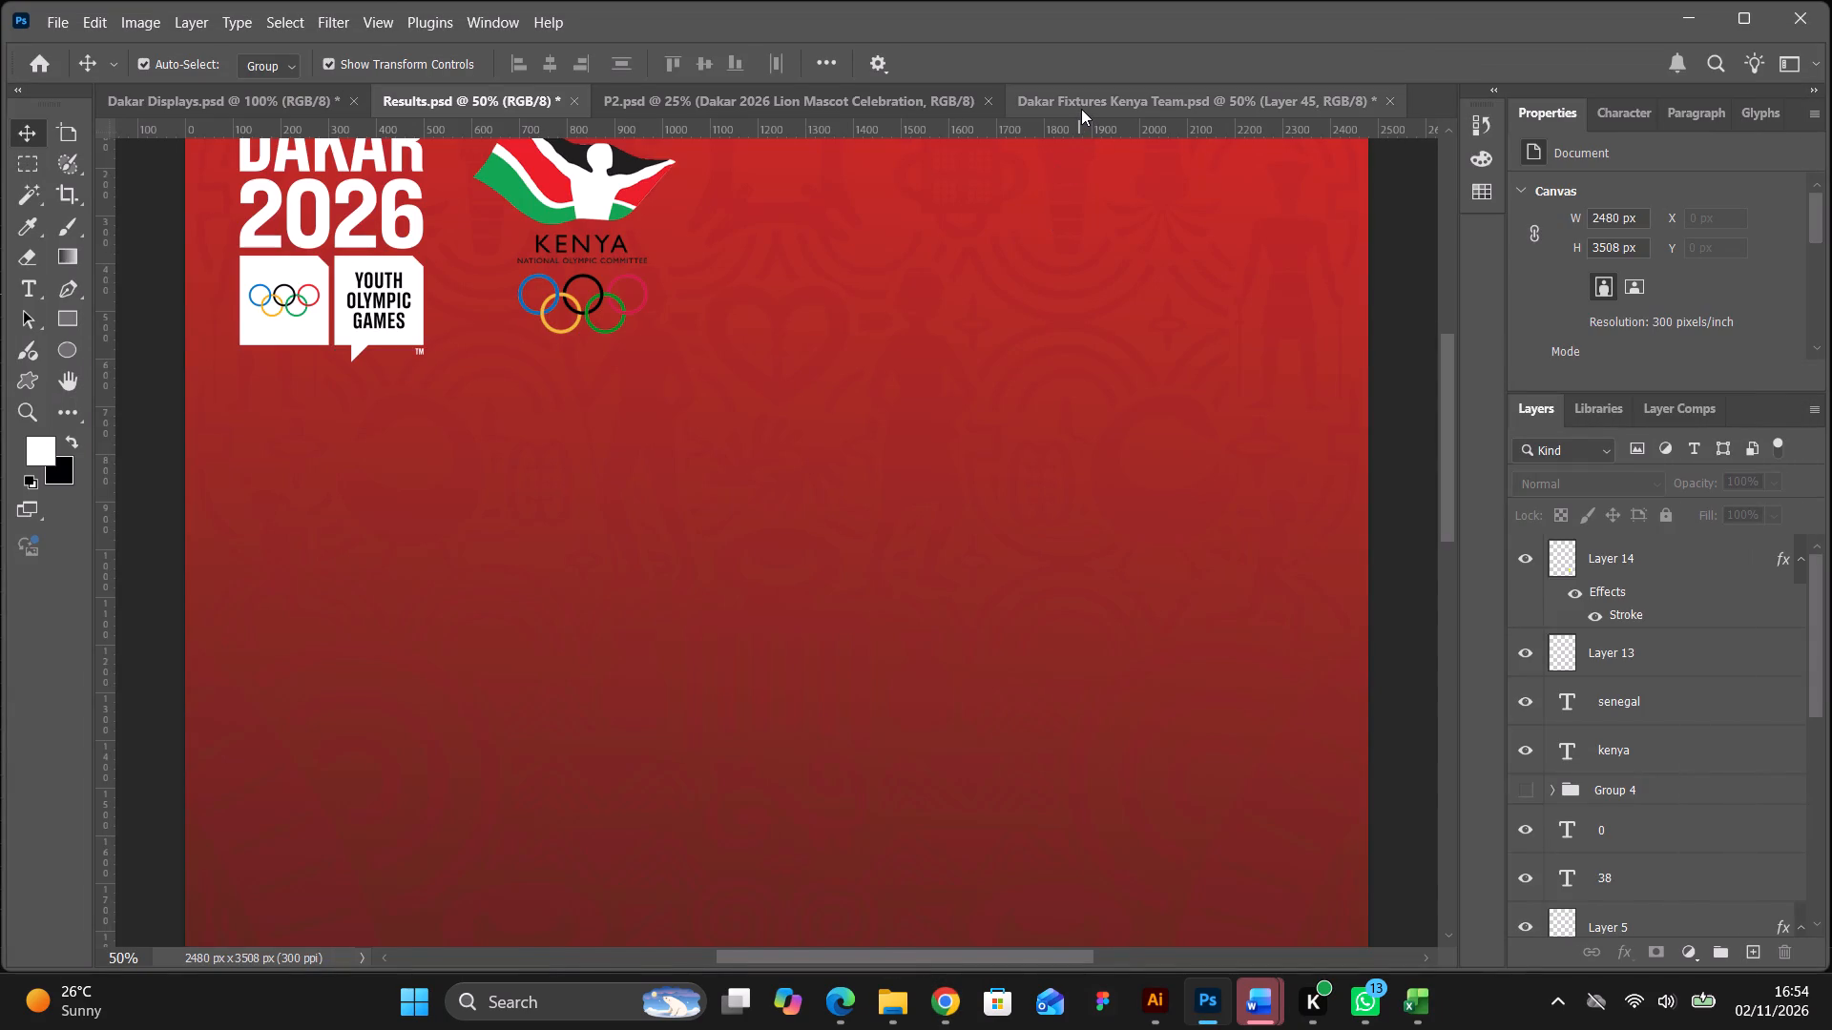
Copy the shabikia group with the SHABIKIA MA YOUTH lettering and lion mascot from Dakar Fixtures Kenya Team.psd into Results.psd.
left_click(1081, 109)
left_click(1363, 507)
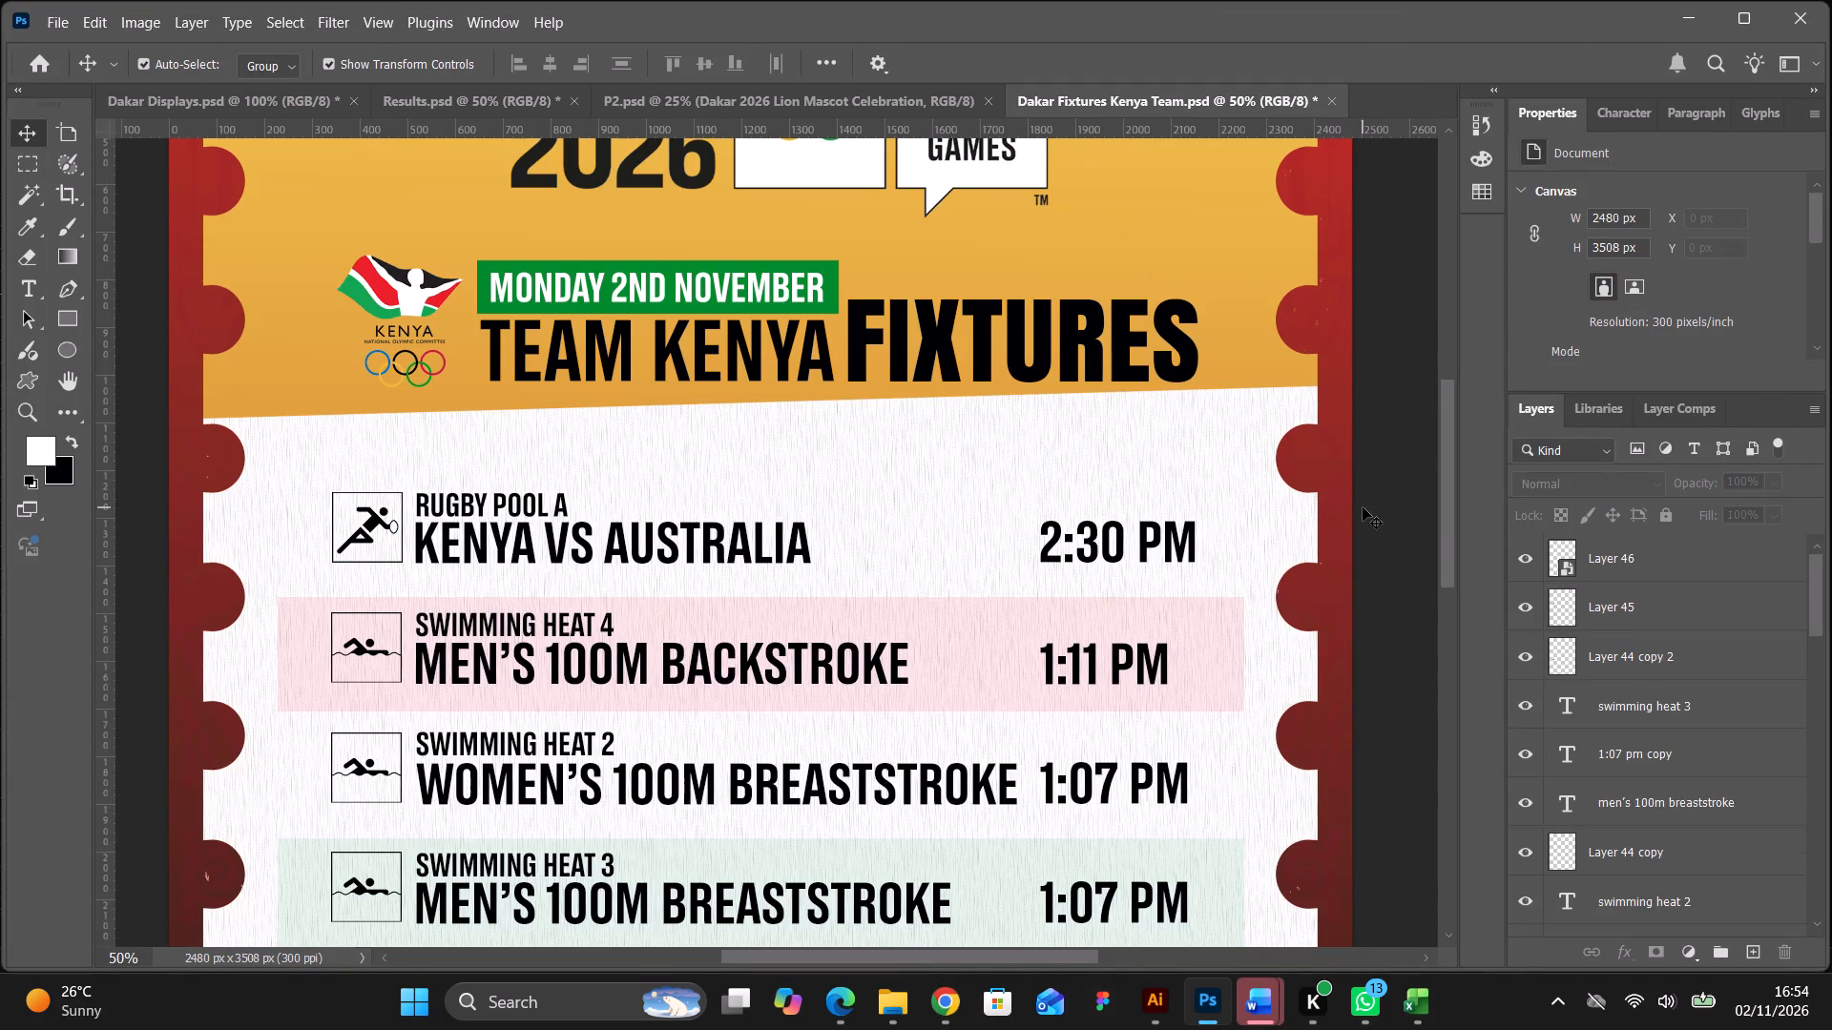
scroll(1364, 504, "down", 20)
scroll(1364, 504, "down", 1)
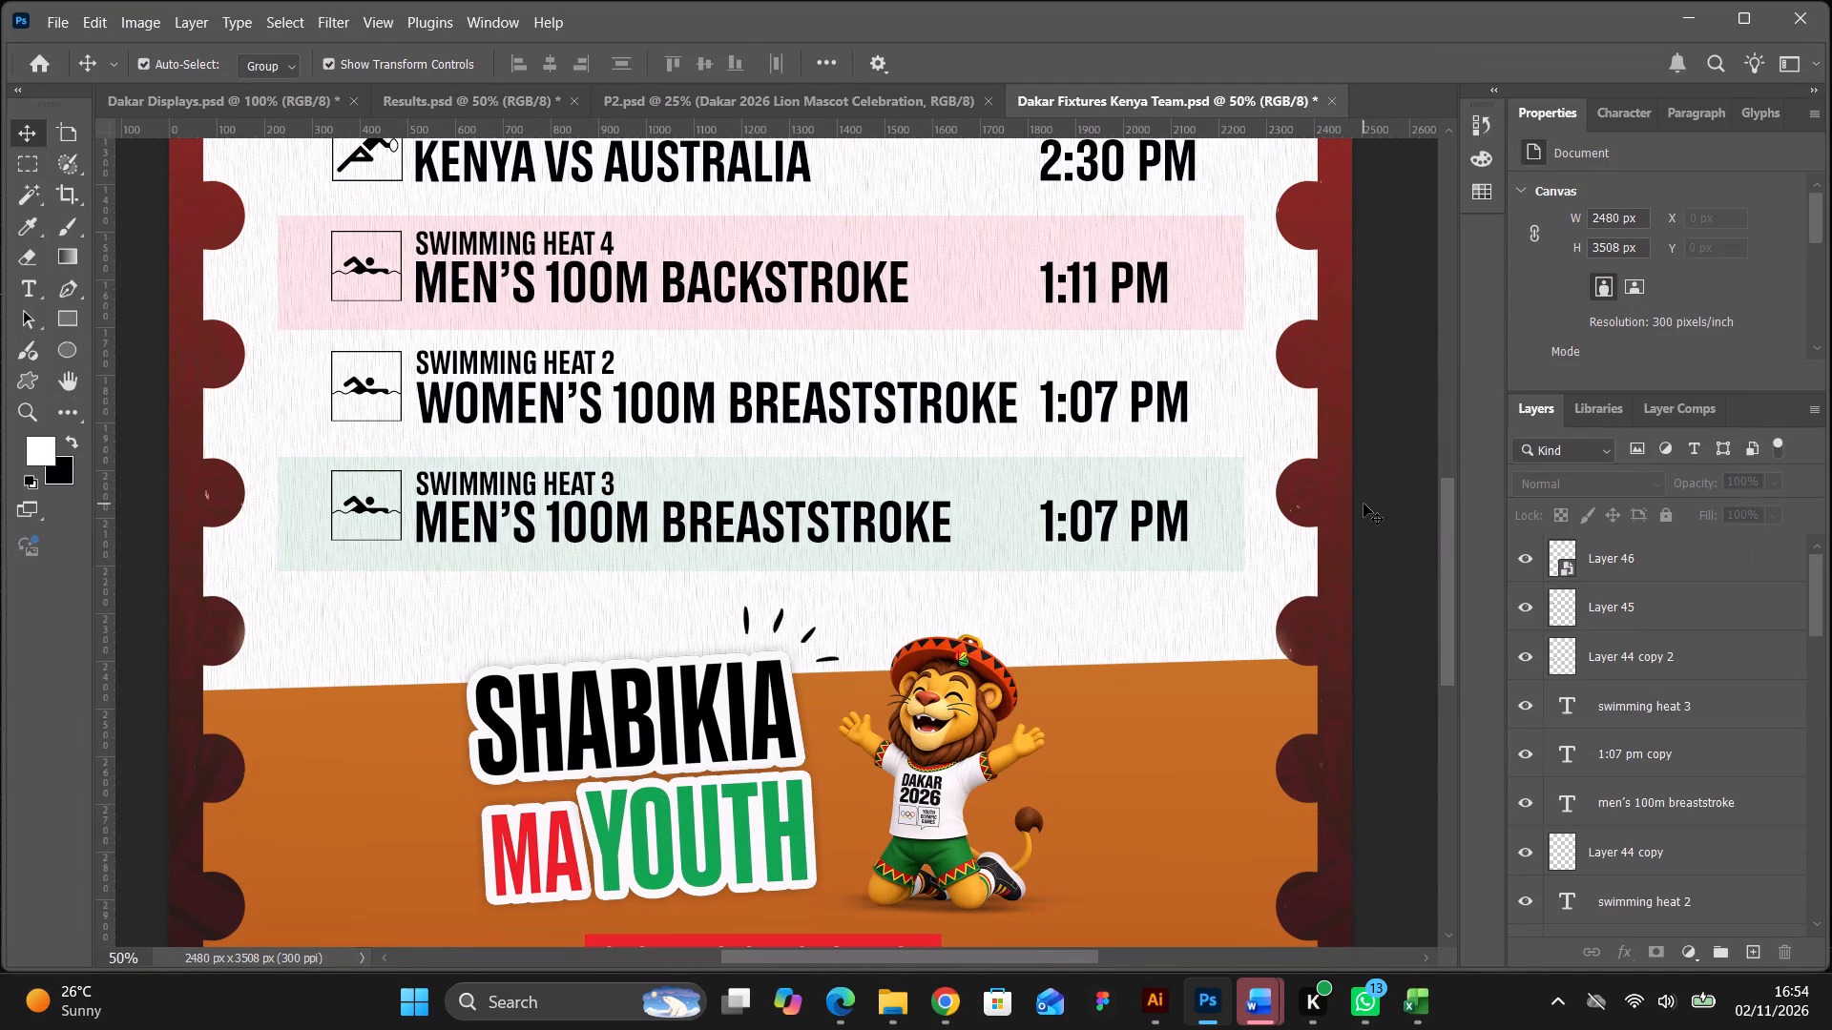
left_click(962, 708)
left_click_drag(950, 712, 940, 669)
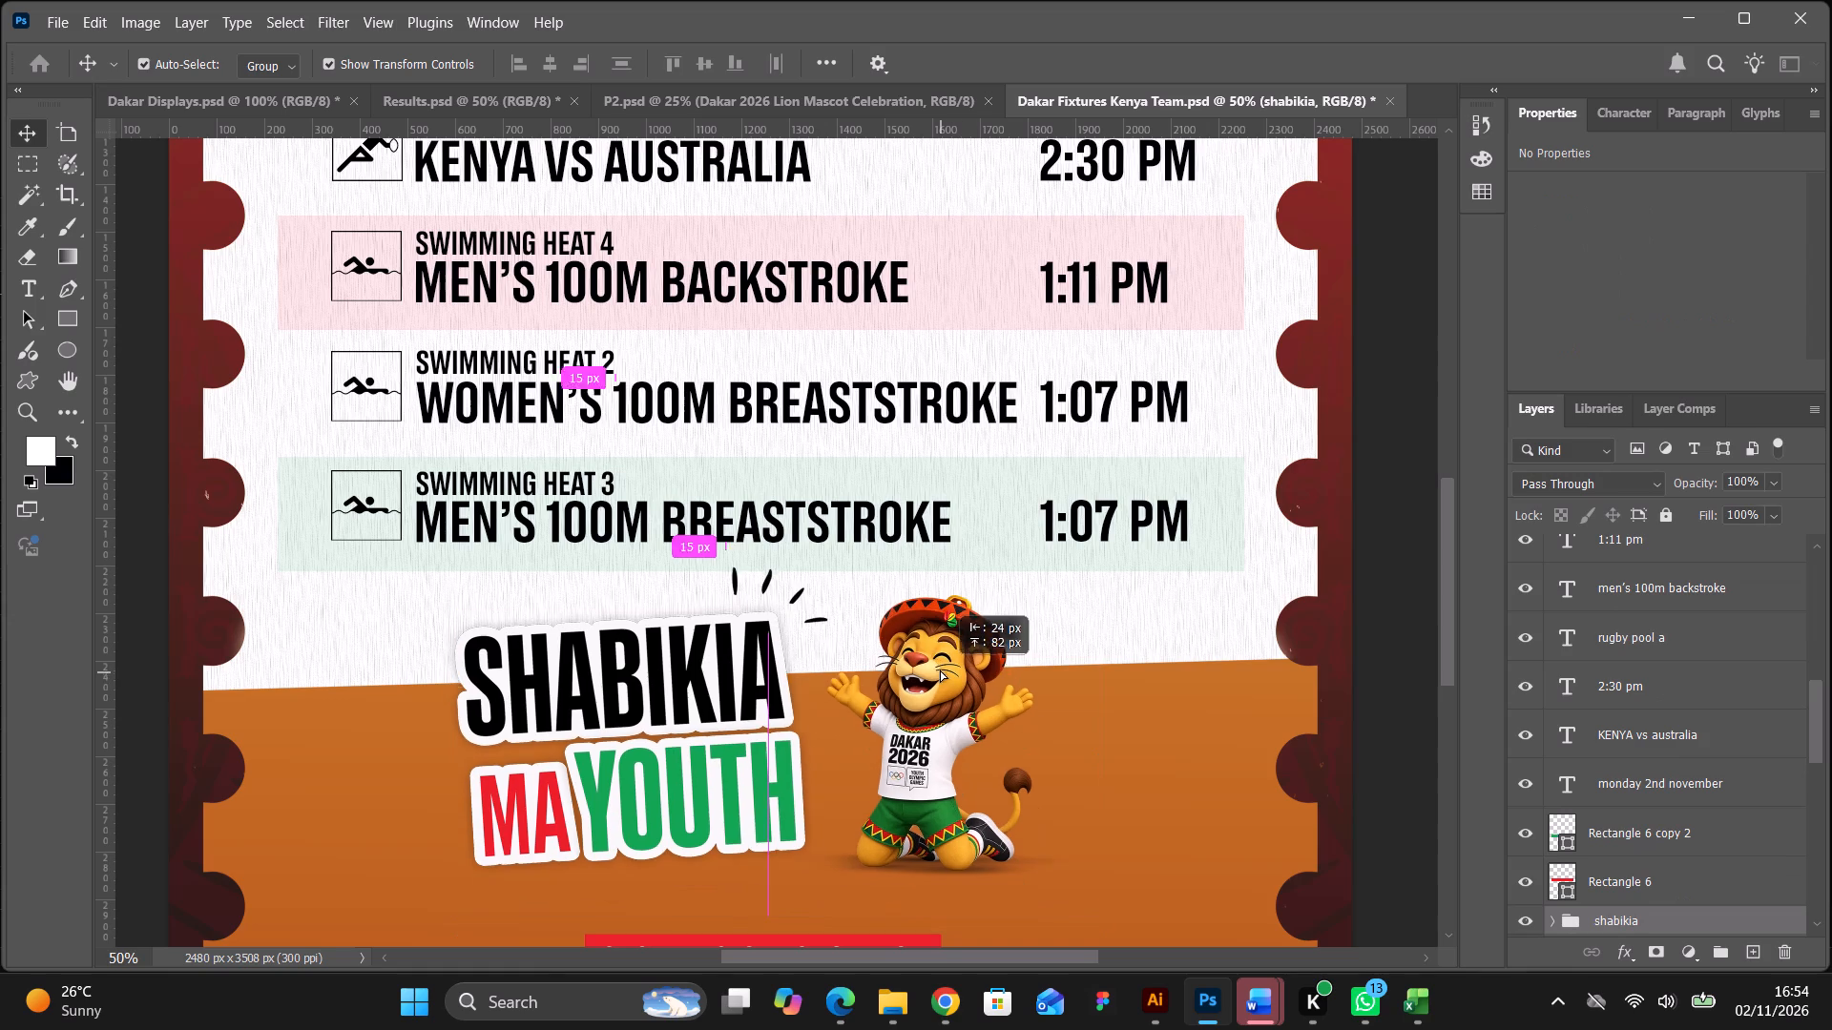
left_click_drag(940, 669, 801, 91)
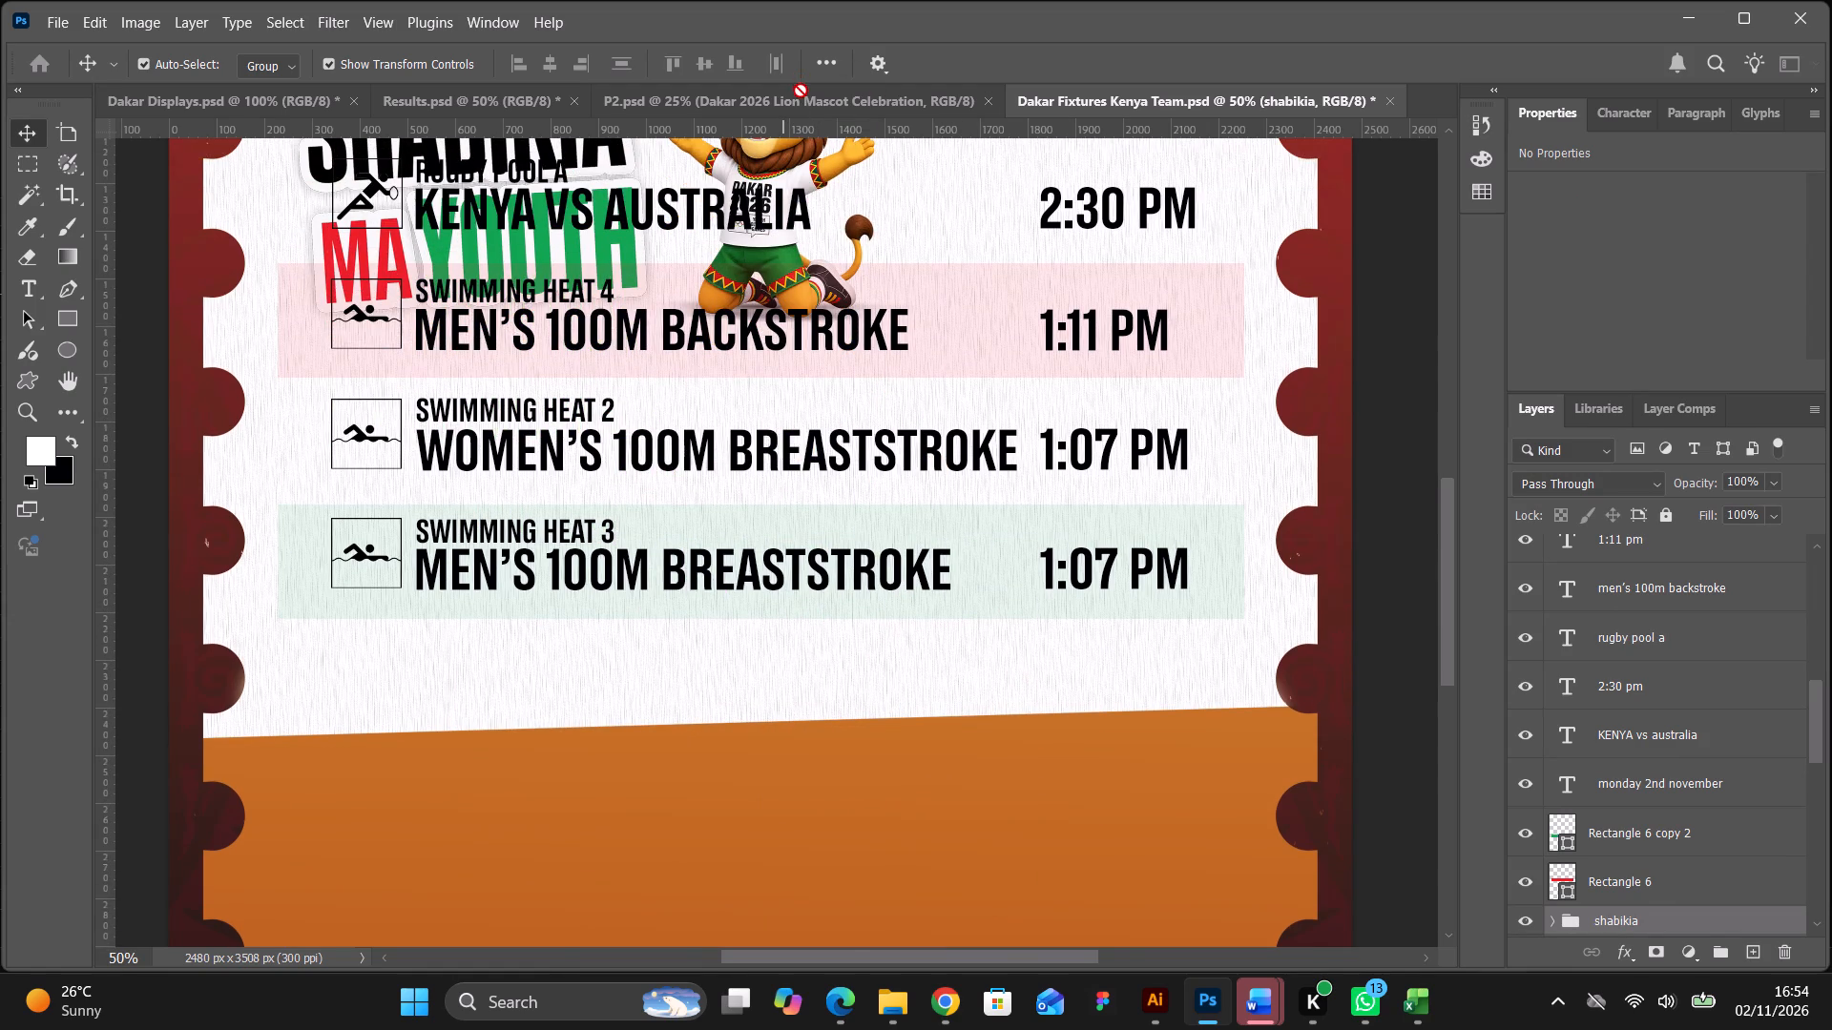
left_click_drag(801, 91, 526, 98)
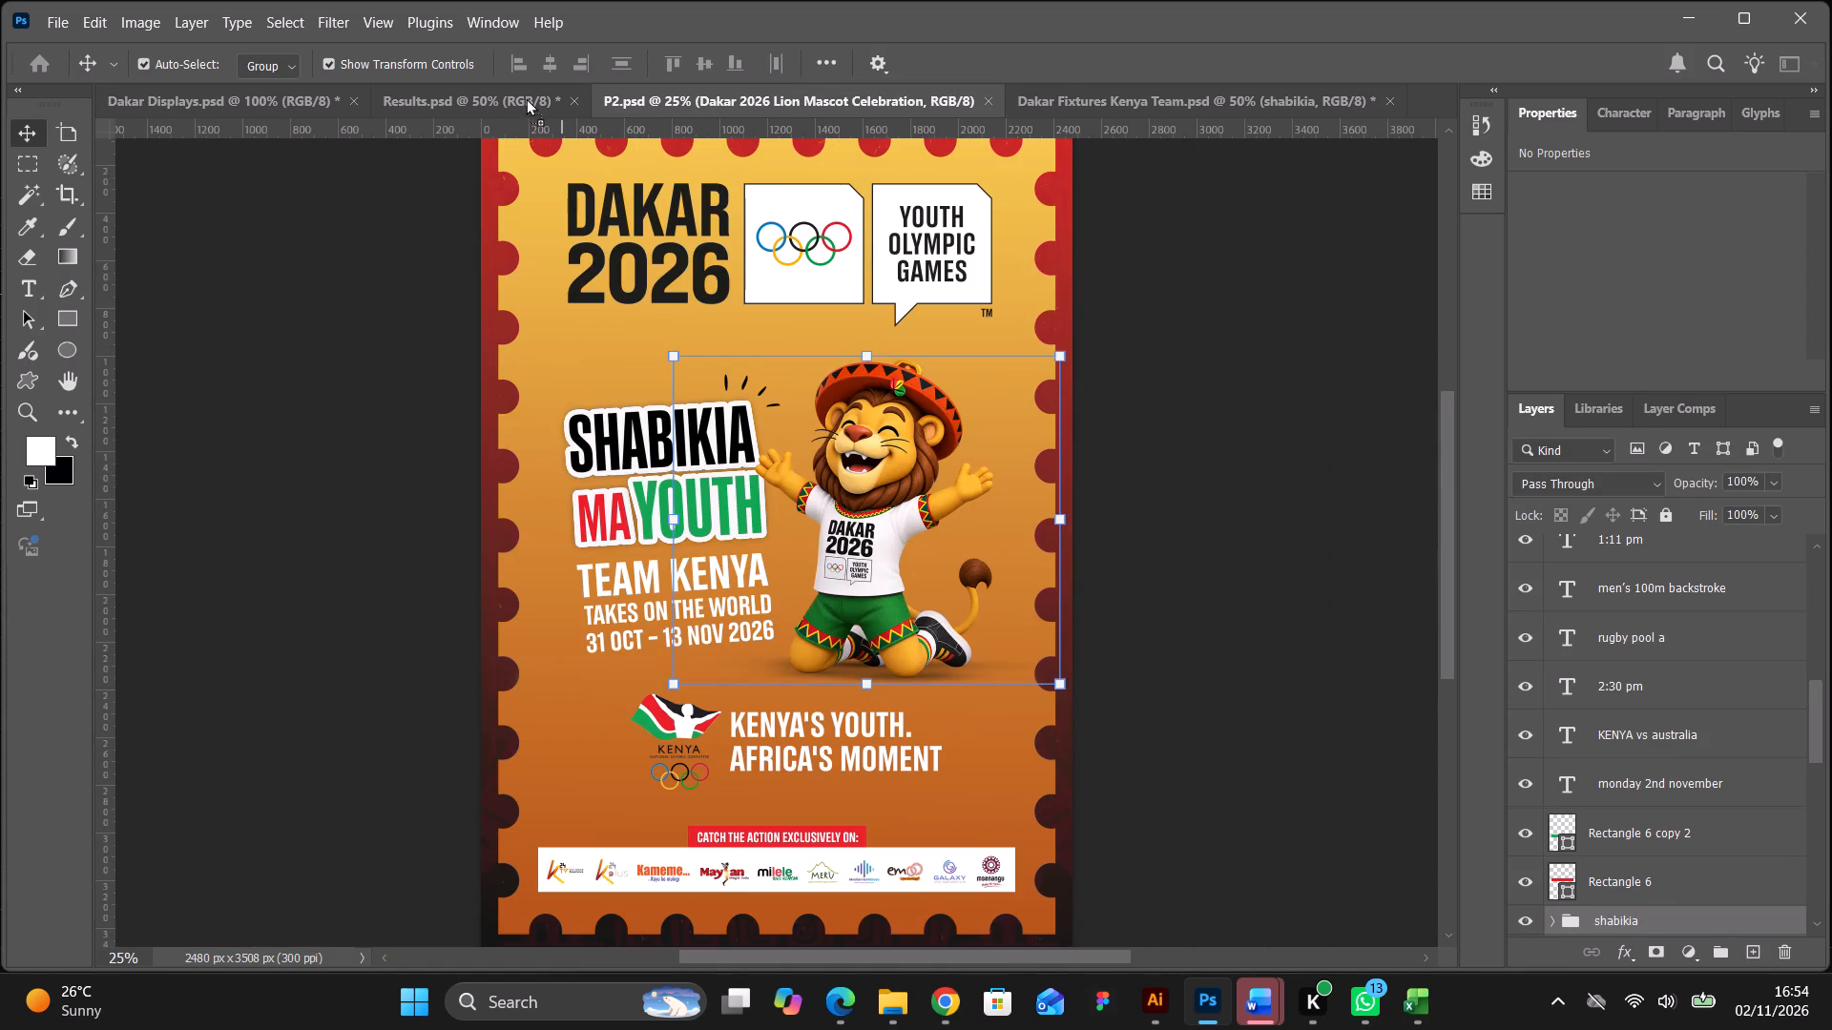
left_click_drag(526, 98, 700, 527)
Position the shabikia group just above the WOMEN RUGBY GAME RESULTS bar, roughly centred over it, and deselect it.
scroll(710, 525, "down", 4)
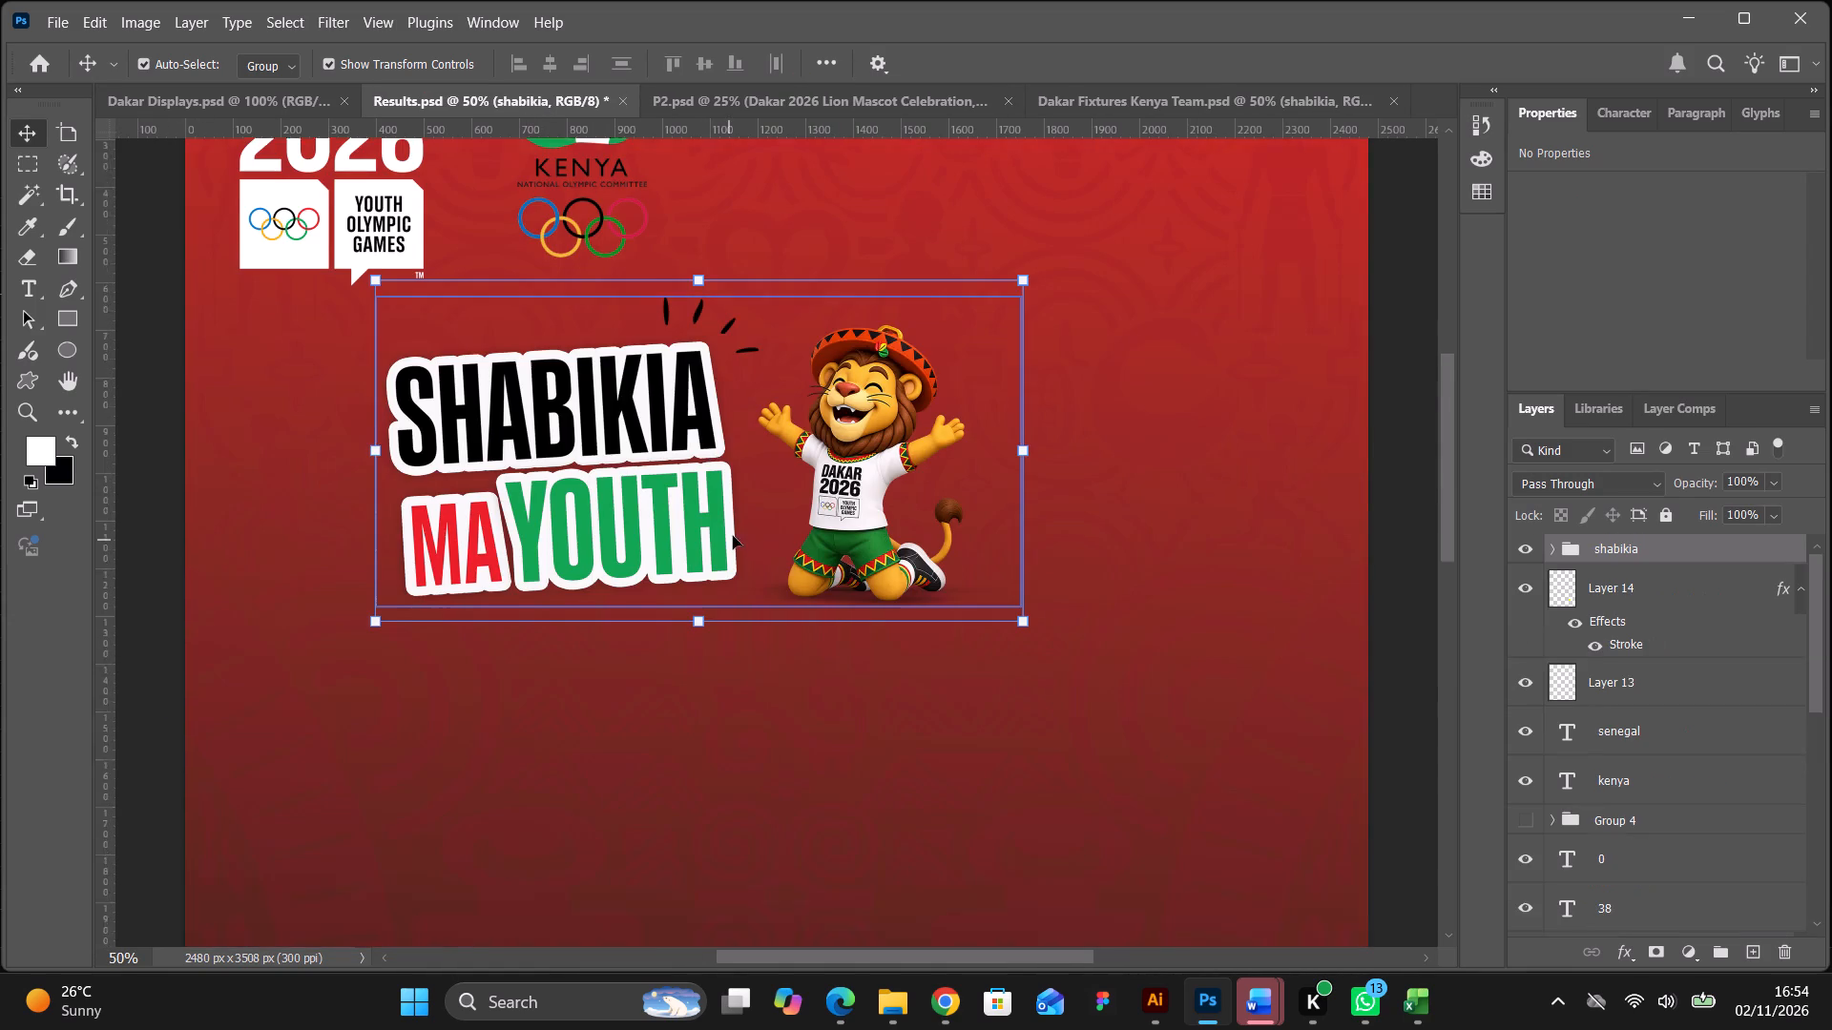
scroll(733, 536, "down", 16)
left_click_drag(662, 256, 766, 586)
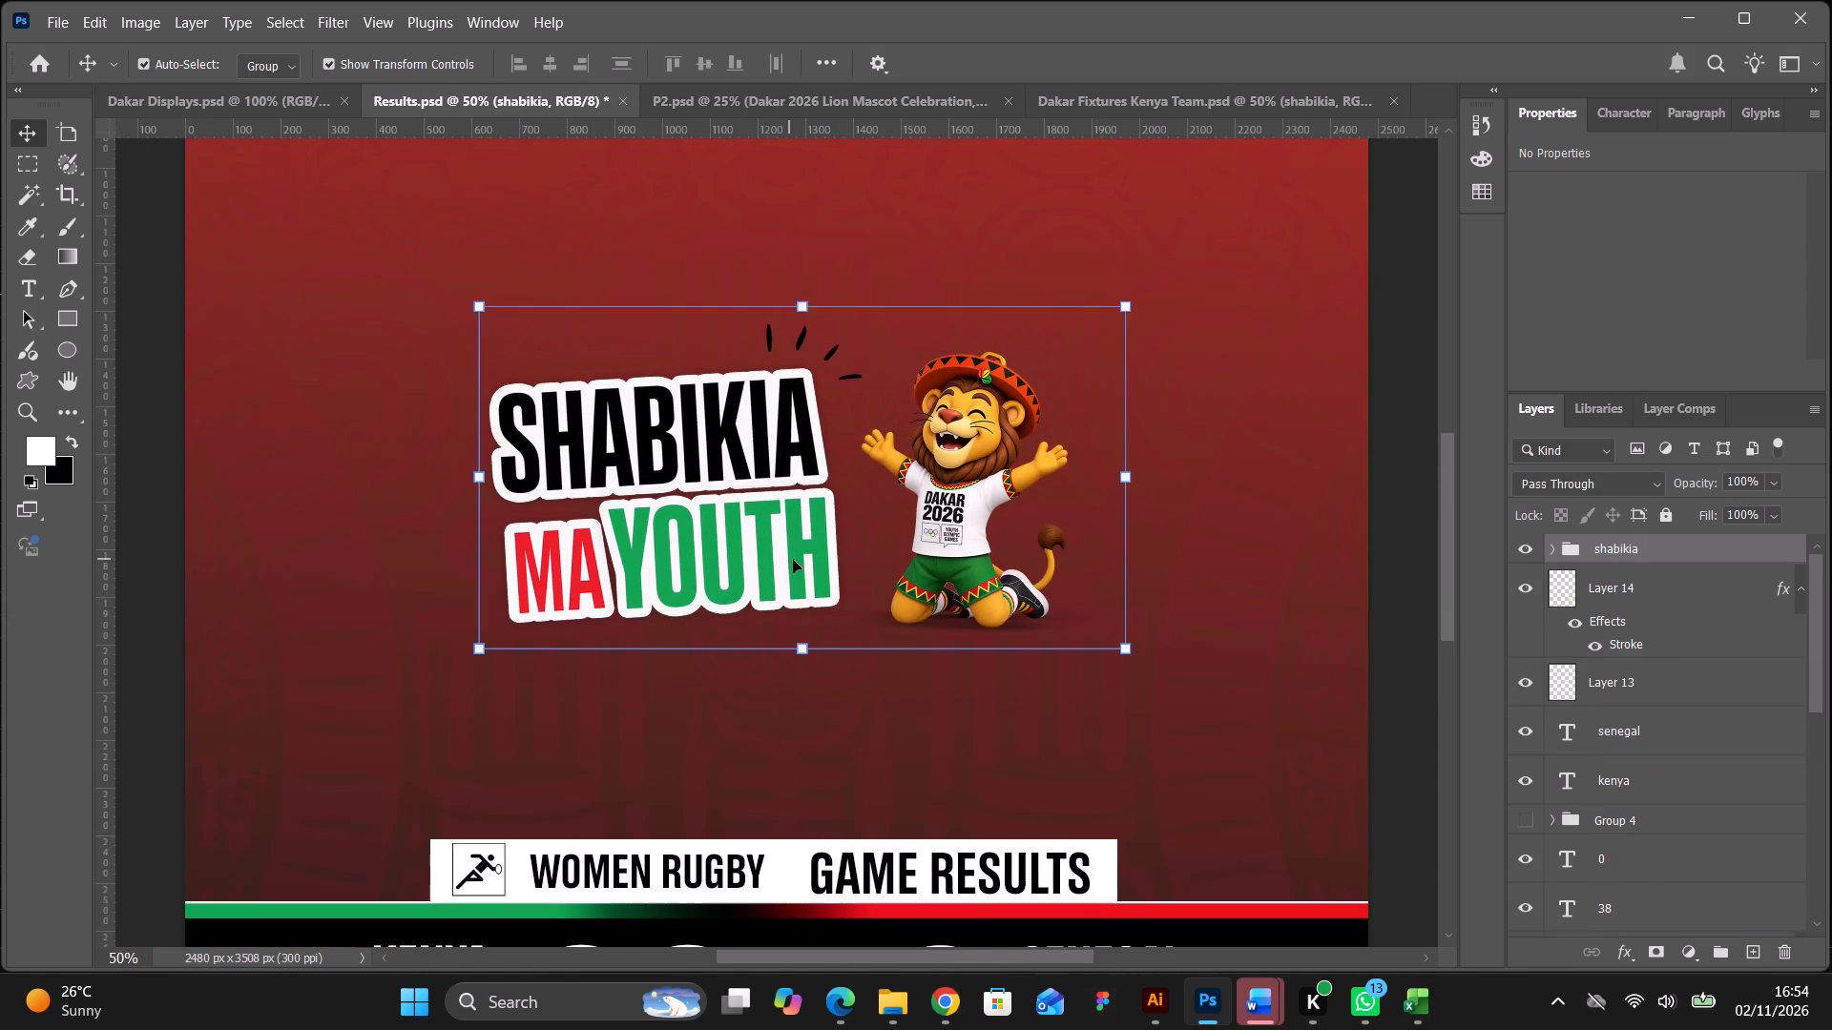
scroll(791, 568, "down", 18)
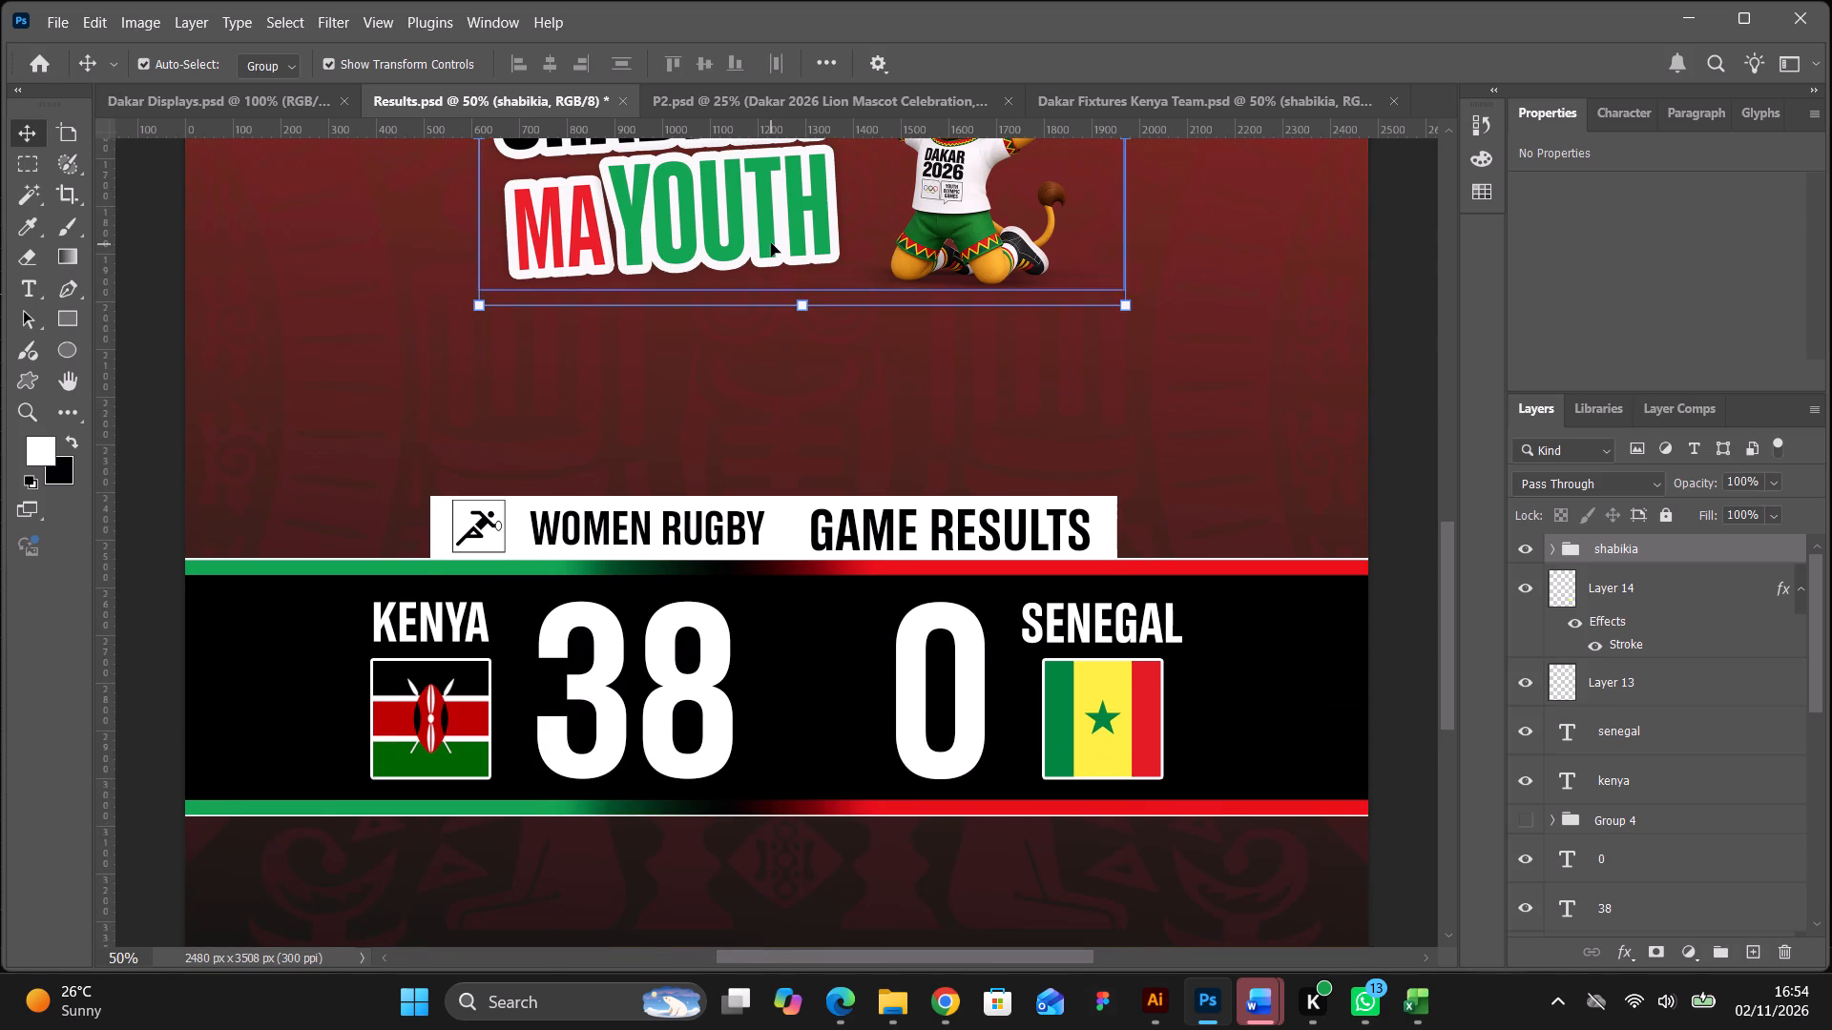
left_click_drag(771, 243, 771, 426)
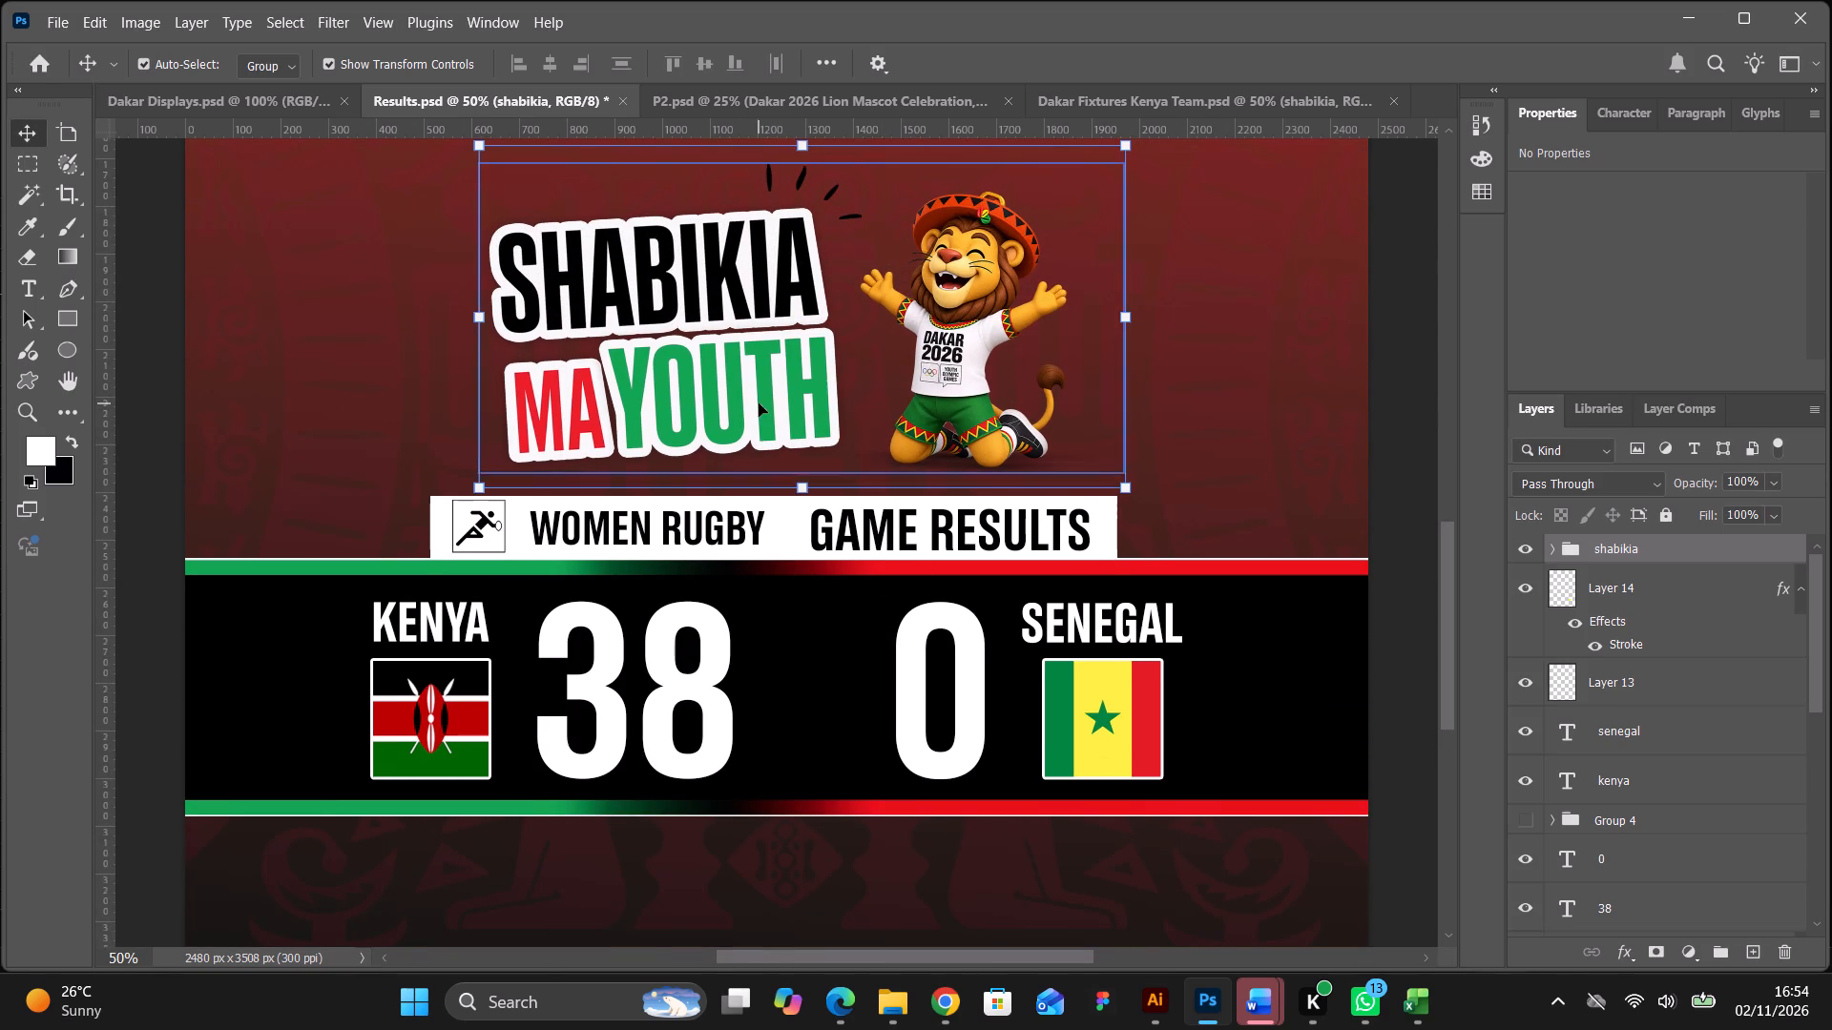
left_click_drag(759, 403, 739, 414)
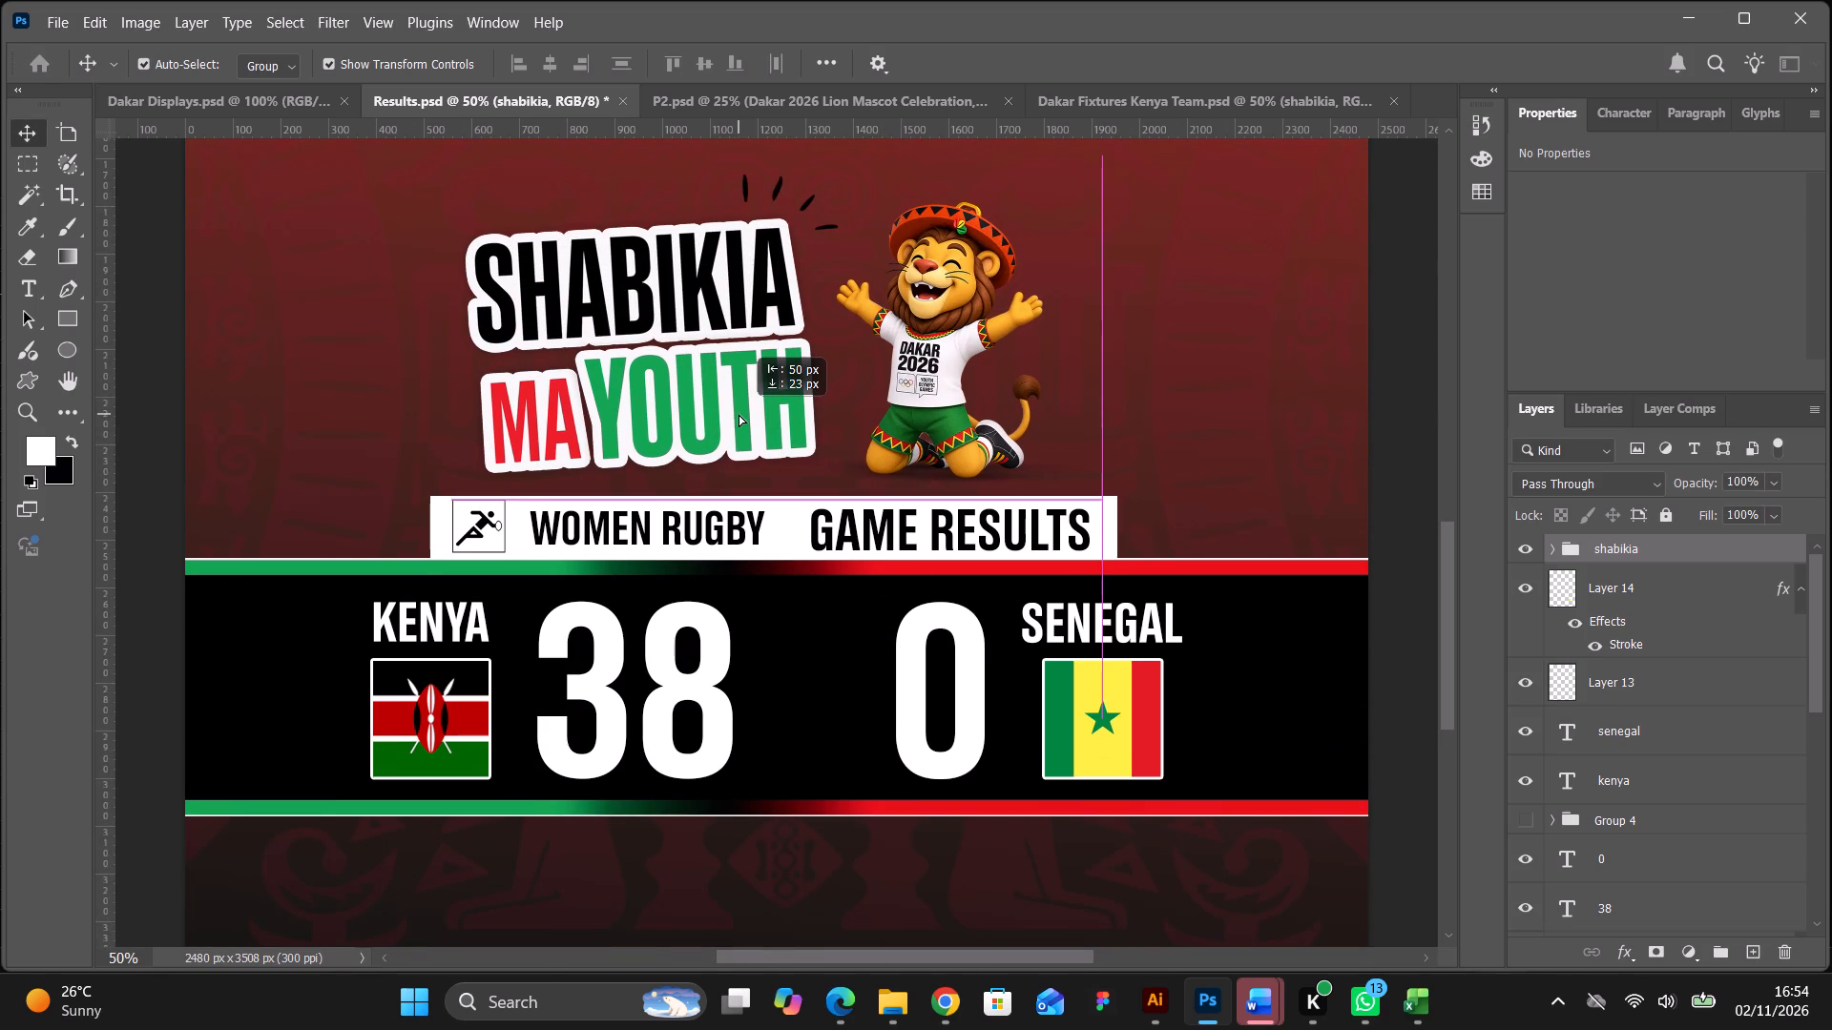
left_click_drag(739, 414, 741, 414)
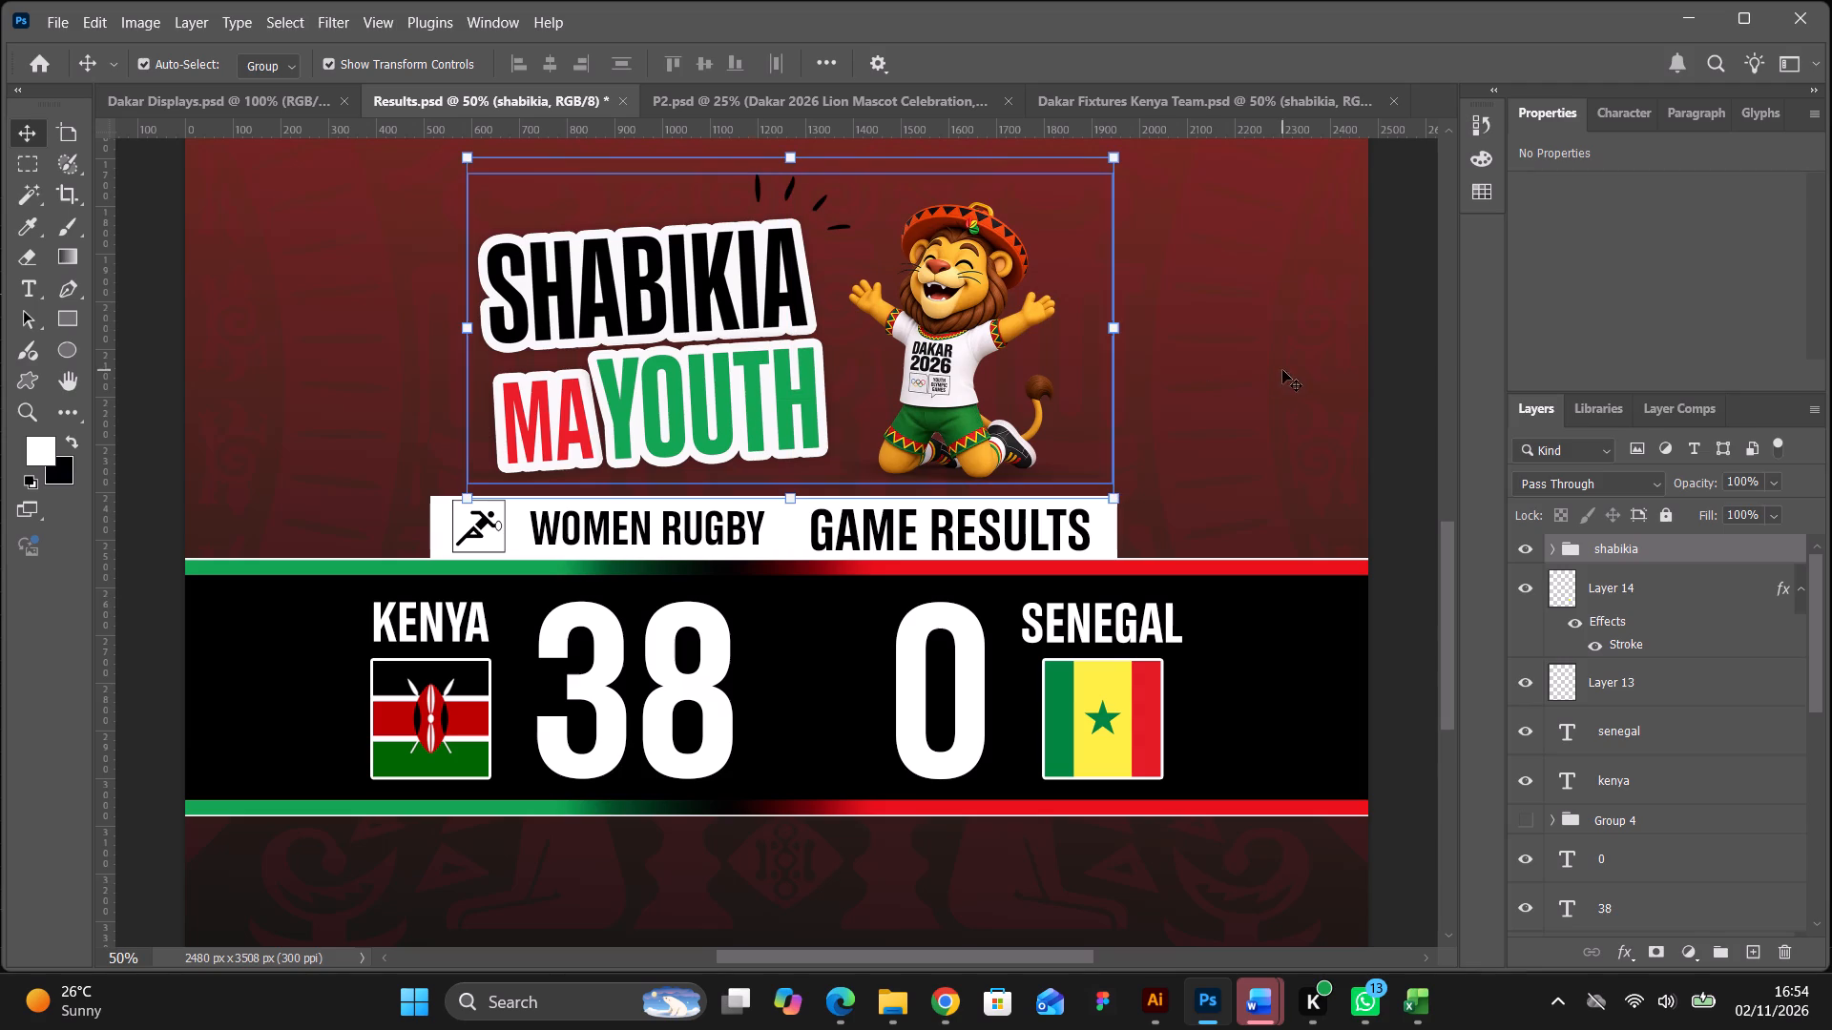
left_click(1381, 384)
key("ctrl+minus")
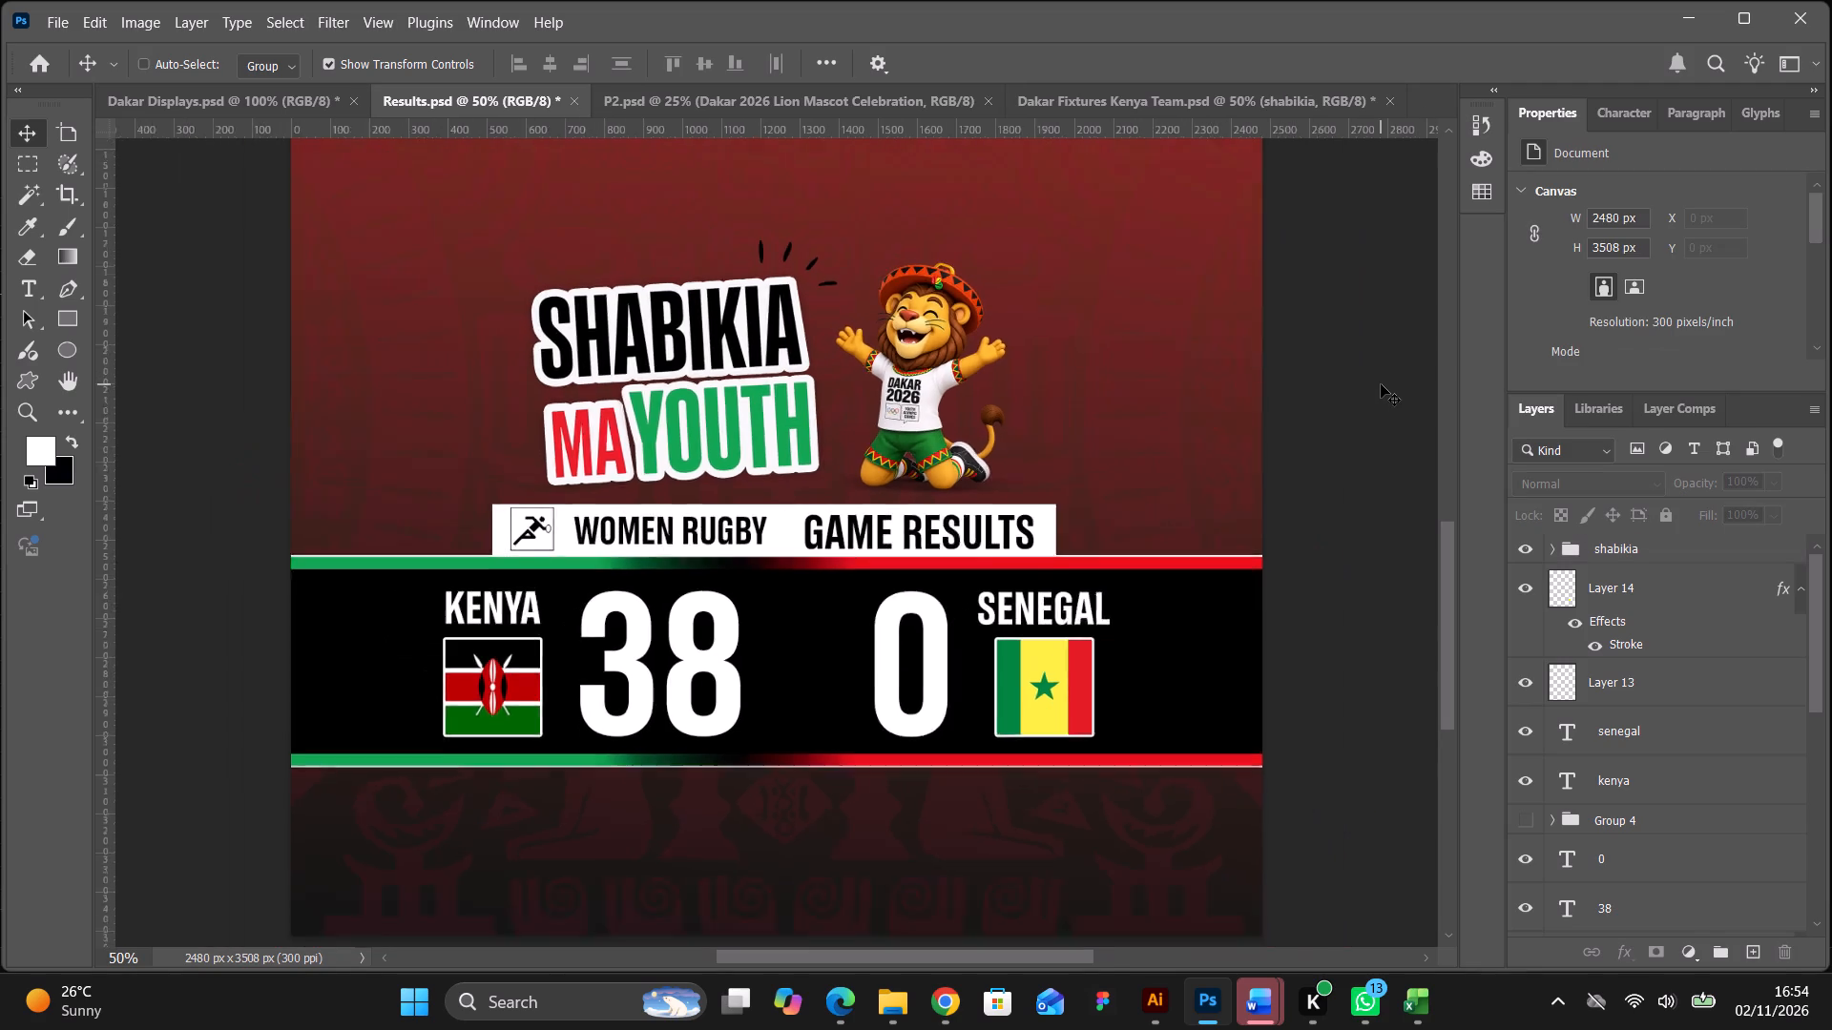
Move the shabikia artwork, WOMEN RUGBY GAME RESULTS bar and score band together straight down to the poster's bottom edge, then deselect.
scroll(1381, 384, "up", 15)
scroll(1337, 410, "down", 5)
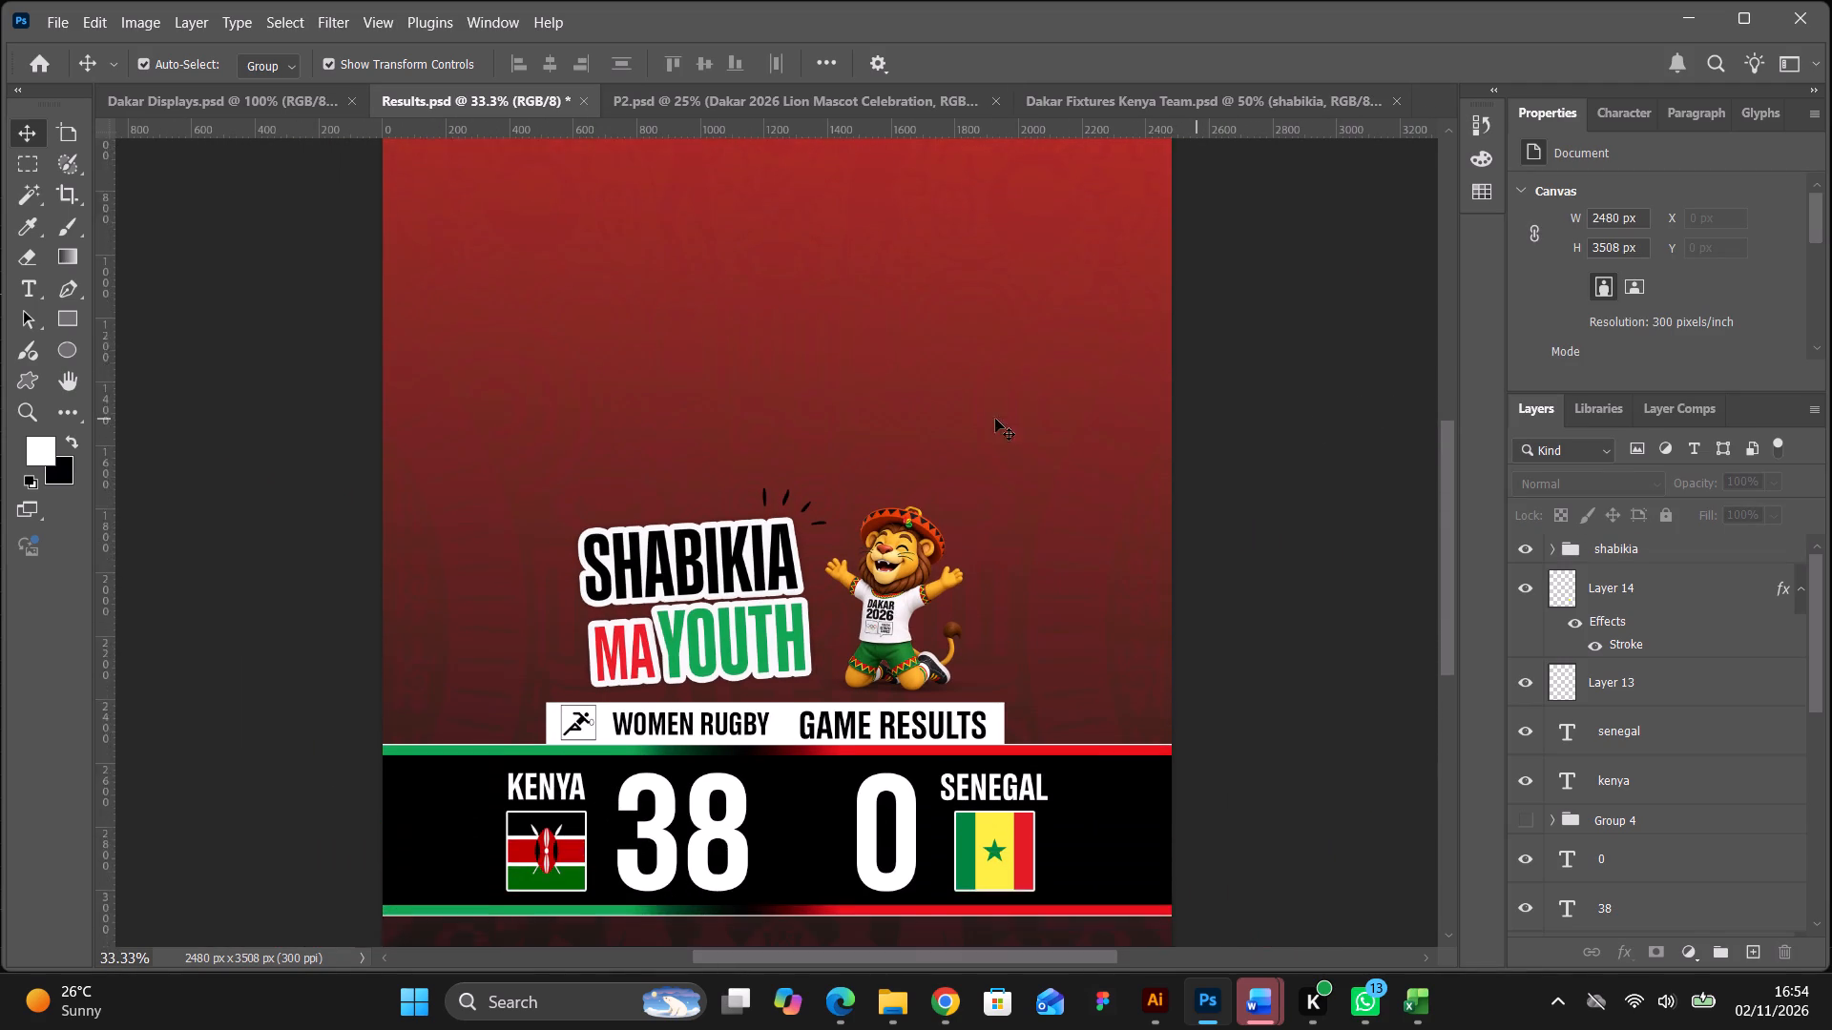
scroll(995, 419, "down", 4)
left_click(464, 419)
left_click_drag(433, 402, 1075, 835)
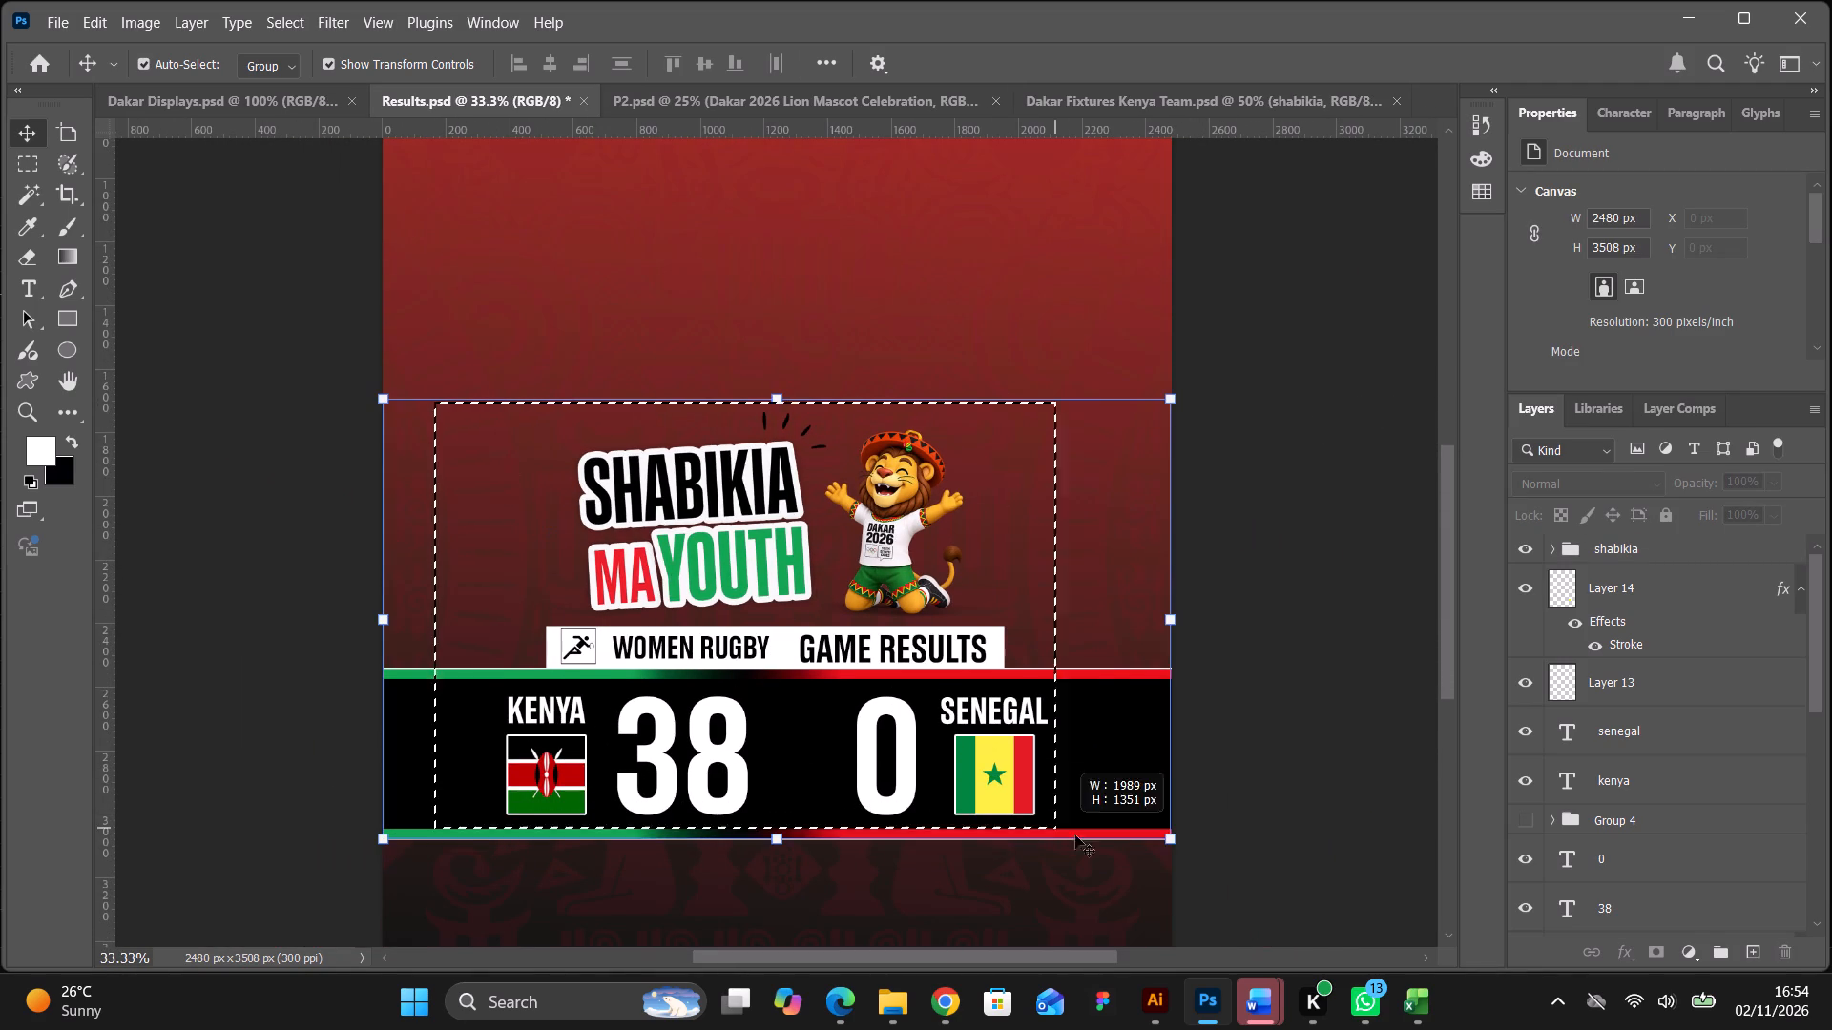
left_click_drag(1075, 835, 1228, 863)
scroll(1171, 713, "down", 13)
left_click_drag(722, 555, 726, 666)
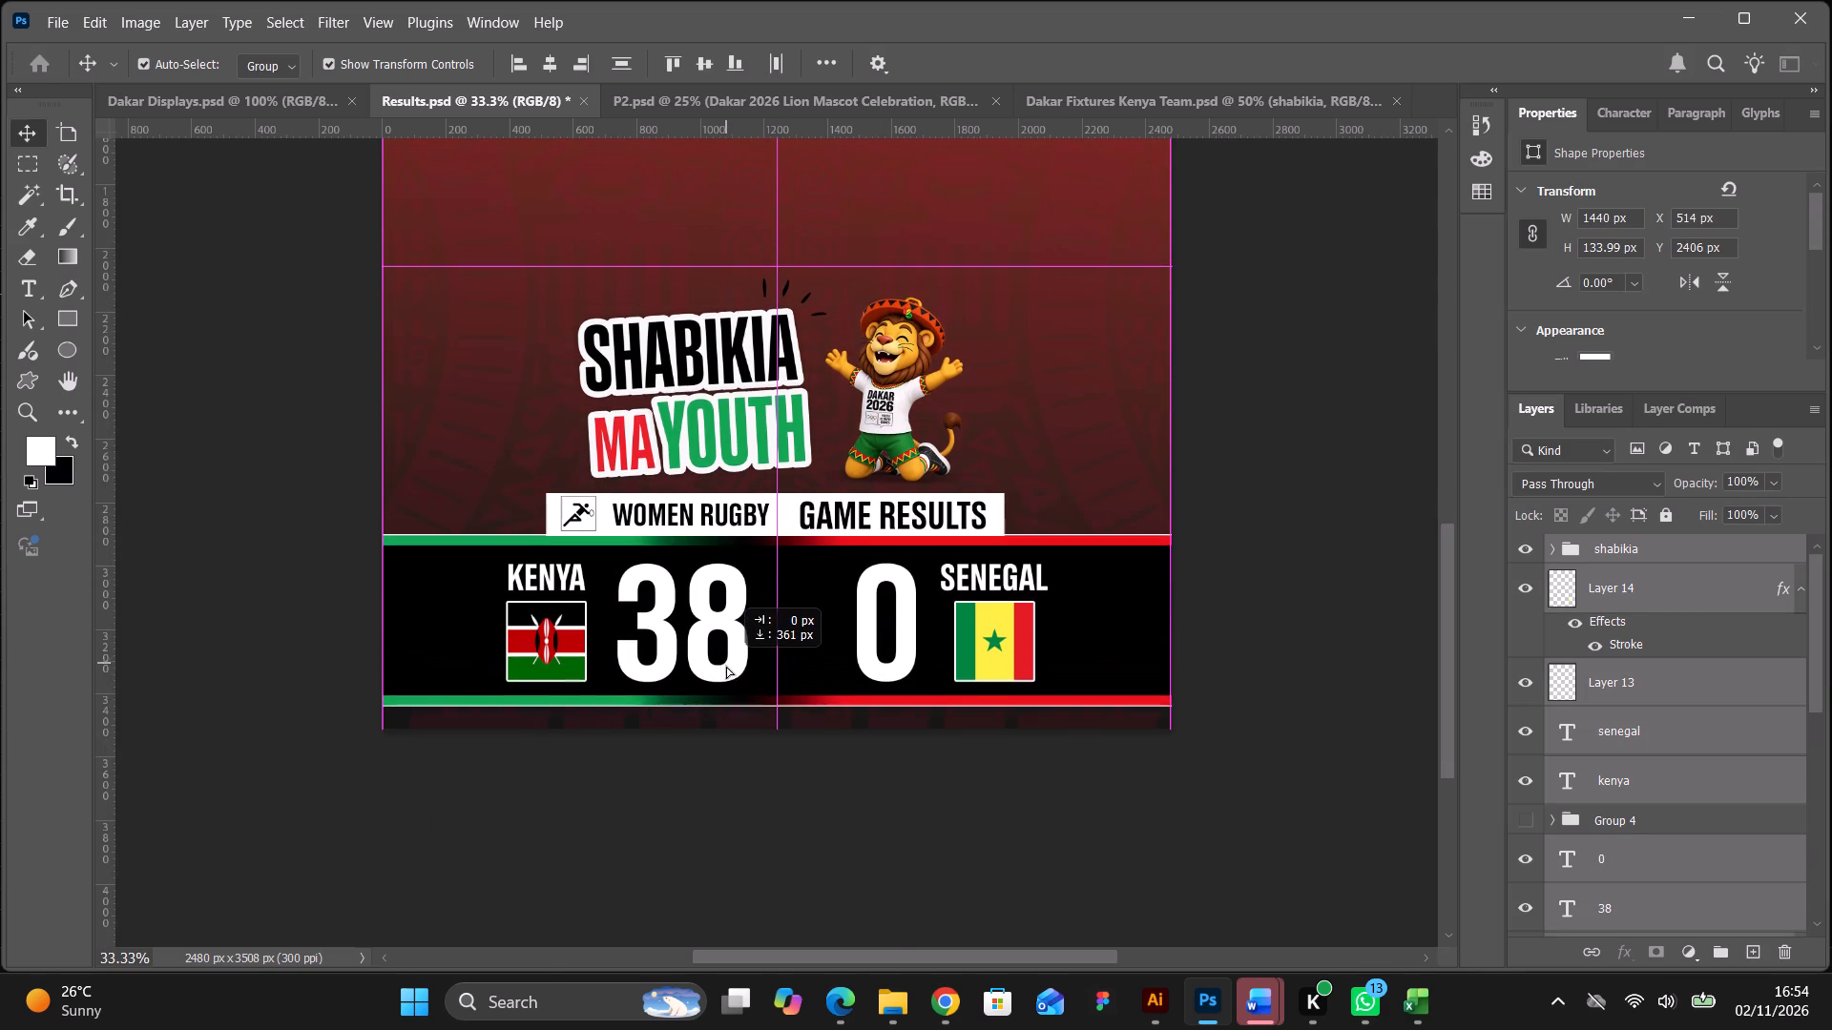
left_click_drag(726, 666, 728, 689)
left_click(1333, 562)
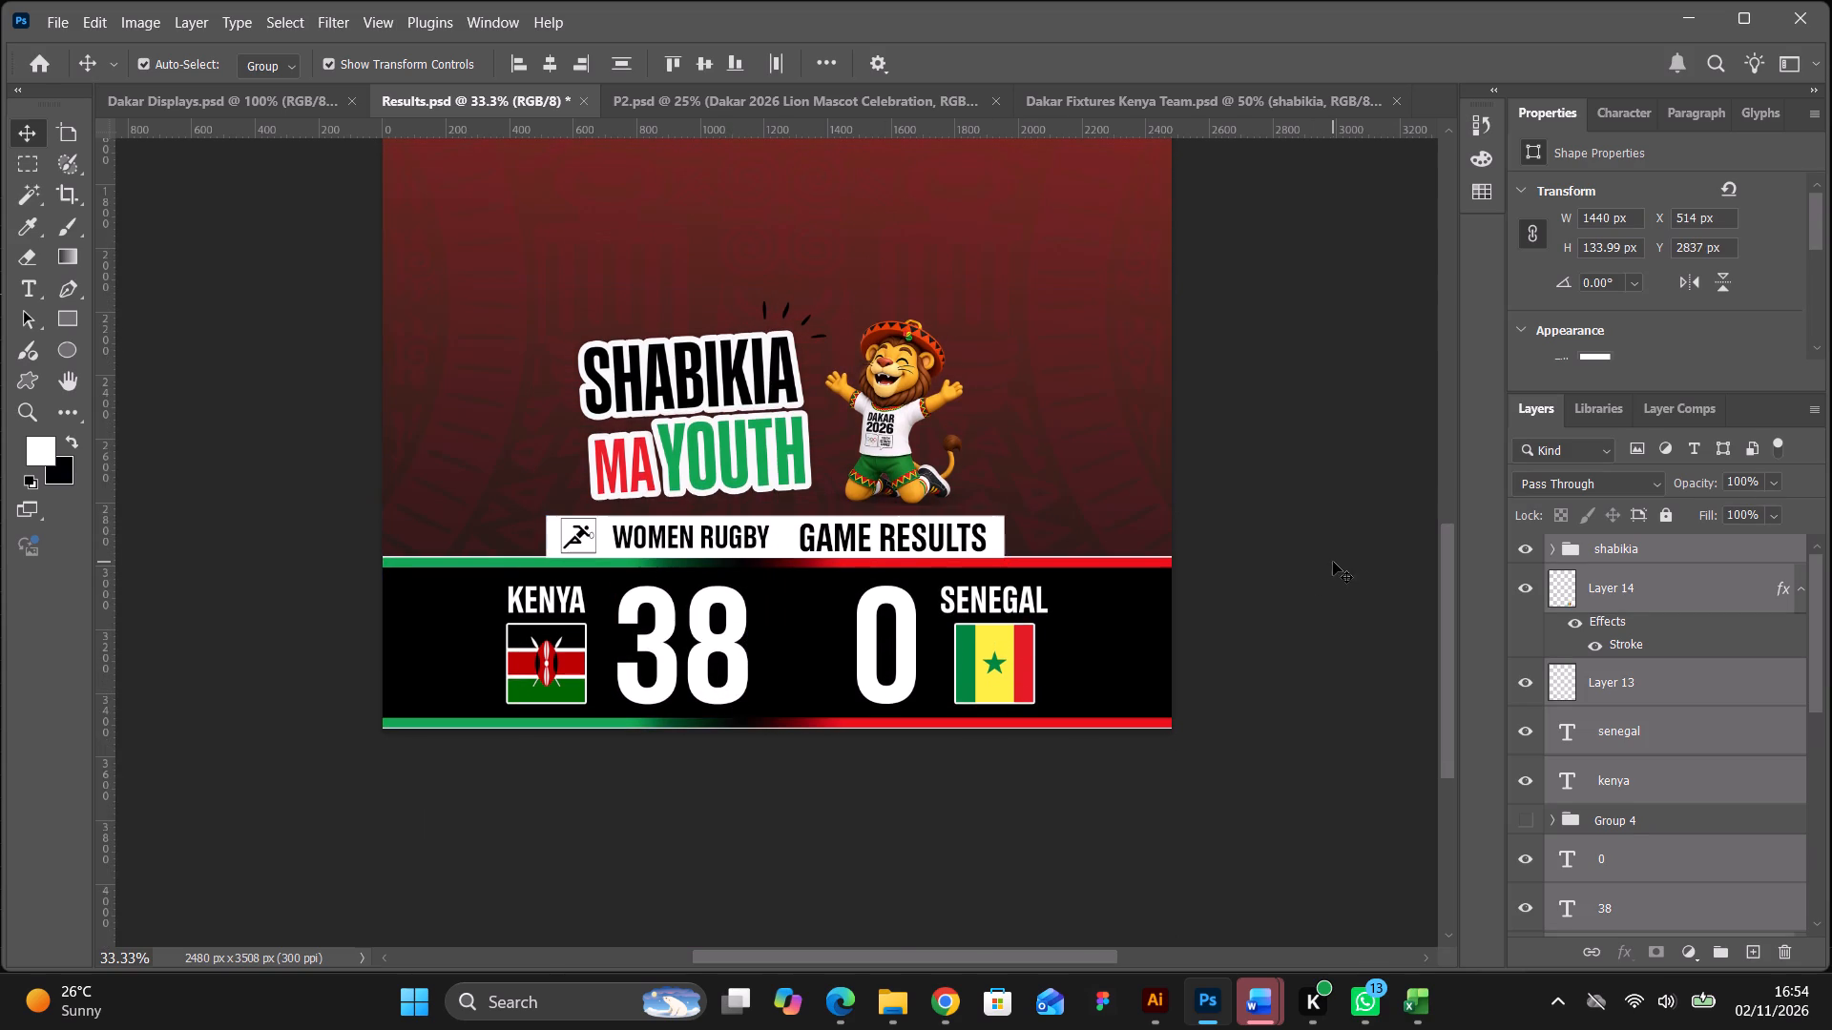
Raise the shabikia artwork, results bar and score band together by about 111 px, leaving a narrow background strip below, and deselect.
scroll(1317, 560, "up", 20)
scroll(1317, 560, "up", 5)
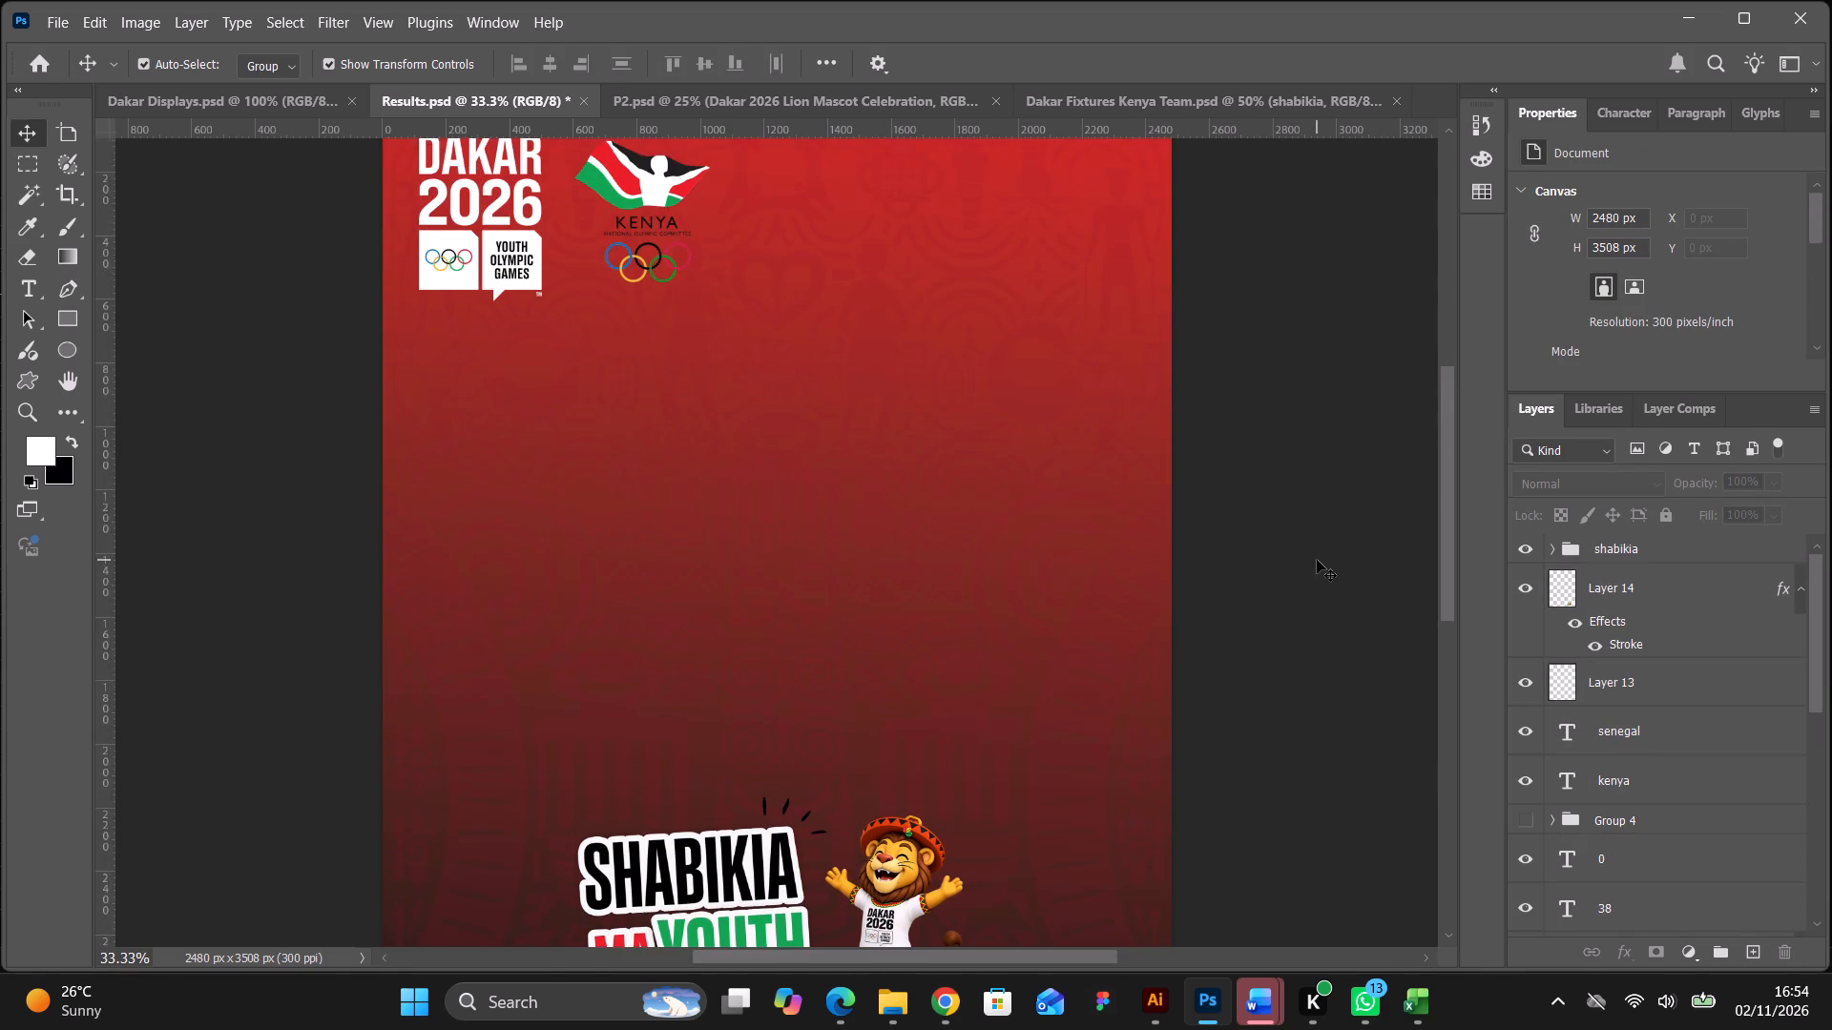
scroll(1317, 560, "up", 6)
scroll(1317, 560, "down", 20)
scroll(1317, 560, "down", 1)
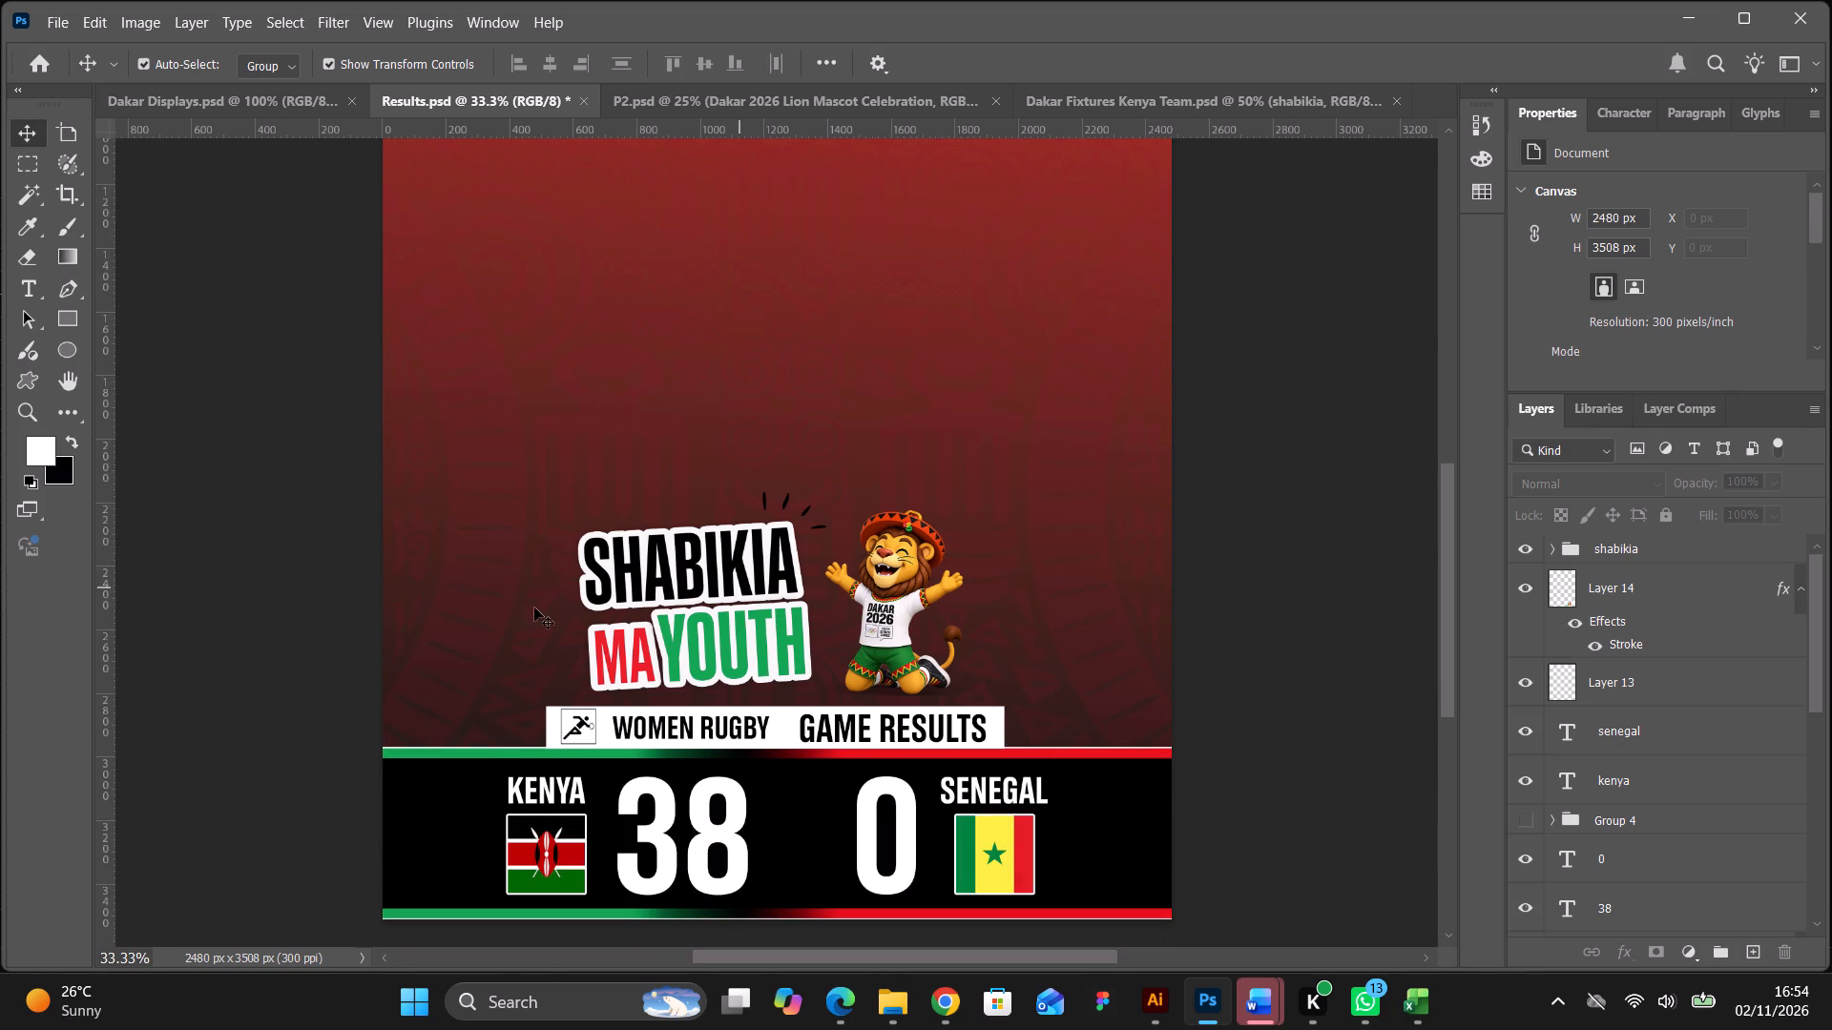
left_click_drag(366, 512, 1204, 938)
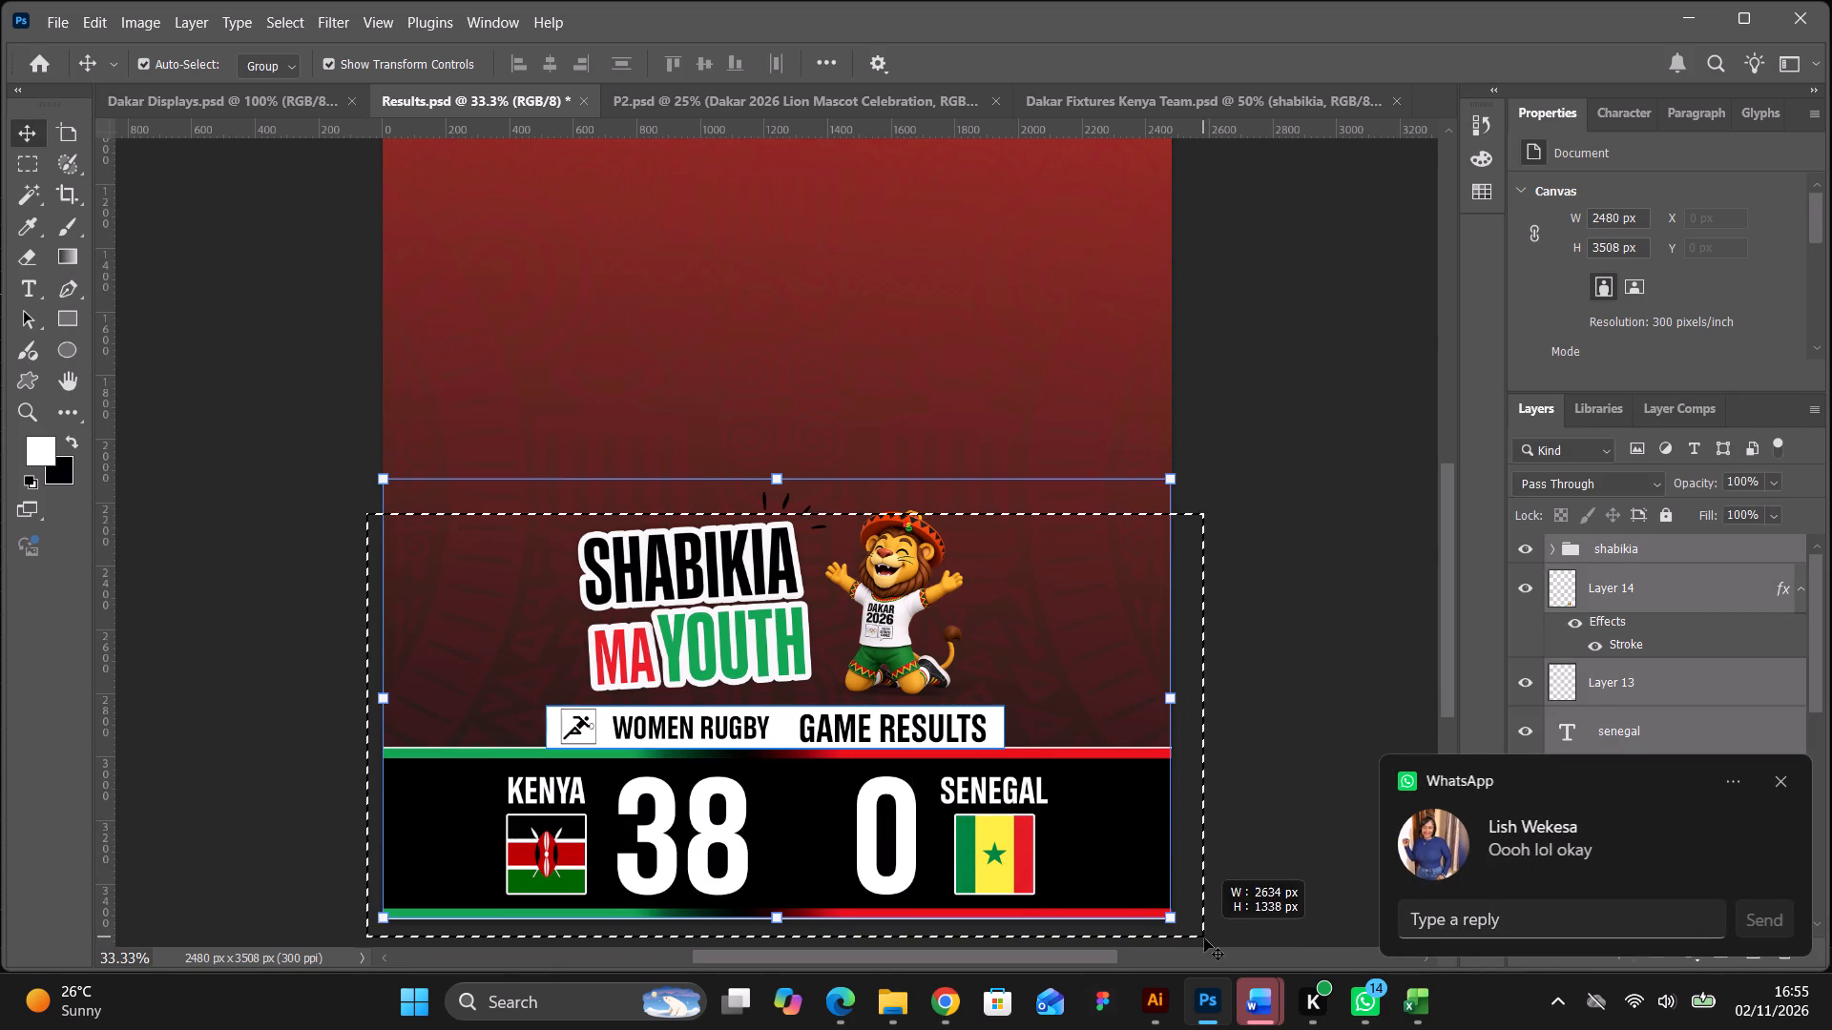
left_click_drag(1204, 938, 1208, 945)
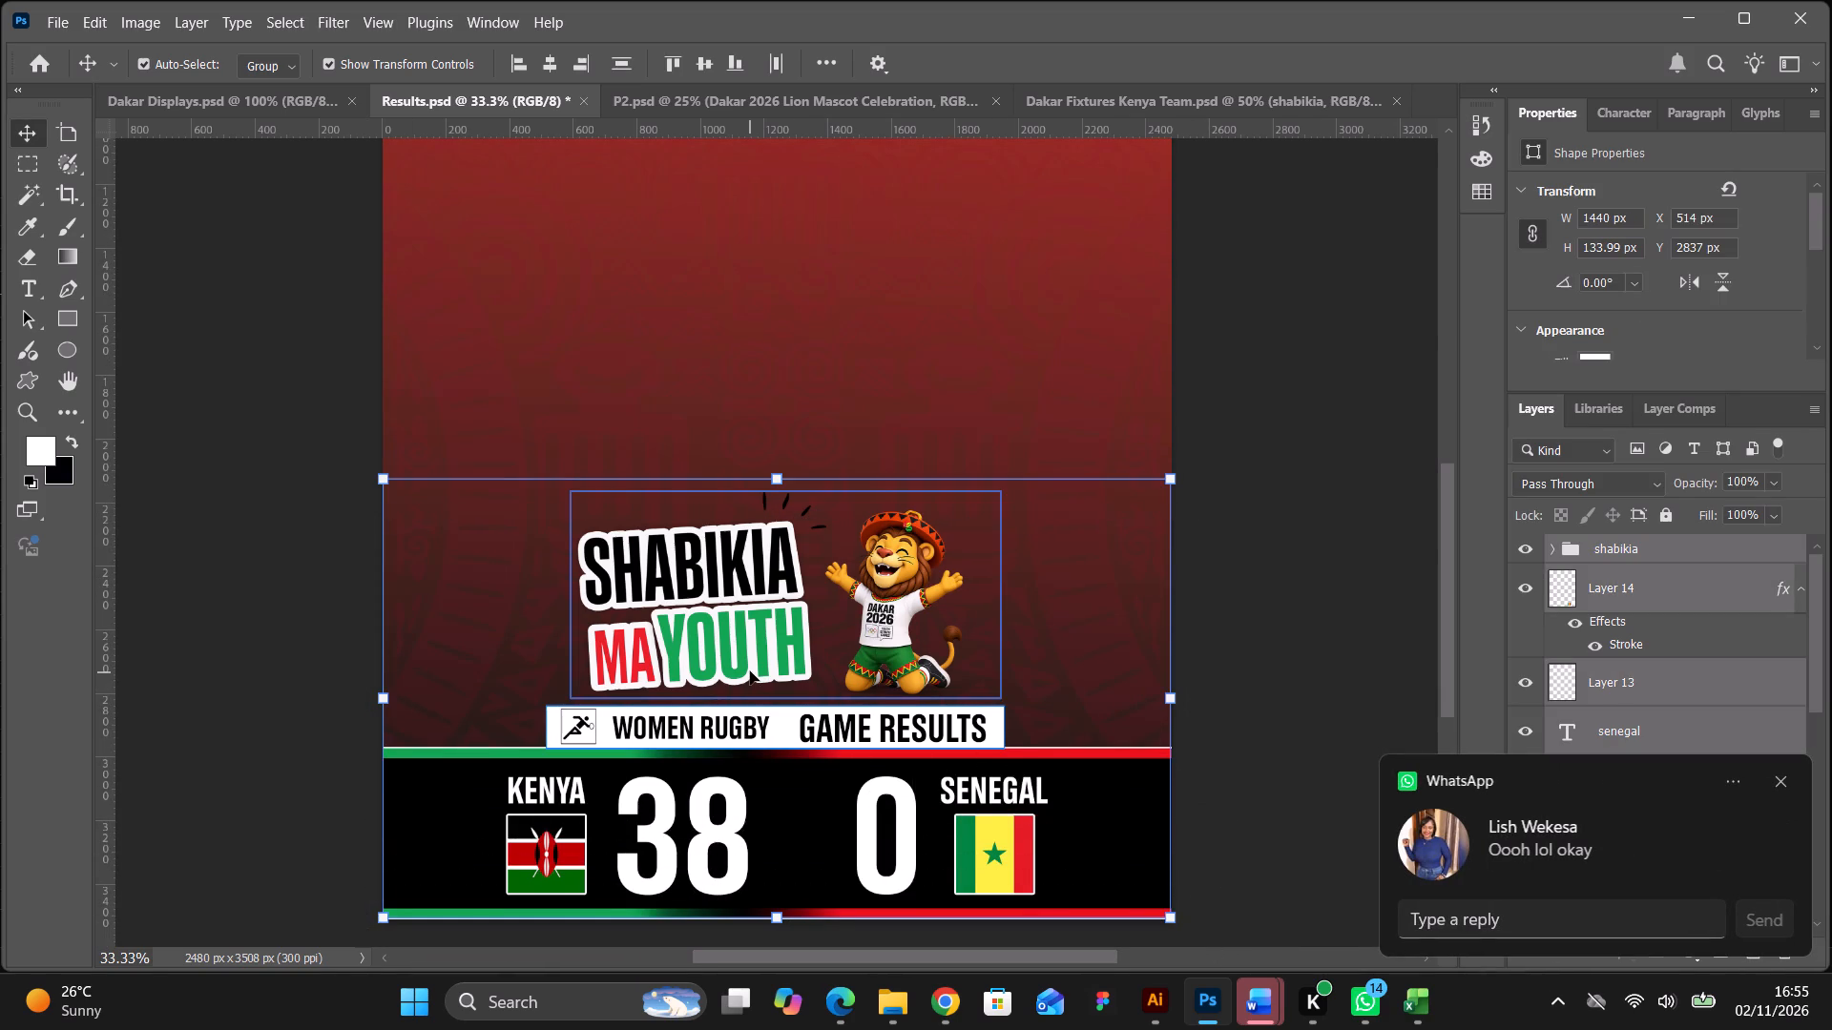
left_click_drag(750, 671, 754, 636)
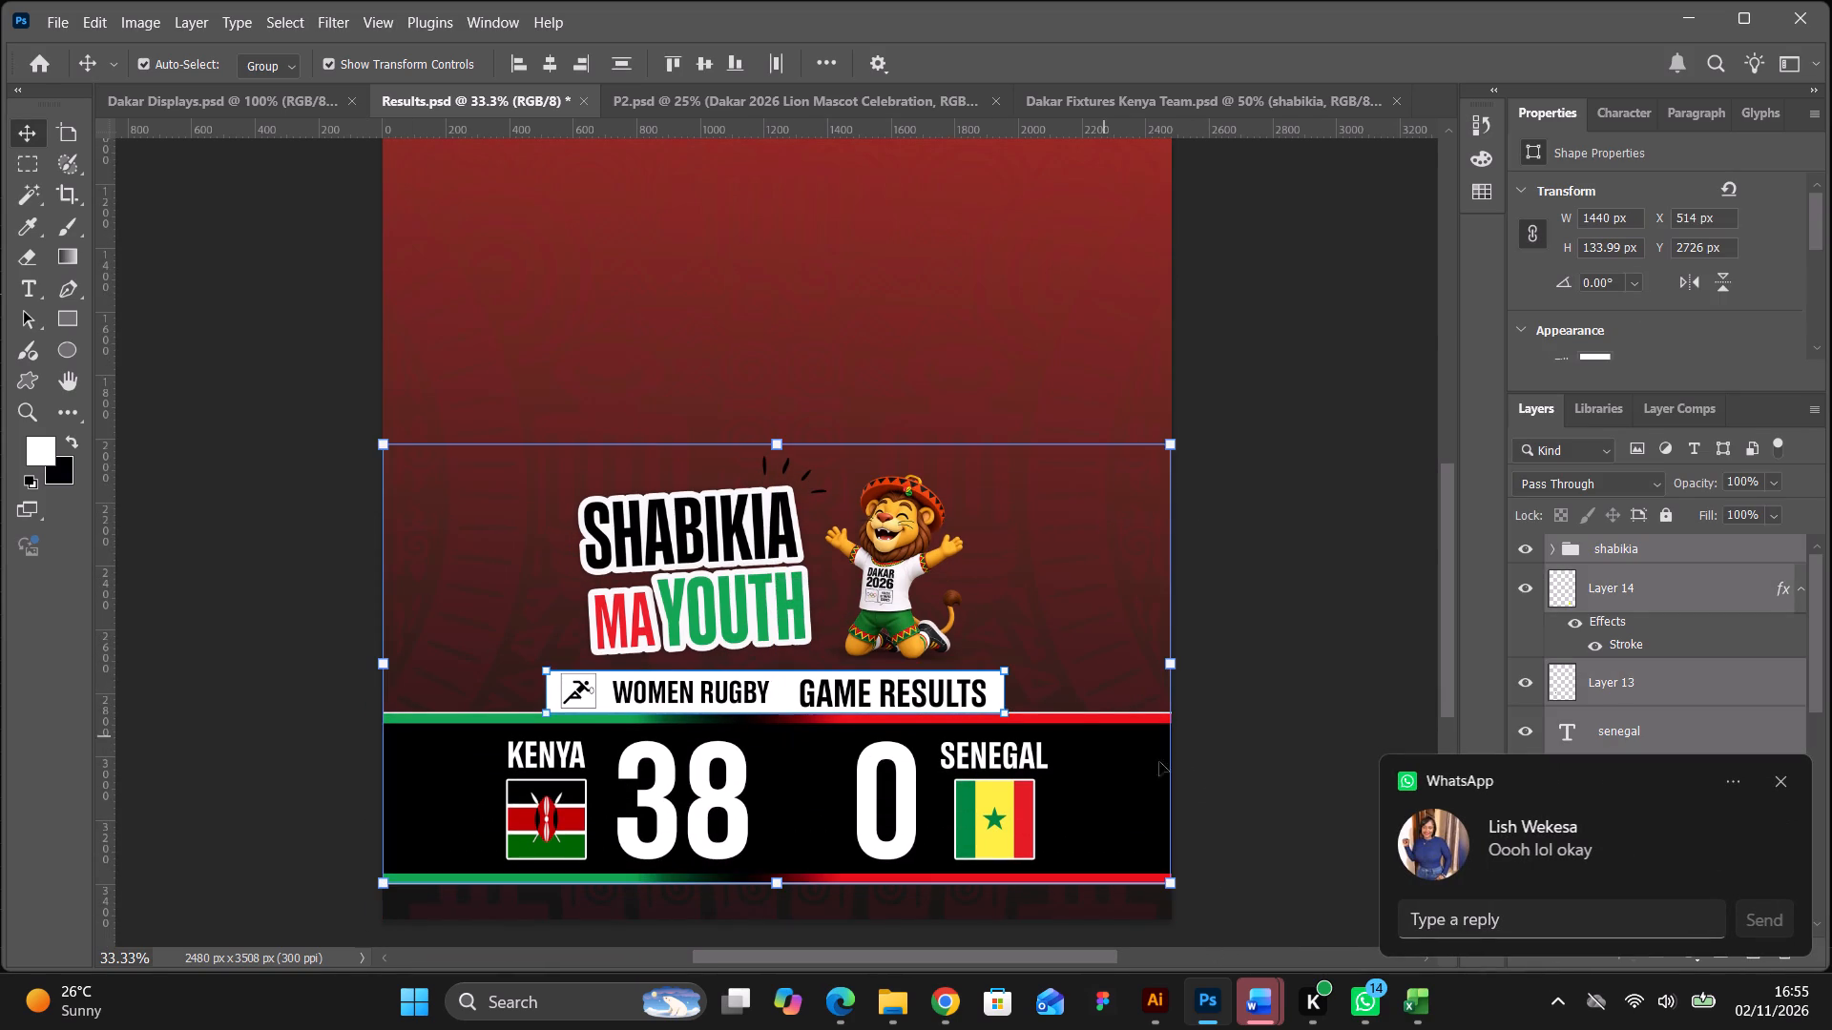
left_click(1234, 789)
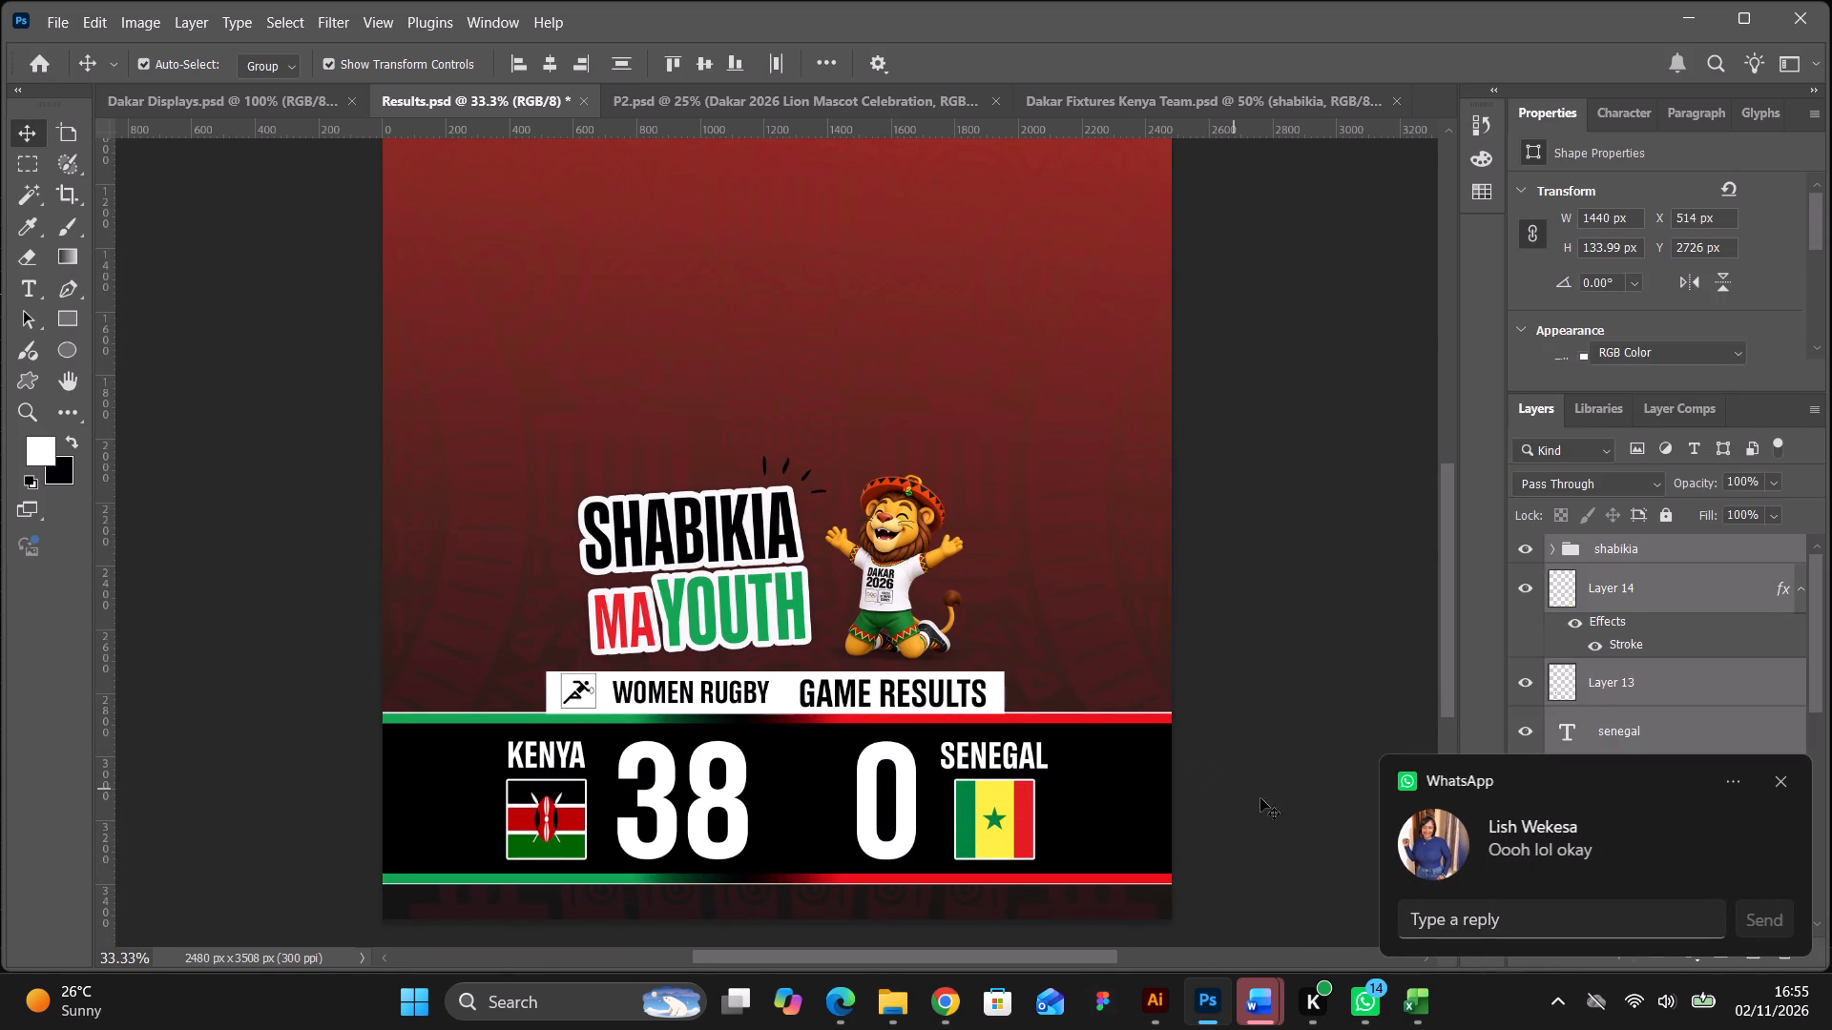
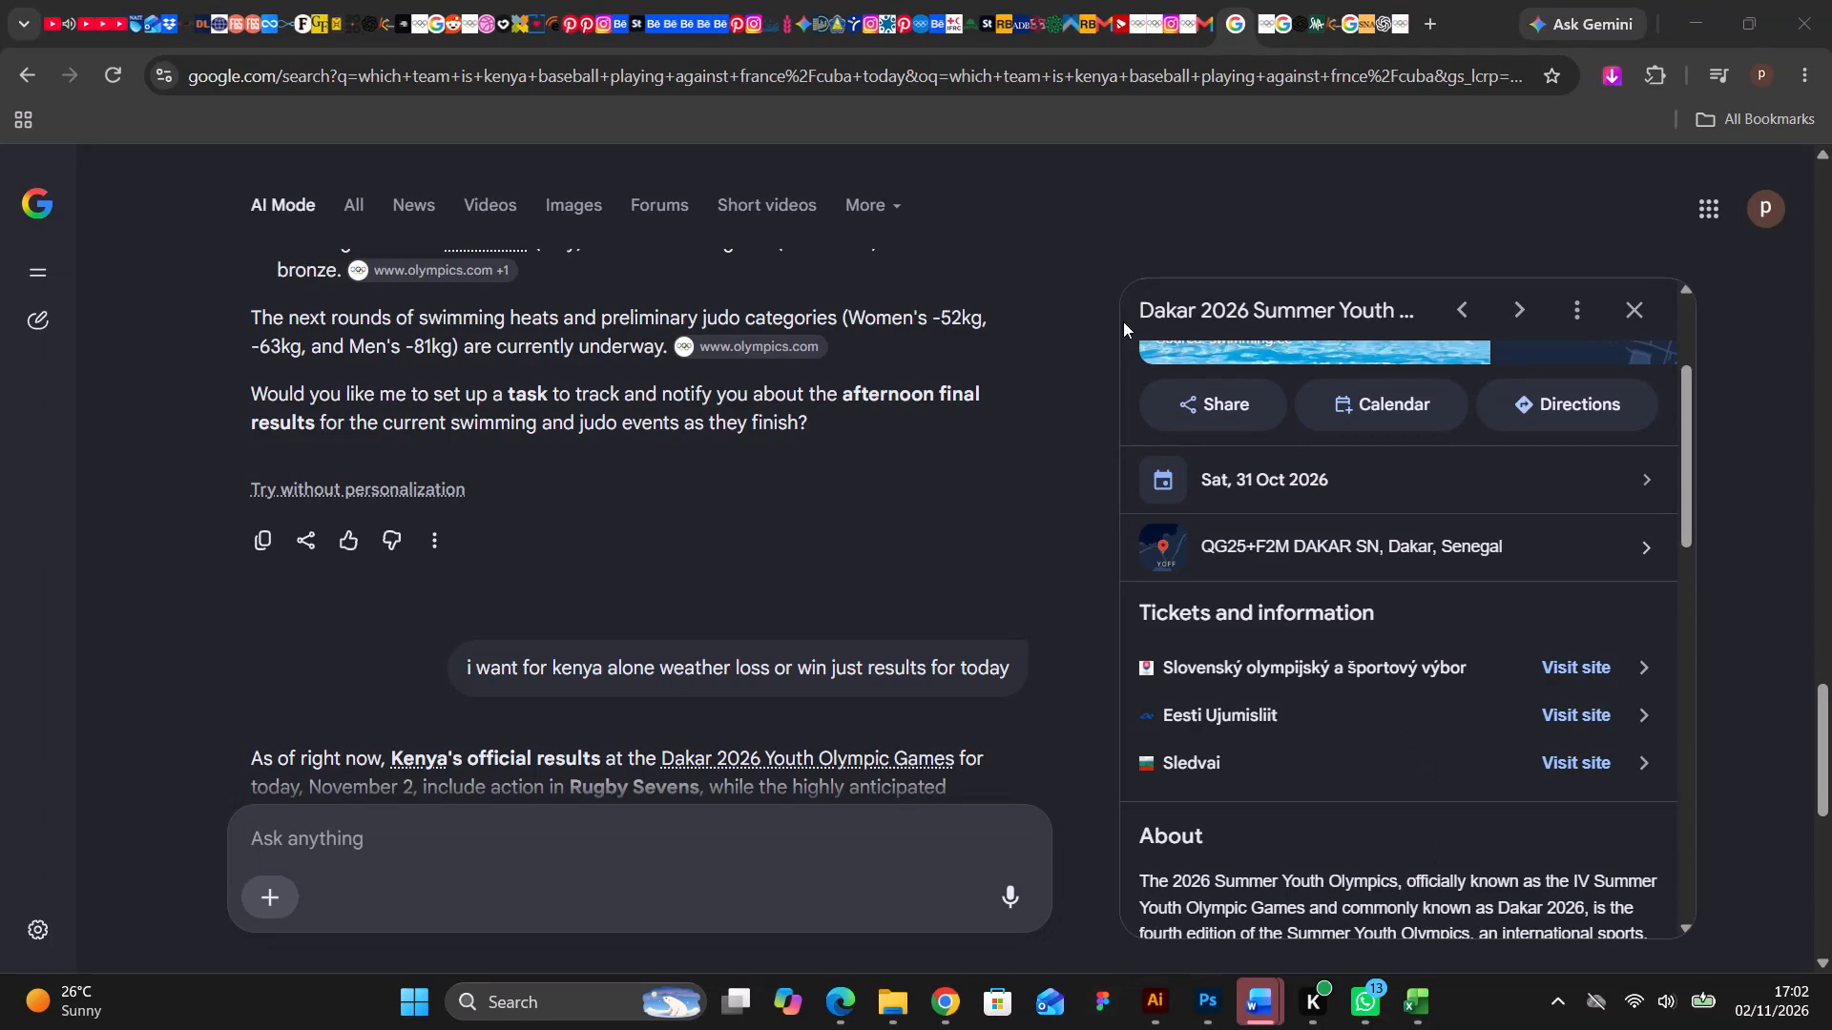
Return to the ChatGPT conversation on Kenya vs Senegal rugby photos and check the latest reply and its suggested sources.
left_click(1395, 30)
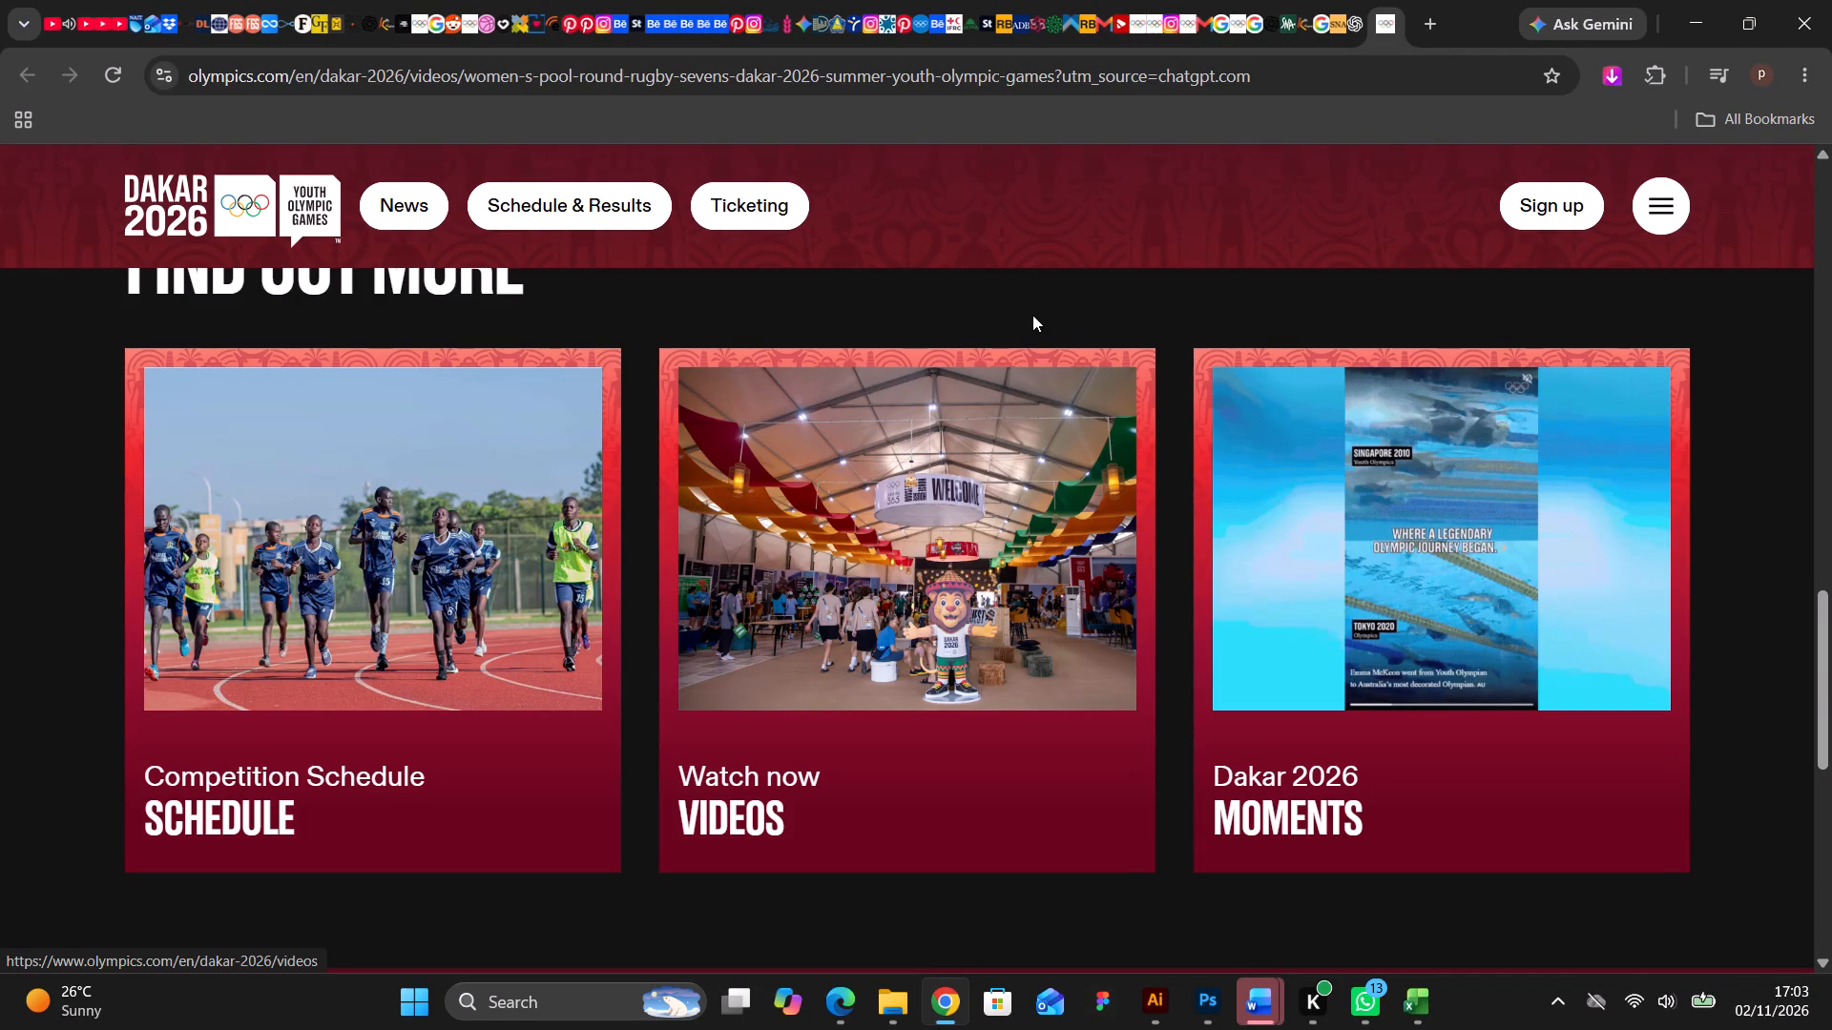
left_click(1355, 30)
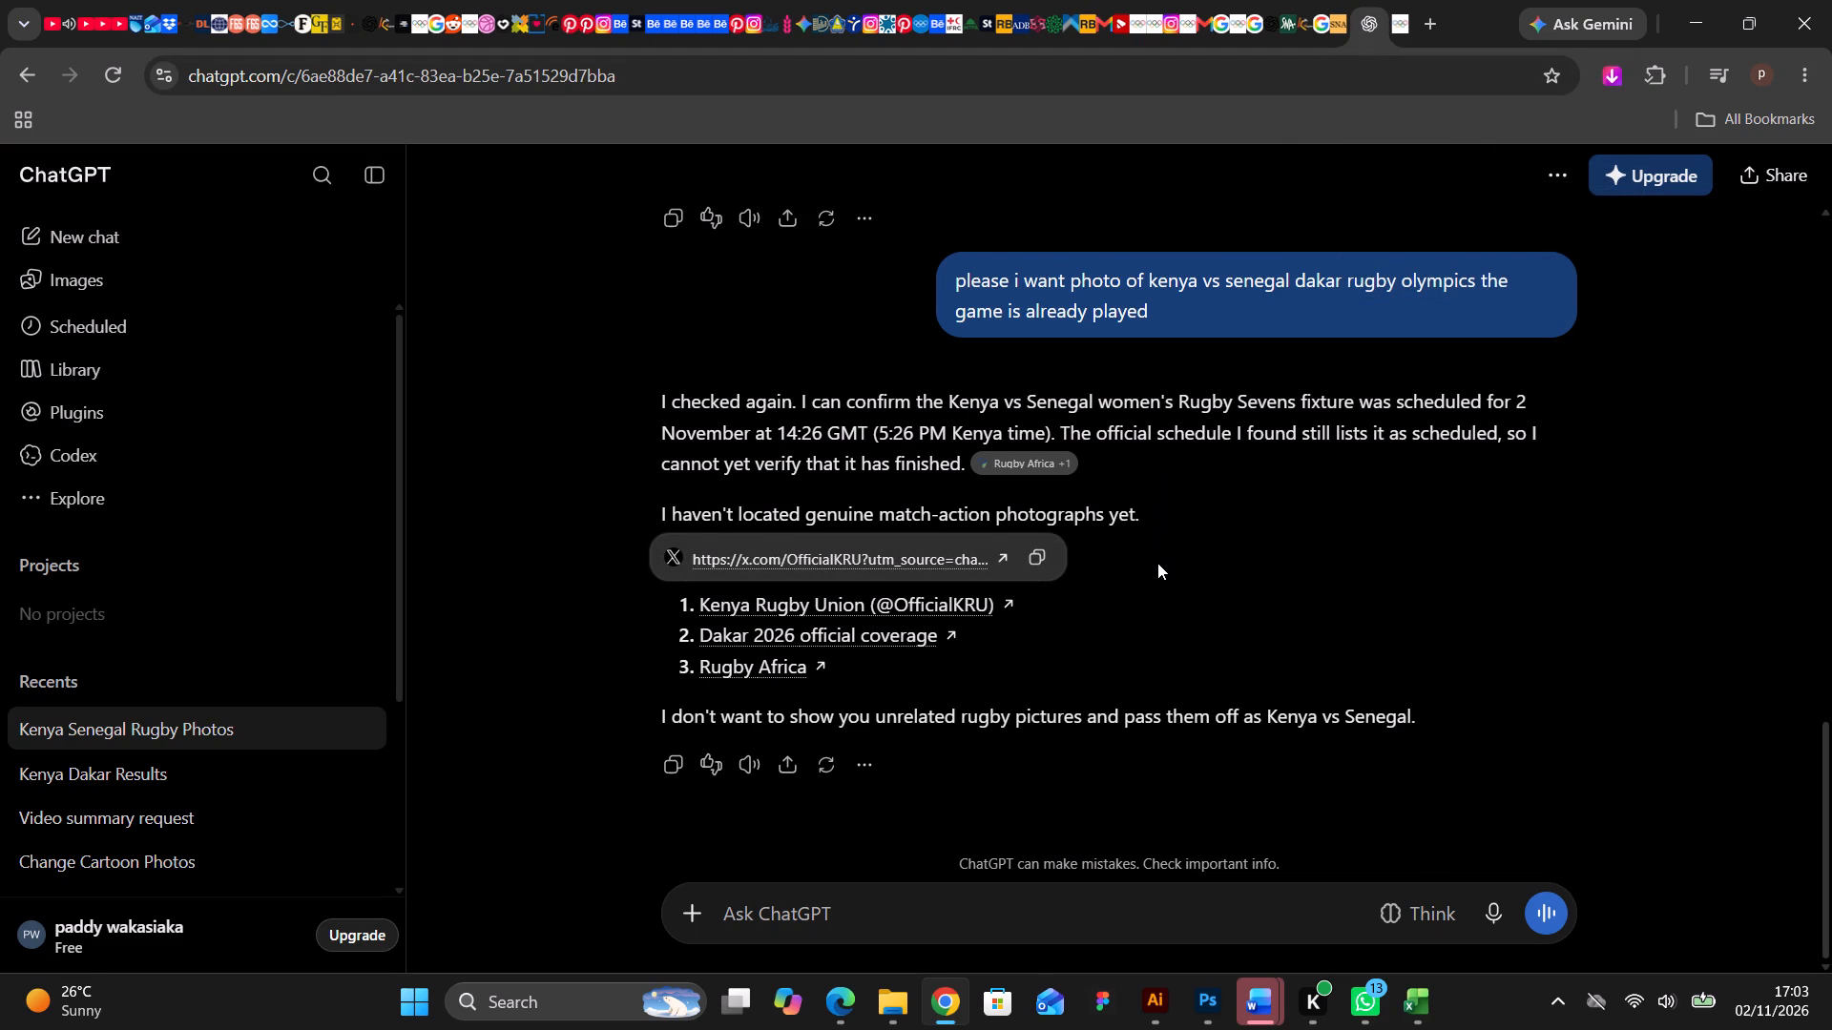
left_click(1157, 563)
scroll(1149, 560, "down", 1)
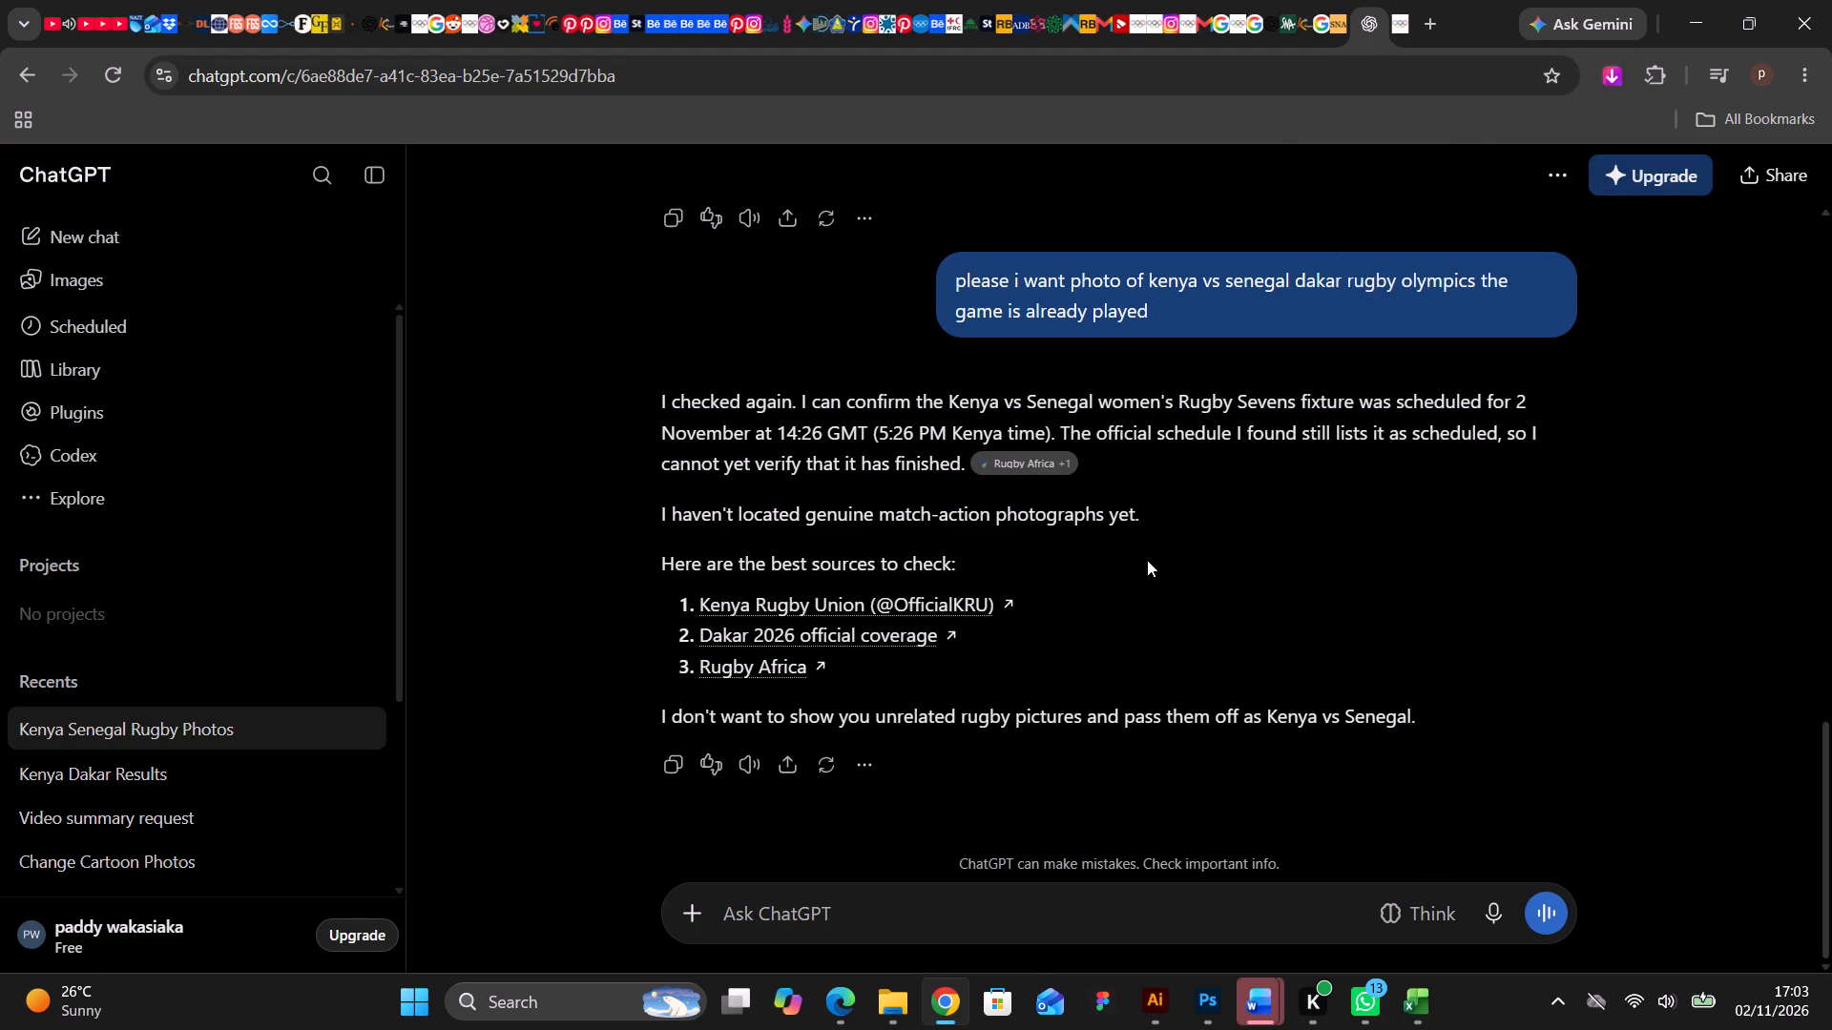
Open the Dakar 2026 official coverage link from the ChatGPT answer's list of sources.
left_click(826, 639)
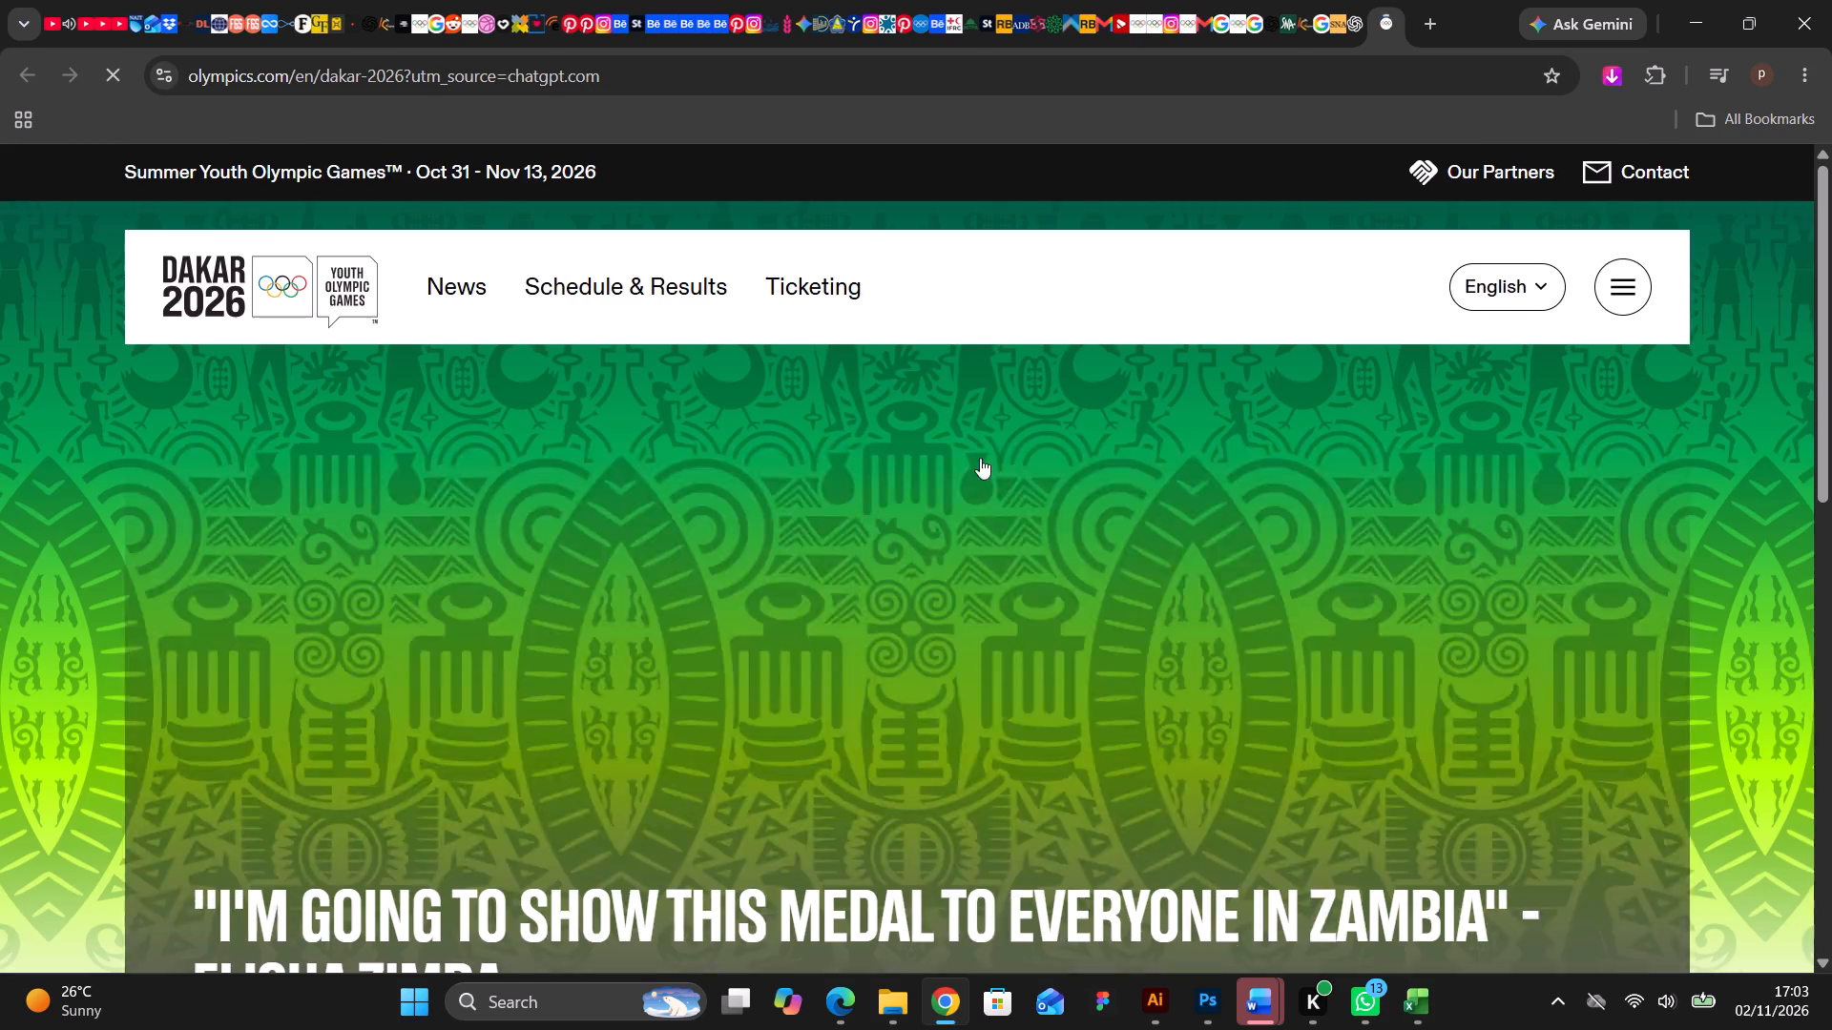
Look over the Nairobi City, Kenya project on Behance, including the owner's other works, and close its page.
left_click(721, 29)
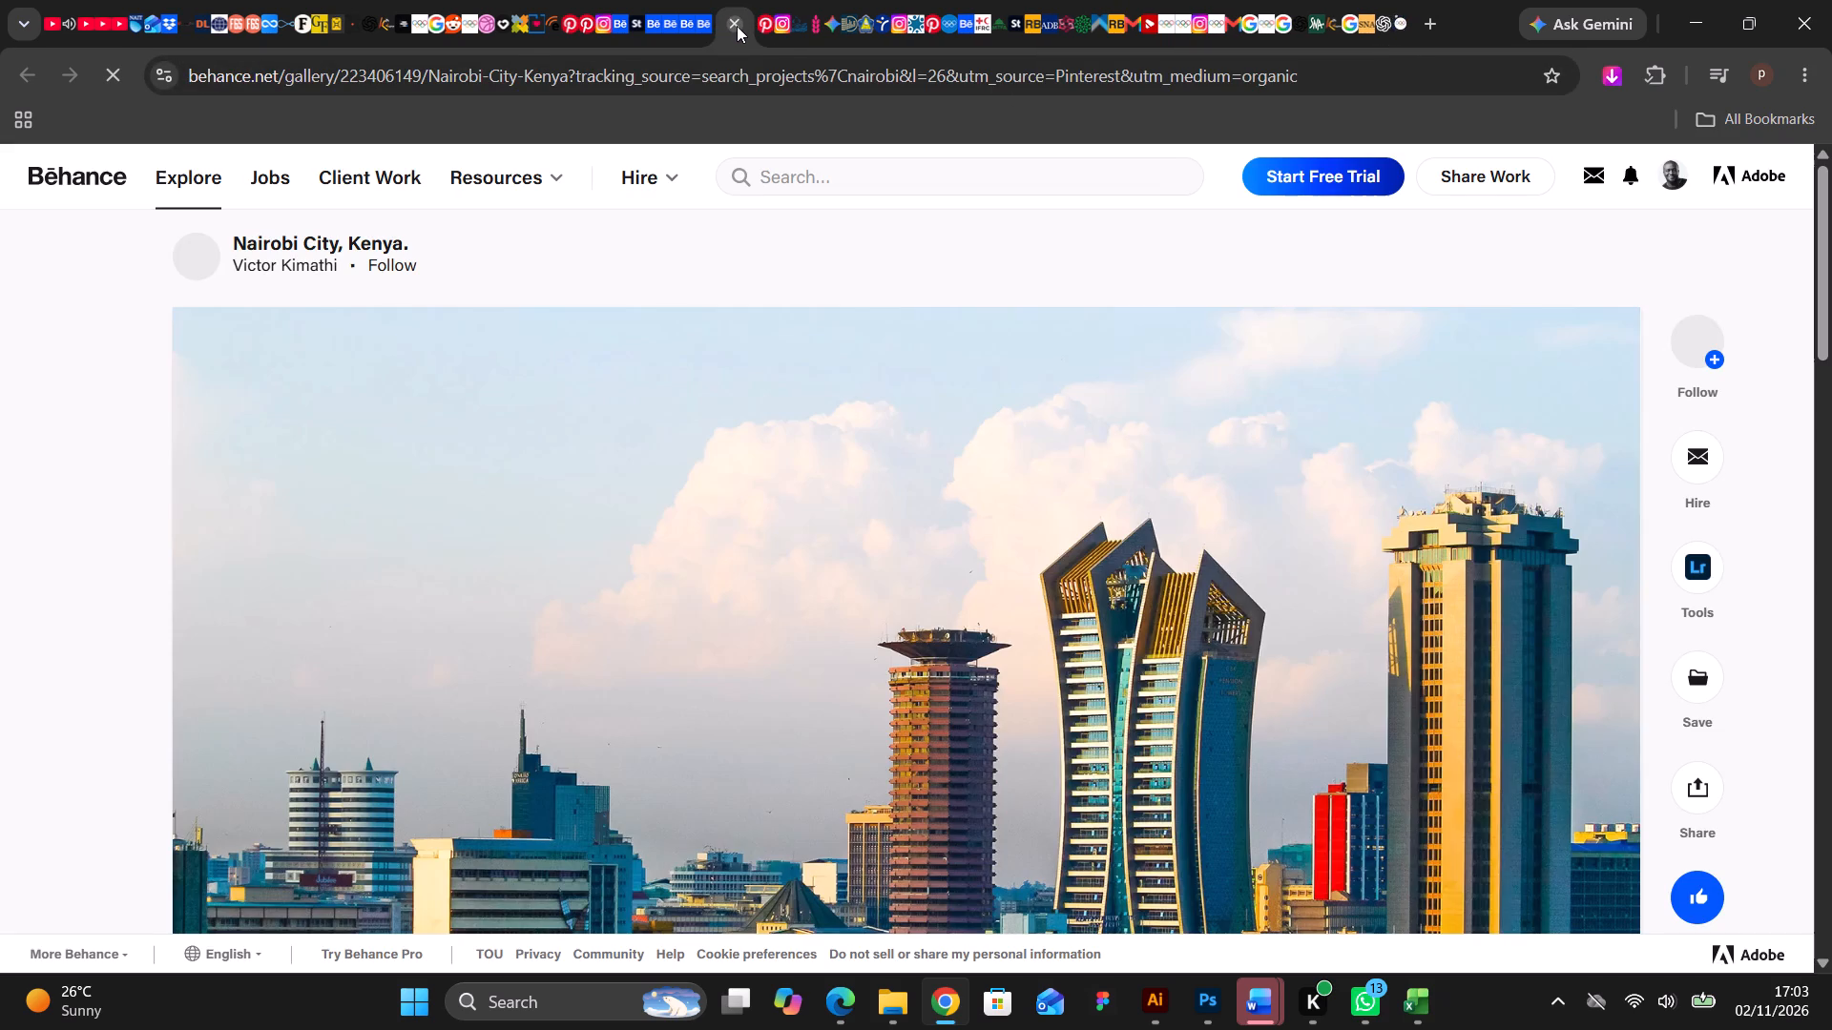
scroll(746, 383, "down", 15)
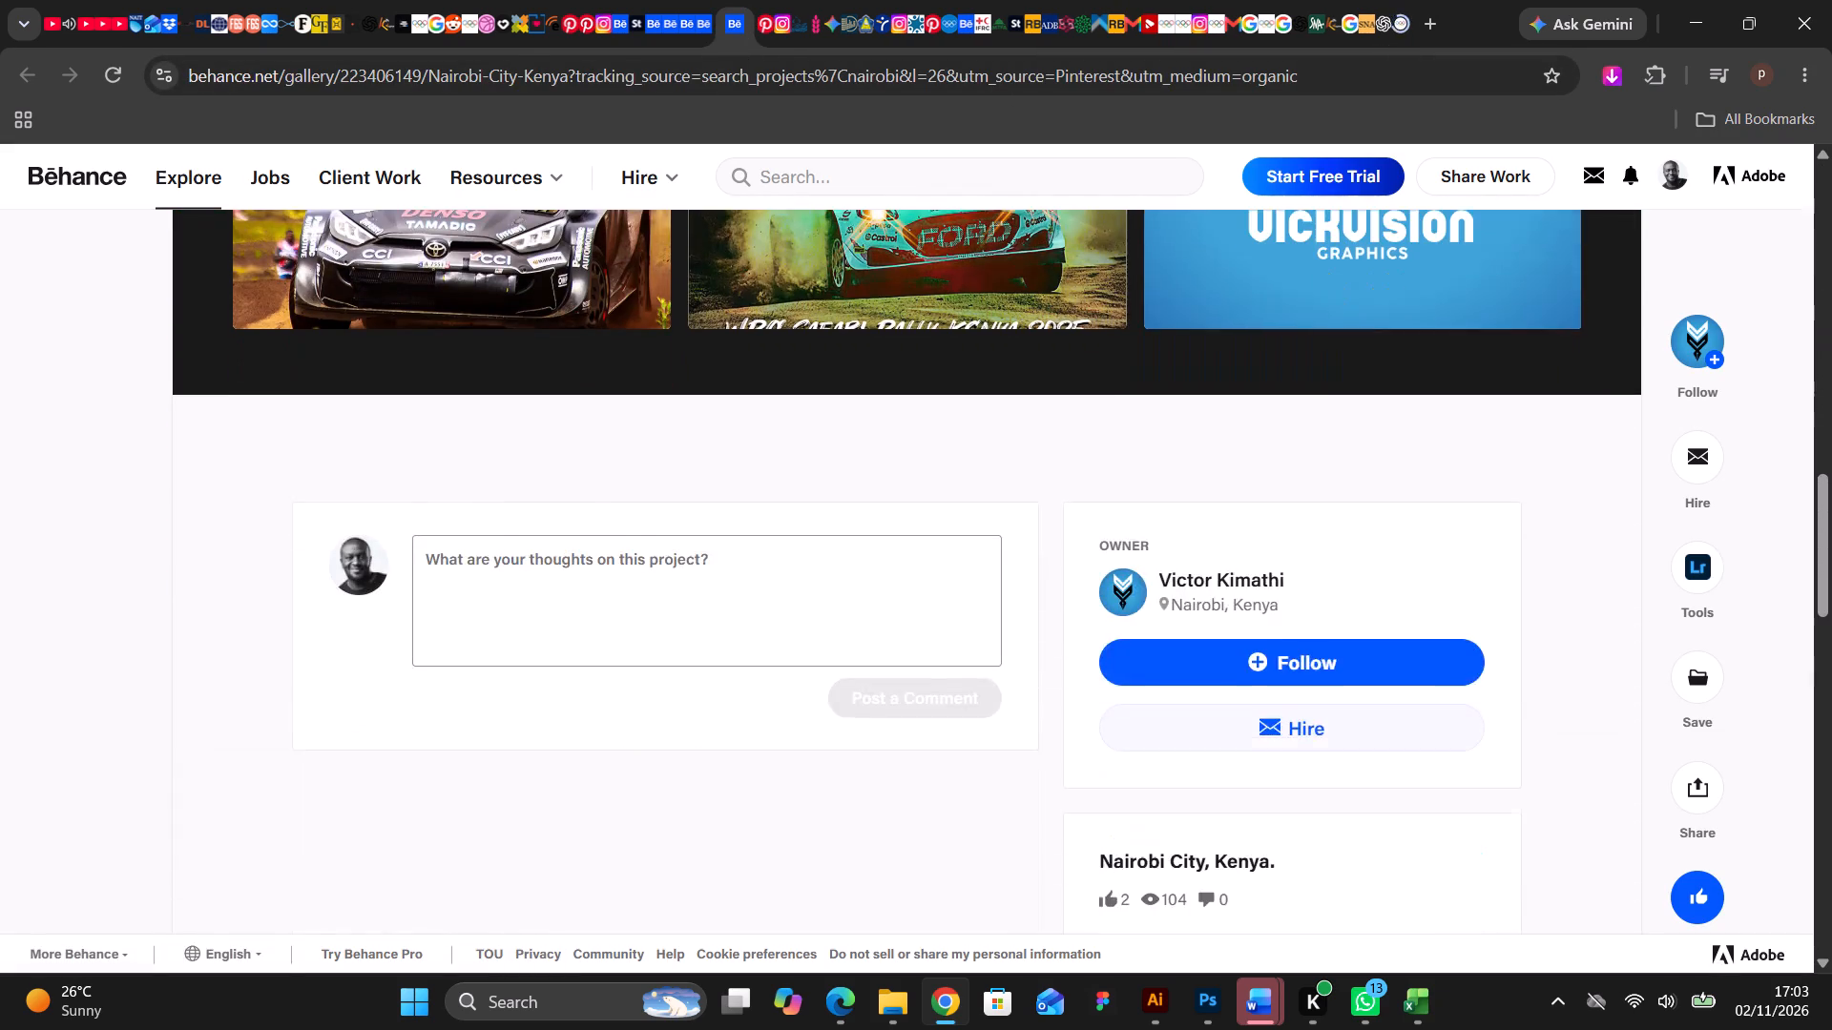
scroll(742, 363, "up", 5)
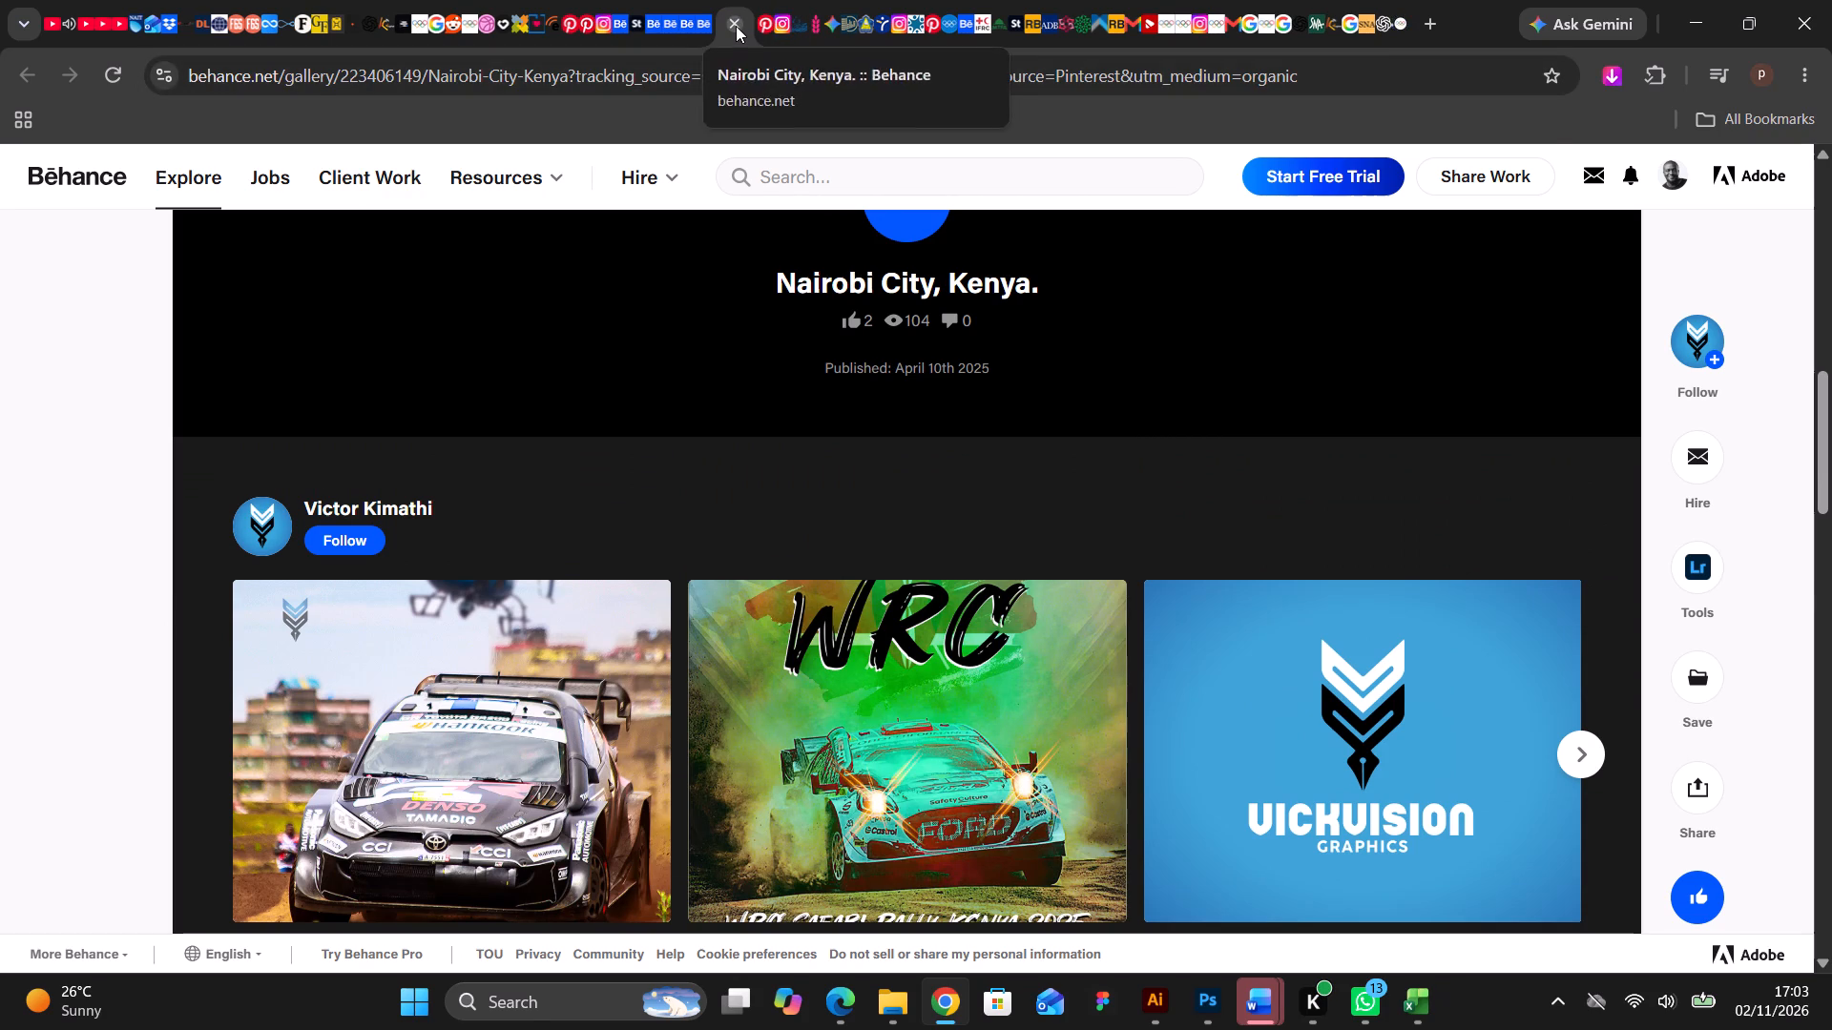
left_click(736, 26)
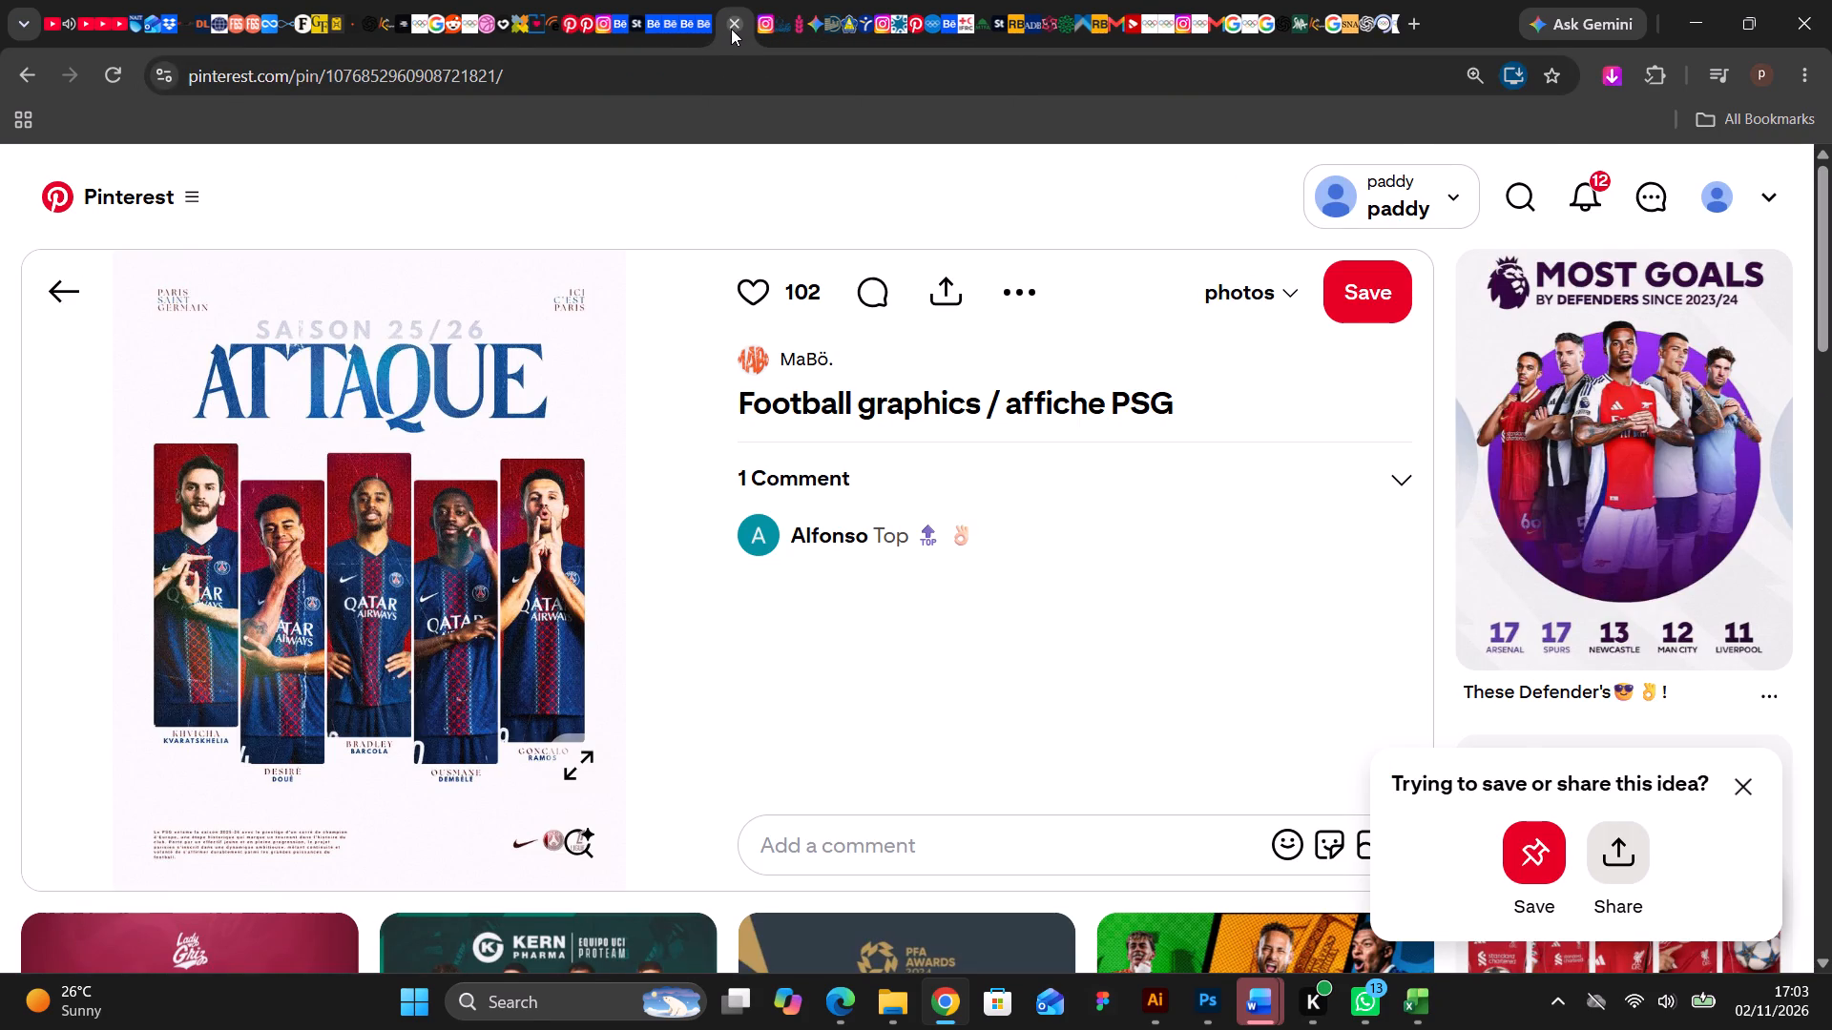
Look through the Top 15 Templates to Elevate Your Brand email signature article on Behance and close its page.
left_click(705, 29)
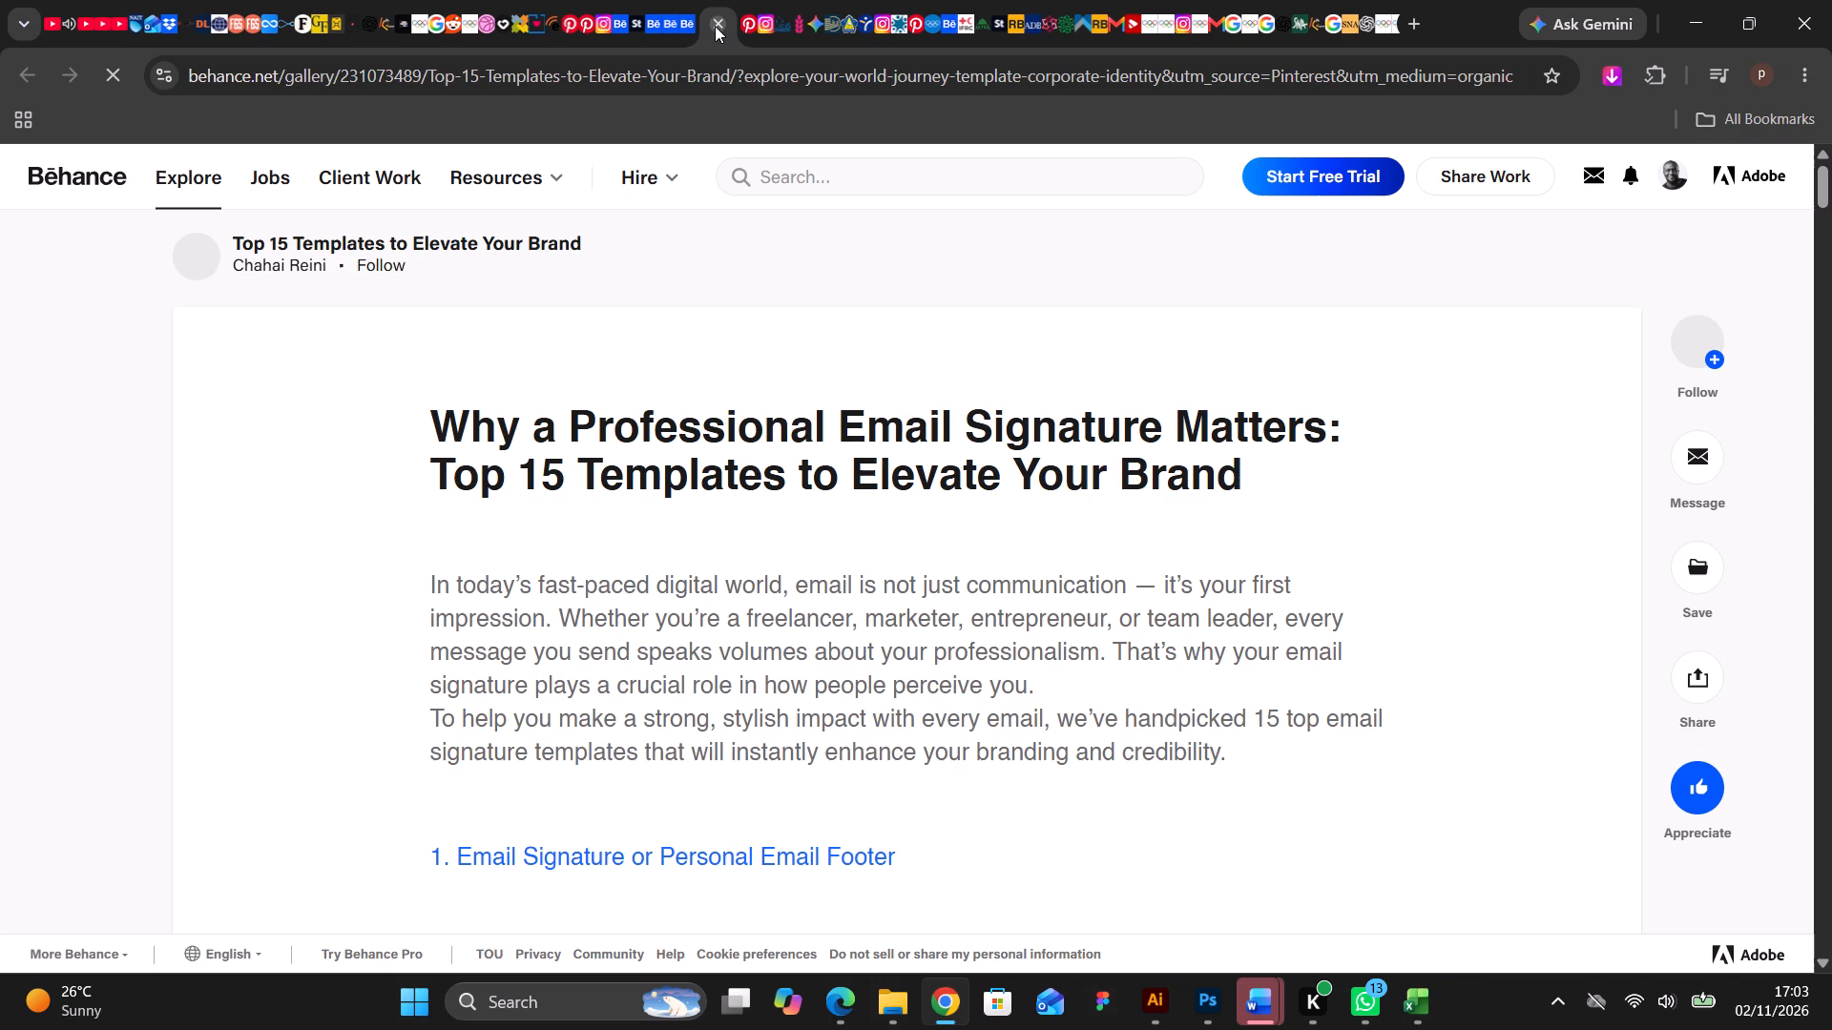
scroll(779, 484, "down", 9)
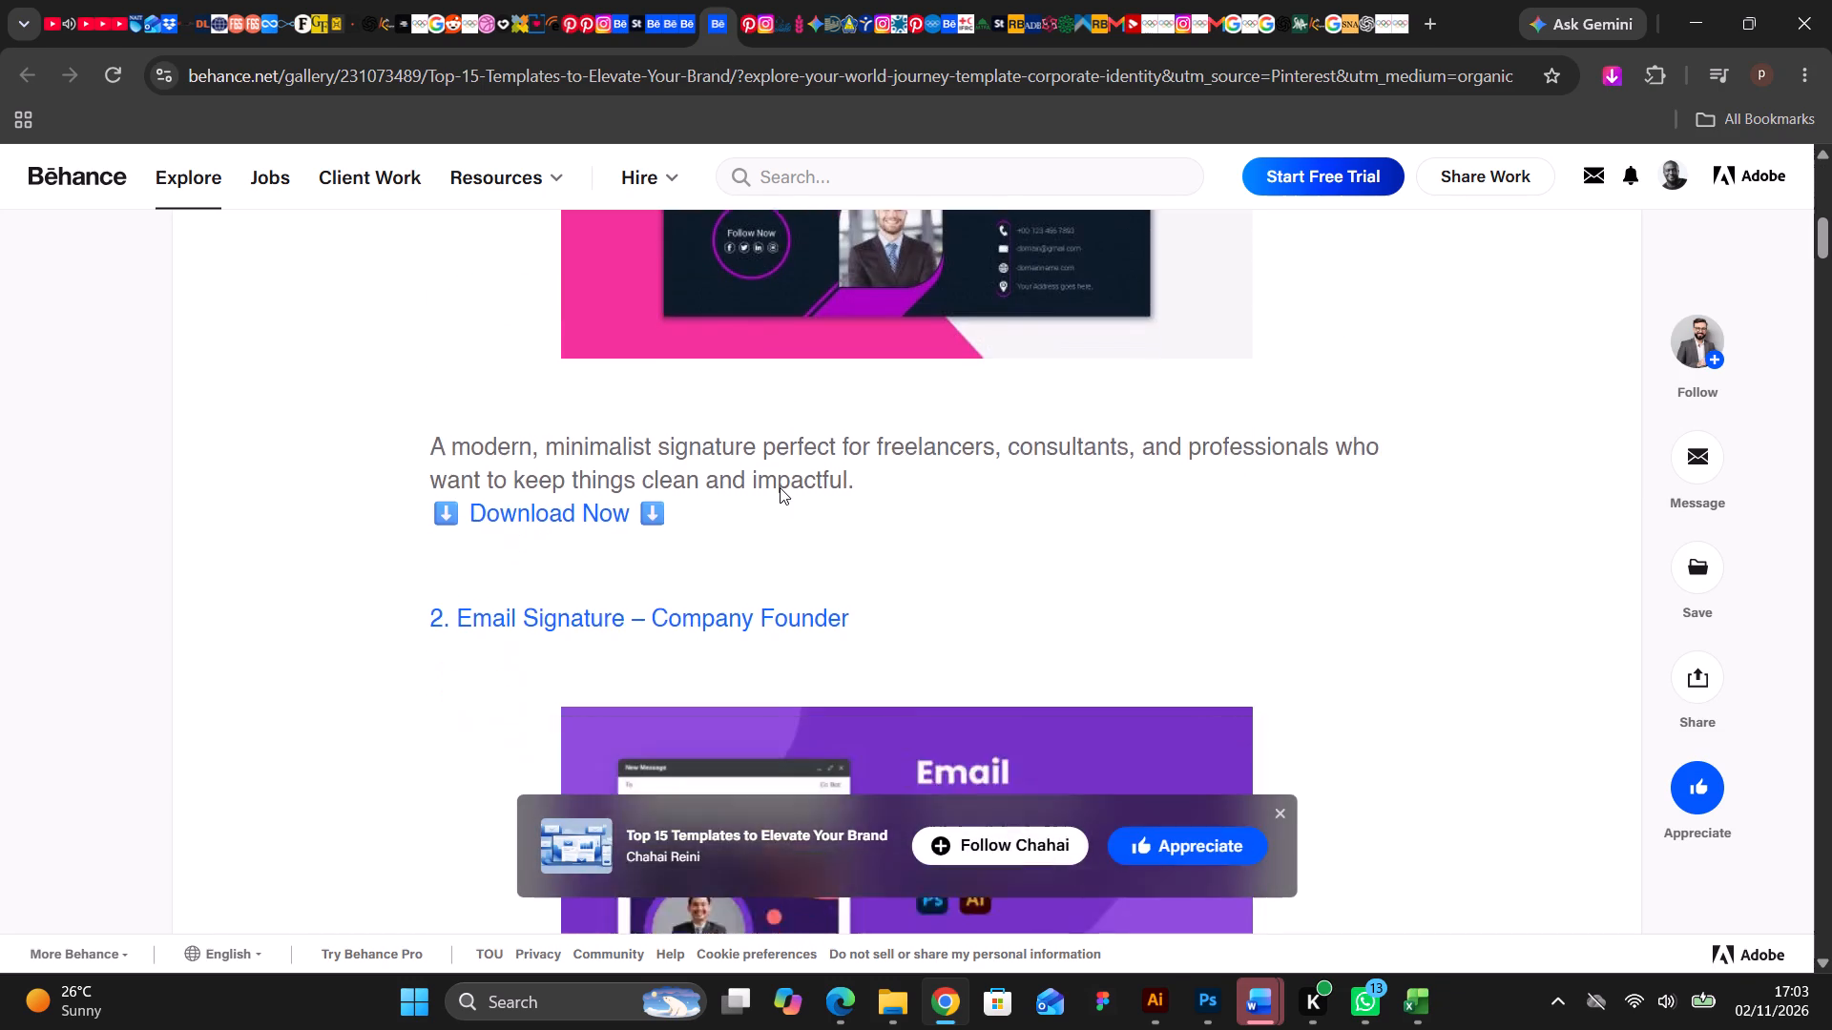
scroll(780, 487, "down", 5)
scroll(747, 319, "down", 6)
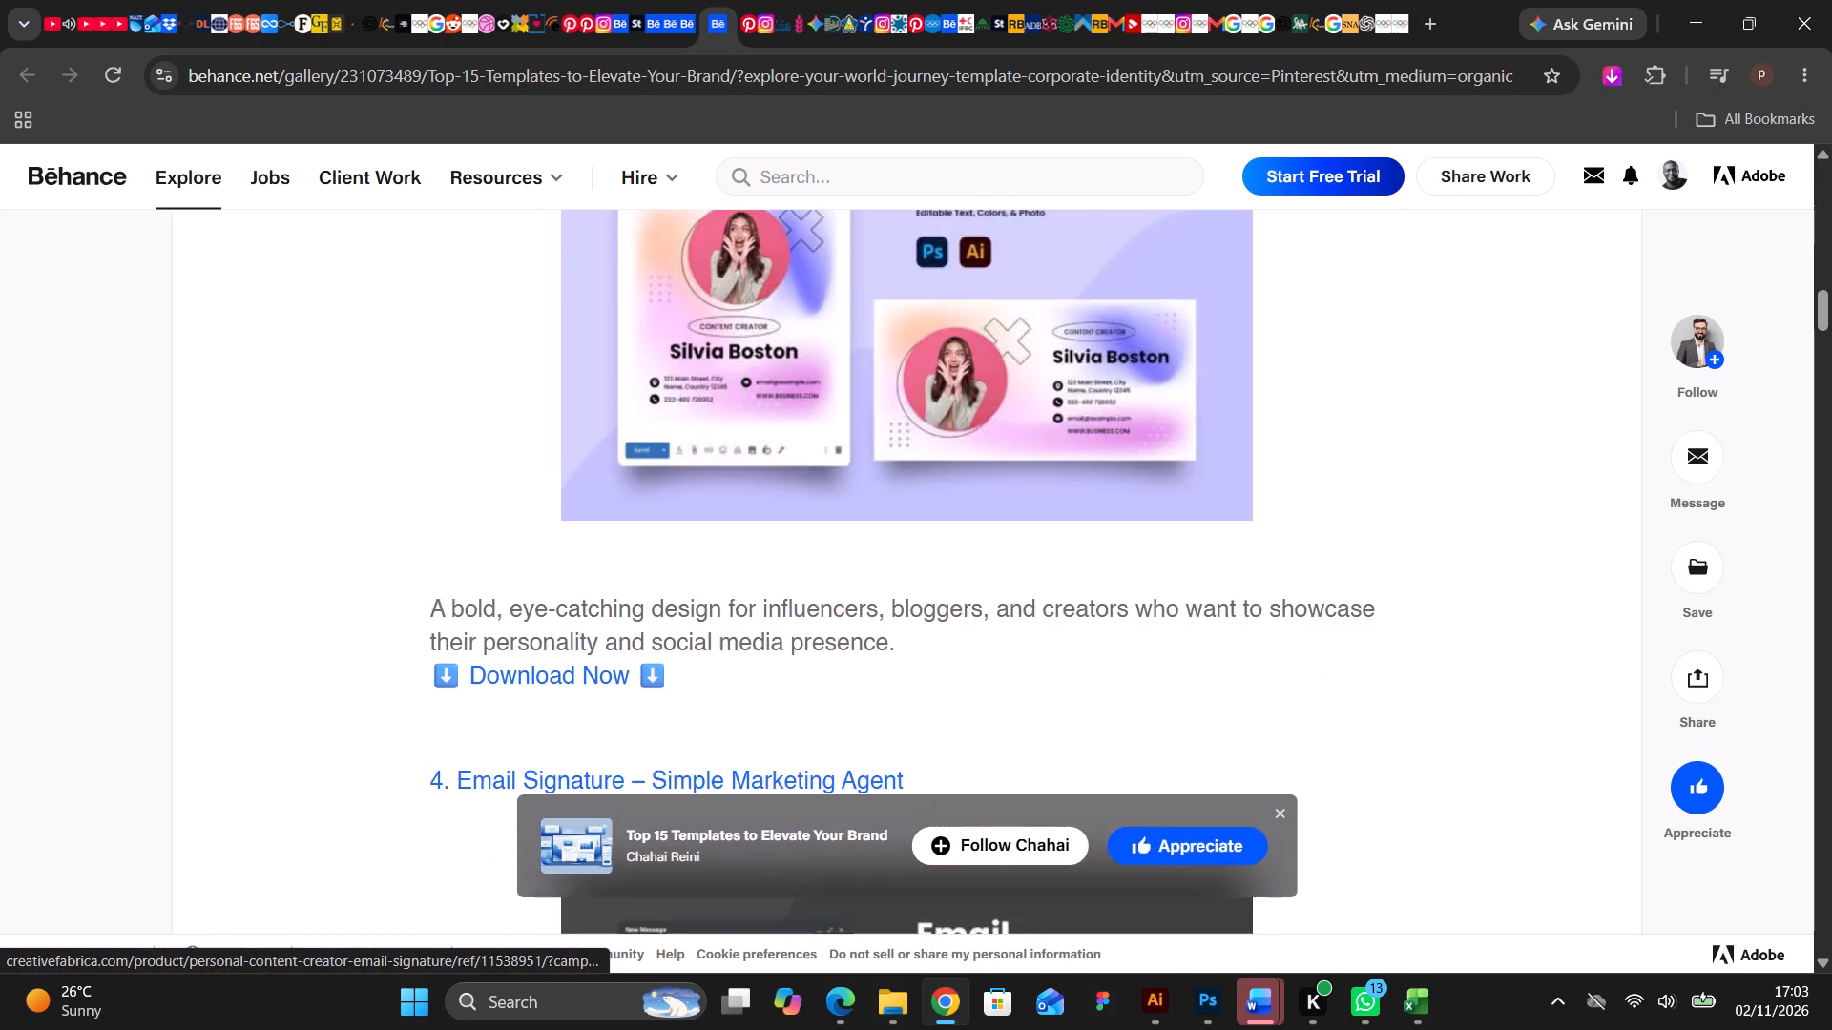
scroll(758, 404, "down", 11)
scroll(760, 422, "up", 20)
scroll(760, 422, "up", 13)
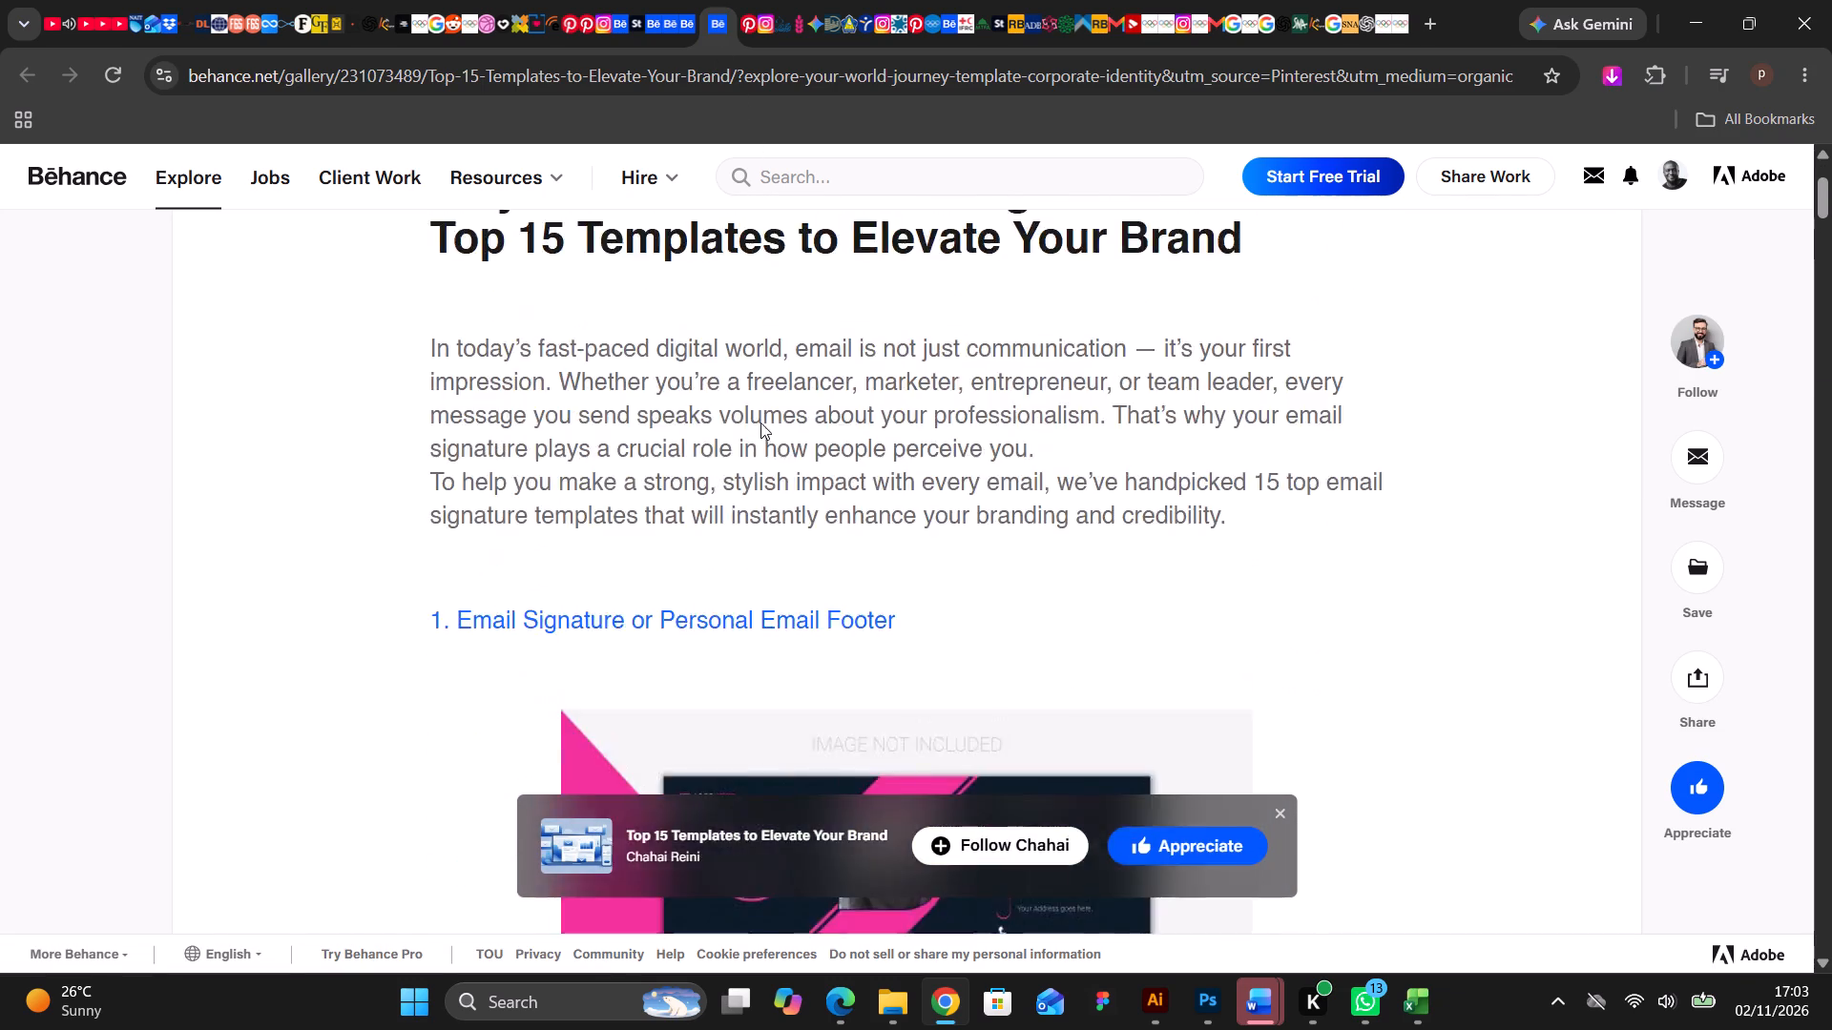
scroll(760, 422, "up", 3)
left_click(718, 21)
Examine the SV Digital Company Profile project on Behance, going through its brochure cover and inner-spread mockups.
left_click(685, 30)
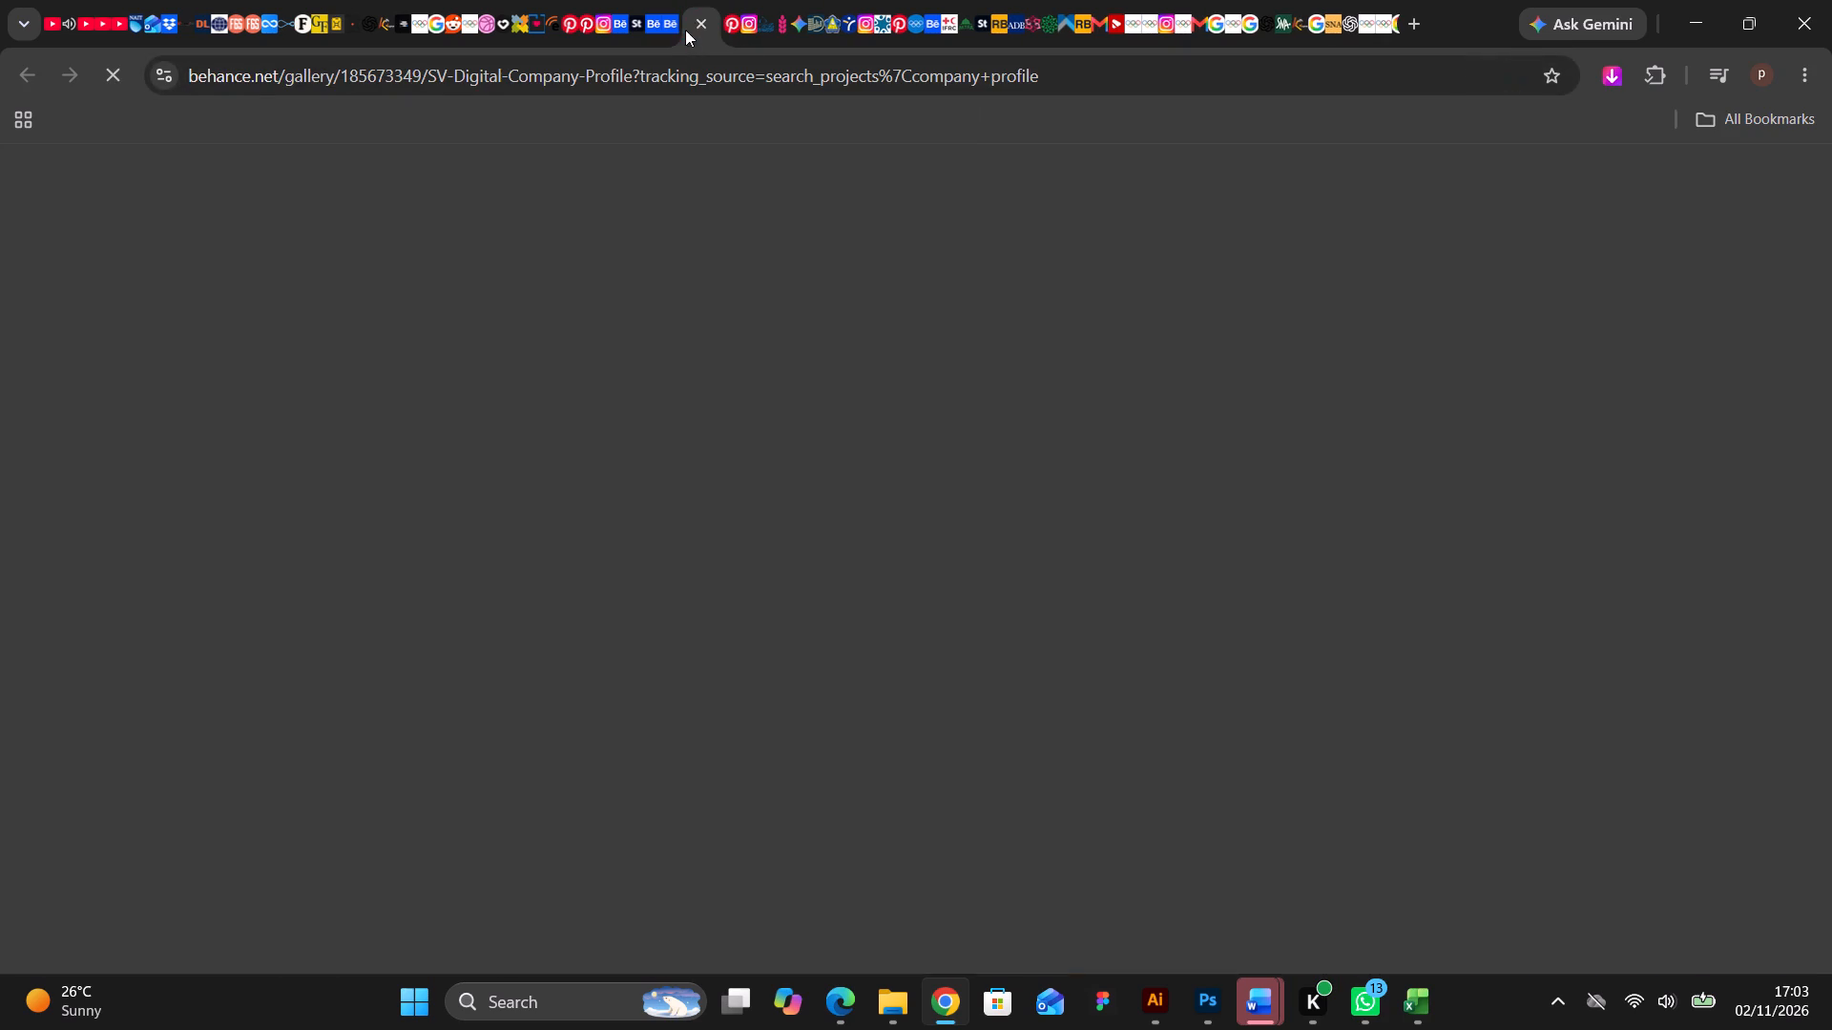
scroll(725, 336, "down", 6)
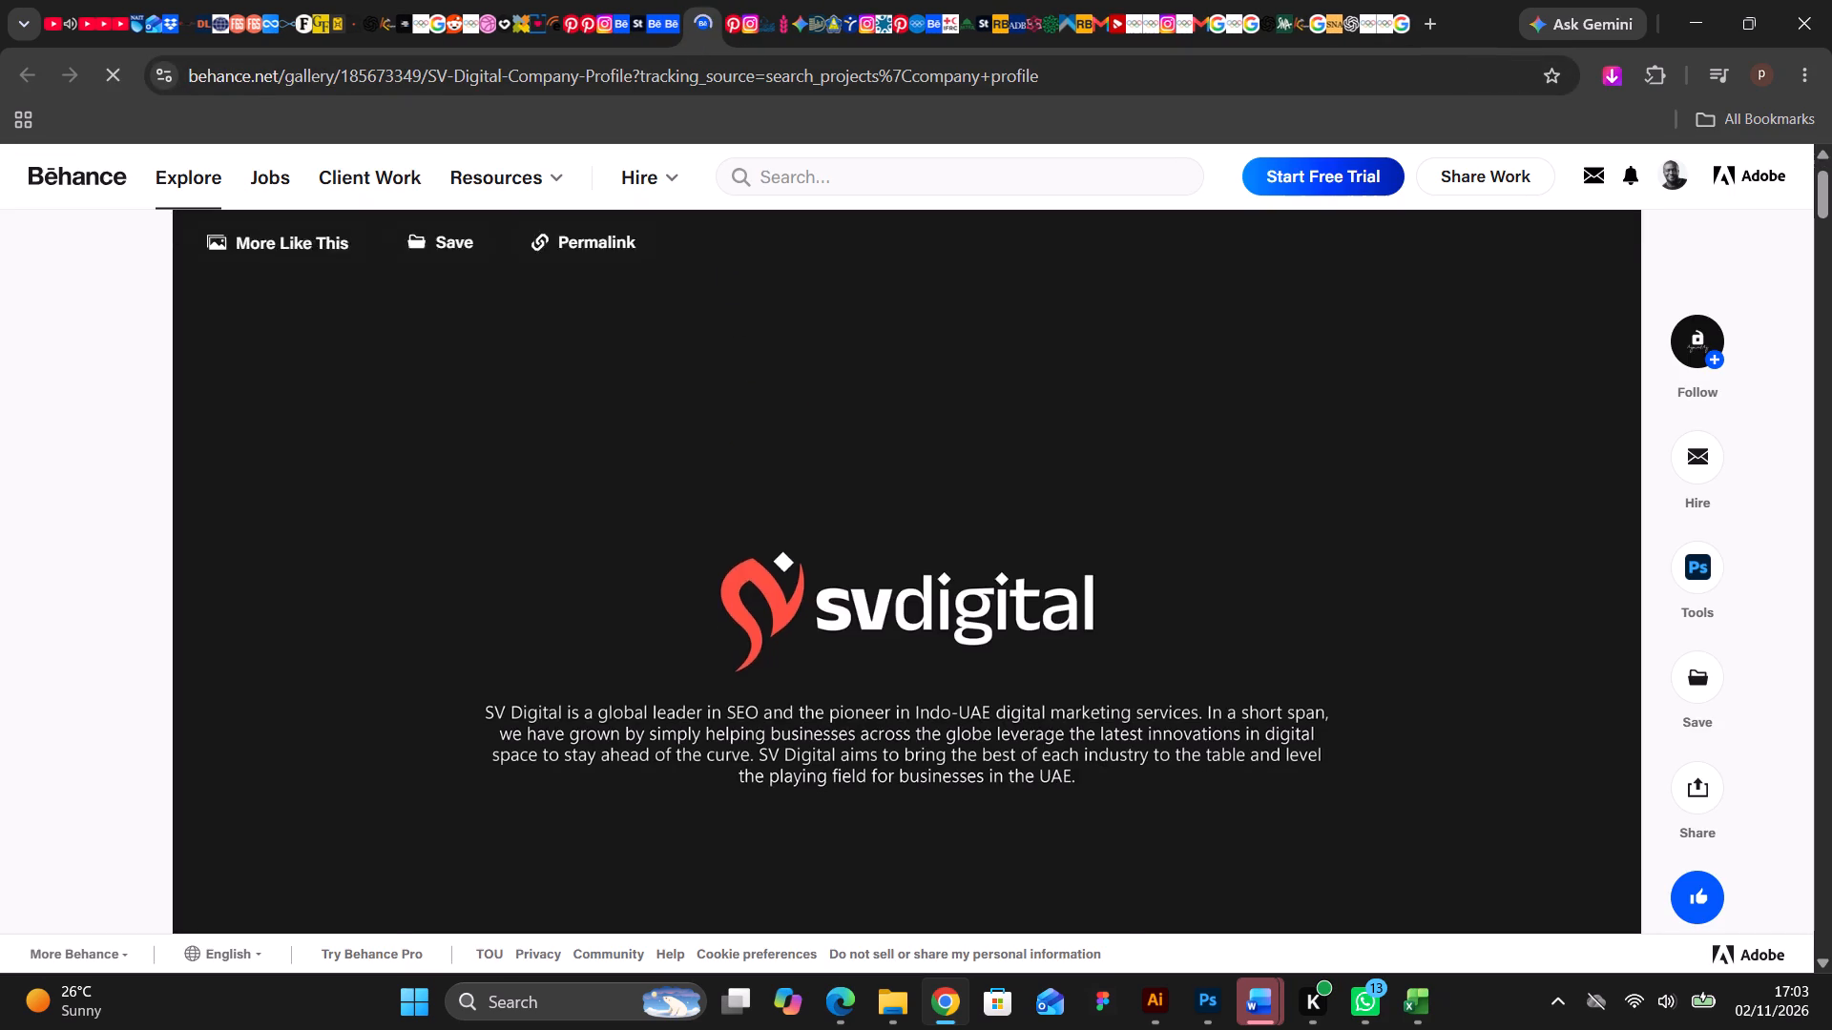
scroll(731, 341, "up", 2)
scroll(731, 341, "down", 6)
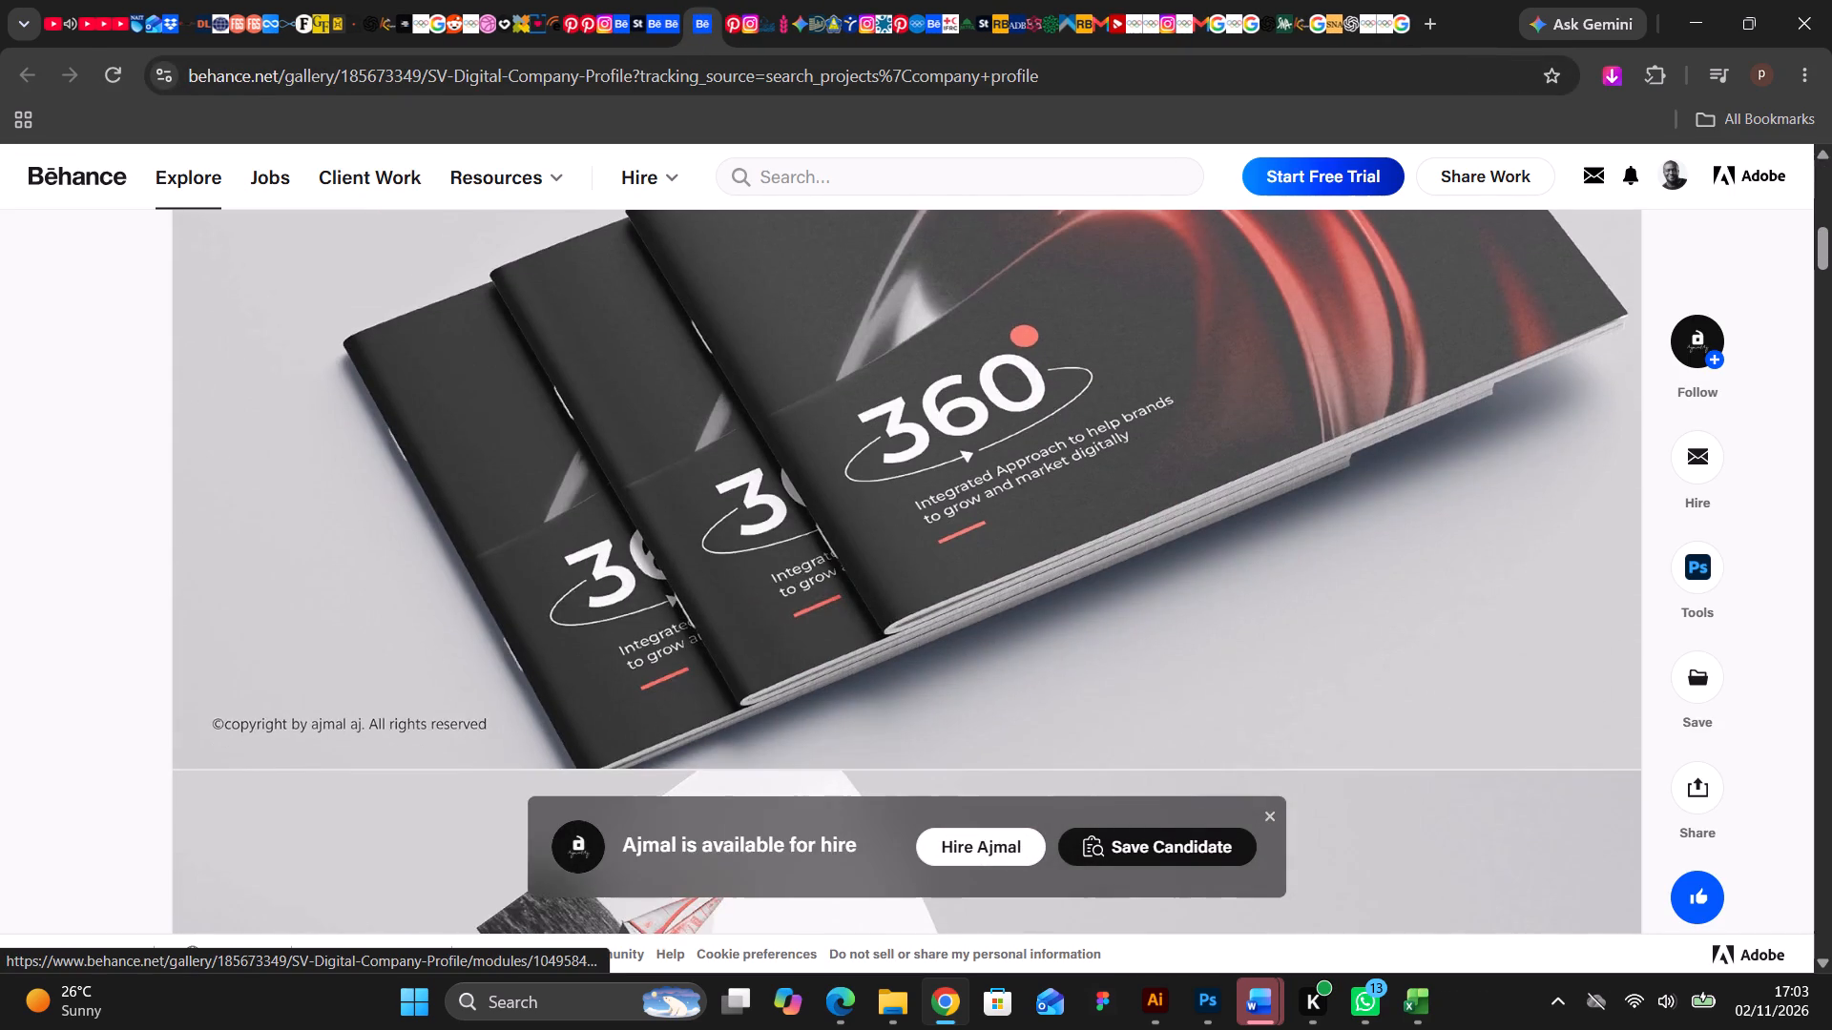
scroll(731, 341, "up", 10)
scroll(731, 341, "down", 16)
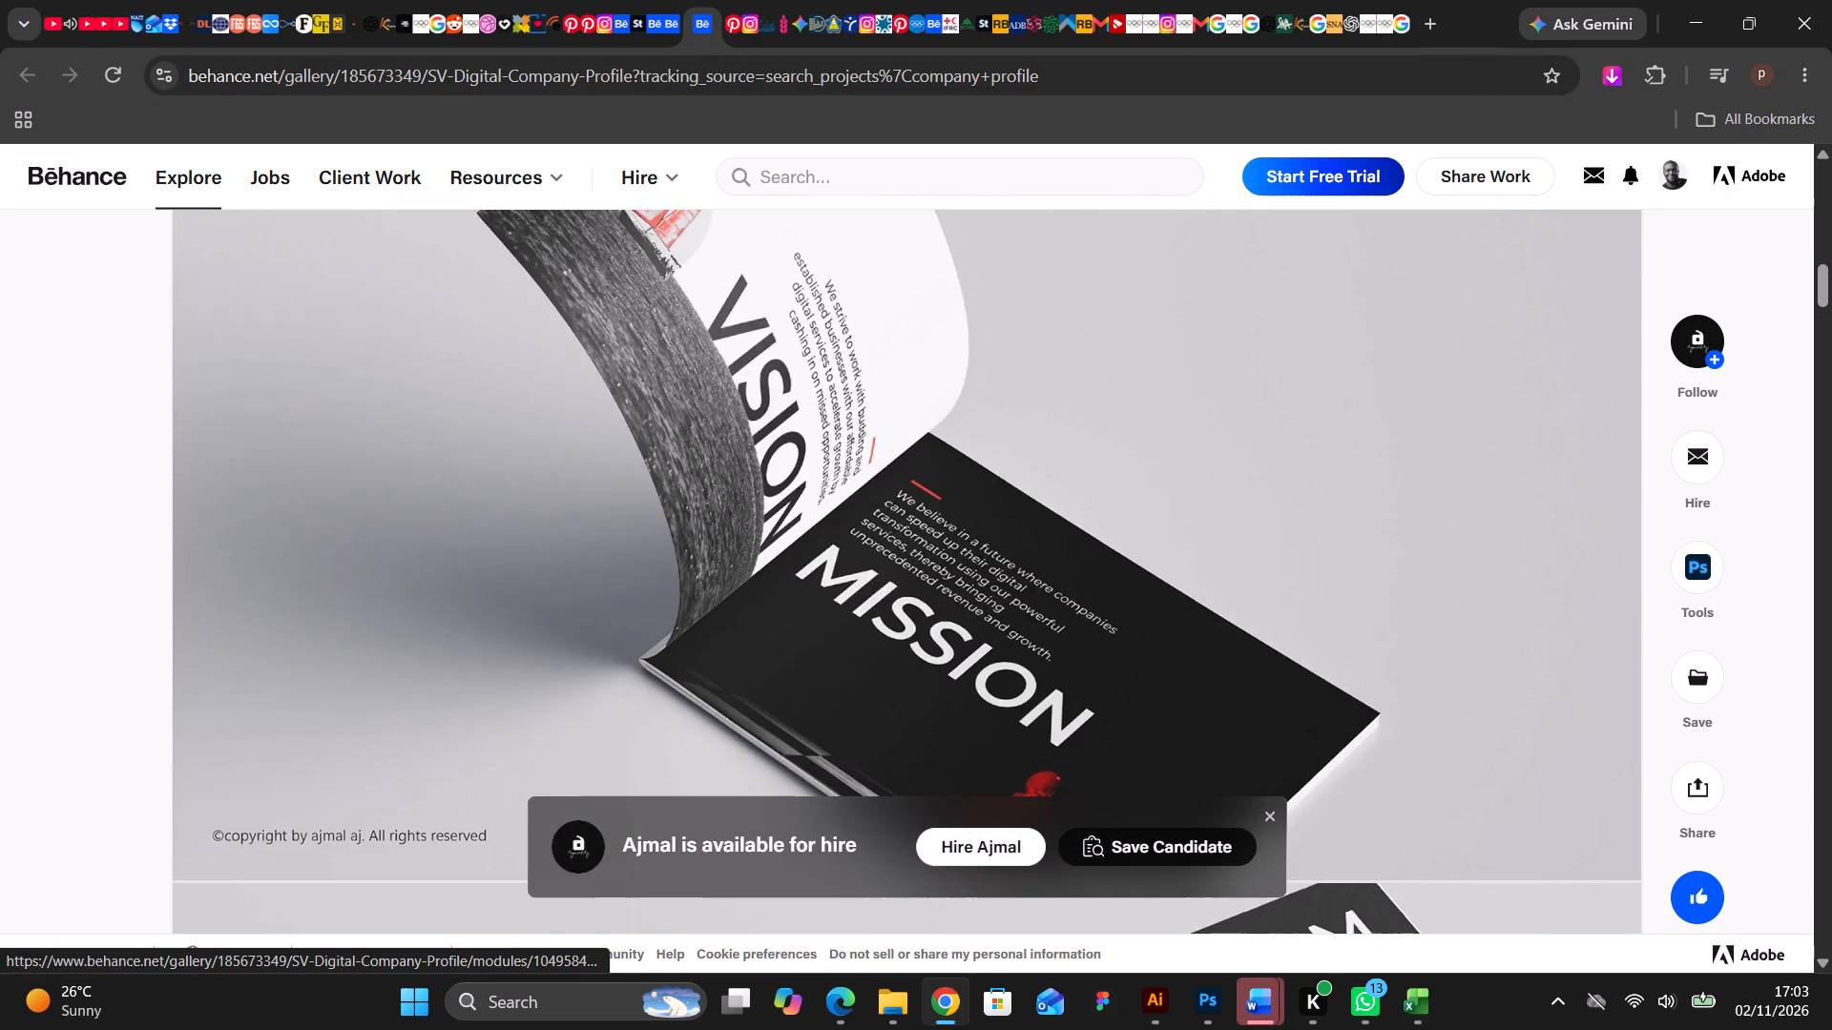
scroll(731, 343, "down", 7)
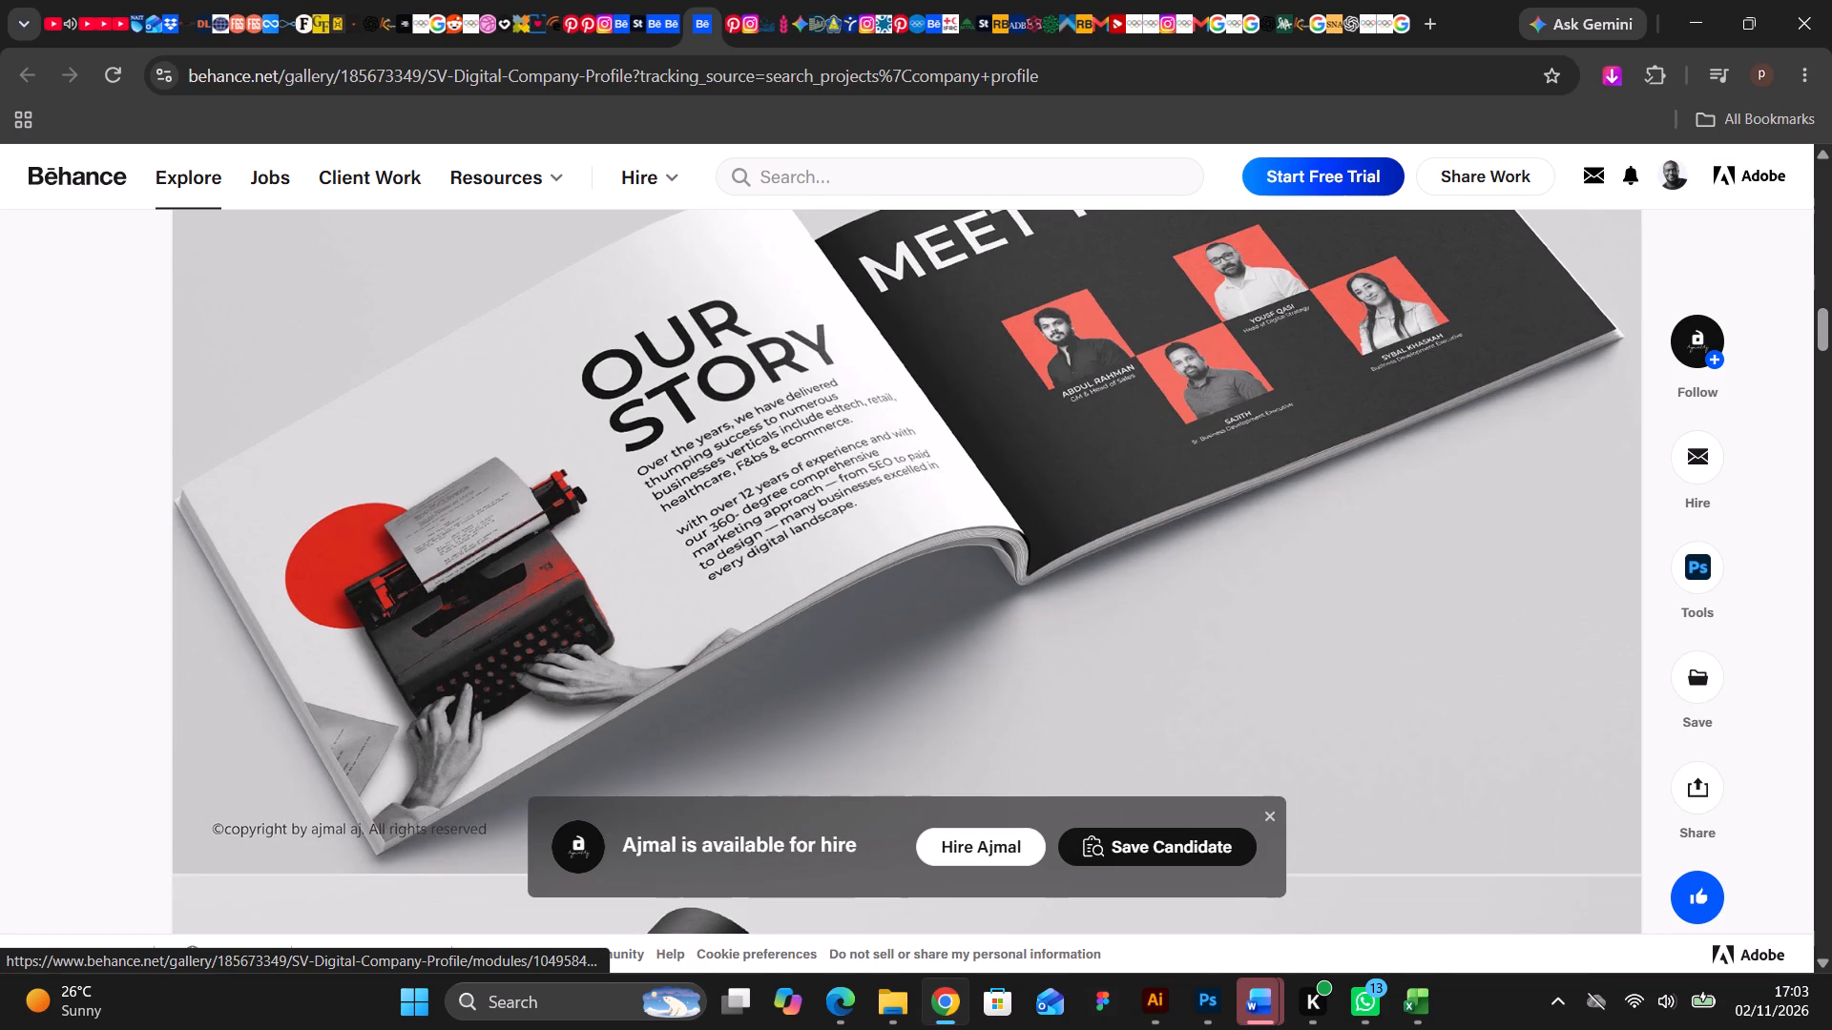
scroll(731, 343, "down", 7)
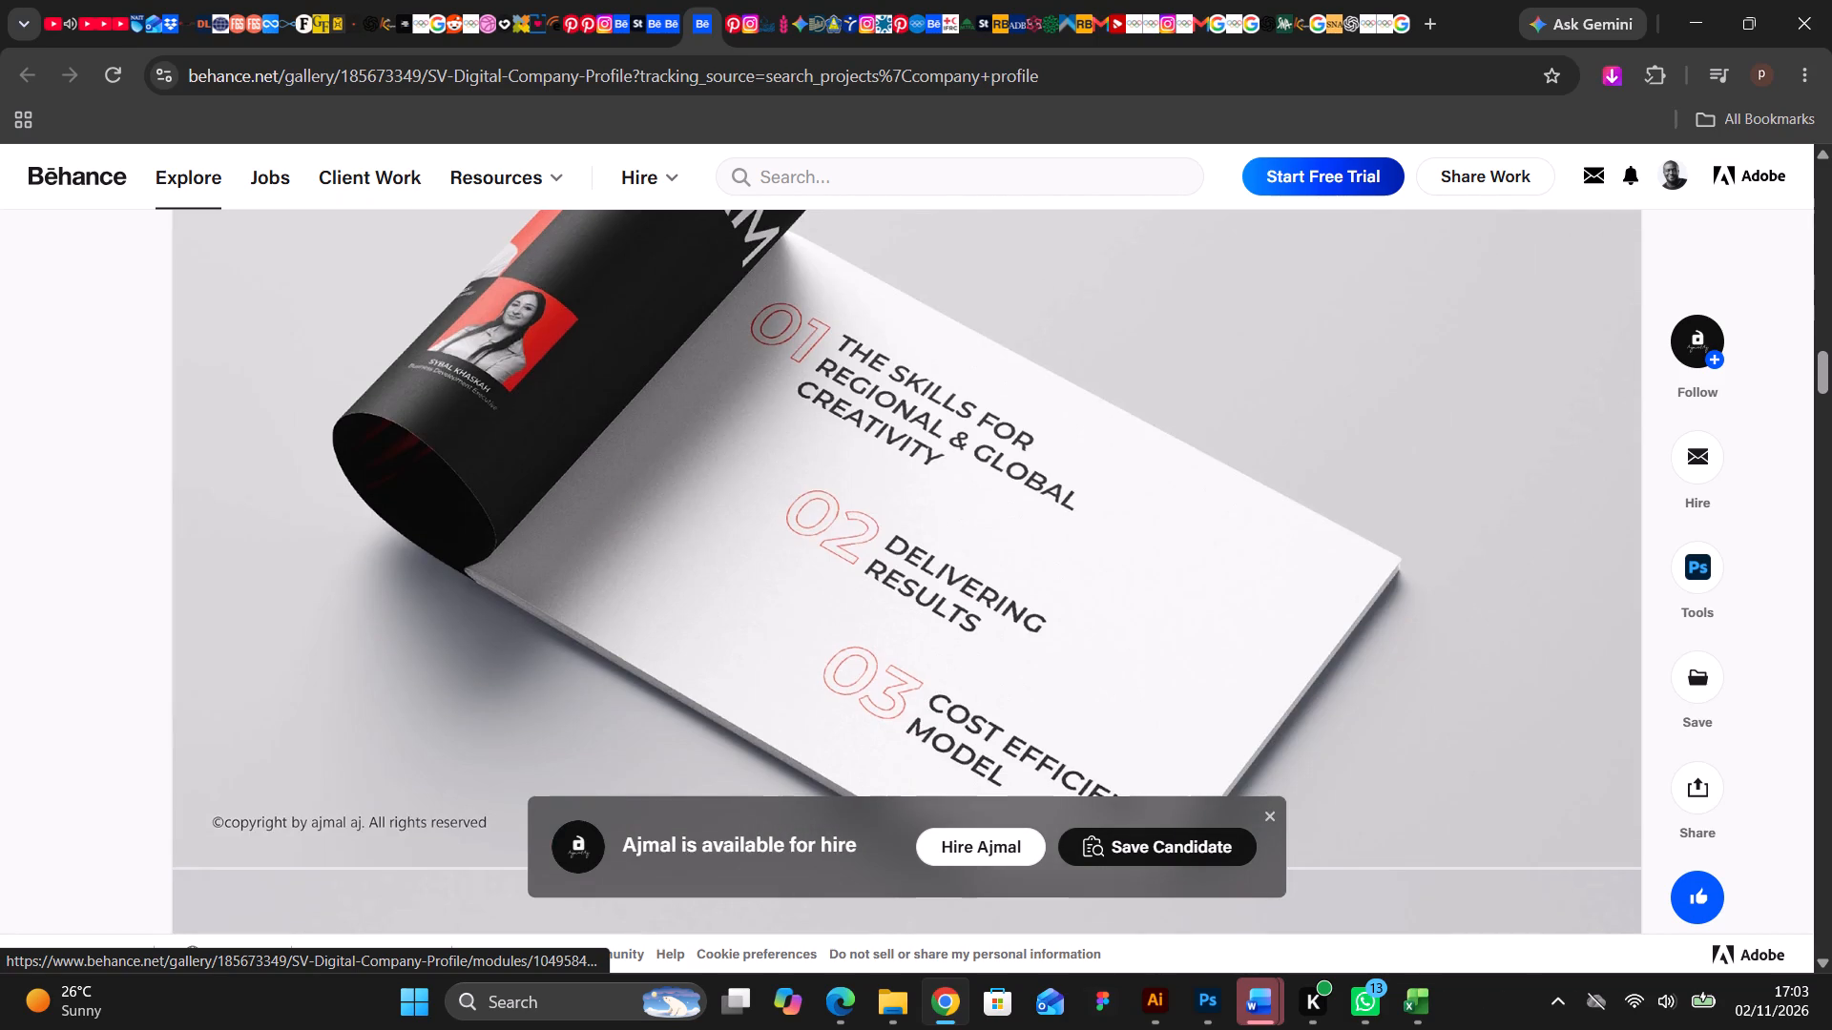
scroll(731, 343, "down", 14)
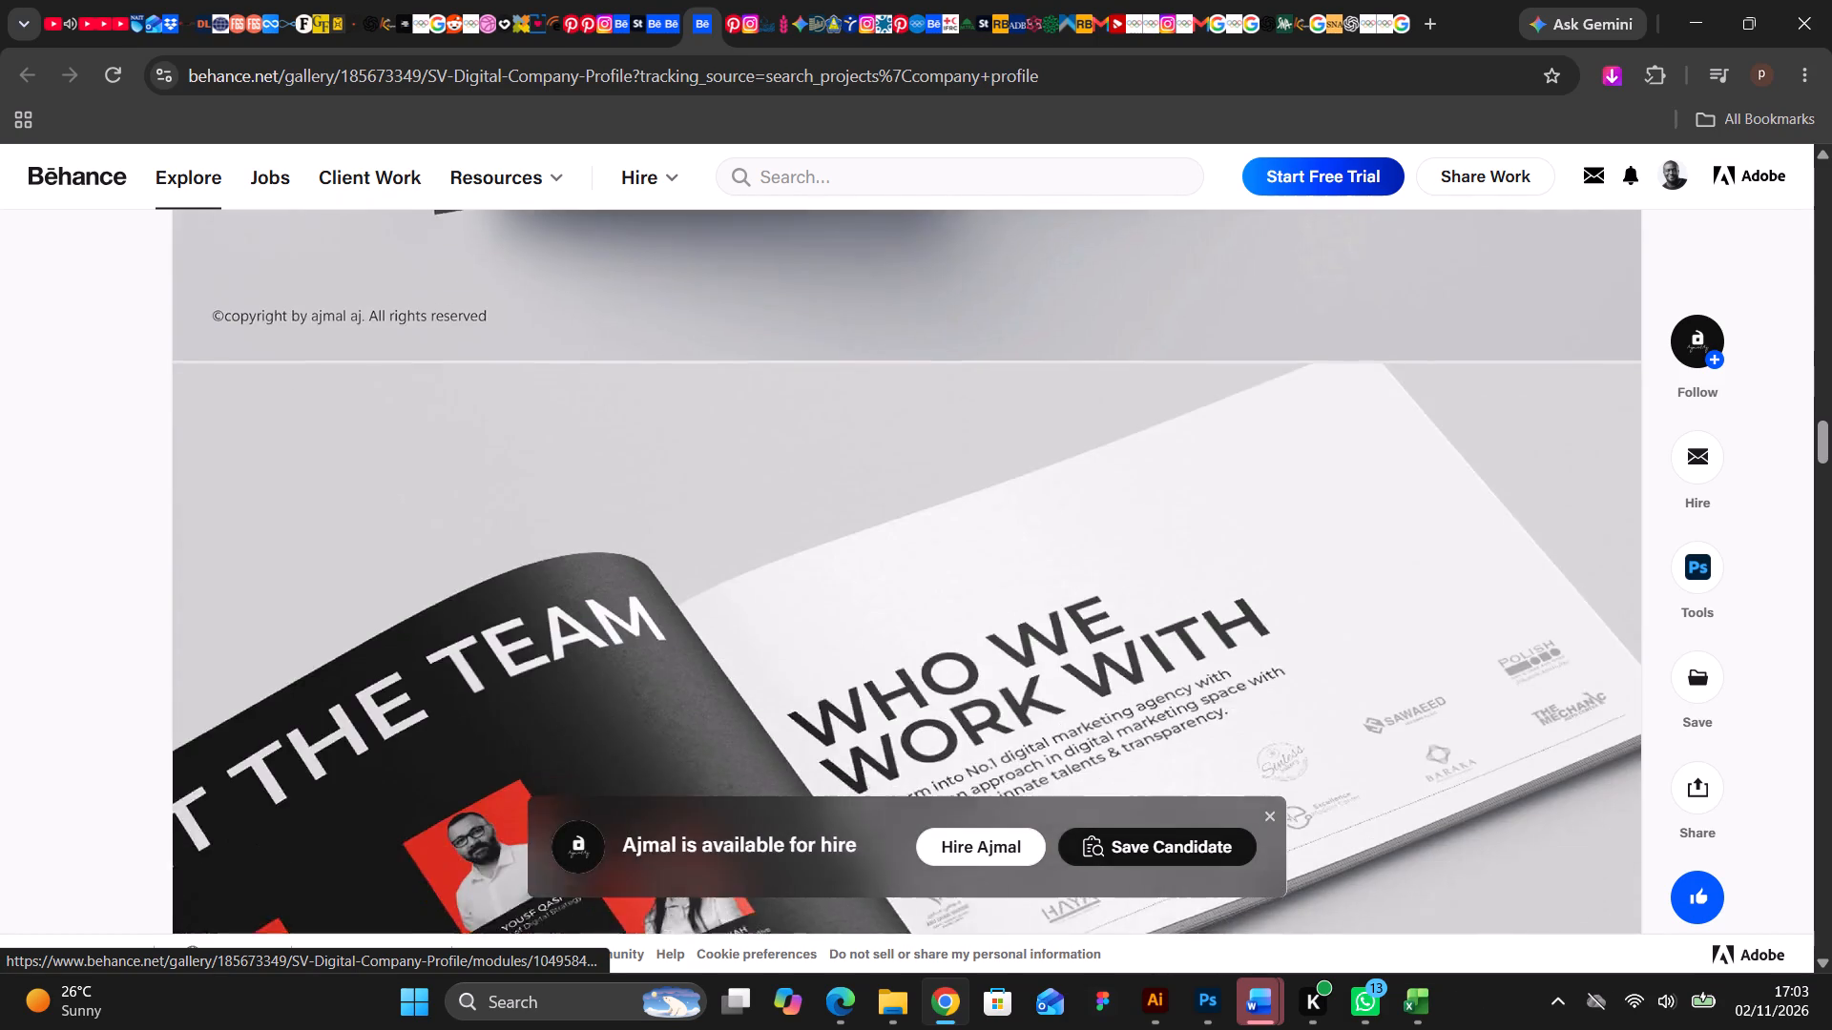
scroll(731, 342, "down", 11)
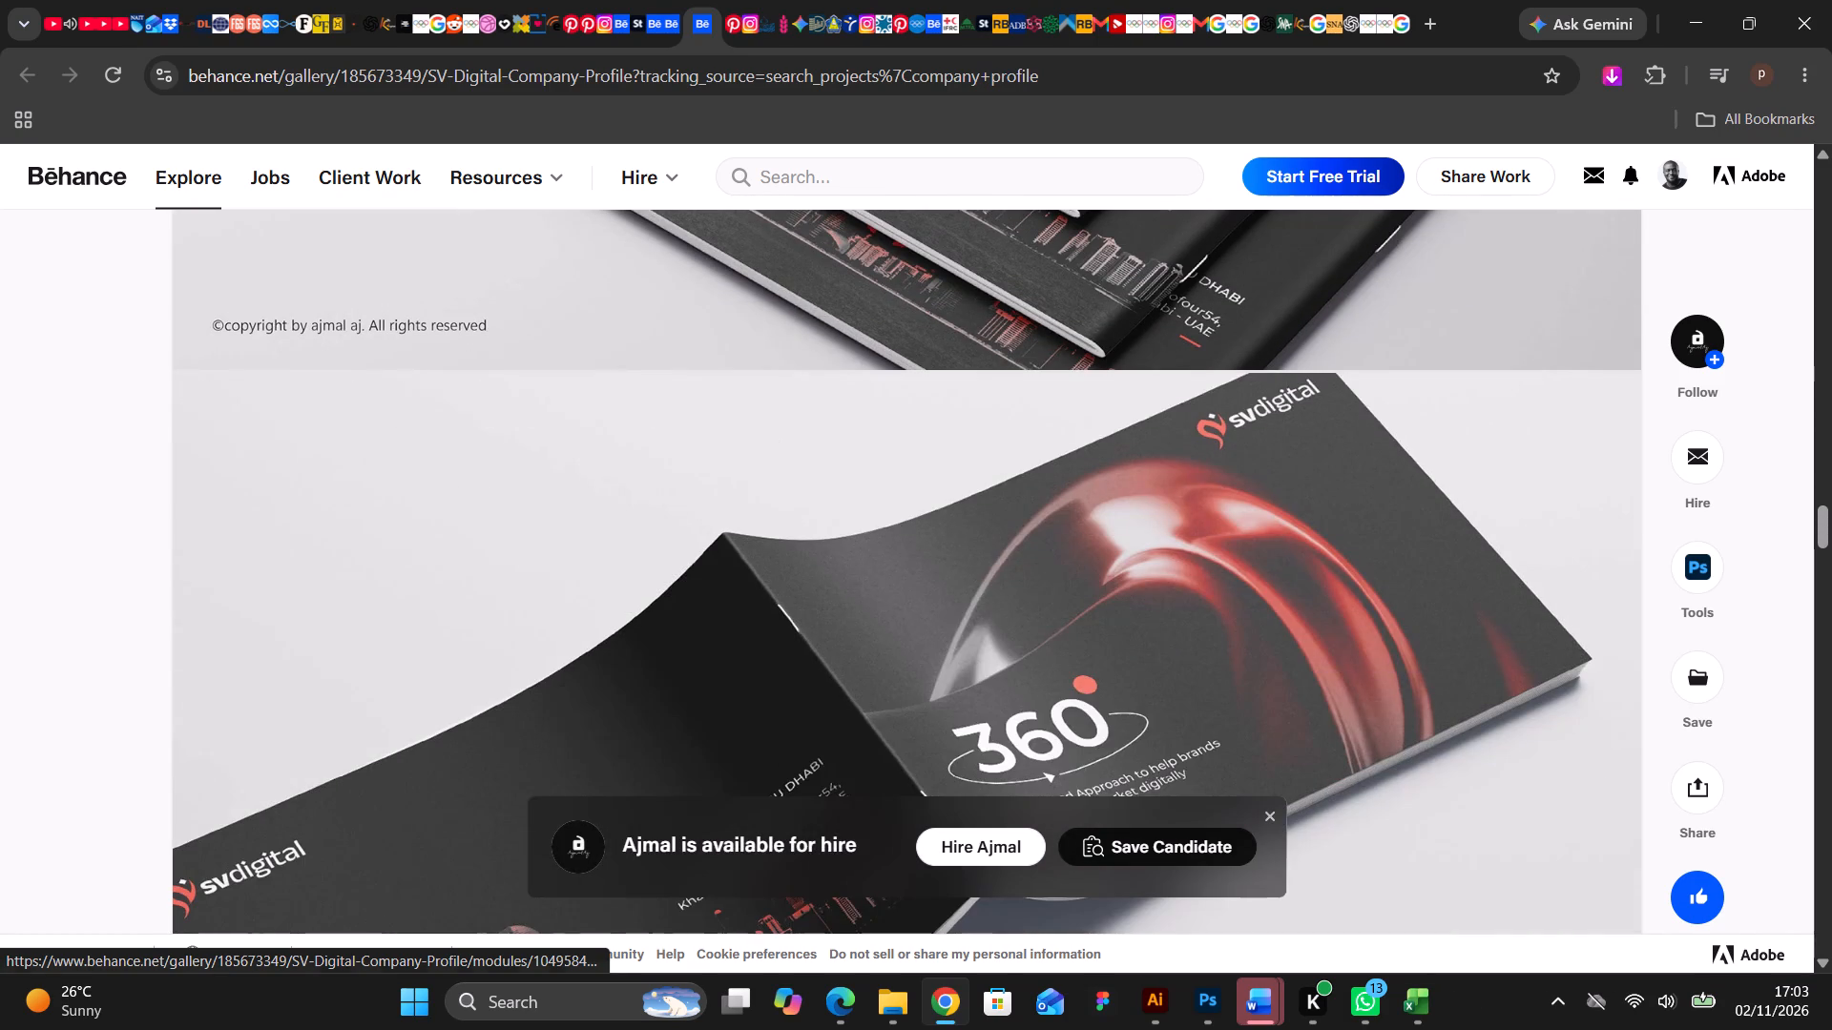